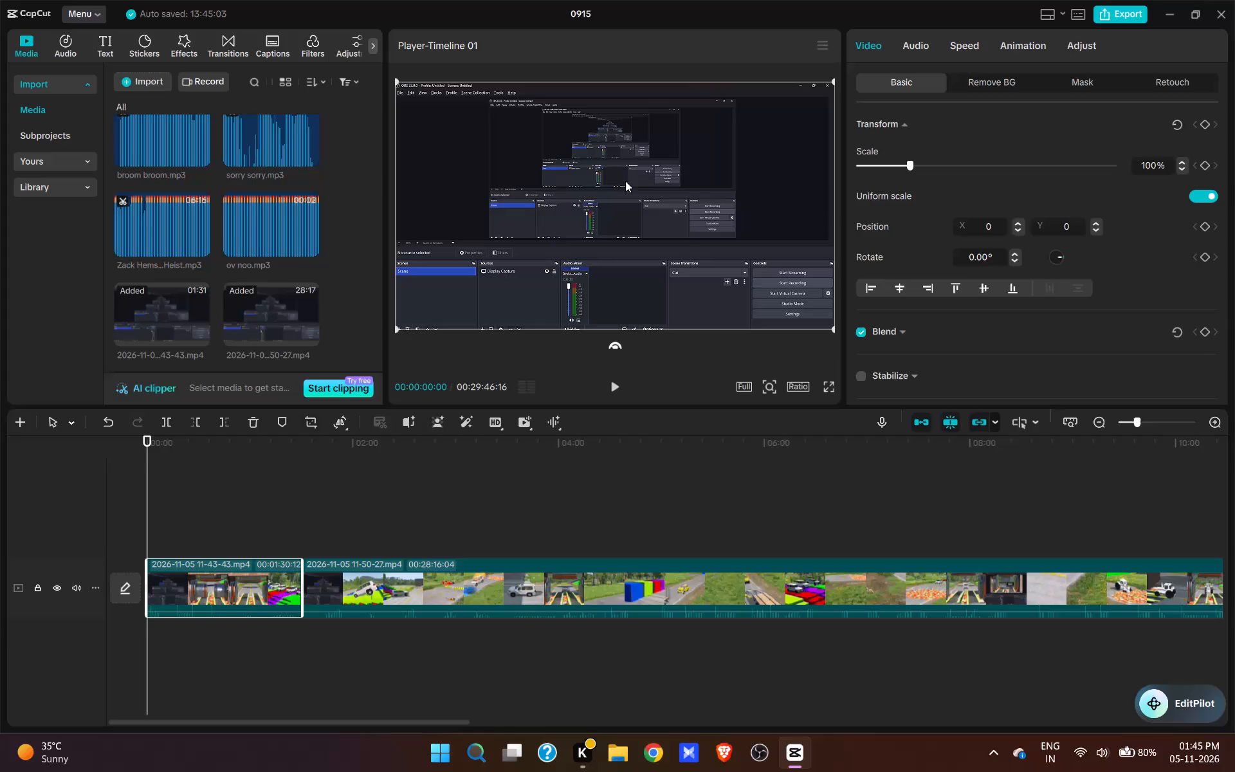
Set the first clip's colour saturation to 30 and apply the adjustment to all clips.
click(1077, 48)
scroll(1150, 198, down, 12)
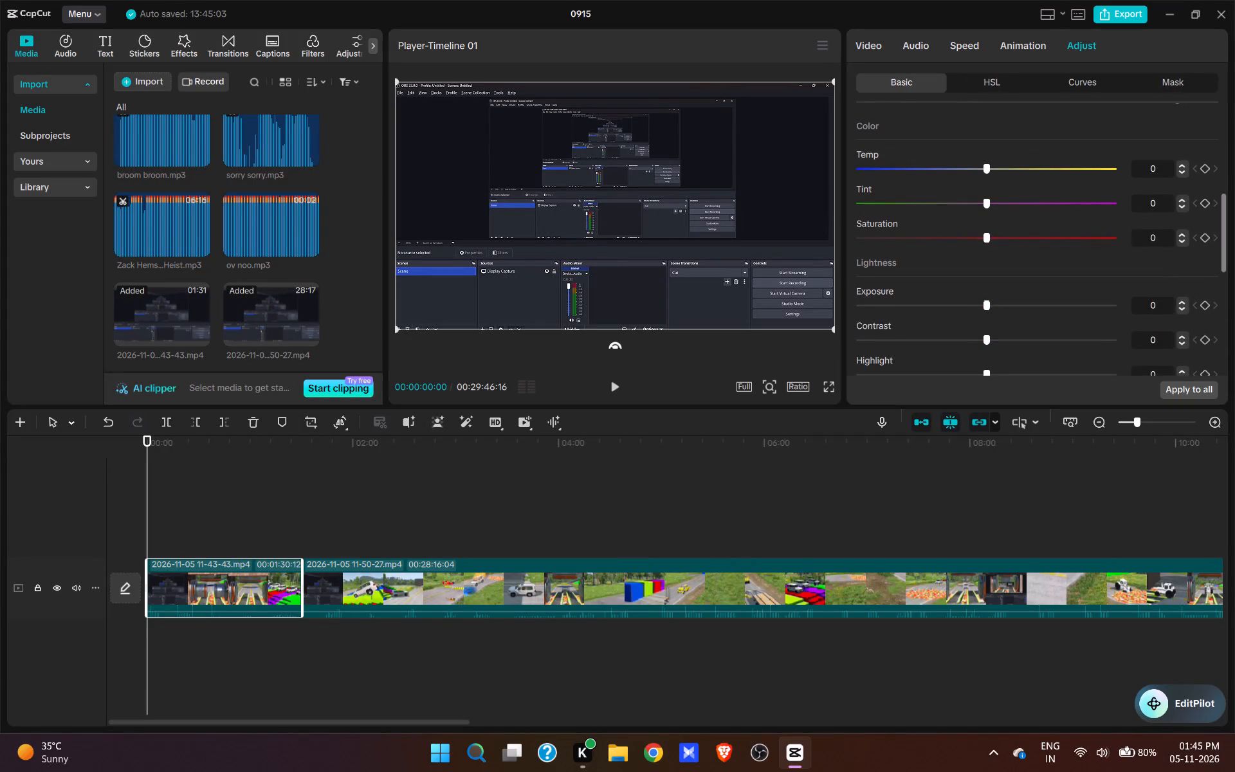
drag(1158, 238, 1142, 239)
text(30)
key(Return)
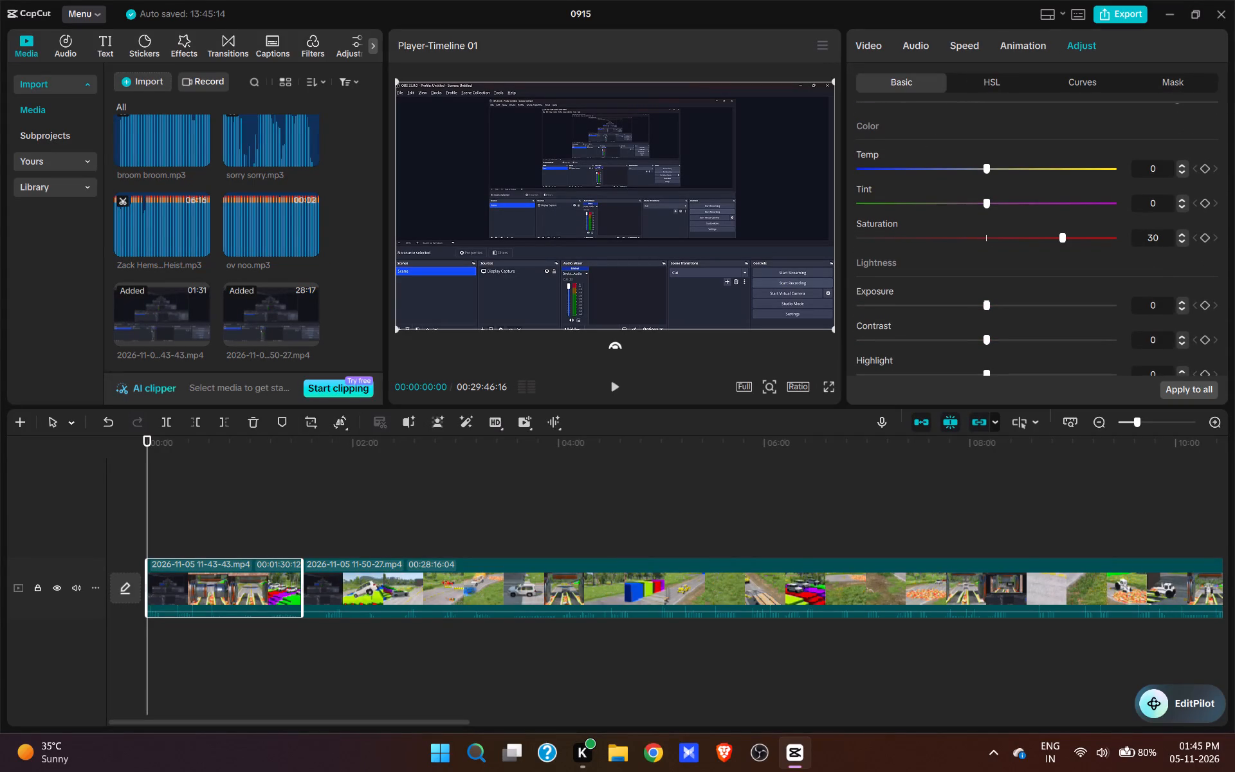
click(1176, 388)
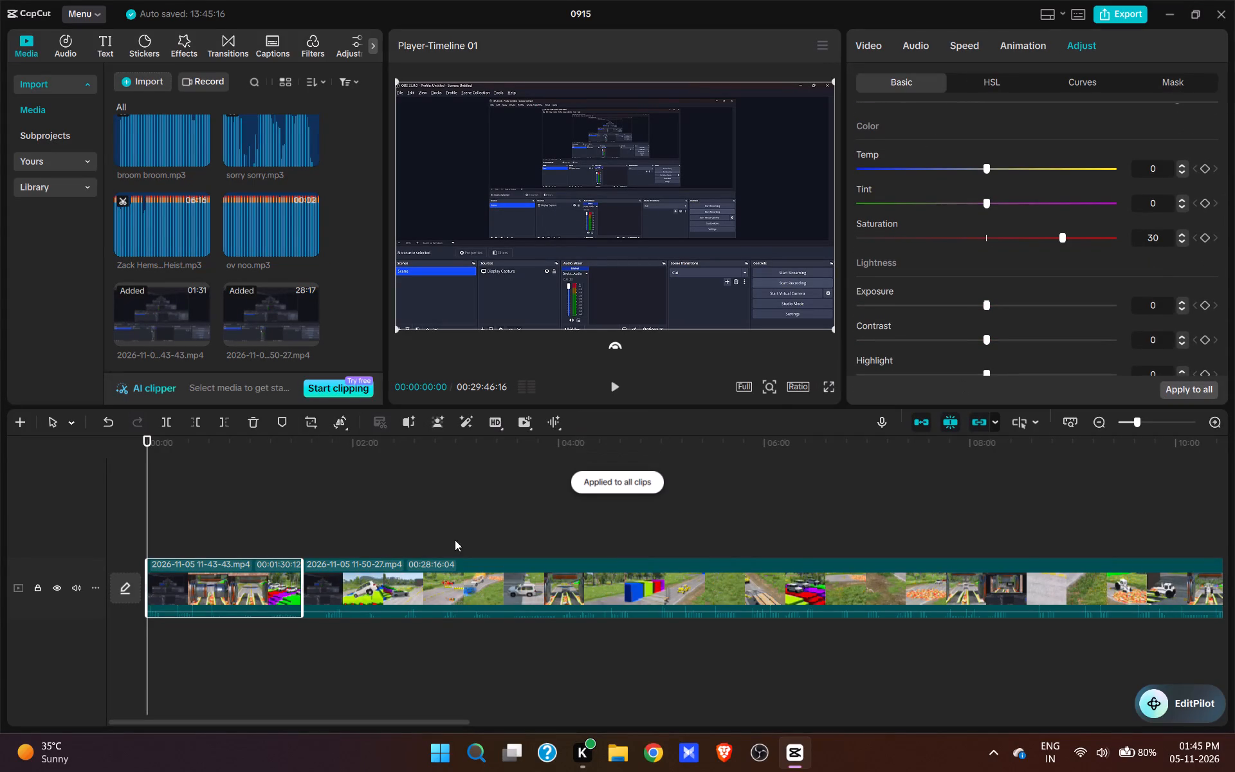
Trim away the start of the first video clip up to 00:00:01:15, removing the screen-recorder opening.
ctrl+scroll(158, 499, up, 8)
click(182, 488)
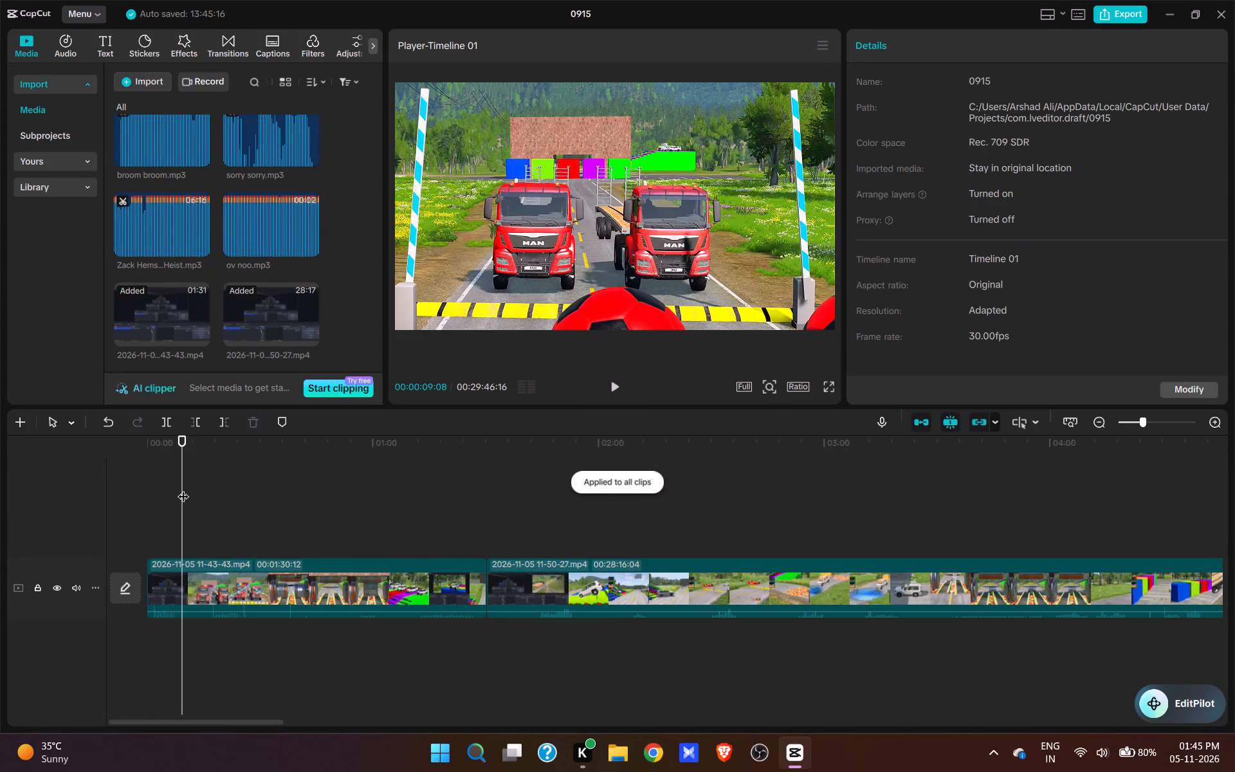
click(155, 506)
key(space)
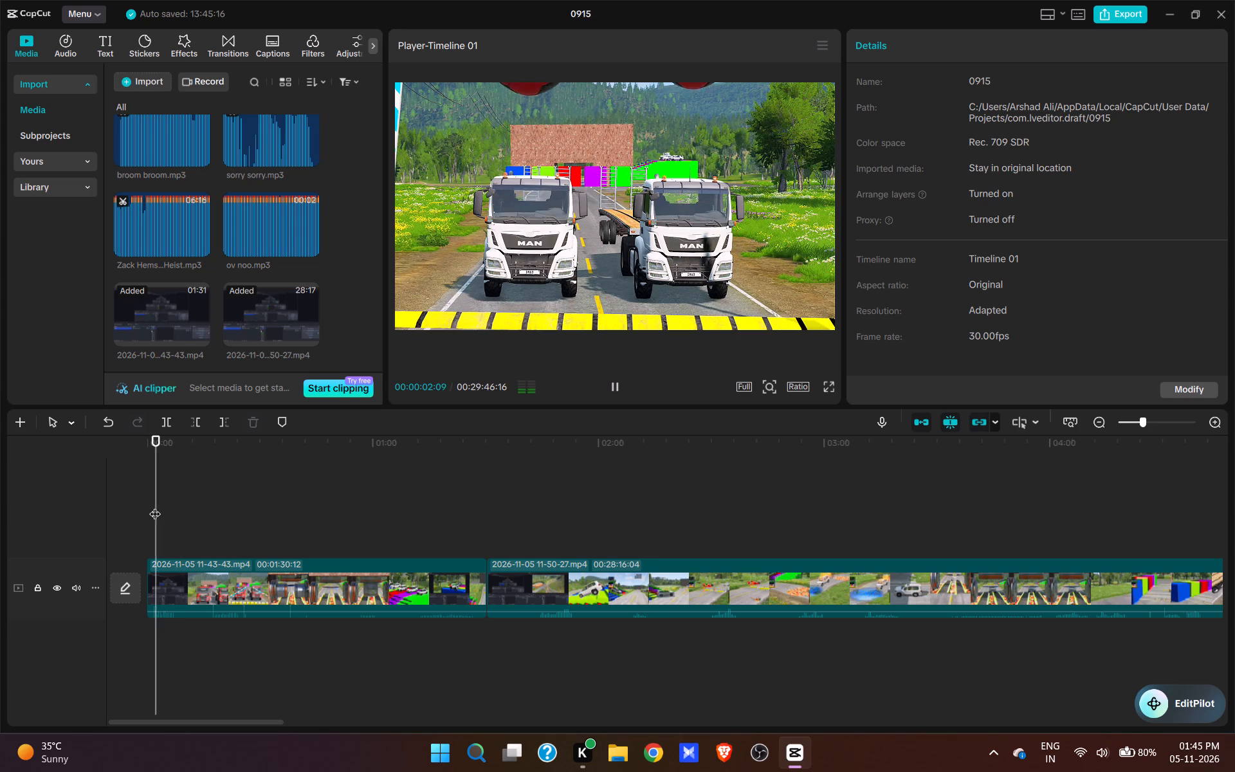
key(space)
drag(161, 511, 133, 511)
key(space)
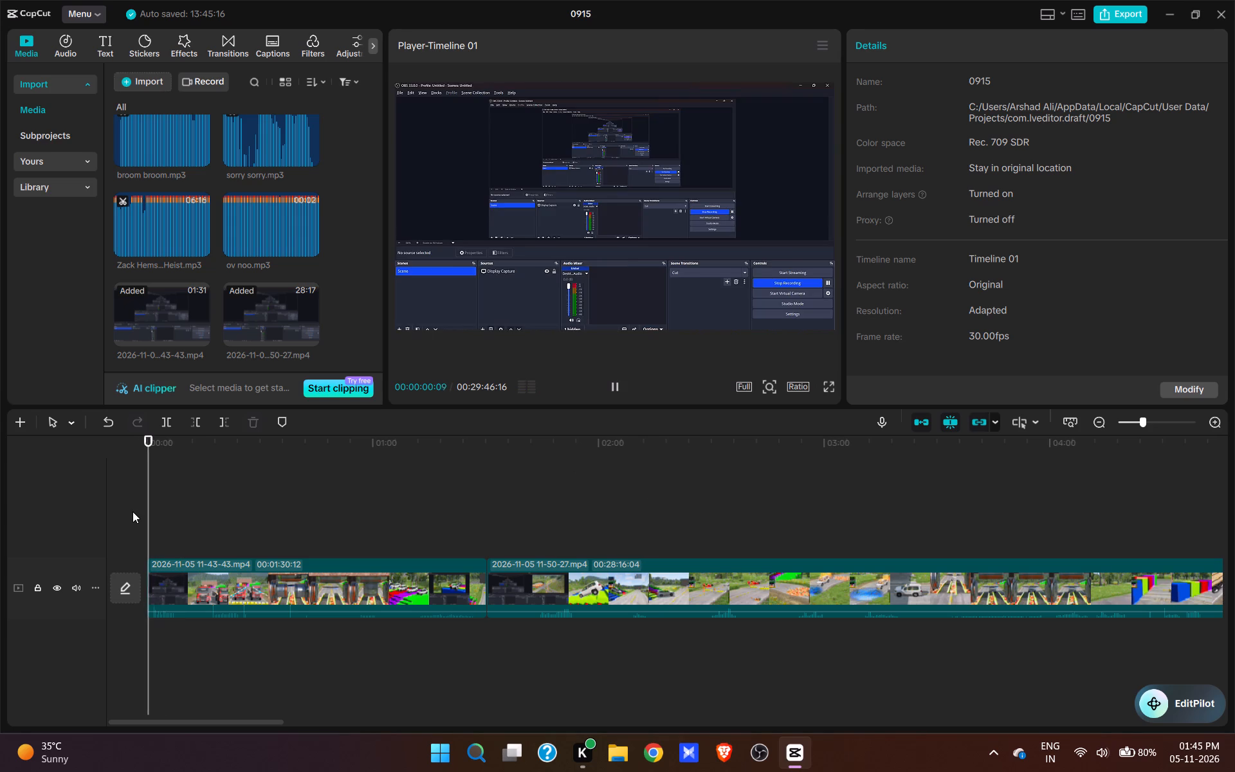
key(space)
key(space)
key(space)
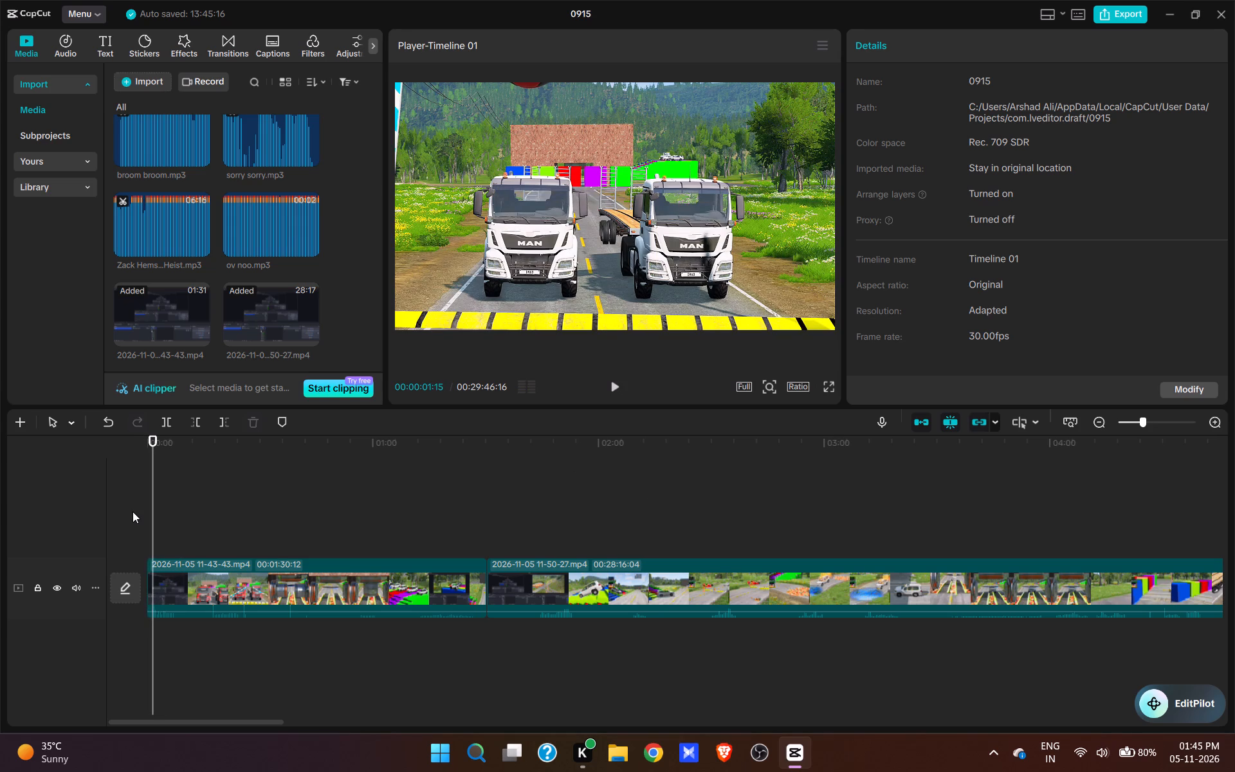
key(q)
Trim about 21 more frames off the start of the first video clip.
key(space)
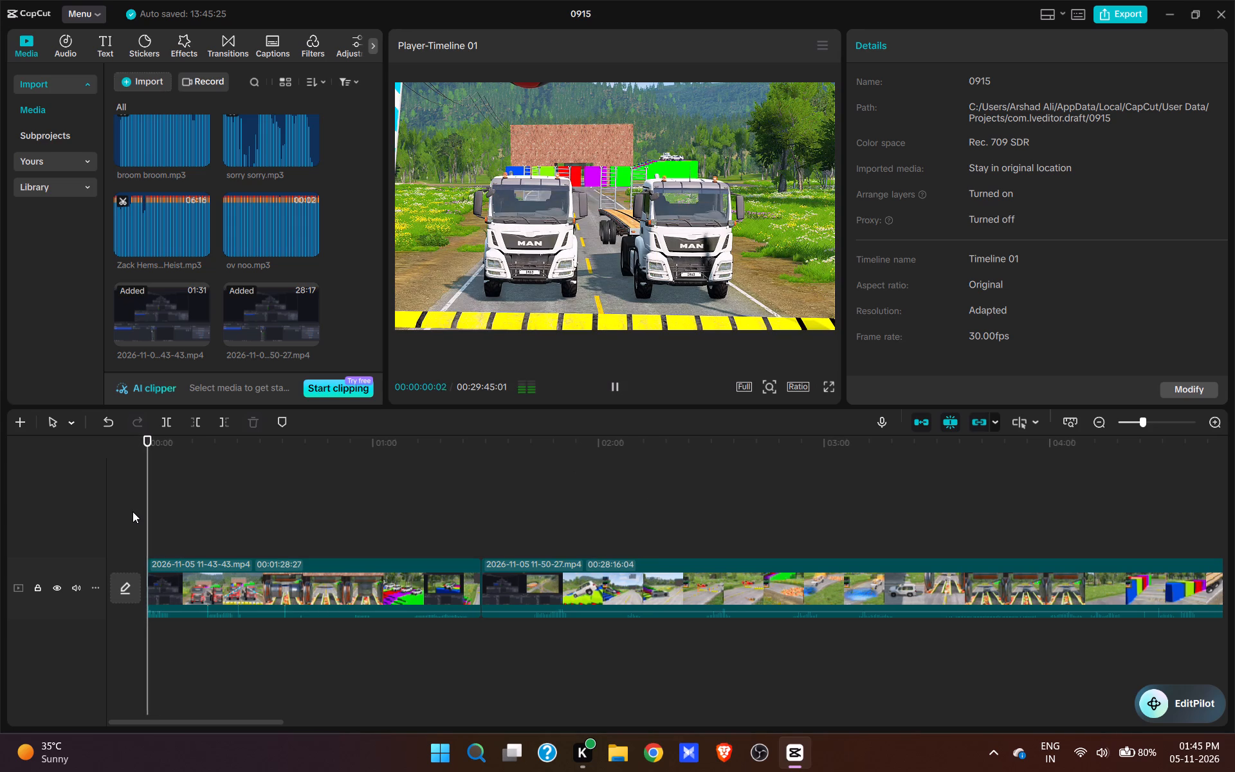
key(space)
text(q)
Find the moment the balls rest on the white trucks and add the Surpiris.mp3 sound at 00:00:00:20.
key(space)
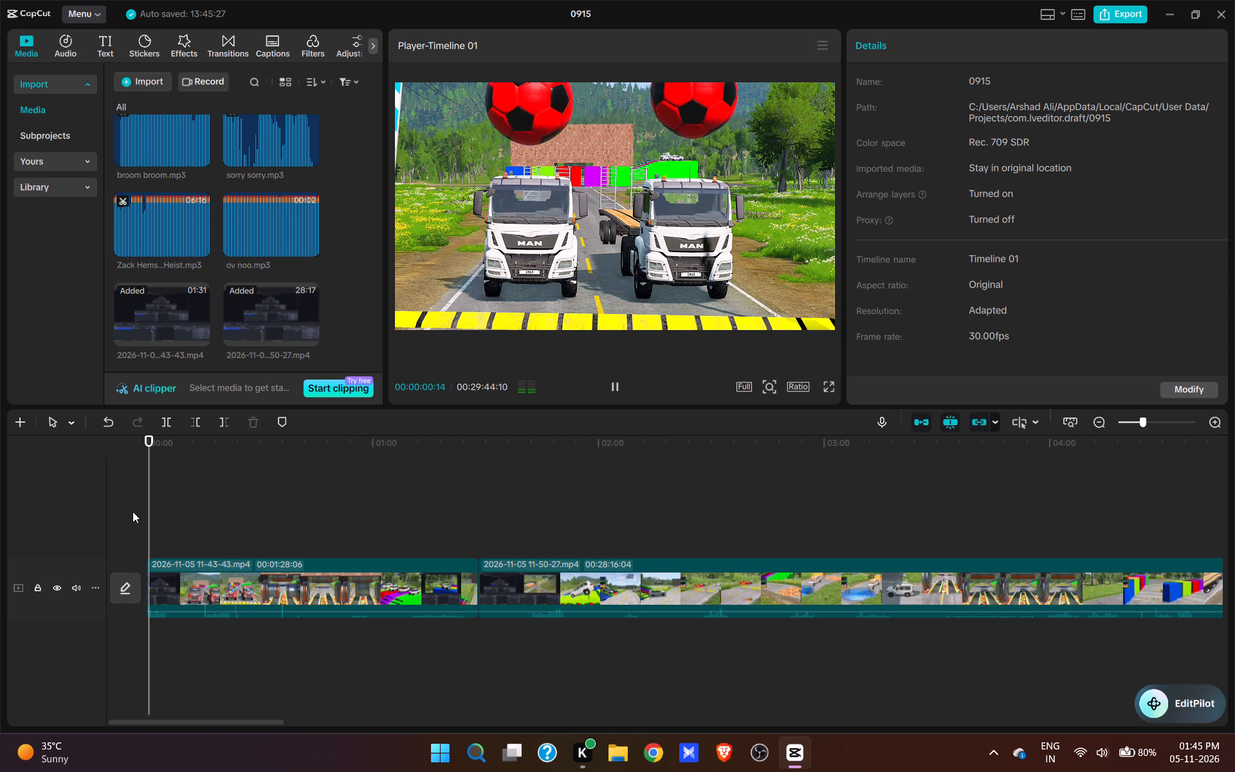
key(space)
key(space)
key(space)
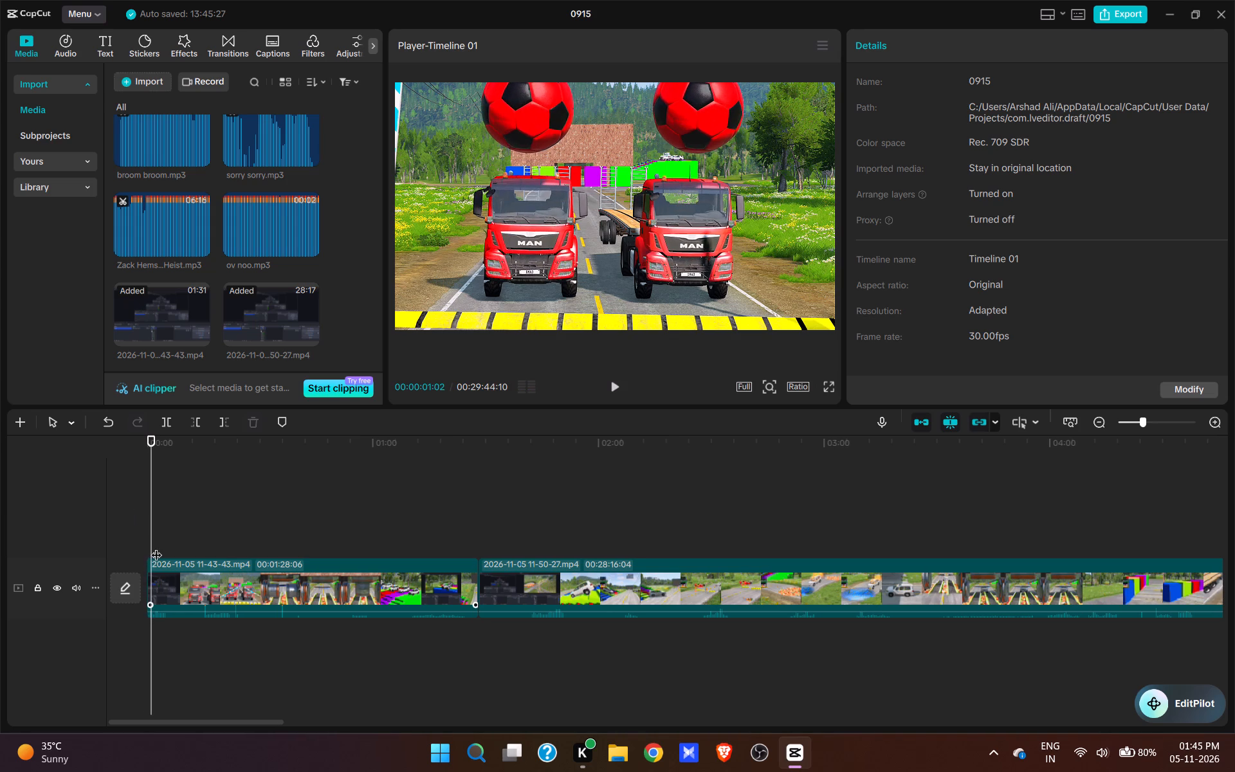
ctrl+scroll(156, 541, up, 8)
click(149, 533)
click(149, 533)
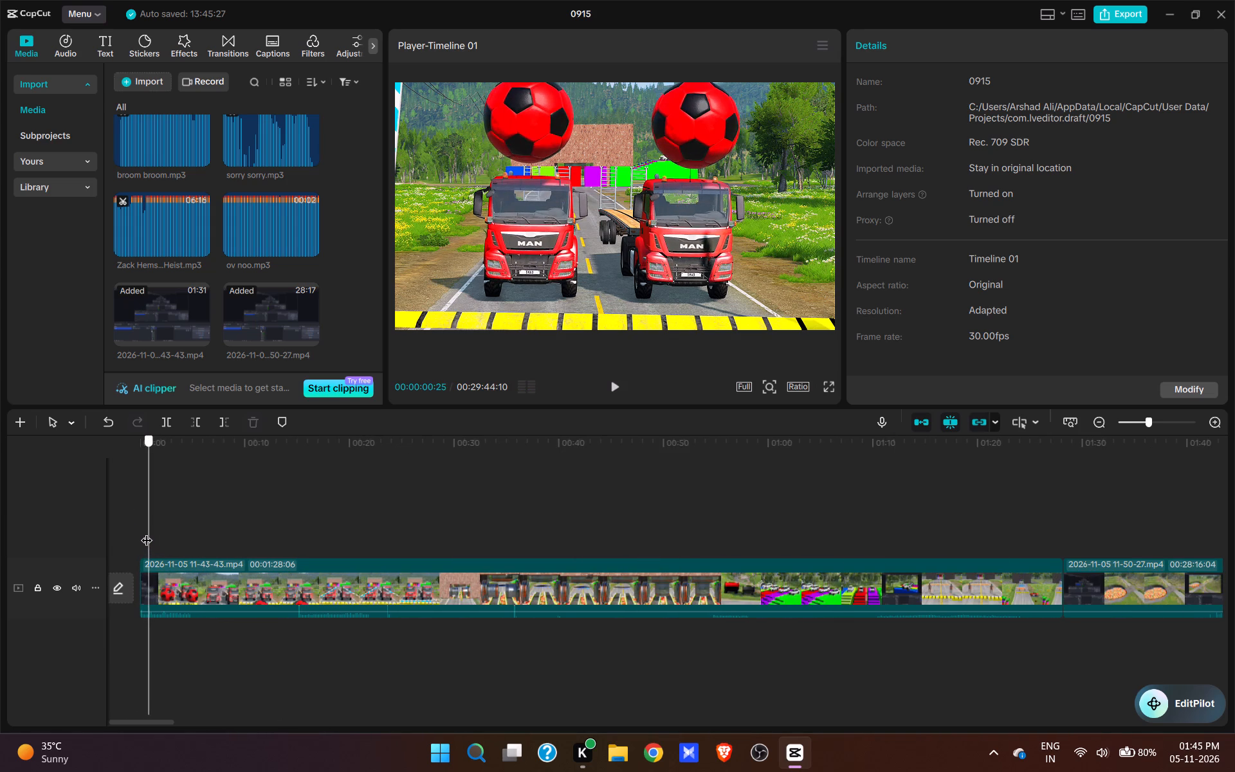
key(space)
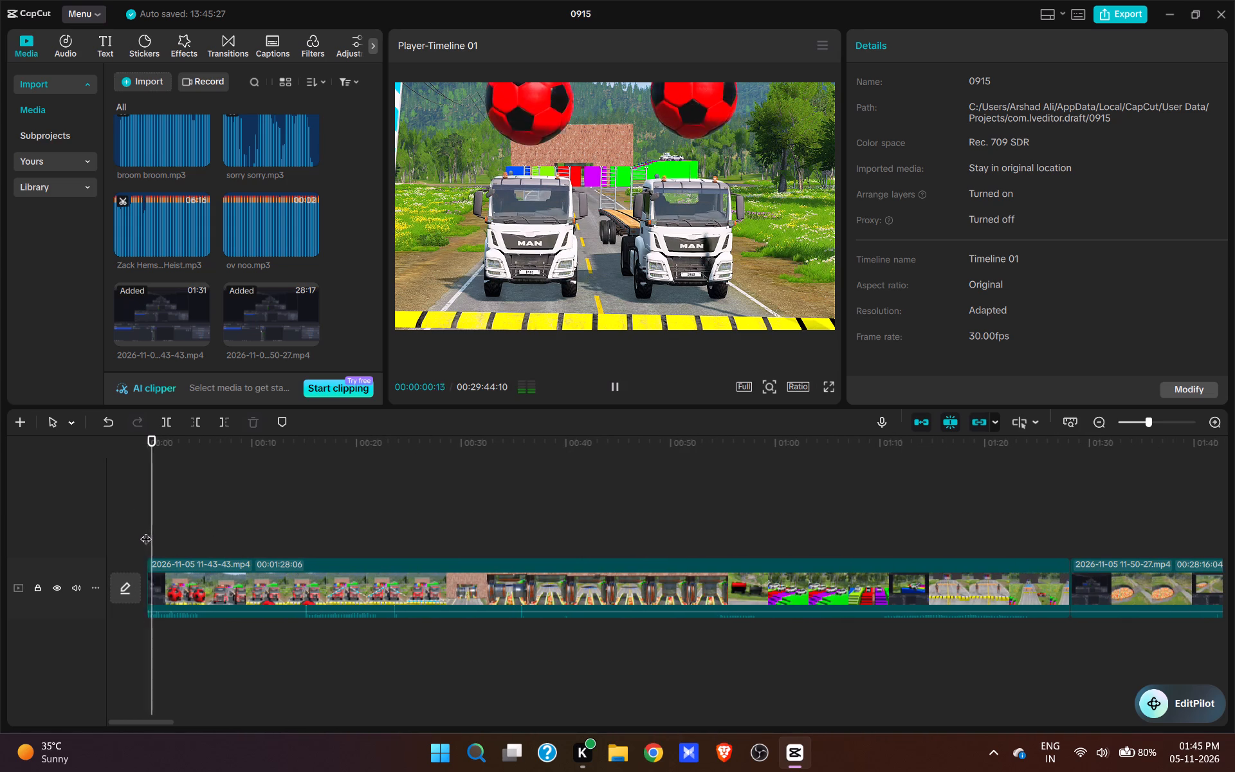
key(space)
scroll(215, 293, up, 9)
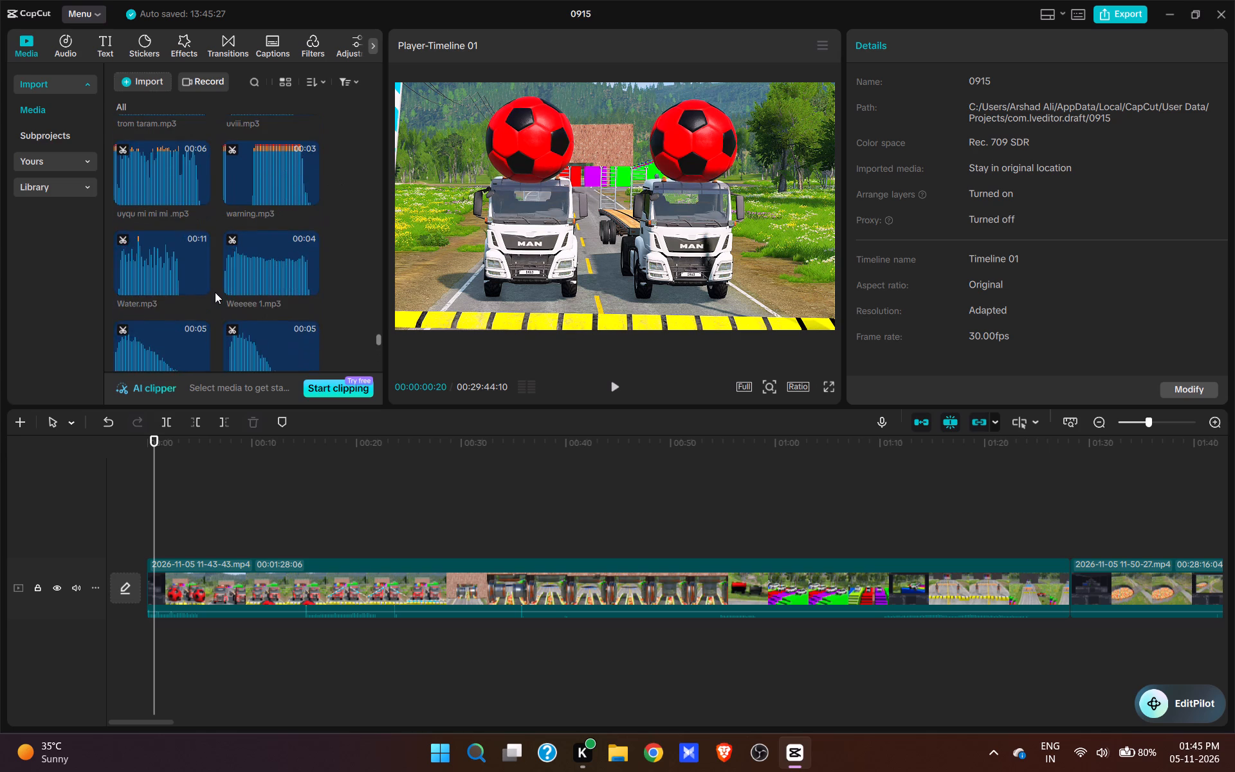
scroll(215, 292, up, 4)
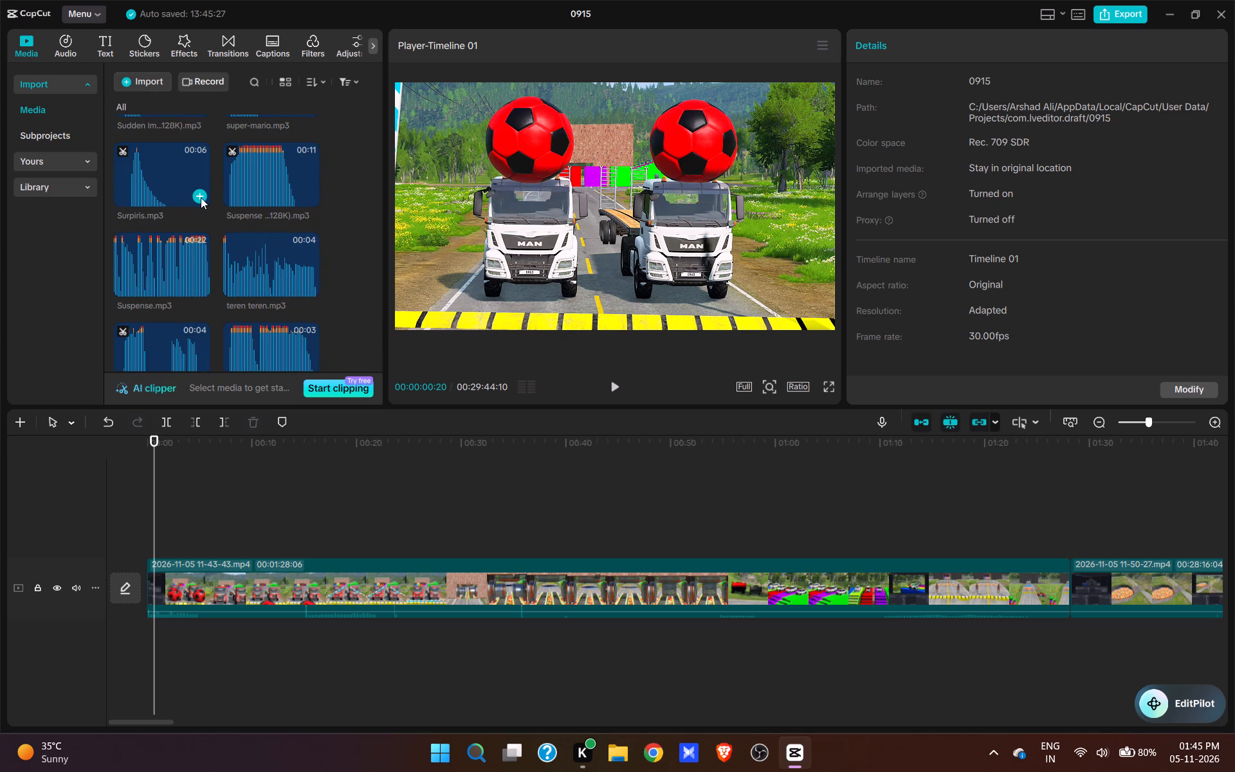
click(200, 198)
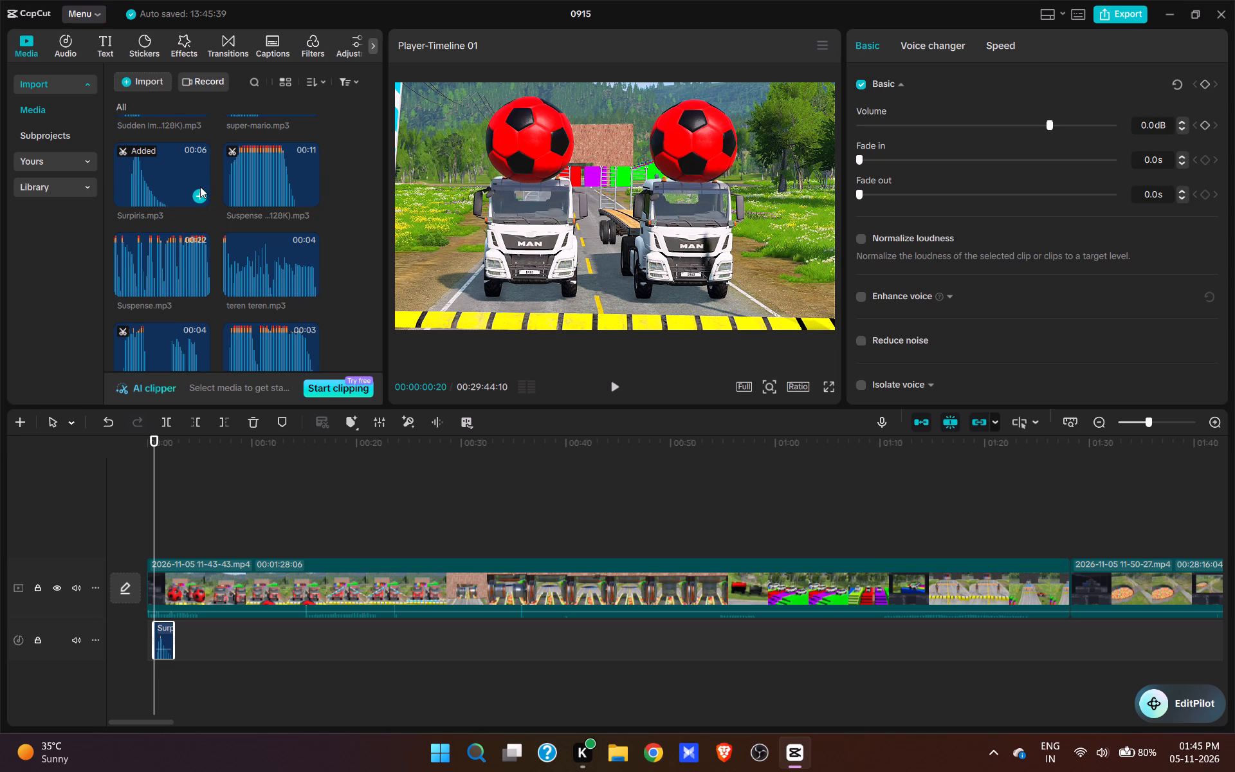
Play through the opening and add the yaaaaaa bolacha.mp3 sound at 00:00:02:16, right after the Surpiris sound.
key(space)
key(space)
click(158, 521)
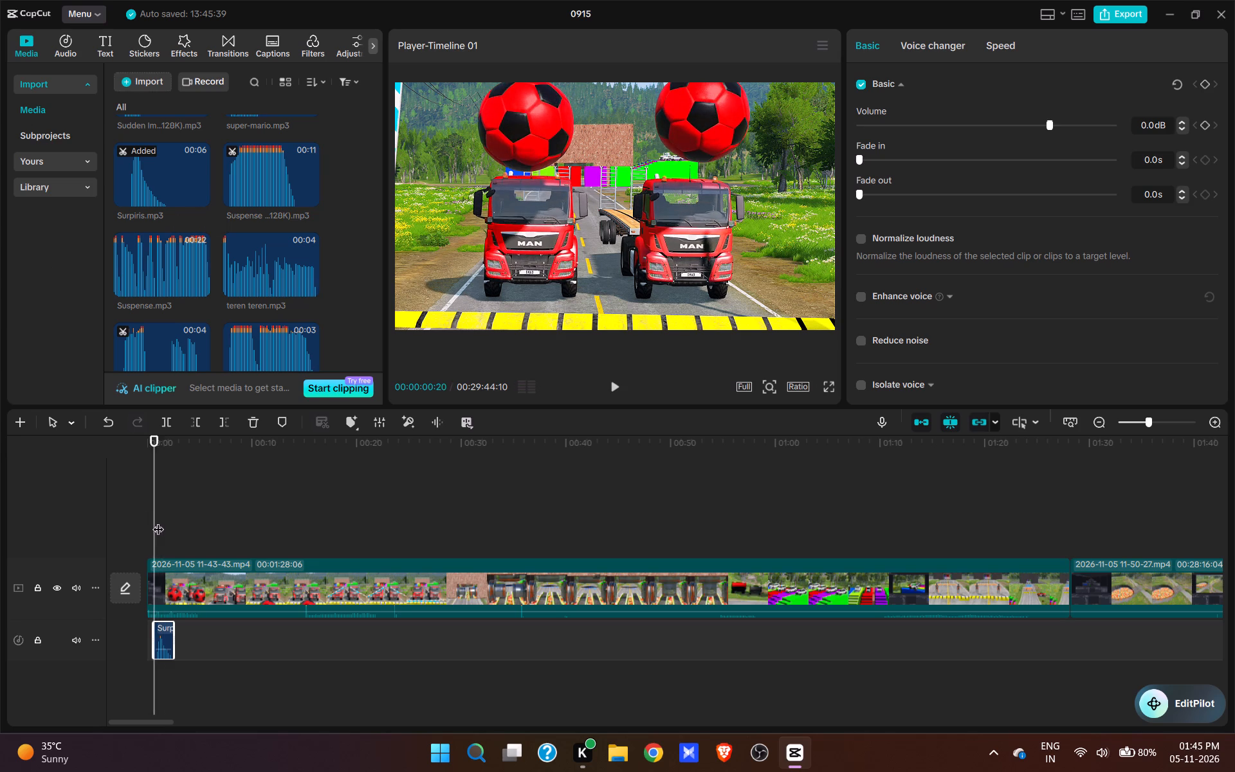
drag(158, 521, 111, 528)
key(space)
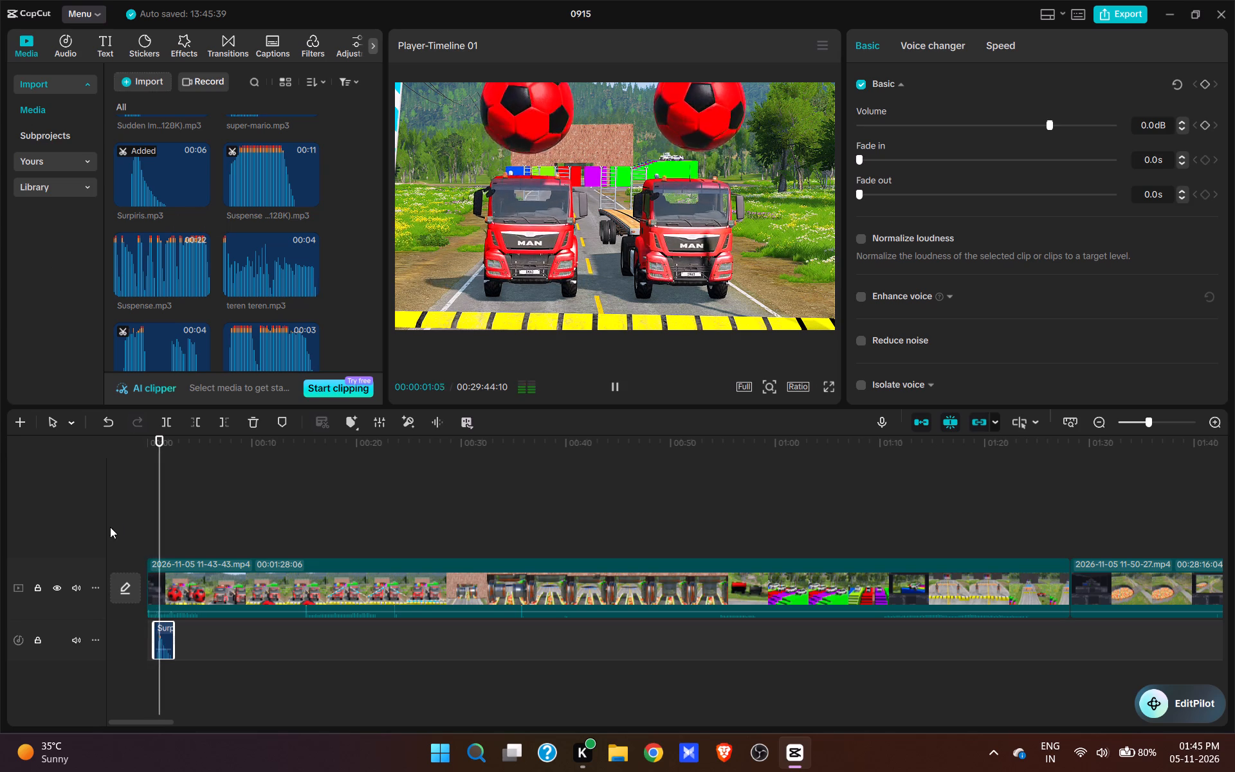
key(space)
key(space)
key(space)
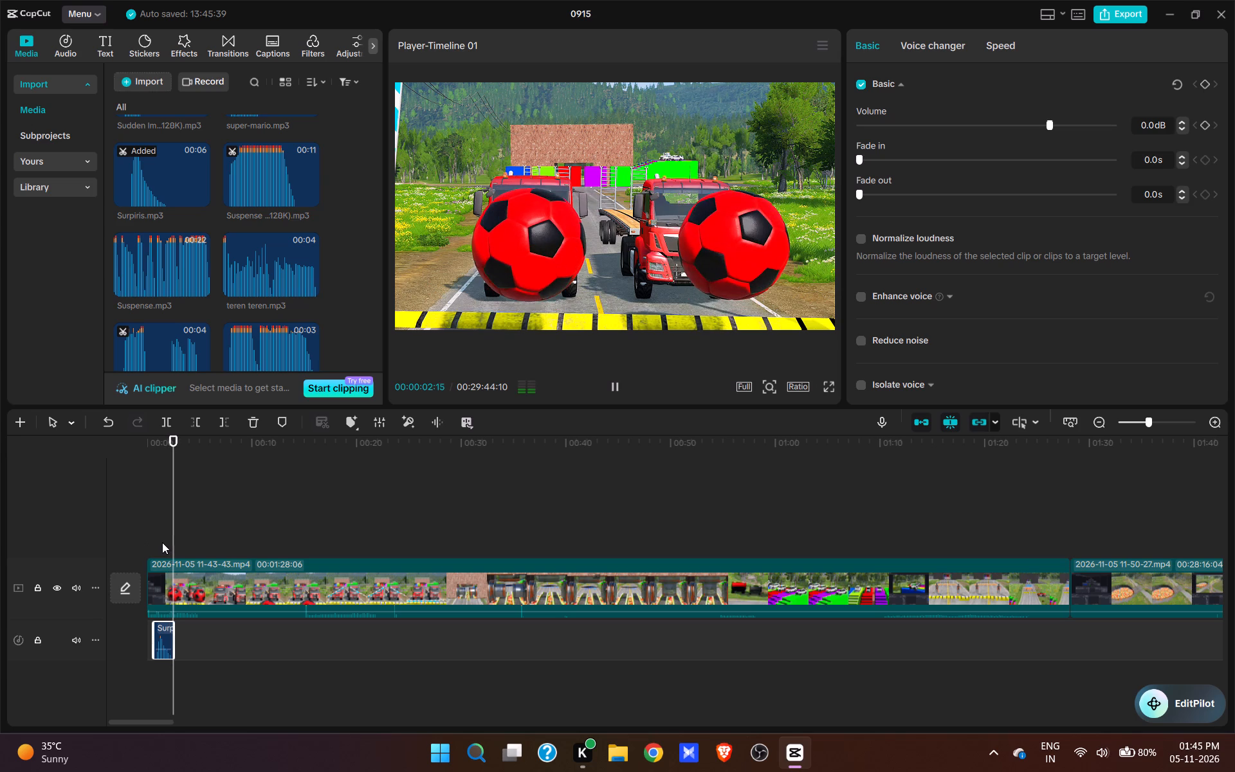
click(177, 542)
scroll(226, 241, down, 7)
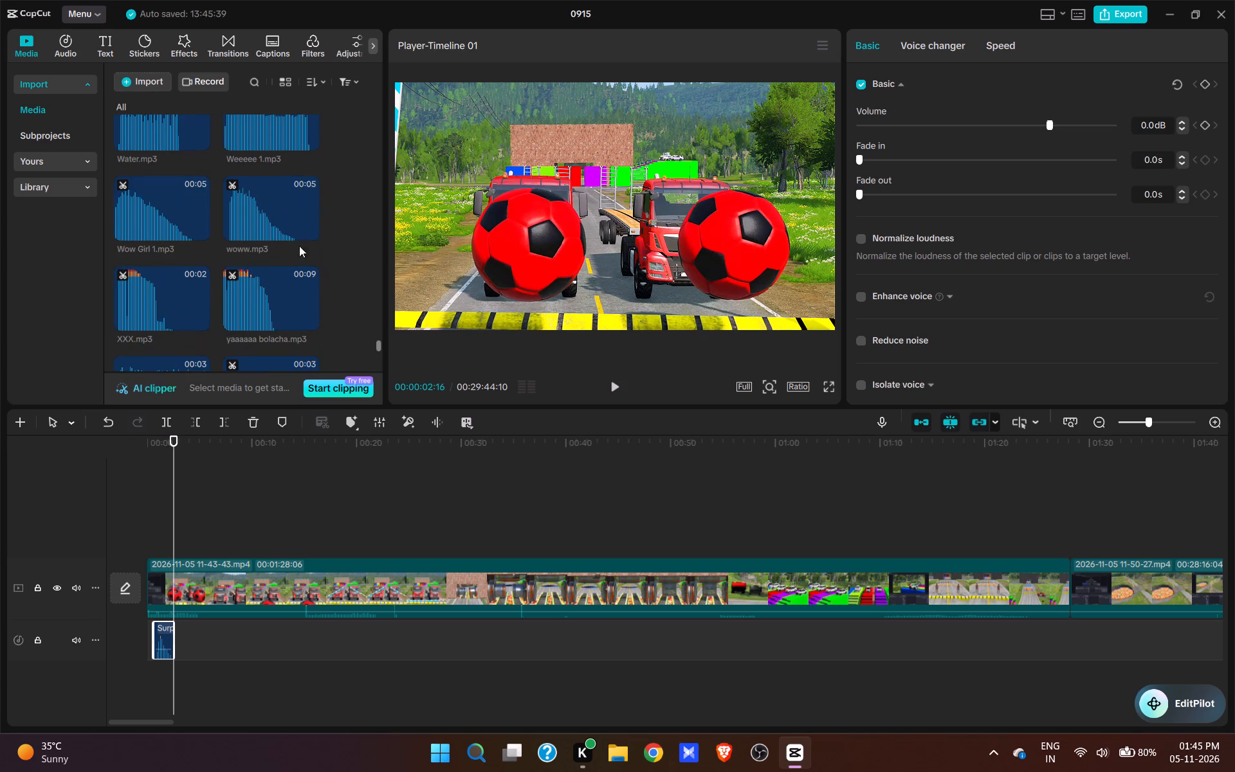
scroll(356, 250, down, 14)
scroll(341, 277, up, 4)
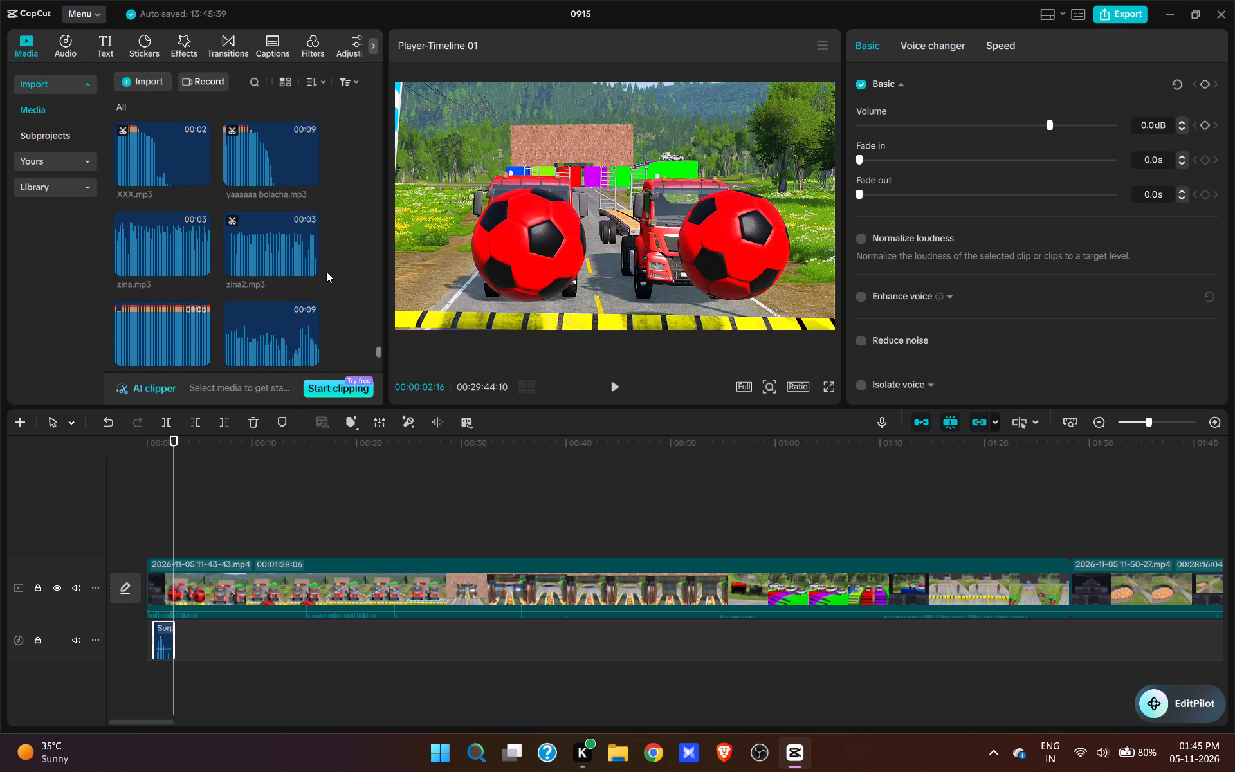
click(305, 173)
Trim the end of the yaaaaaa bolacha sound at 00:00:04:17, where the ball leaves the trucks.
key(space)
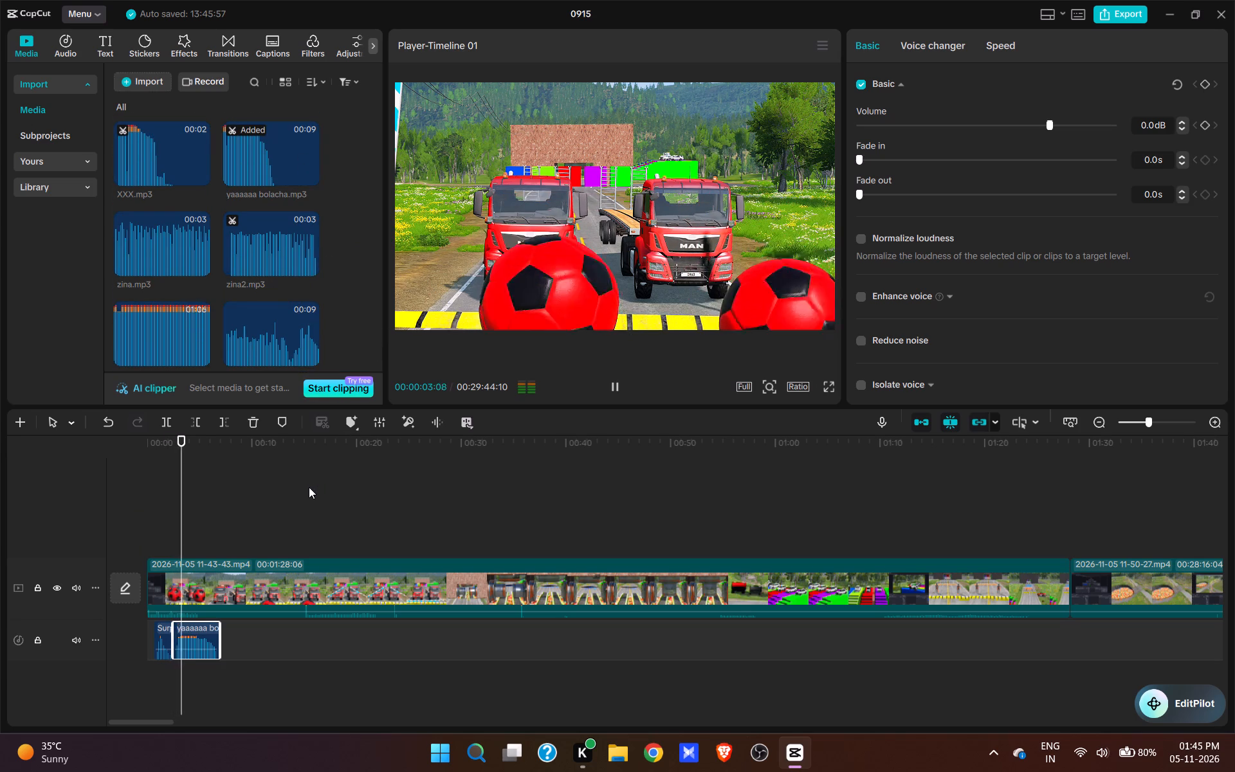
key(space)
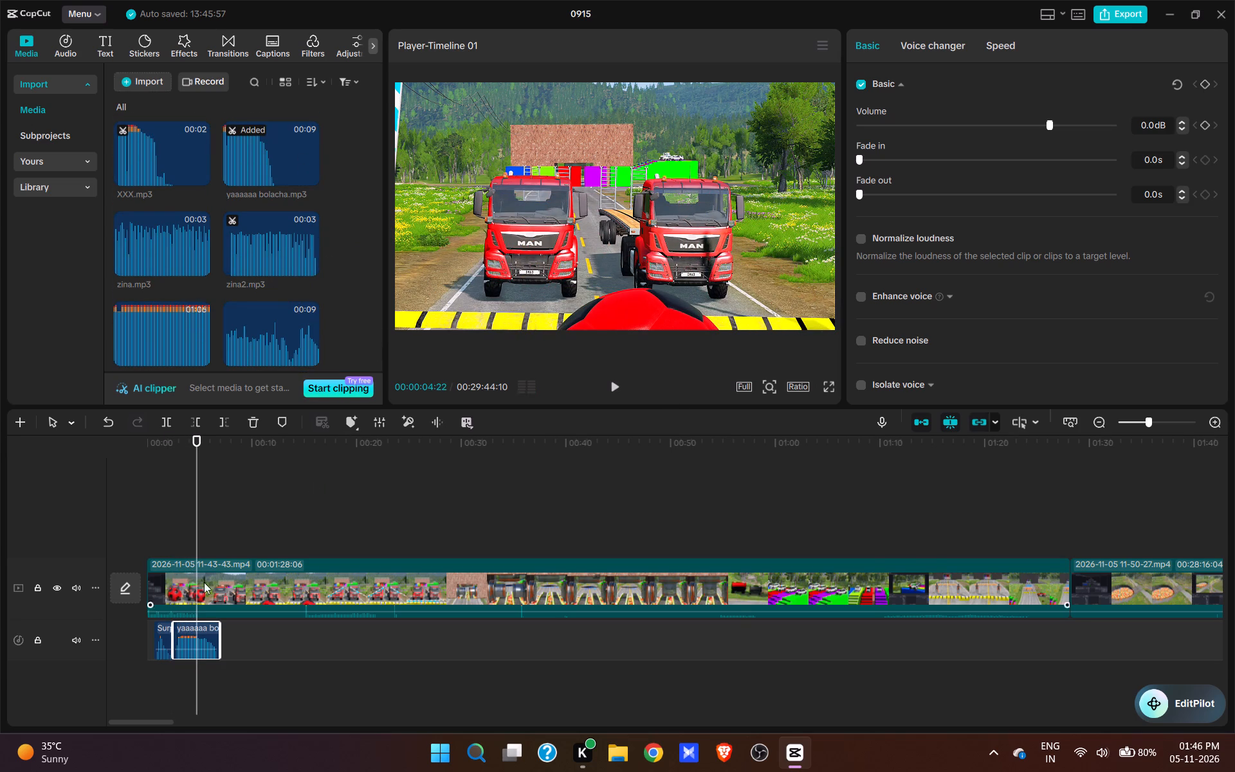
click(191, 539)
key(space)
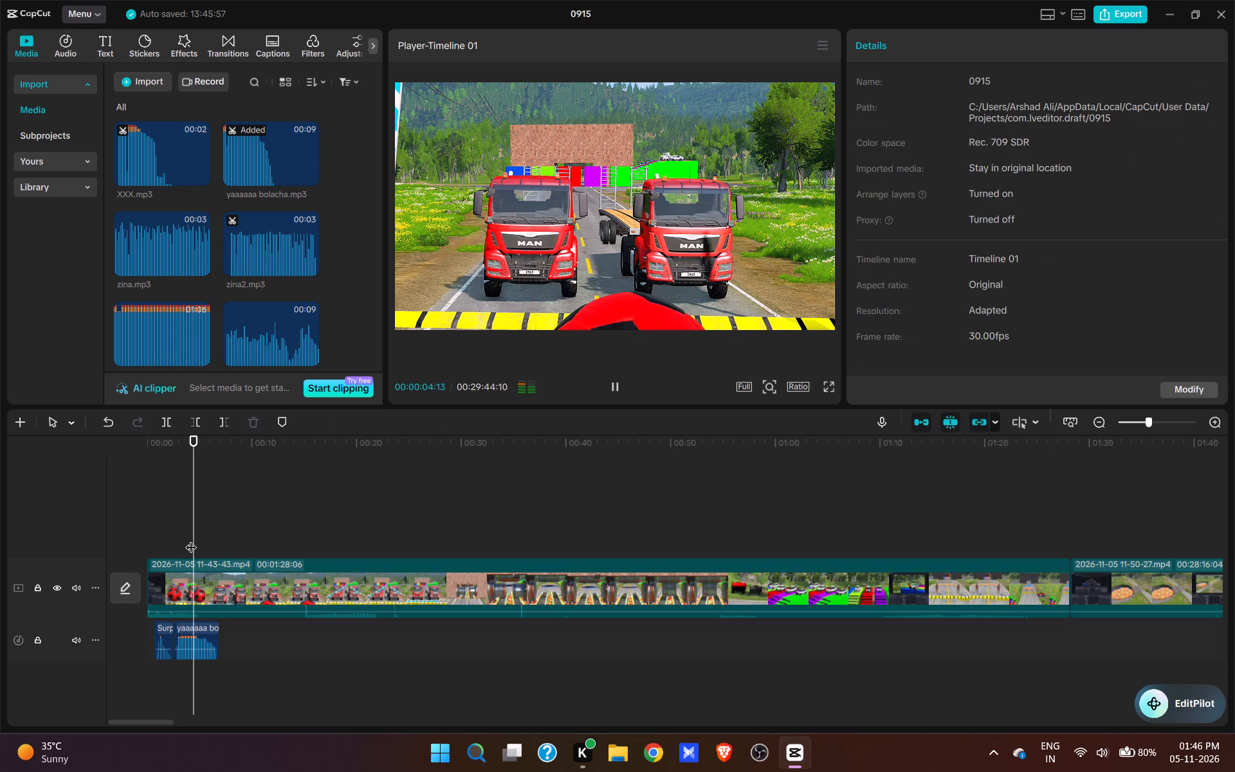
key(space)
click(210, 638)
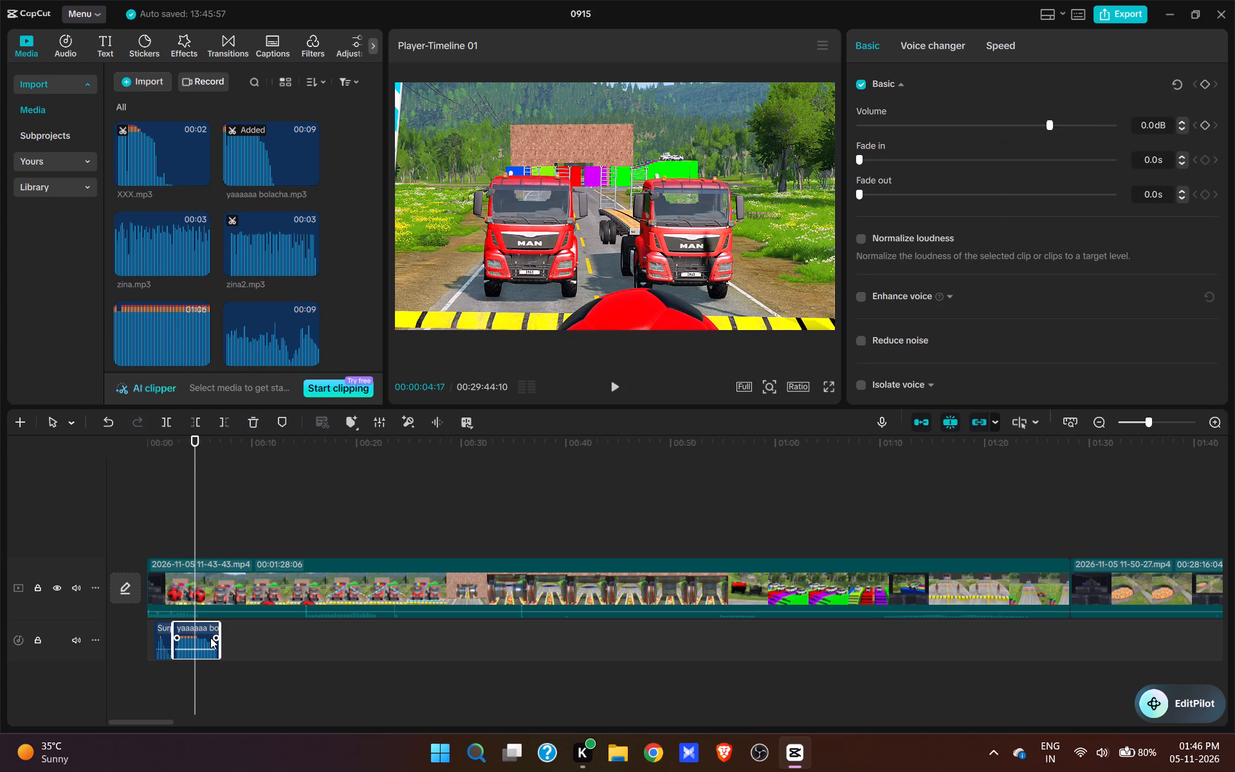
key(e)
Split the first video clip at 00:00:04:17 and lower the opening segment's volume to -∞dB.
click(199, 580)
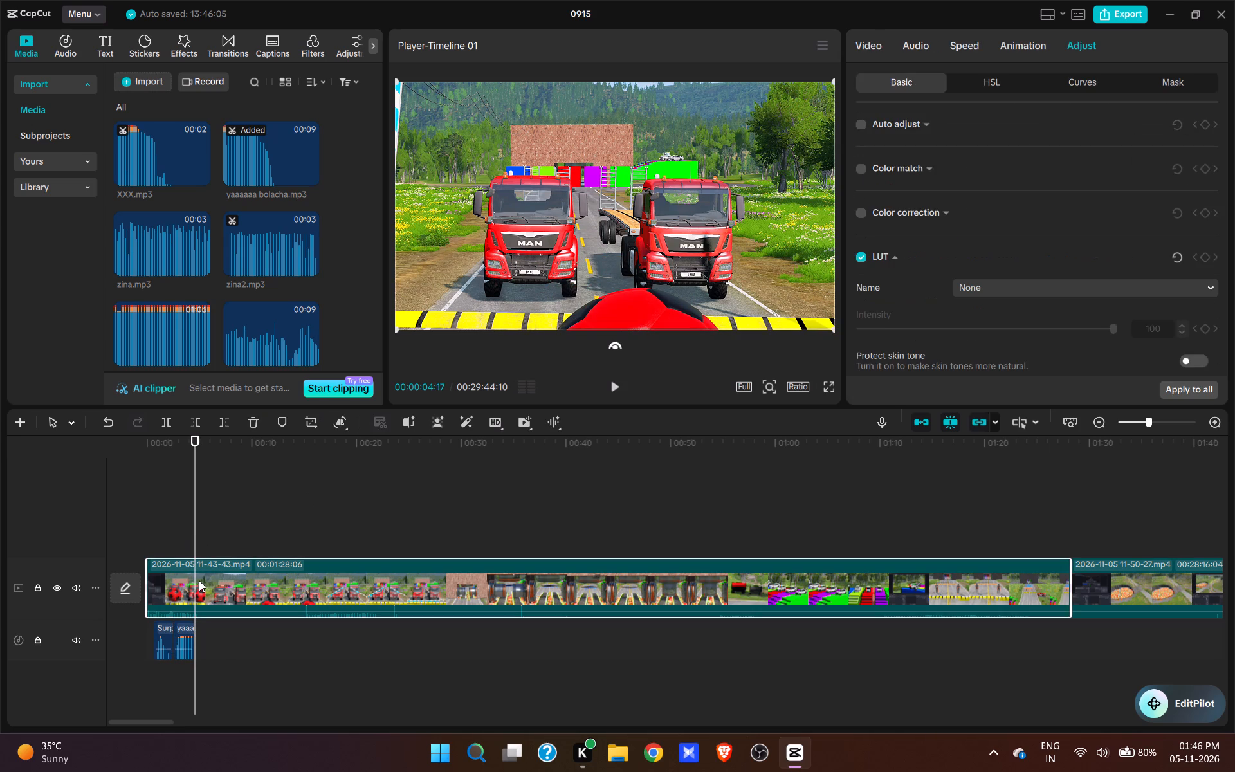
key(w)
drag(181, 612, 173, 642)
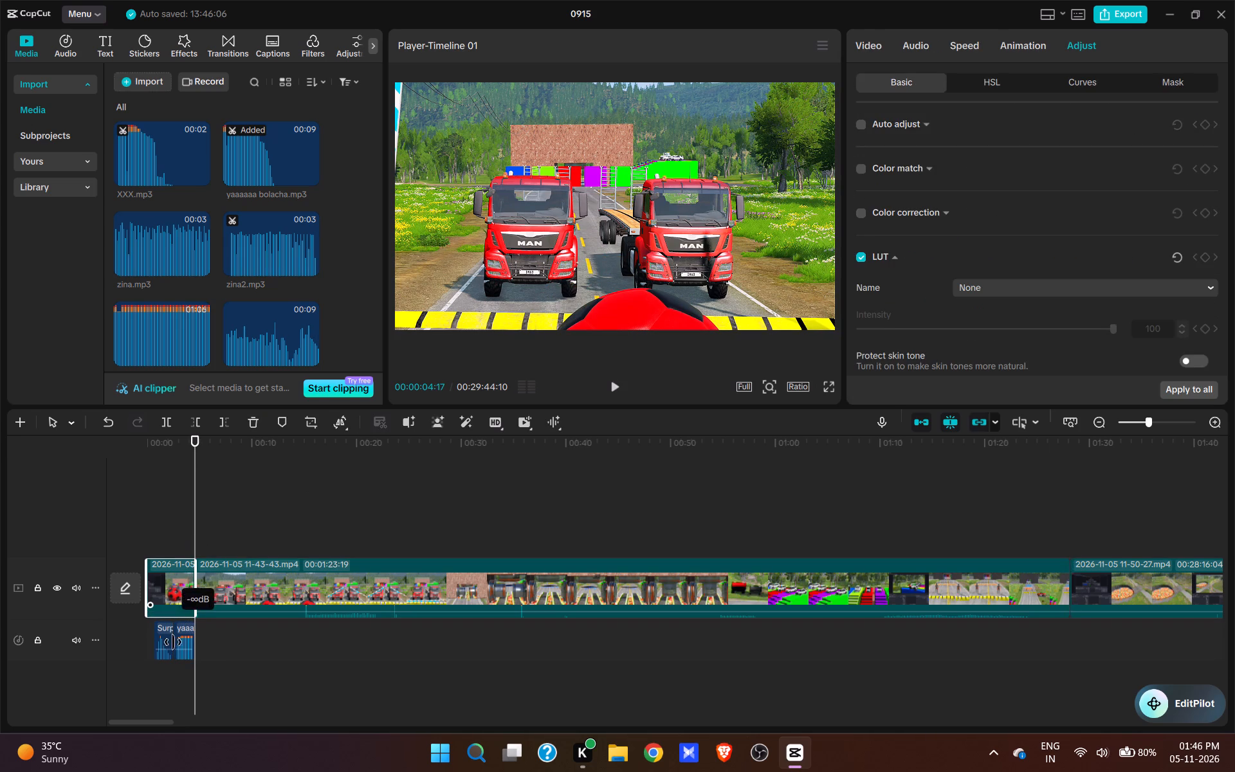
drag(173, 642, 173, 647)
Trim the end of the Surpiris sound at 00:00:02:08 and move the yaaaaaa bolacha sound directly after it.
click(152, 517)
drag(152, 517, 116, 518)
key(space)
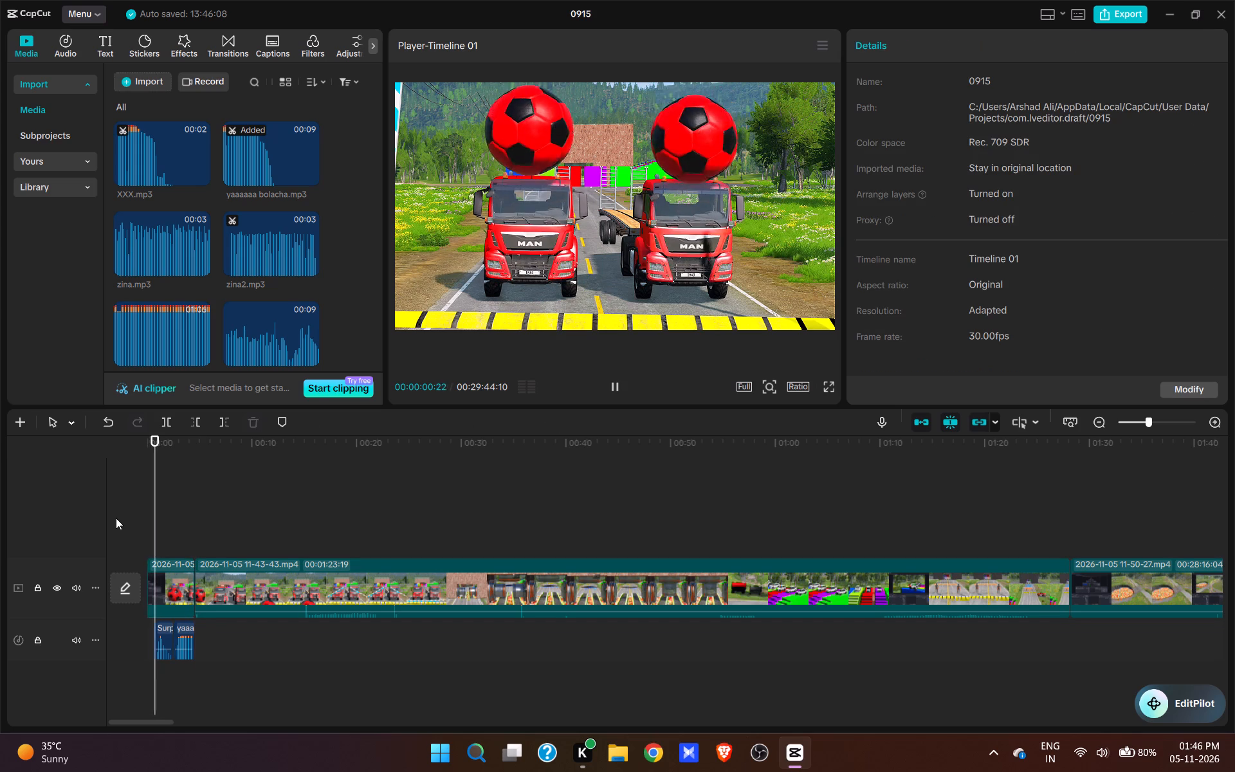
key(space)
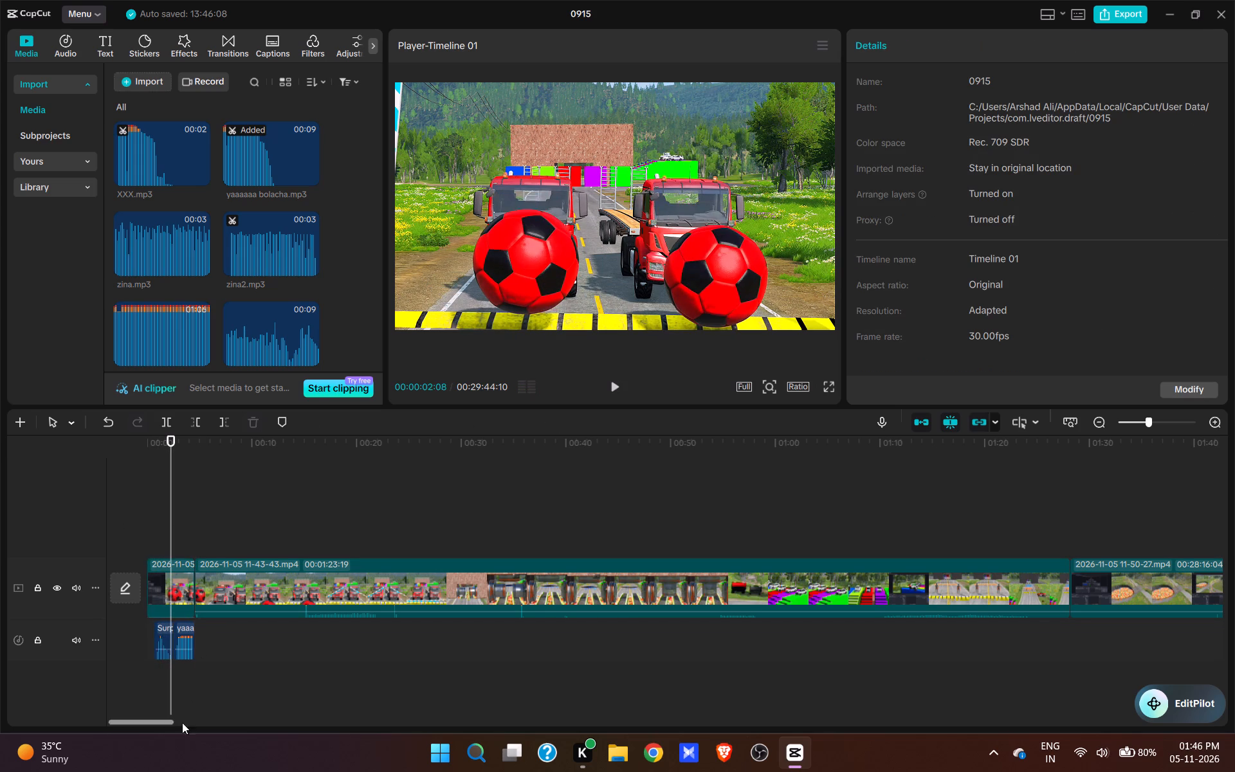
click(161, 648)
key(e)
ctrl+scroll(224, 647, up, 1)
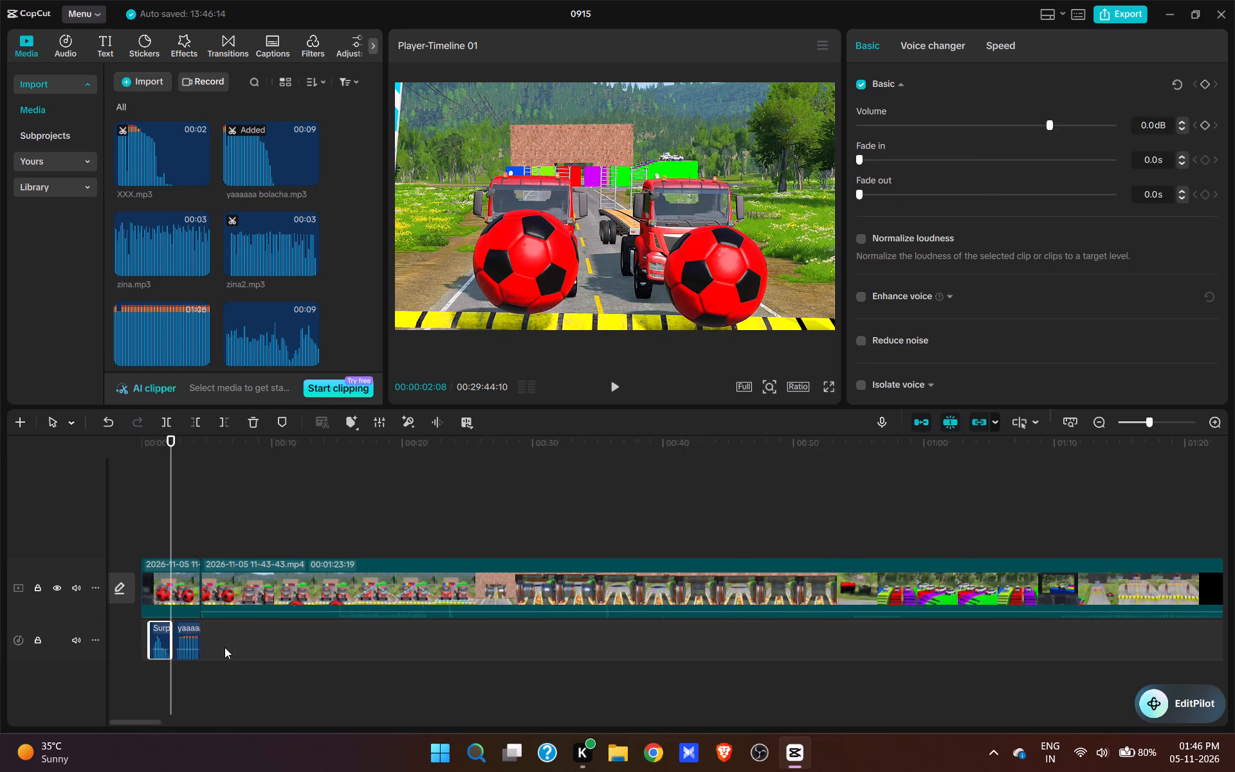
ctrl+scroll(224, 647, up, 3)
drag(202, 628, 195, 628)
Trim the end of the Surpiris sound at 00:00:01:26 and move the yaaaaaa bolacha sound directly against it.
click(151, 526)
drag(151, 526, 109, 528)
key(space)
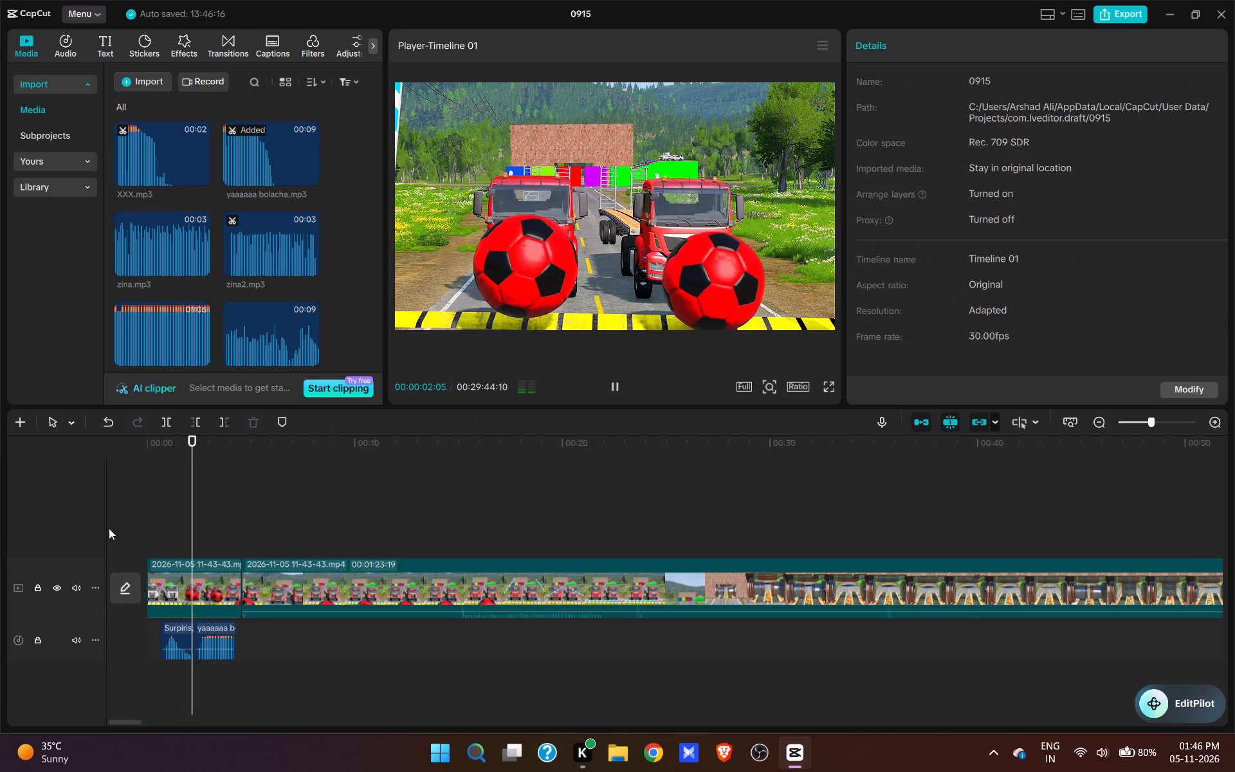
key(space)
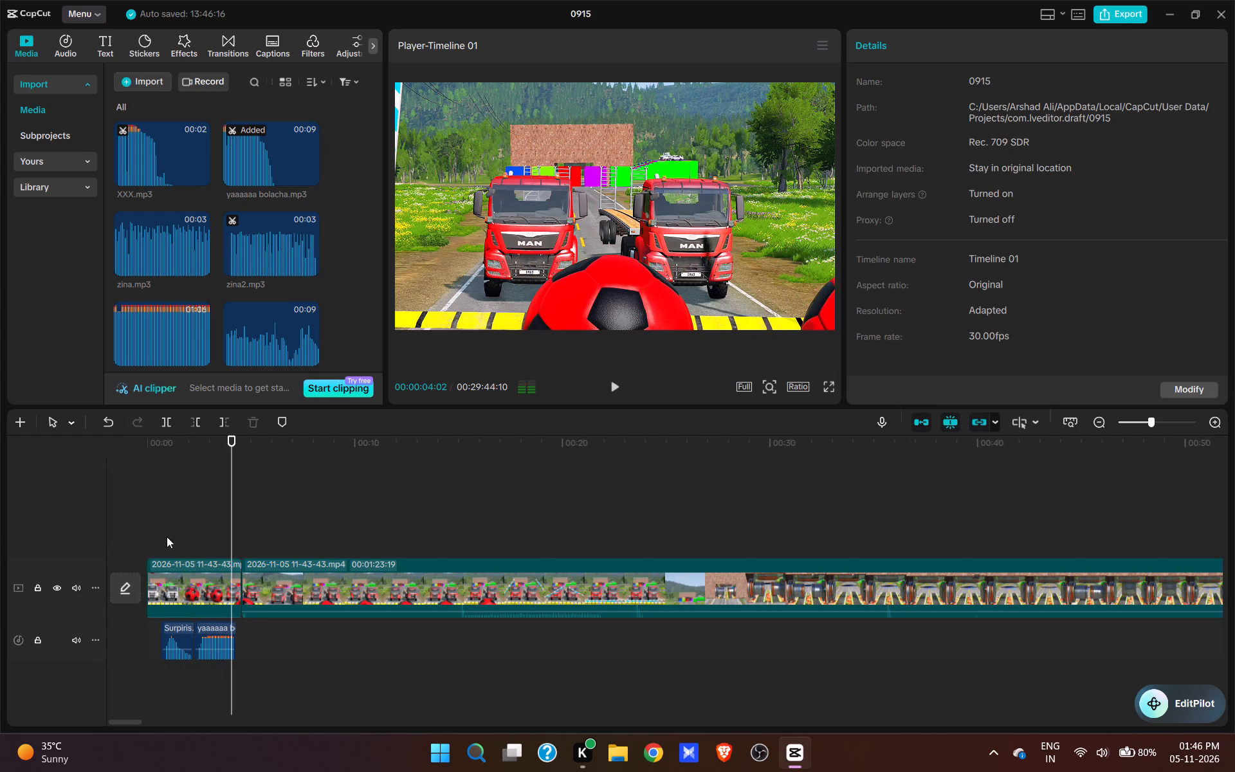
click(186, 529)
click(178, 651)
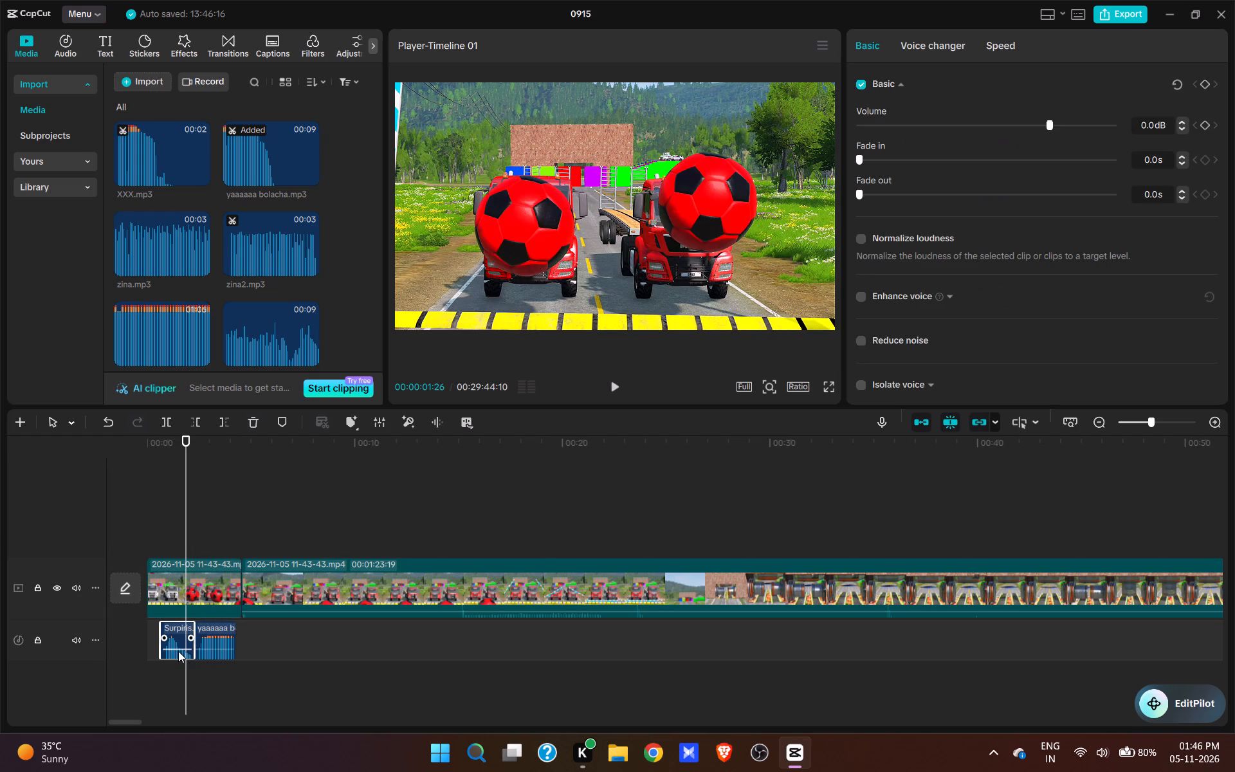
key(e)
drag(212, 631, 205, 630)
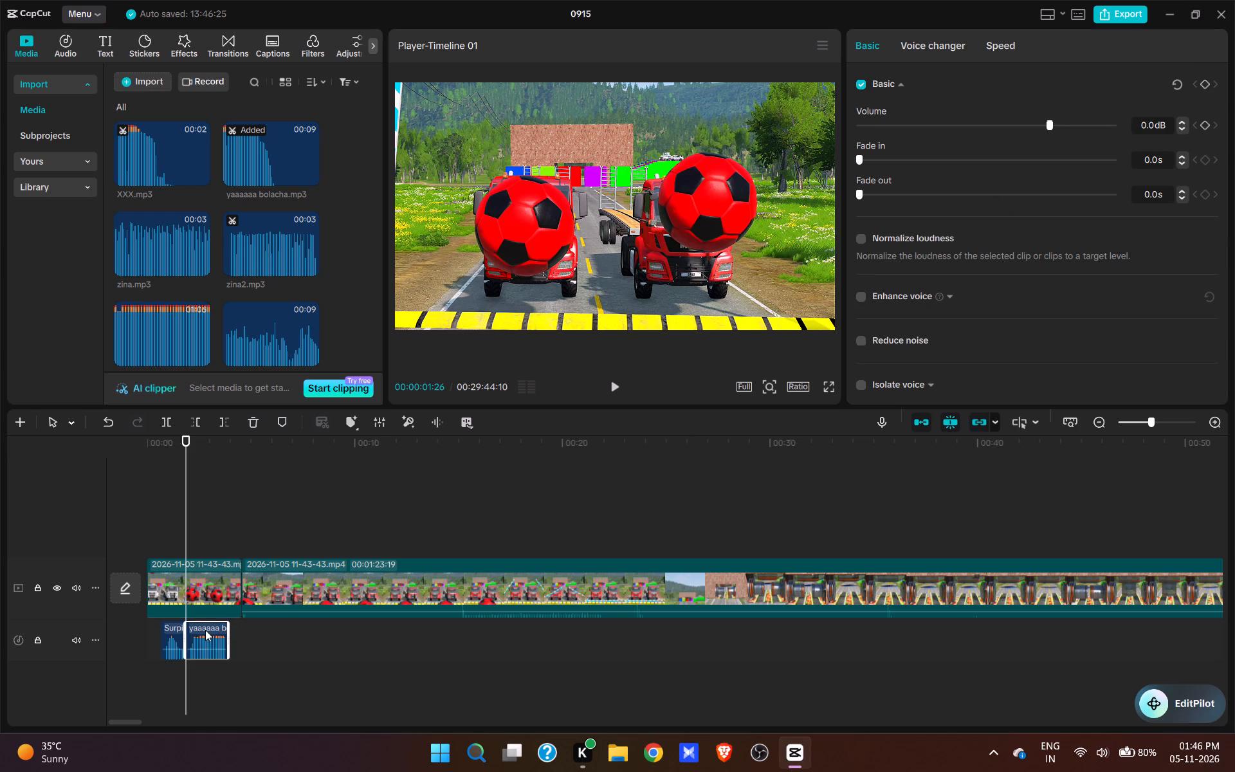
Trim the start of the Surpiris sound to the moment the balls hit the truck roofs.
click(161, 506)
drag(169, 513, 75, 518)
drag(160, 536, 131, 535)
key(space)
key(space)
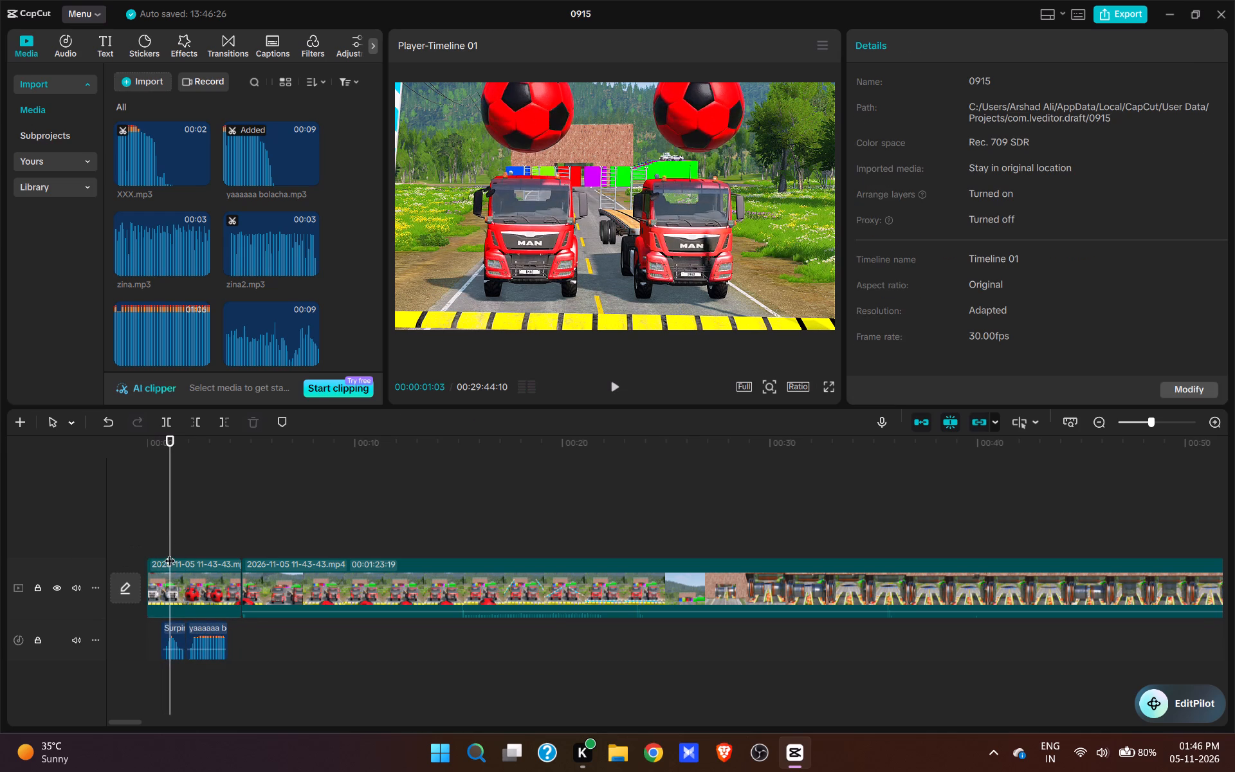
click(160, 543)
click(158, 542)
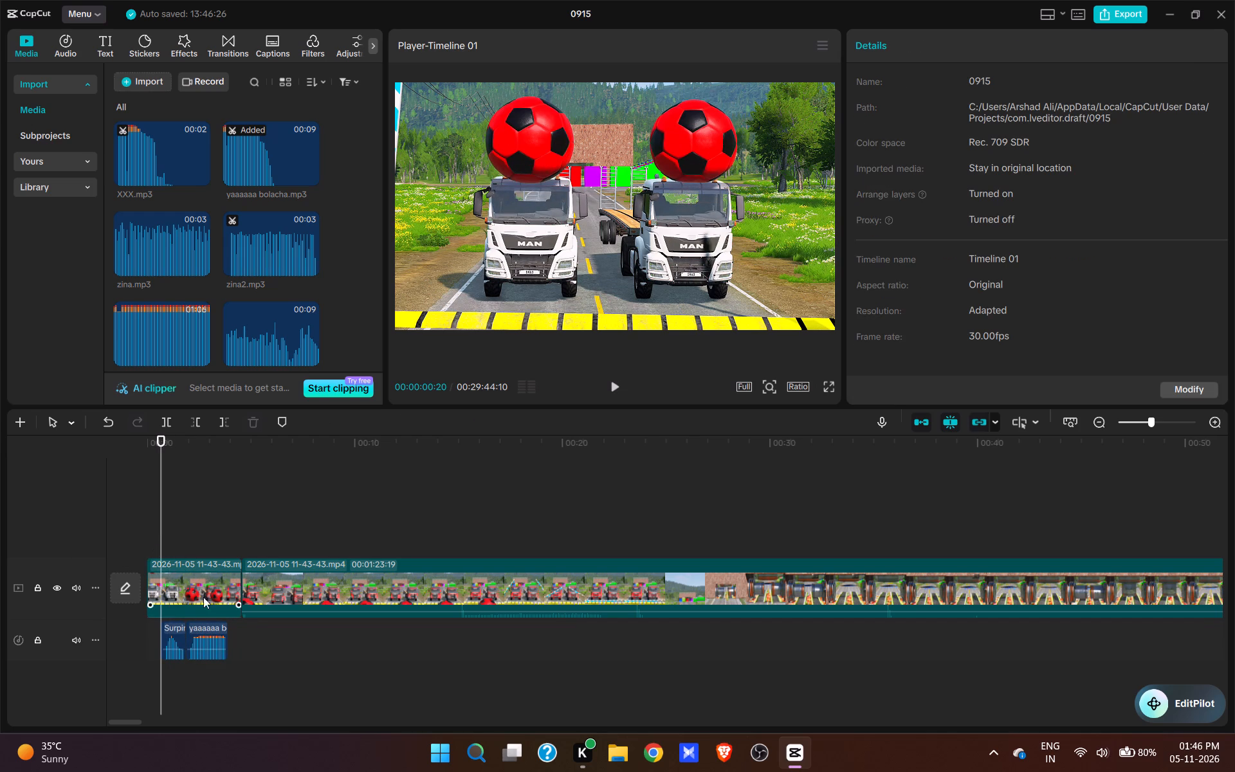
ctrl+scroll(170, 679, up, 2)
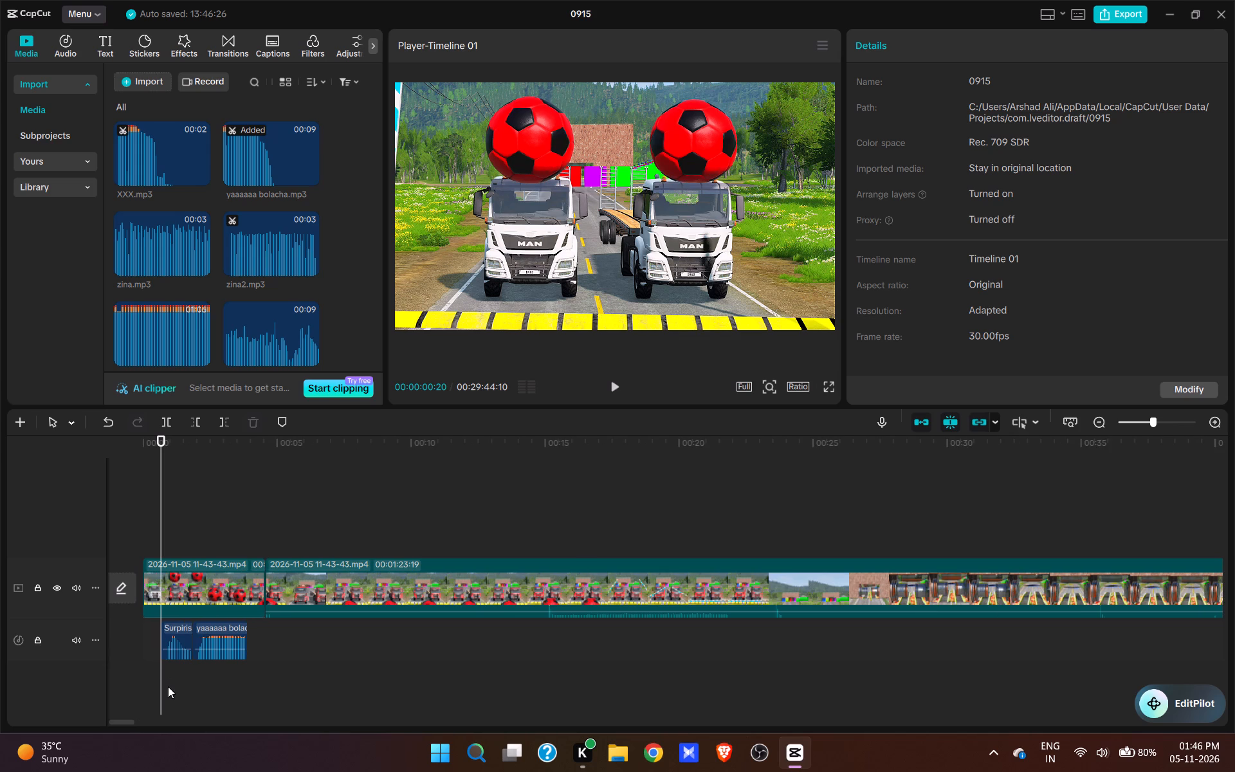
click(162, 686)
click(165, 687)
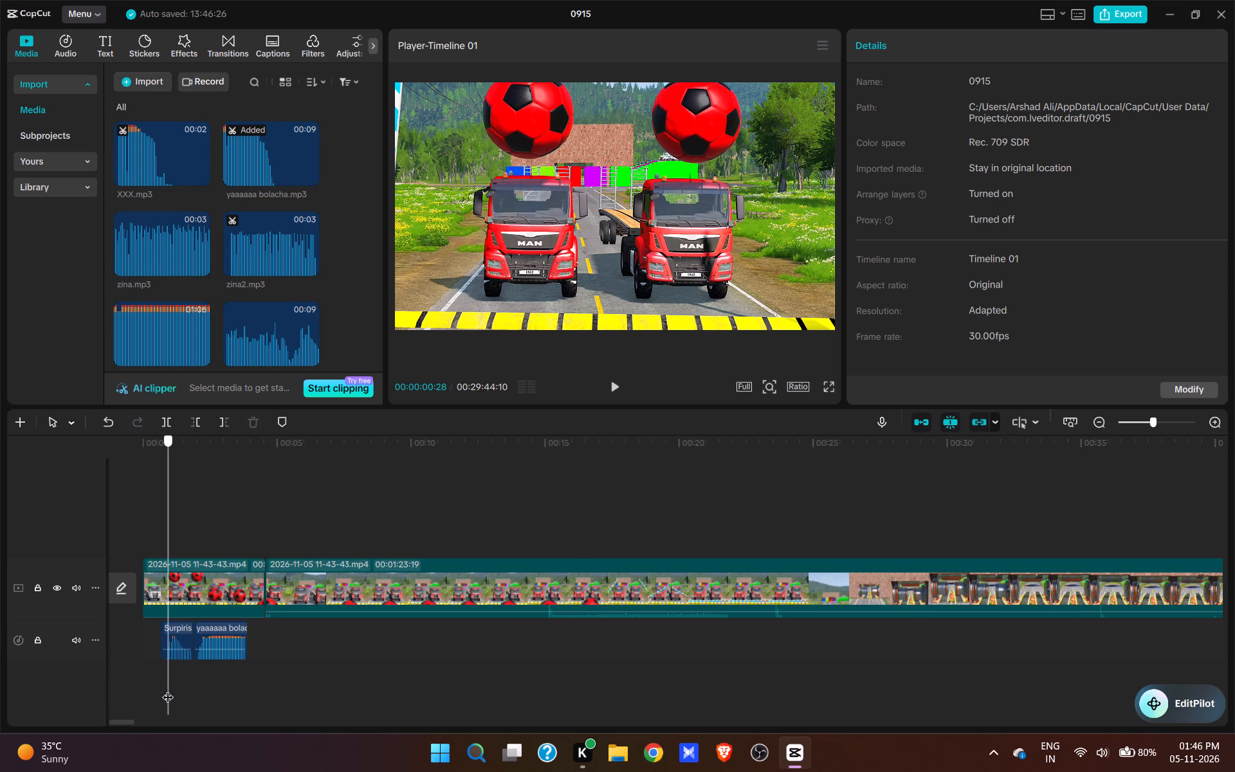
click(186, 645)
ctrl+scroll(191, 678, up, 3)
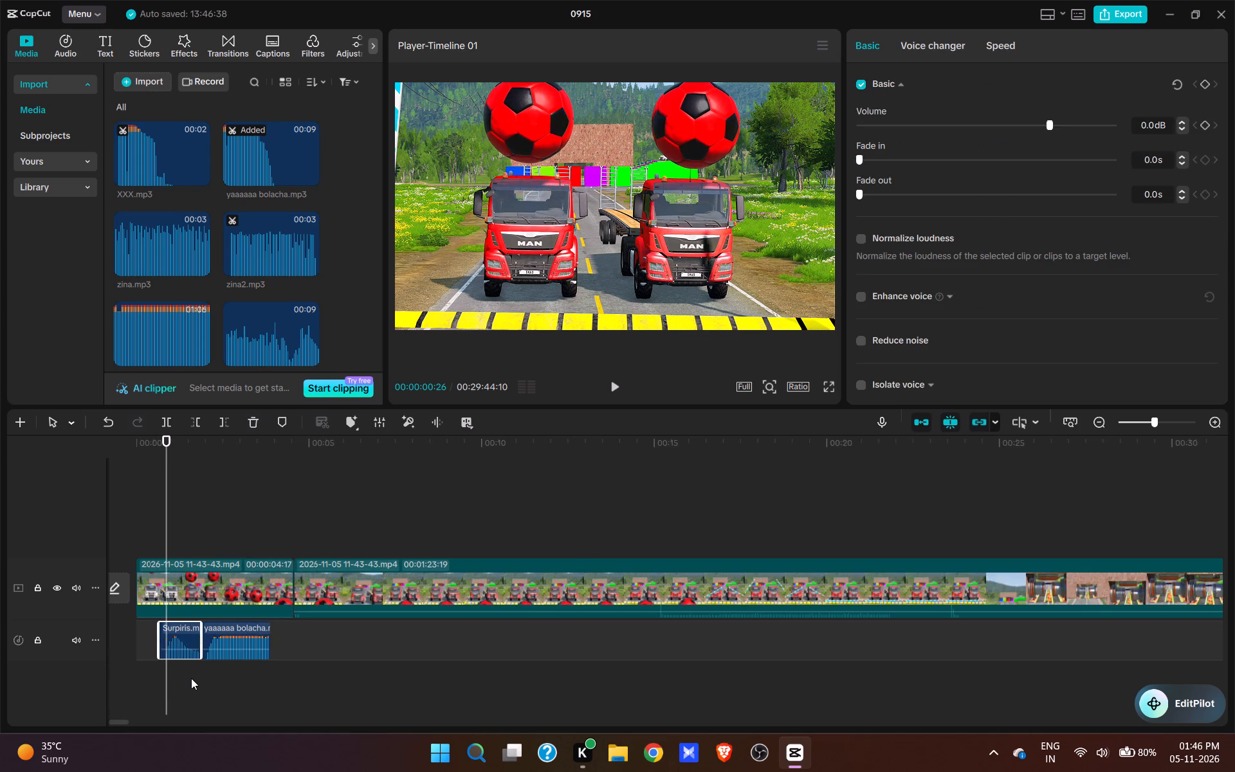
ctrl+scroll(191, 678, up, 7)
drag(169, 688, 163, 686)
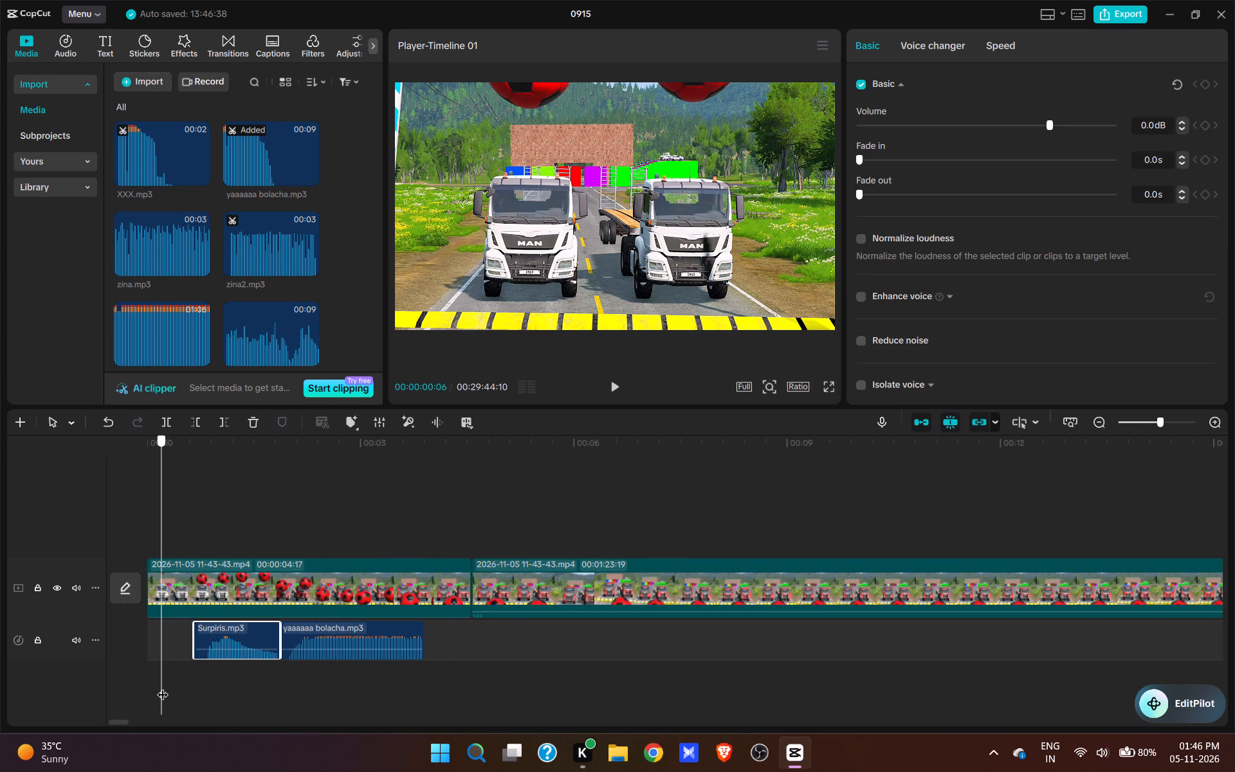
drag(163, 686, 203, 713)
key(q)
Trim the start of the yaaaaaa bolacha sound at 00:00:01:29 and move it back against the Surpiris sound.
click(179, 540)
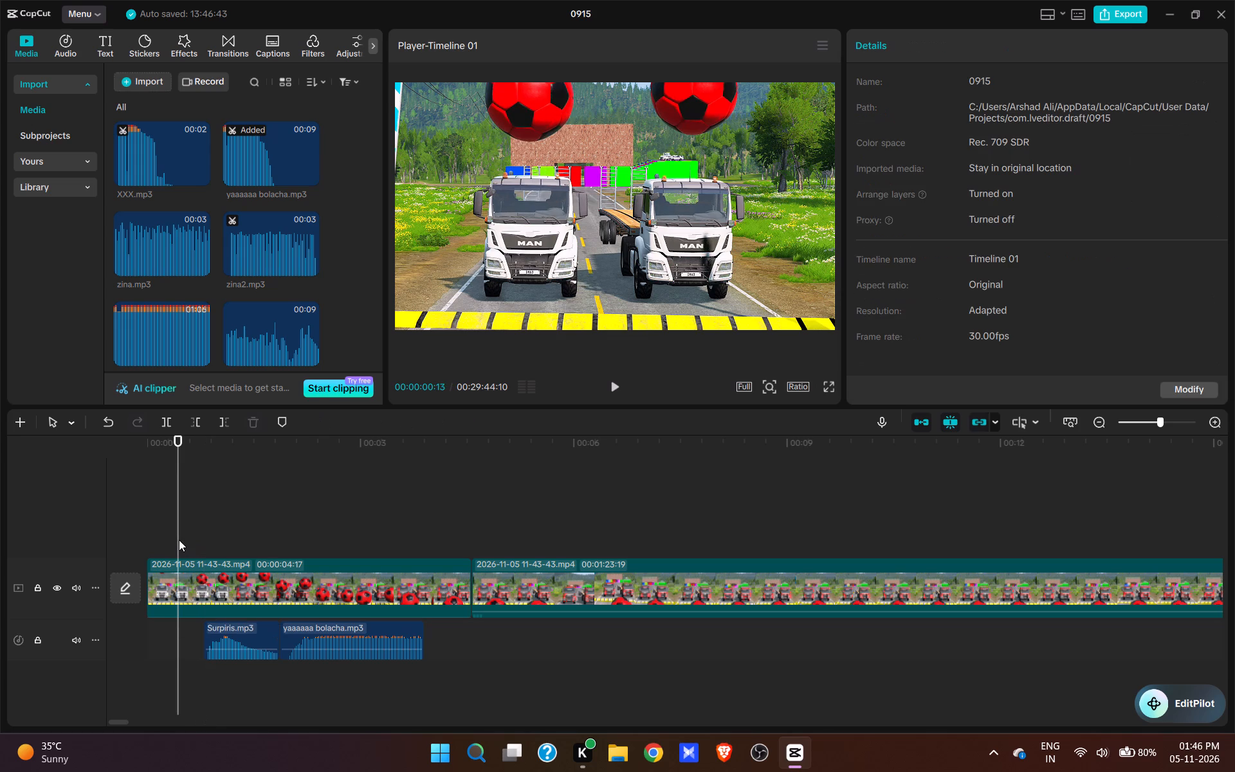
key(space)
key(space)
drag(495, 645, 315, 651)
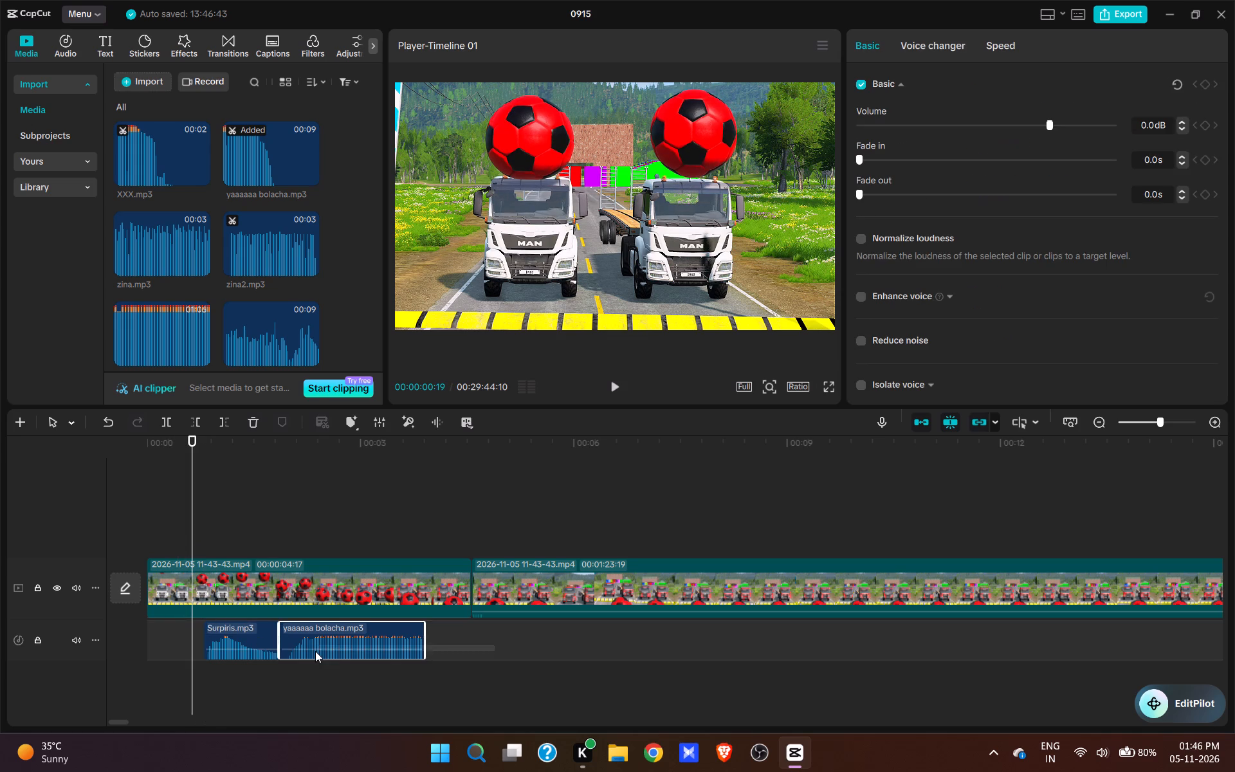
drag(315, 651, 329, 662)
click(300, 691)
drag(294, 688, 286, 685)
click(318, 639)
key(q)
drag(320, 627, 311, 630)
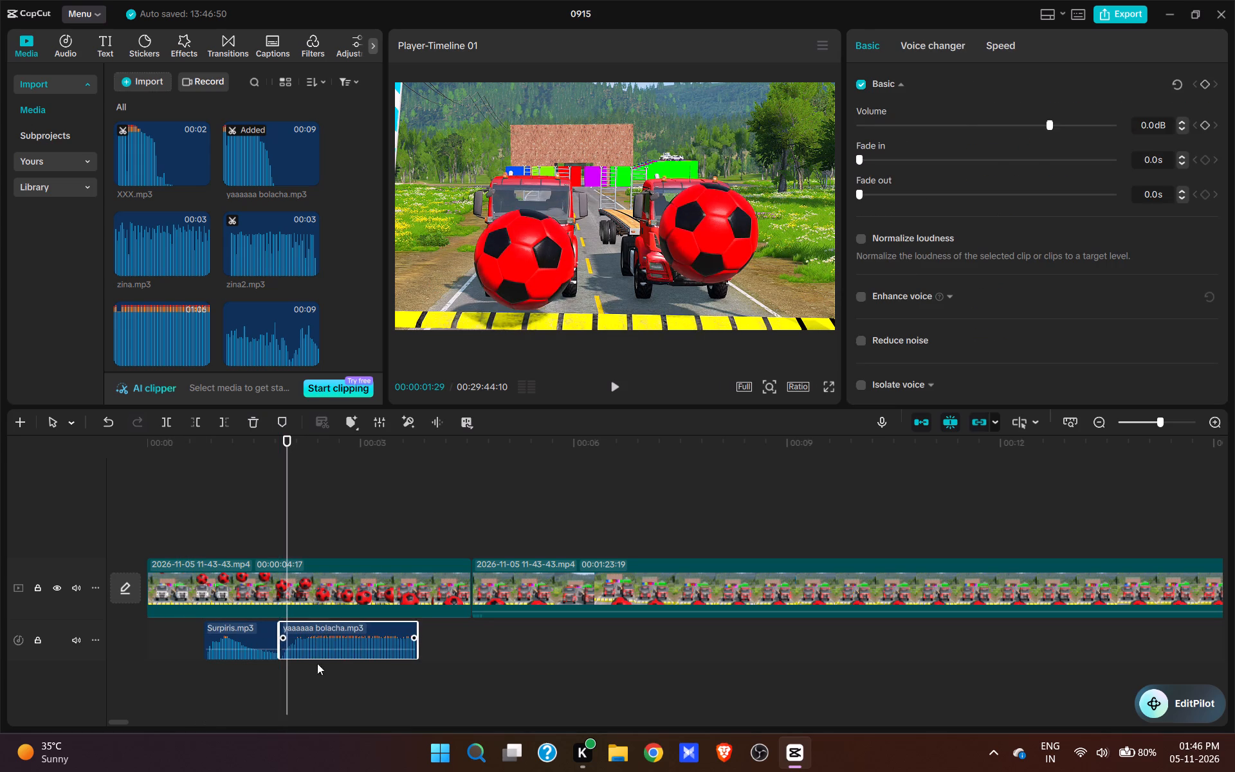
click(316, 670)
Move the Surpiris and yaaaaaa bolacha sounds together so that Surpiris starts at 00:00:00:20.
drag(436, 655, 250, 650)
click(194, 526)
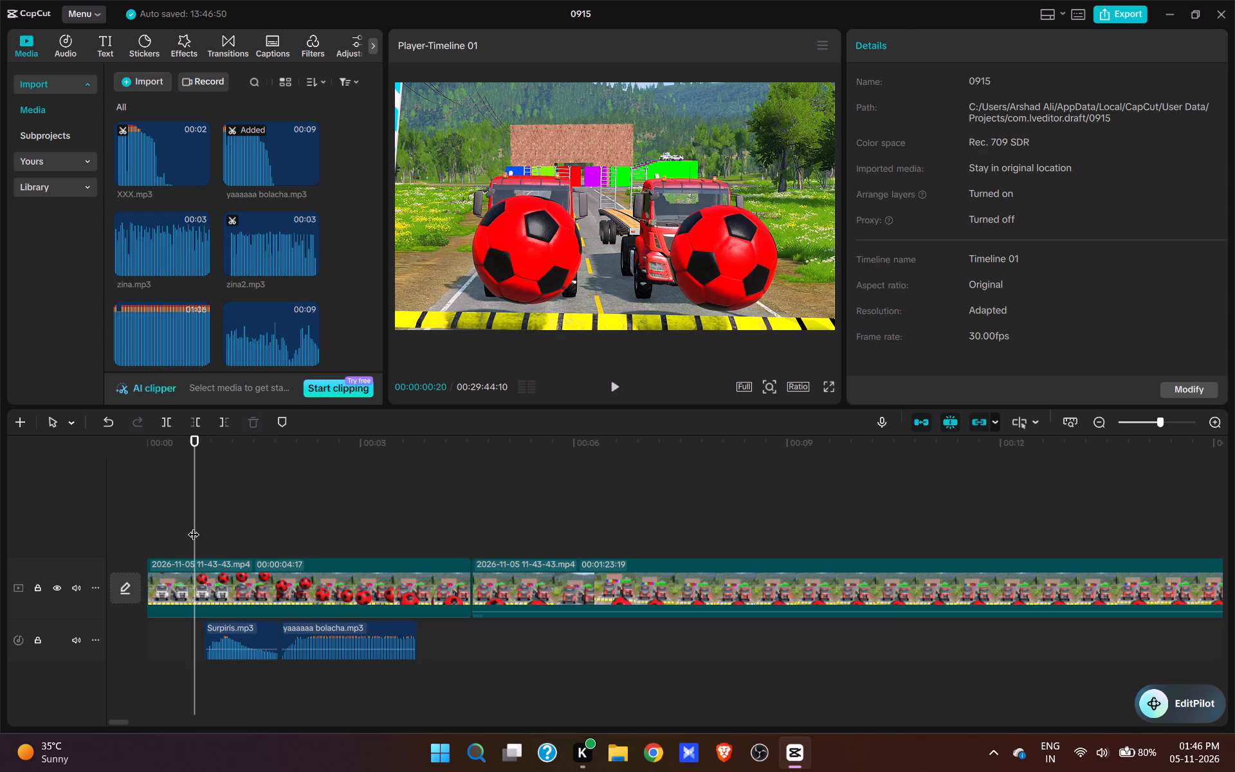
click(194, 526)
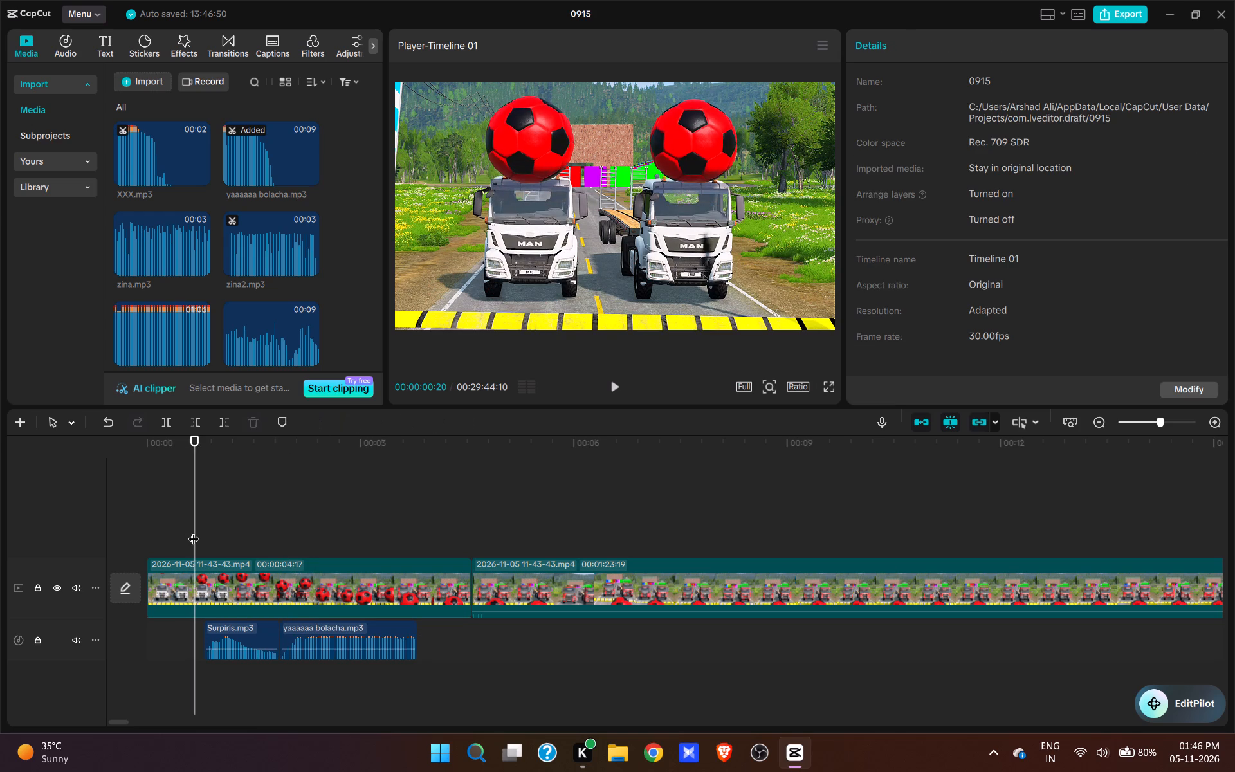
drag(466, 641, 249, 652)
drag(250, 629, 242, 629)
Trim the end of the opening video segment at 00:00:03:20, where the yaaaaaa bolacha sound ends.
click(177, 506)
key(space)
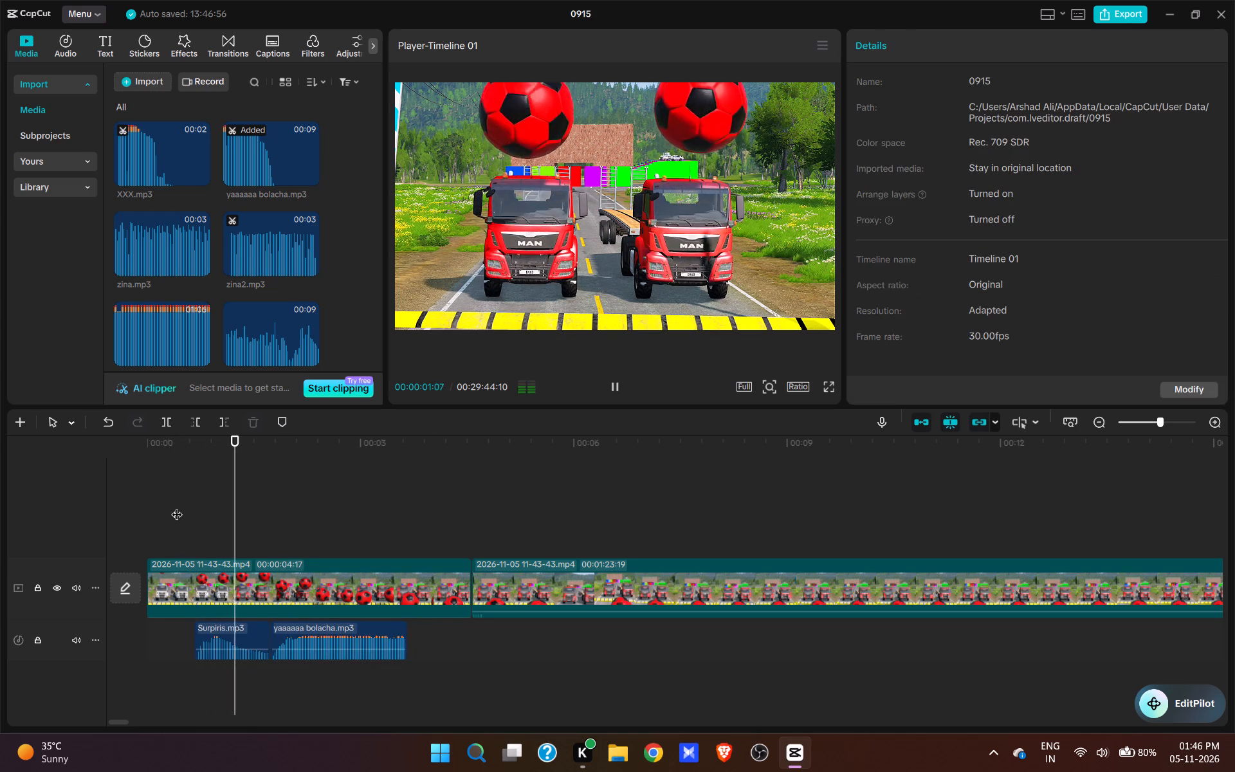
click(159, 502)
drag(159, 502, 50, 510)
key(space)
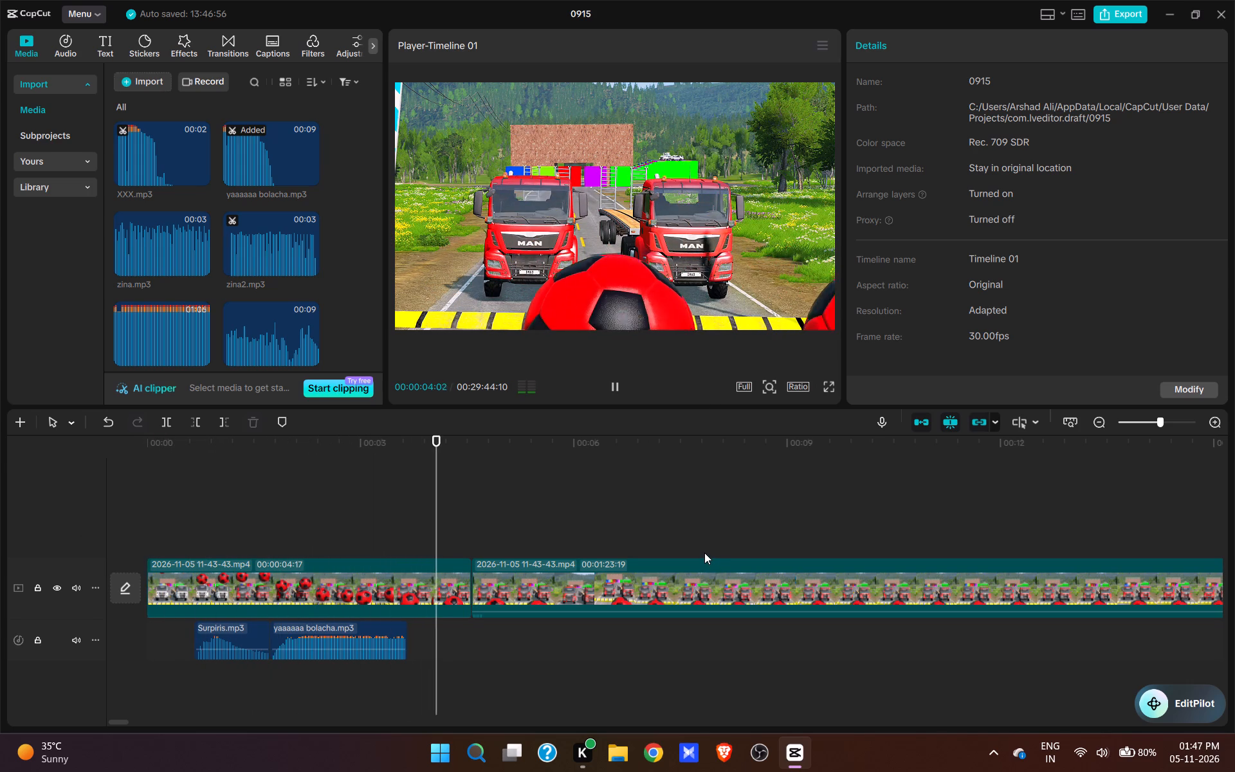
key(space)
click(409, 517)
click(414, 593)
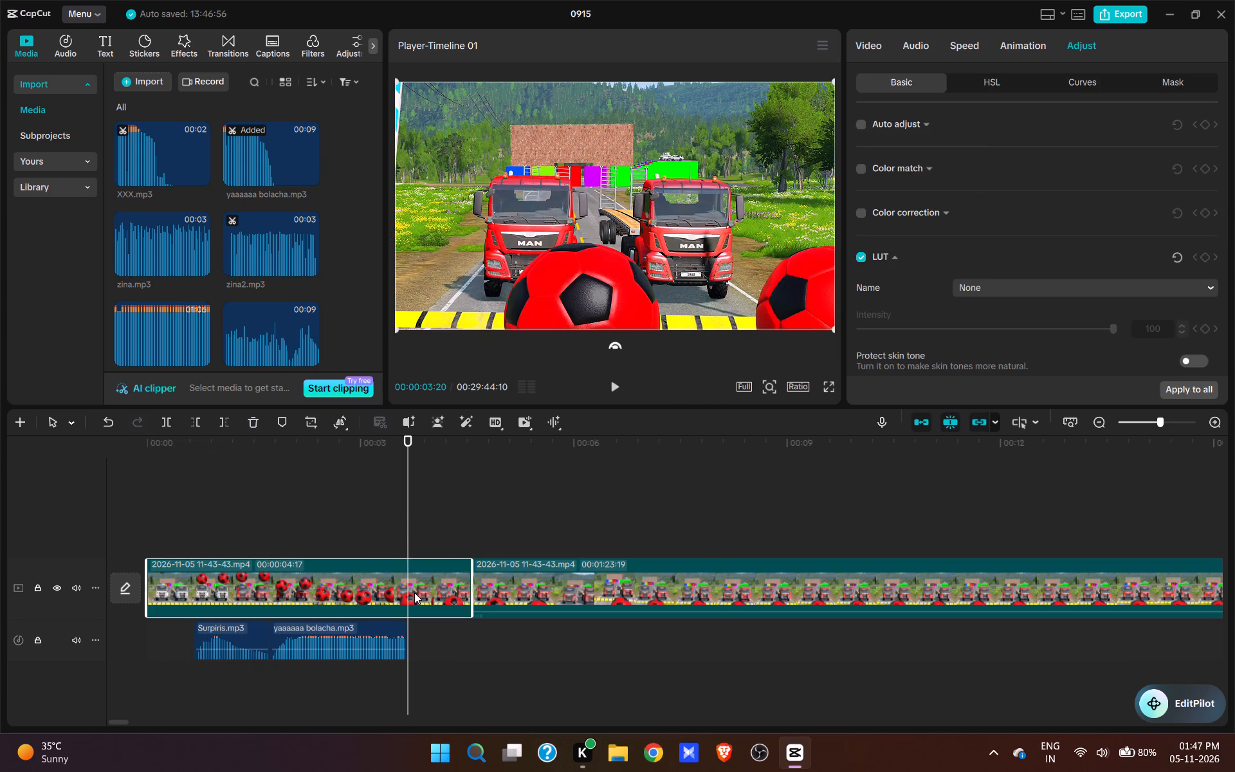
key(e)
Trim the start of the second video segment at 00:00:15:00, just before the barriers come down, closing the gap.
ctrl+scroll(415, 592, down, 3)
click(477, 529)
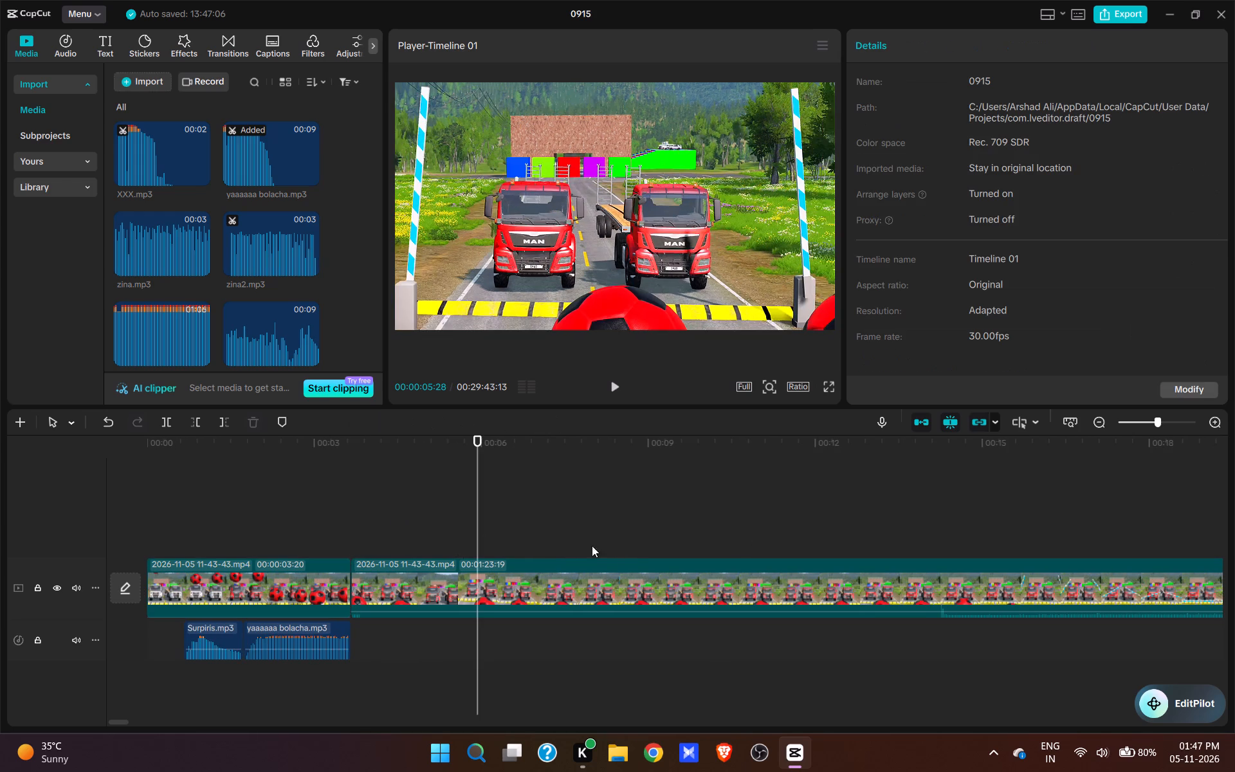
key(space)
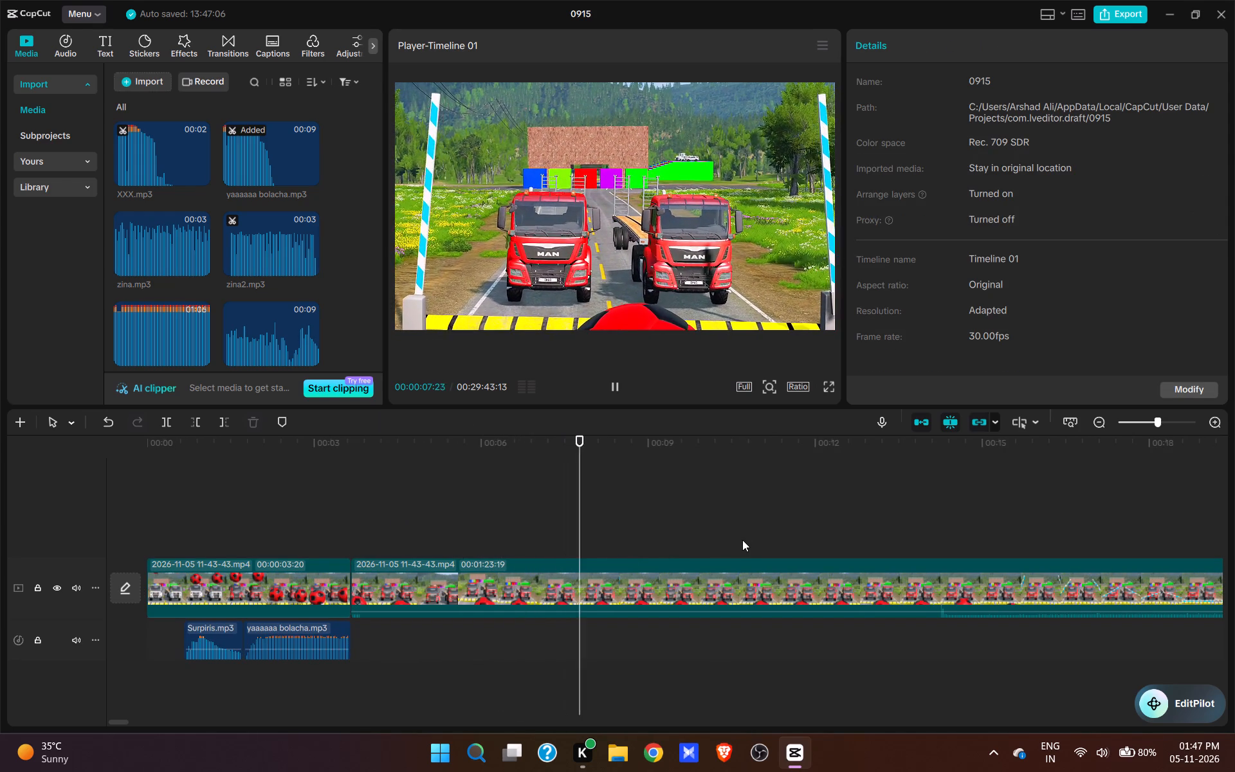
click(931, 547)
drag(989, 574, 958, 647)
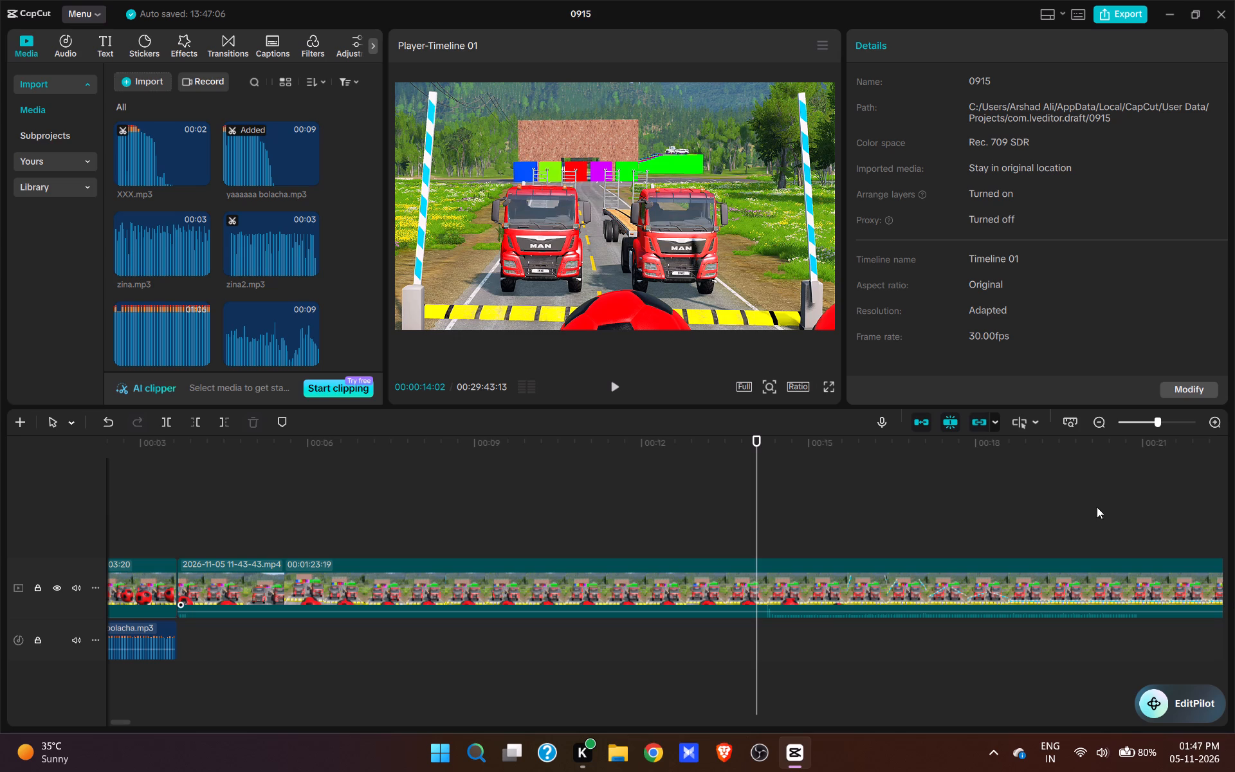
click(140, 498)
key(space)
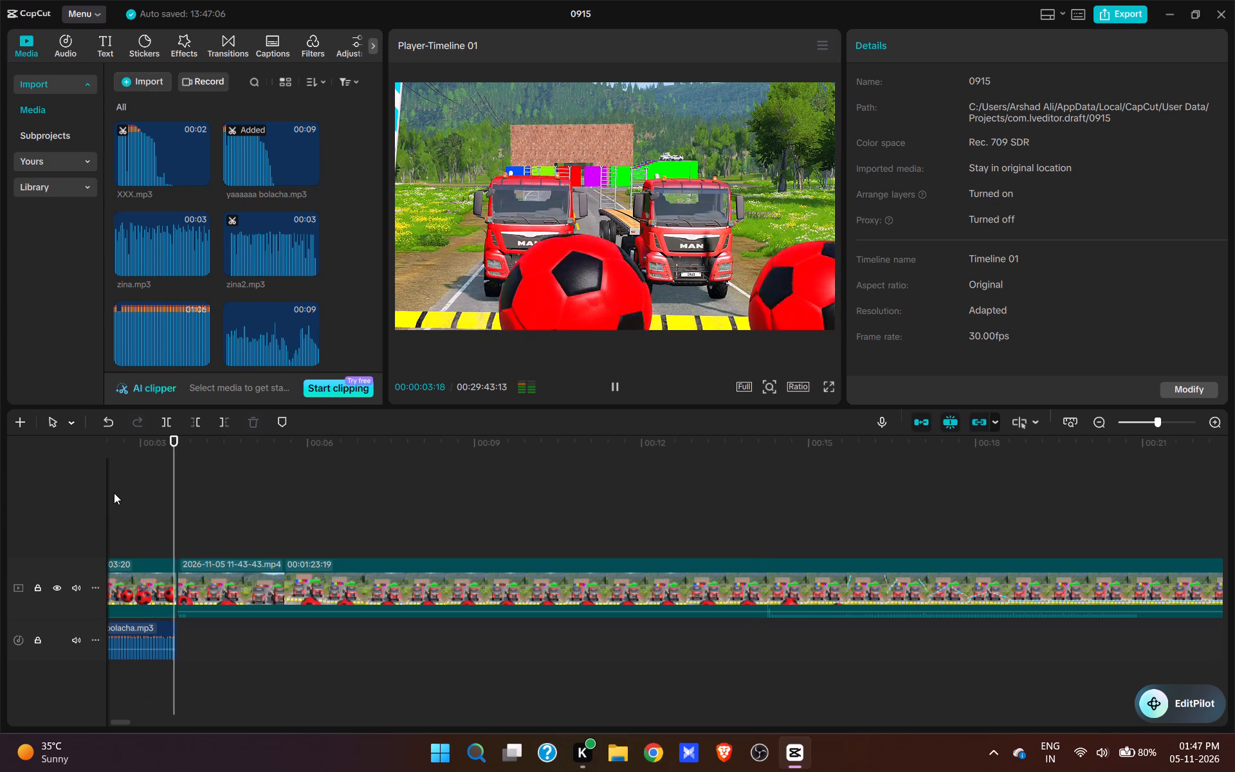
click(737, 505)
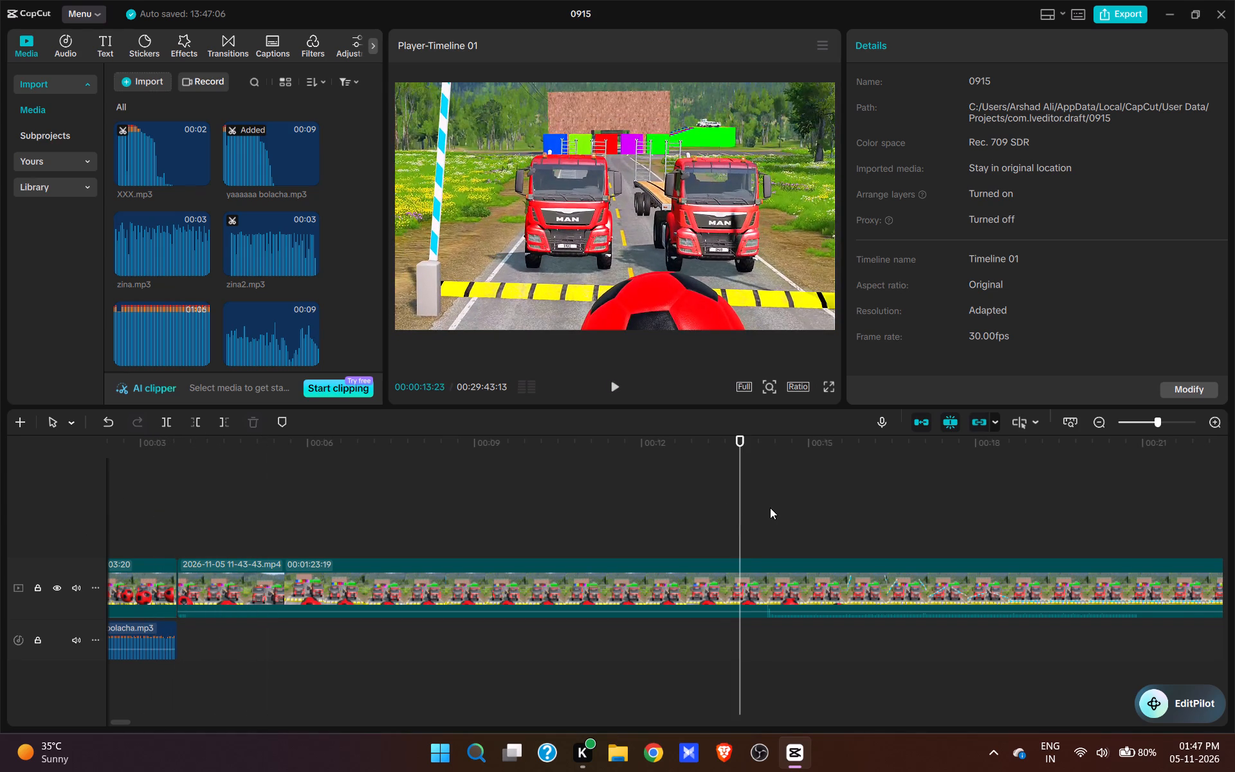
key(space)
key(space)
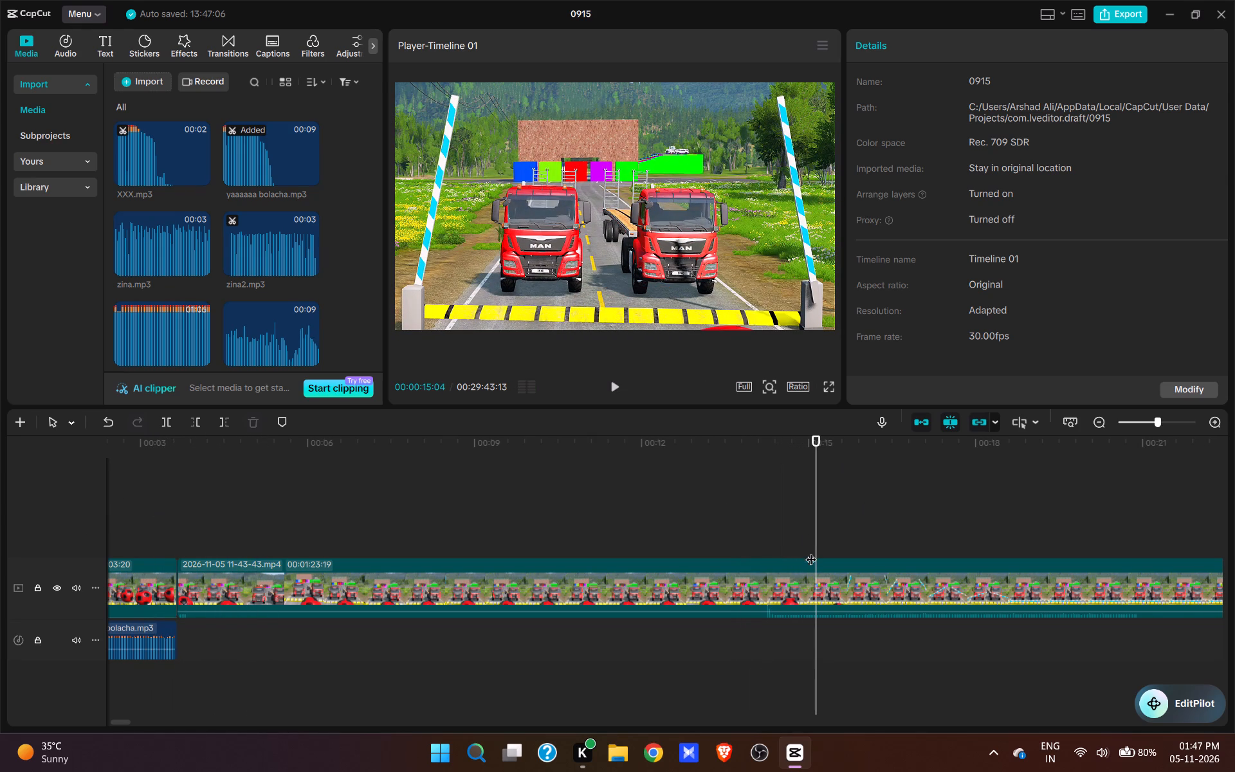
click(812, 536)
click(809, 537)
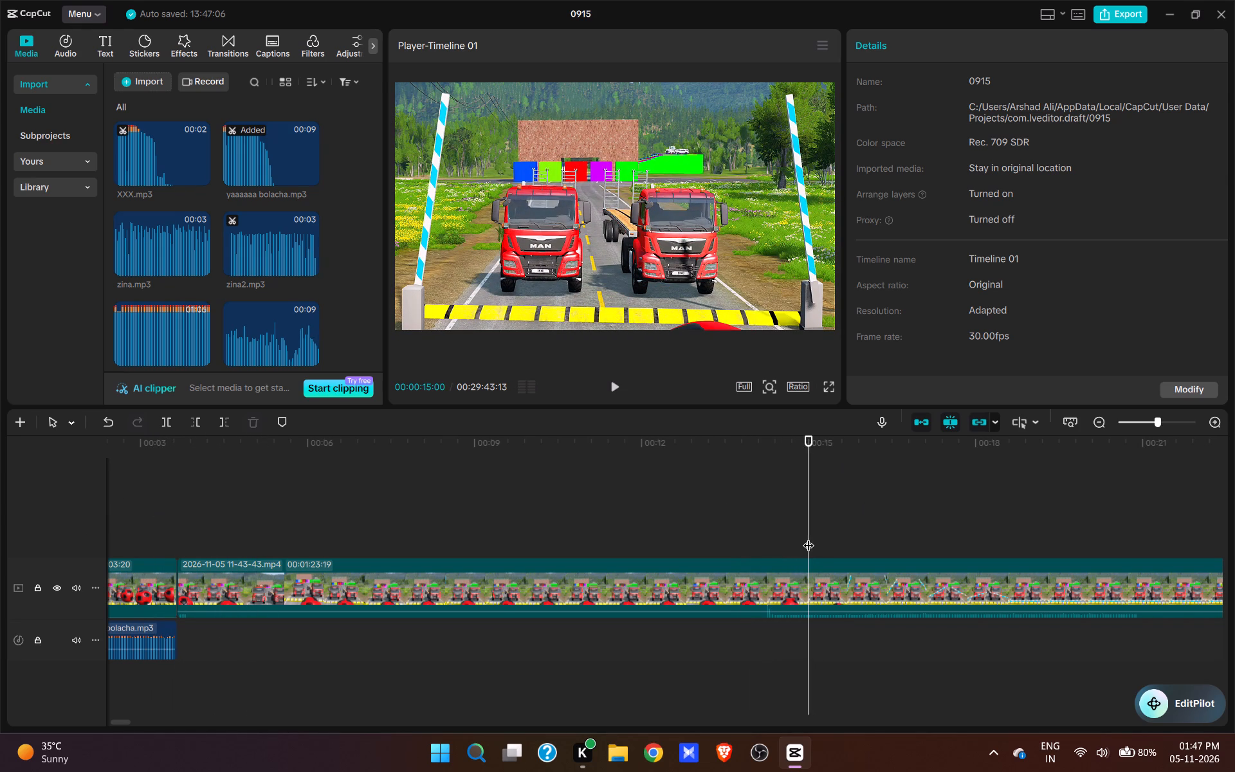
text(q)
key(space)
key(space)
Add the ding ding 1 sound at 00:00:03:20 and trim its end at 00:00:07:14, where the barriers are closed.
click(173, 510)
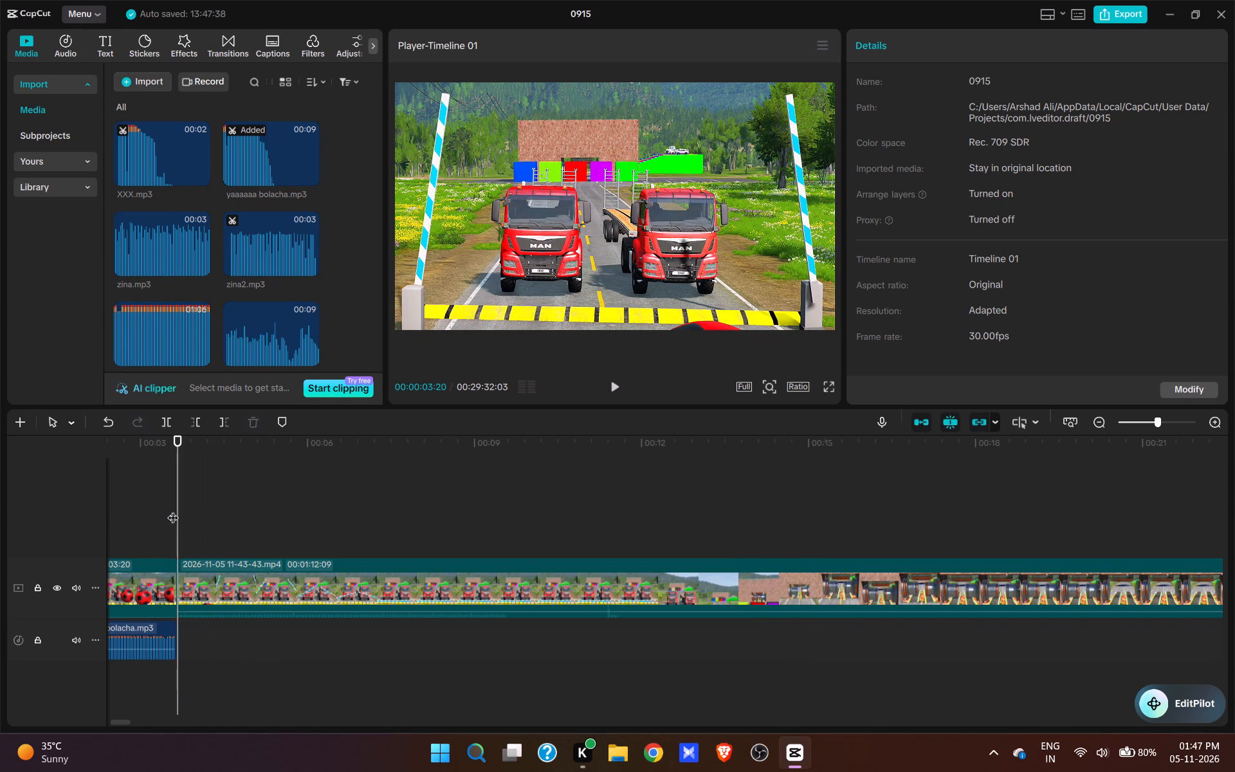
scroll(175, 274, up, 13)
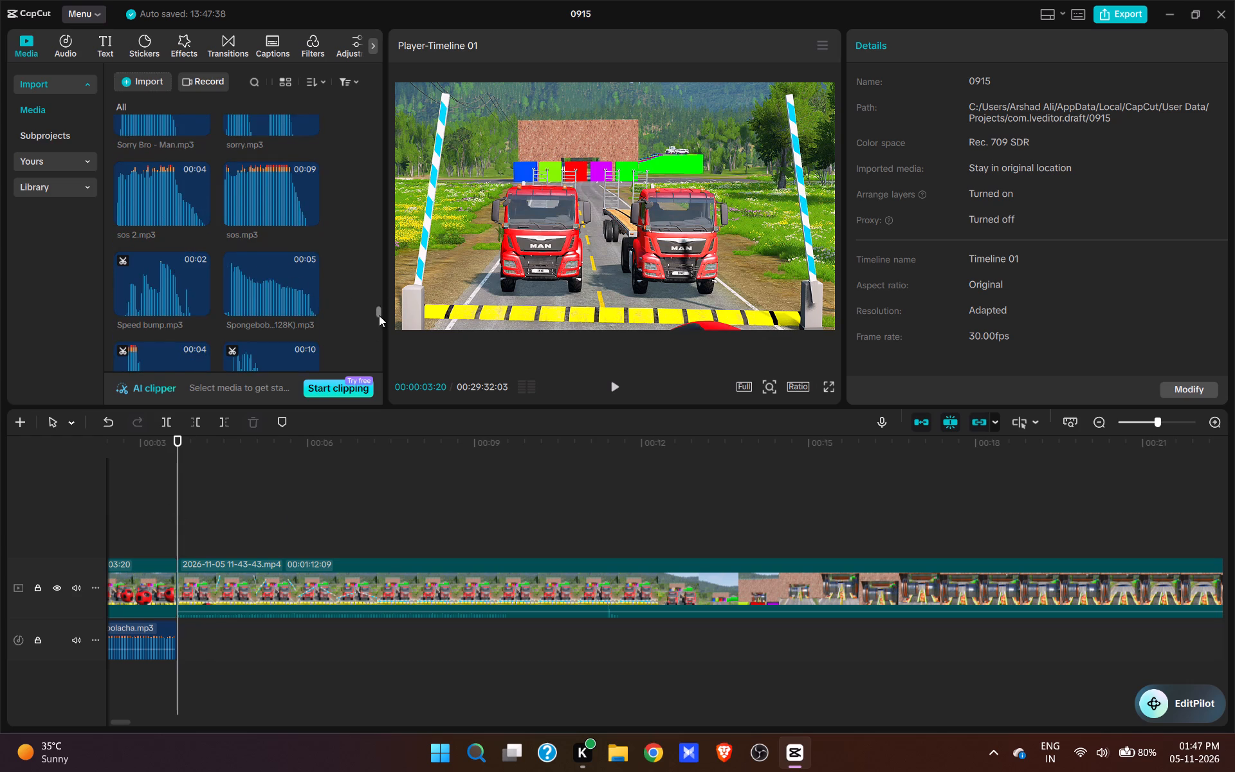
drag(379, 315, 331, 0)
scroll(184, 181, up, 14)
scroll(149, 217, down, 2)
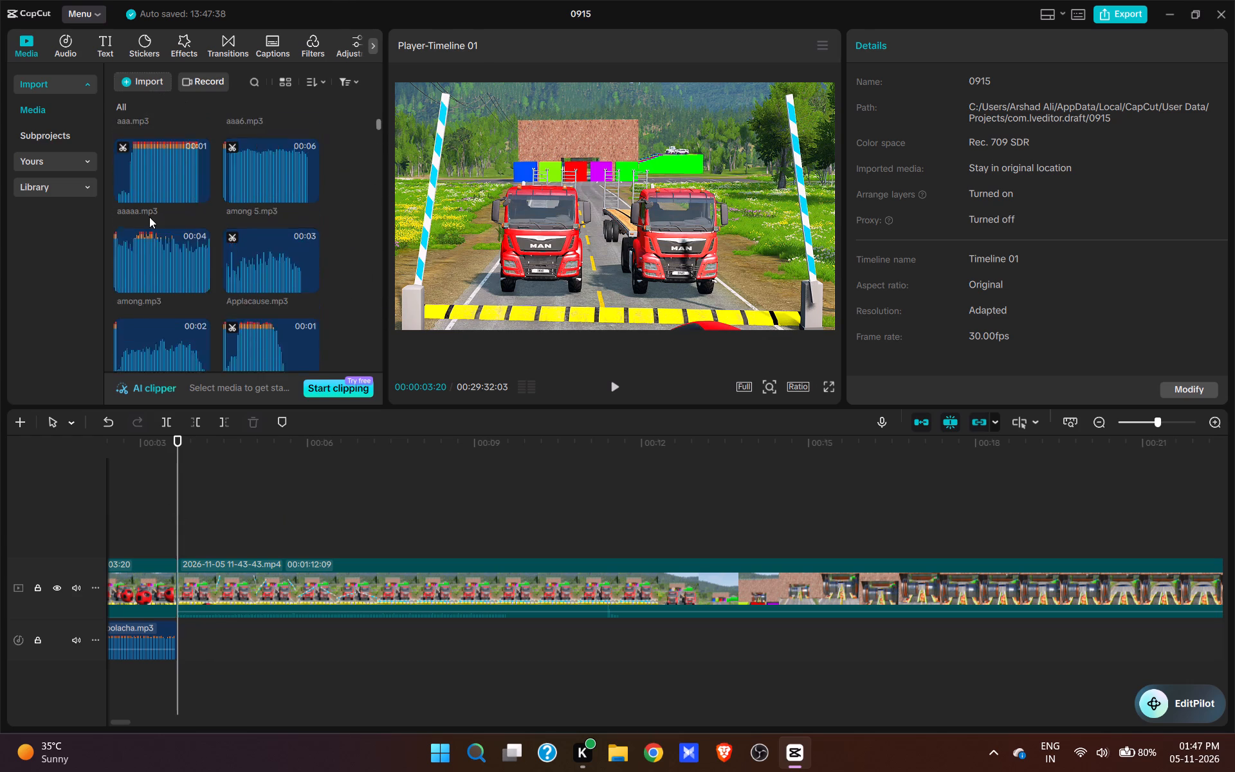
scroll(149, 217, down, 13)
click(160, 161)
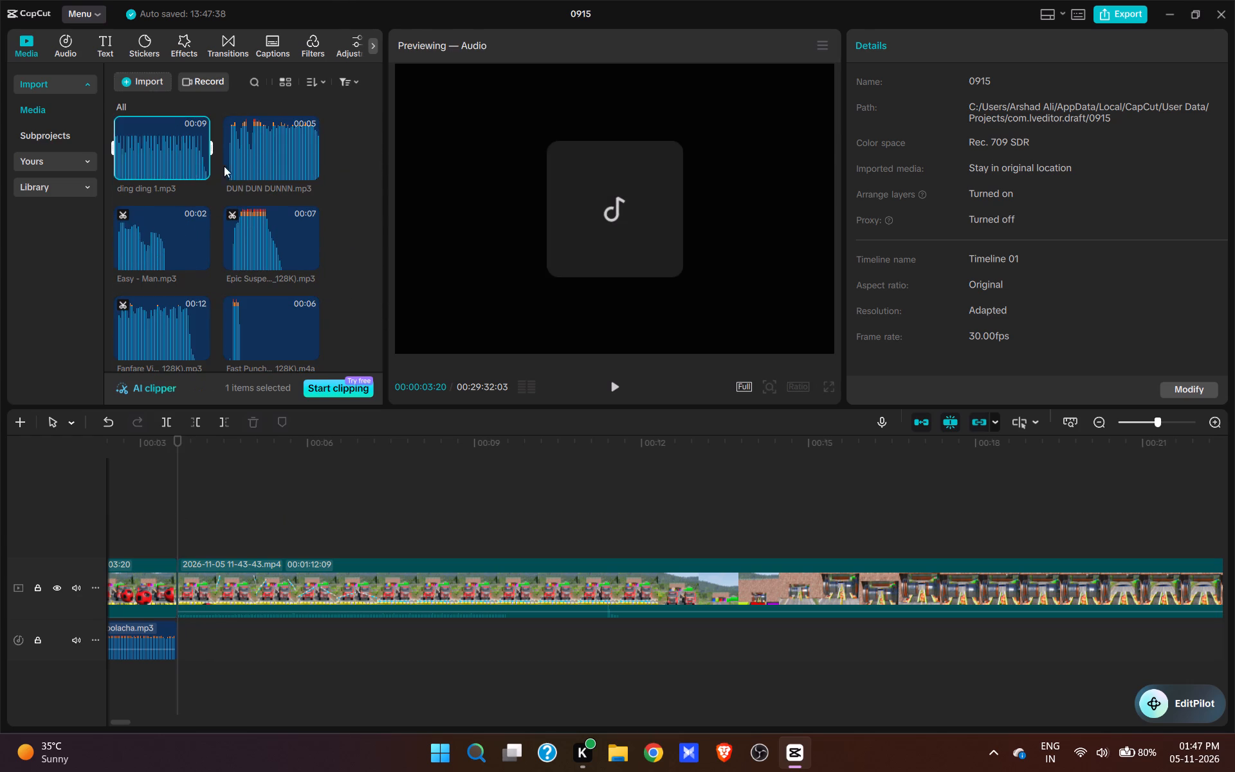
click(197, 167)
key(space)
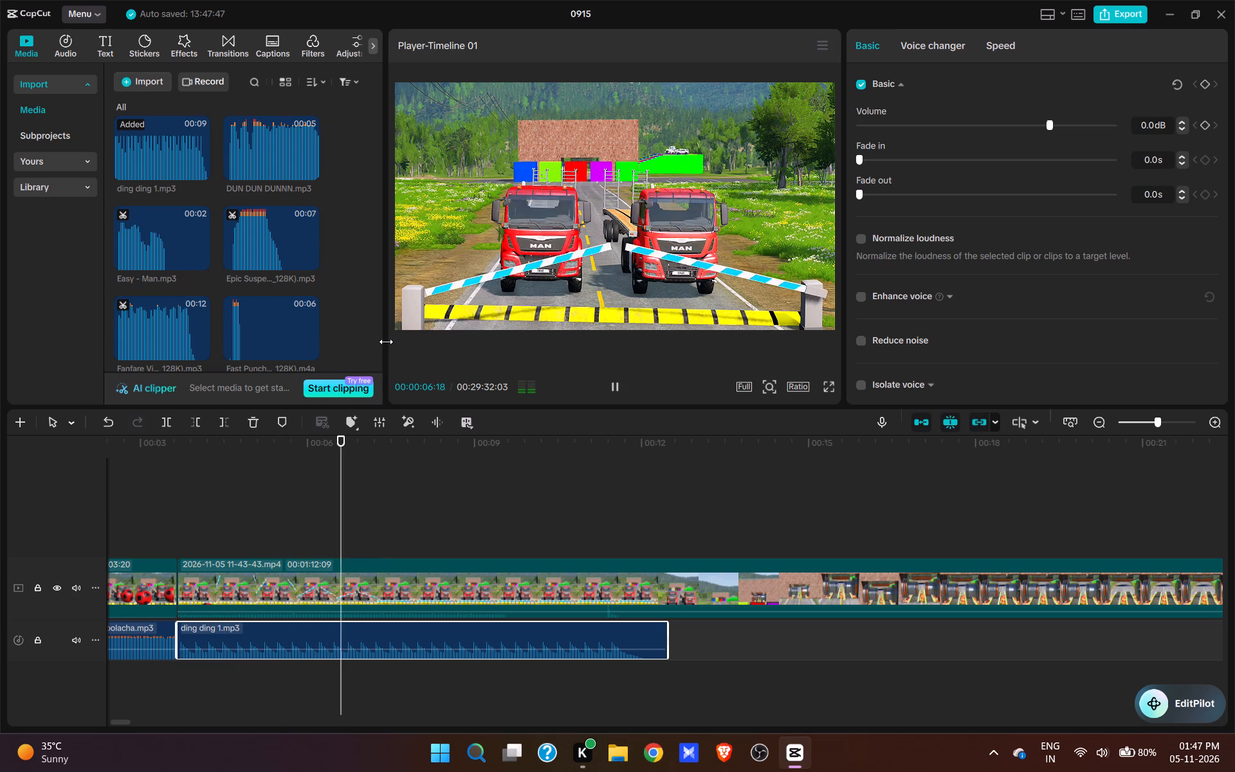
key(space)
key(e)
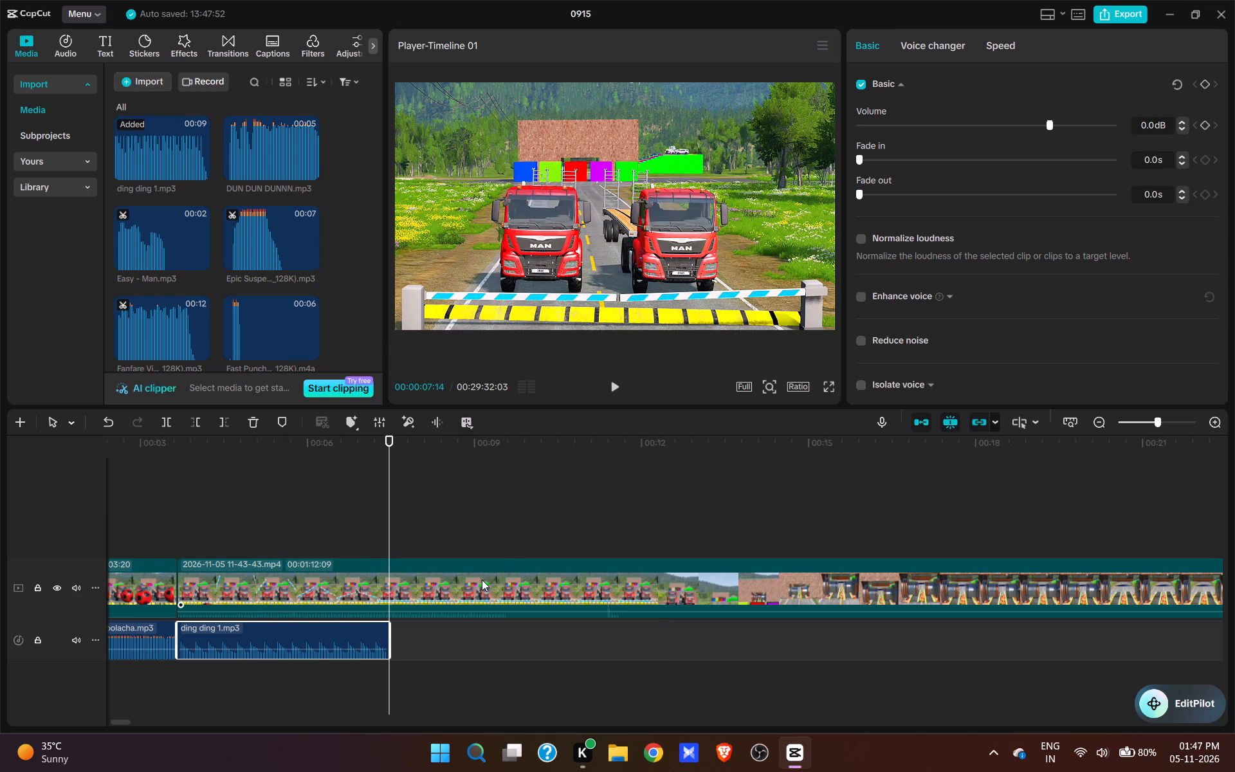
Split the second video segment at 00:00:07:14, where the ding ding 1 sound ends.
click(470, 583)
key(w)
Lower the computer's system sound volume slightly.
click(1075, 758)
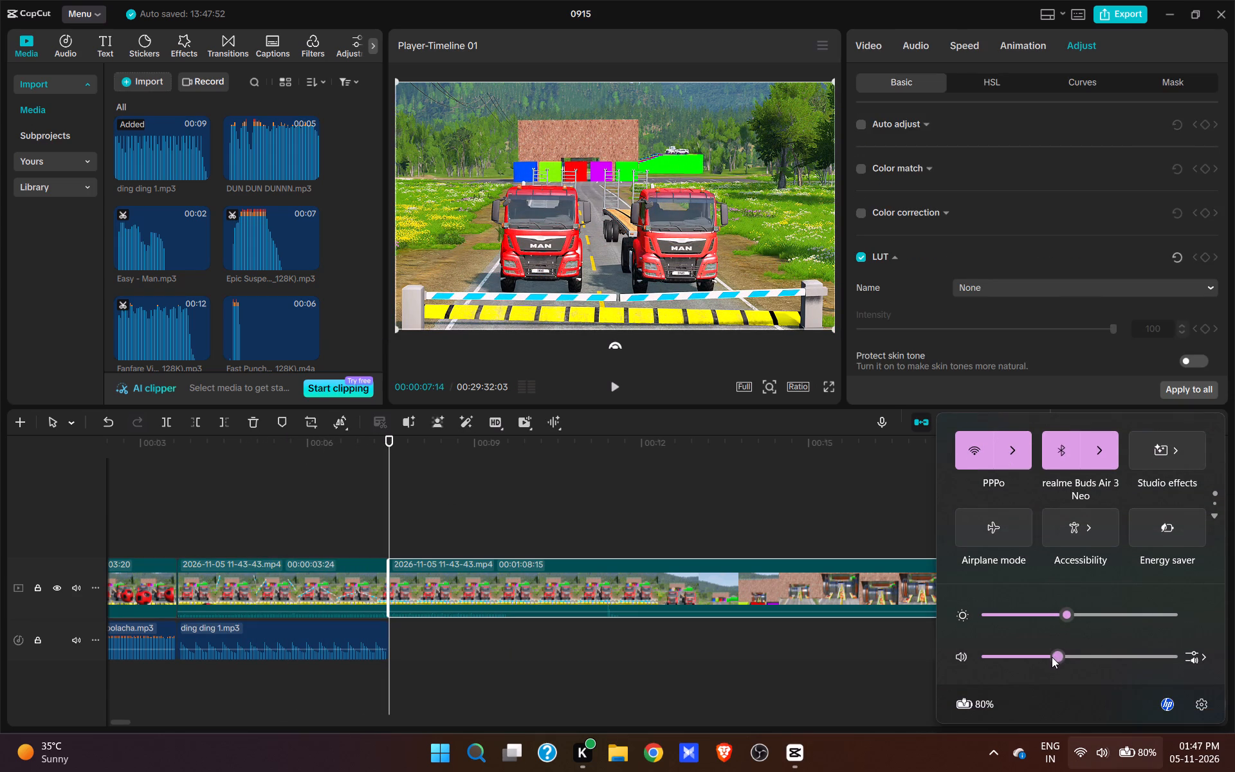
click(1039, 657)
Trim the start of the third video segment at 00:00:30:29, just before the side pistons slide inward, closing the gap.
click(150, 488)
key(space)
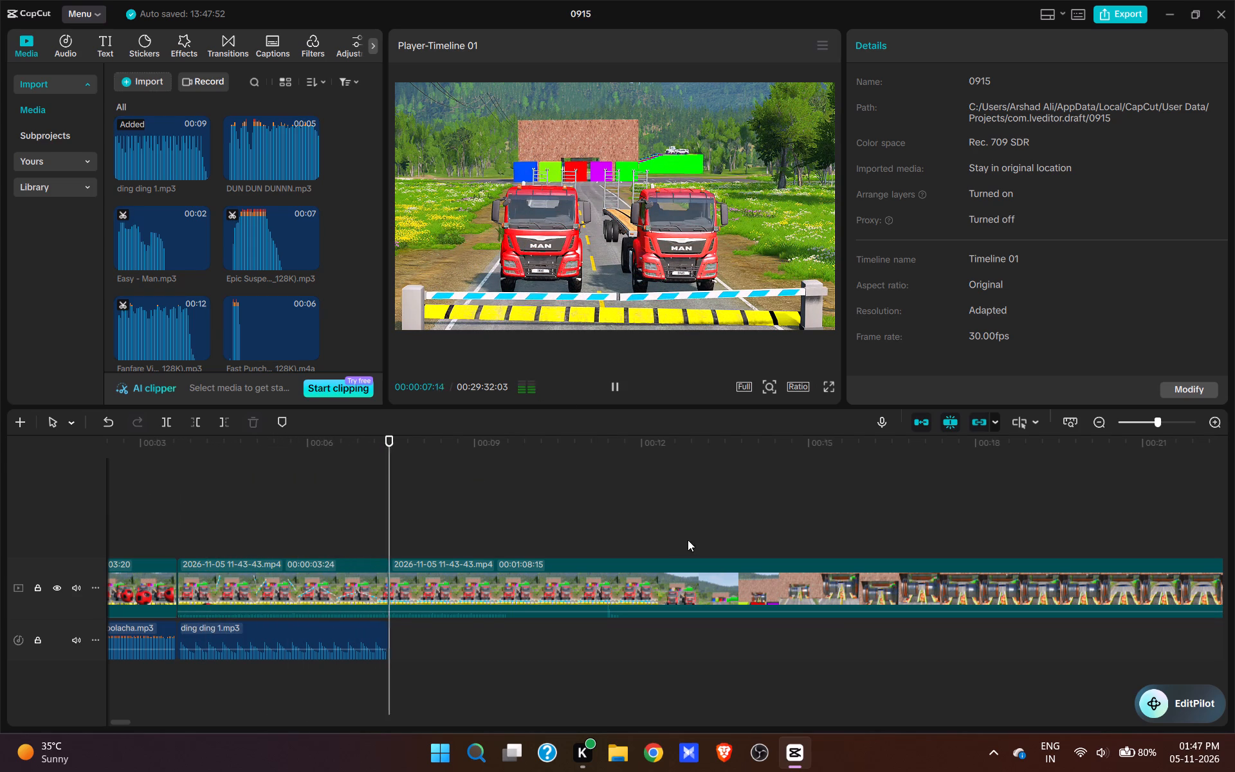
key(space)
click(597, 520)
key(space)
key(space)
click(900, 510)
drag(920, 517, 929, 526)
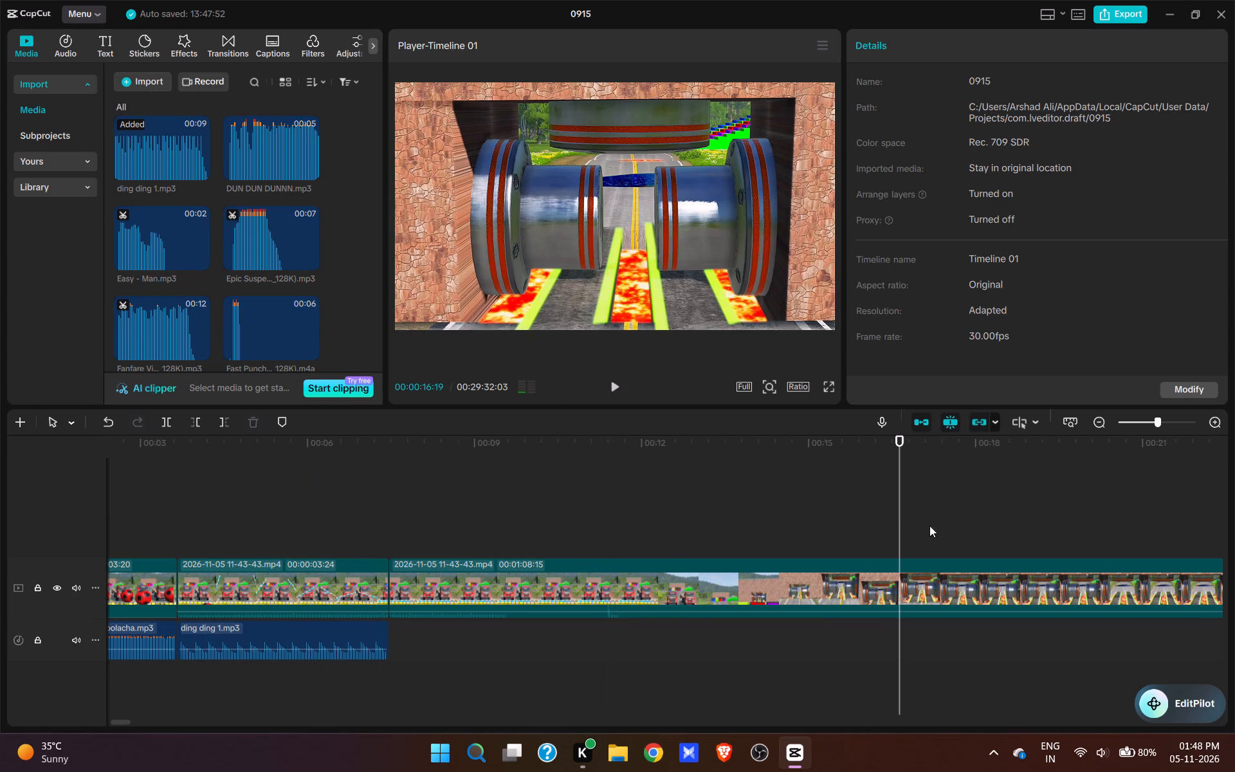
drag(929, 526, 714, 625)
click(576, 529)
key(space)
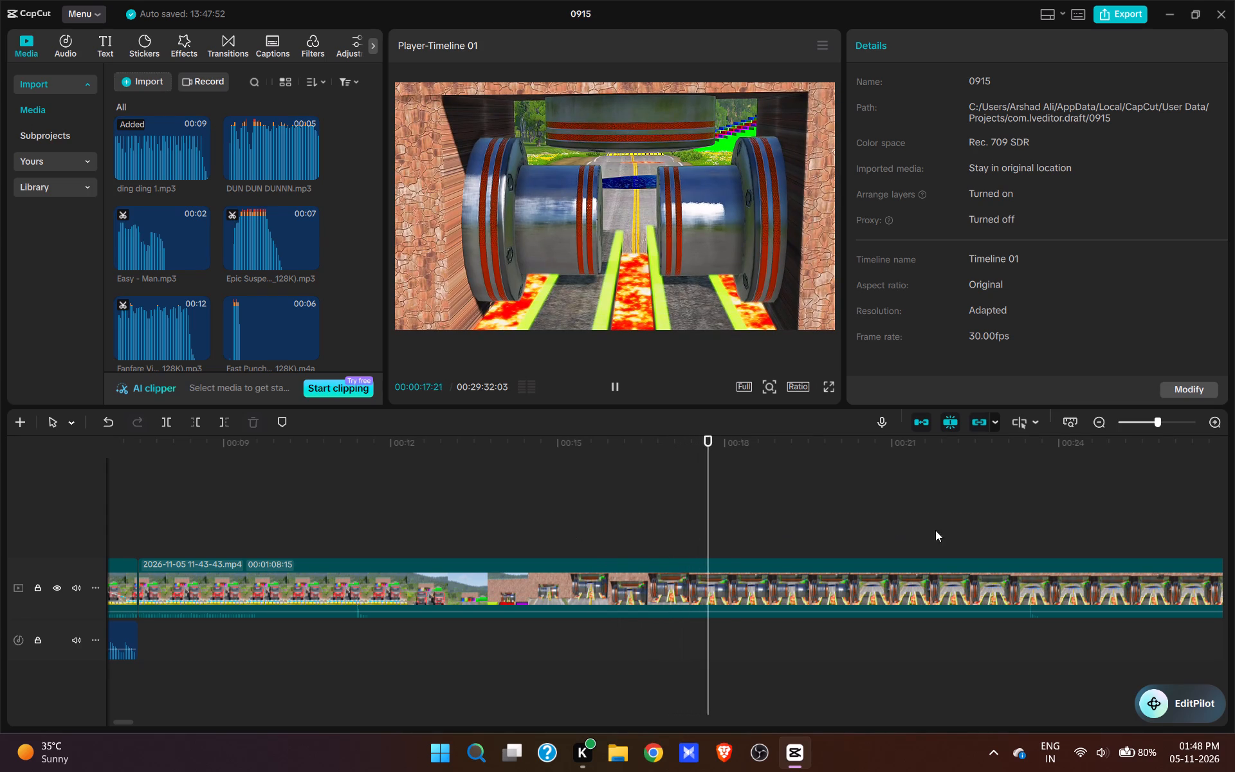
click(1015, 526)
key(space)
key(space)
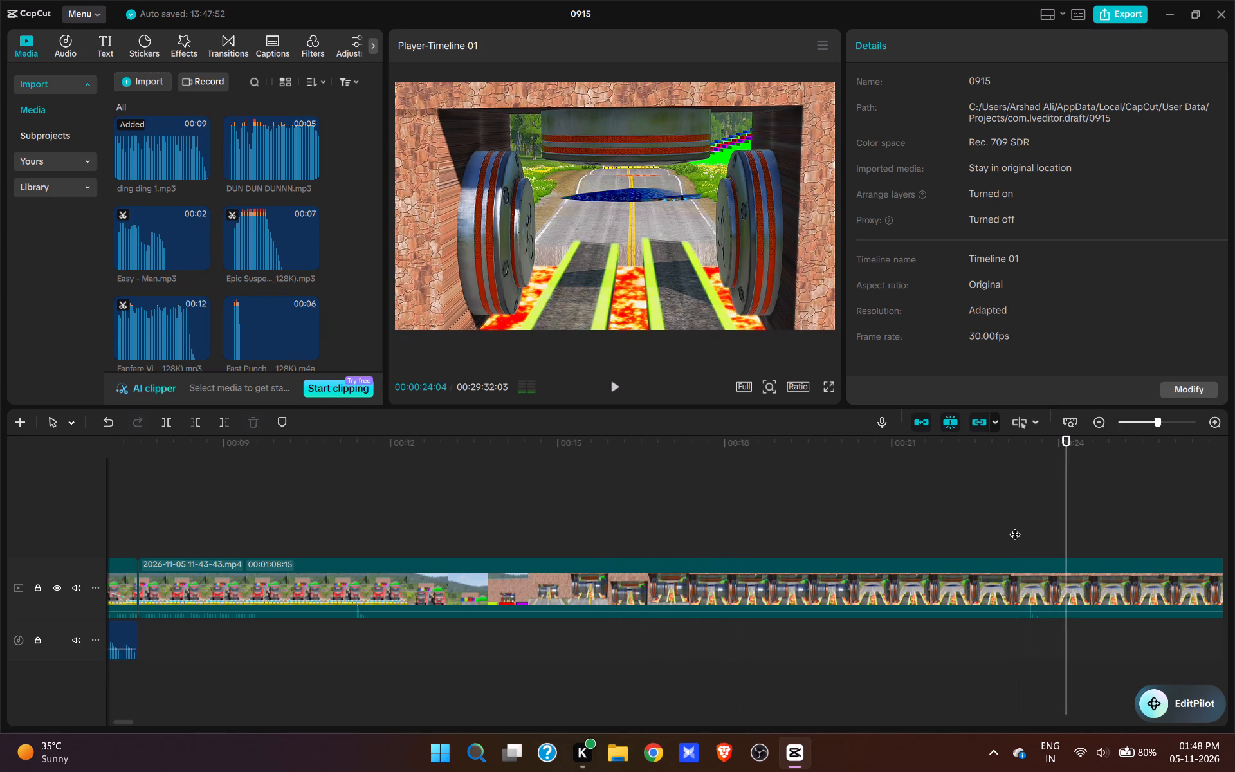
drag(937, 585, 686, 616)
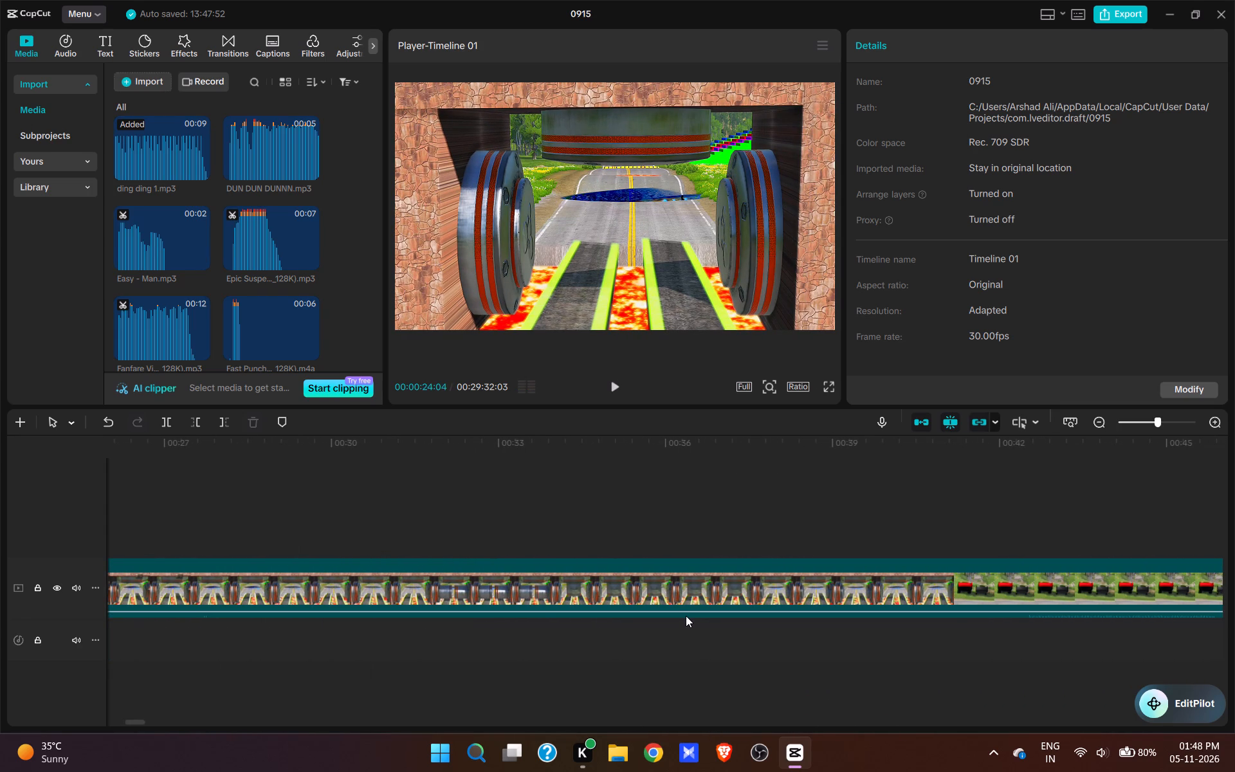
drag(551, 602, 583, 662)
key(space)
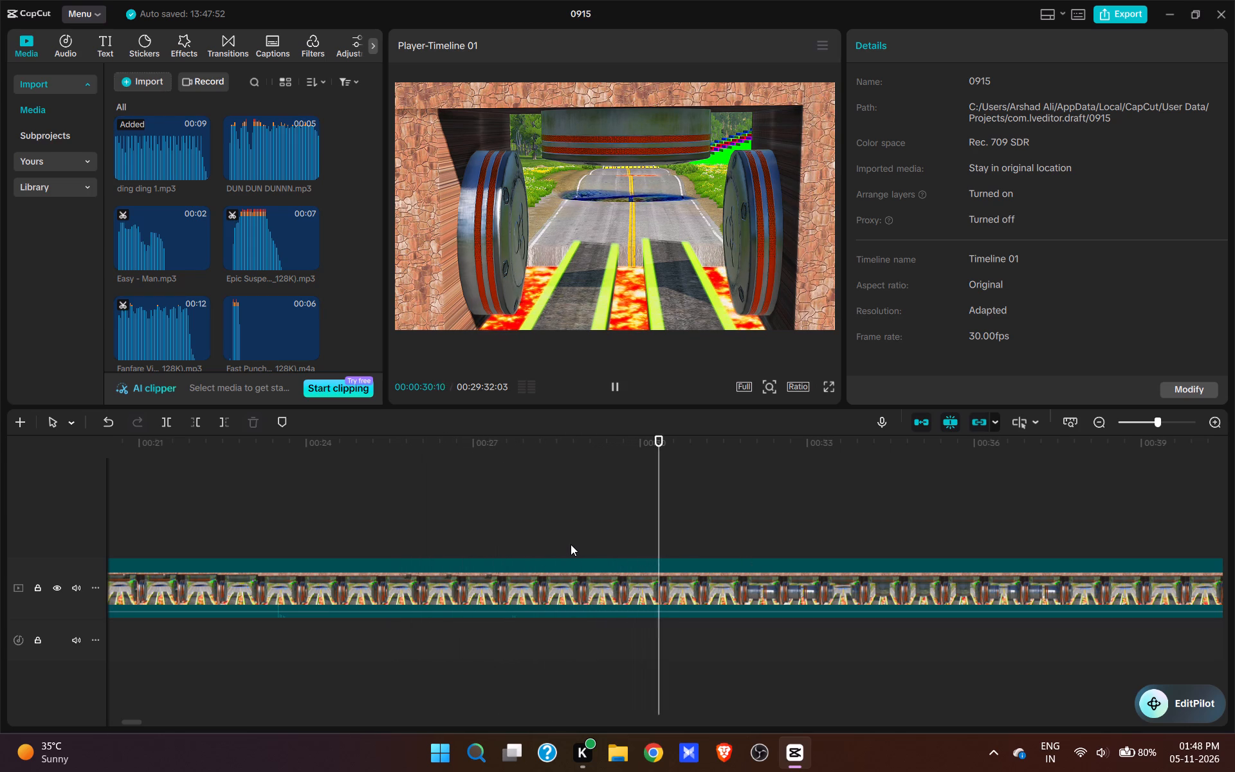
key(space)
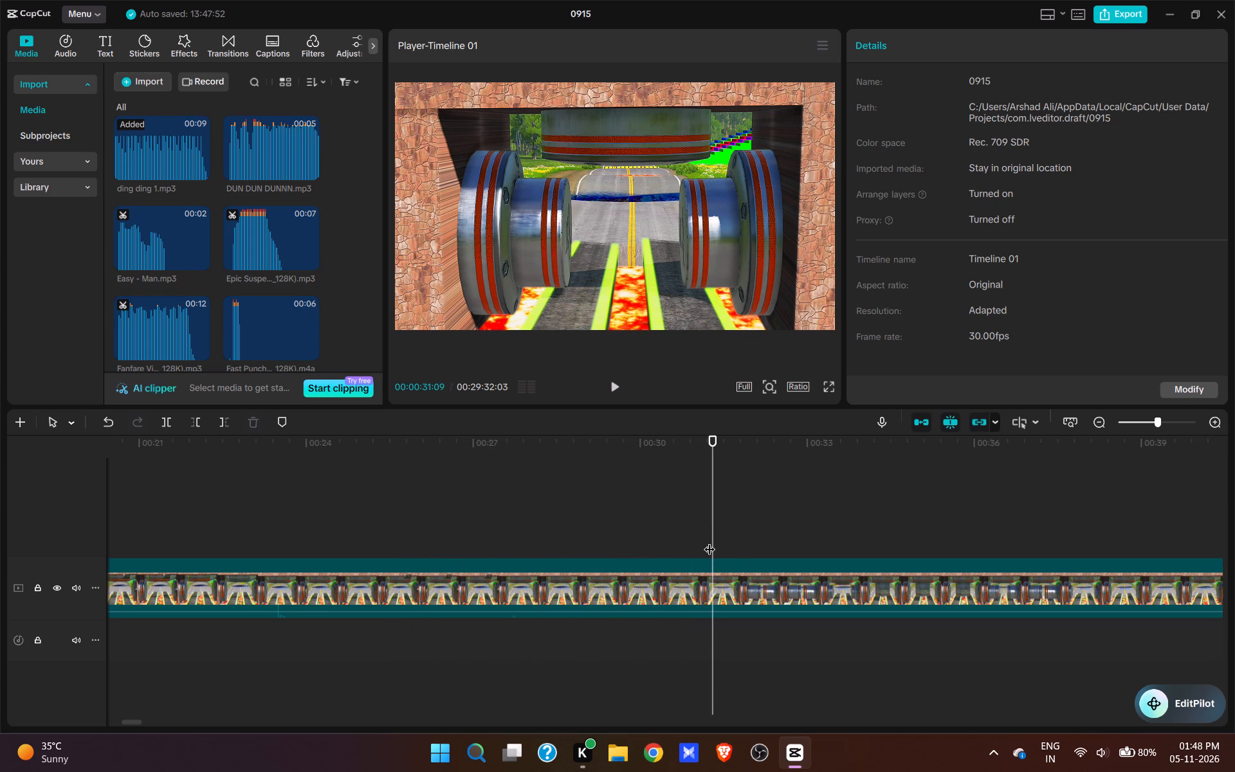
click(709, 541)
click(694, 544)
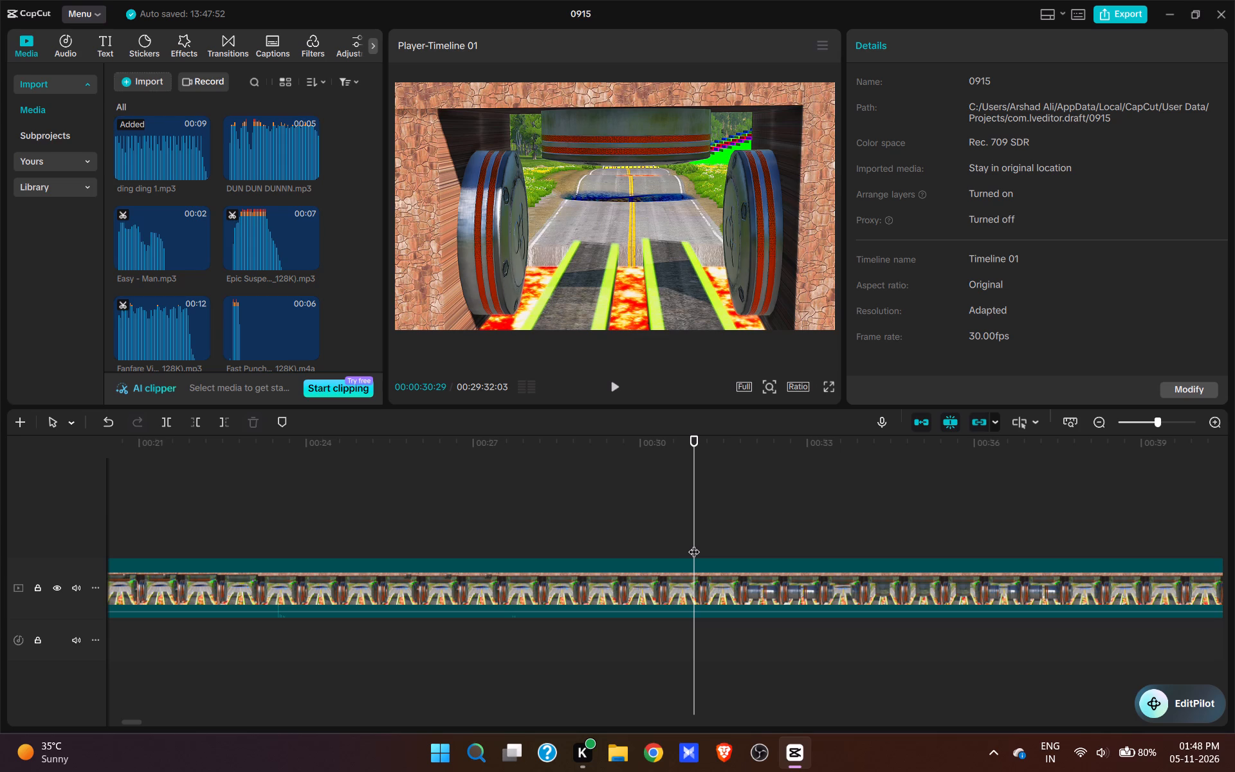
key(q)
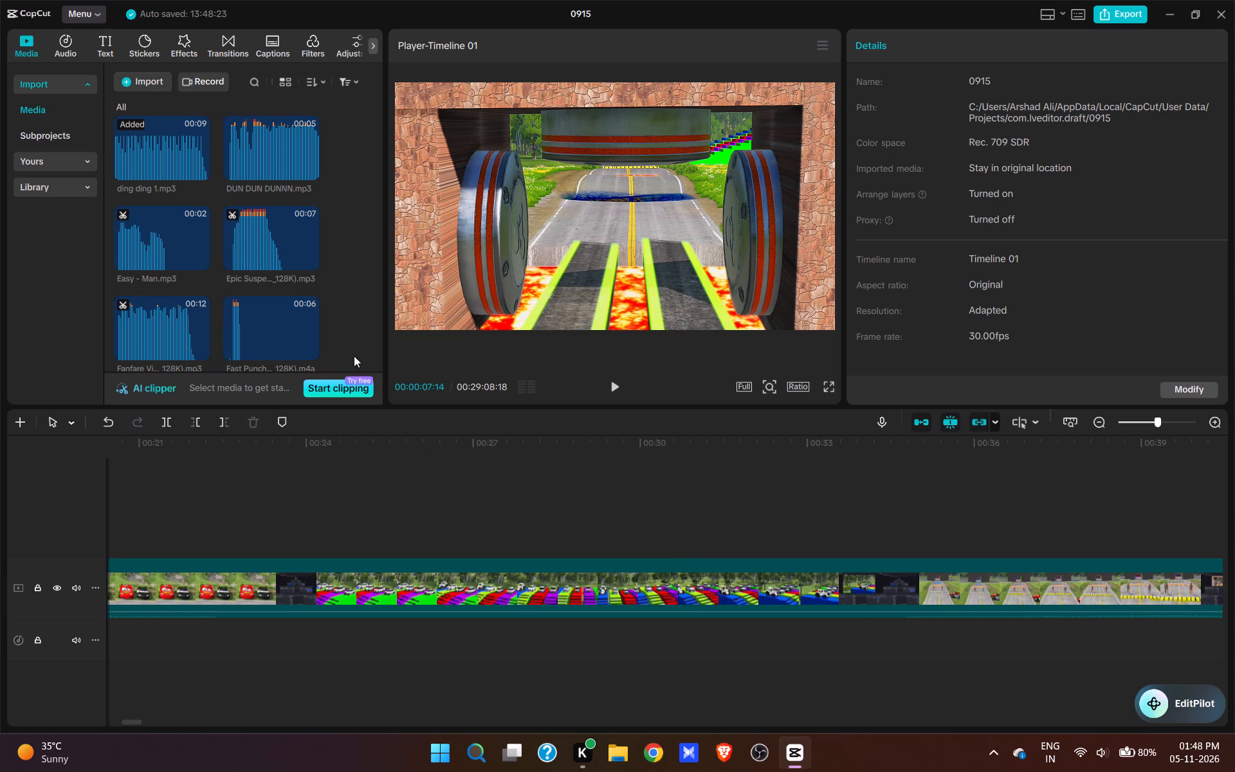
Add the Crane Low sound at 00:00:07:14, where the third video segment starts.
scroll(287, 248, up, 17)
scroll(297, 234, up, 4)
scroll(297, 235, down, 5)
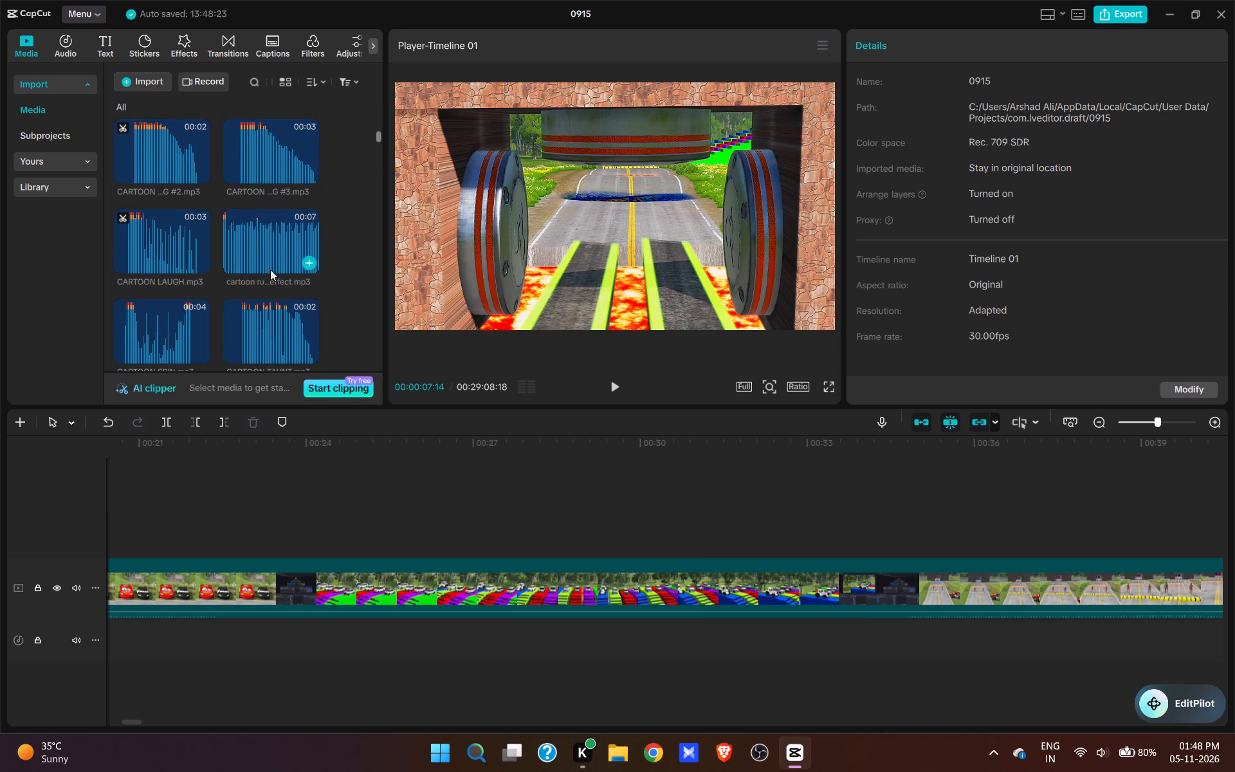
scroll(270, 270, down, 4)
click(277, 241)
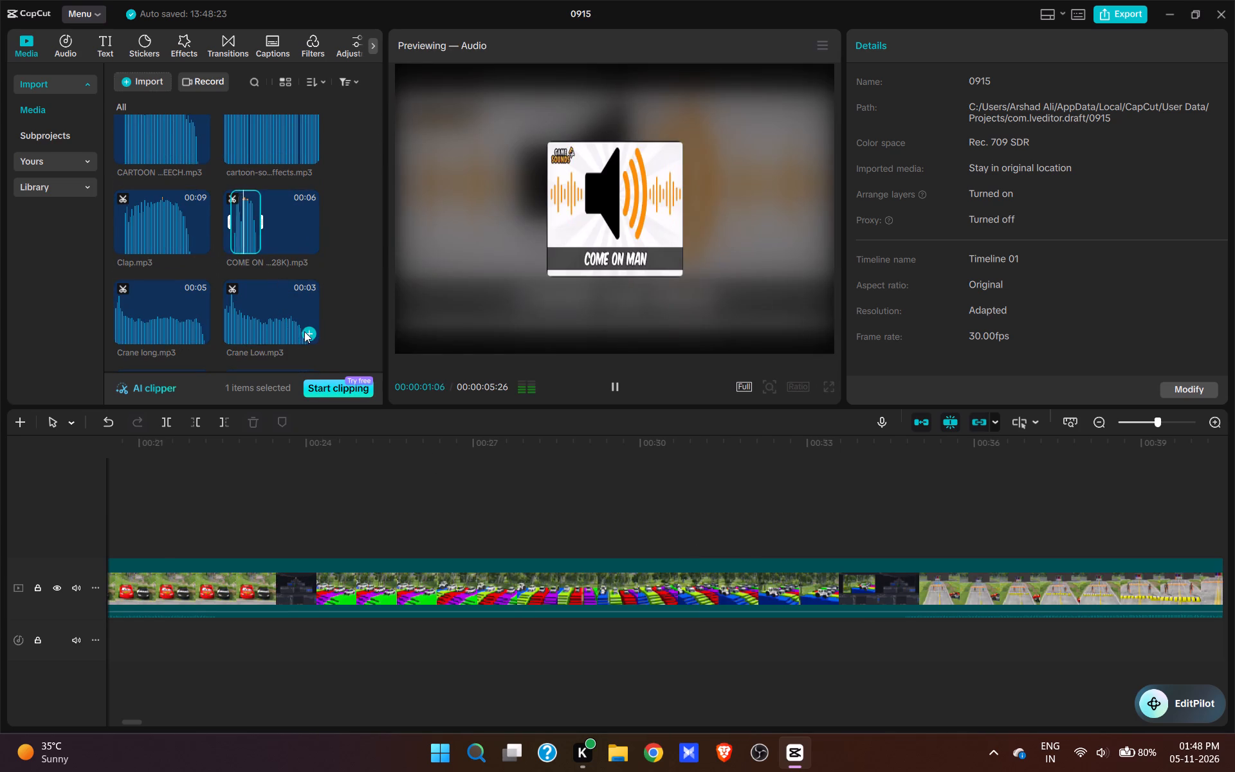
click(304, 331)
Split the third video segment at 00:00:08:10, where the two side pistons meet.
click(542, 549)
key(space)
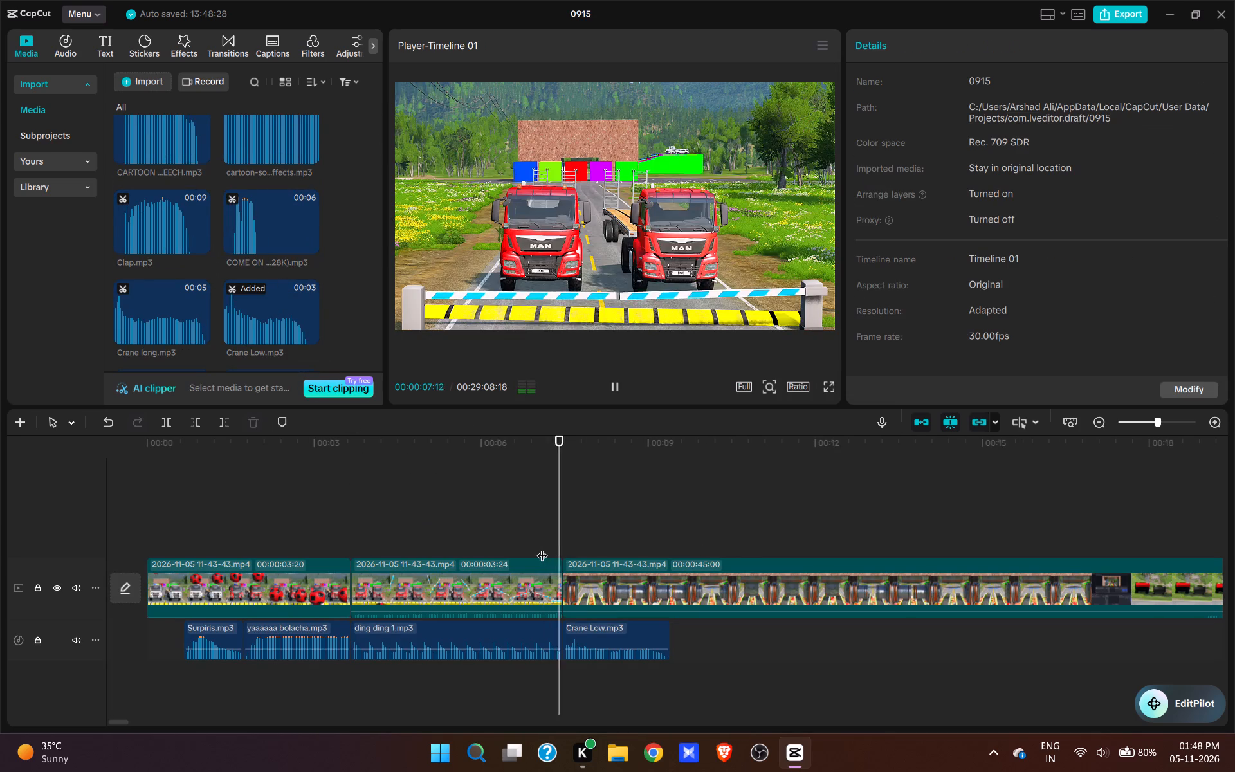
key(space)
ctrl+scroll(600, 557, down, 1)
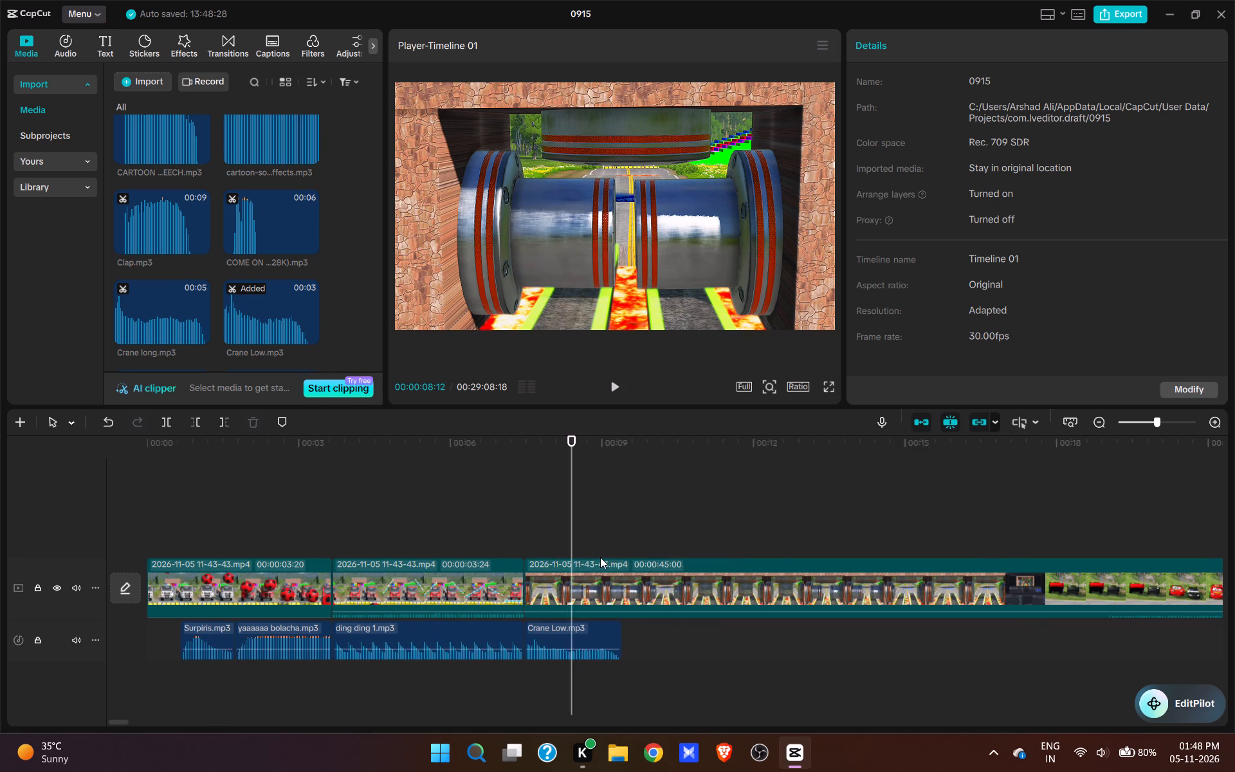
ctrl+scroll(600, 557, down, 1)
click(494, 523)
key(space)
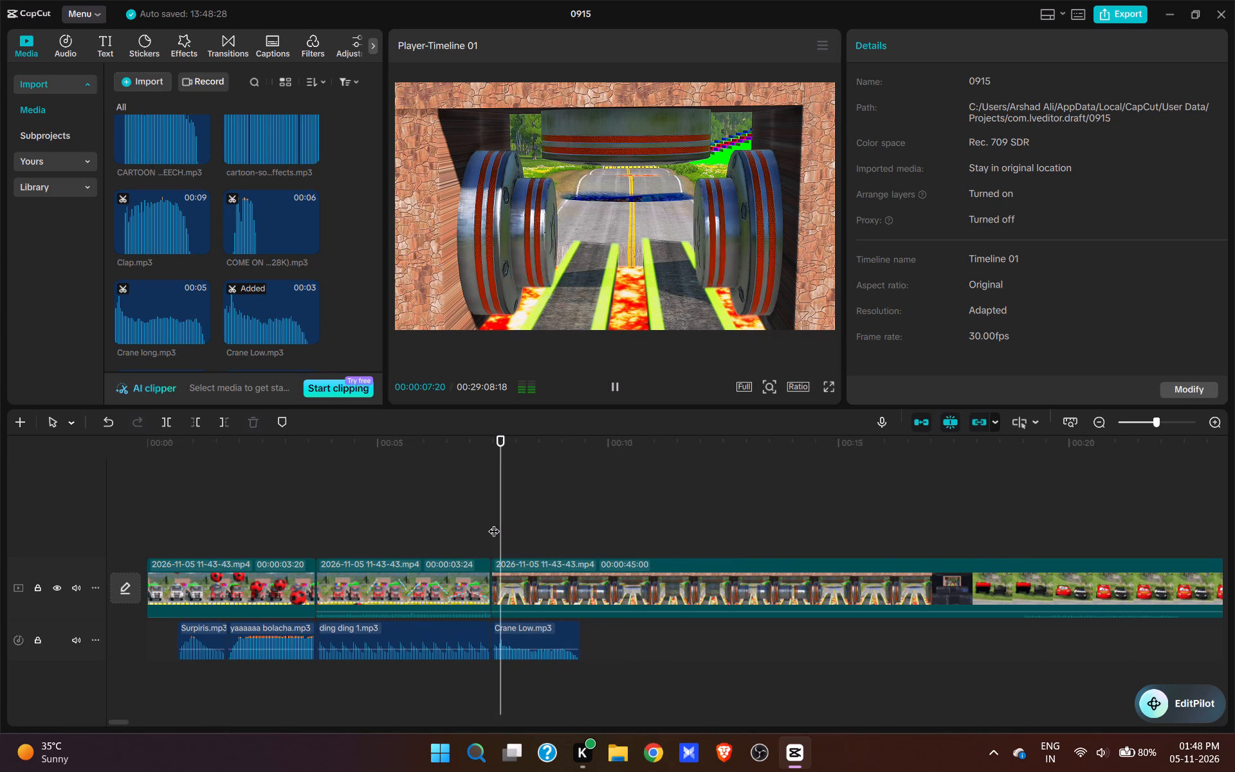
key(space)
text(w)
Set the Crane Low sound's duration to 0.9 s to match the short piston segment and play back the result.
click(506, 589)
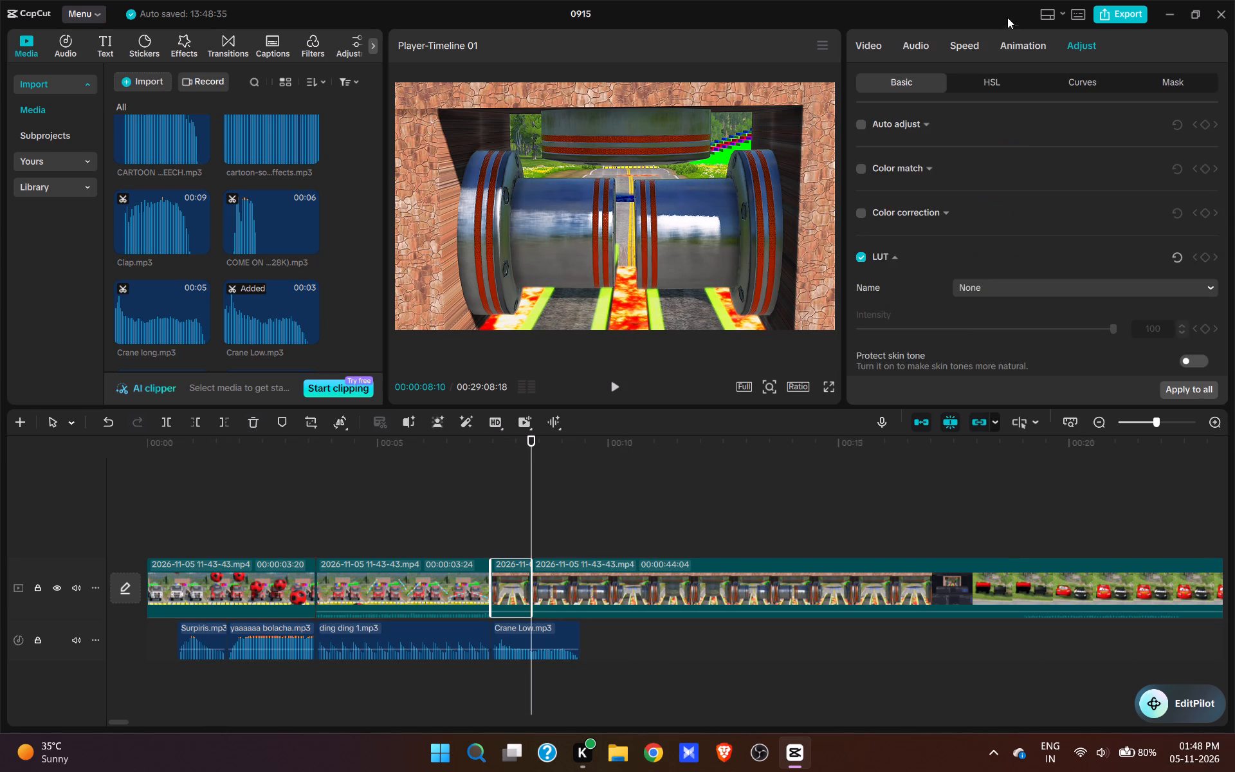
click(956, 43)
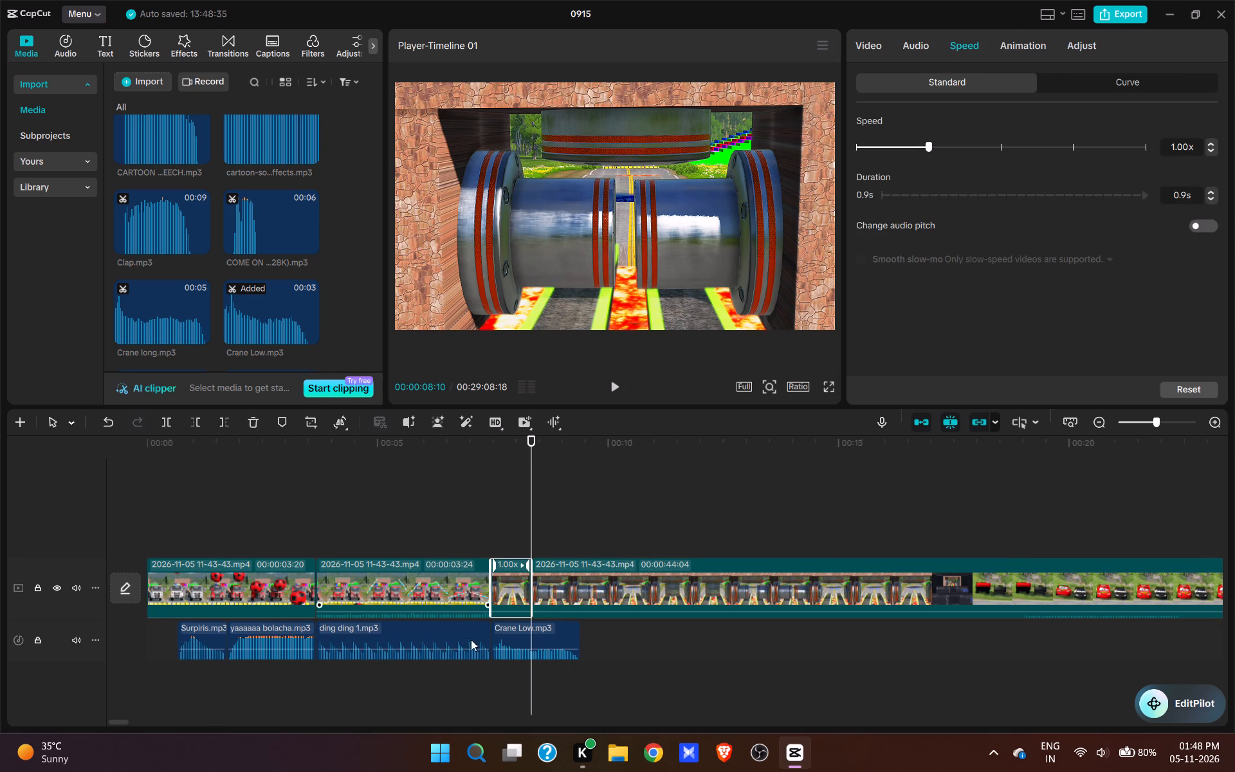
click(552, 644)
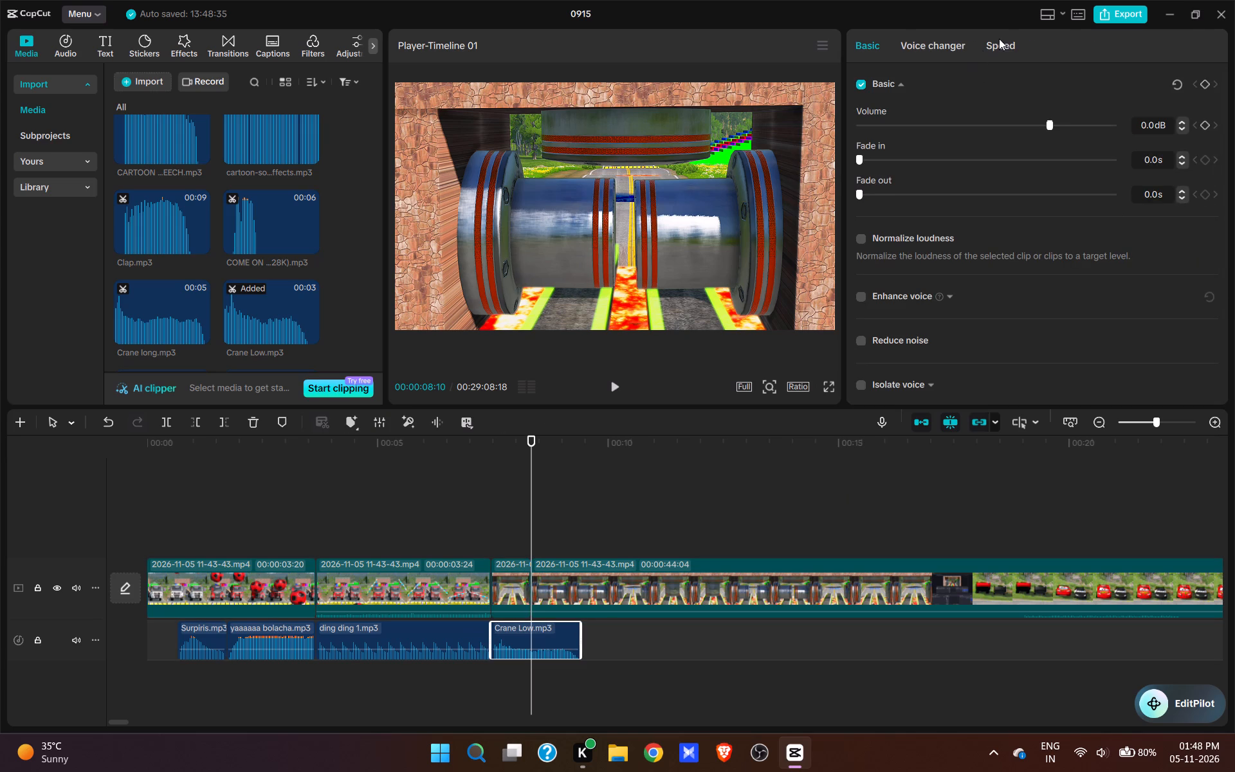
click(999, 39)
drag(1188, 152, 1066, 161)
text(0.9)
key(Return)
click(434, 497)
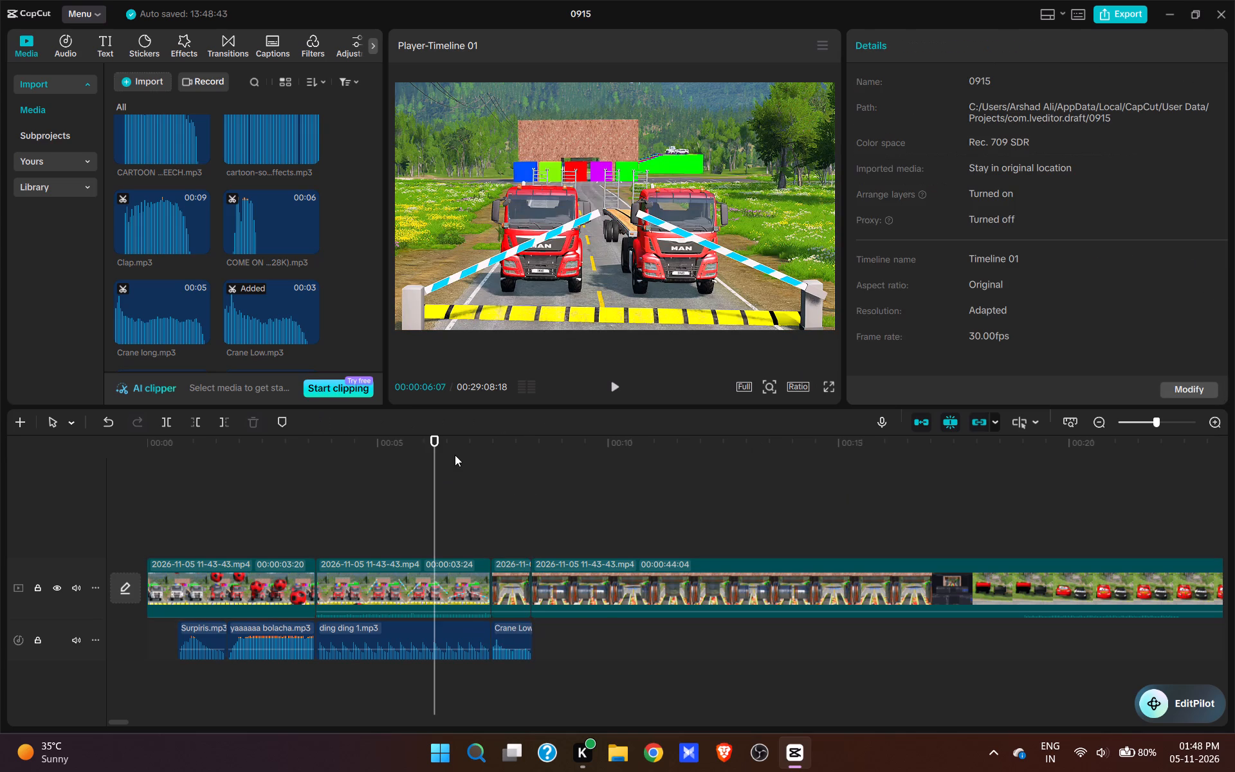
click(473, 502)
key(space)
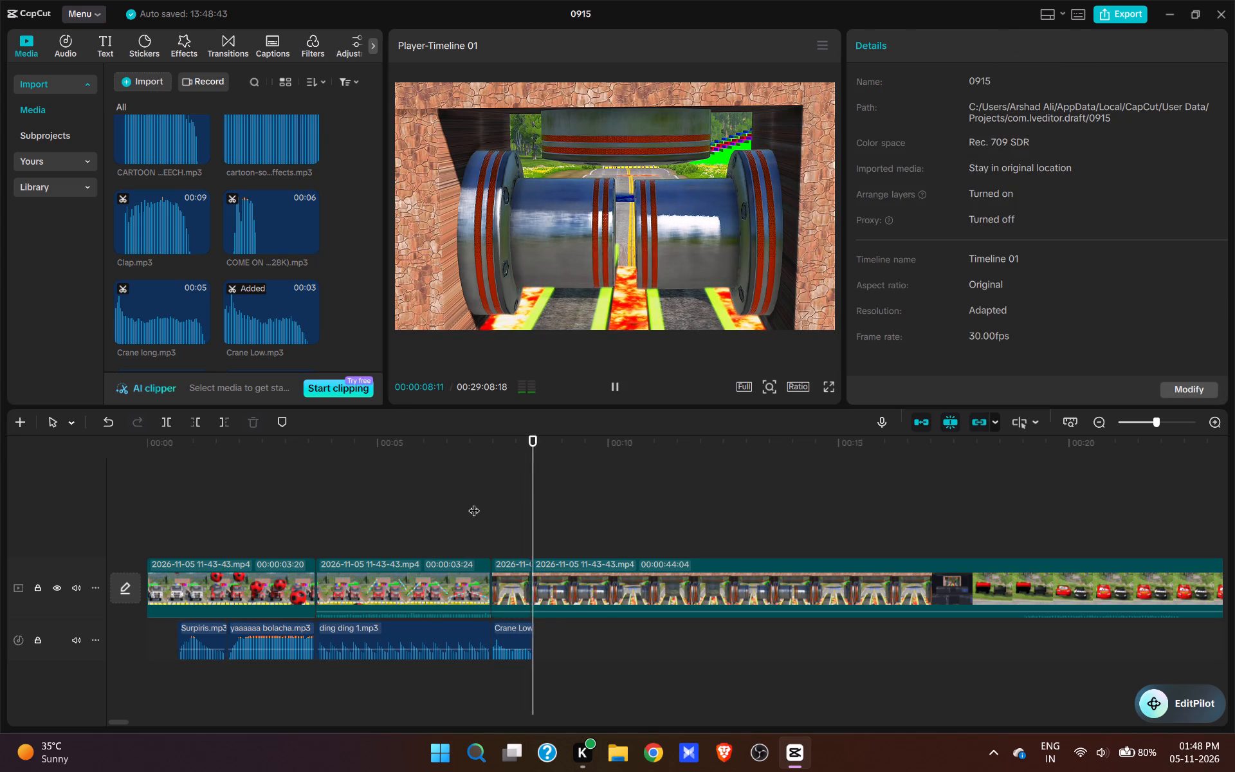
key(space)
Copy the Crane Low sound and trim the closed-piston pause off the start of the segment at 00:00:08:10, closing the gap.
click(524, 661)
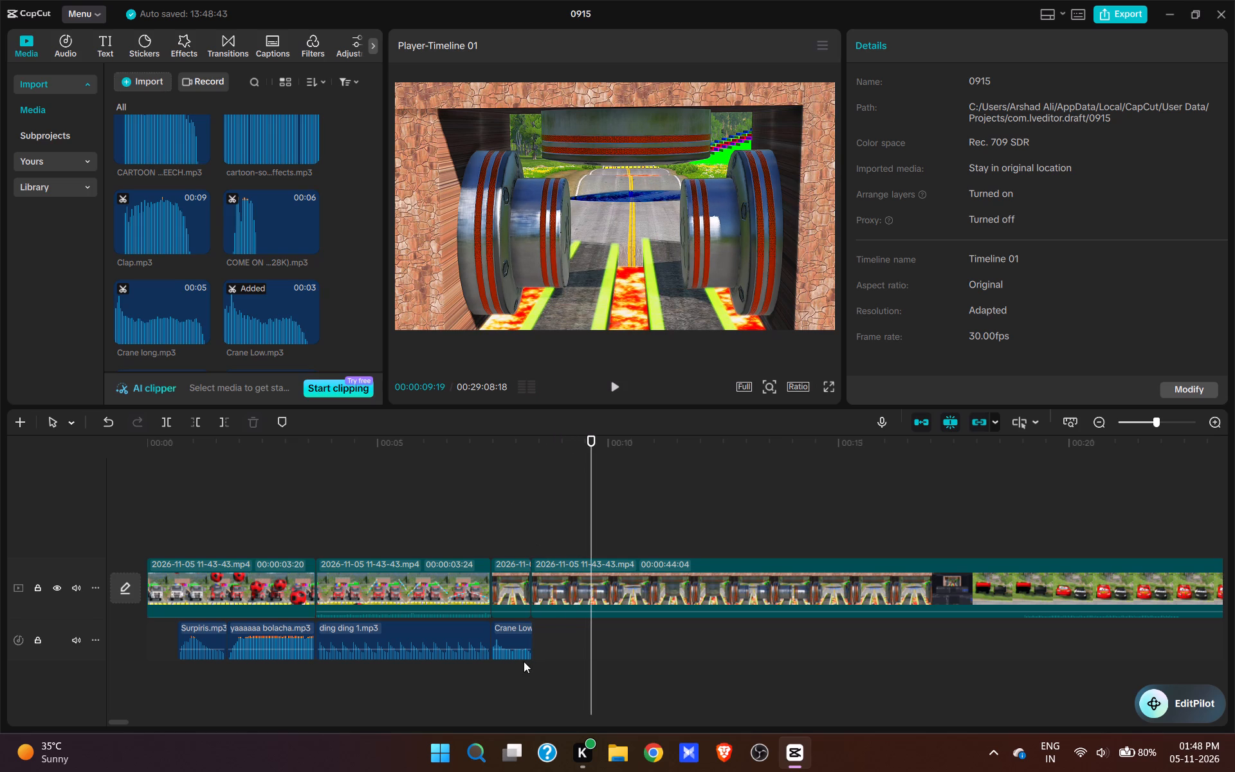
click(524, 639)
key(ctrl+c)
click(556, 512)
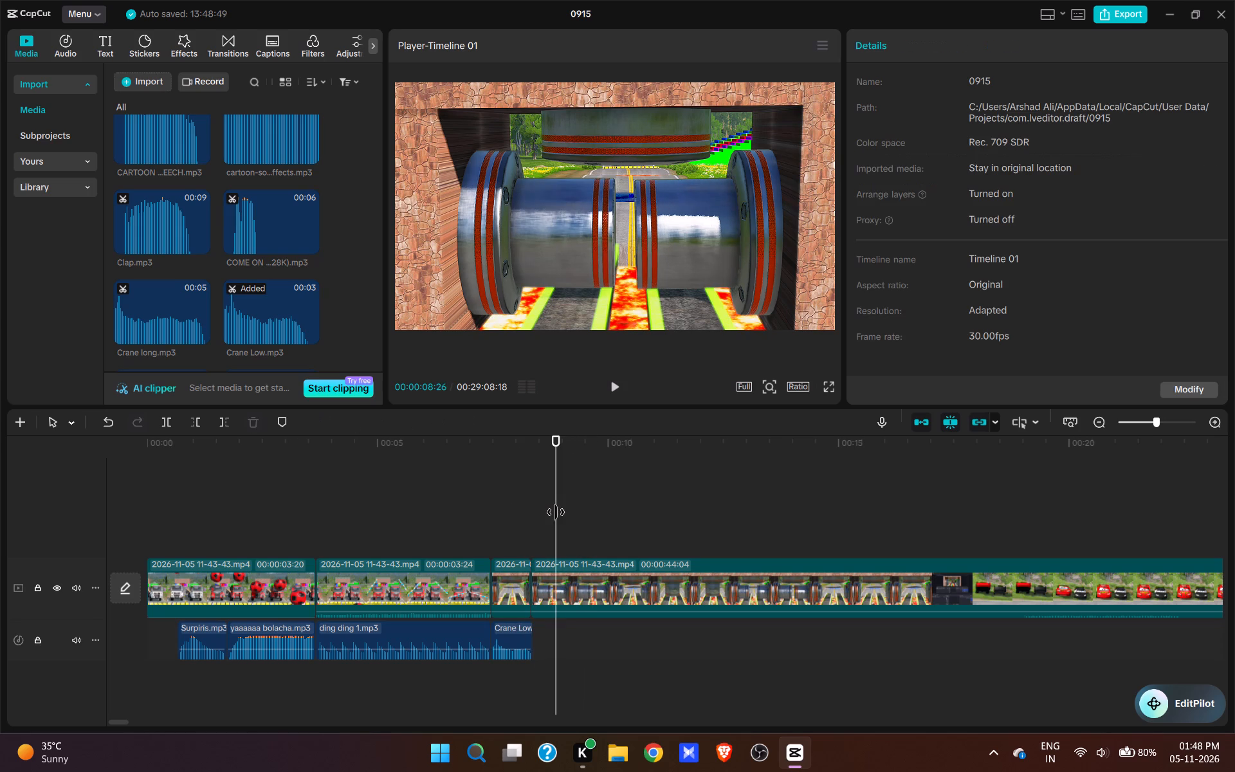
key(space)
key(space)
text(q)
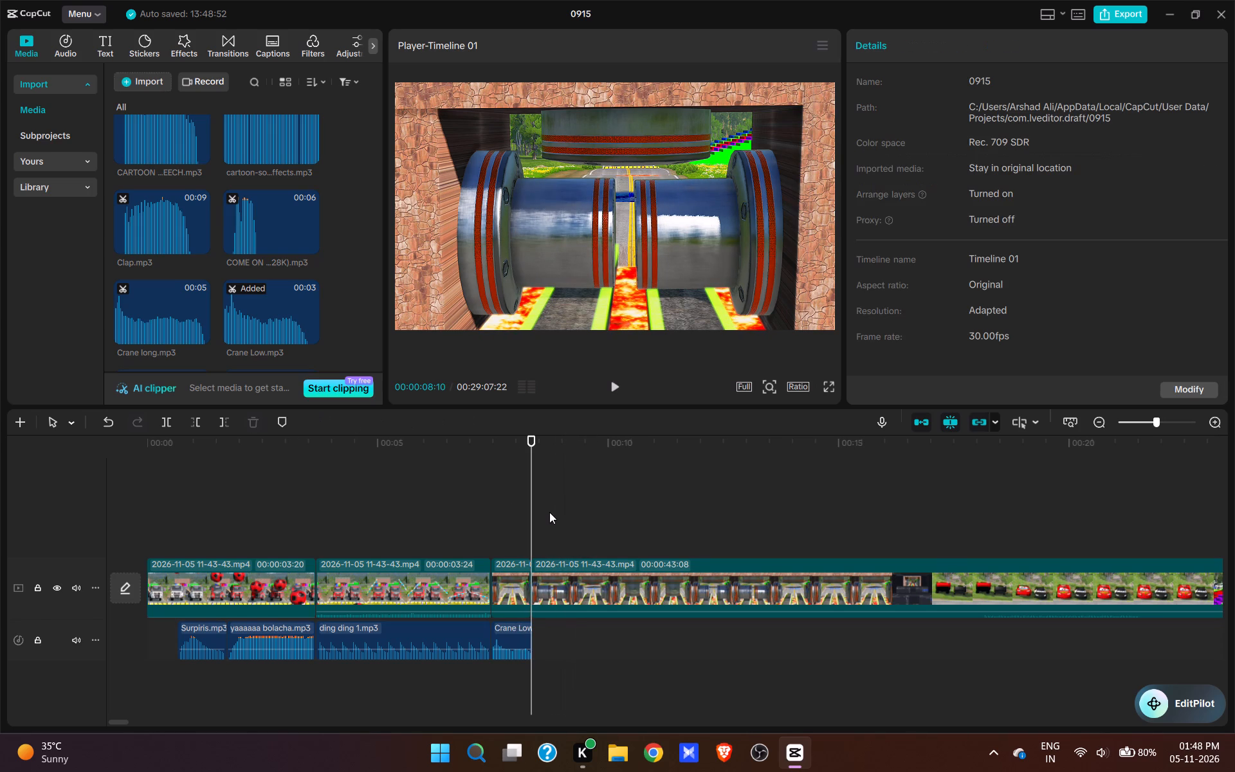
Paste the Crane Low copy at 00:00:08:10 and try to move it onto the first Crane Low's track.
key(ctrl+v)
key(space)
key(space)
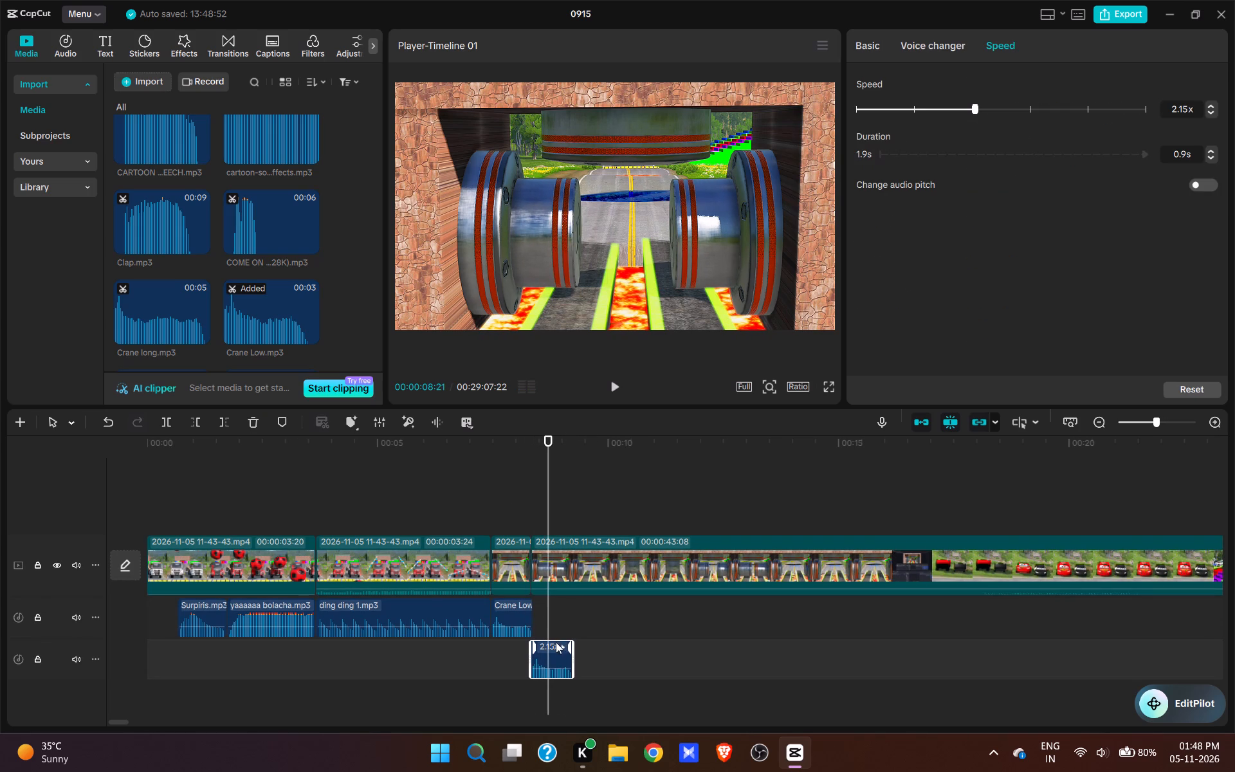
drag(556, 644, 558, 606)
click(555, 574)
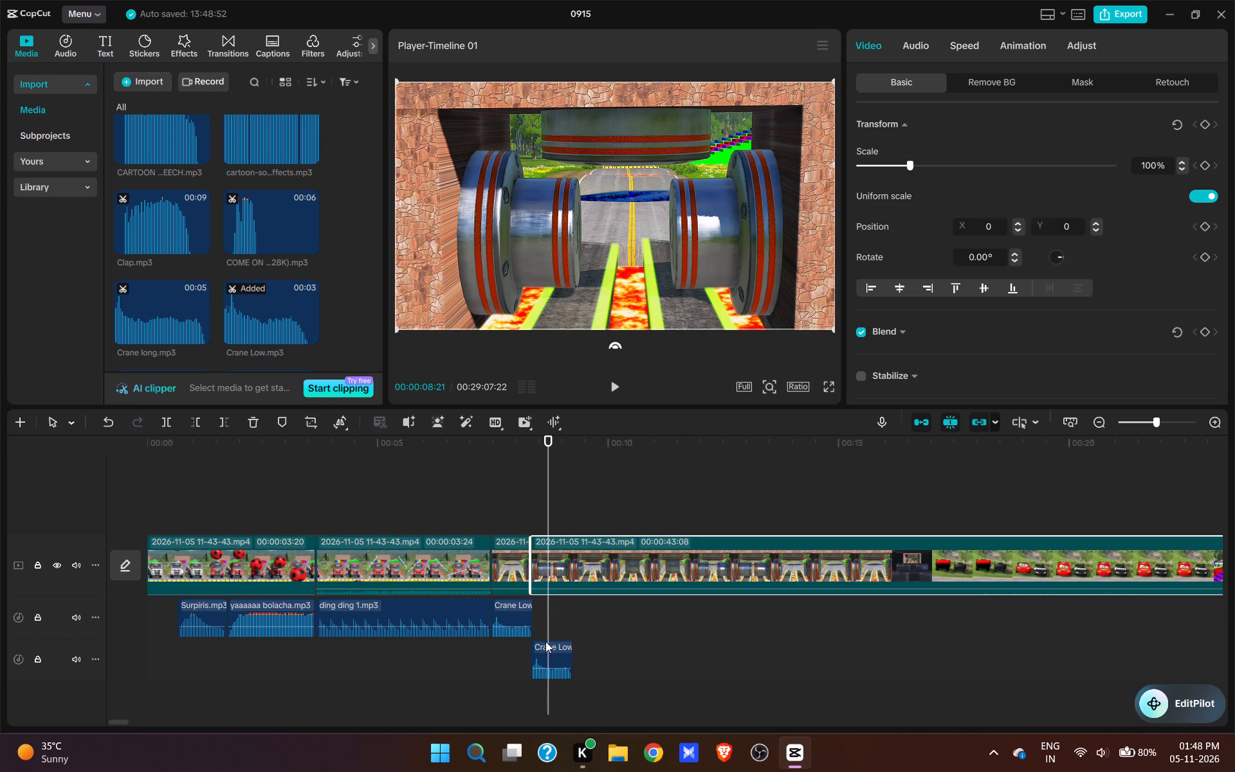
drag(545, 642, 550, 599)
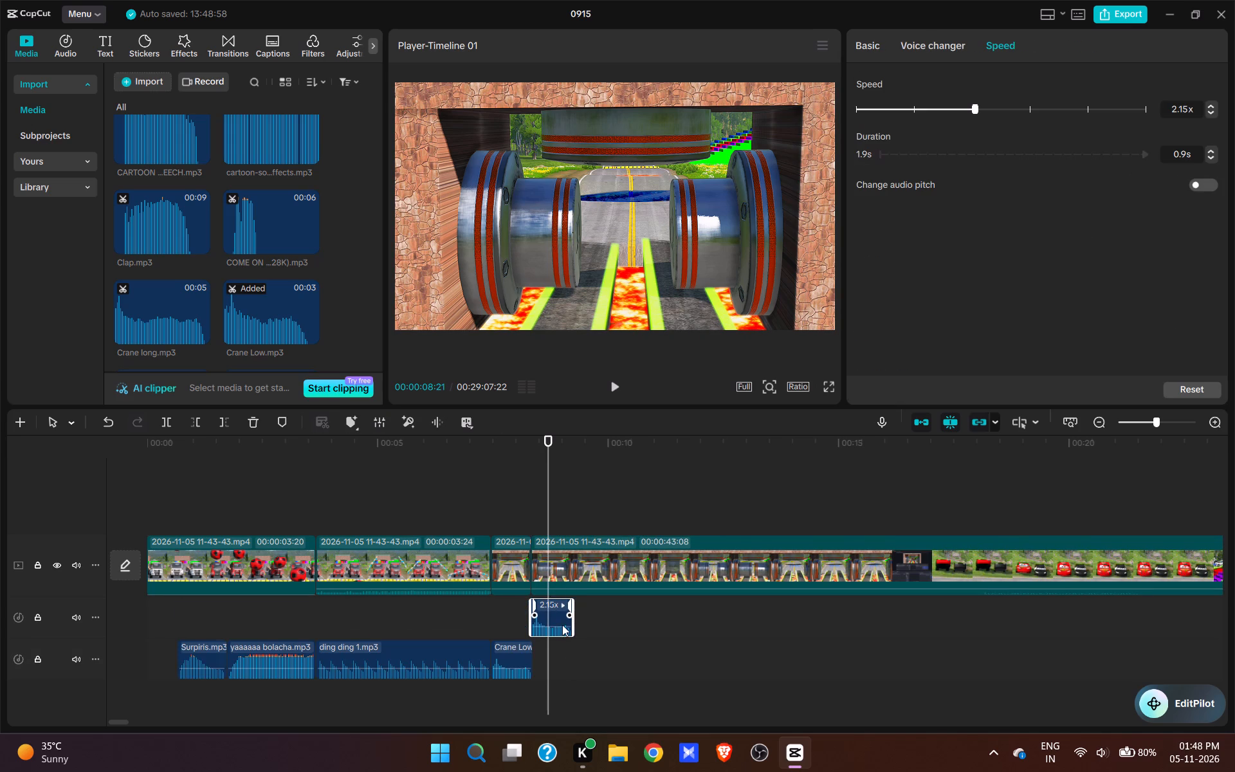
Trim the end of the first Crane Low sound at 00:00:08:10.
click(497, 693)
click(529, 516)
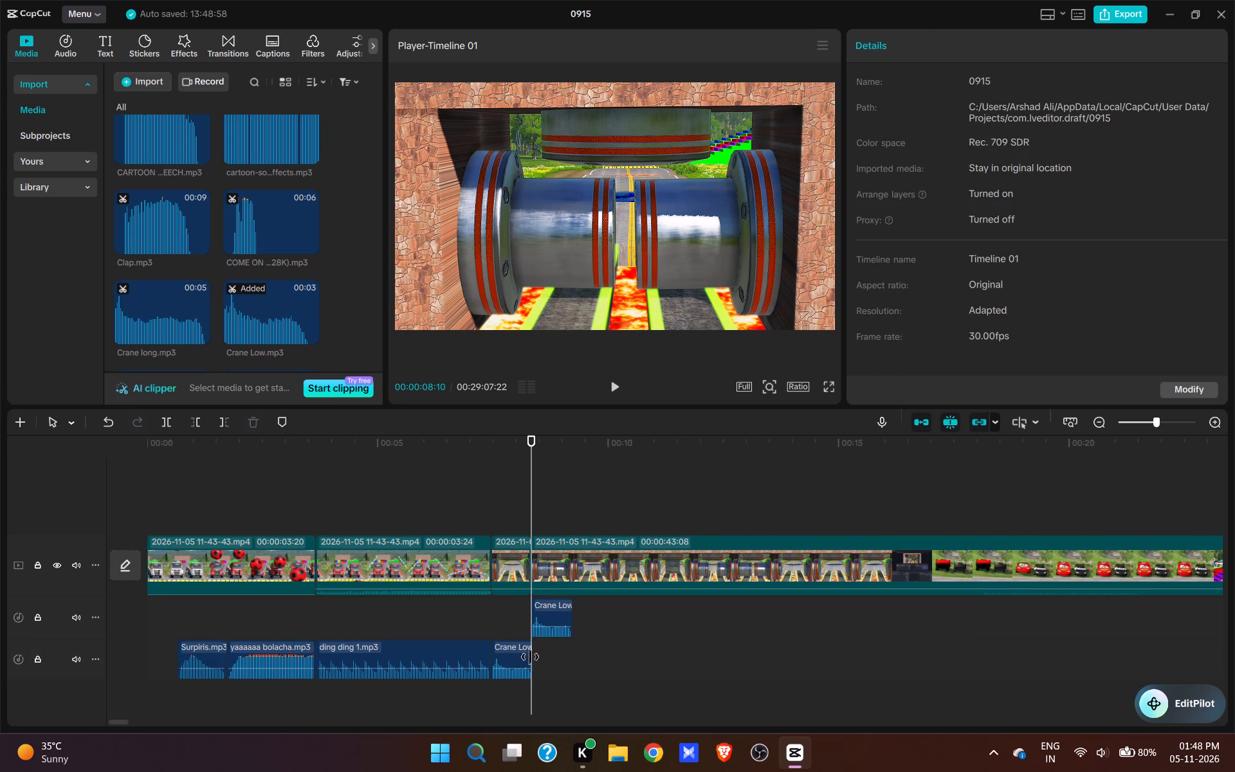
click(526, 655)
key(e)
Move the pasted Crane Low onto the track with the other sounds, starting at 00:00:08:10 right after the first one.
drag(551, 604, 562, 631)
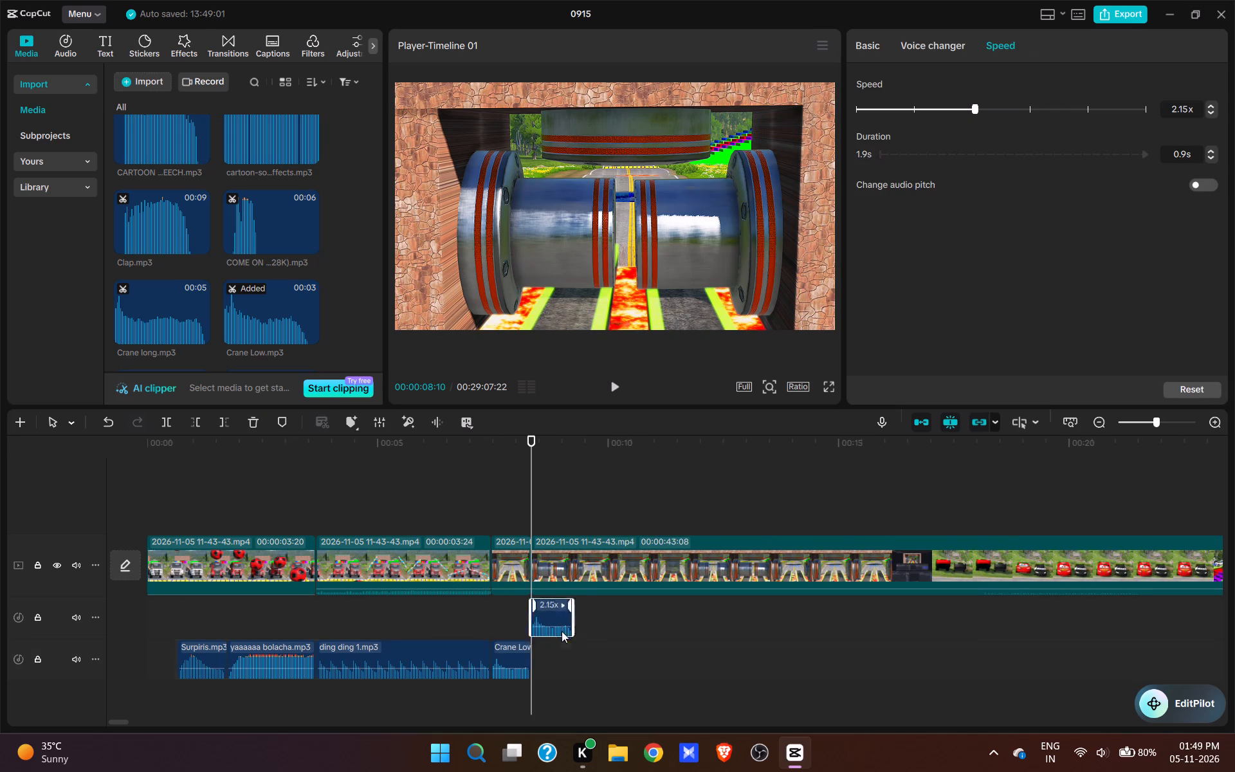
drag(562, 631, 557, 648)
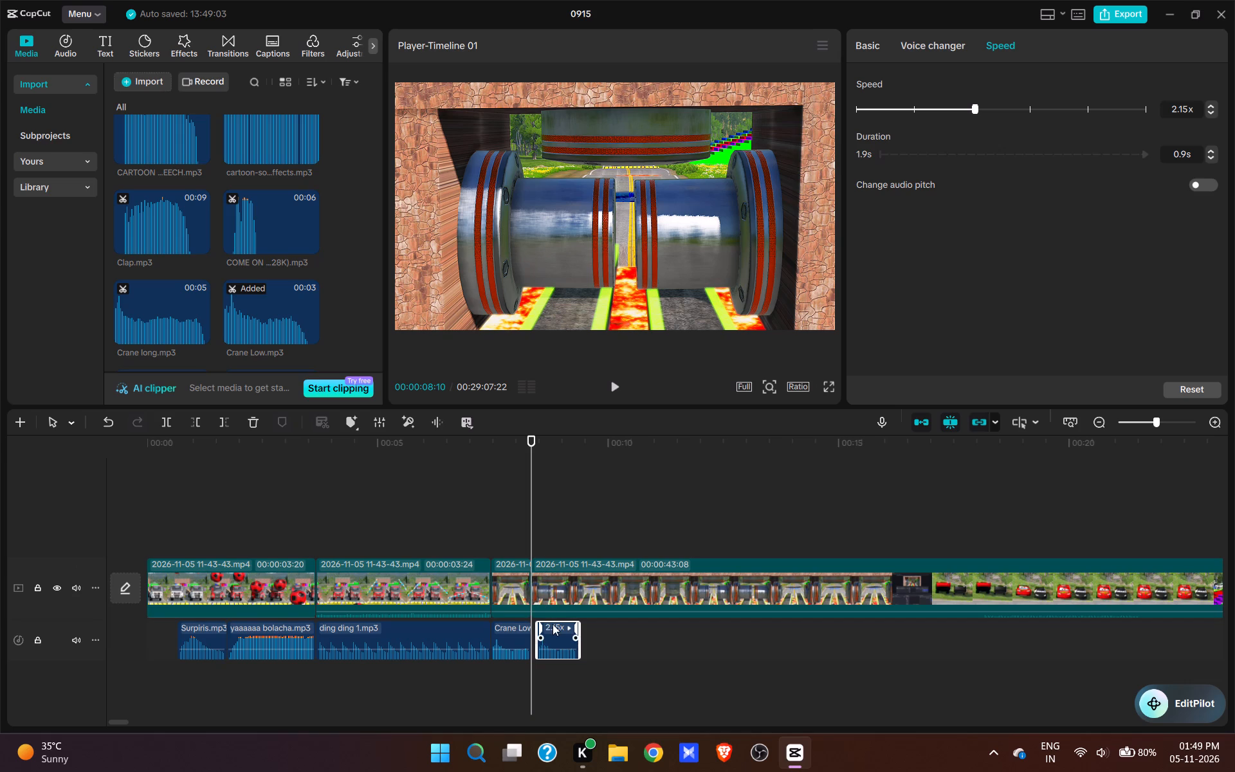
click(553, 624)
drag(553, 625, 560, 656)
click(561, 673)
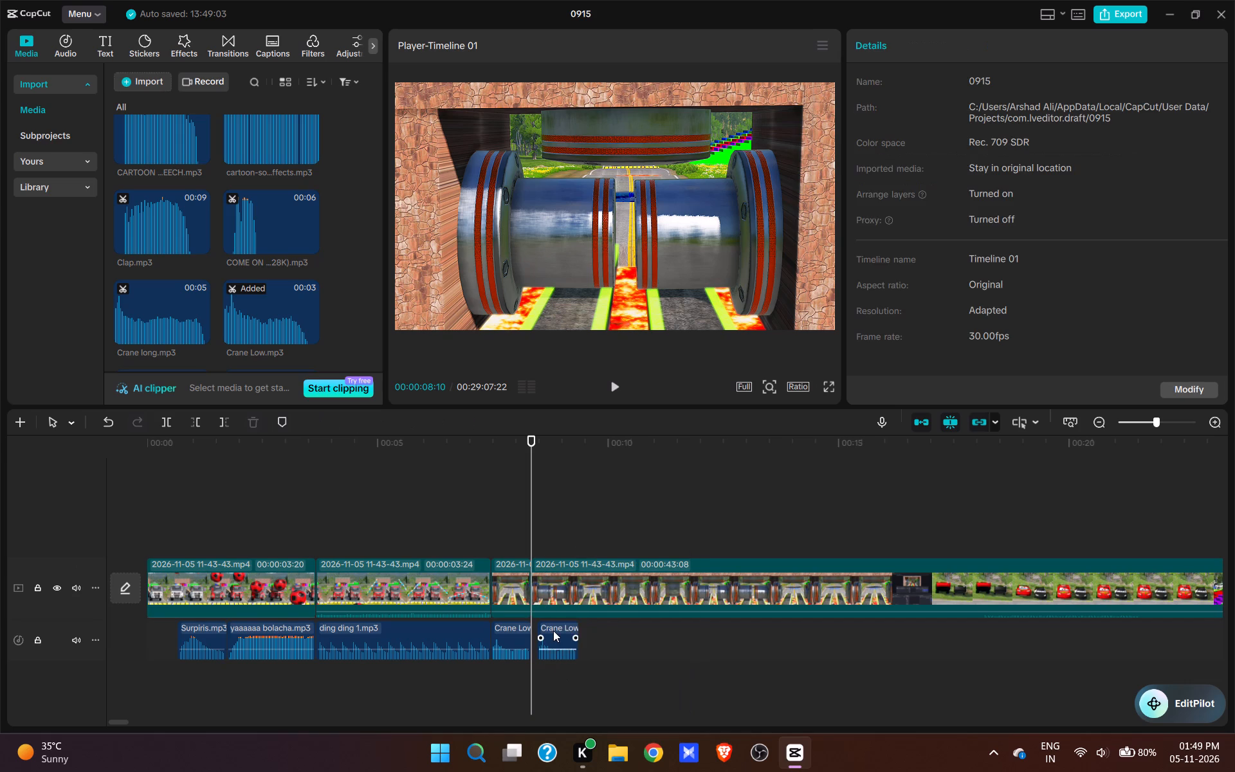
click(553, 630)
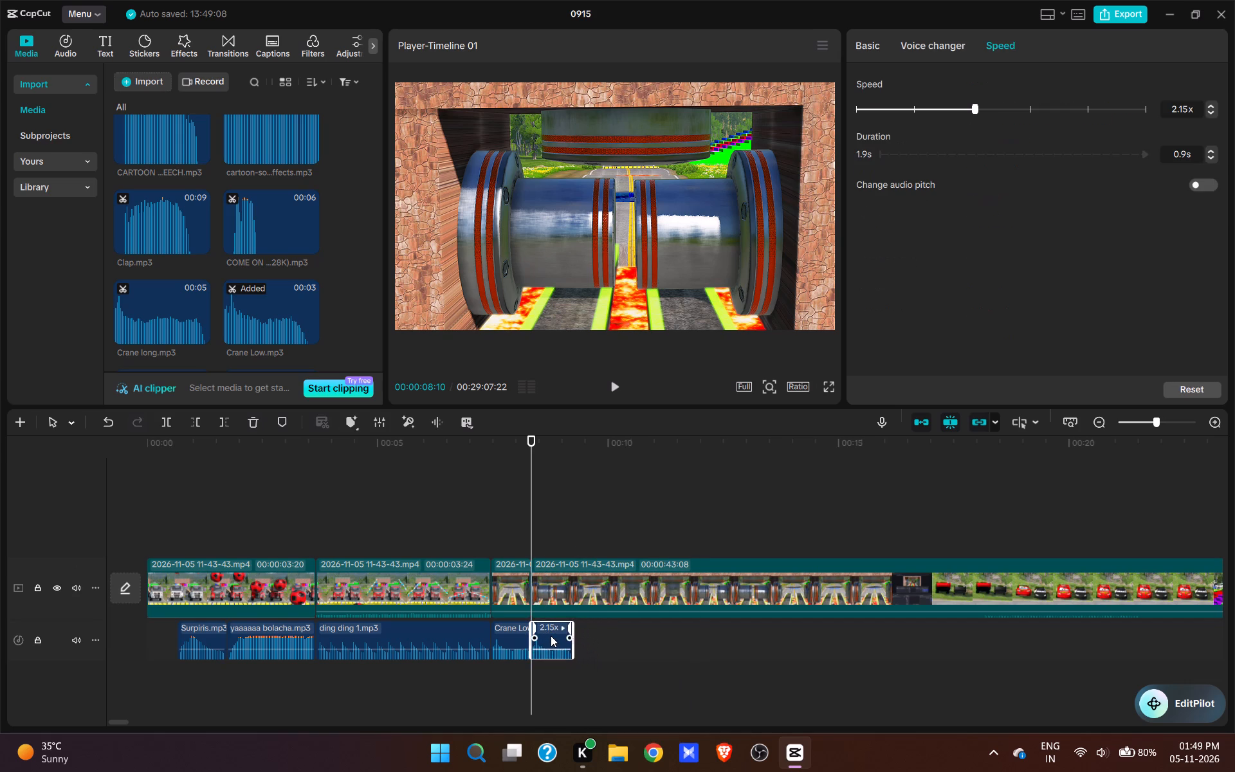
Paste another 0.9 s Crane Low copy right after the second one and play back the piston section.
click(482, 516)
key(space)
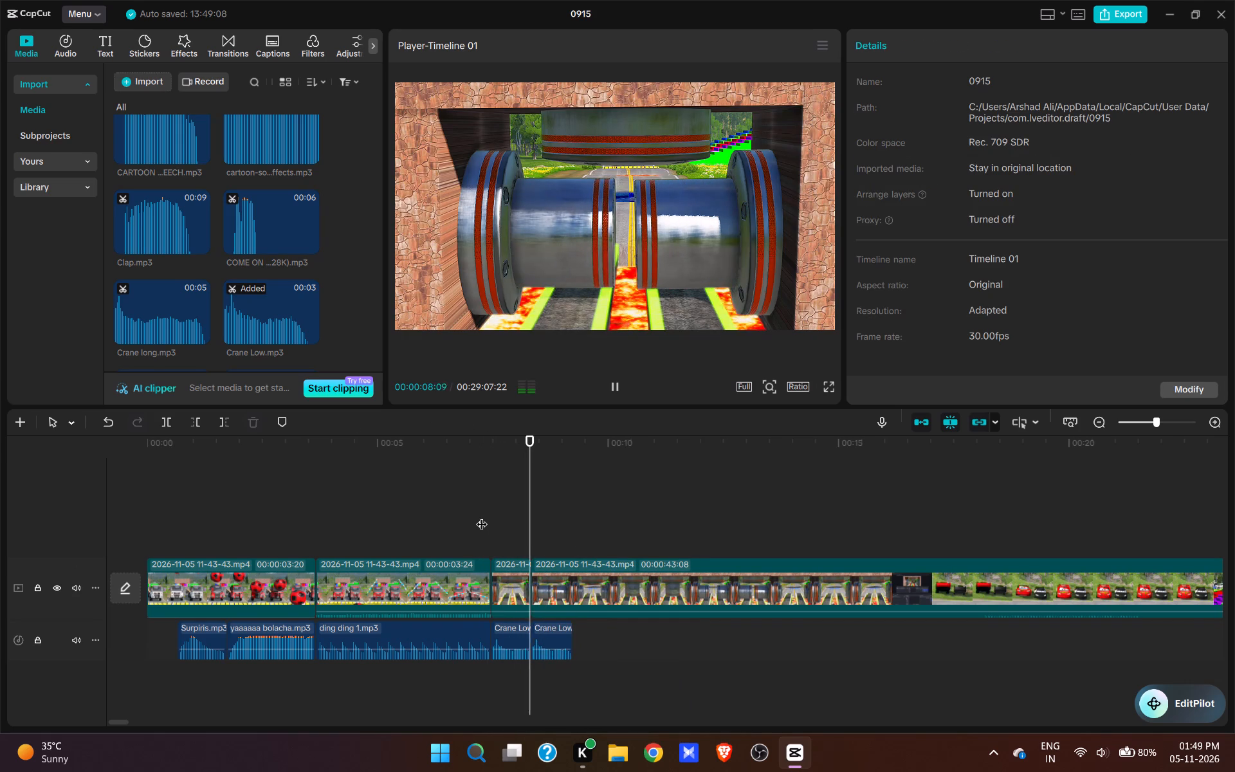
key(space)
click(571, 528)
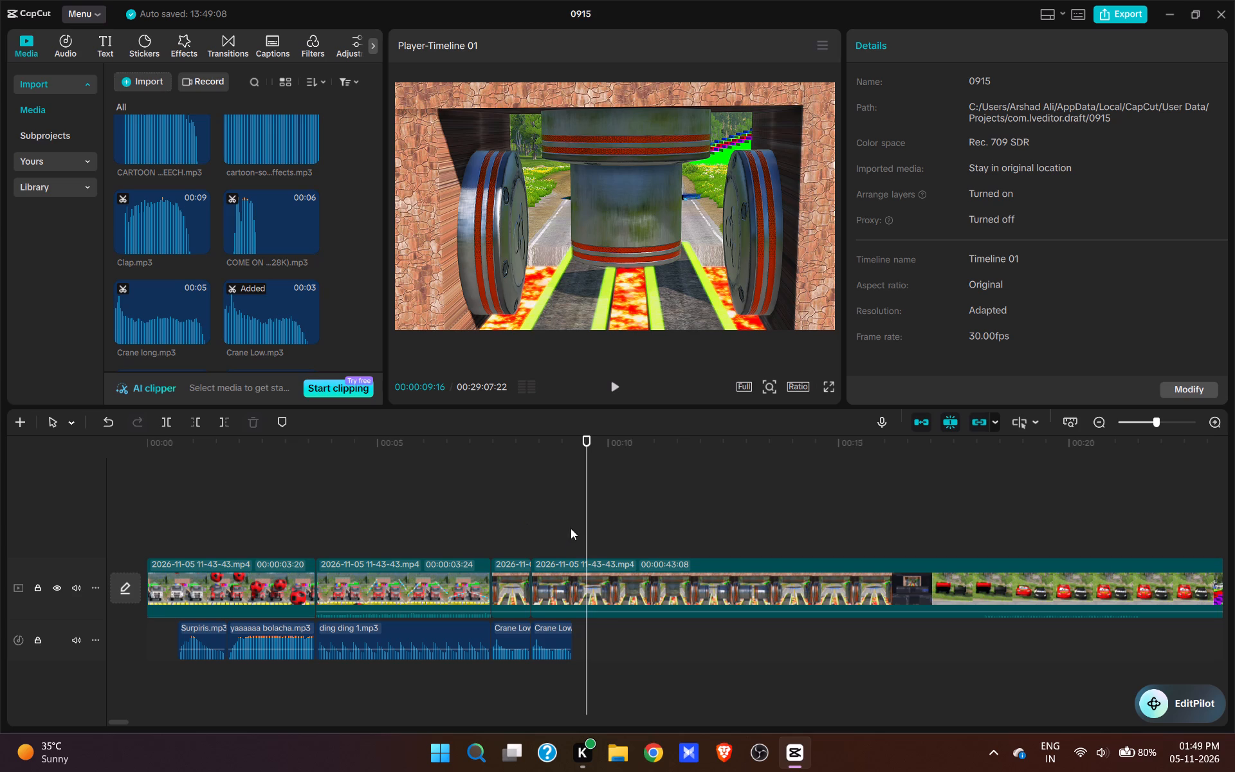
key(ctrl+v)
key(space)
key(space)
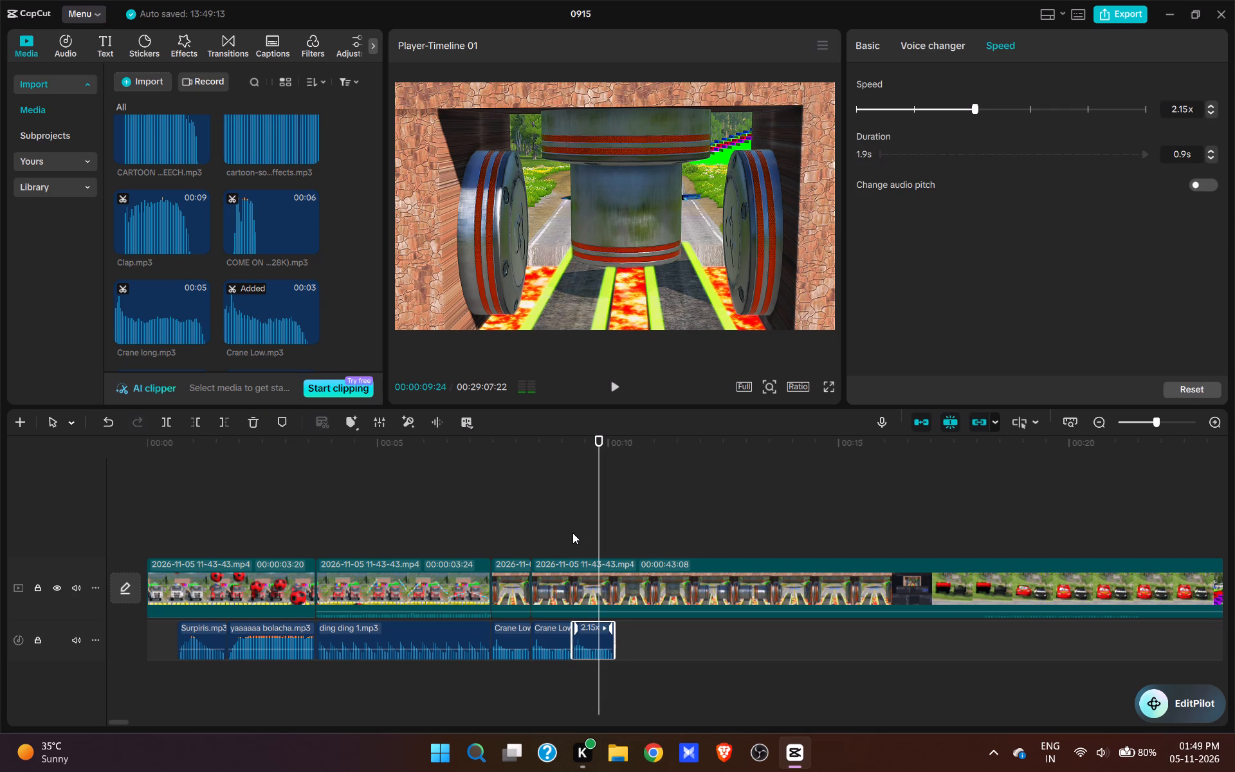
click(466, 538)
key(space)
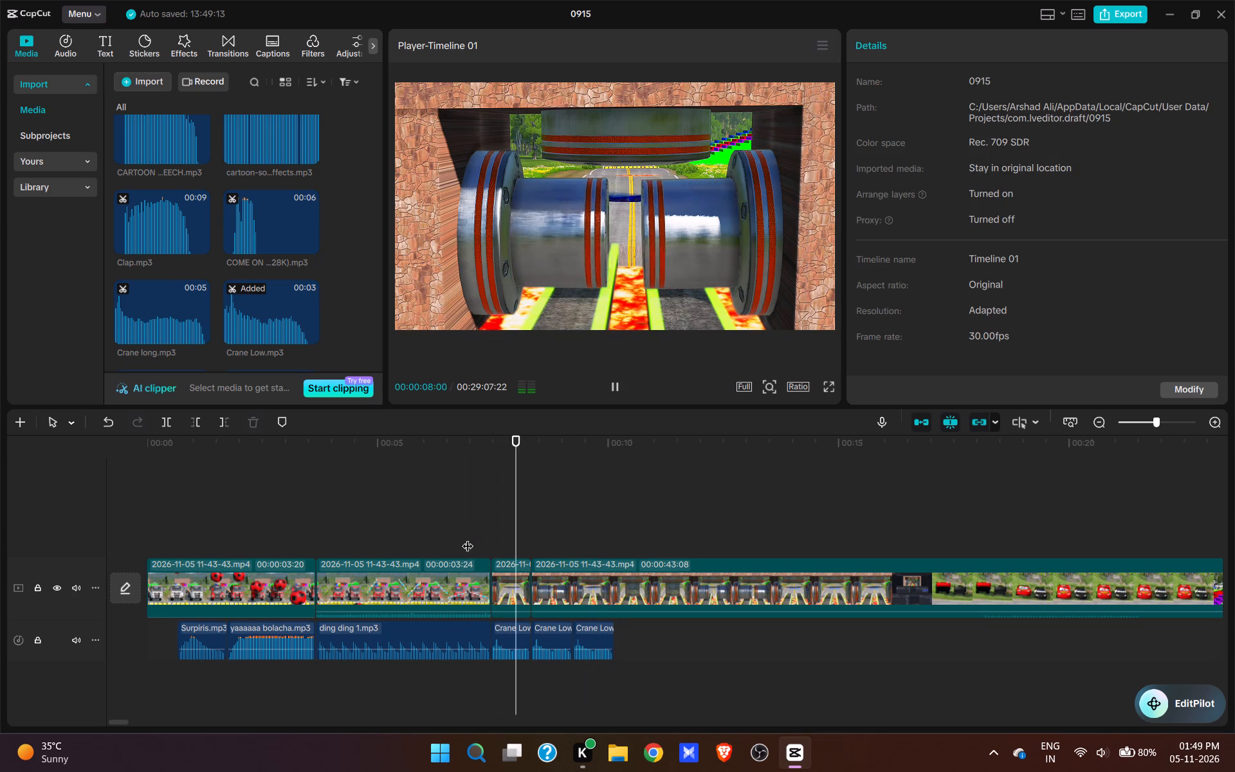
key(space)
key(space)
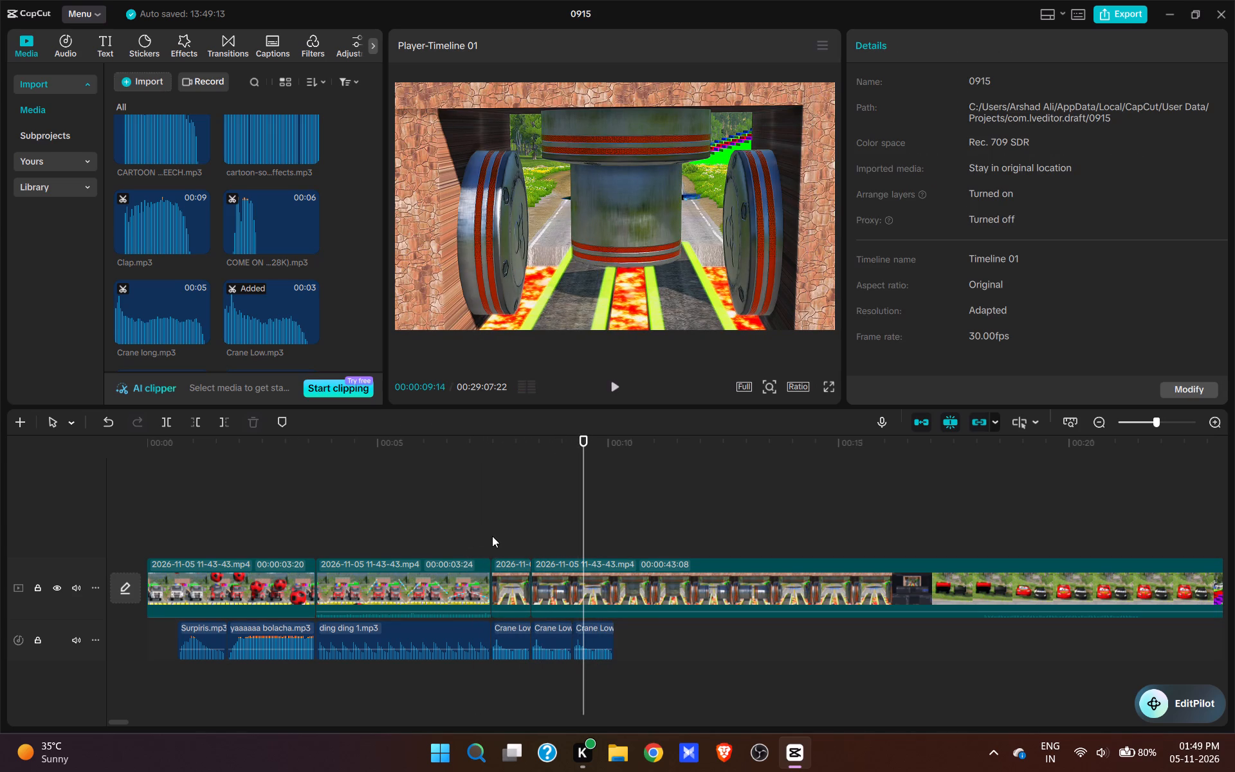
Play back the piston section and split the video clip at 00:00:09:01, where the top piston has retracted.
key(space)
click(559, 534)
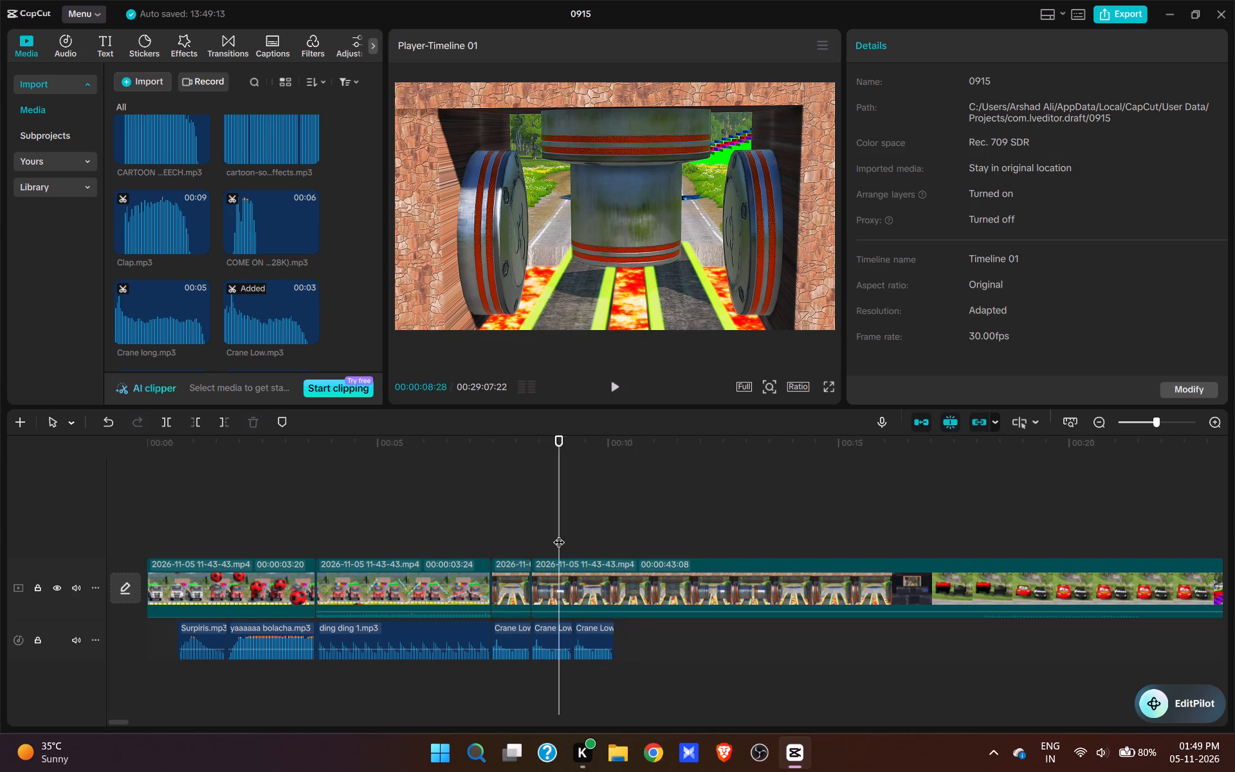
key(space)
key(space)
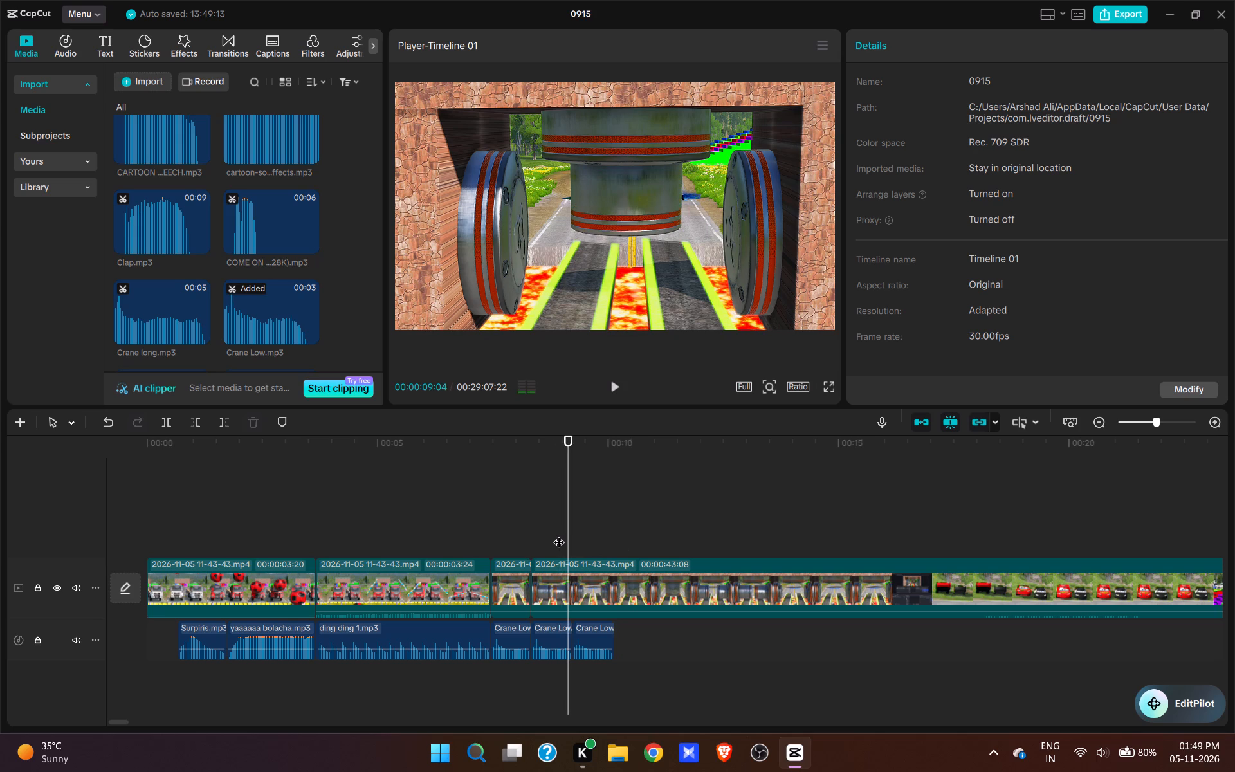
click(560, 625)
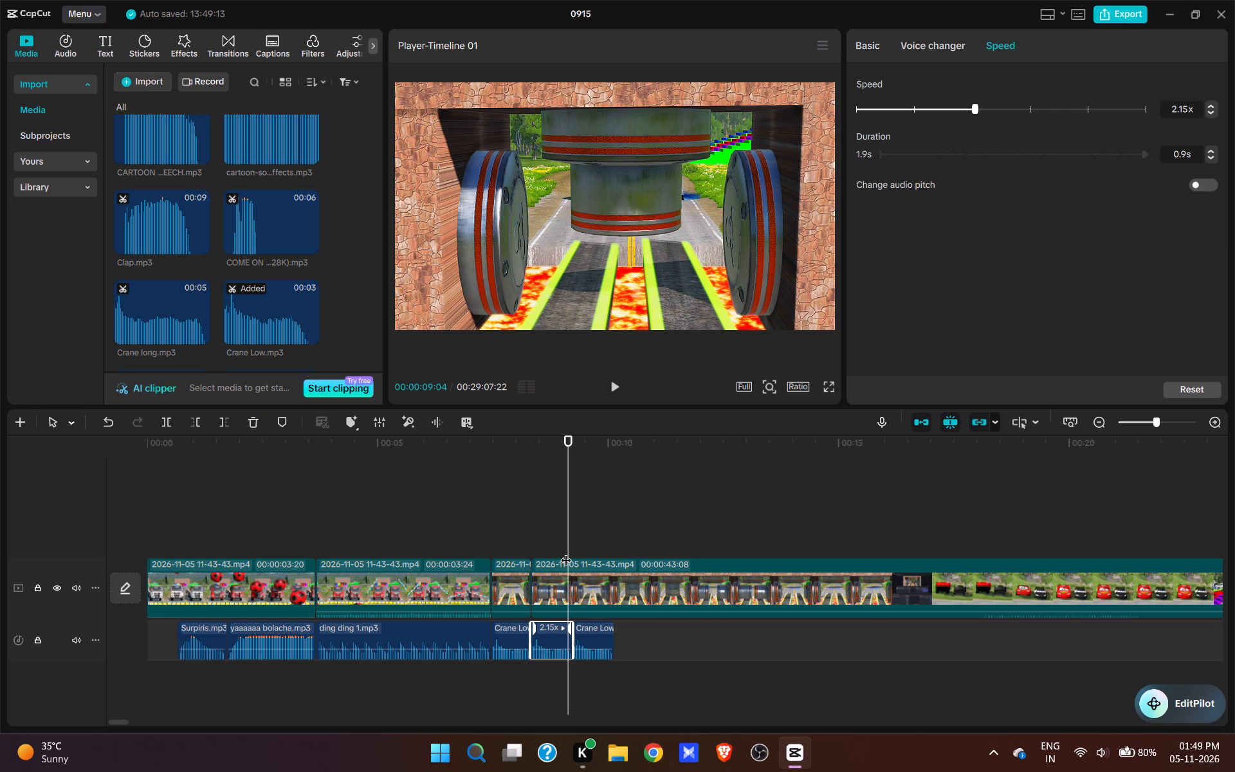
click(566, 549)
click(564, 548)
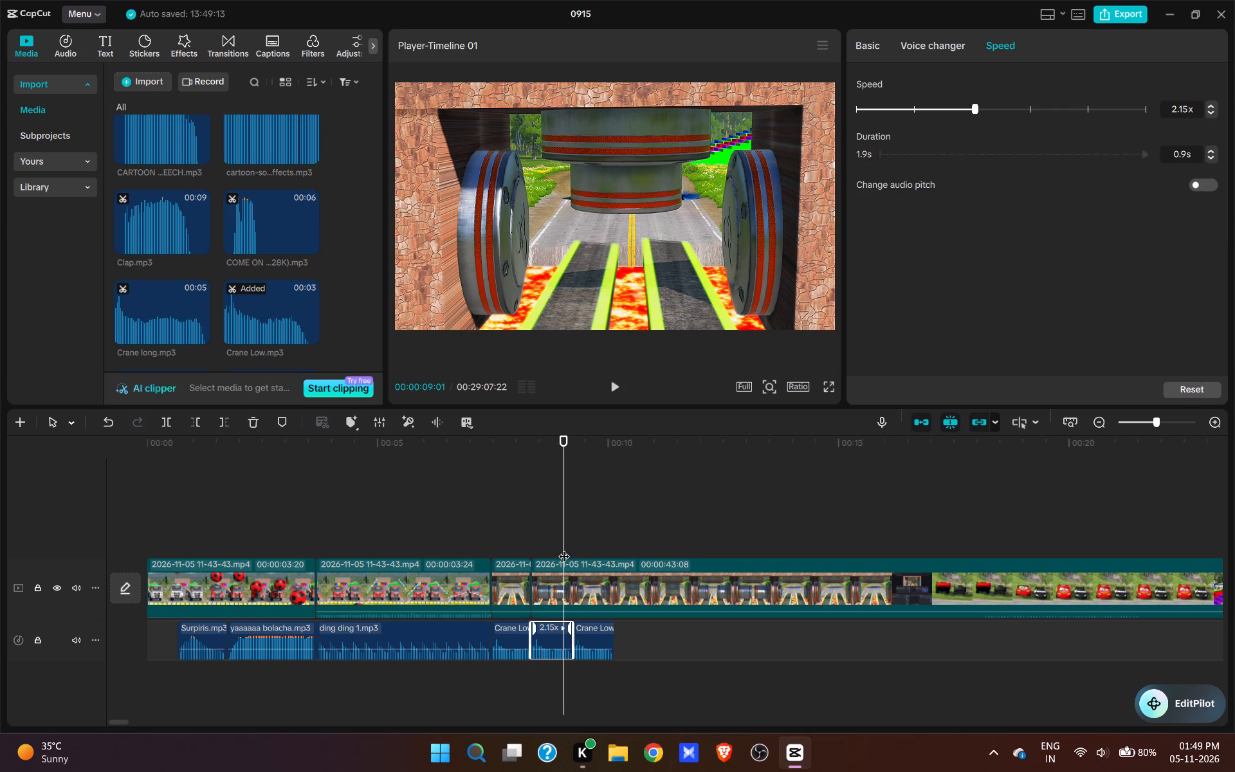
click(561, 593)
key(w)
Set the second Crane Low sound's duration to 0.7 s to match the new video segment, and play it back.
click(547, 598)
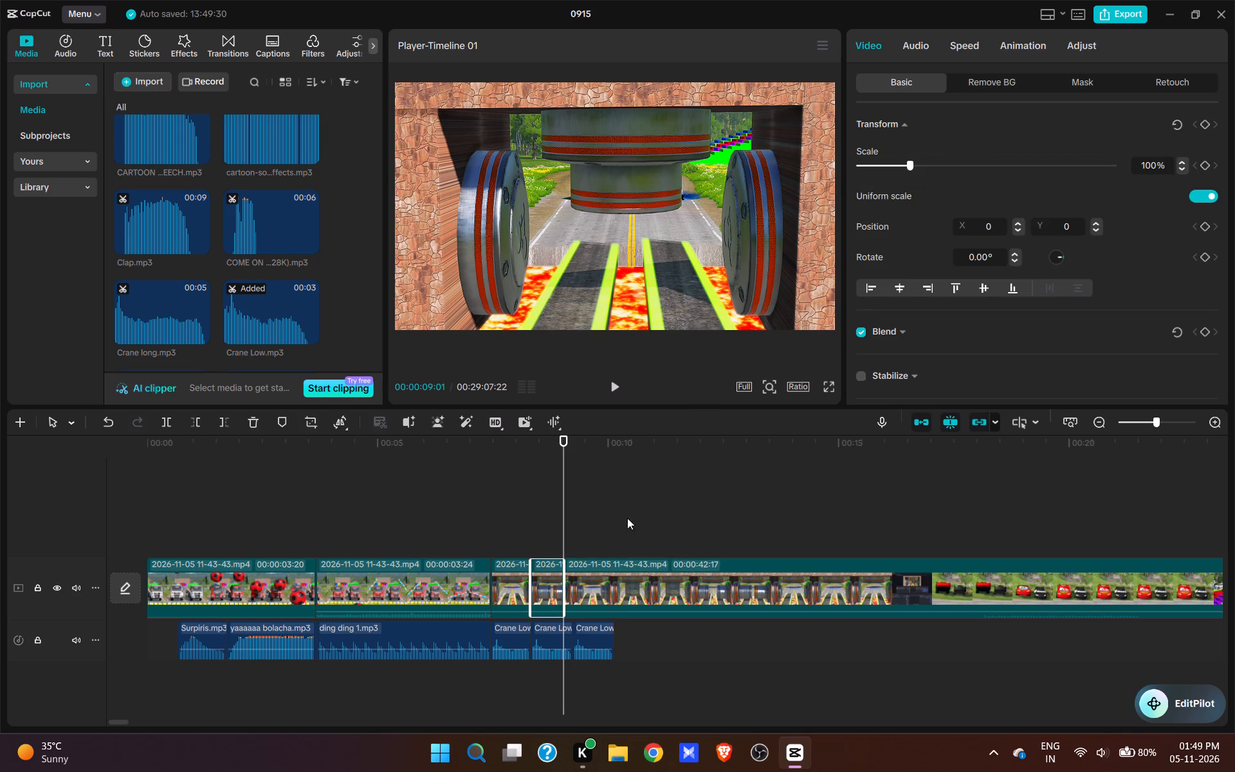
click(966, 50)
click(550, 633)
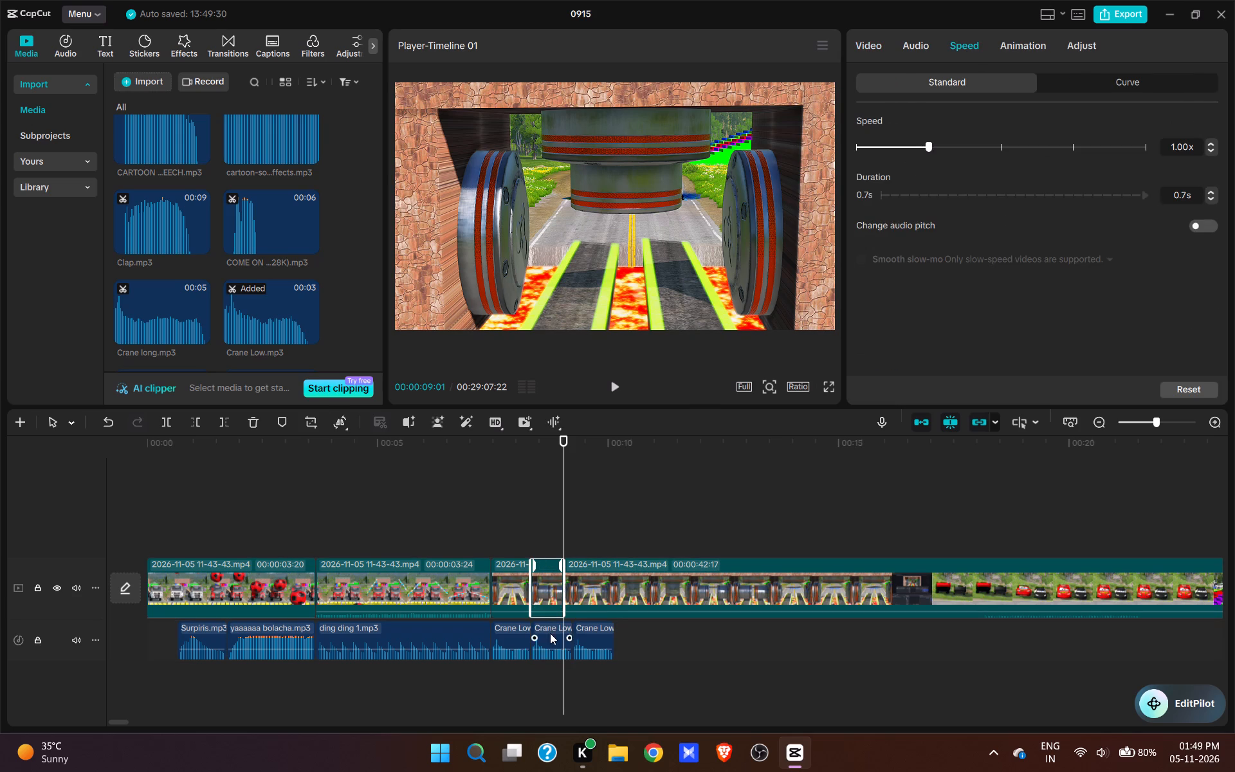
click(1187, 149)
key(BackSpace)
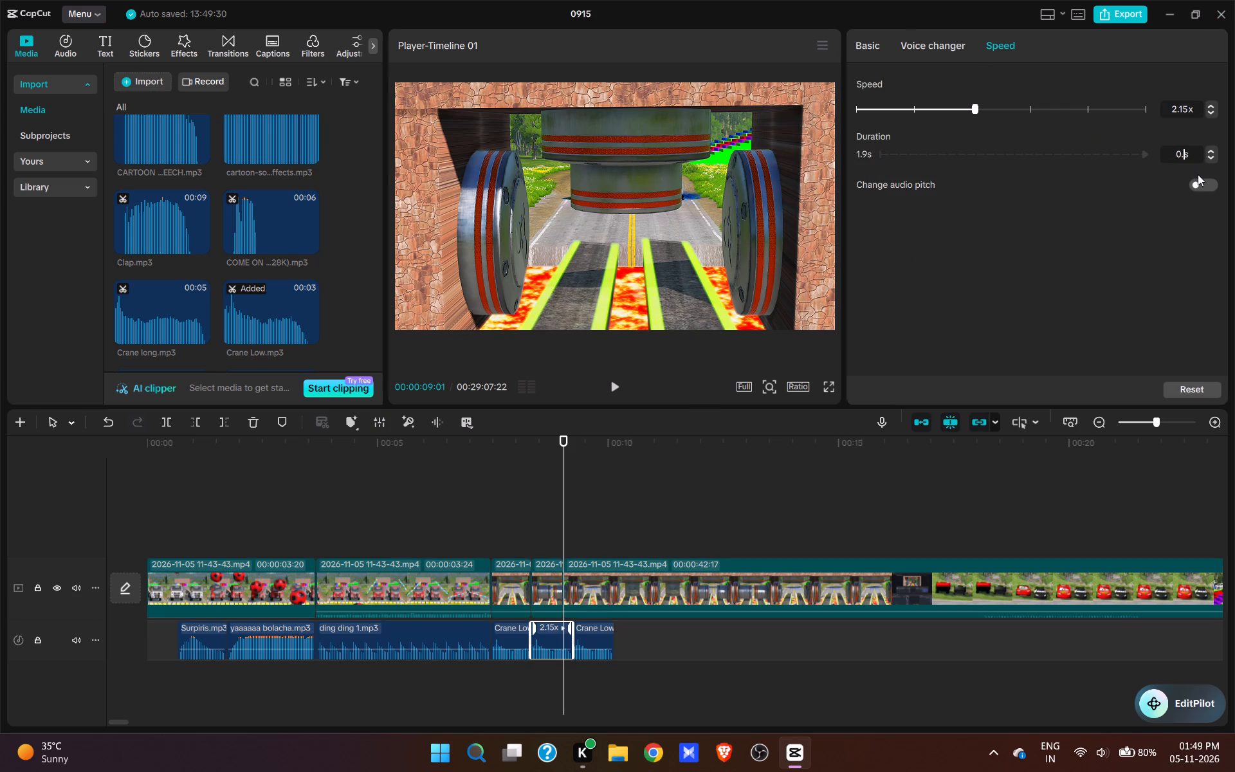
key(7)
key(Return)
click(524, 535)
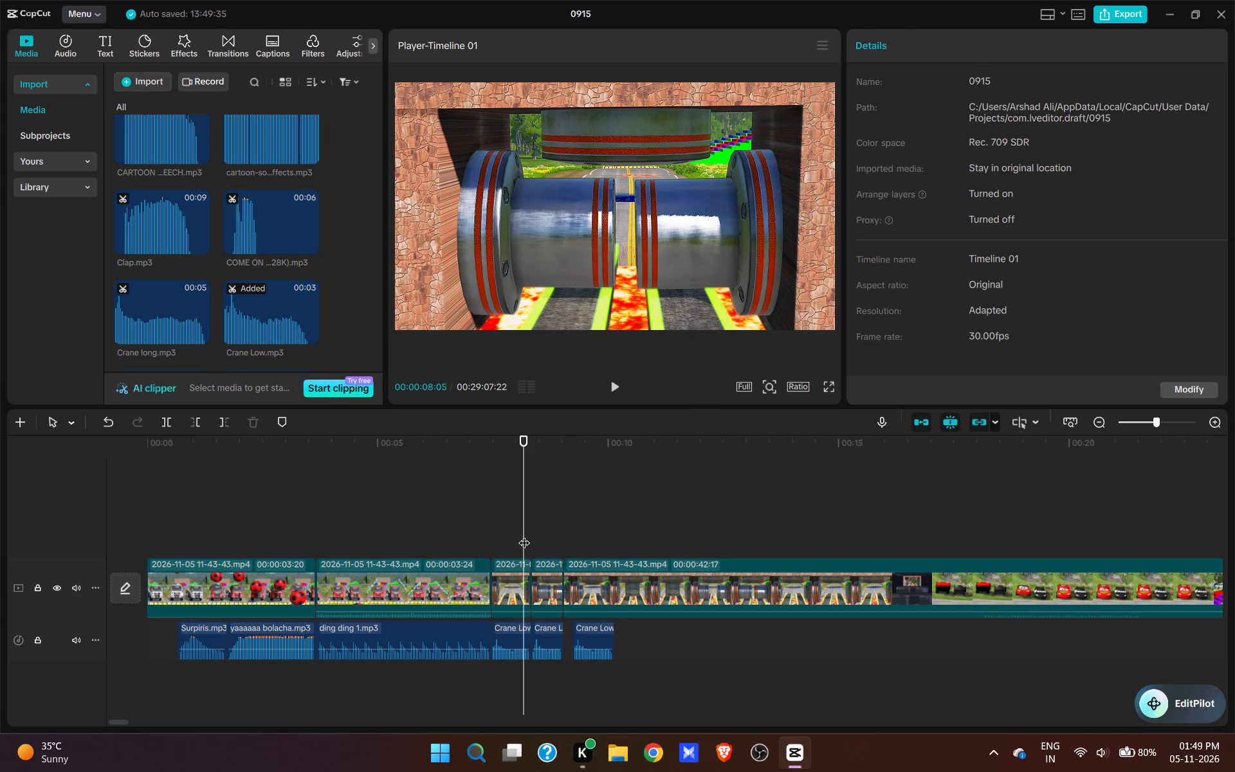
key(space)
key(space)
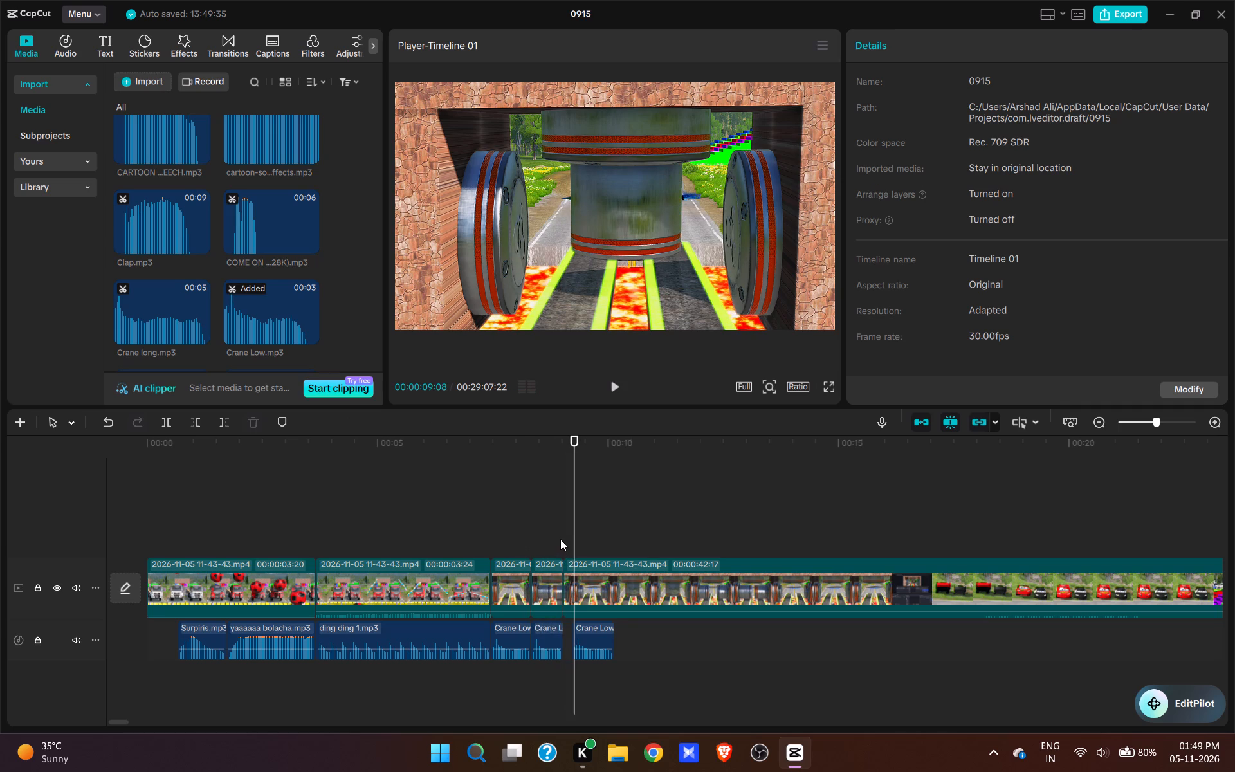
Move the third Crane Low sound so it starts at the video split at 00:00:09:01.
click(560, 539)
drag(600, 630, 592, 629)
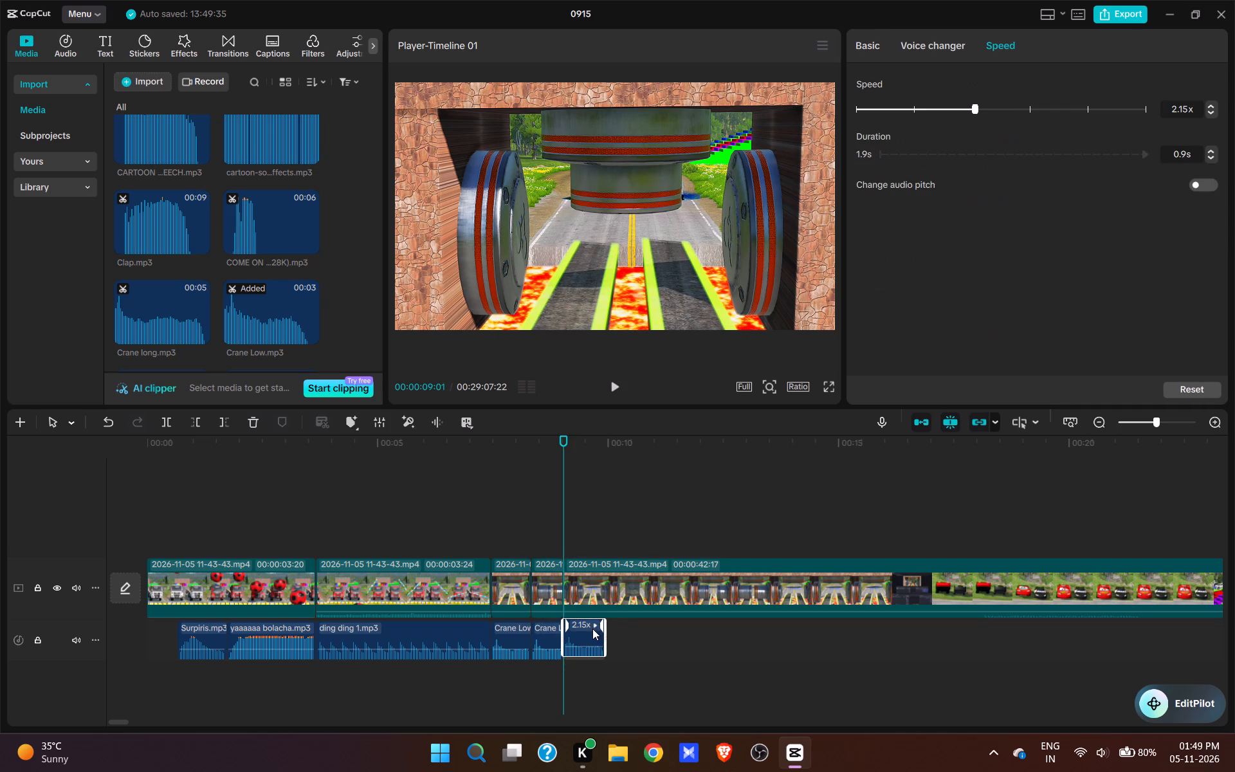
drag(592, 629, 592, 629)
Set the third Crane Low sound's duration to 0.7 s and play back the piston section.
click(1184, 153)
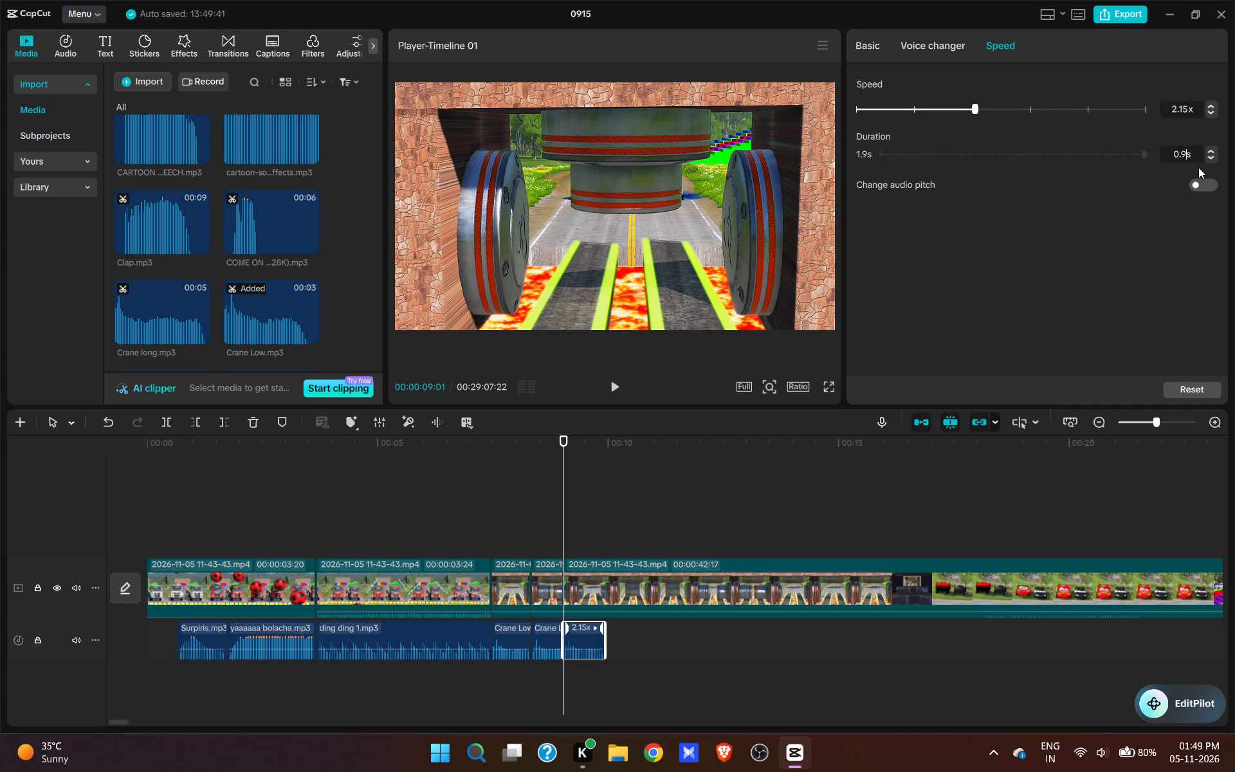
key(BackSpace)
key(7)
key(Return)
drag(467, 508, 452, 513)
key(space)
click(452, 513)
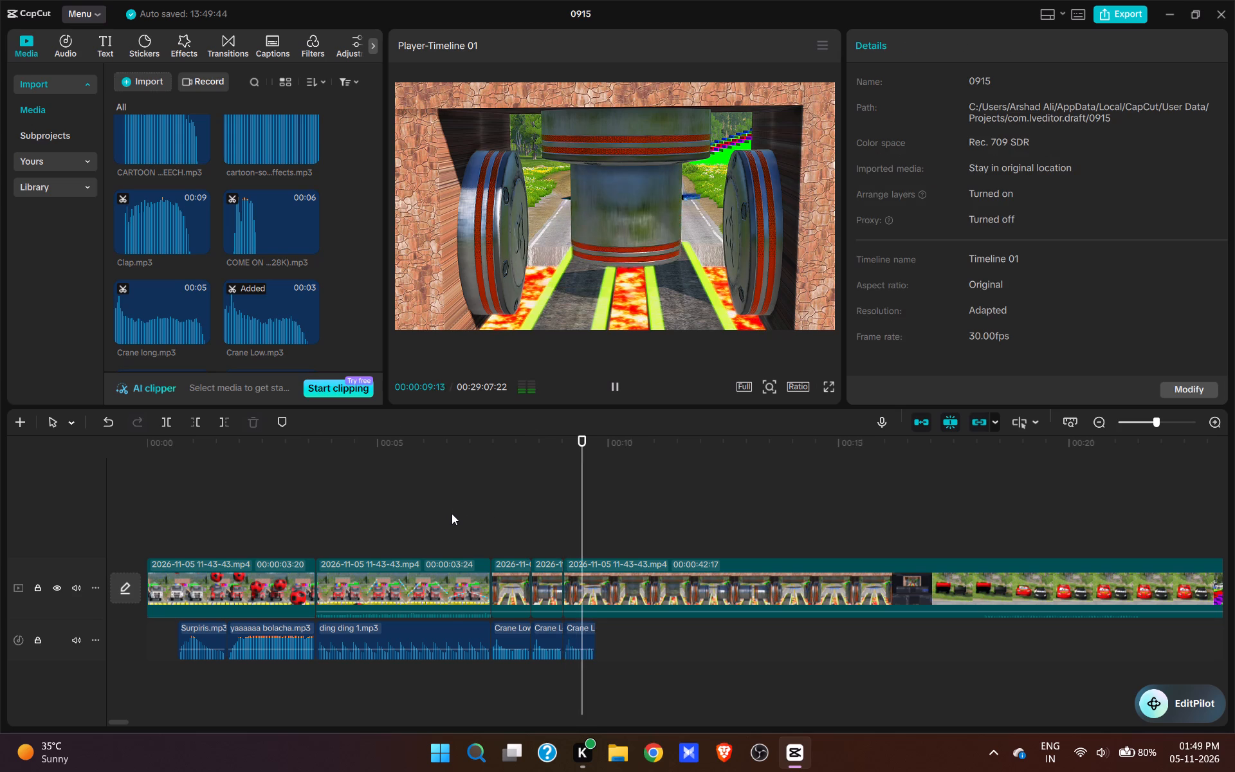
key(space)
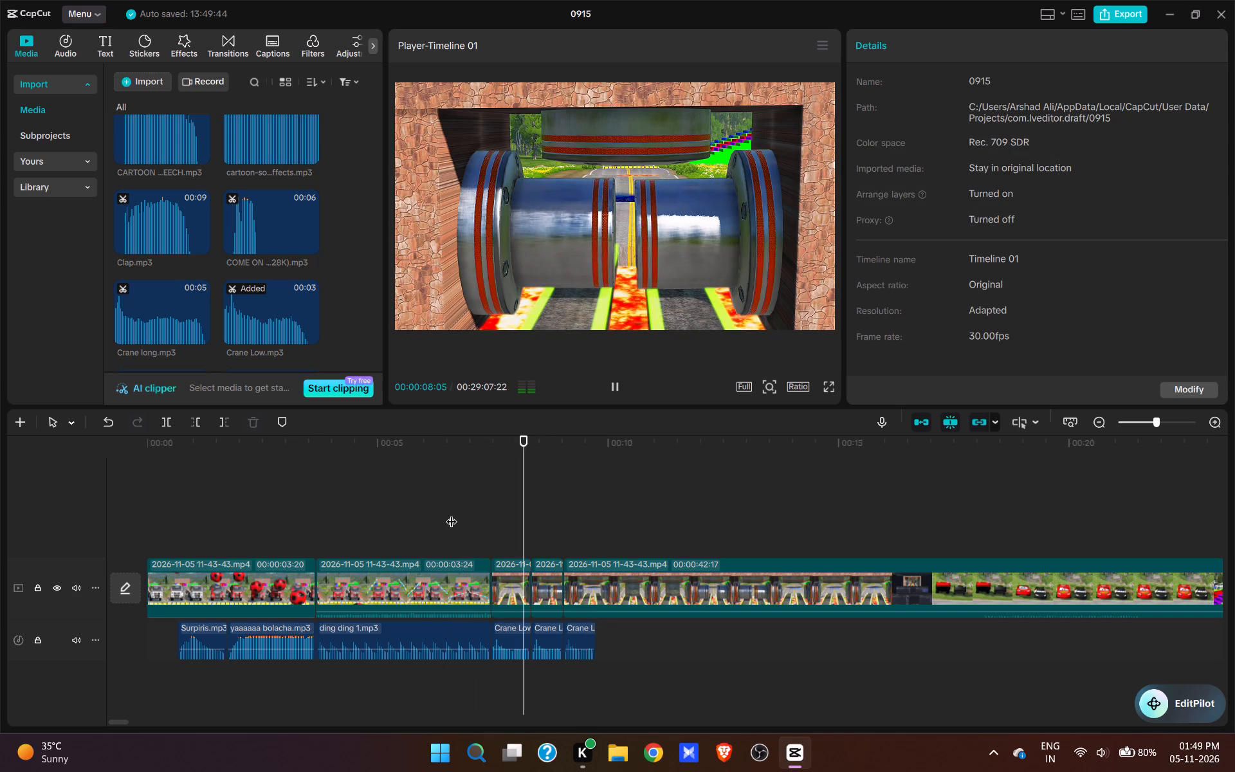
key(space)
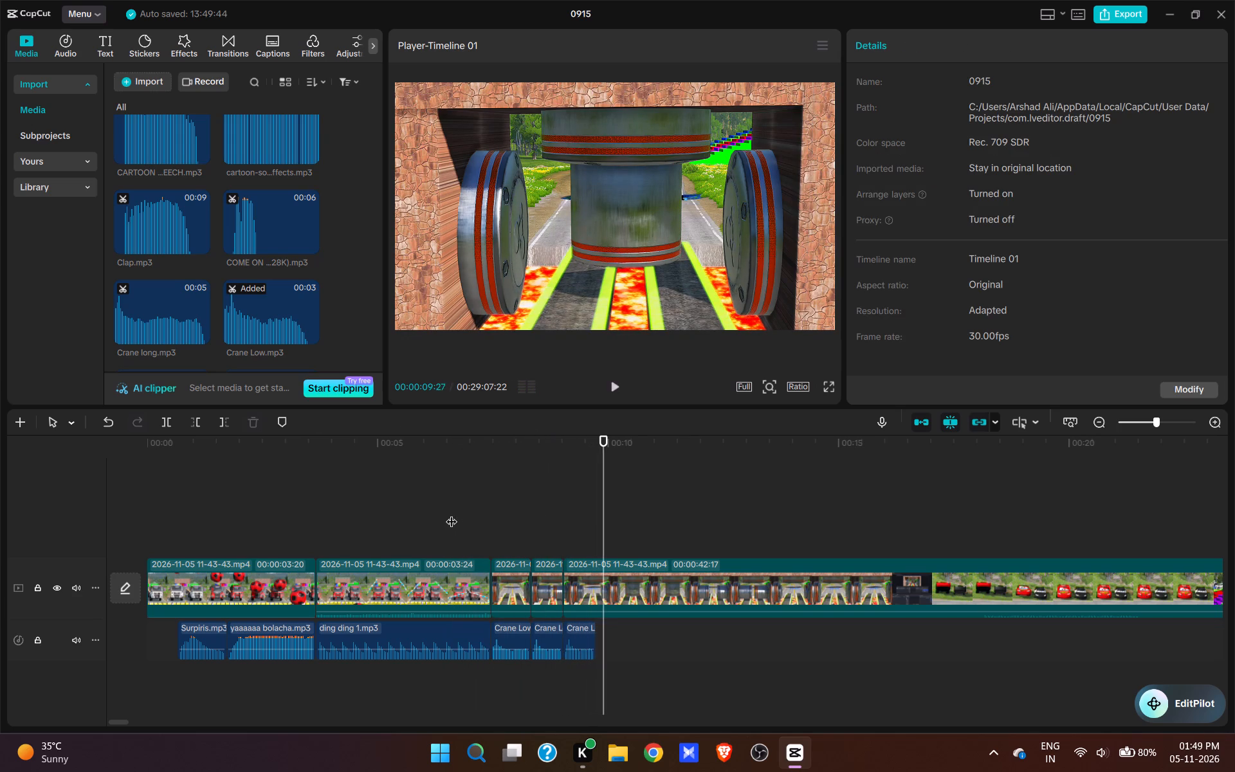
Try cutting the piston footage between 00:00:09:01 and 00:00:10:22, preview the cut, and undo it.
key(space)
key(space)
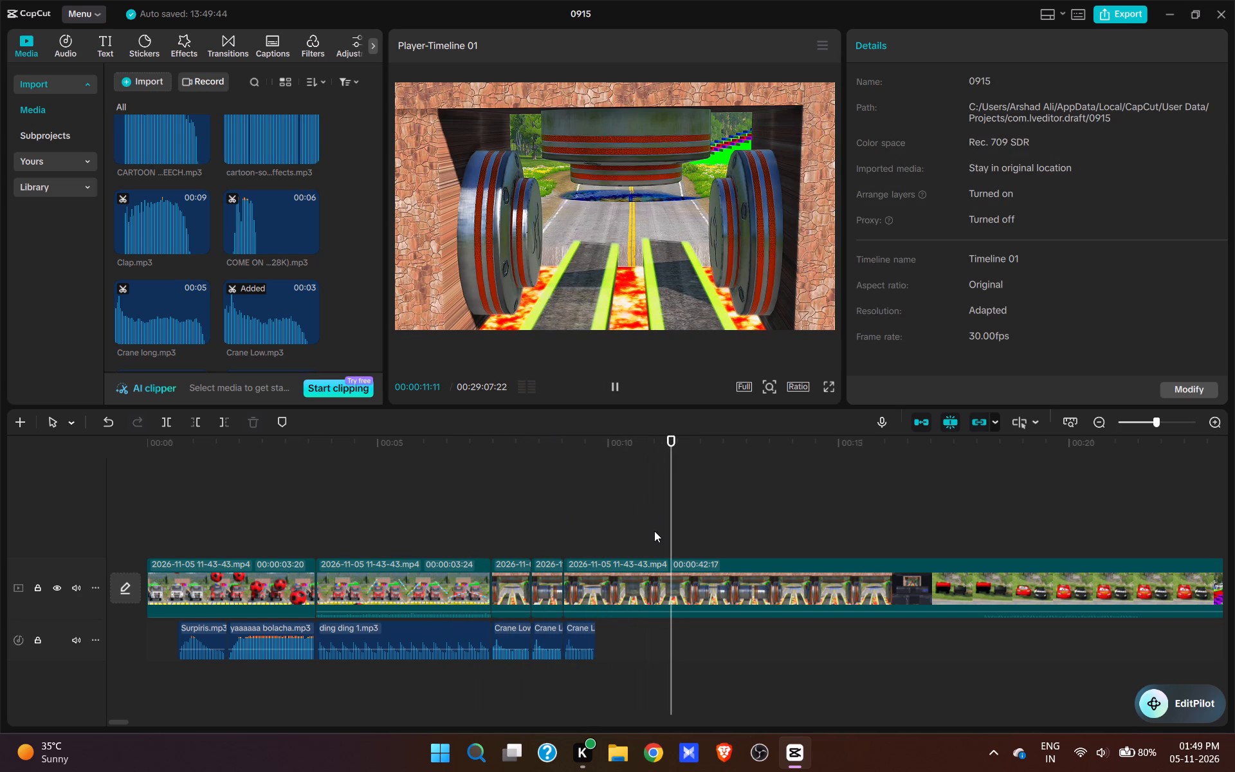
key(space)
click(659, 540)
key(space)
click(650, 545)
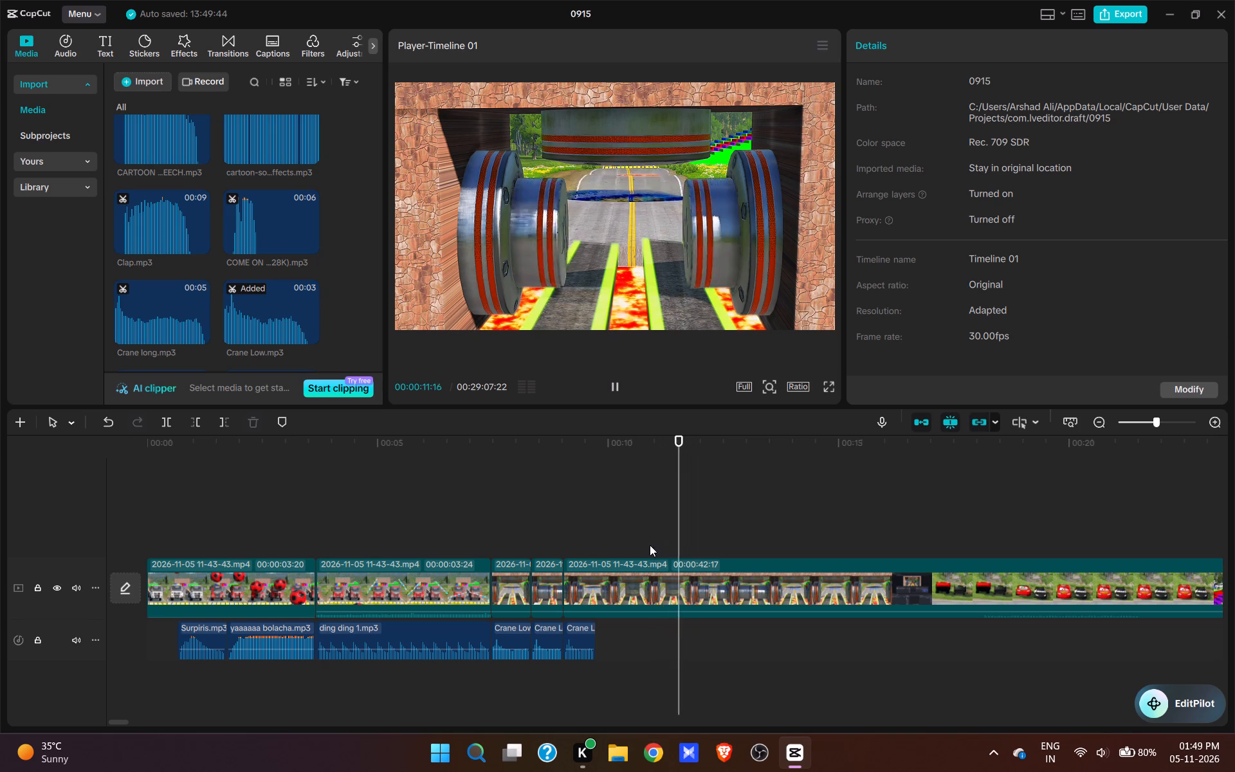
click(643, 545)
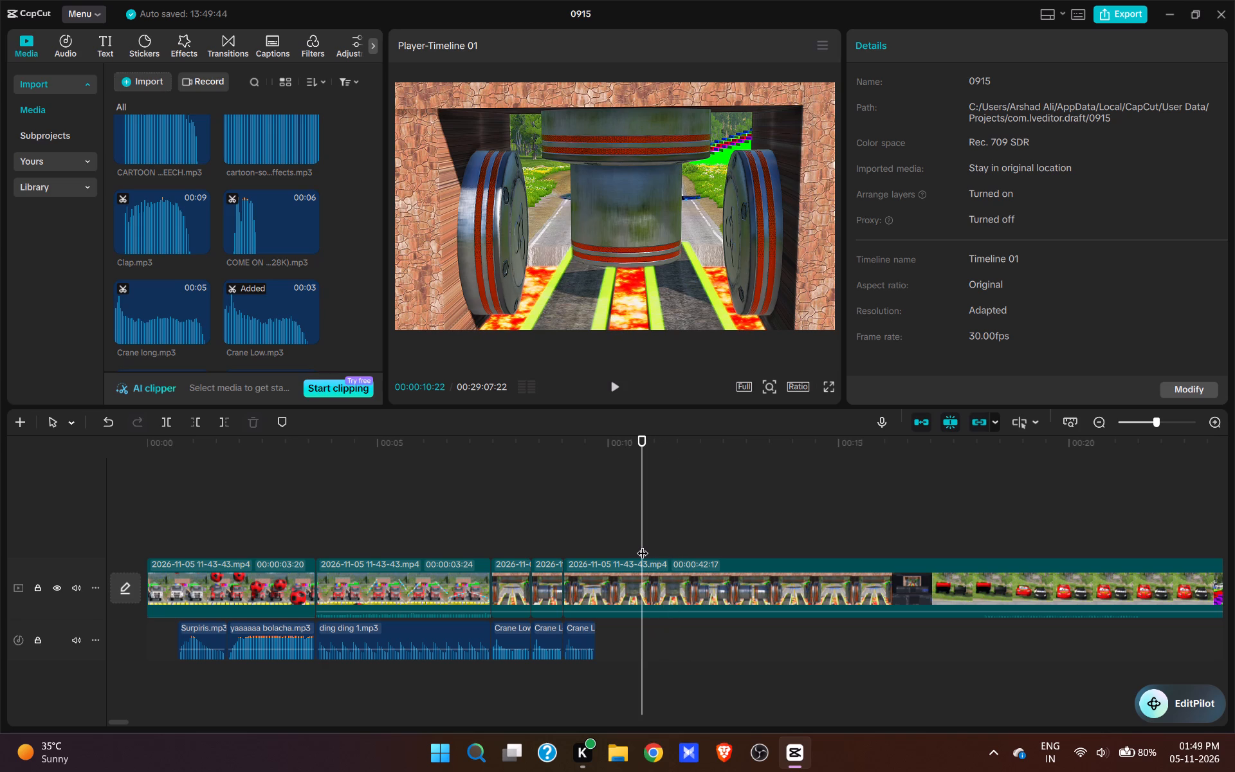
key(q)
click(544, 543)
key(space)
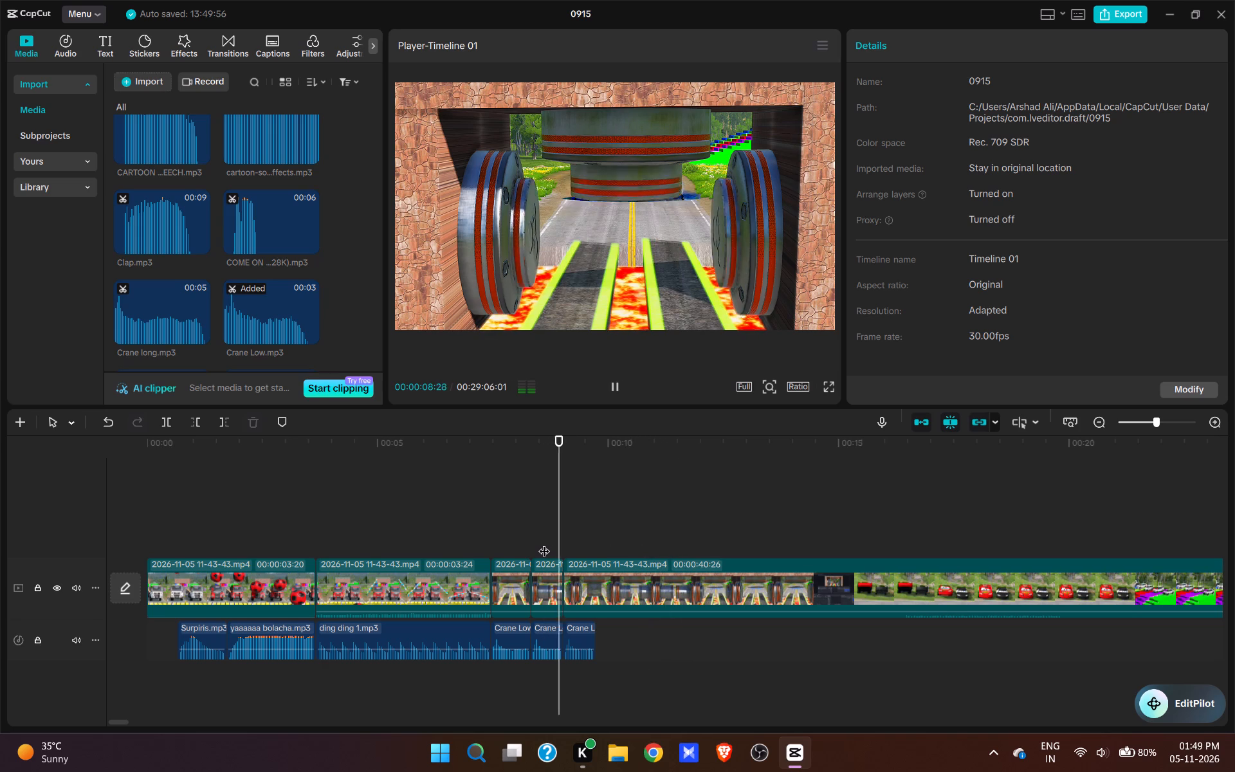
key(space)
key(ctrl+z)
Split the video clip at 00:00:09:22, at the end of the third Crane Low sound.
key(space)
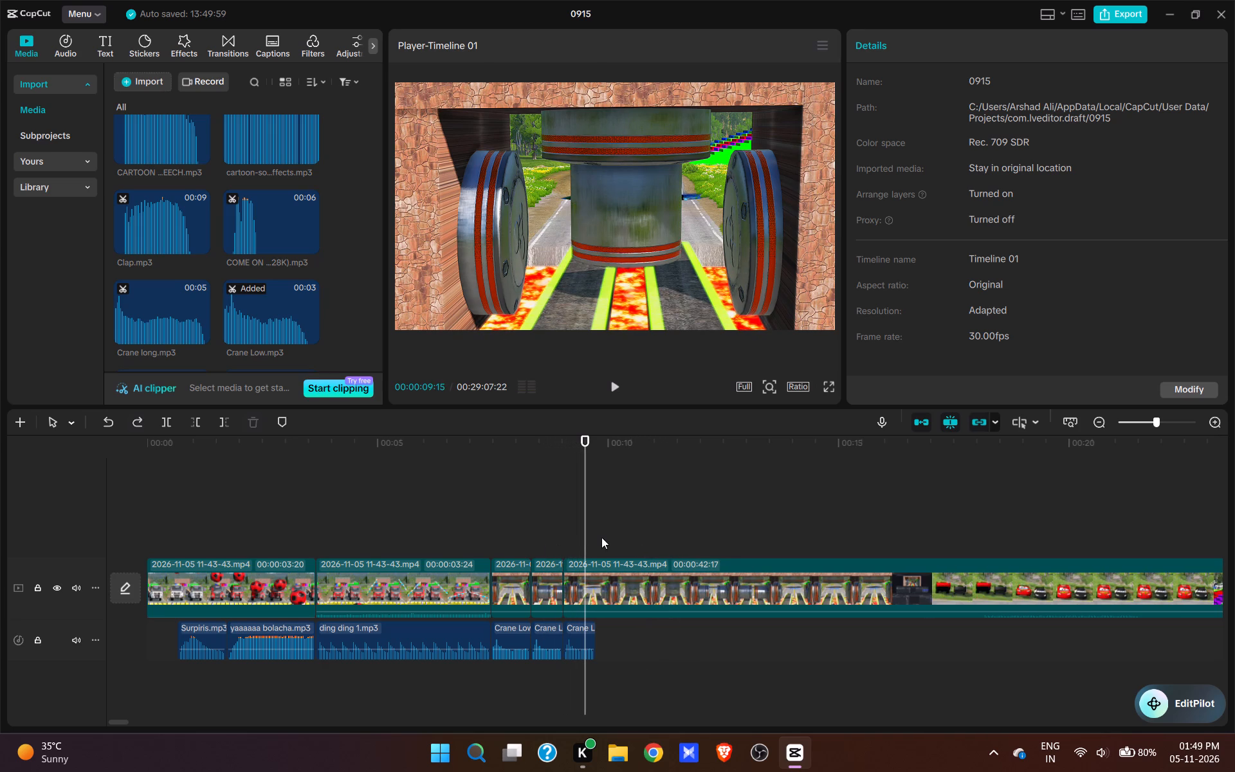
key(space)
click(592, 533)
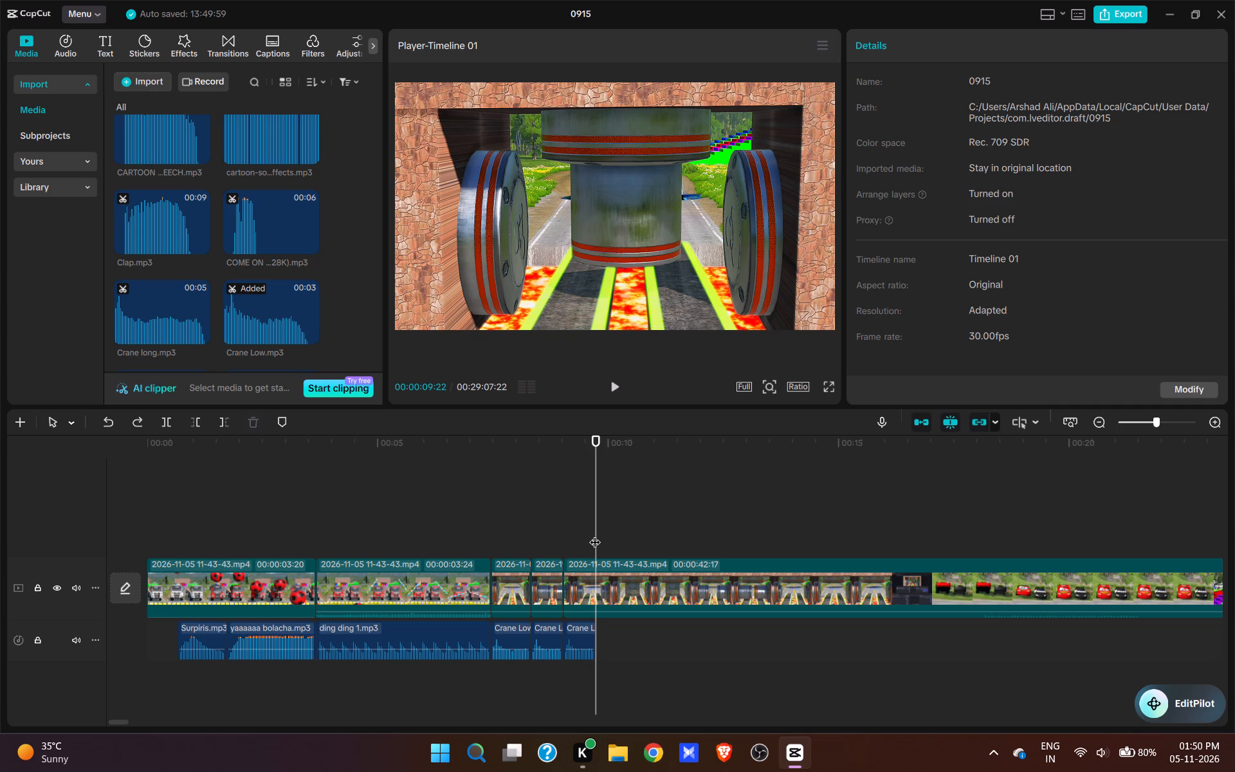
click(595, 573)
key(w)
Cut the idle piston footage between 00:00:09:22 and 00:00:10:26, closing the gap.
key(space)
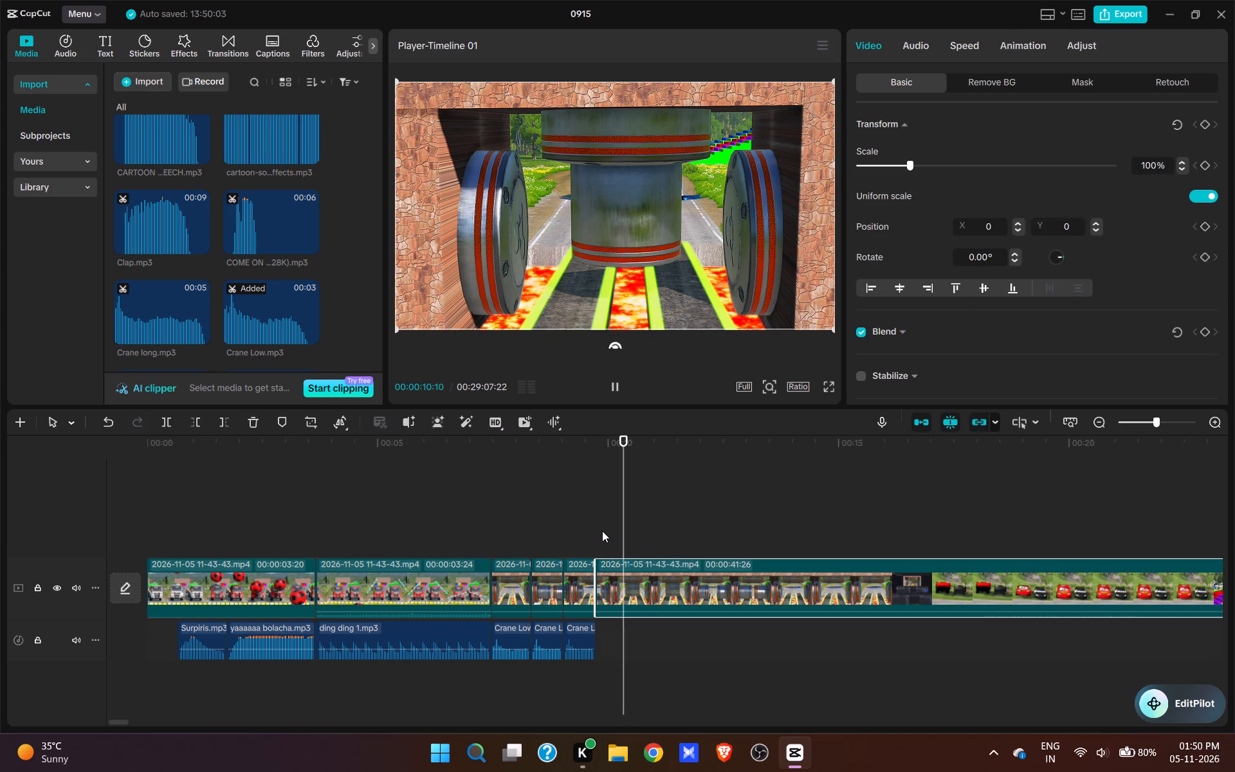
key(space)
key(space)
key(space)
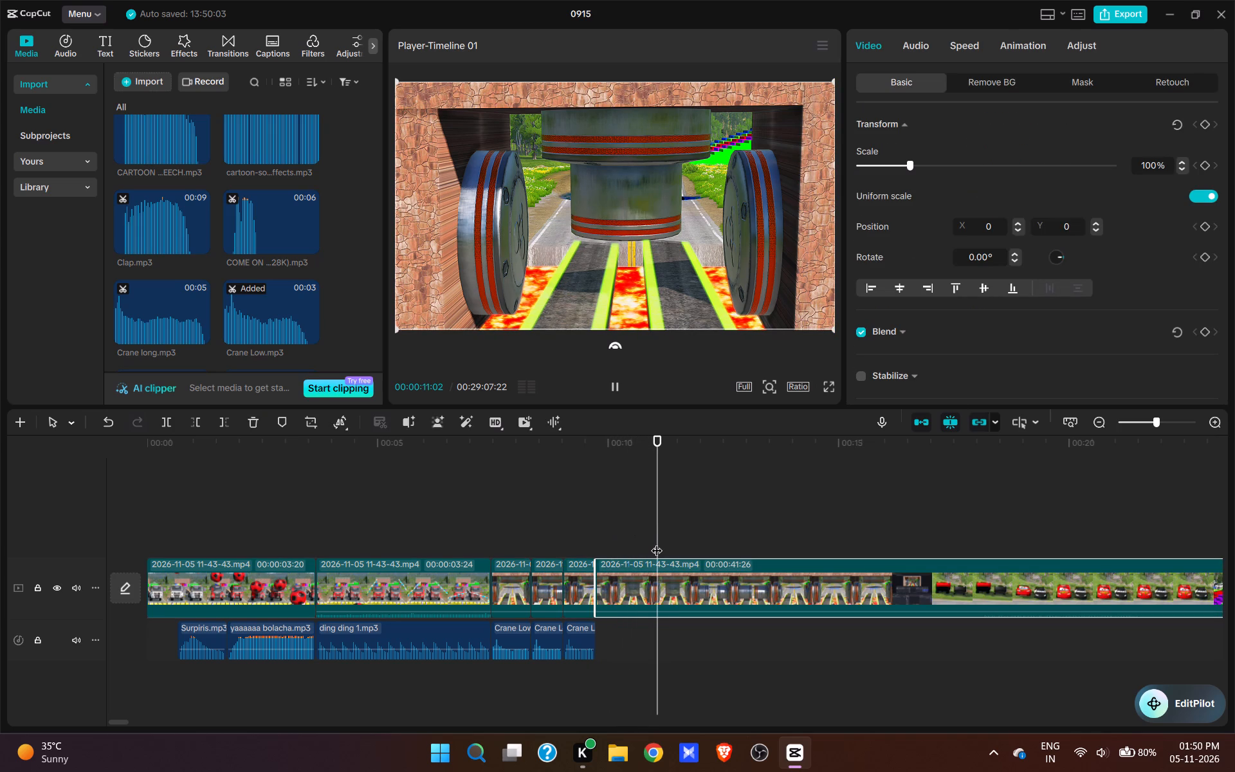
click(657, 542)
click(650, 542)
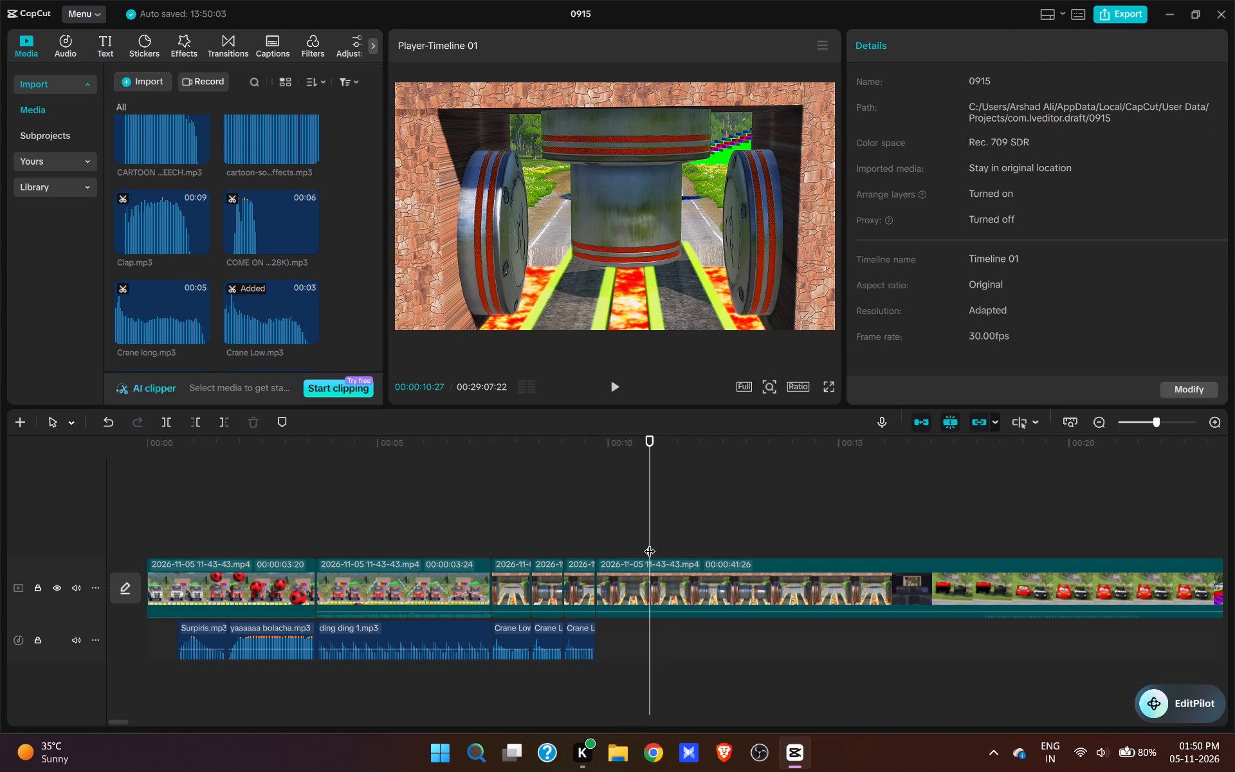
click(648, 543)
key(q)
Paste a 0.9 s Crane Low copy at the cut right after the third one and play it back.
key(ctrl+v)
key(space)
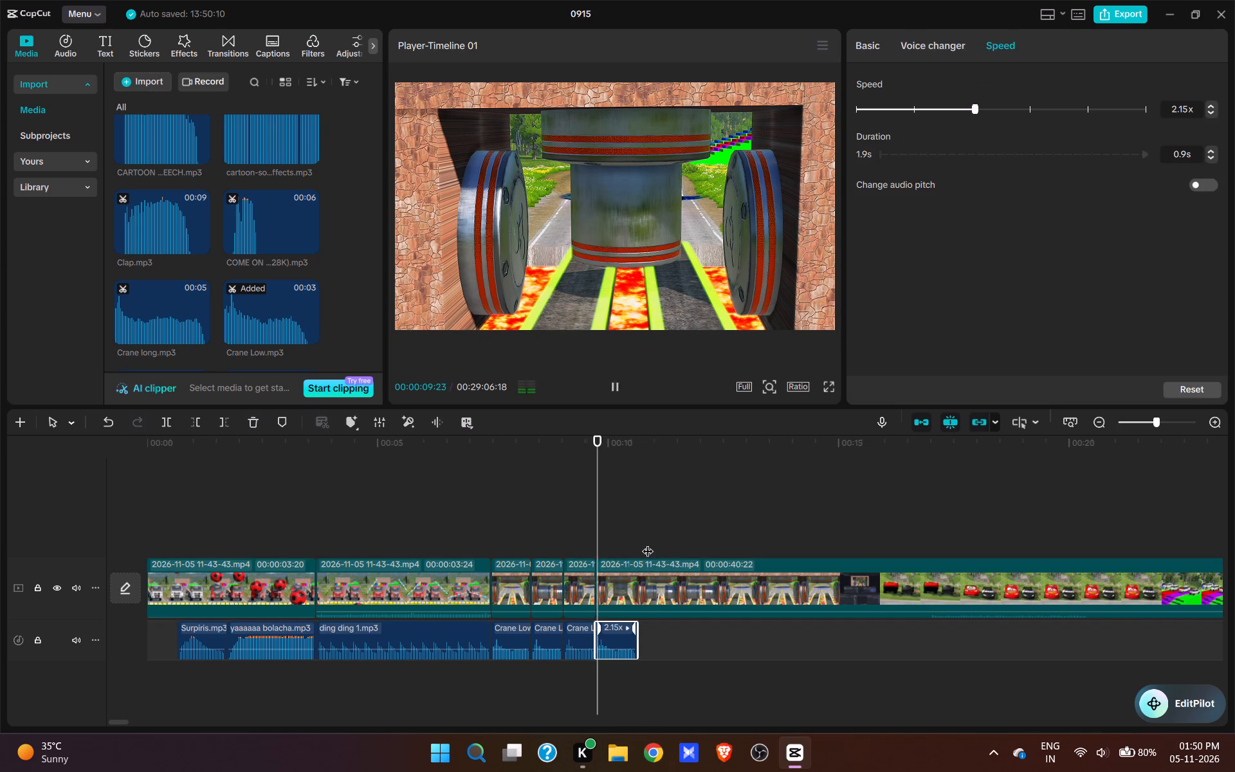
key(space)
key(space)
key(space)
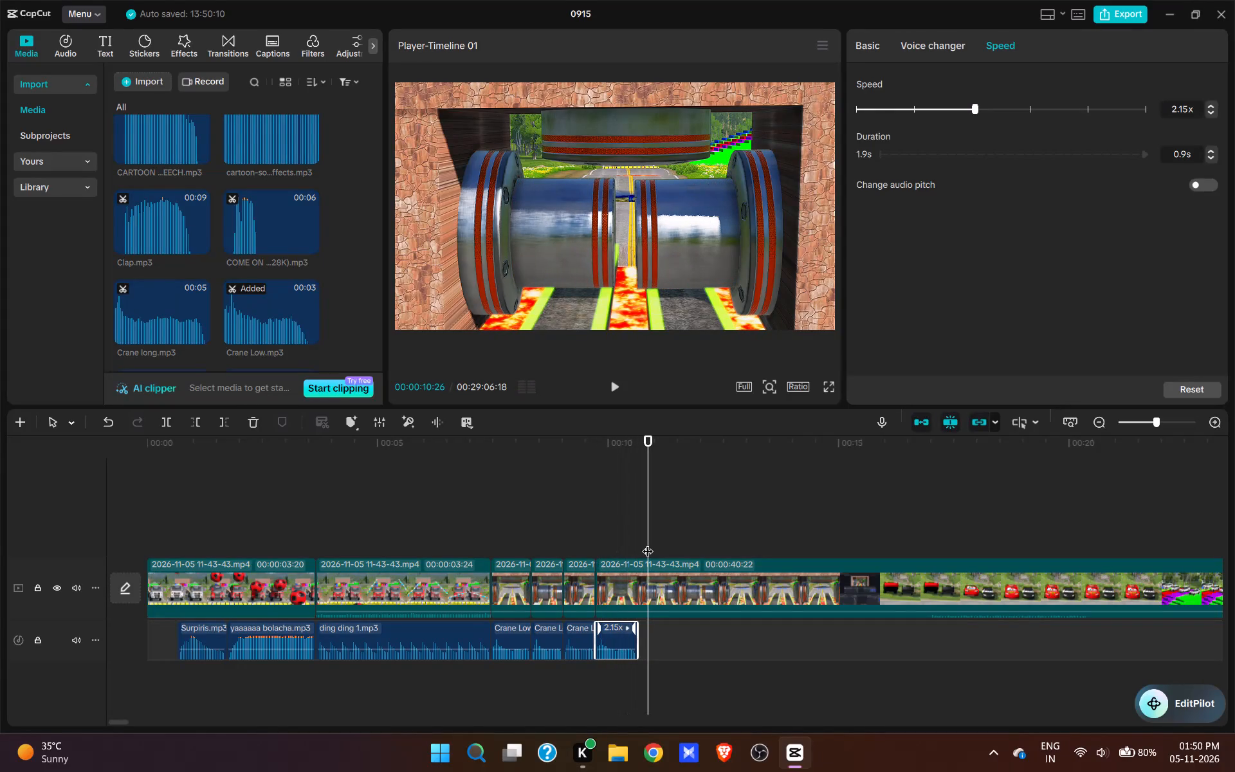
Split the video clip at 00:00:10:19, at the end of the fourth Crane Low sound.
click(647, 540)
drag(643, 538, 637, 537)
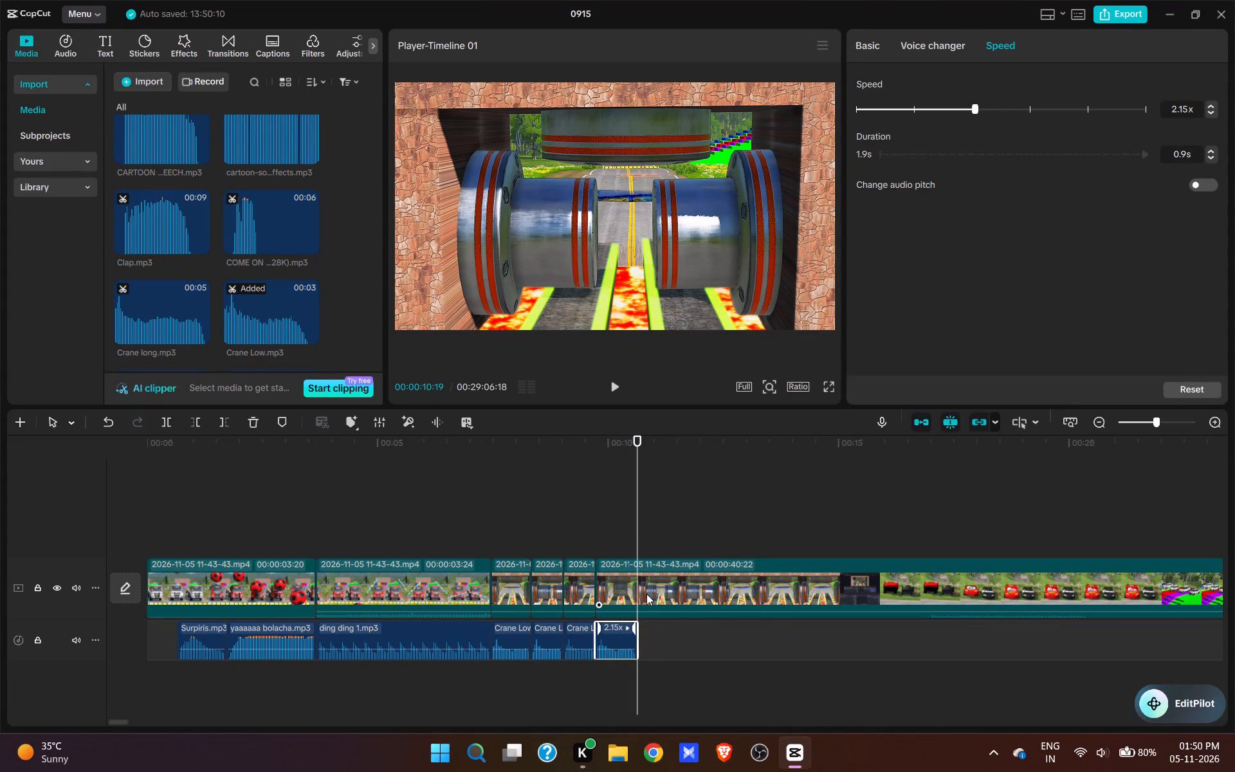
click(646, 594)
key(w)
Play back the piston section to check the Crane Low sounds and the latest split against the piston movement.
click(437, 535)
key(space)
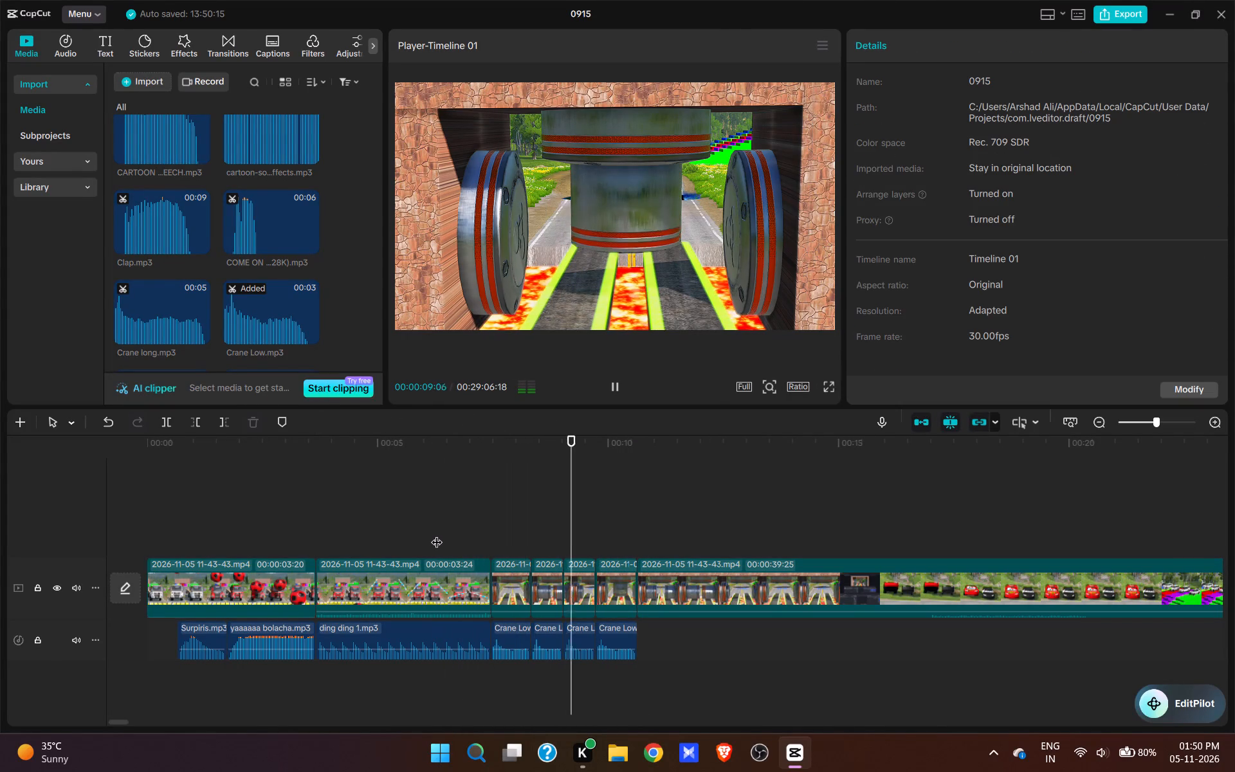
key(space)
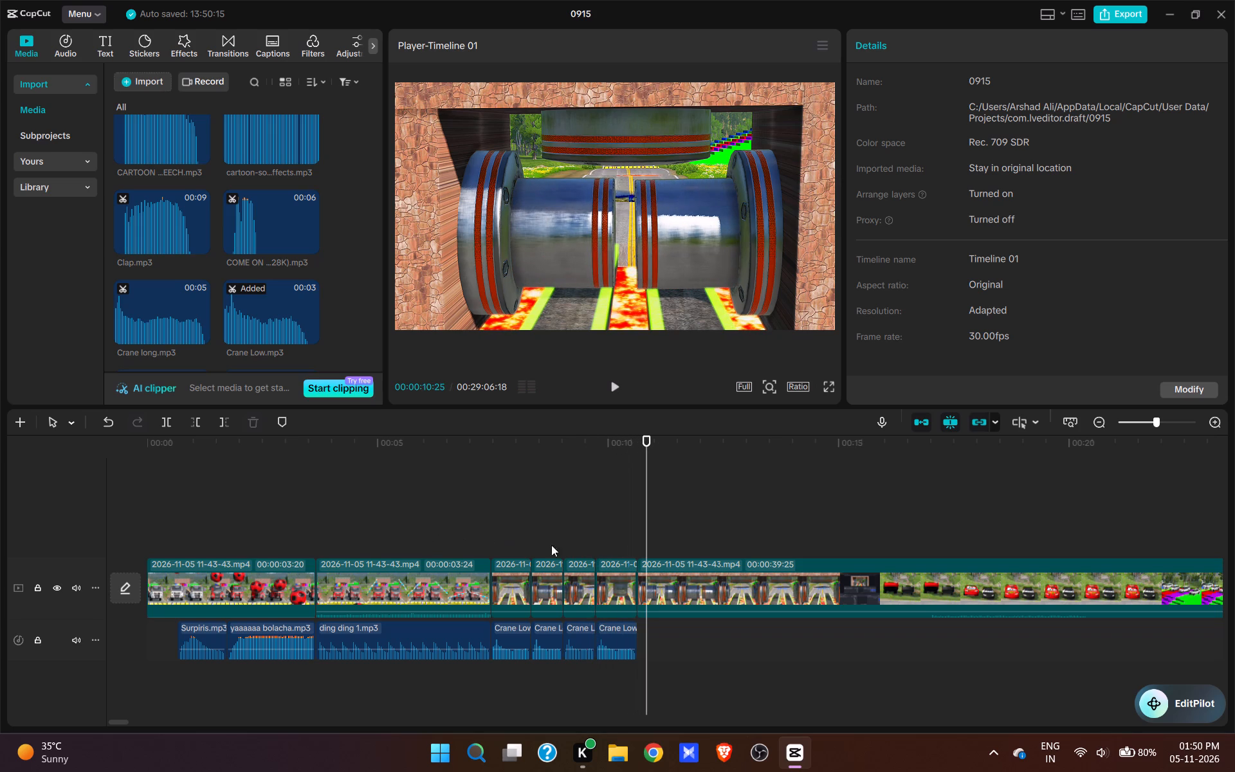
key(space)
key(space)
key(space)
click(611, 544)
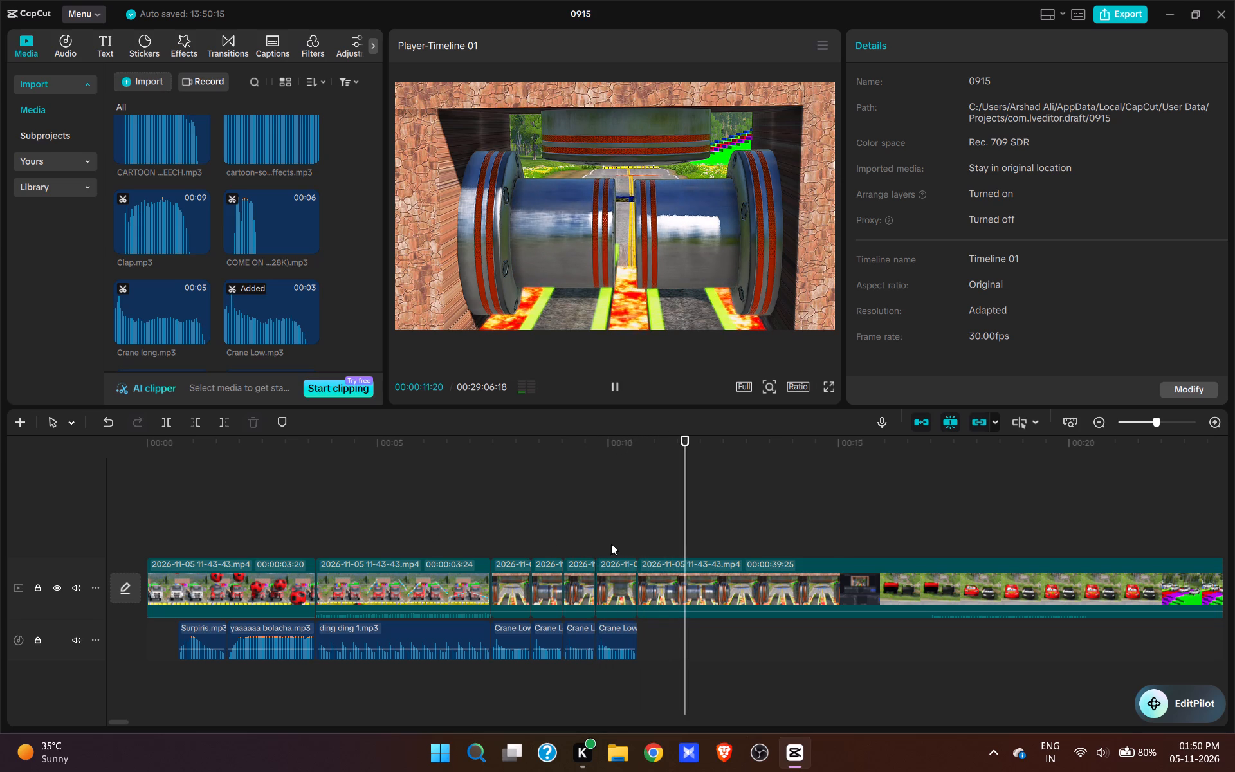
key(space)
key(space)
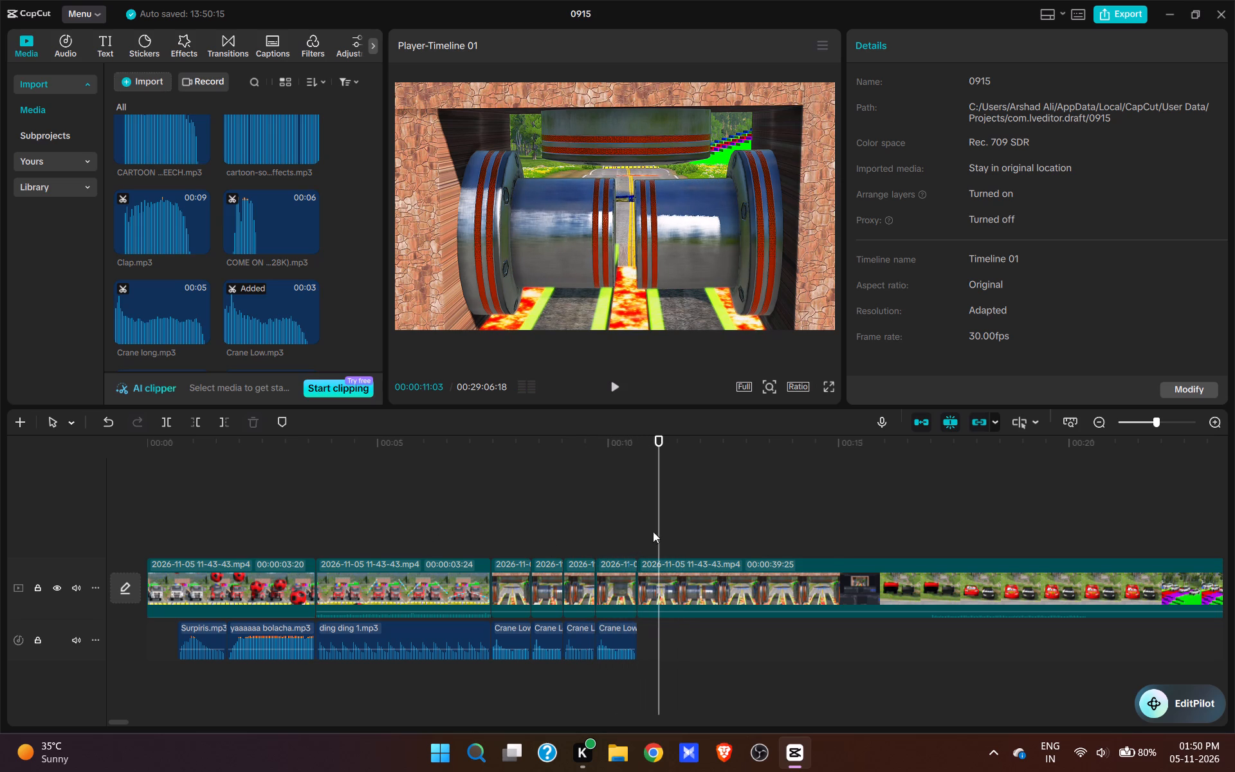
key(space)
key(space)
click(634, 529)
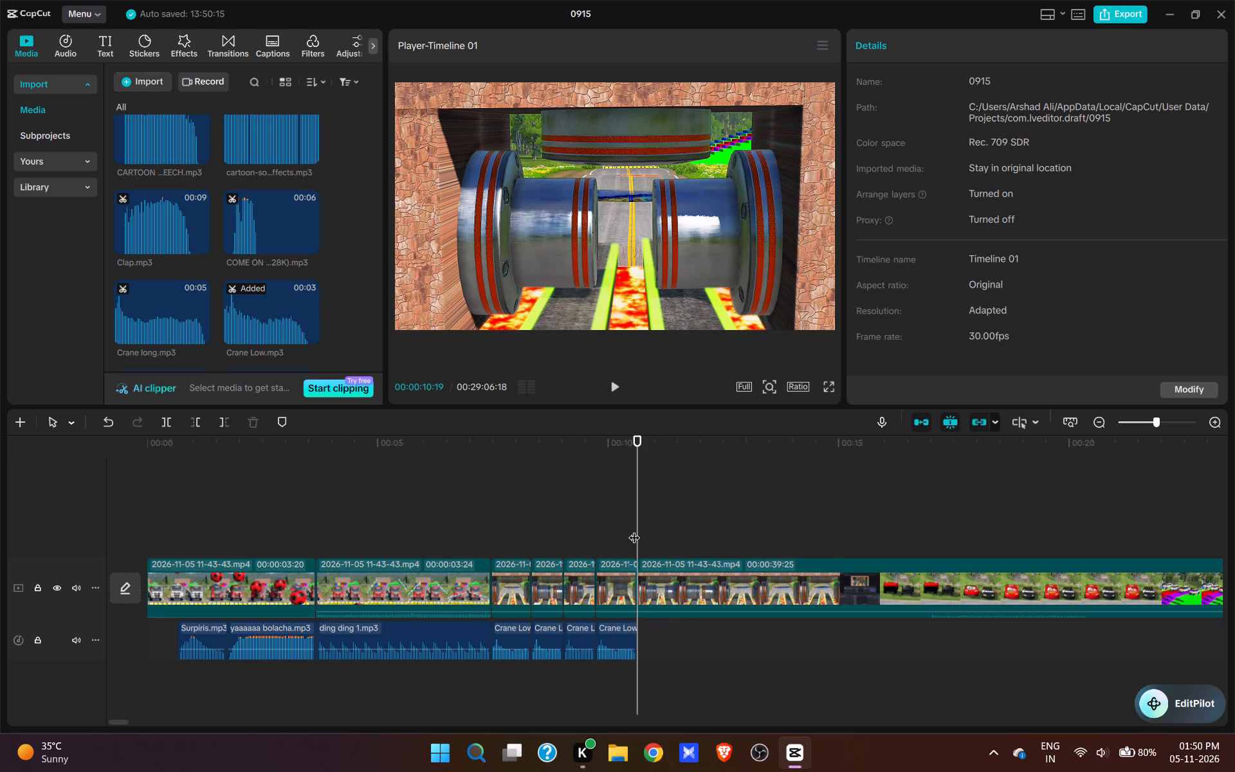
Undo the last split and split the video clip at 00:00:11:01 instead, with the side pistons fully closed.
key(ctrl+z)
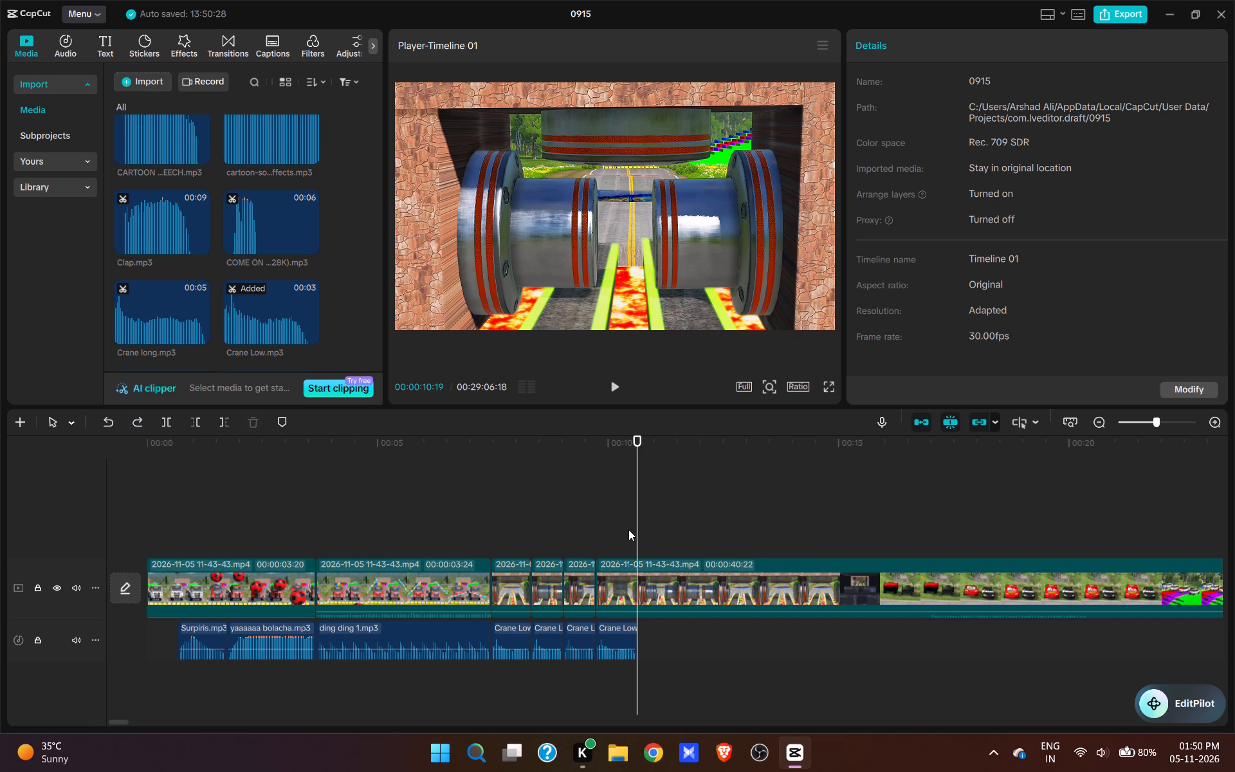
key(space)
key(space)
text(w)
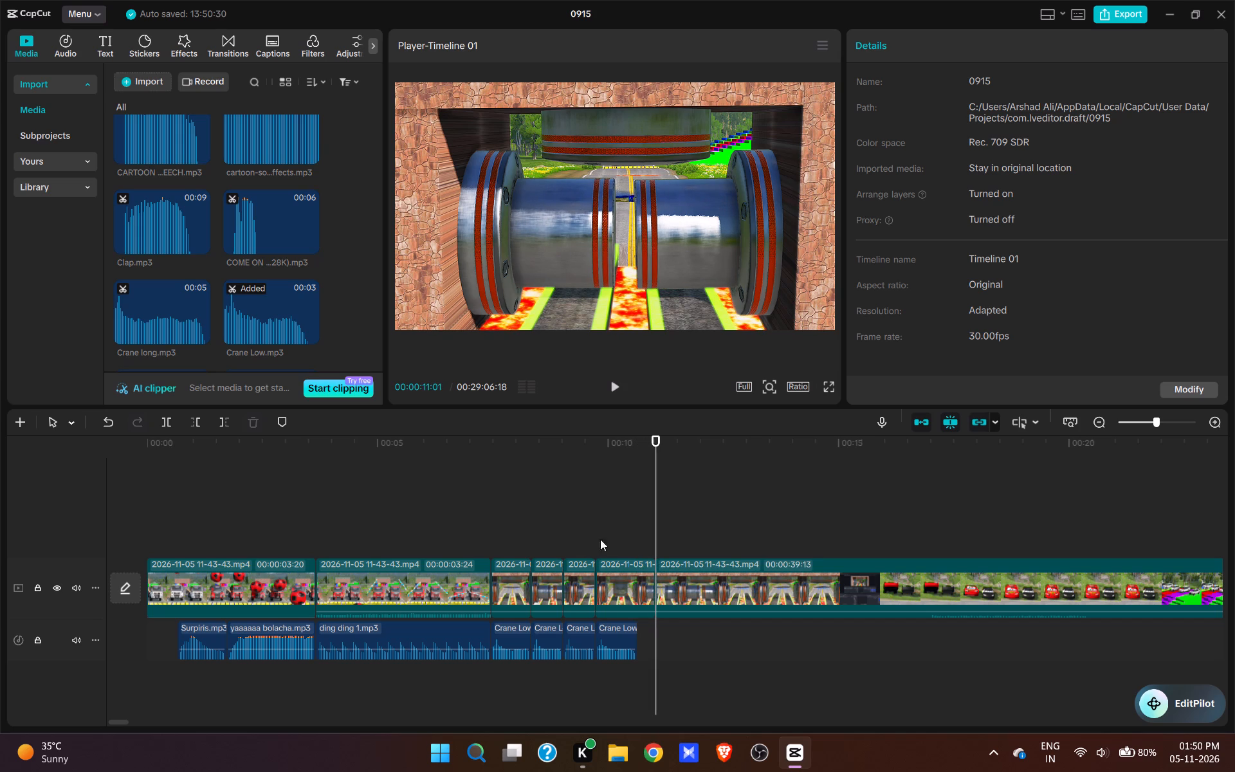
click(625, 533)
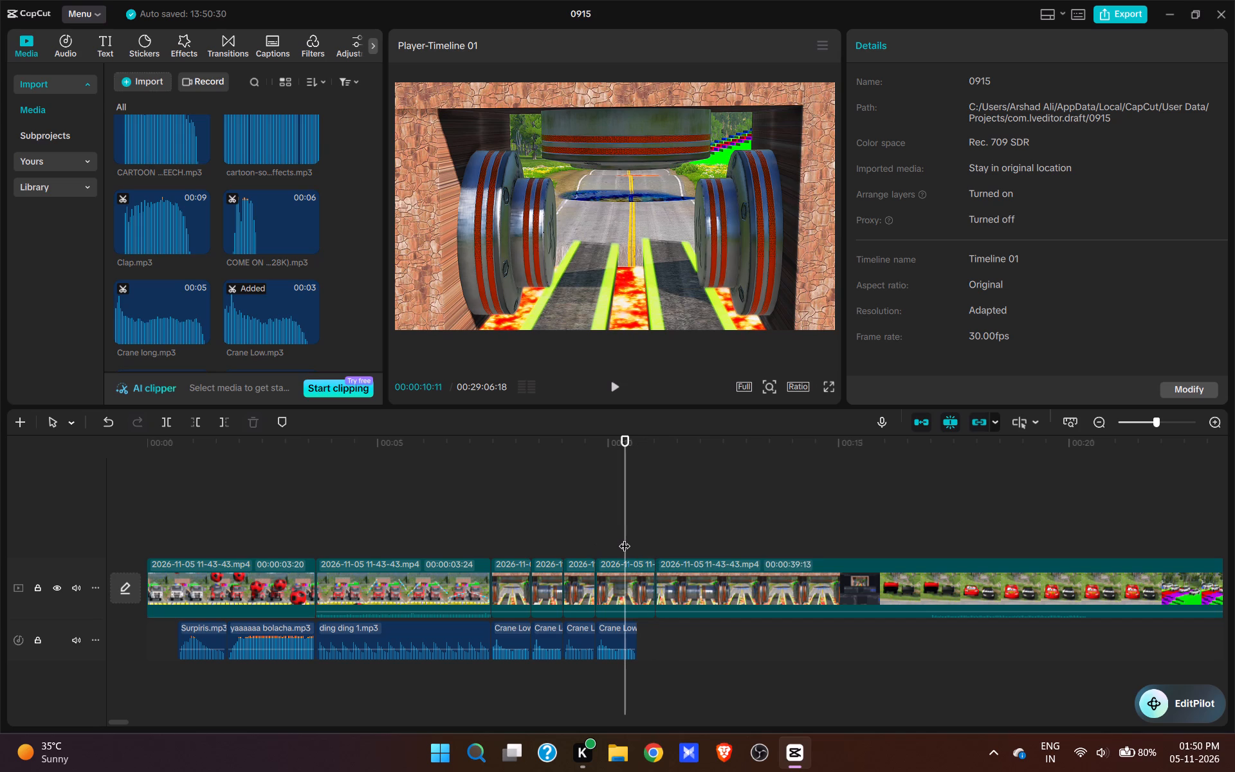
Split the video clip at 00:00:10:12, as the side pistons start to close.
click(623, 538)
click(623, 538)
click(623, 538)
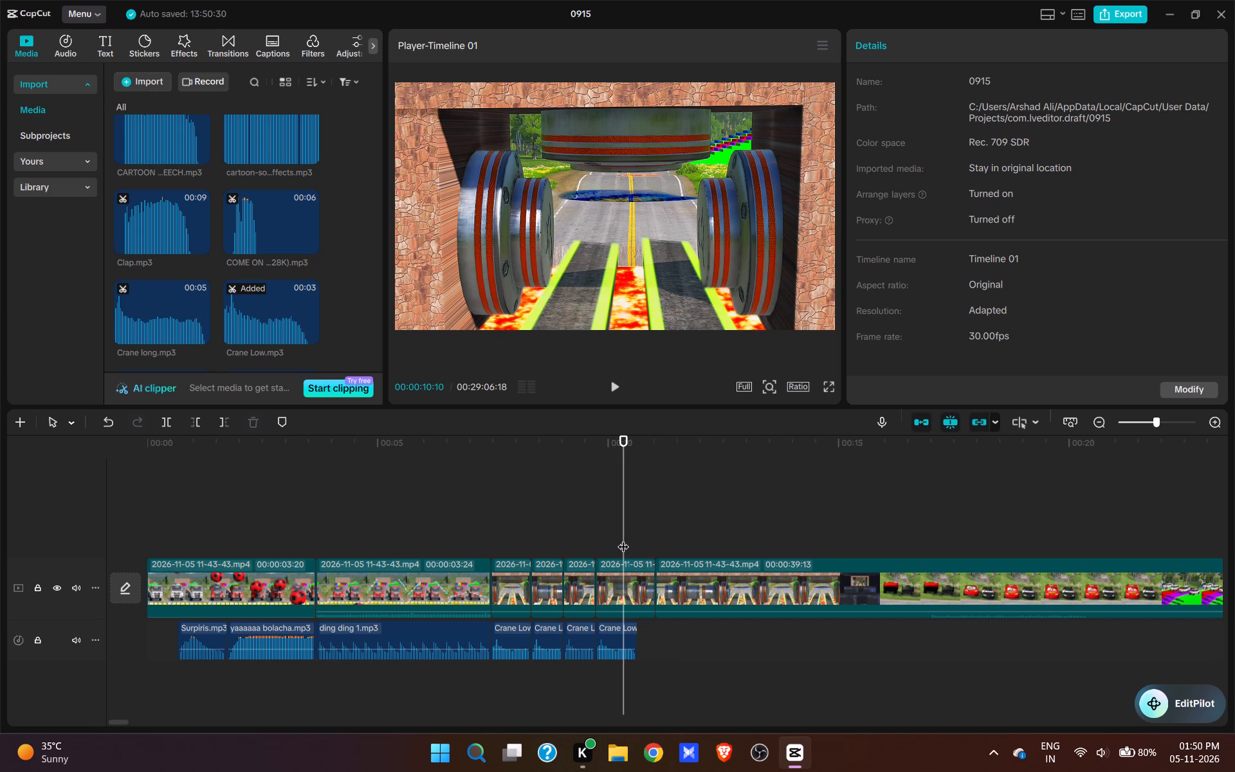
key(w)
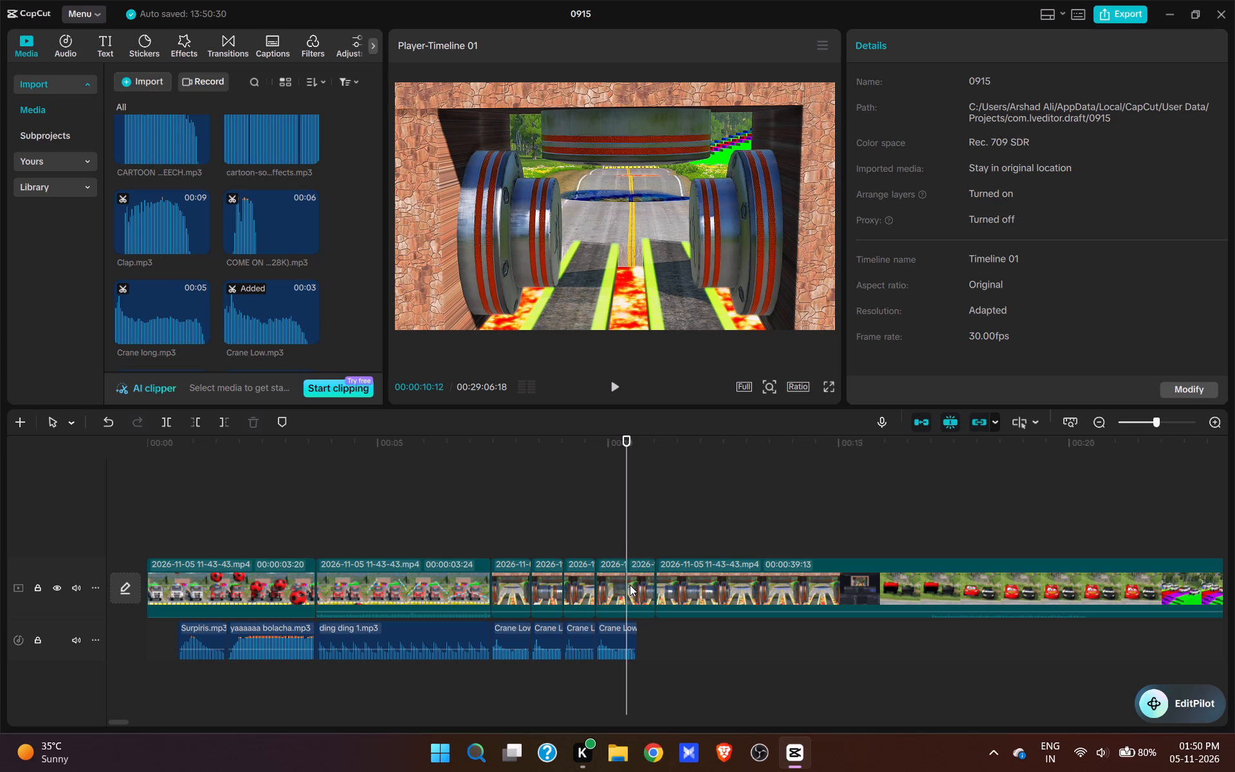
Set the fourth Crane Low sound's duration to 0.7 s to match the video clip above it and play it back.
click(600, 594)
click(603, 513)
key(space)
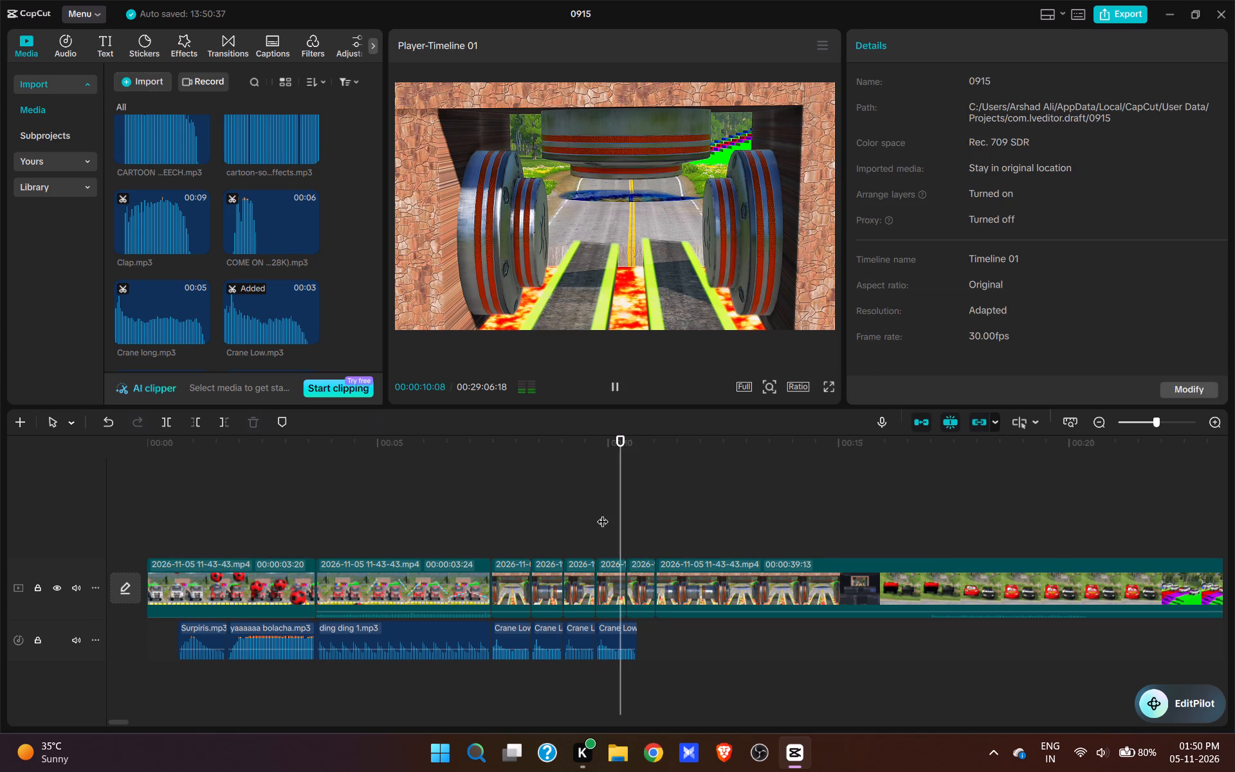
key(space)
click(616, 581)
click(965, 34)
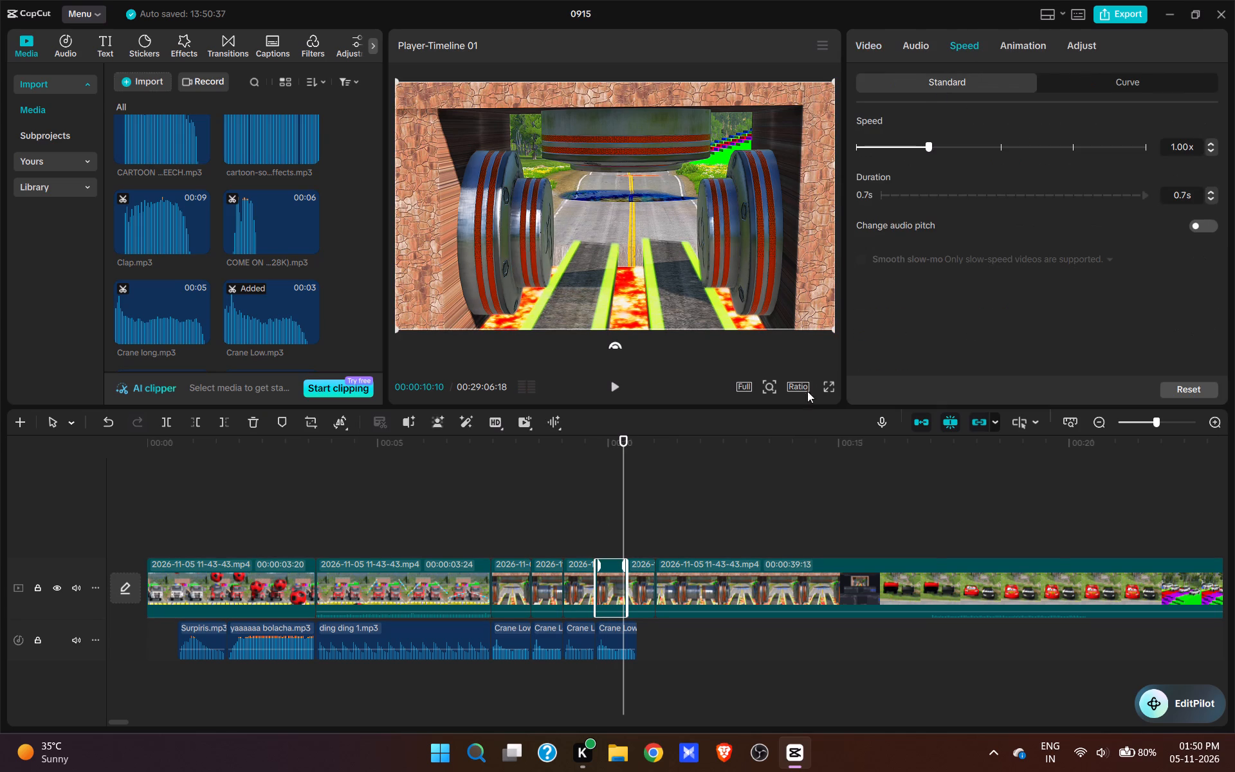
click(617, 634)
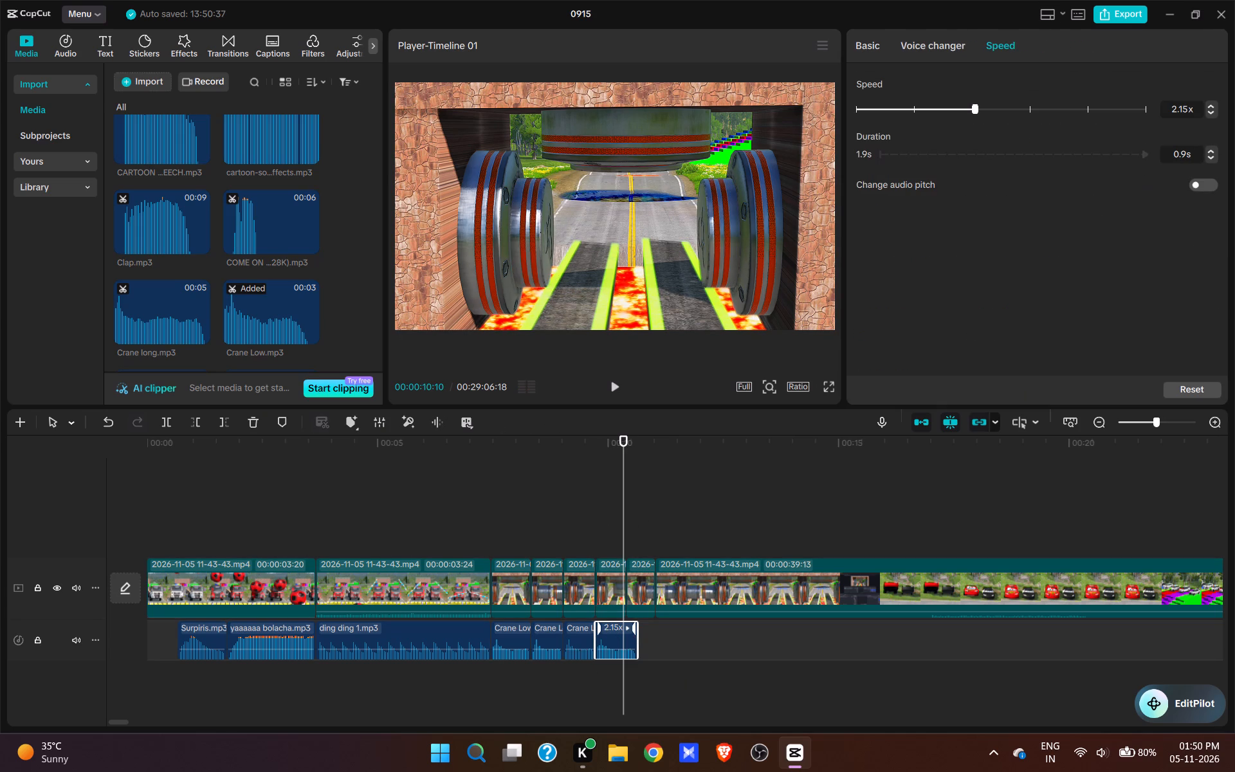
click(1186, 147)
key(BackSpace)
key(7)
key(Return)
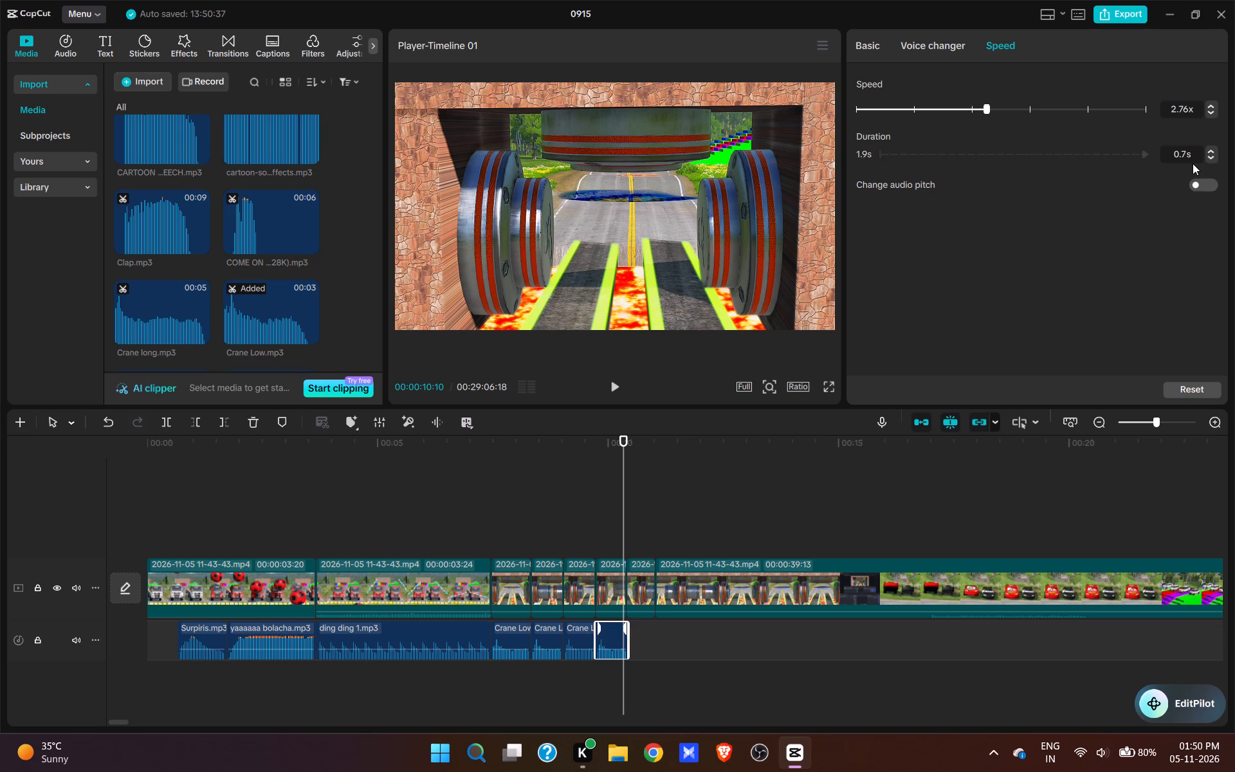
click(584, 518)
key(space)
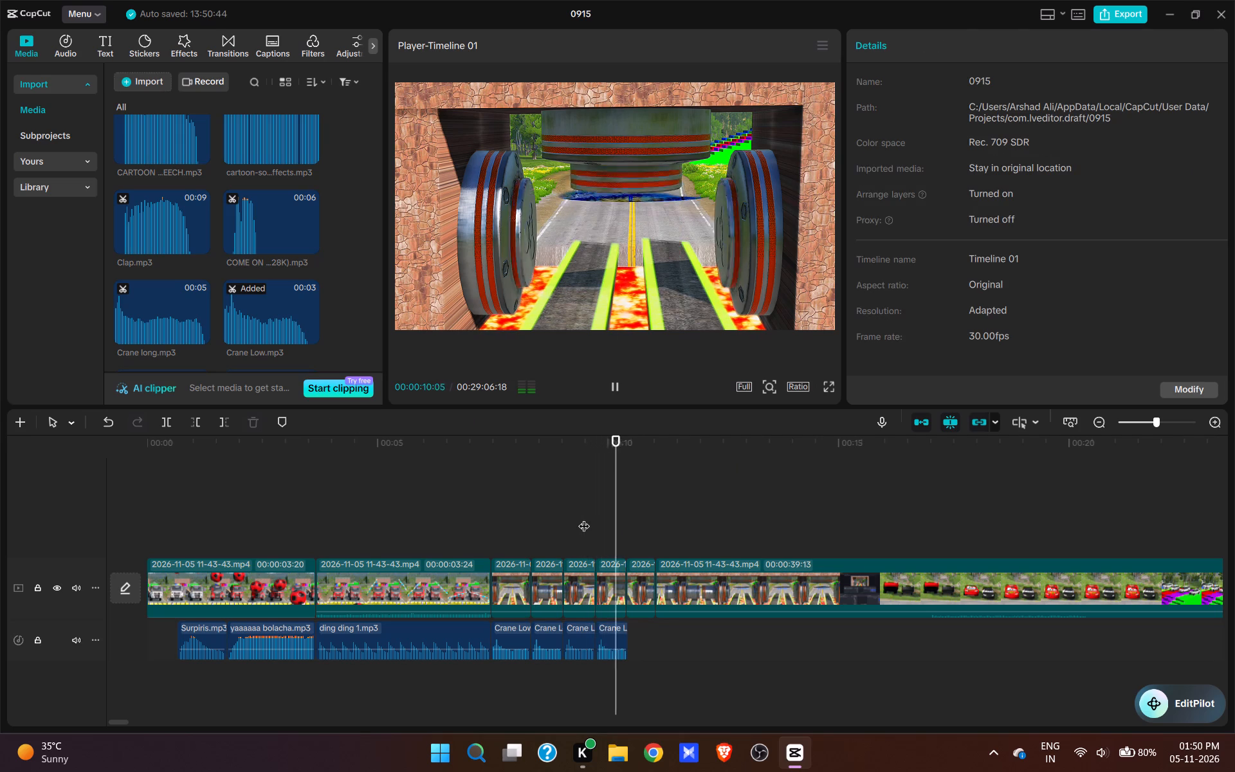
key(space)
Paste a copy of the 0.7 s Crane Low sound at the 00:00:10:12 cut.
click(622, 522)
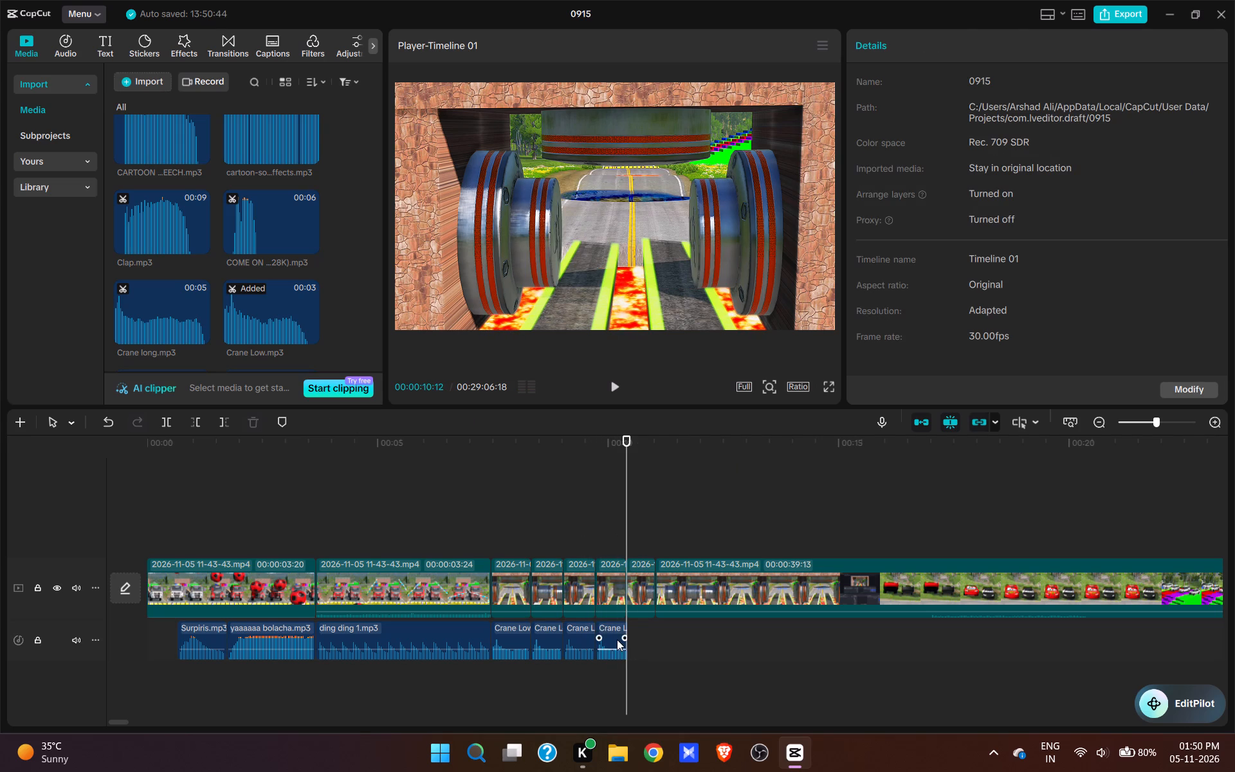
click(616, 639)
key(ctrl+c)
key(ctrl+v)
click(690, 594)
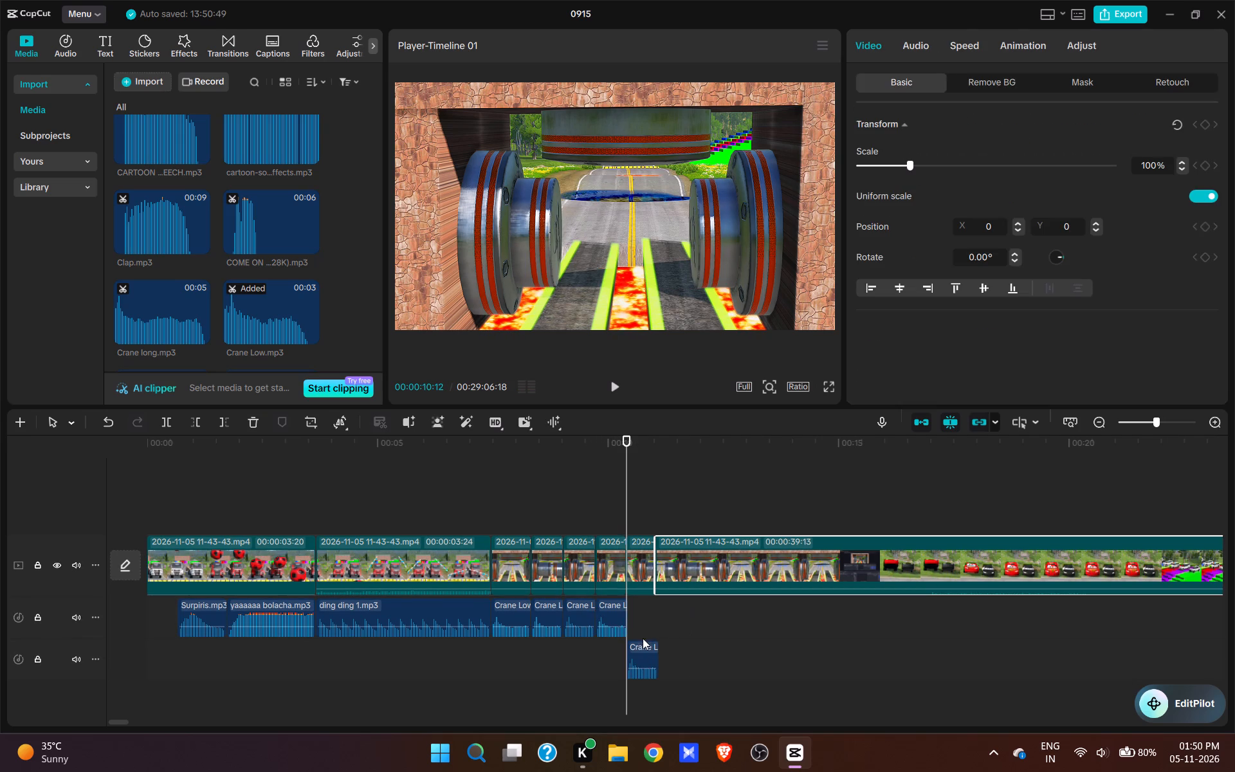
drag(642, 645, 644, 603)
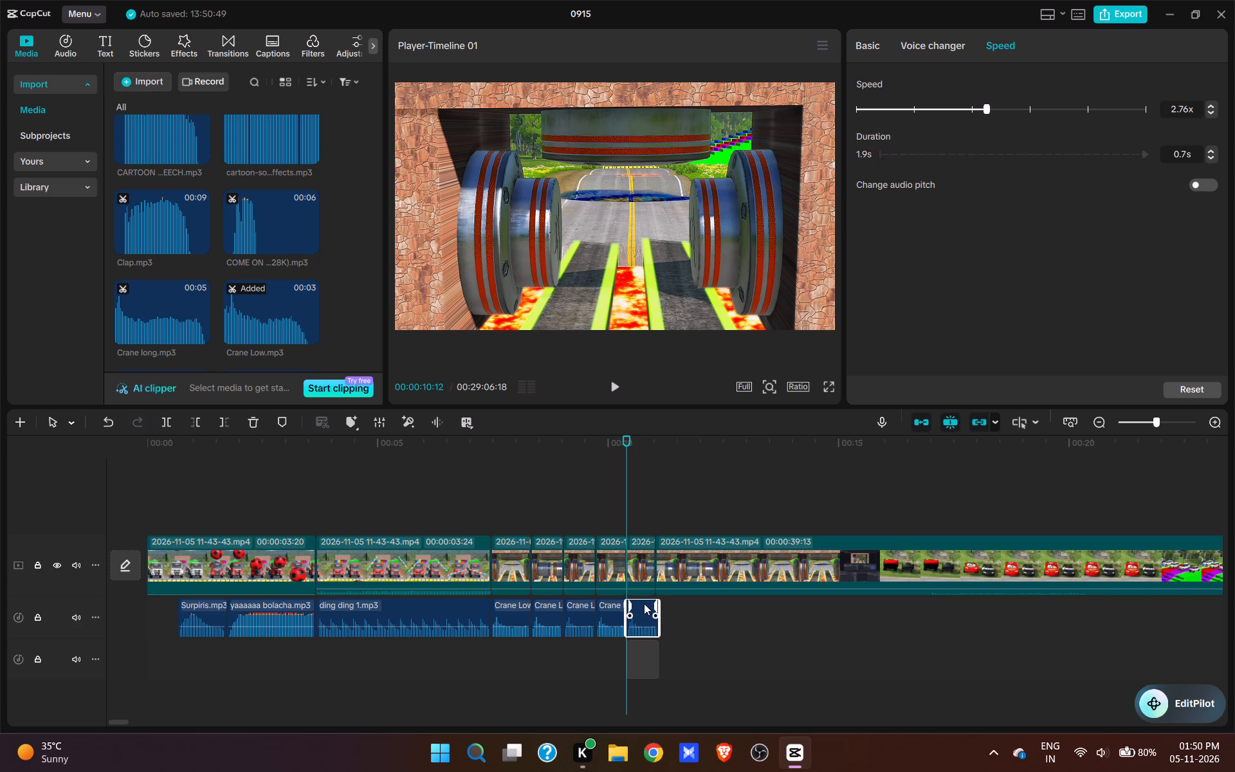
drag(644, 603, 645, 599)
drag(645, 603, 646, 647)
Trim the fourth Crane Low's end to 00:00:10:12 and move the new copy onto the same audio track right after it.
click(562, 484)
click(599, 610)
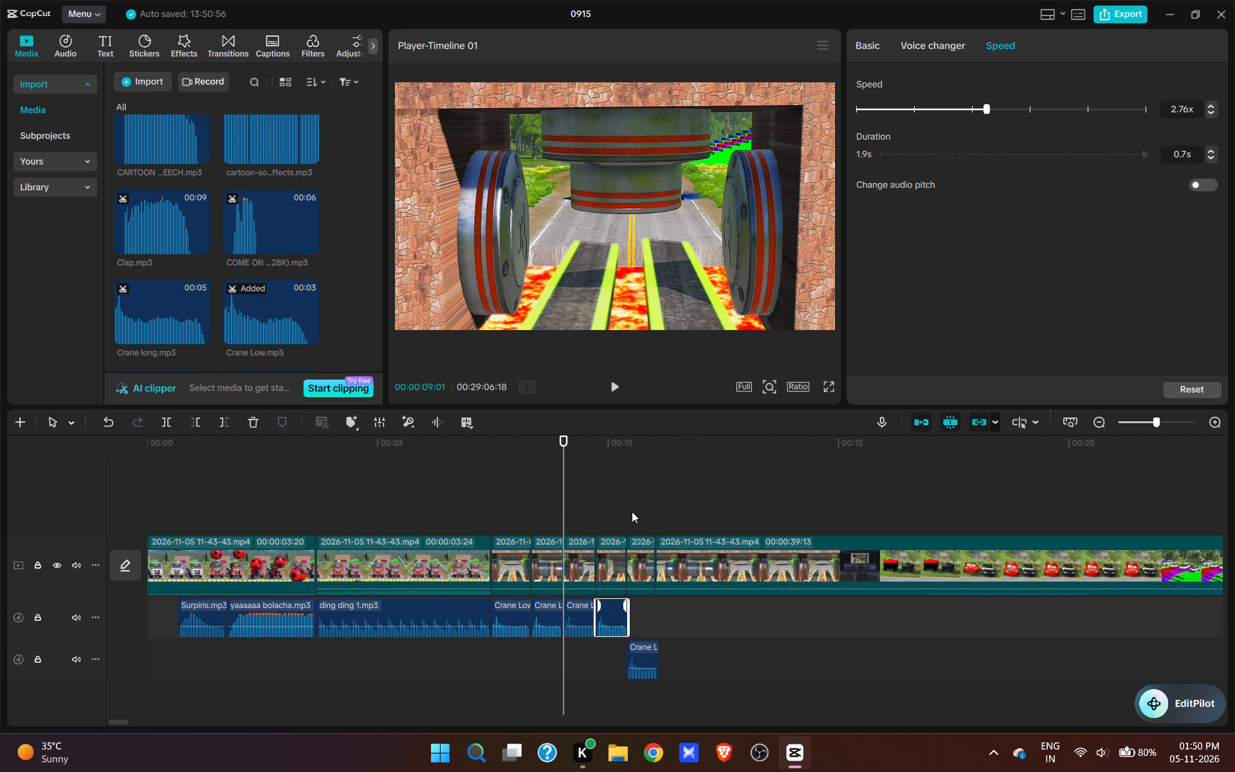
click(631, 501)
click(603, 619)
key(e)
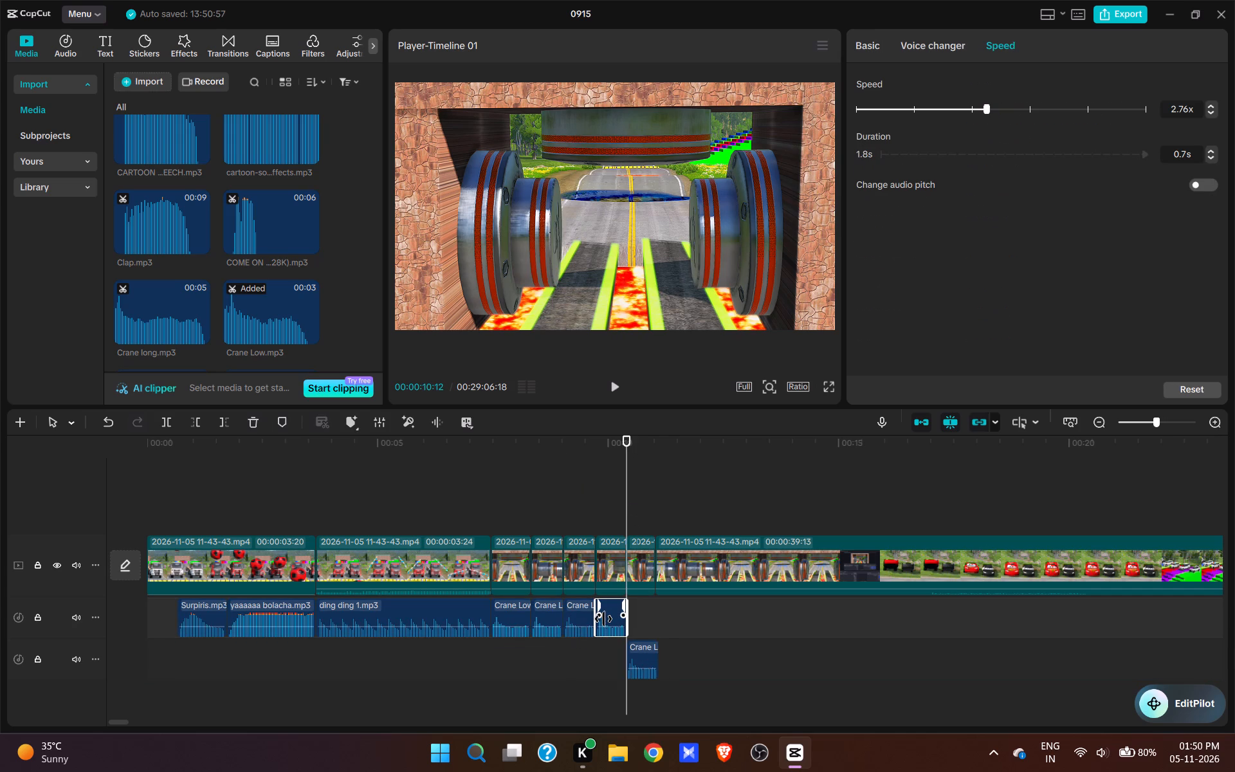
drag(643, 643, 642, 615)
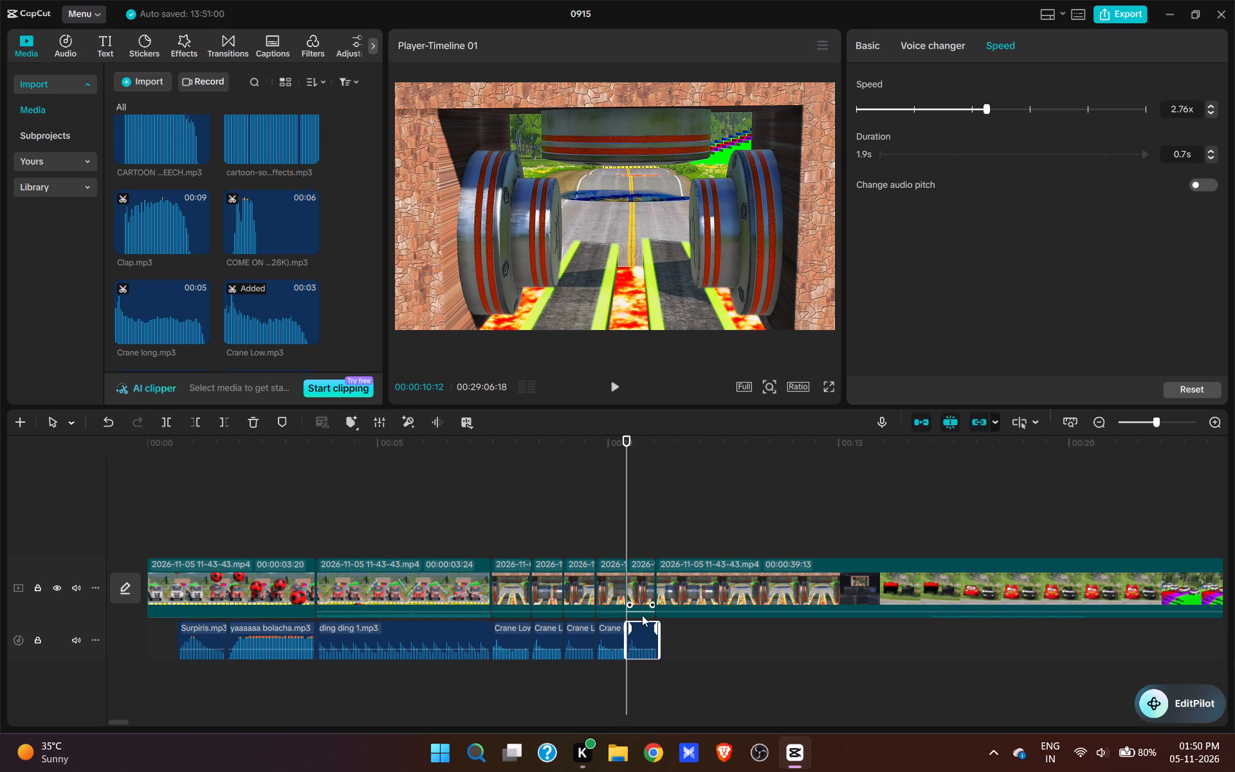
Play back the piston section to check the five Crane Low sounds against the piston movement.
click(513, 524)
click(472, 524)
key(space)
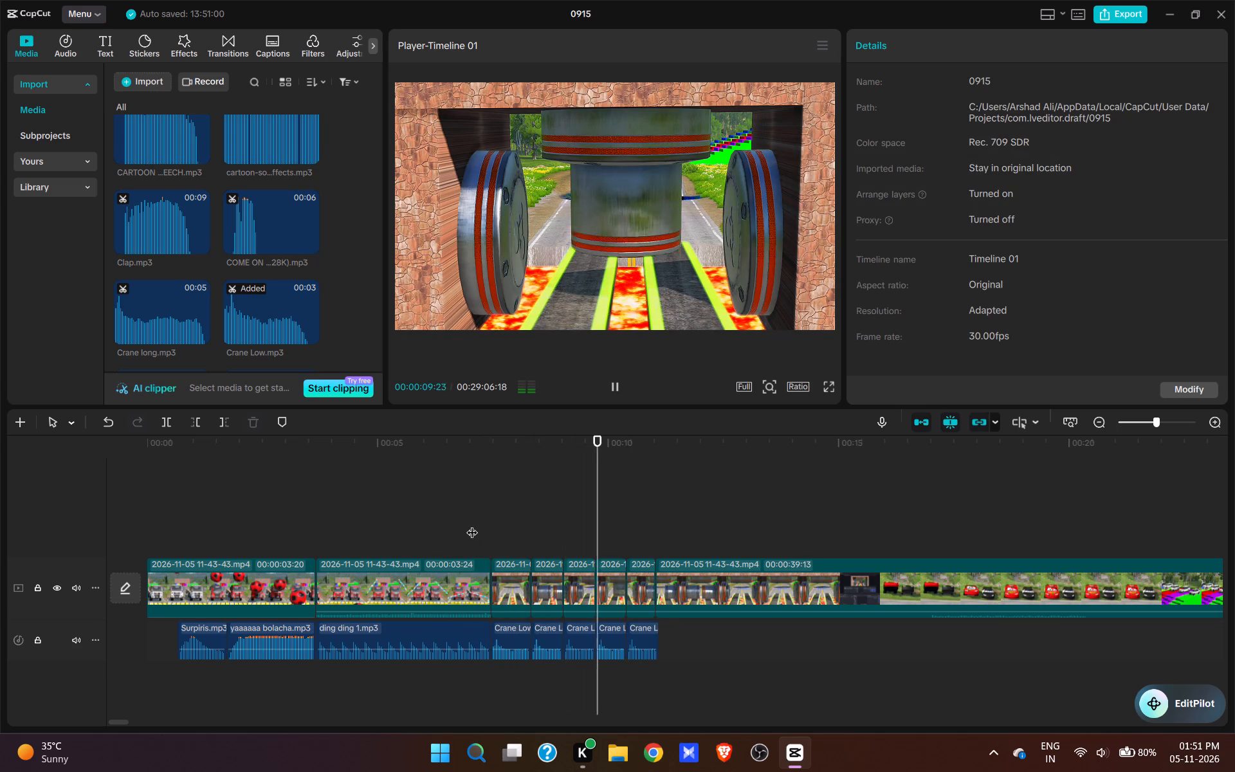
key(space)
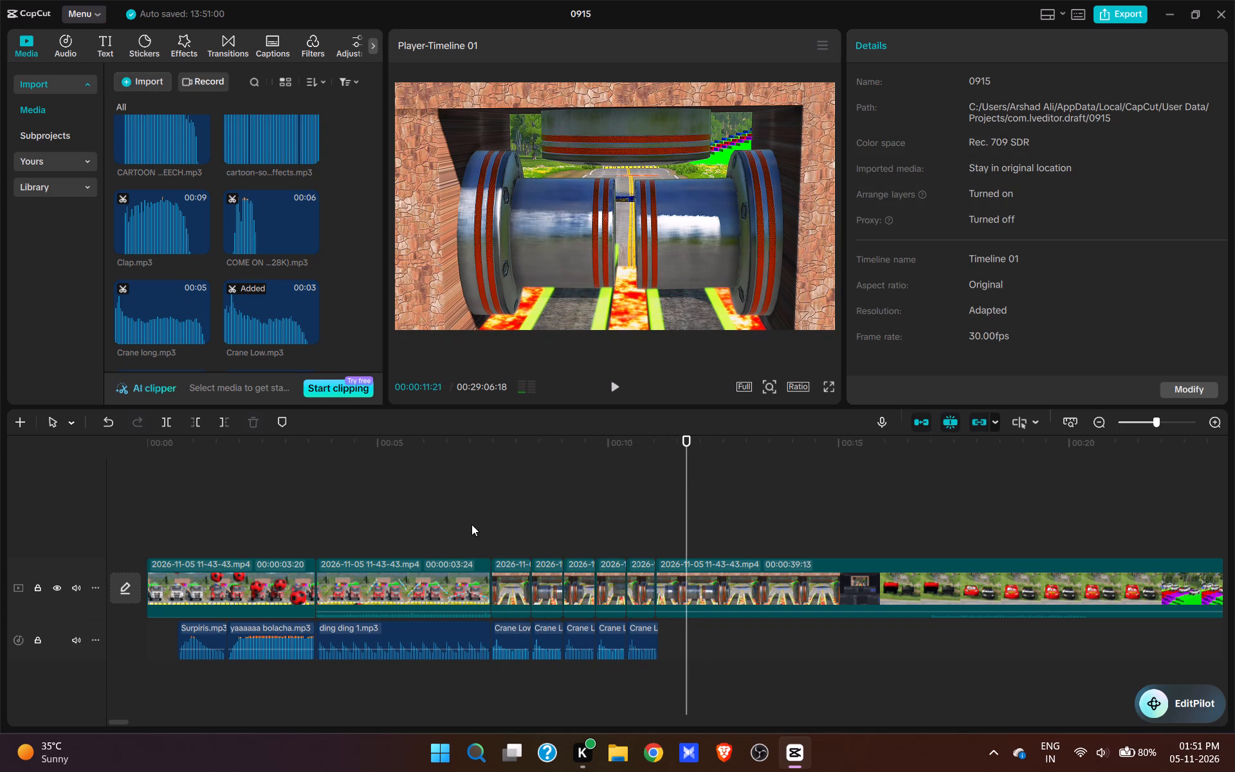
key(space)
key(space)
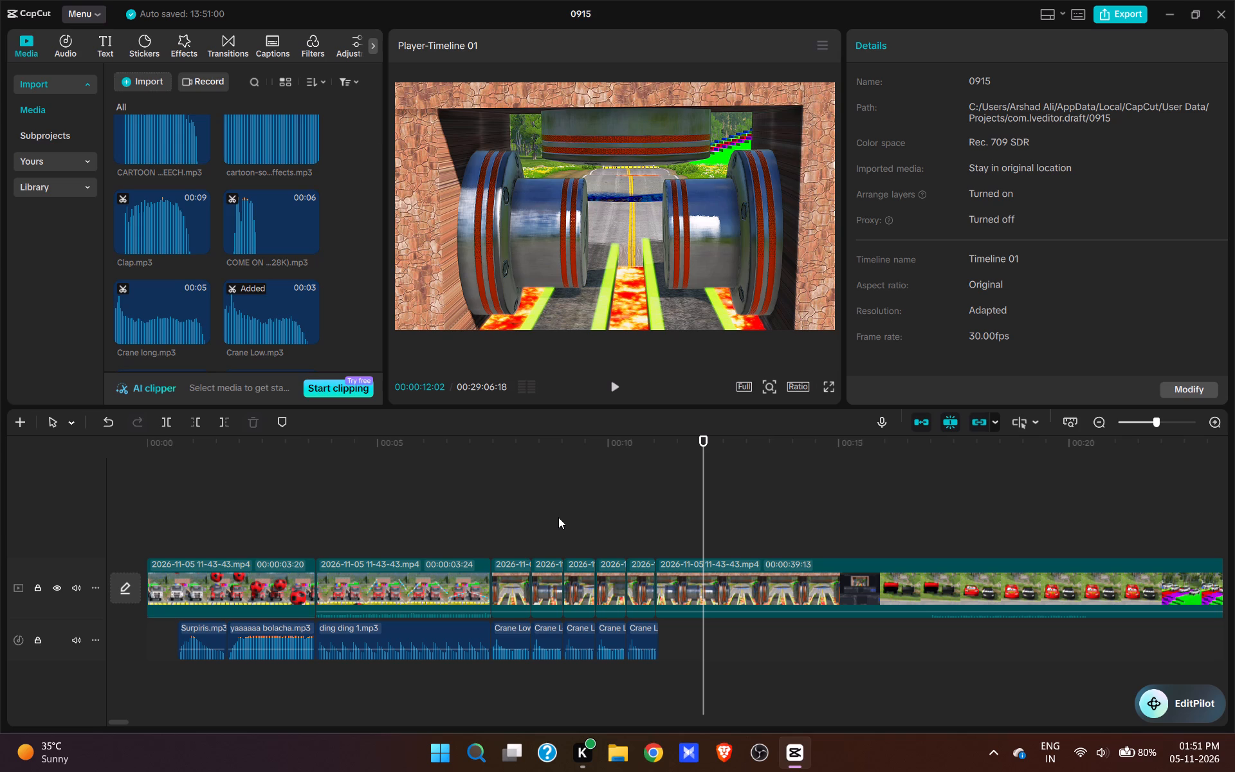
click(558, 517)
key(space)
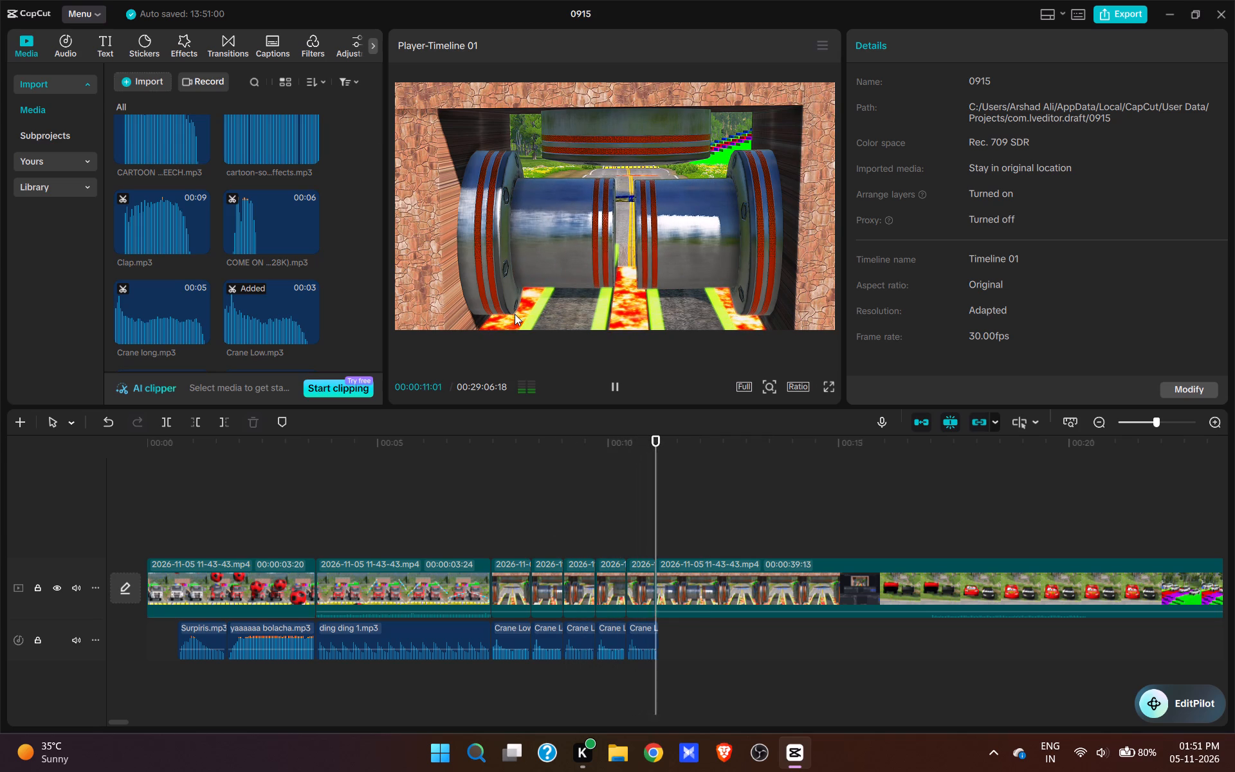
key(space)
Delete the footage from the 00:00:11:01 cut up to the red and black cars starting to move on the grass.
click(845, 527)
click(898, 529)
click(911, 526)
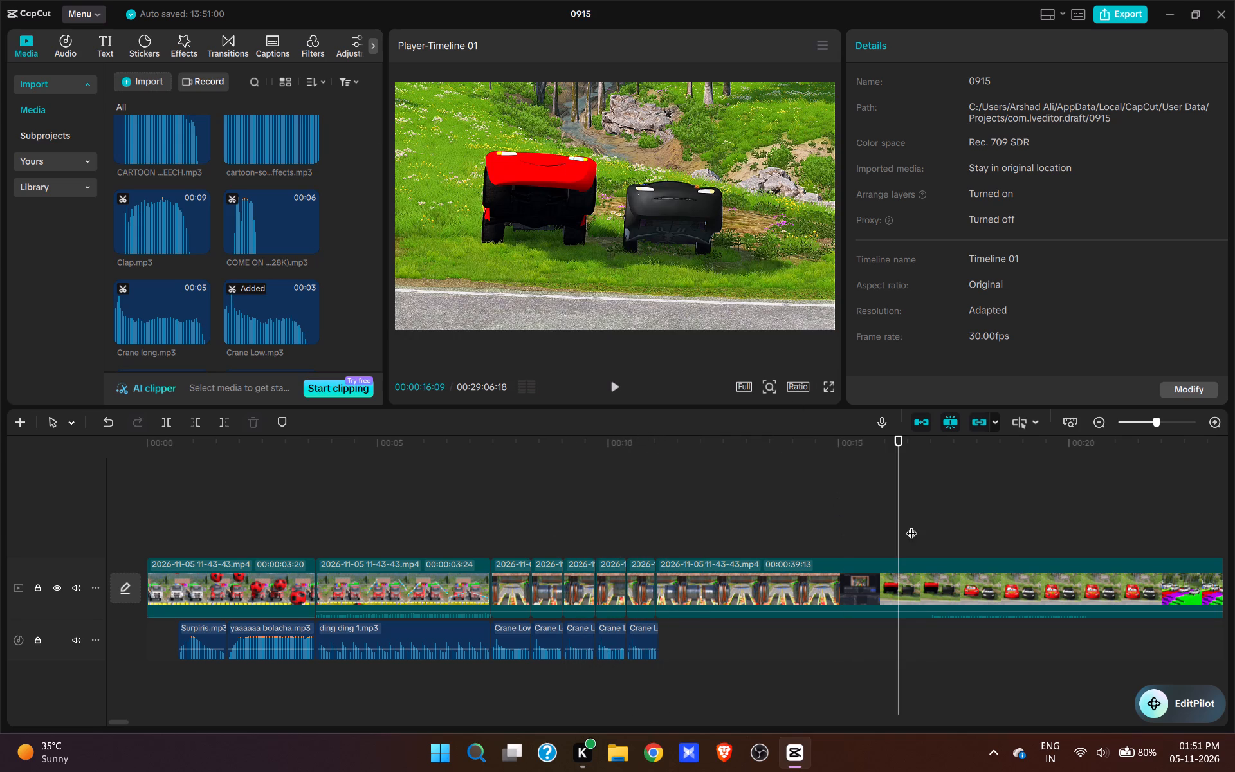
key(space)
key(space)
key(space)
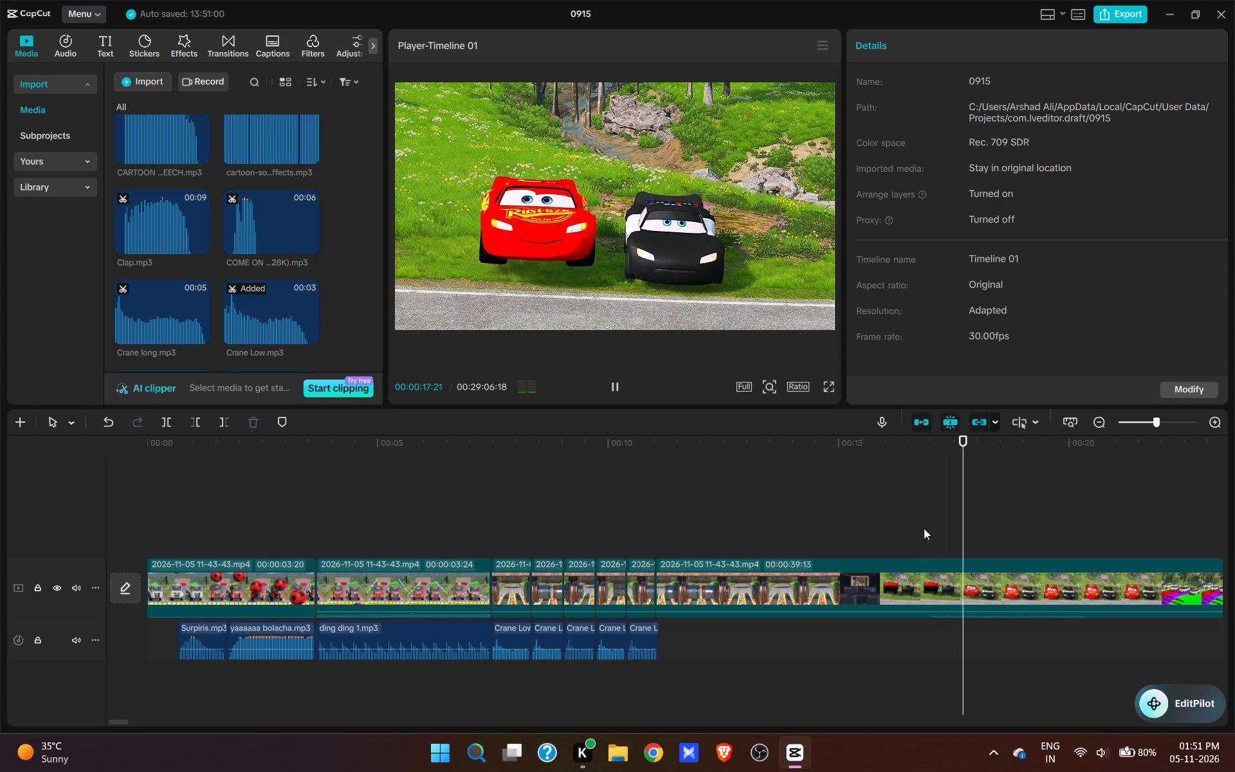
click(924, 528)
key(q)
key(space)
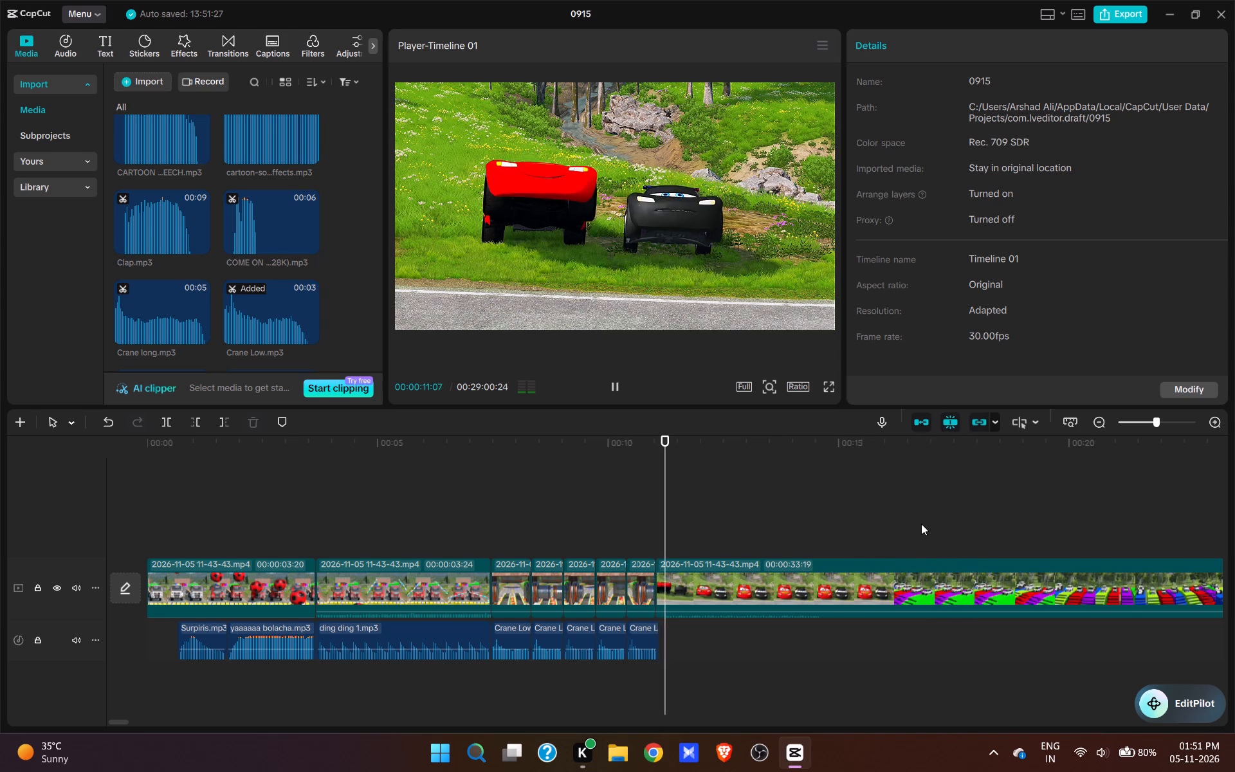
key(space)
Find oh-hello.mp3 in the imported media, add it at the 00:00:11:01 cut and play it back briefly.
click(659, 515)
scroll(271, 219, down, 7)
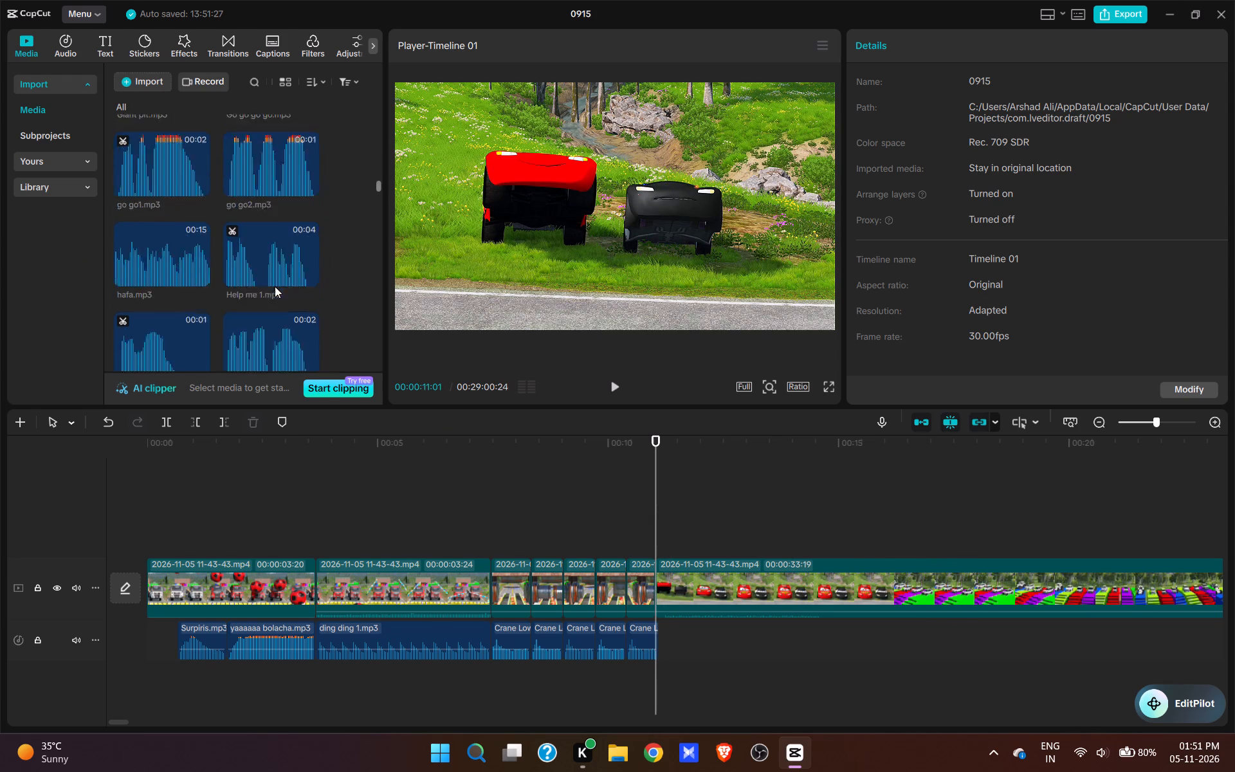
scroll(275, 286, down, 20)
scroll(275, 286, down, 5)
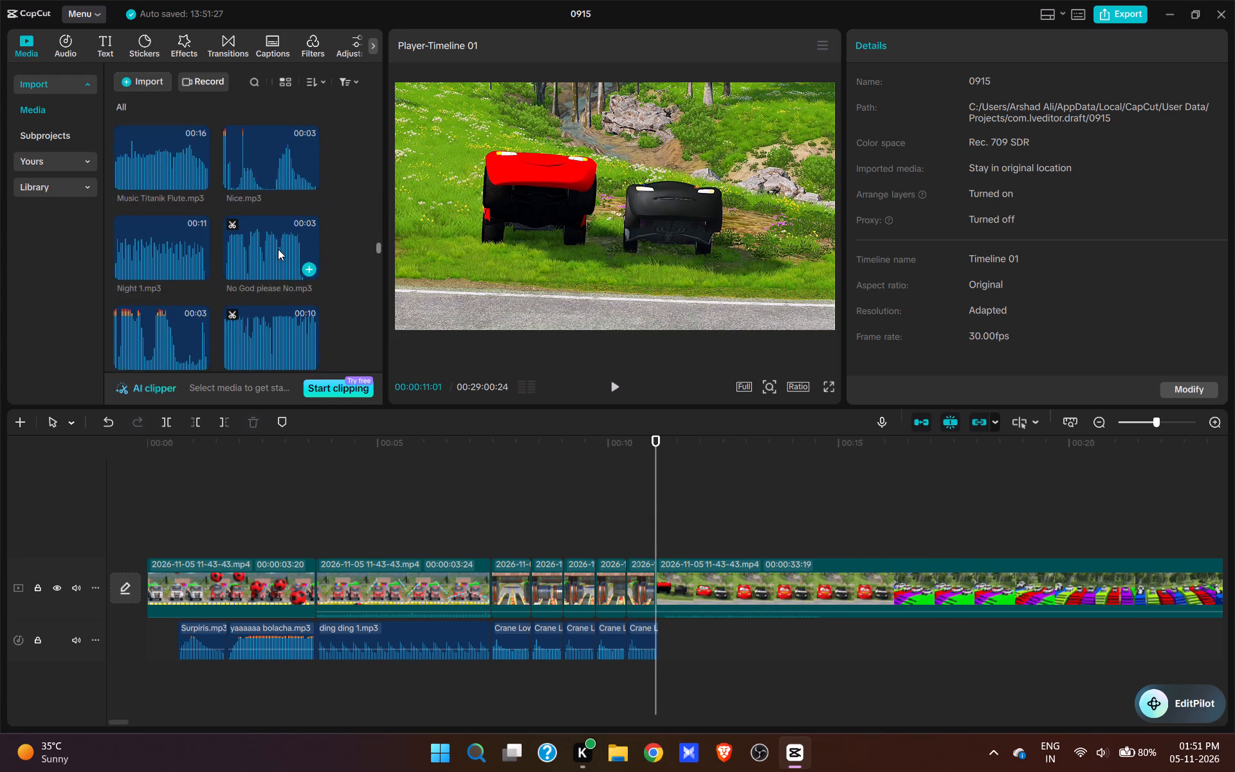
scroll(278, 249, down, 5)
click(243, 272)
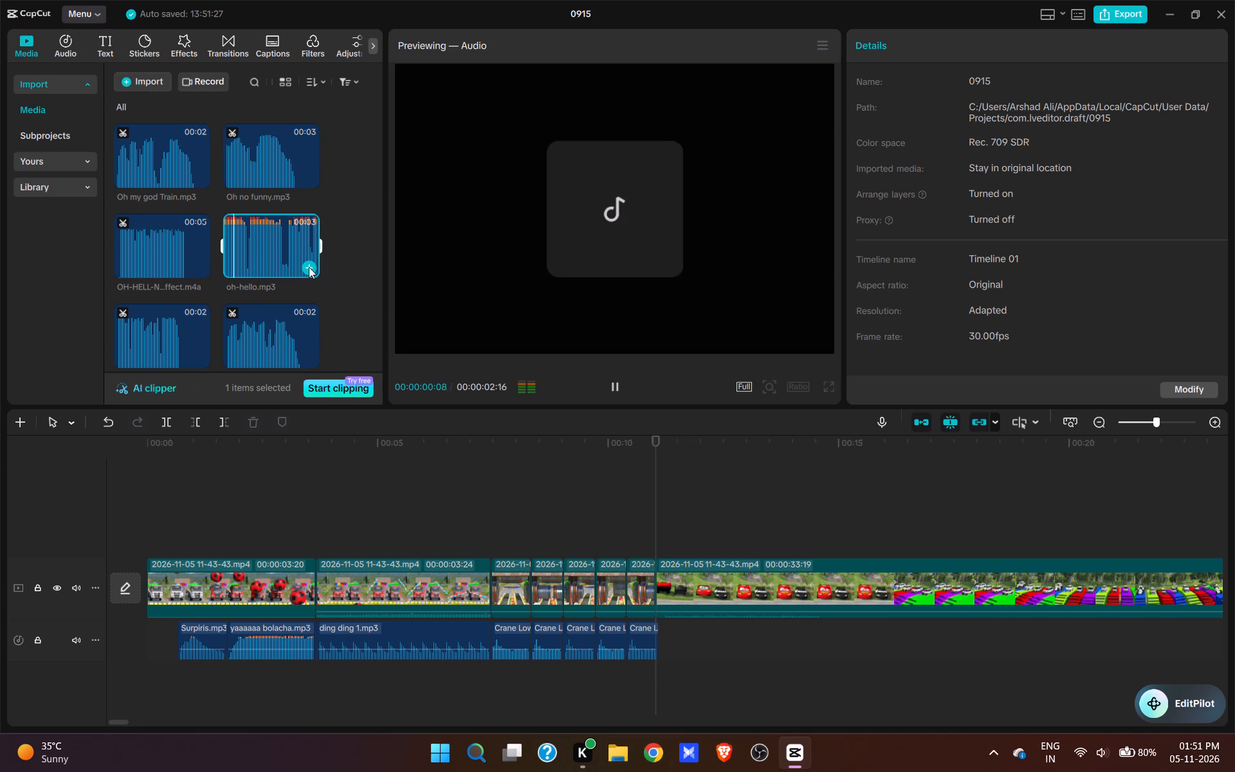
click(309, 267)
key(space)
key(space)
click(655, 504)
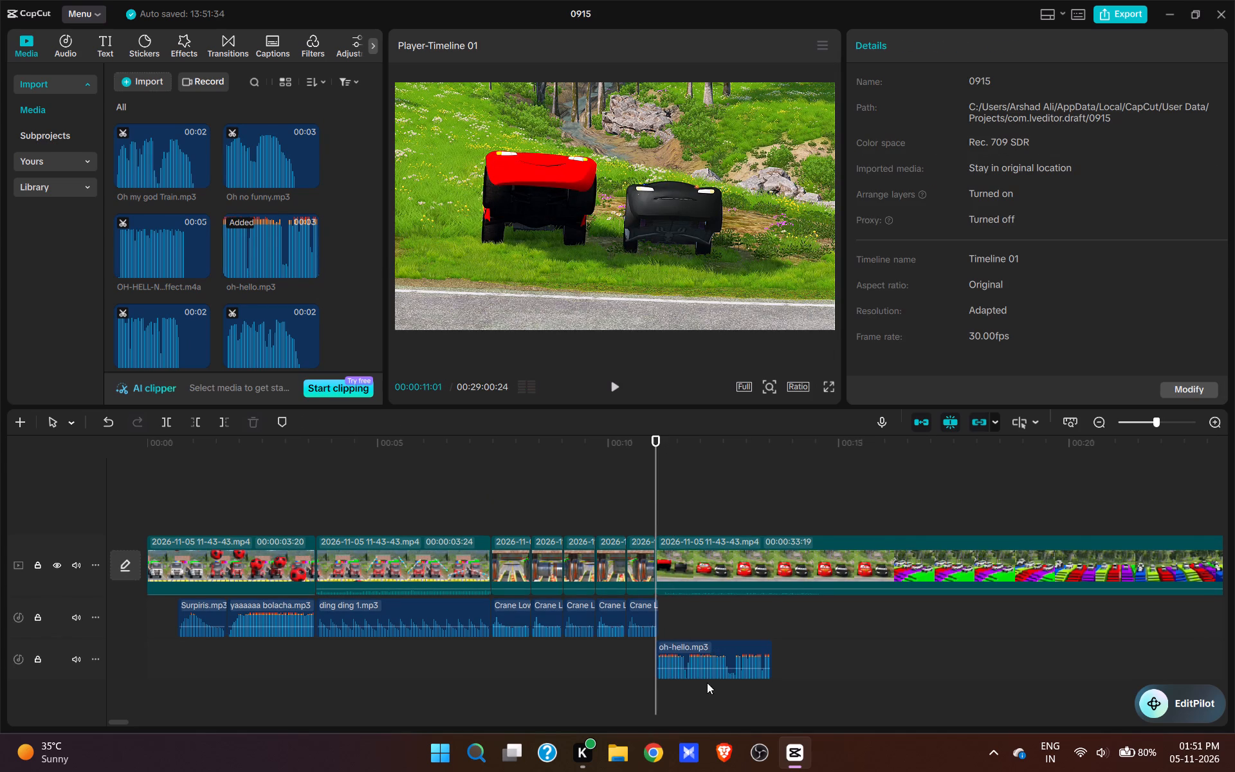
key(space)
key(space)
Trim the fifth Crane Low's end to 00:00:11:01 and move oh-hello.mp3 onto the same audio track right after it.
drag(696, 648, 700, 617)
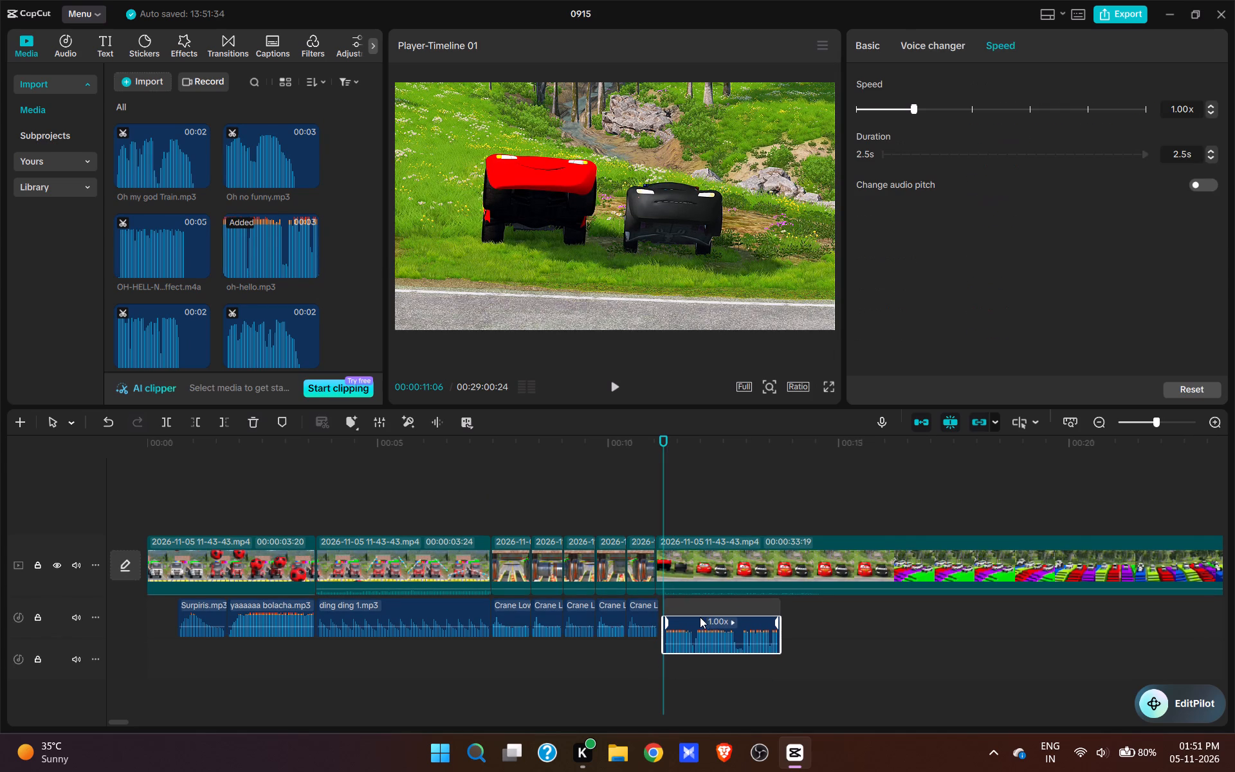
drag(700, 617, 695, 616)
click(649, 503)
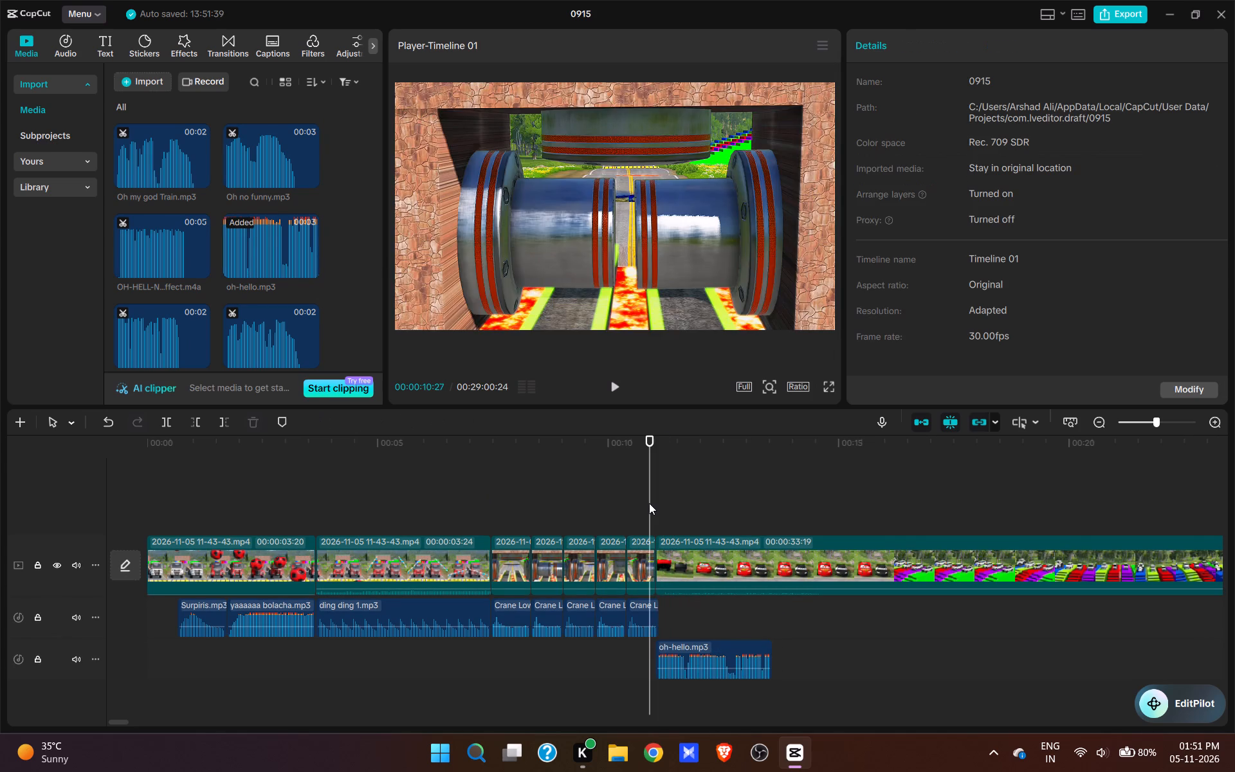
drag(649, 503, 657, 505)
click(648, 626)
key(e)
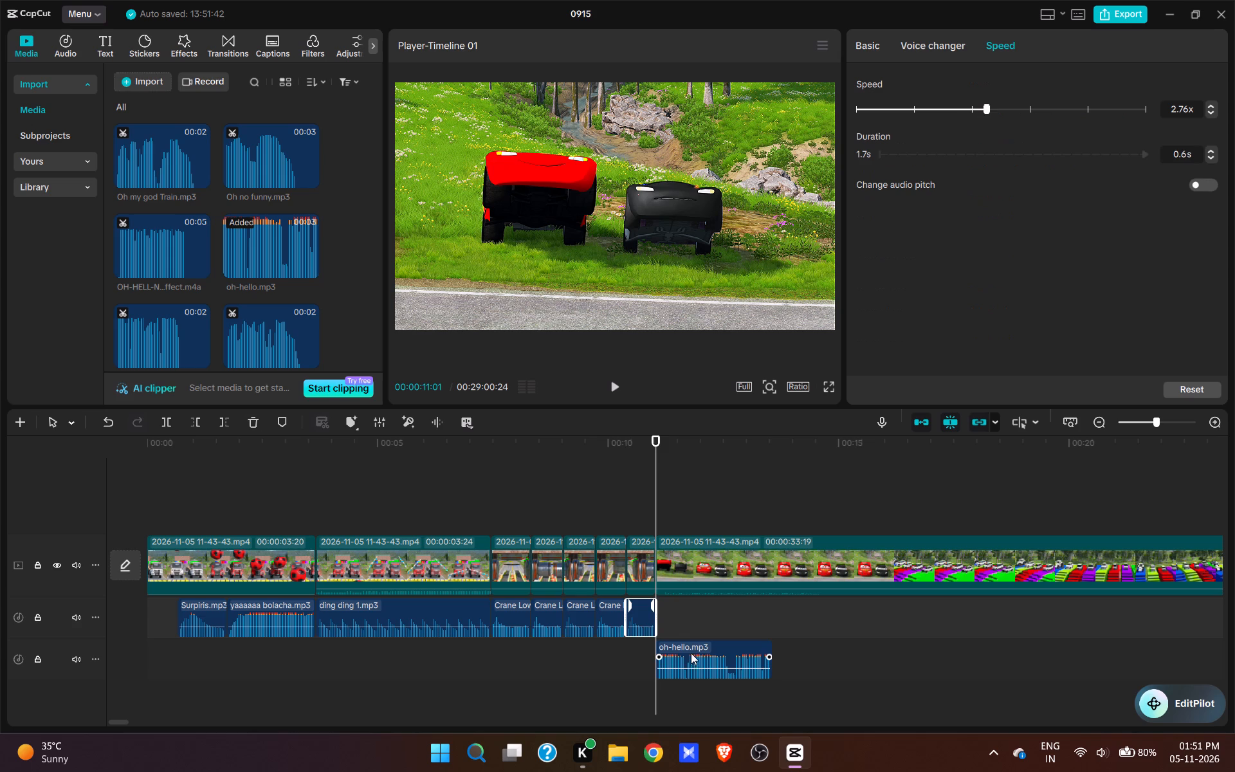
drag(688, 645, 689, 602)
Play back the edit from the beginning through the oh-hello sound to check the audio sync.
click(502, 492)
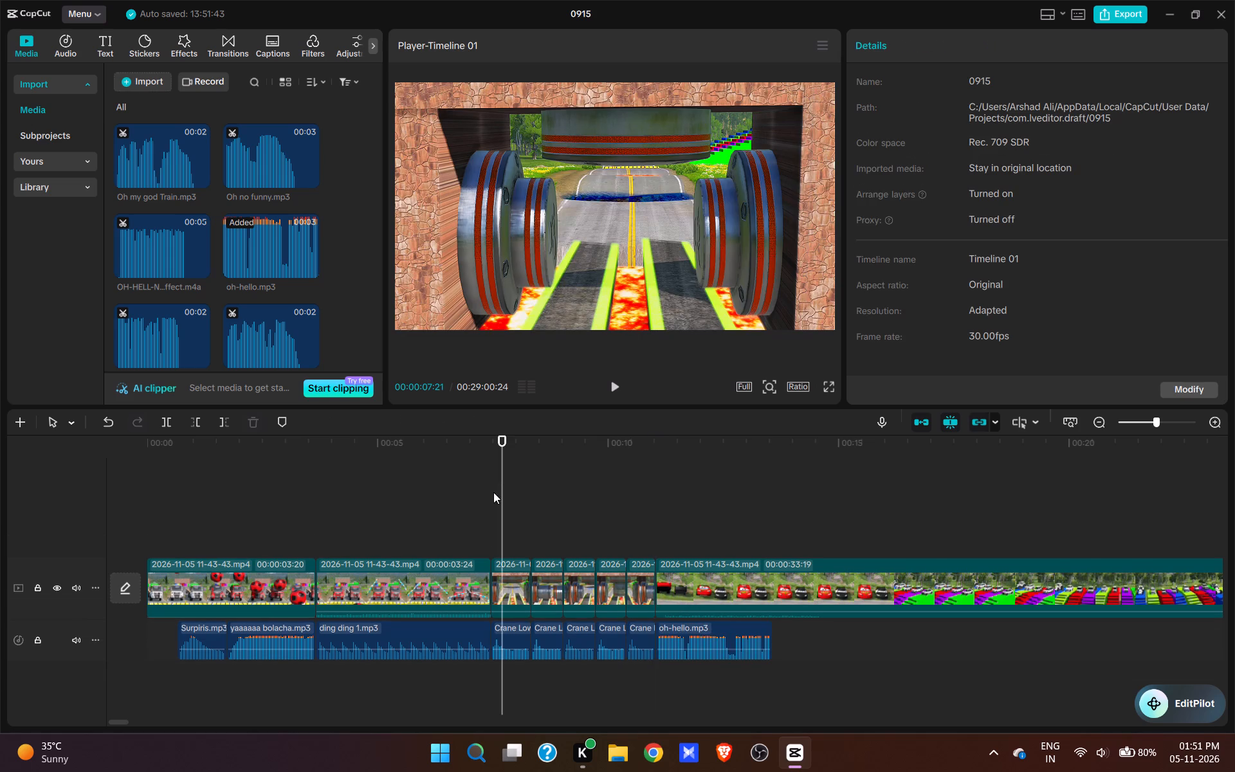
key(space)
click(363, 501)
drag(340, 504, 188, 513)
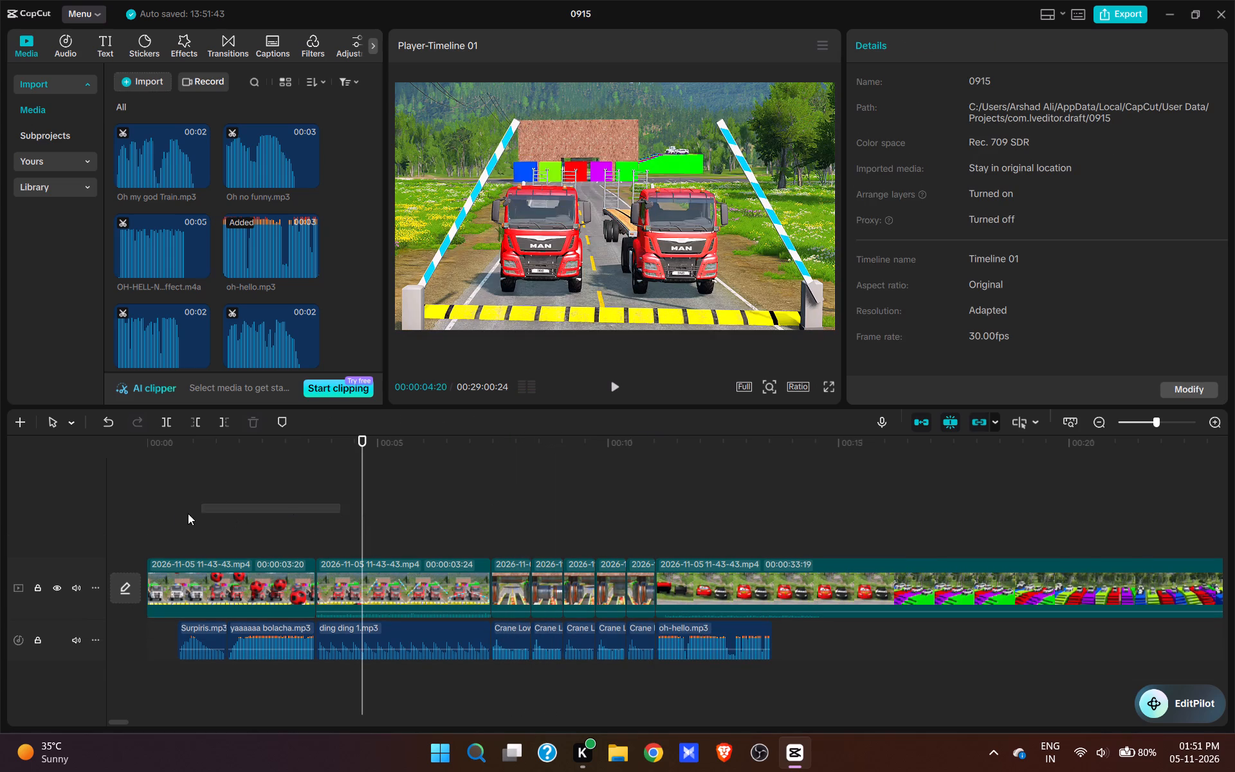
drag(188, 513, 176, 515)
click(228, 516)
drag(229, 516, 138, 525)
key(space)
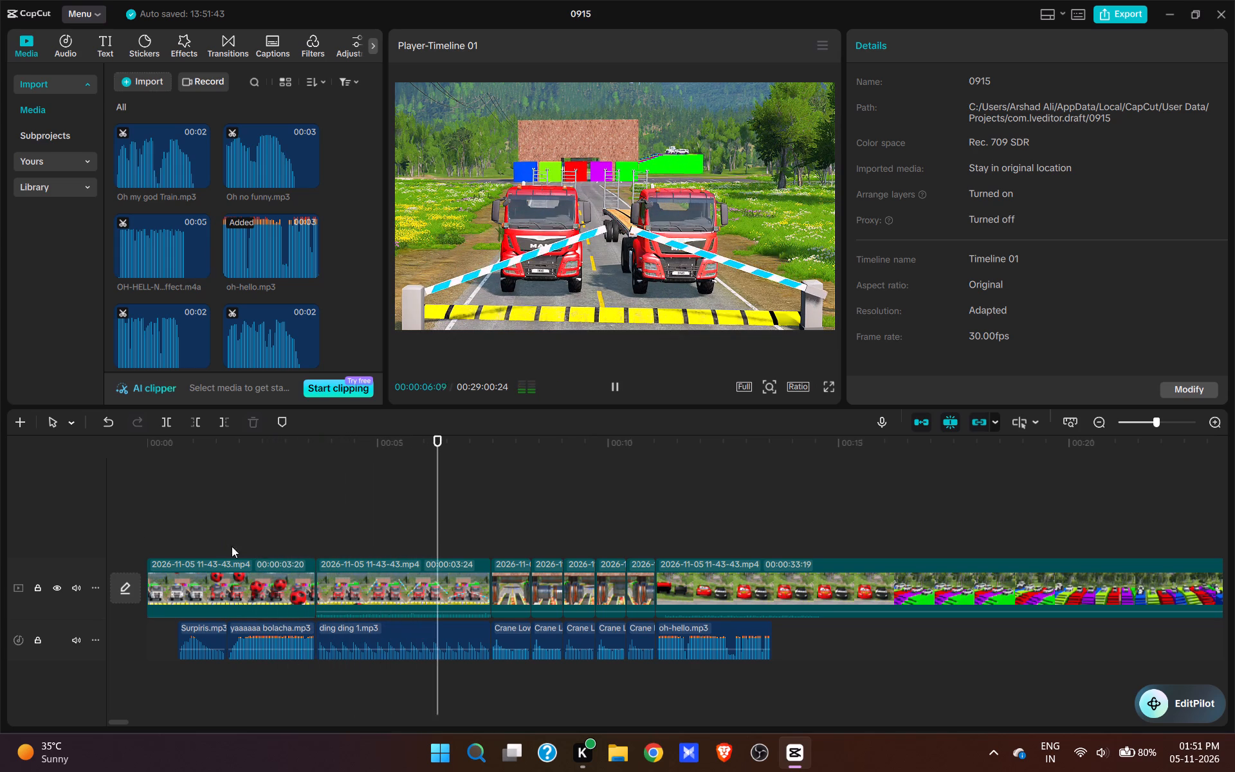
key(space)
click(369, 586)
key(space)
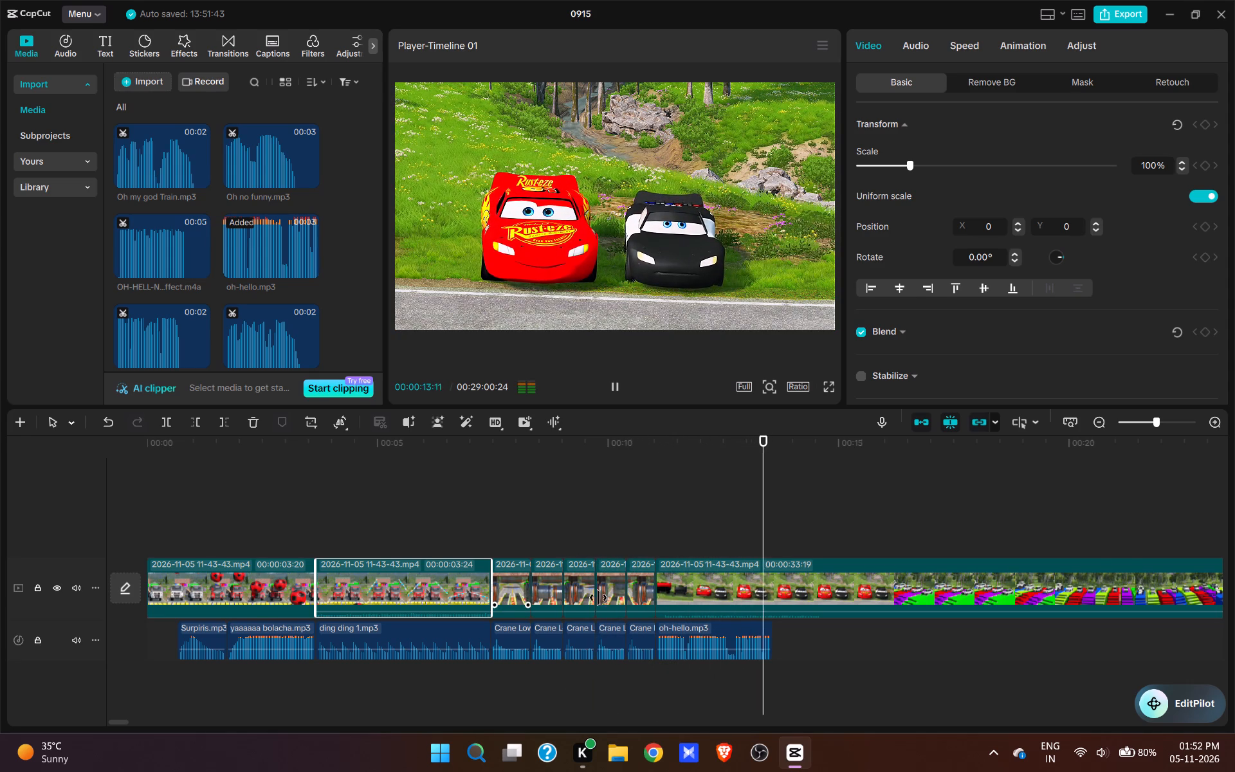
key(space)
Split the car video clip at 00:00:13:17, at the end of the oh-hello sound.
drag(775, 525, 769, 524)
click(773, 603)
key(w)
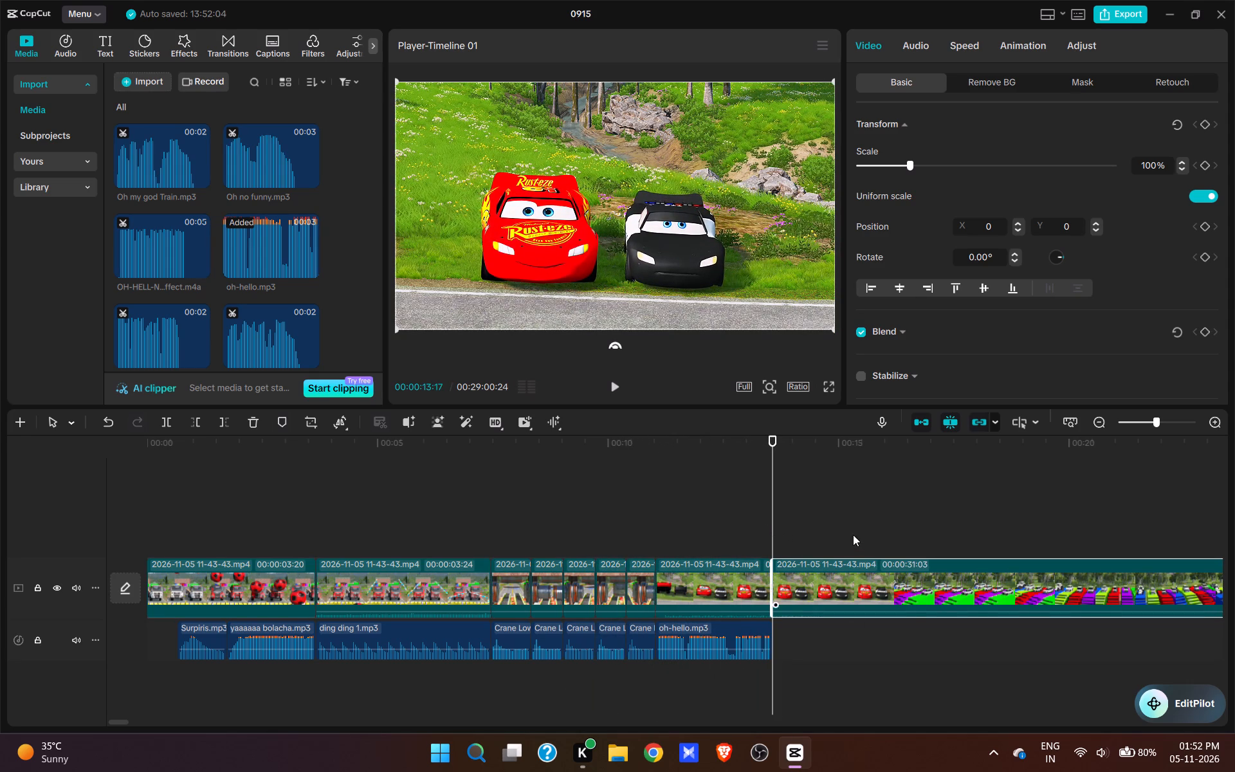
Delete the footage from the 00:00:13:17 cut up to the shot of the white vehicles on the coloured stairs.
drag(906, 580, 758, 694)
click(539, 503)
key(space)
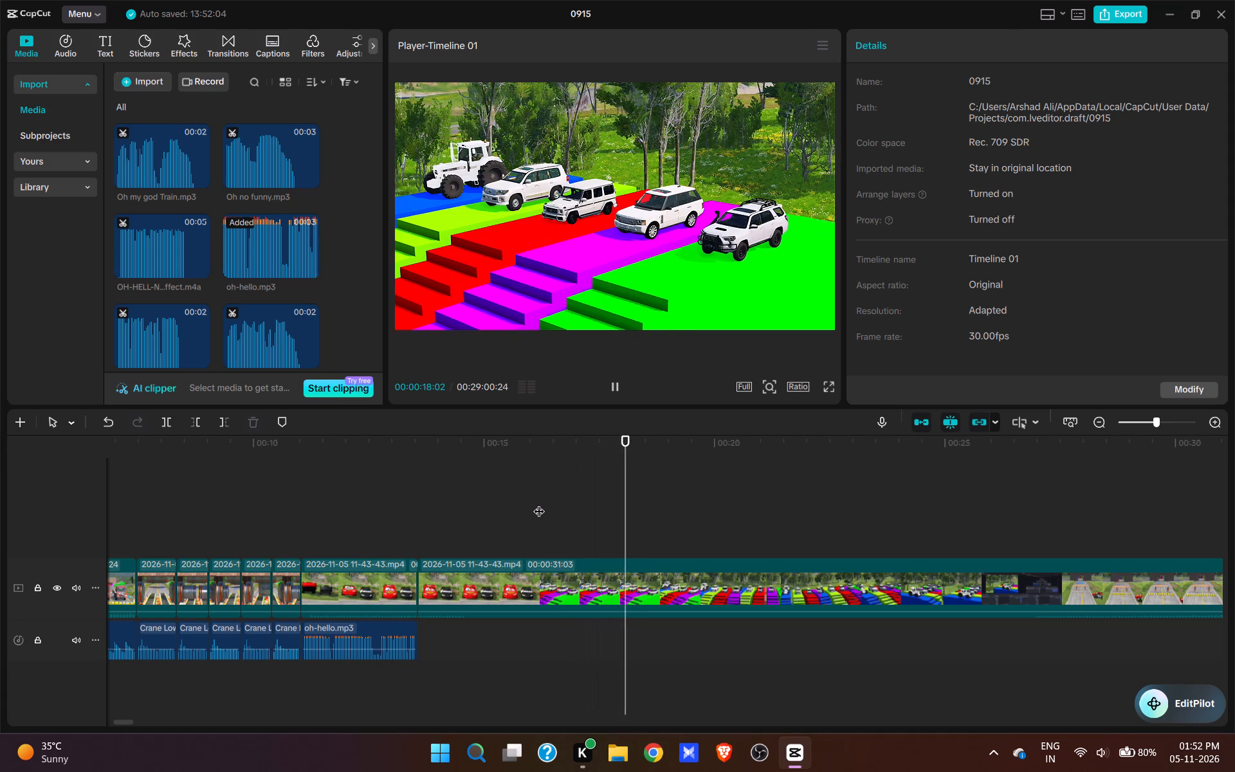
key(space)
key(space)
key(space)
text(q)
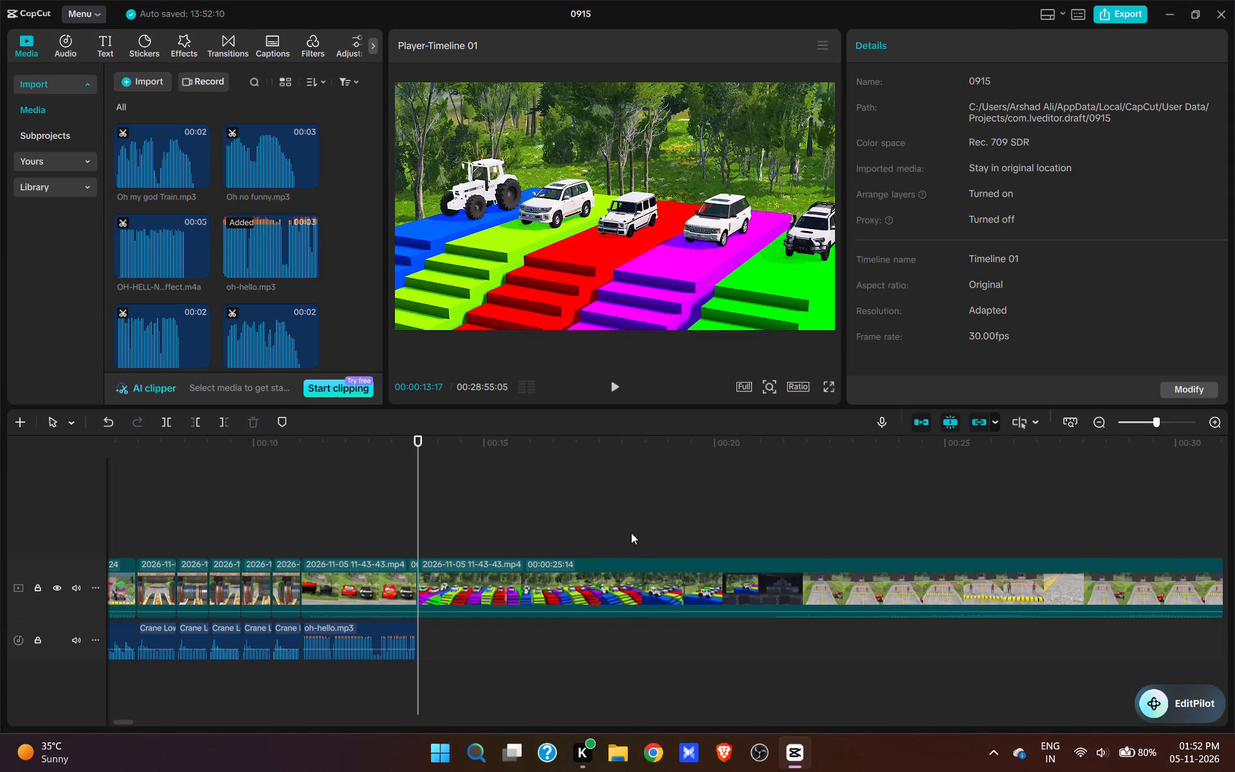
Play back the white vehicles on the coloured stairs from the 00:00:13:17 cut to judge the shot's timing.
click(391, 508)
key(space)
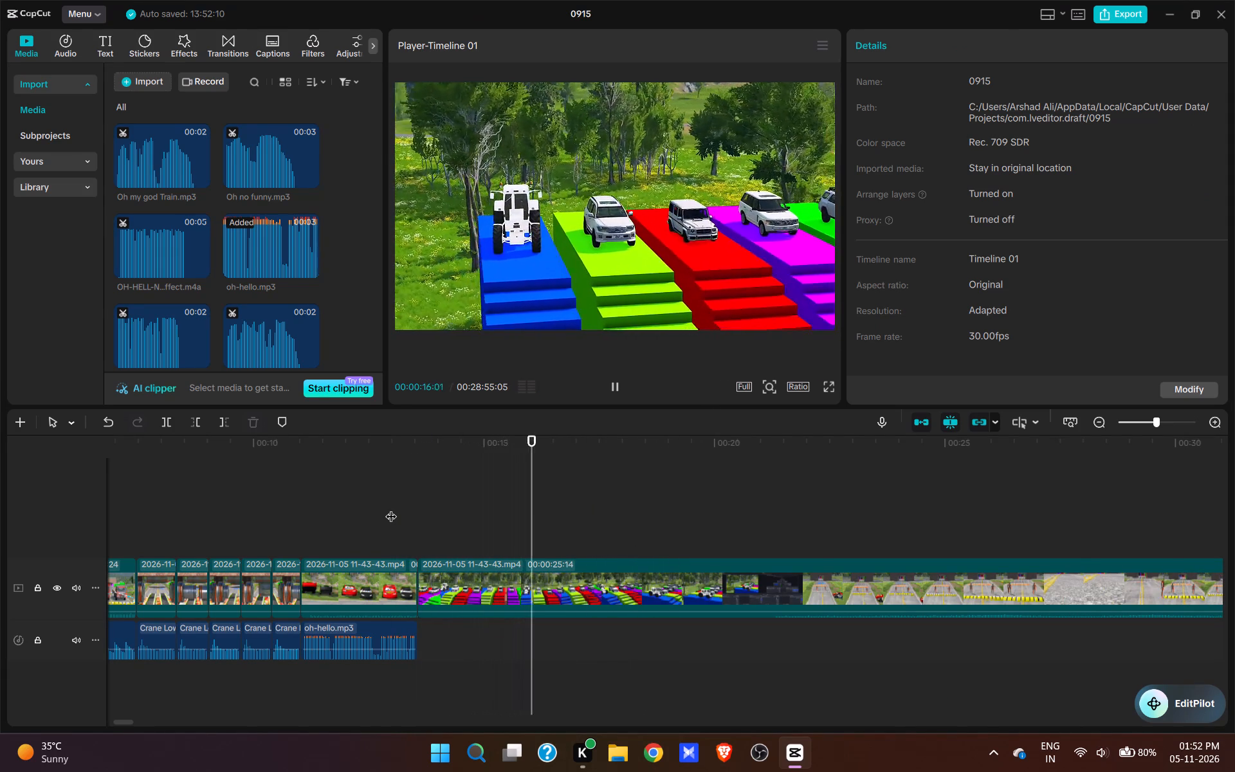
click(482, 513)
key(space)
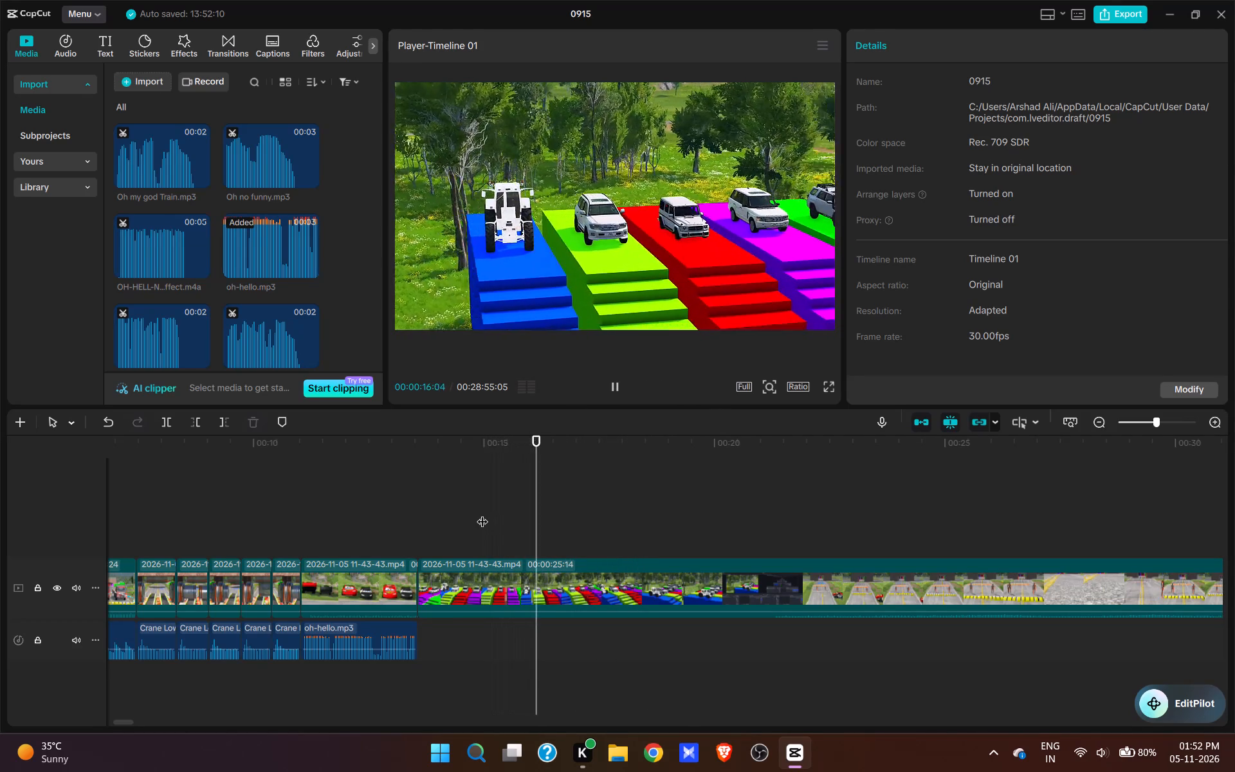
click(414, 504)
key(space)
click(414, 504)
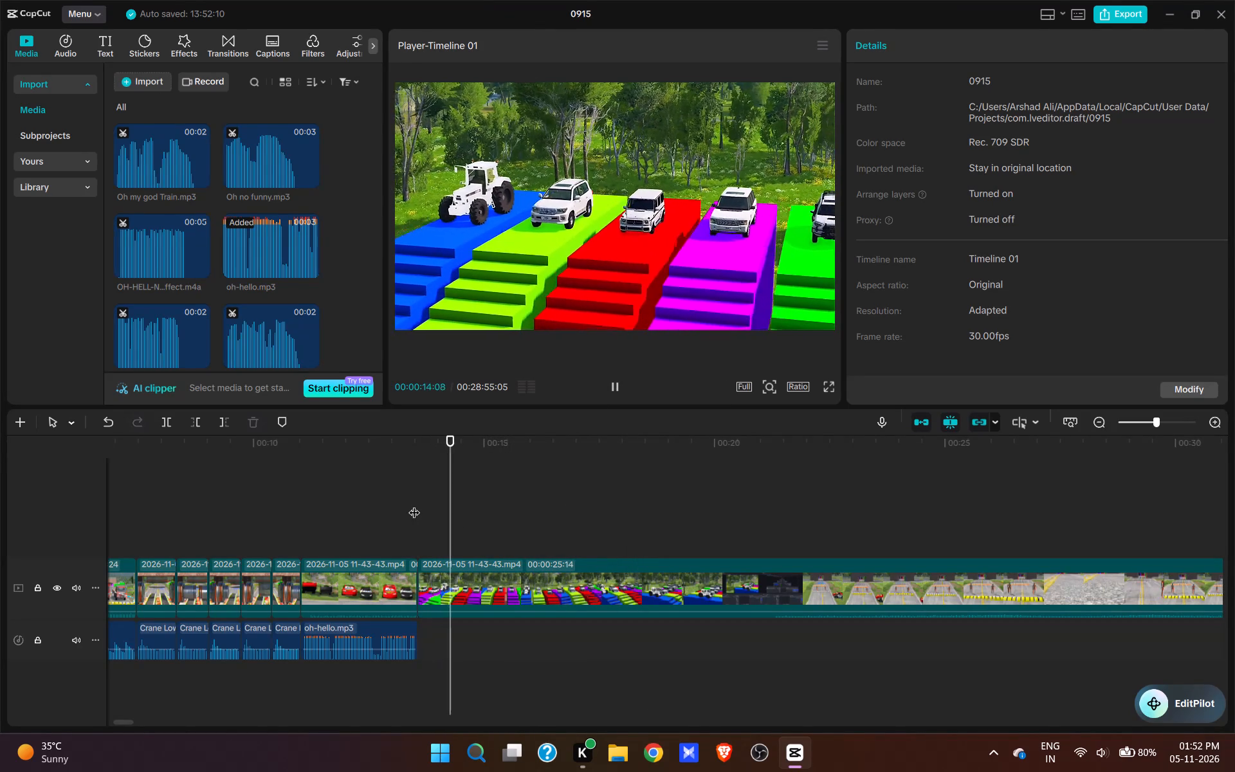
Browse the imported sounds, audition horn effects and add Horn Mix.mp3 to the audio track at 00:00:13:17.
scroll(277, 286, down, 4)
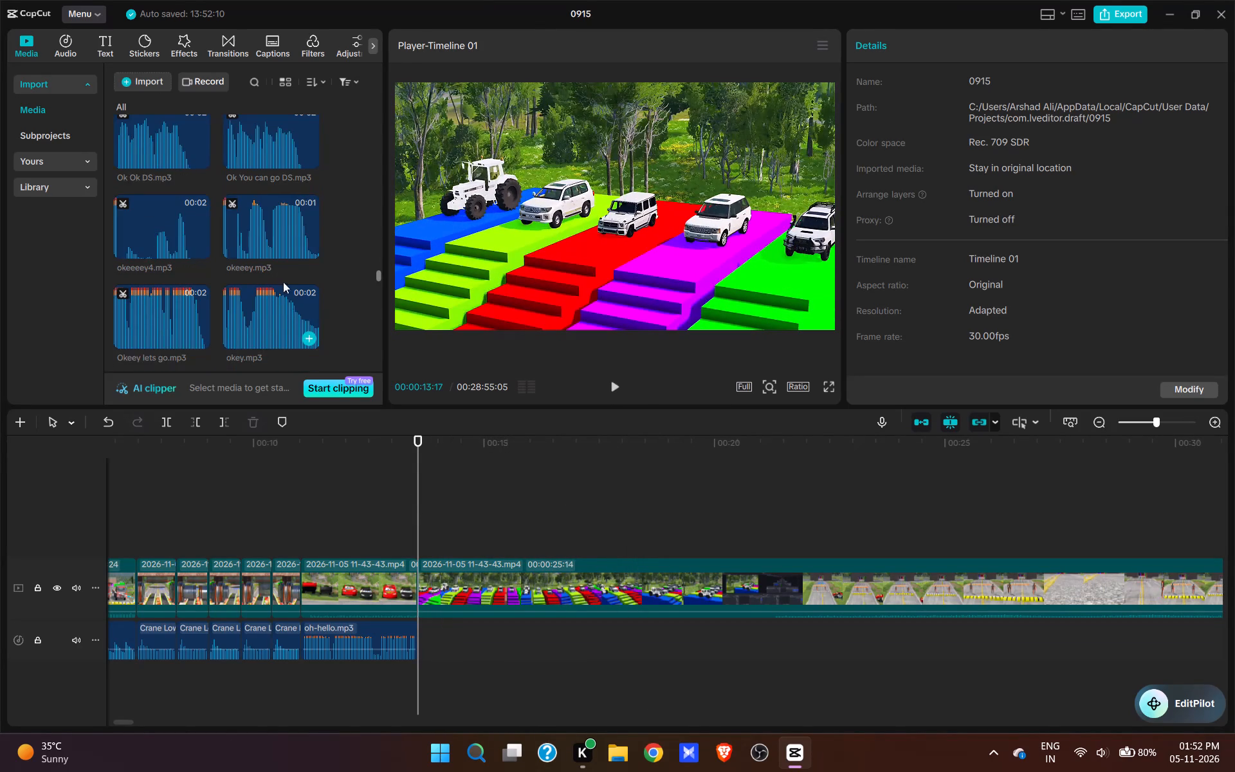
scroll(281, 271, down, 3)
scroll(271, 293, up, 19)
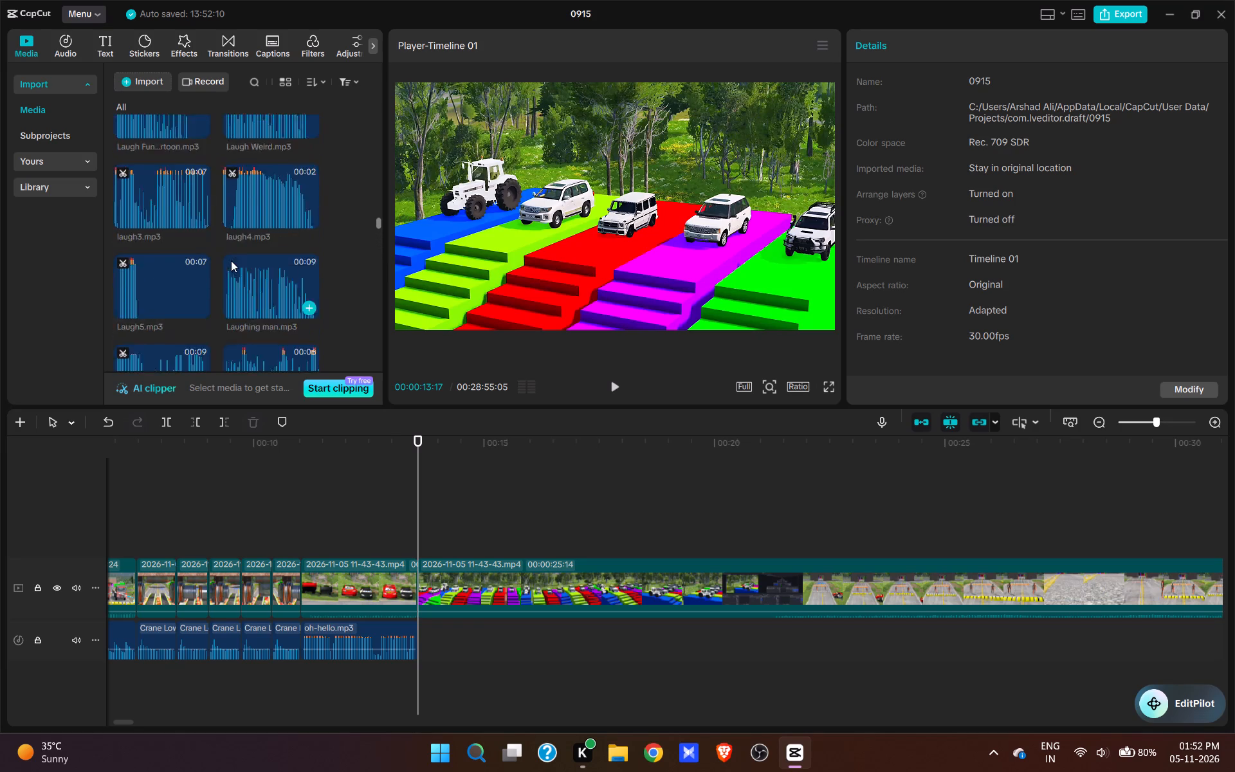
scroll(231, 261, up, 20)
scroll(231, 261, up, 9)
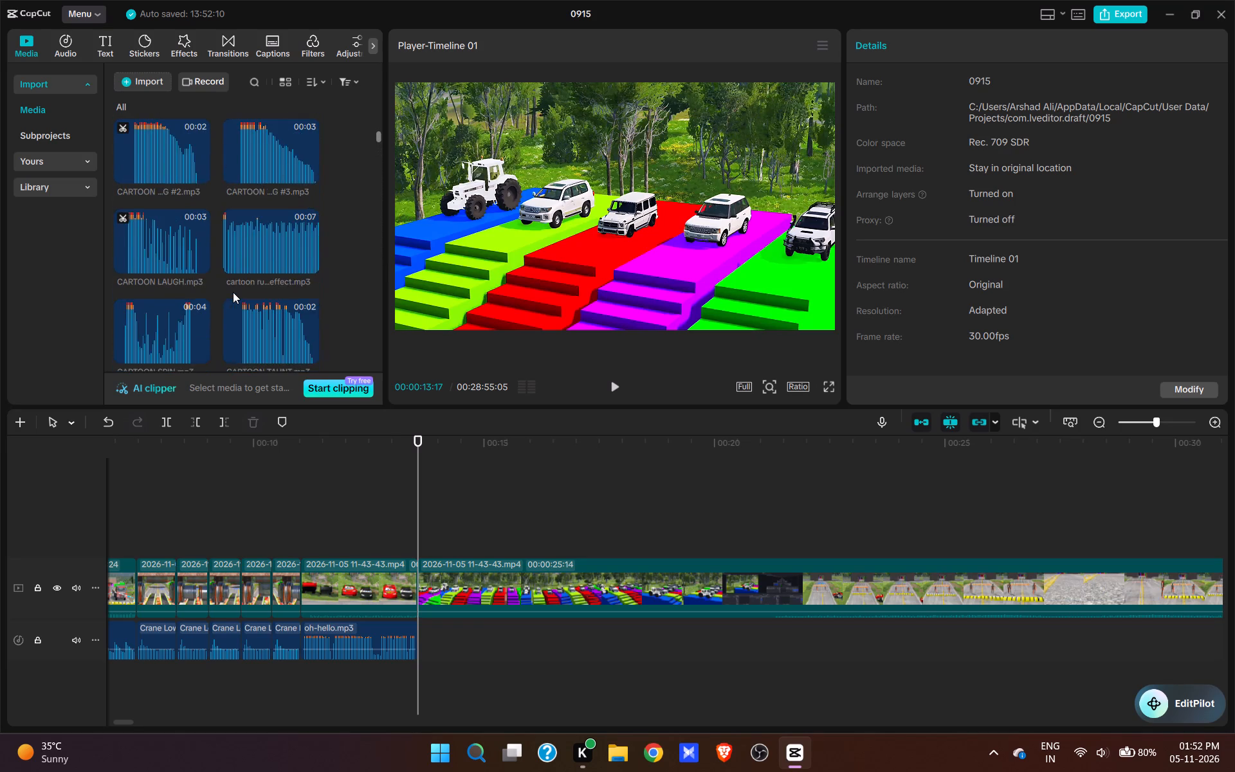
scroll(233, 292, up, 18)
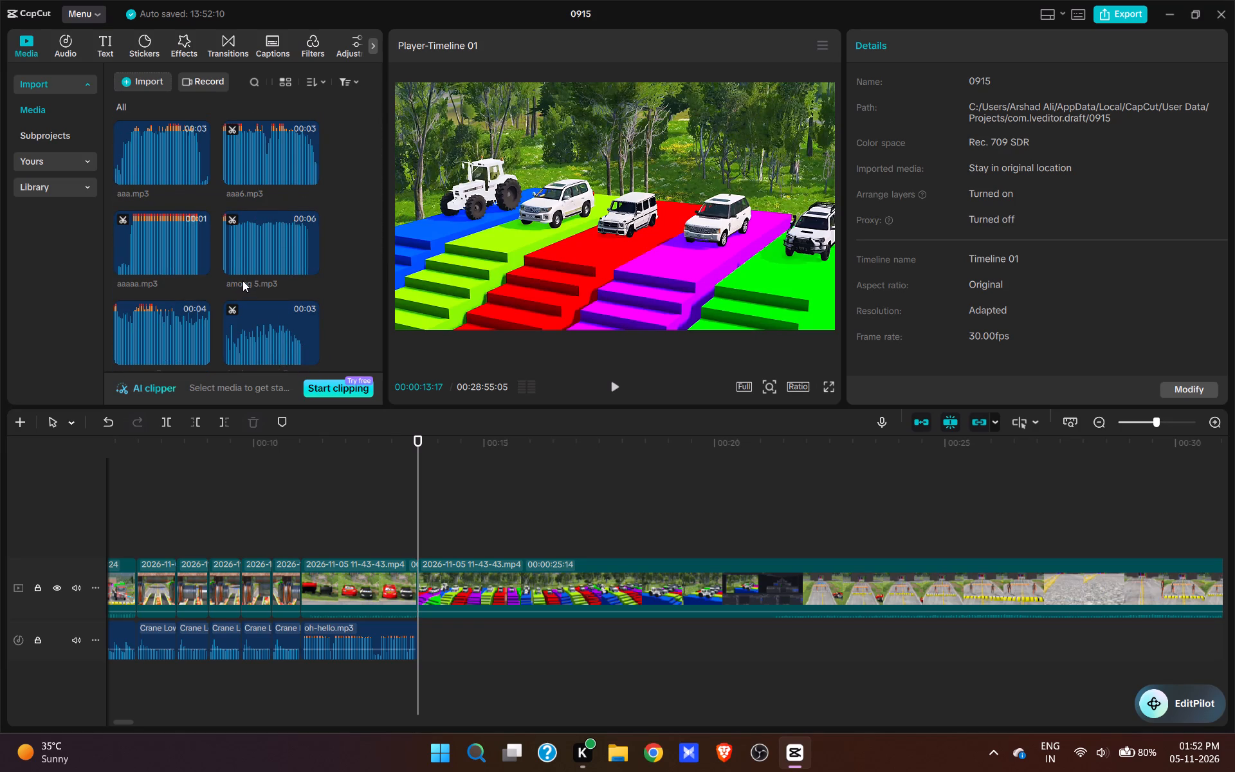
scroll(242, 280, down, 10)
scroll(161, 275, down, 5)
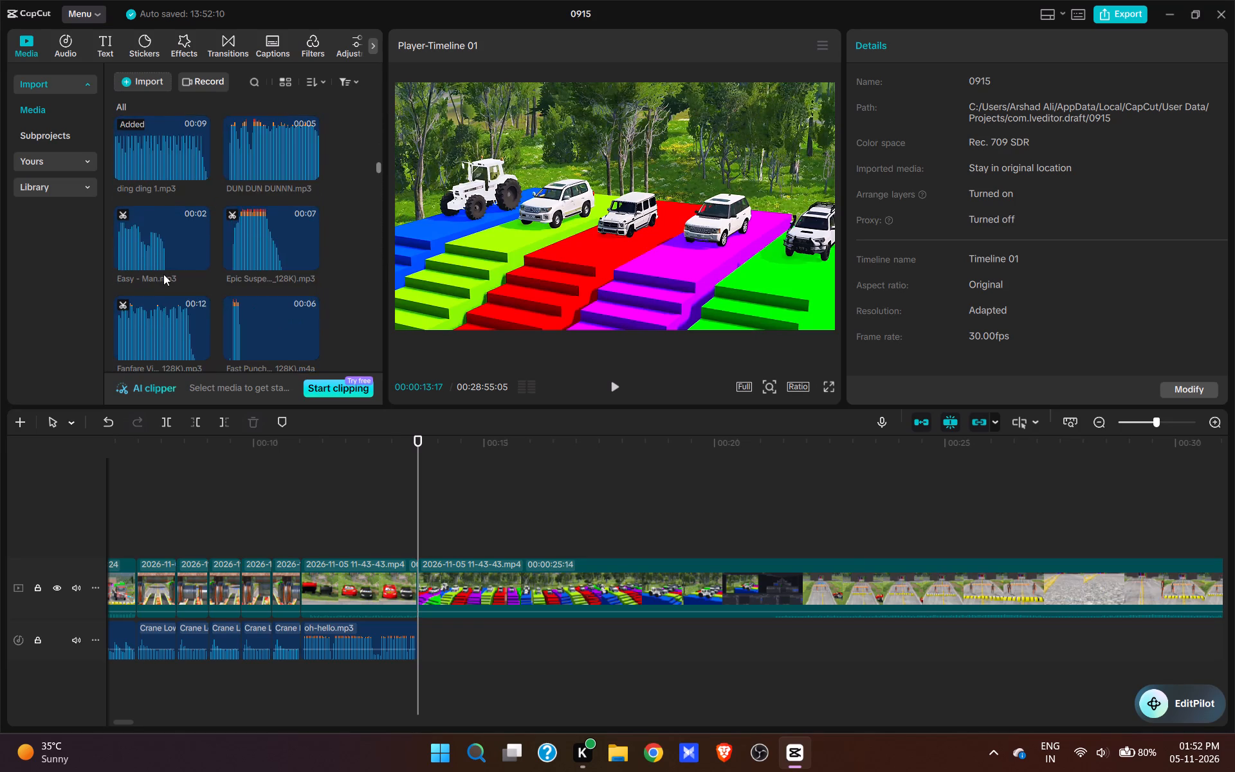
scroll(163, 273, down, 4)
scroll(120, 311, down, 3)
click(136, 277)
scroll(151, 274, down, 3)
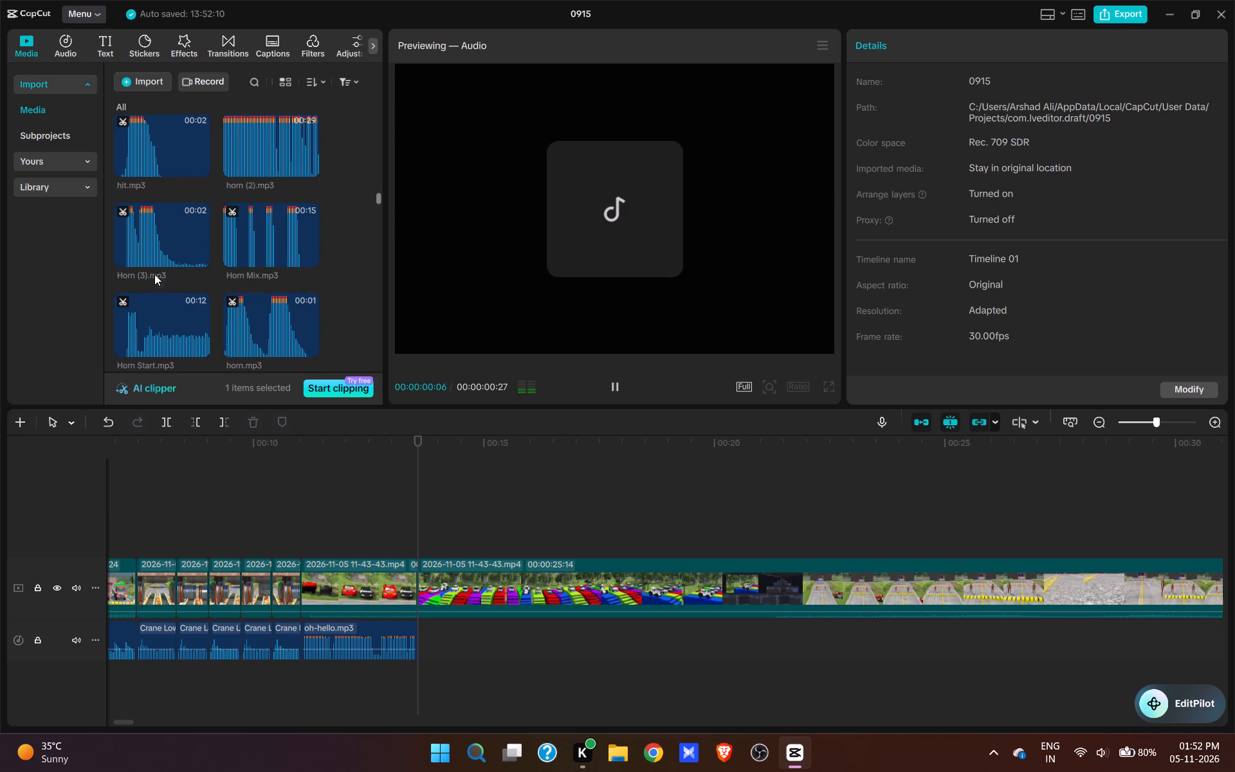
click(163, 223)
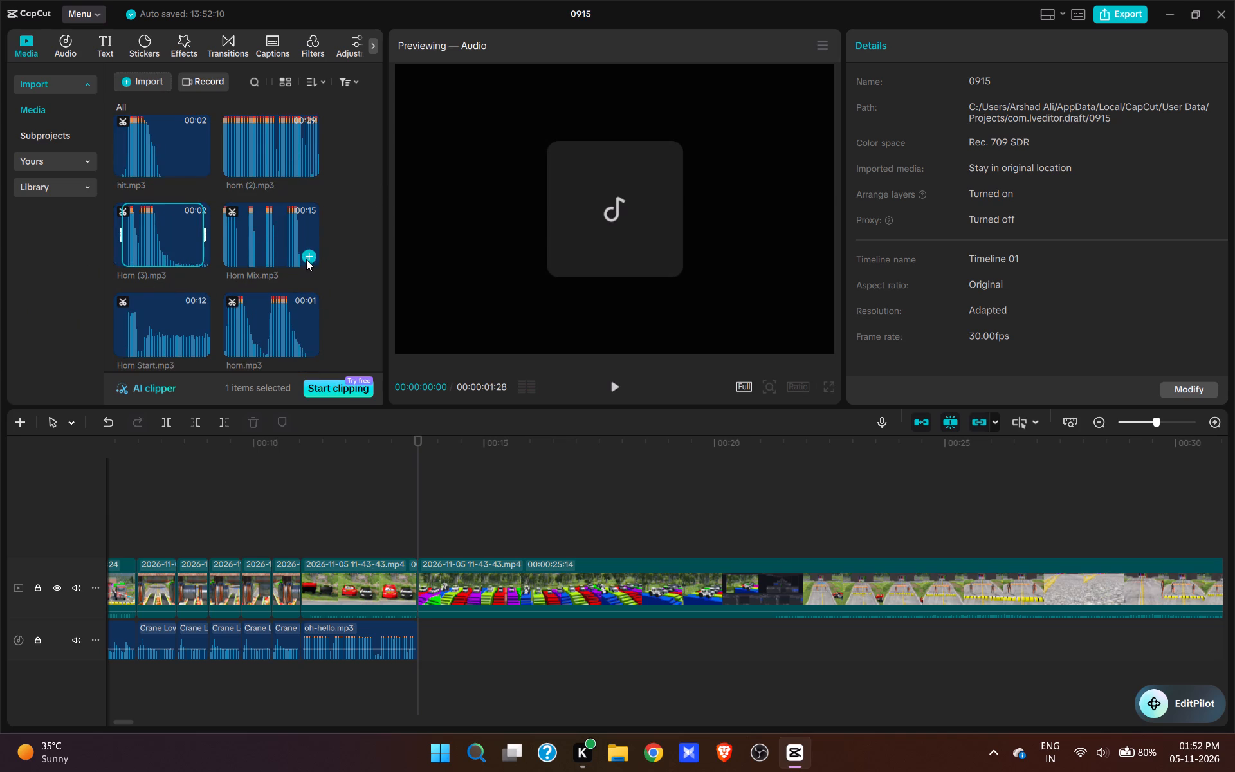
click(306, 259)
Trim the silence at the start of Horn Mix.mp3 up to 00:00:13:23 and move it against oh-hello.mp3.
drag(417, 682, 423, 690)
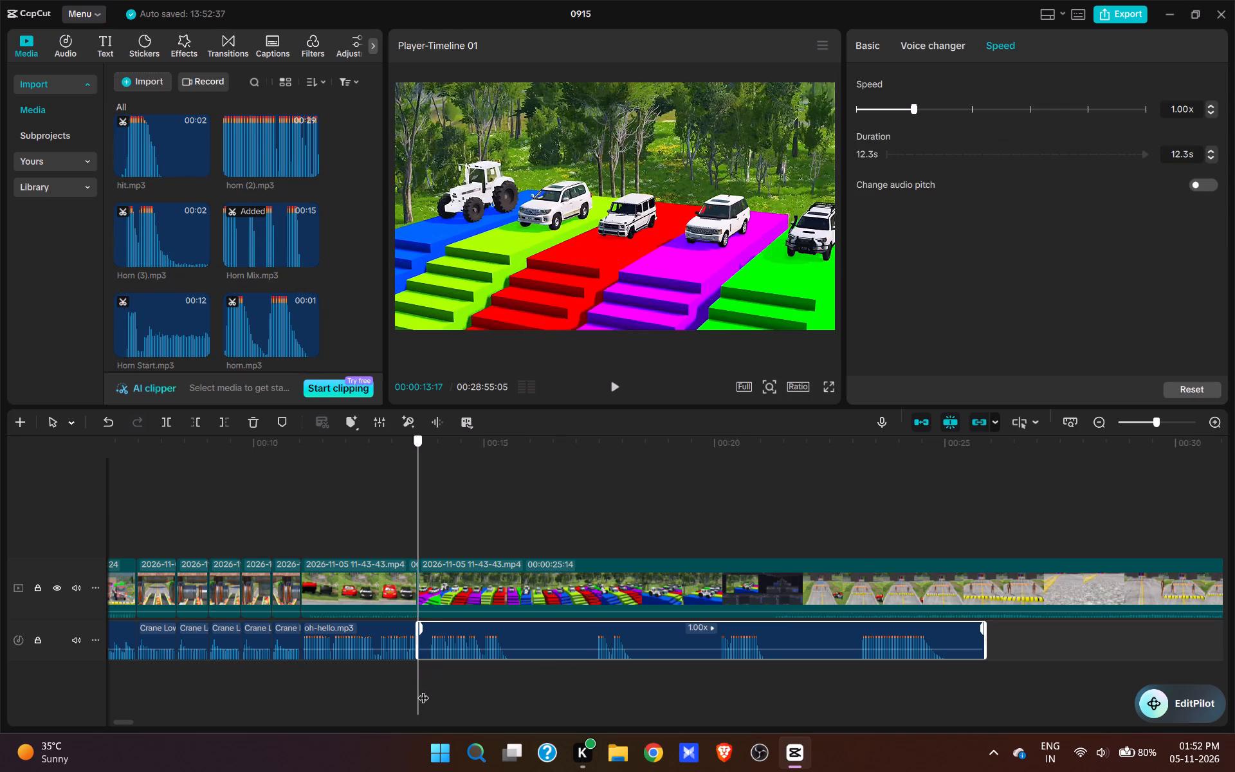
drag(423, 690, 428, 692)
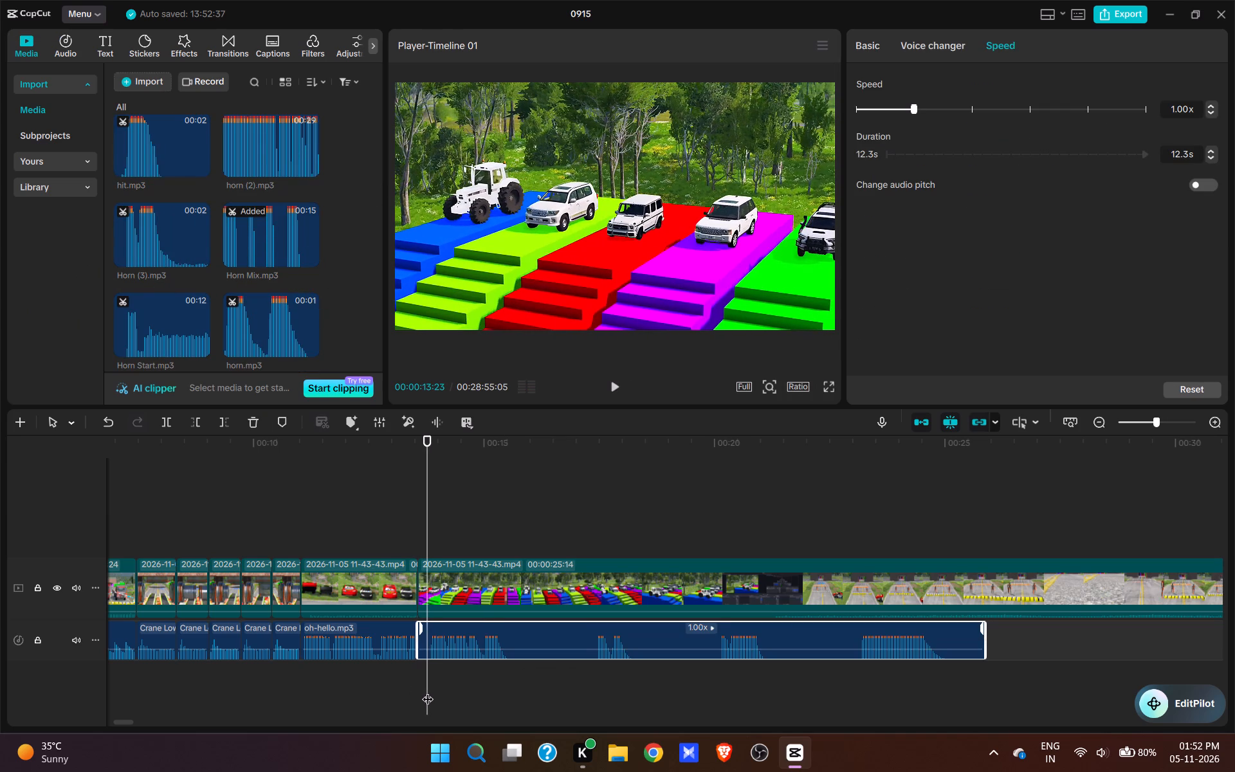
key(q)
drag(479, 632, 472, 632)
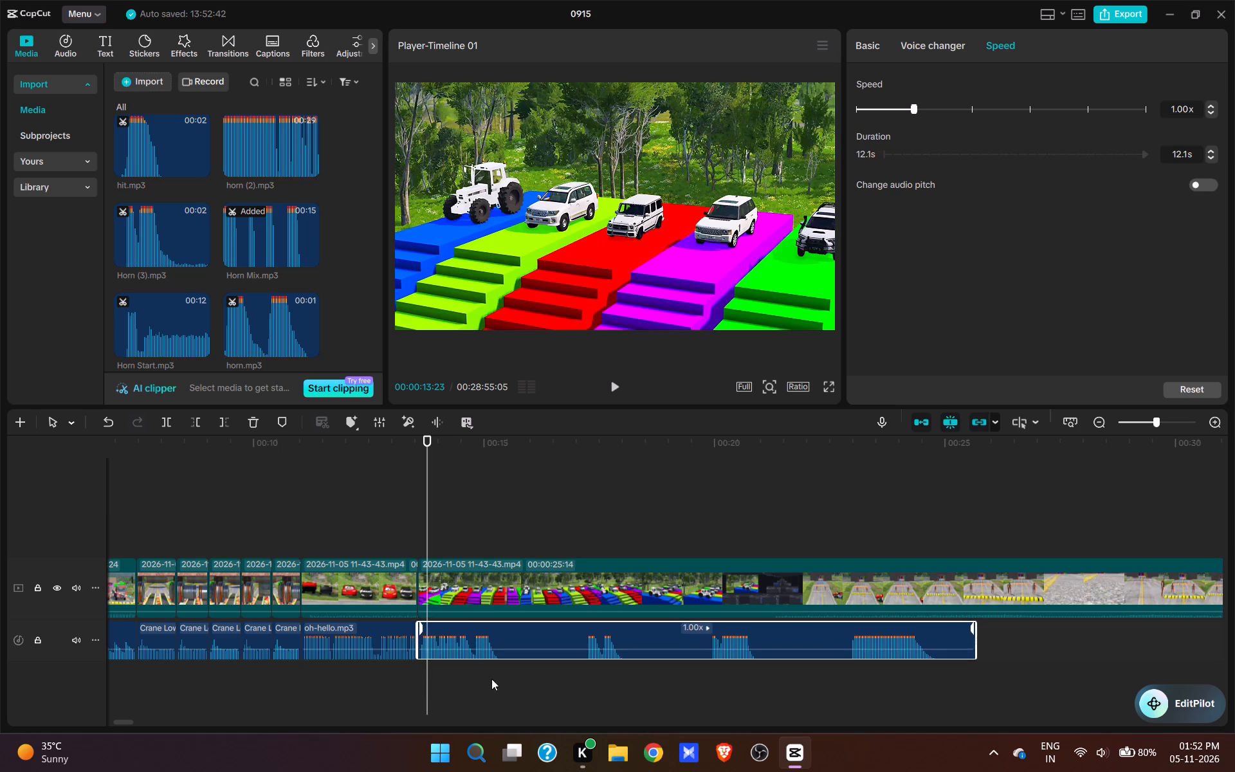
Split Horn Mix.mp3 at 00:00:15:09, remove the silence up to 00:00:17:06 and move the remainder against the first horn piece.
double_click(493, 671)
click(520, 641)
key(w)
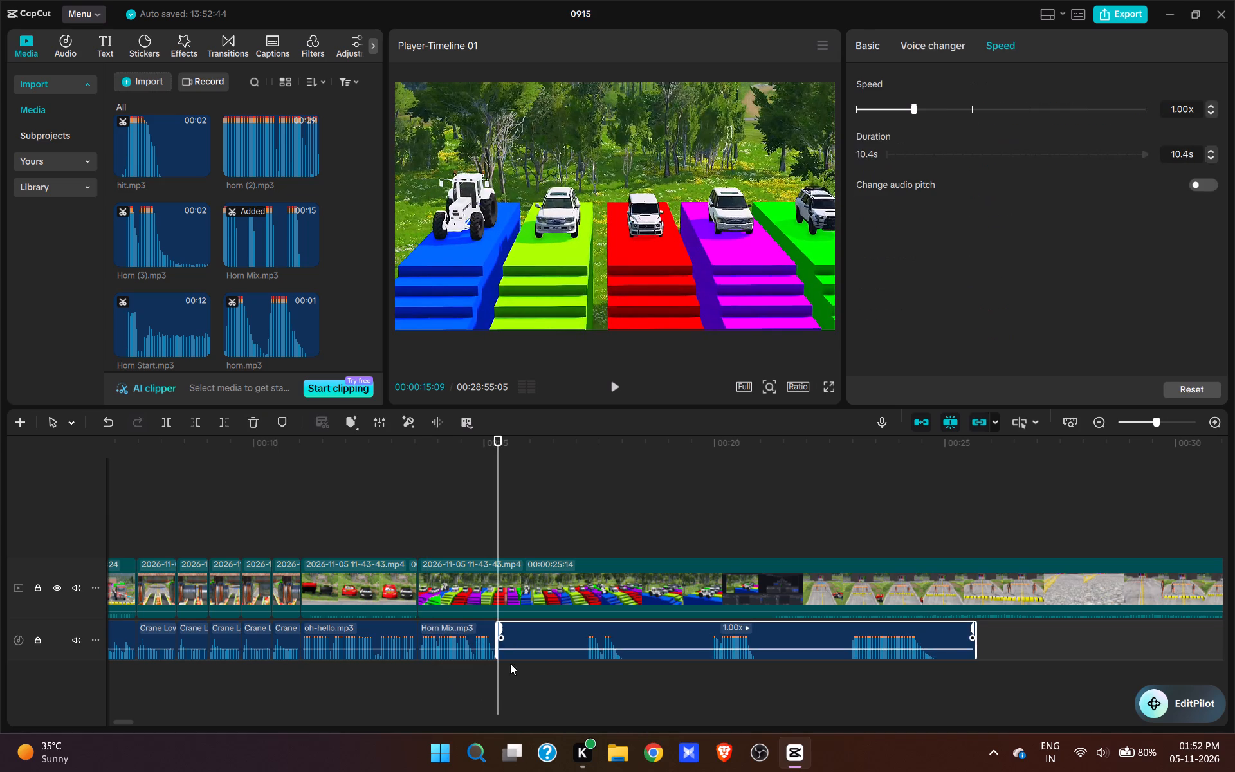
drag(501, 681, 588, 685)
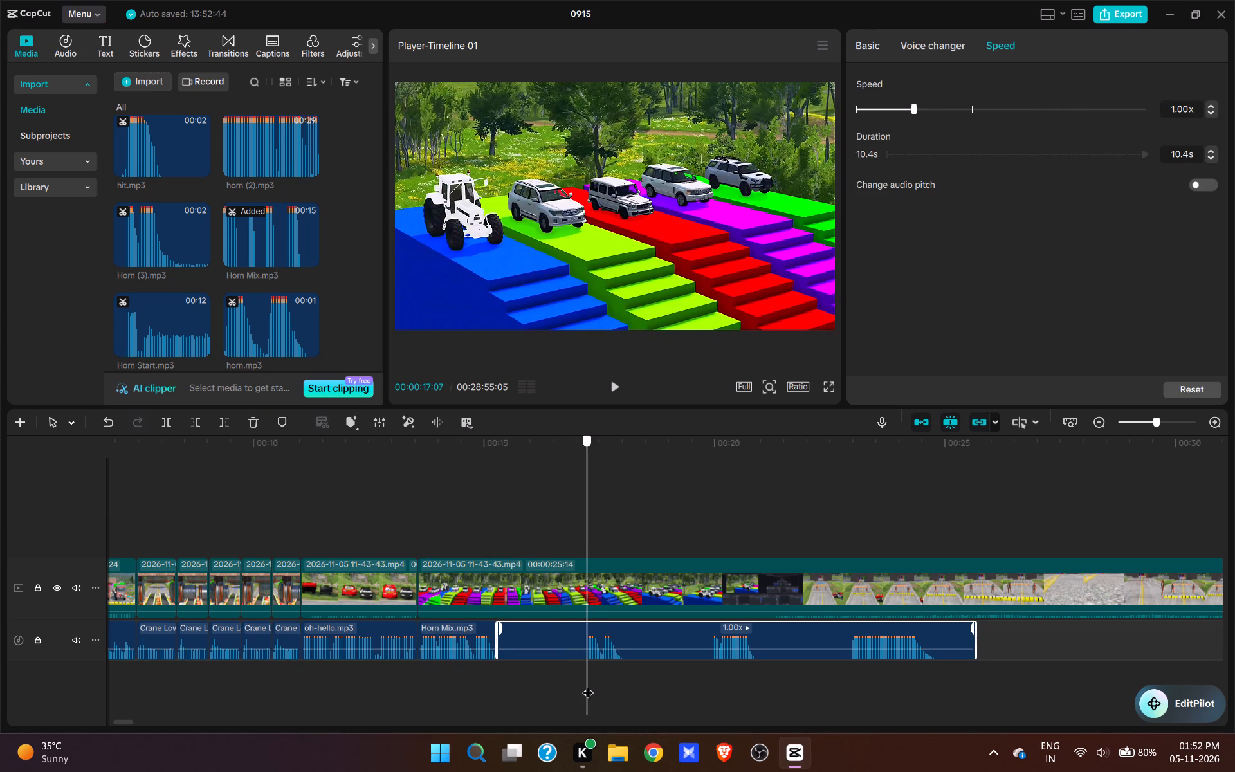
drag(588, 685, 586, 685)
key(q)
drag(625, 625, 545, 634)
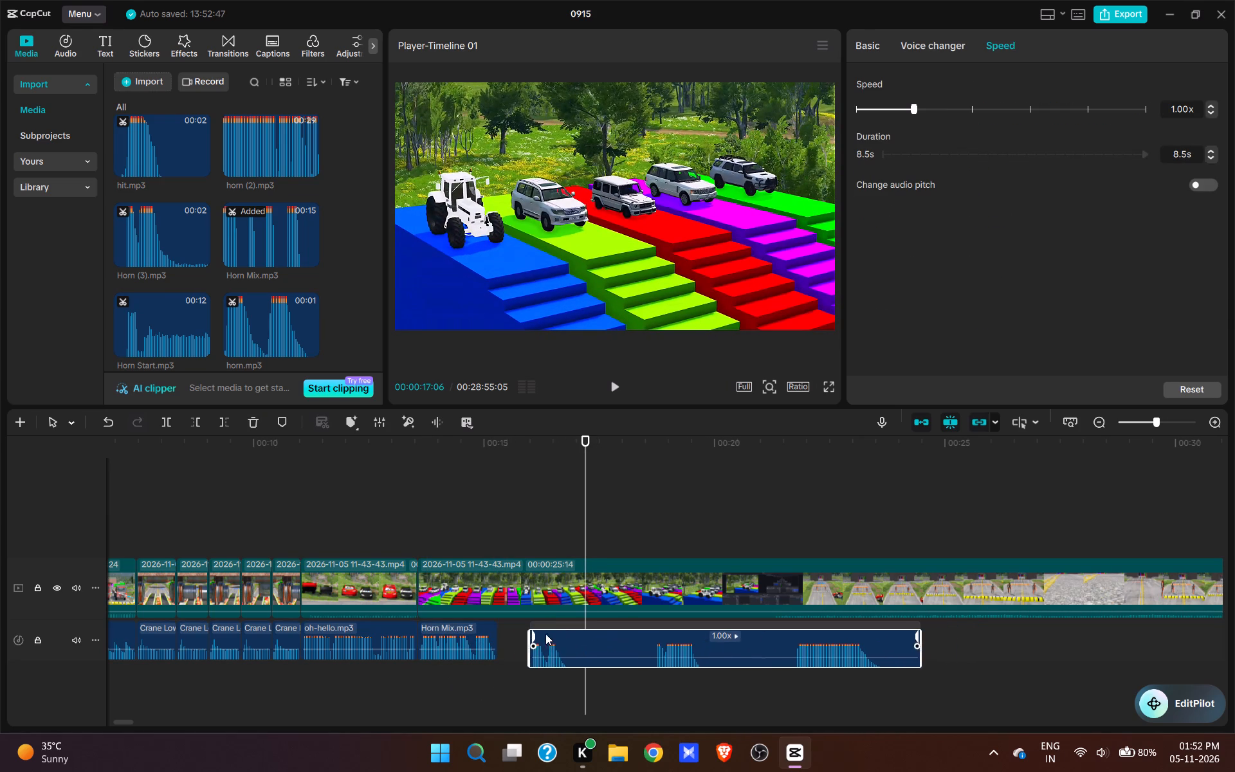
drag(545, 634, 535, 632)
Split Horn Mix.mp3 after its second horn burst, remove the silence before the third and close the gap.
drag(589, 681, 550, 681)
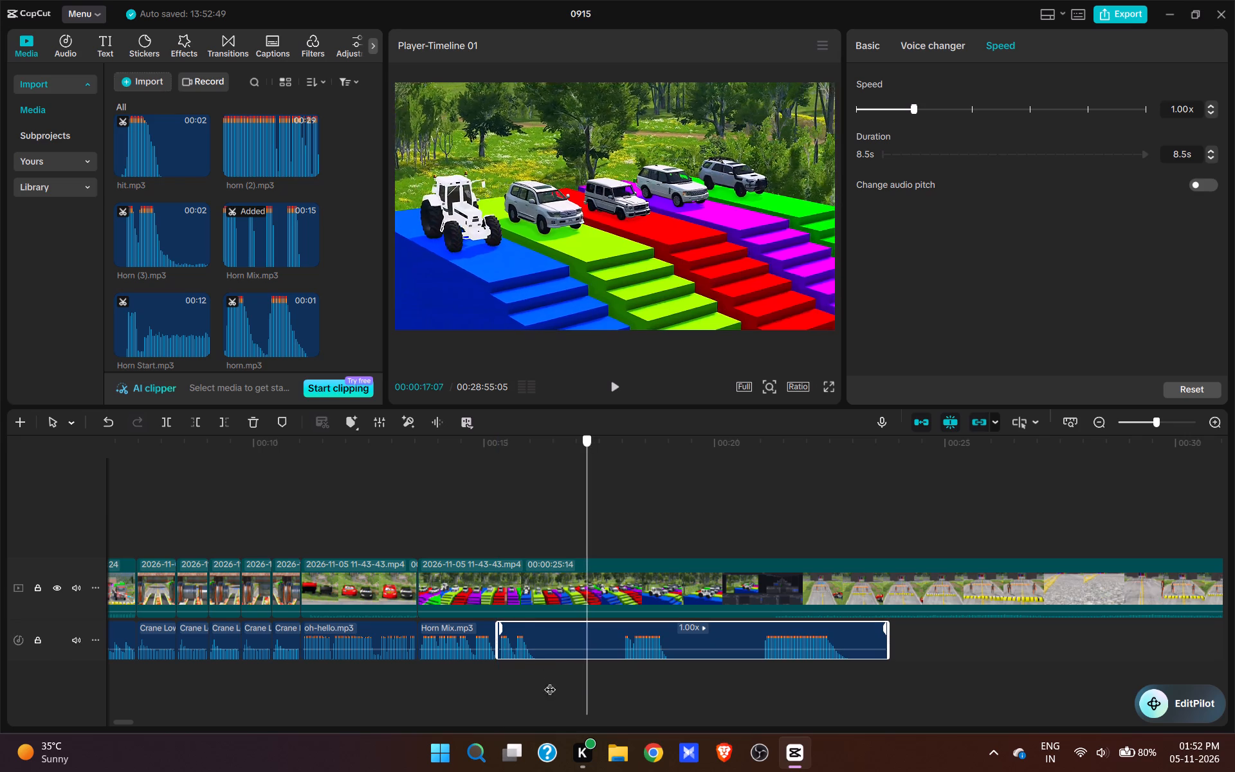
drag(550, 681, 624, 679)
key(w)
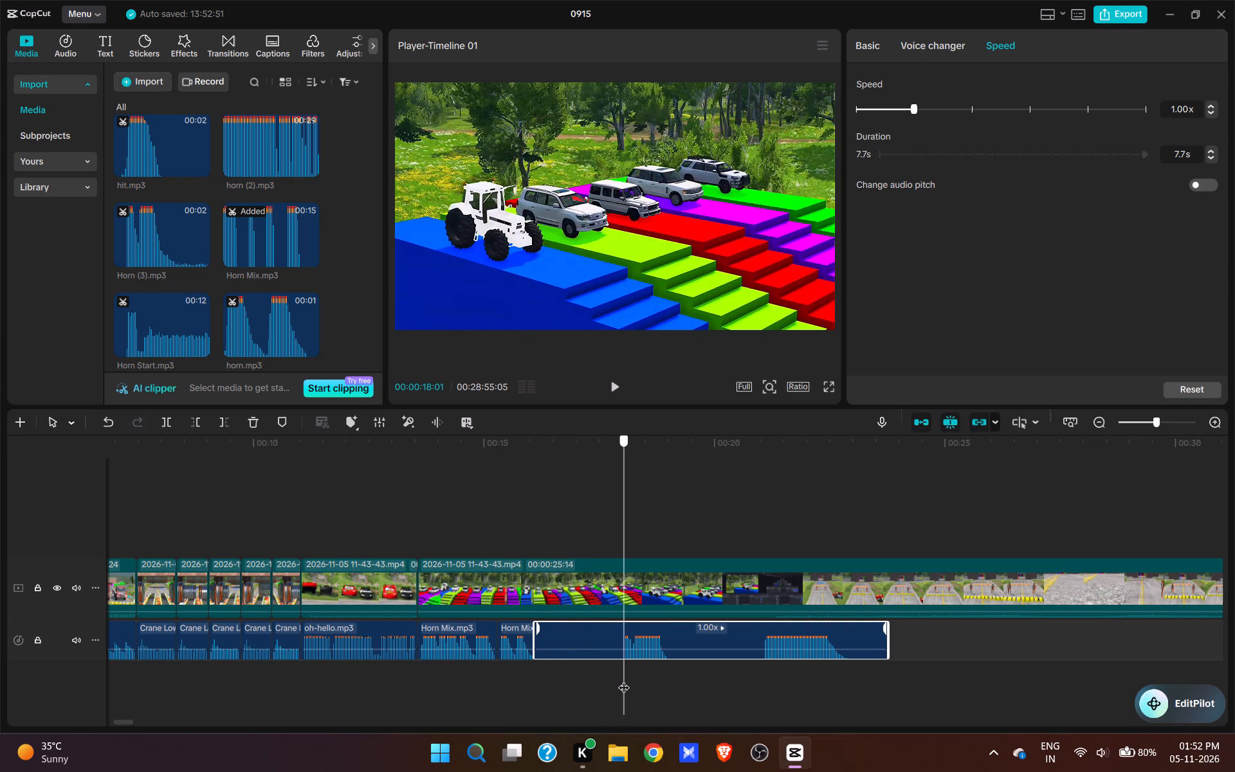
drag(624, 679, 666, 682)
key(q)
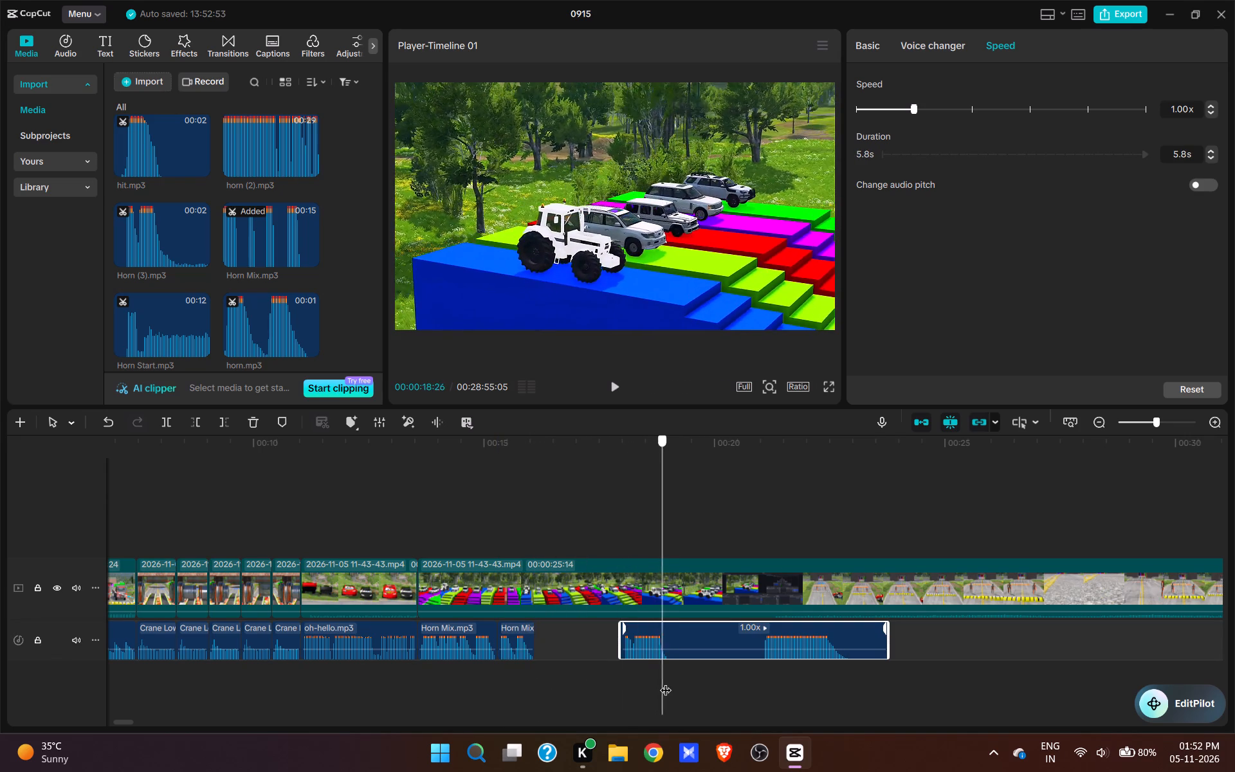
drag(666, 682, 670, 684)
drag(681, 627, 591, 634)
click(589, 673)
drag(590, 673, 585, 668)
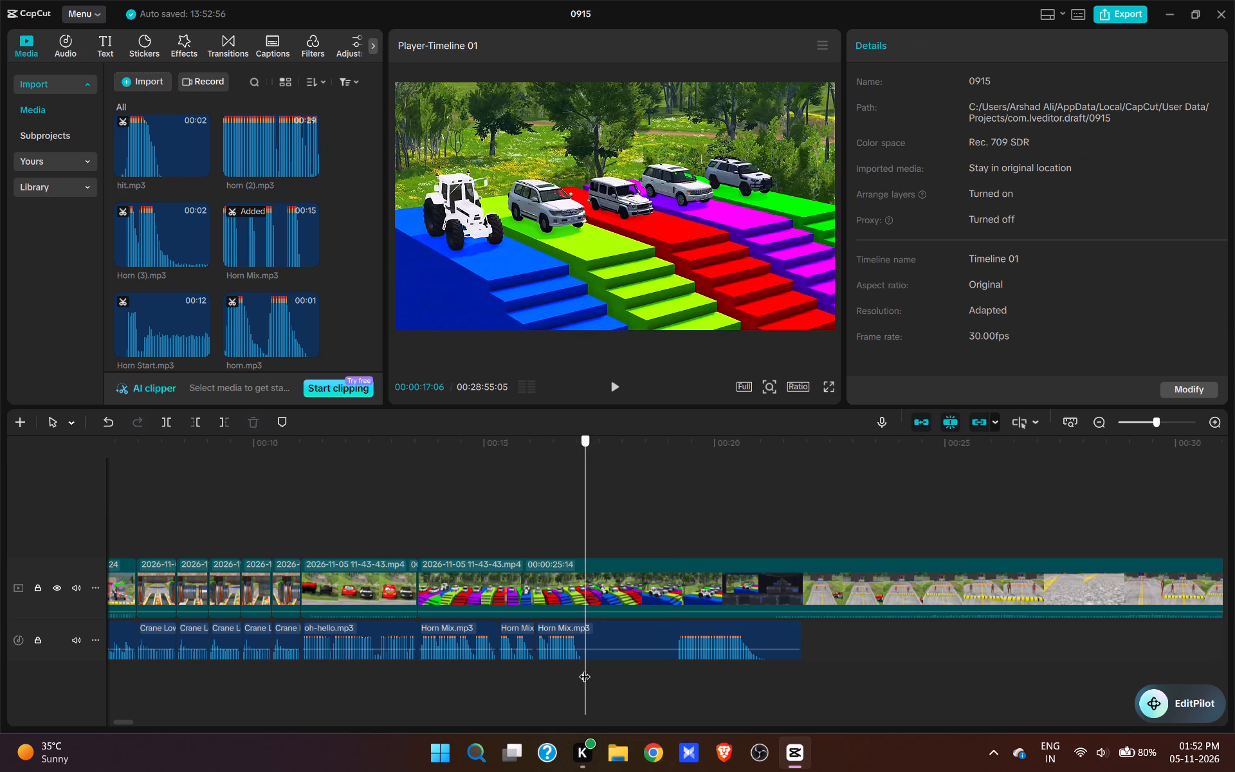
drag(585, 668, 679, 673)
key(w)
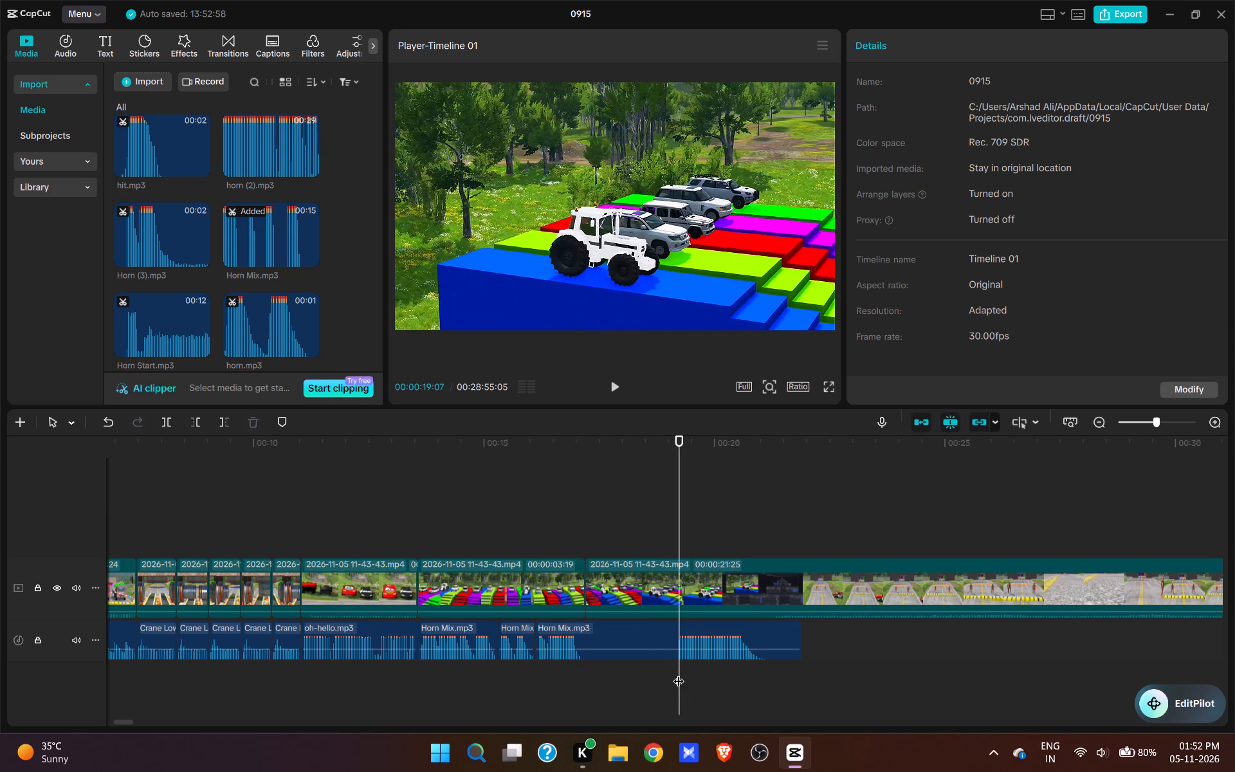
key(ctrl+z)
Split Horn Mix.mp3 after its third horn burst, remove the silence up to 00:00:19:05 and move the final burst against it.
click(590, 679)
drag(590, 679, 585, 677)
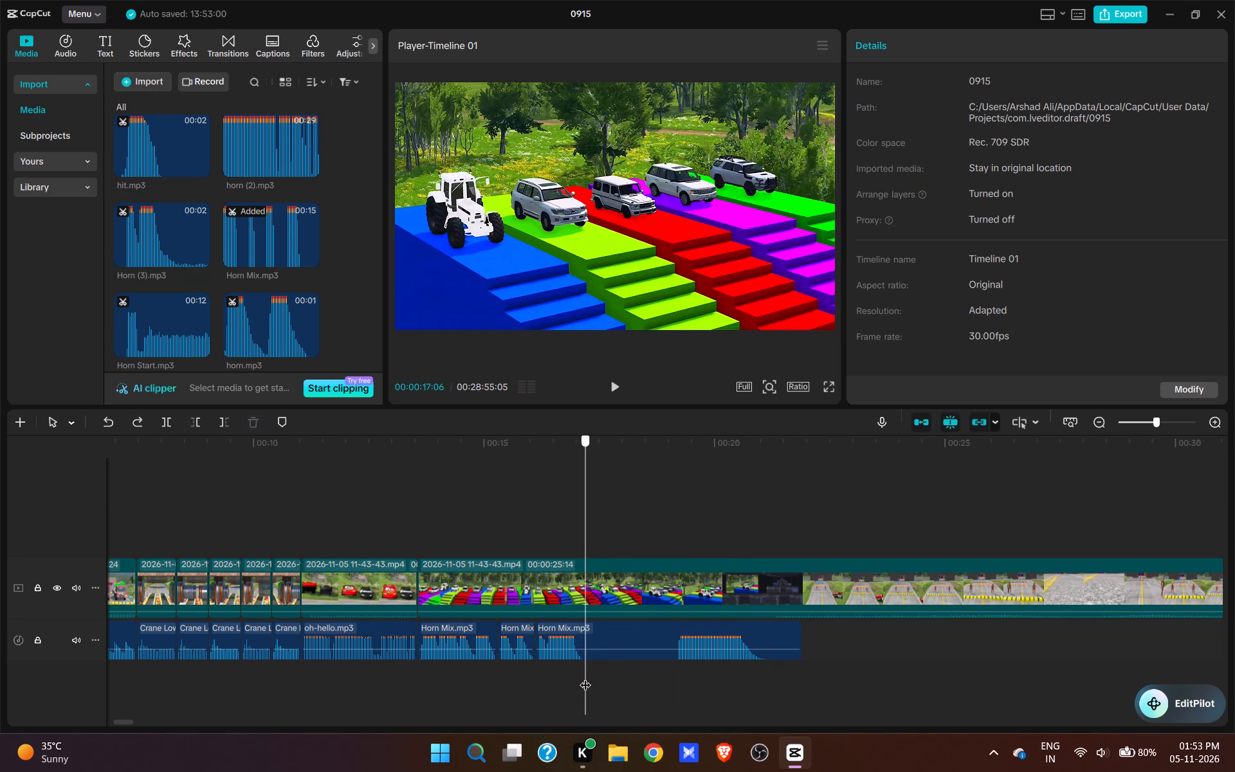
drag(585, 677, 584, 676)
click(611, 638)
key(w)
drag(585, 704, 652, 695)
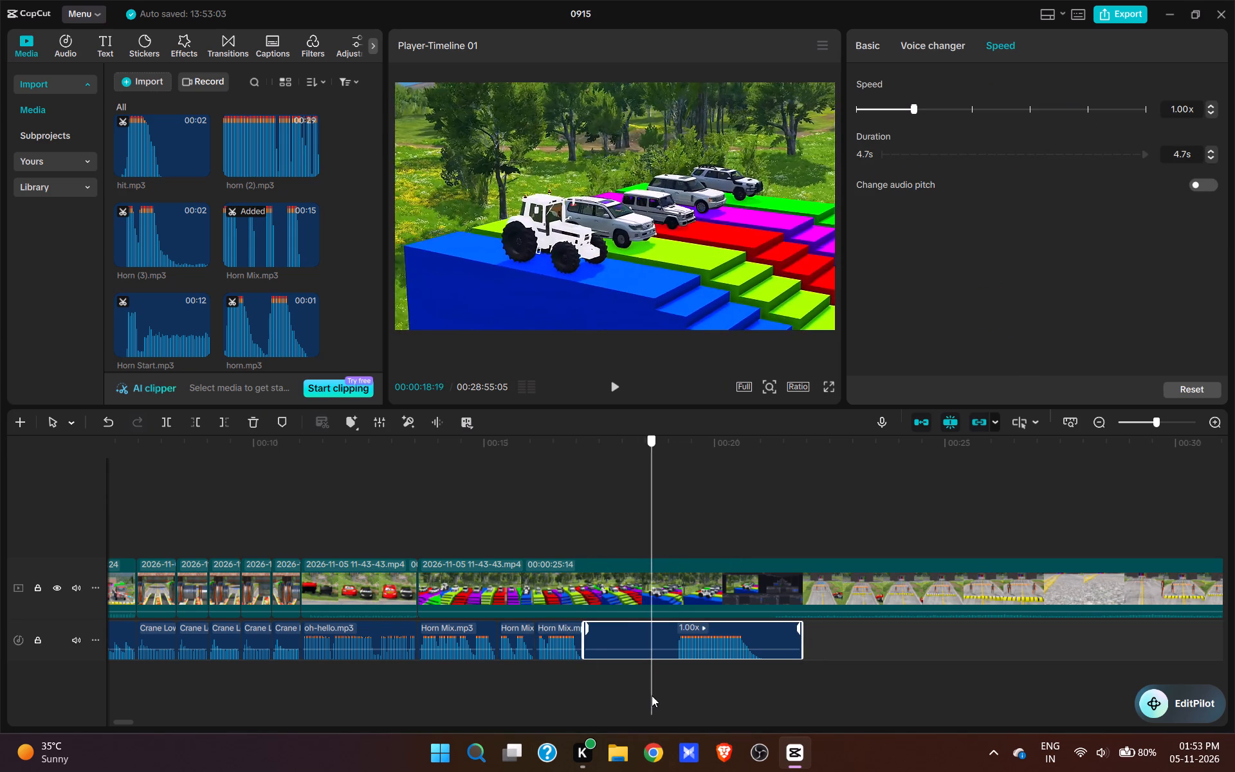
drag(652, 695, 675, 705)
key(q)
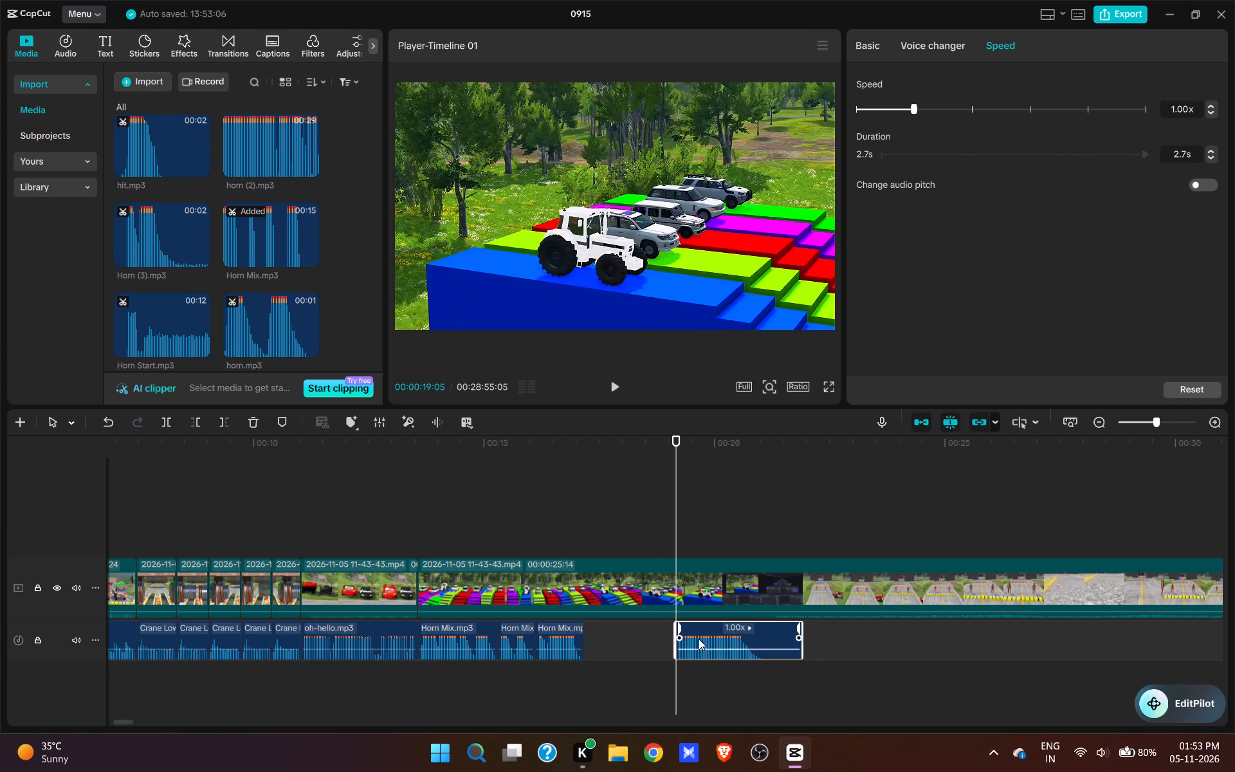
drag(700, 630, 610, 638)
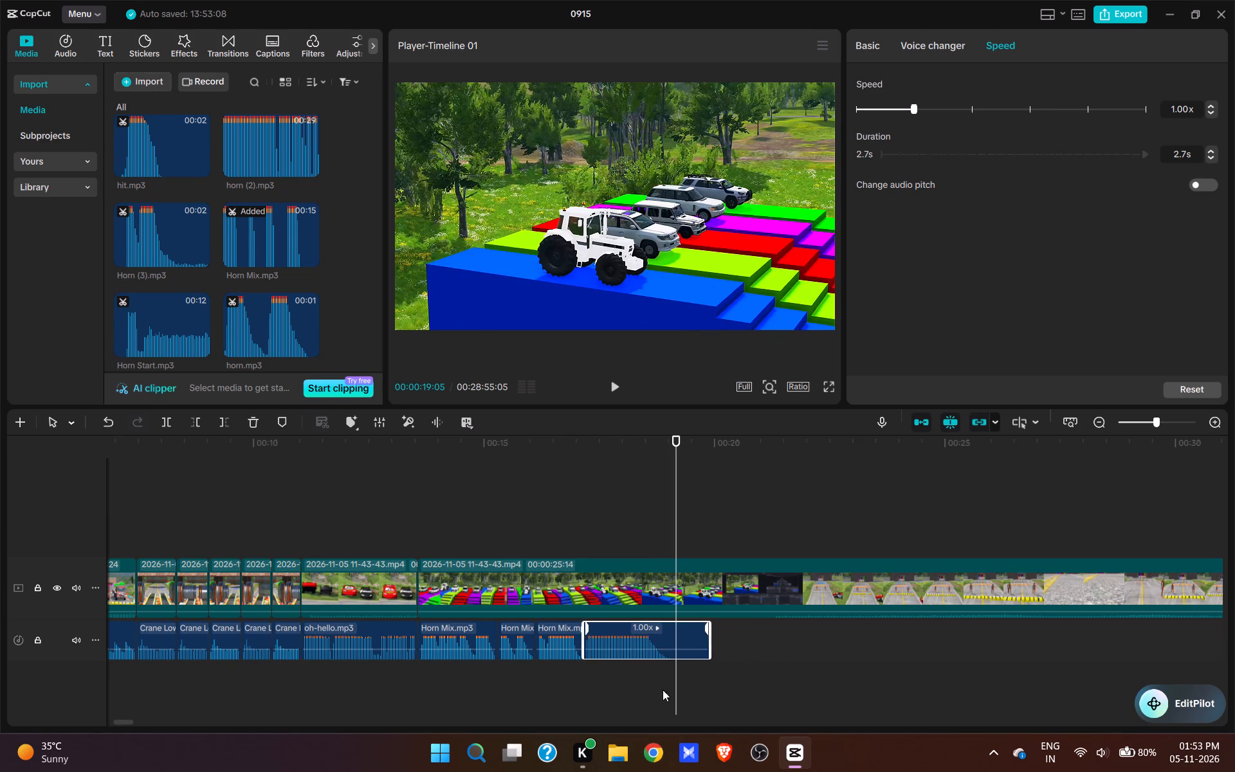
Trim the end of the last Horn Mix.mp3 piece to 00:00:18:28.
double_click(663, 690)
click(666, 644)
key(e)
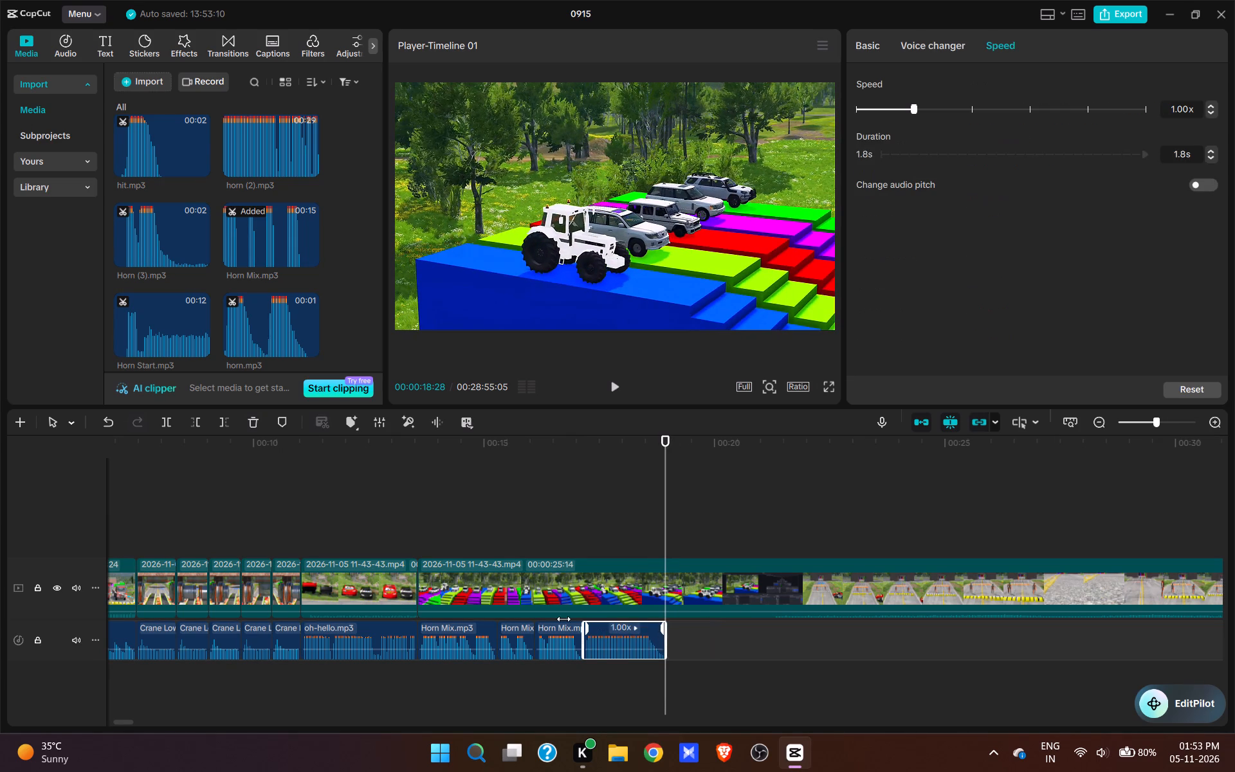
Play back the edit through the horn pieces to check the audio against the white vehicles shot.
click(354, 471)
key(space)
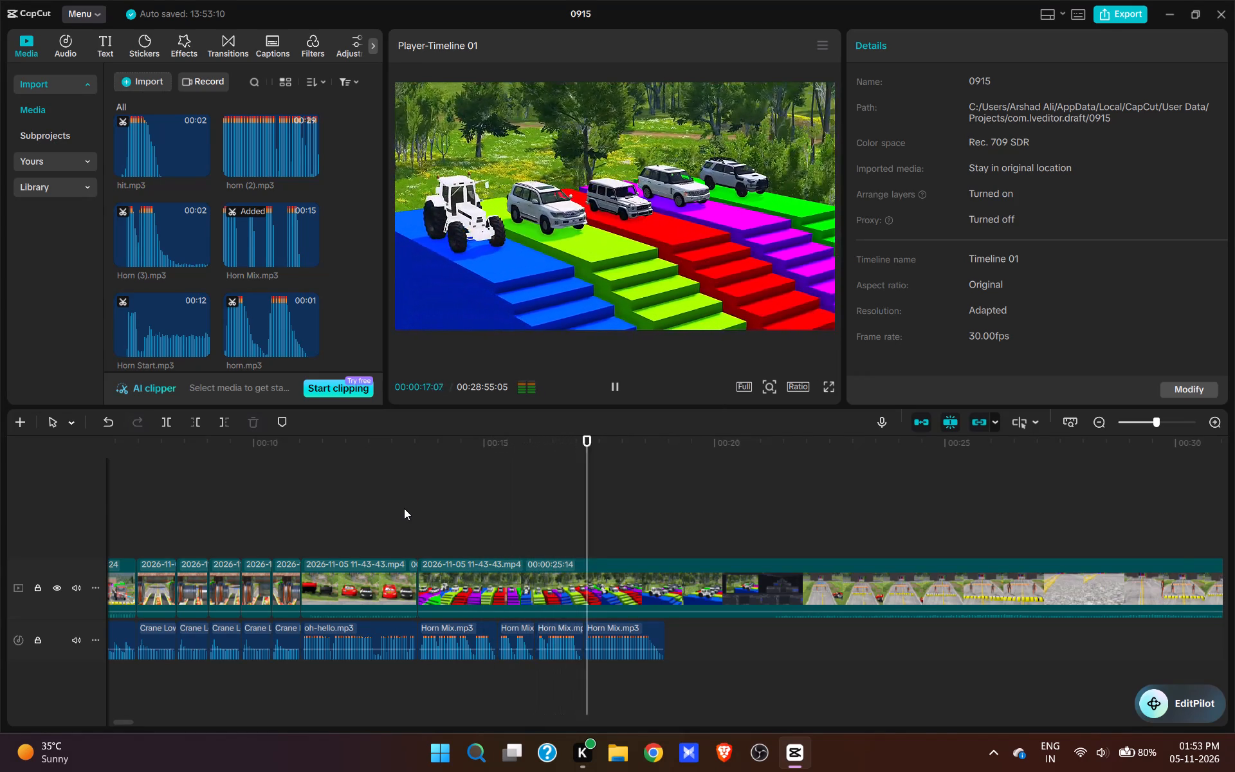
key(space)
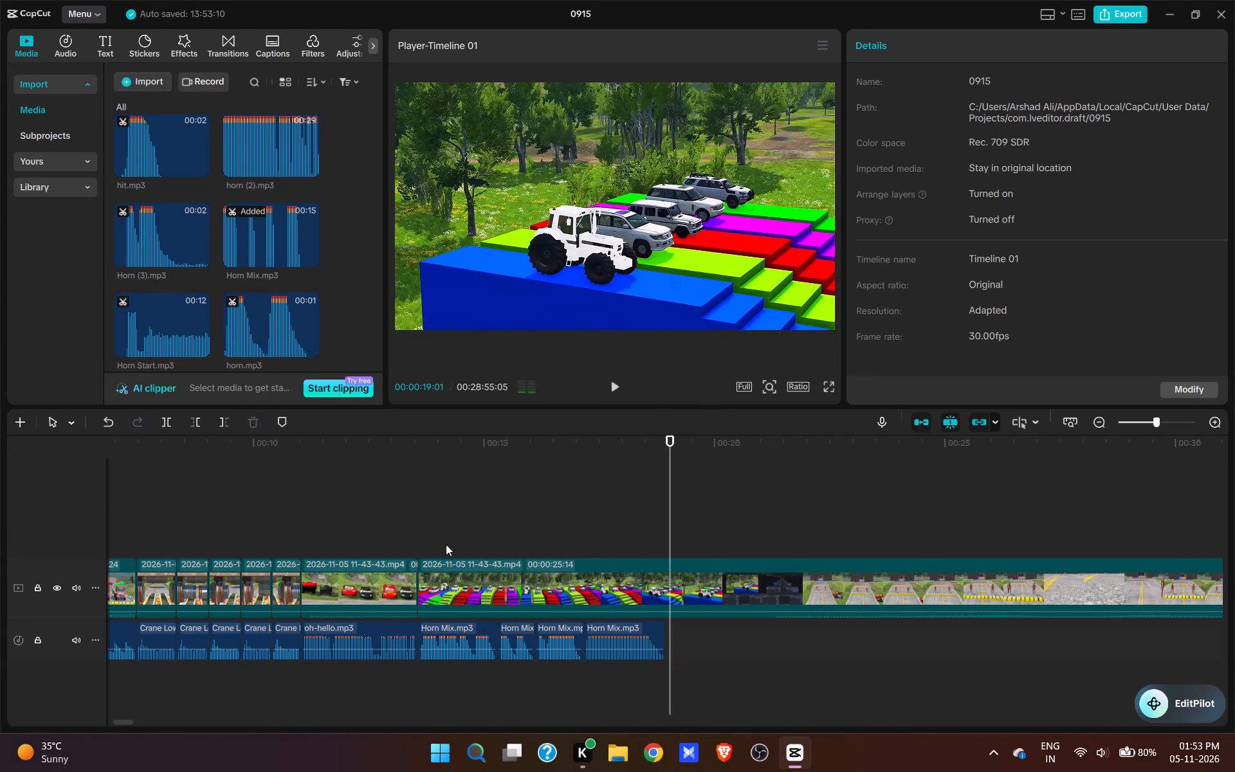
Split the video at 00:00:18:28, where the horn audio ends, and delete the footage from there up to 00:00:22:24.
click(665, 526)
click(678, 589)
key(w)
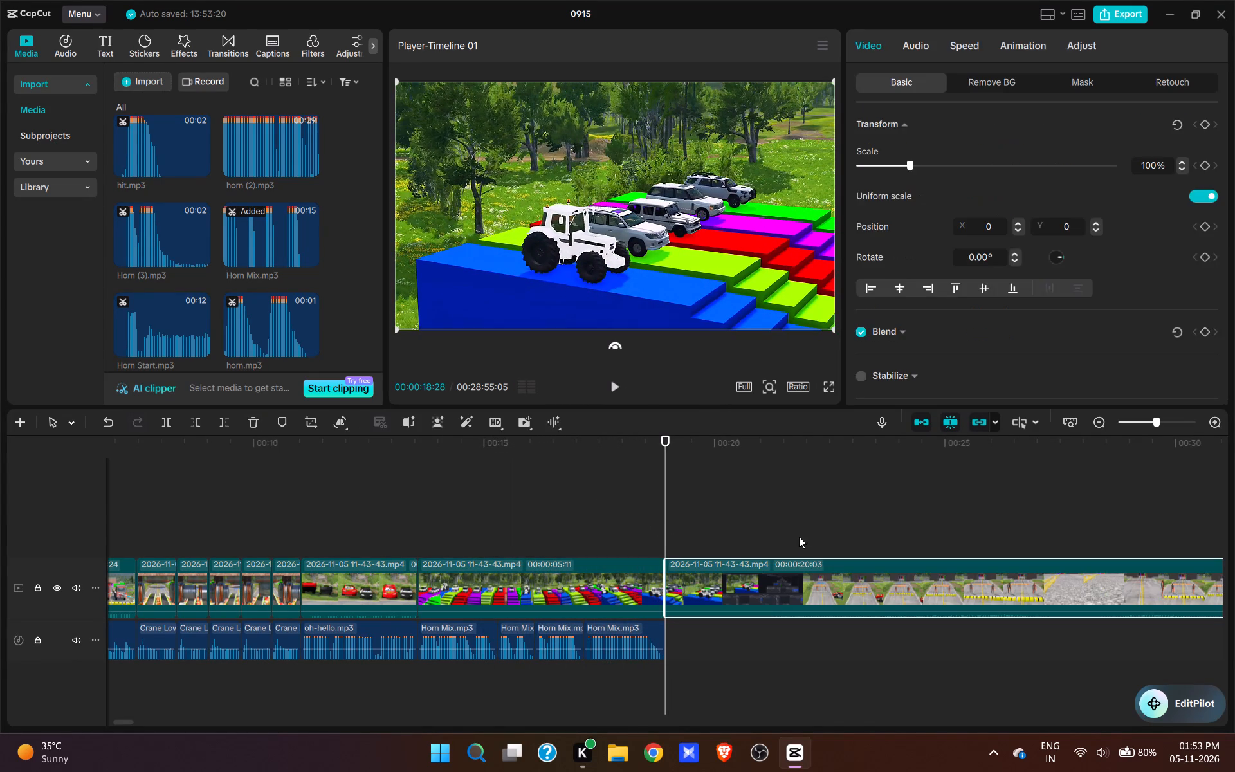
click(803, 533)
key(space)
key(space)
text(q)
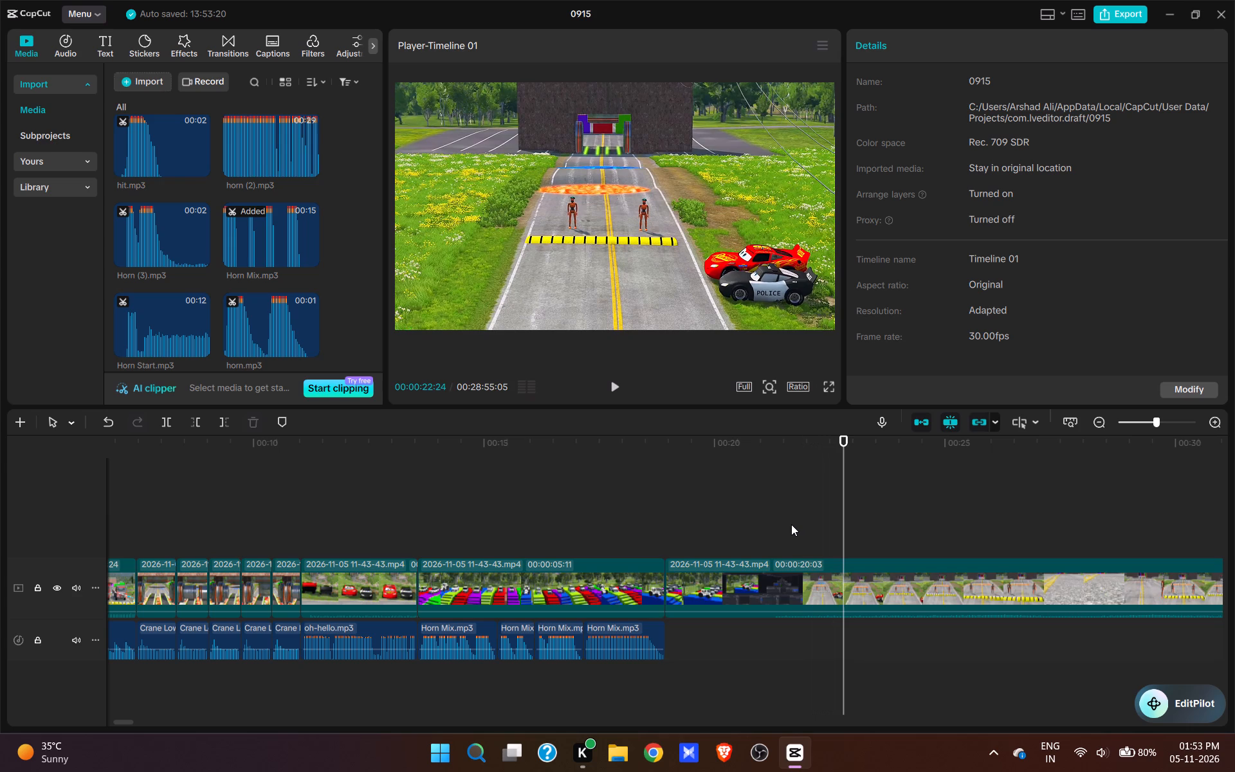
Play through the road shot with the two dummies and delete its footage from the 00:00:18:28 cut up to 00:00:24:26.
key(space)
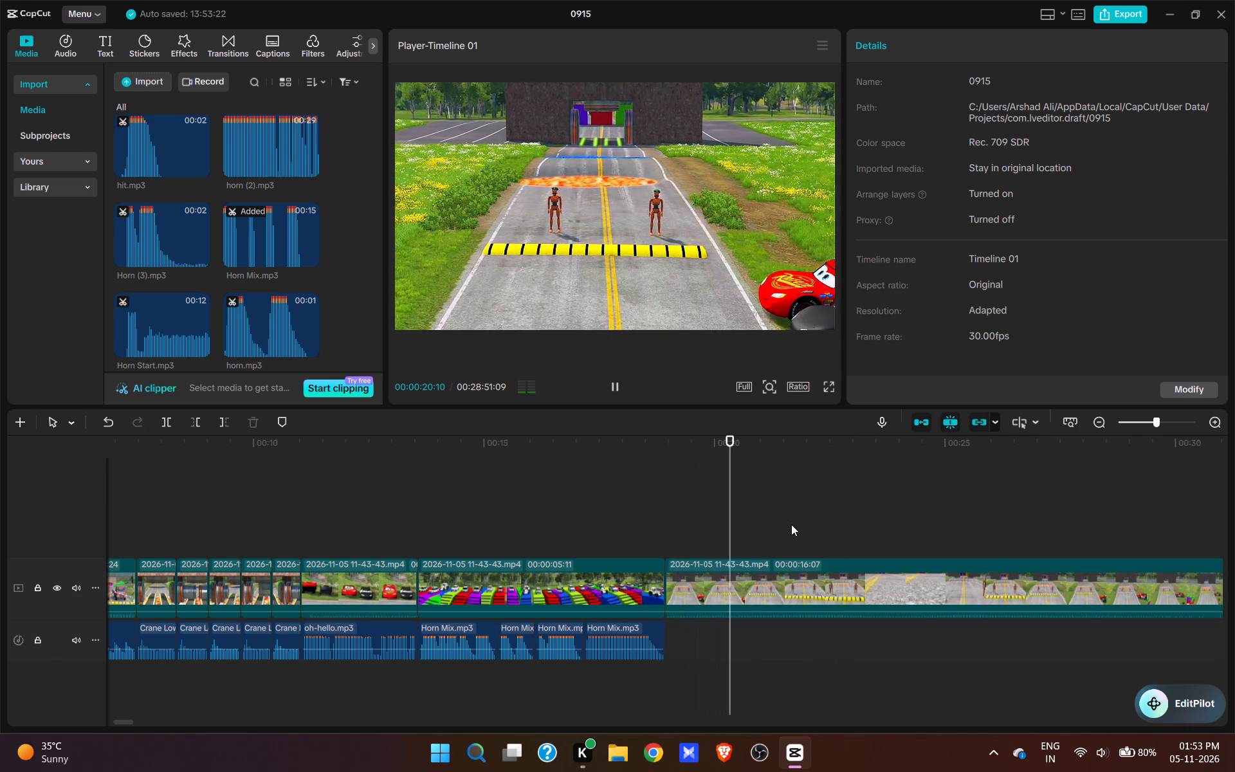
click(973, 513)
key(space)
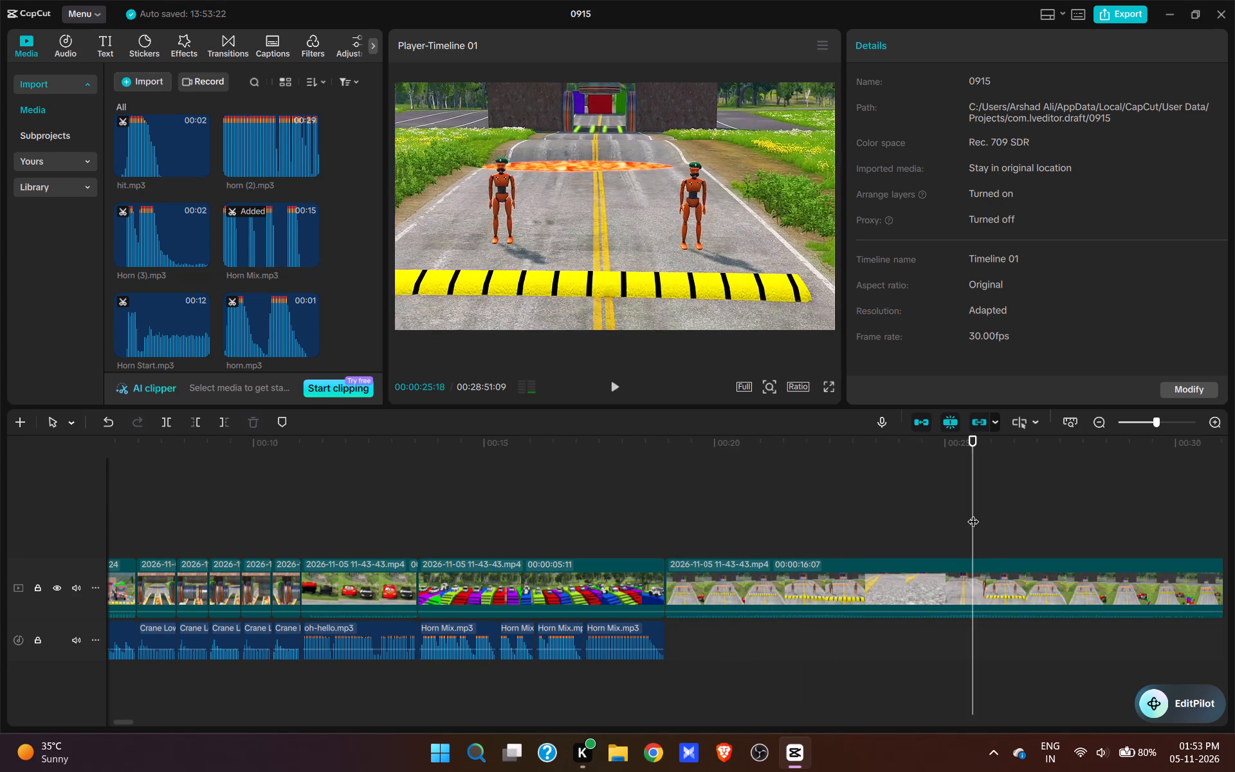
click(940, 519)
key(space)
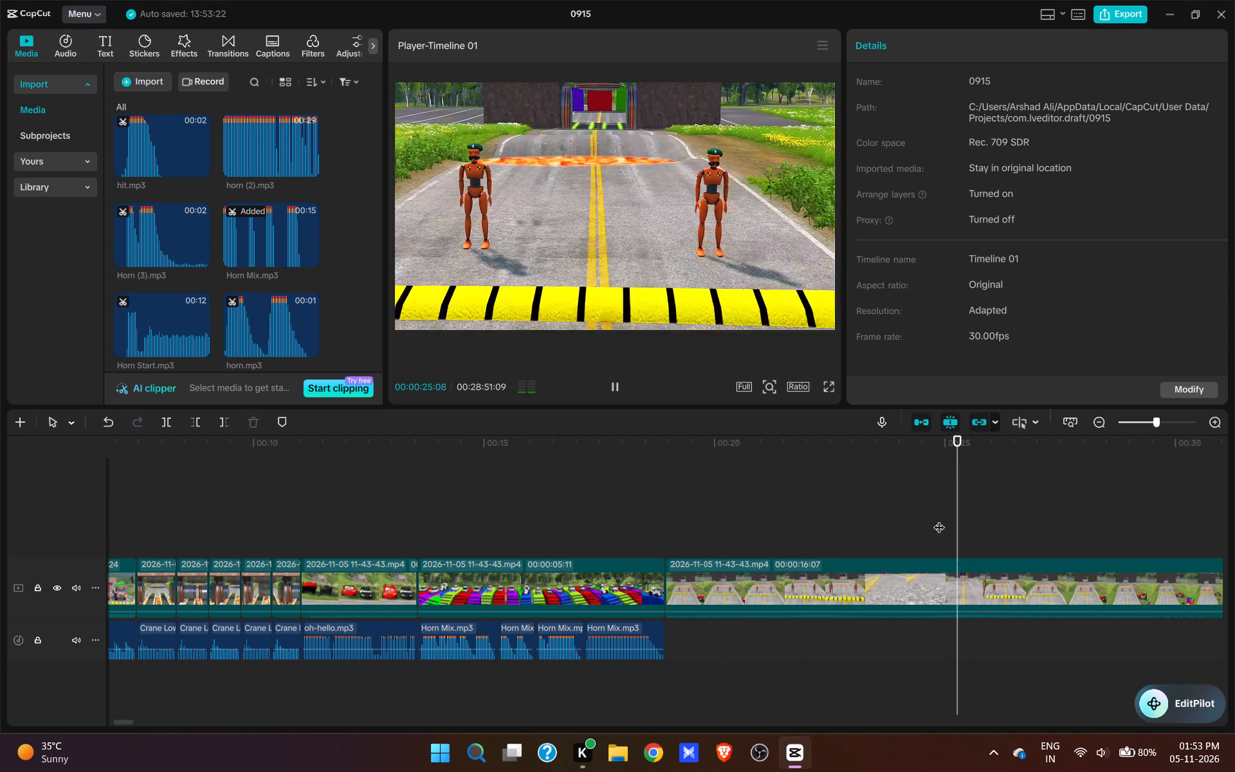
click(939, 519)
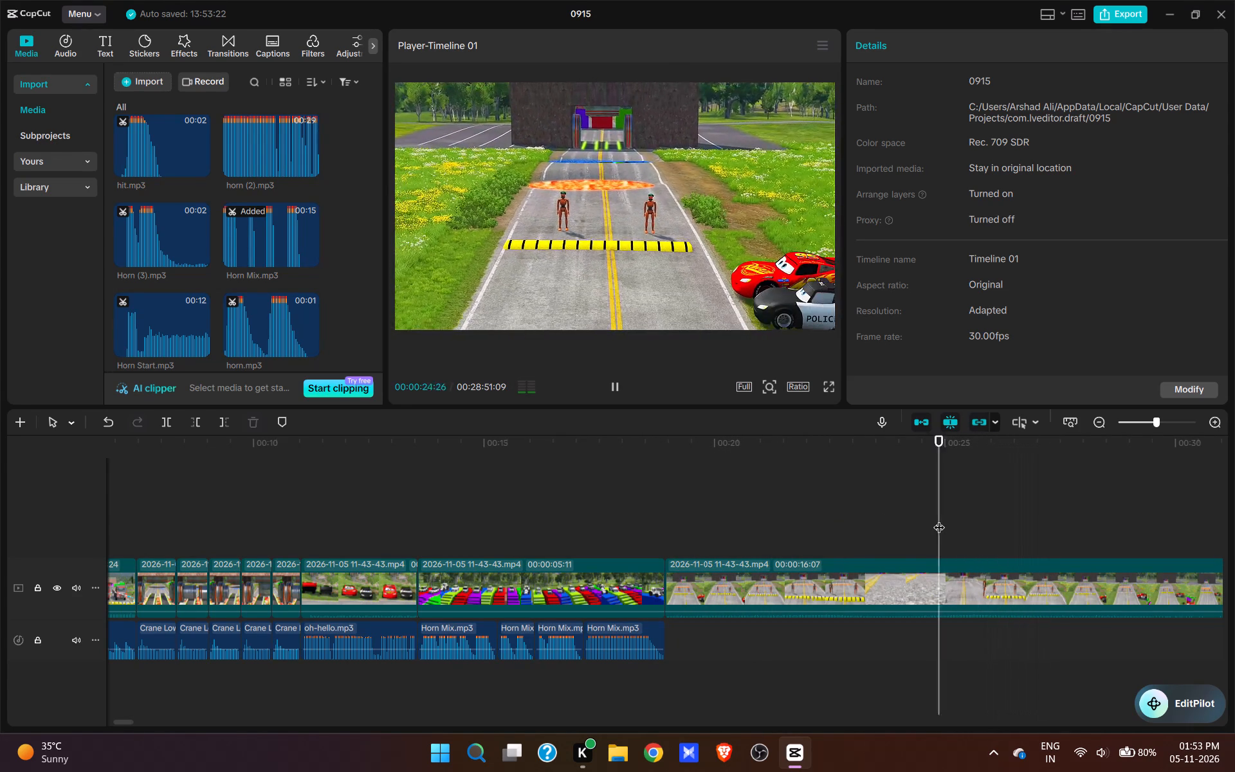
text(q)
key(space)
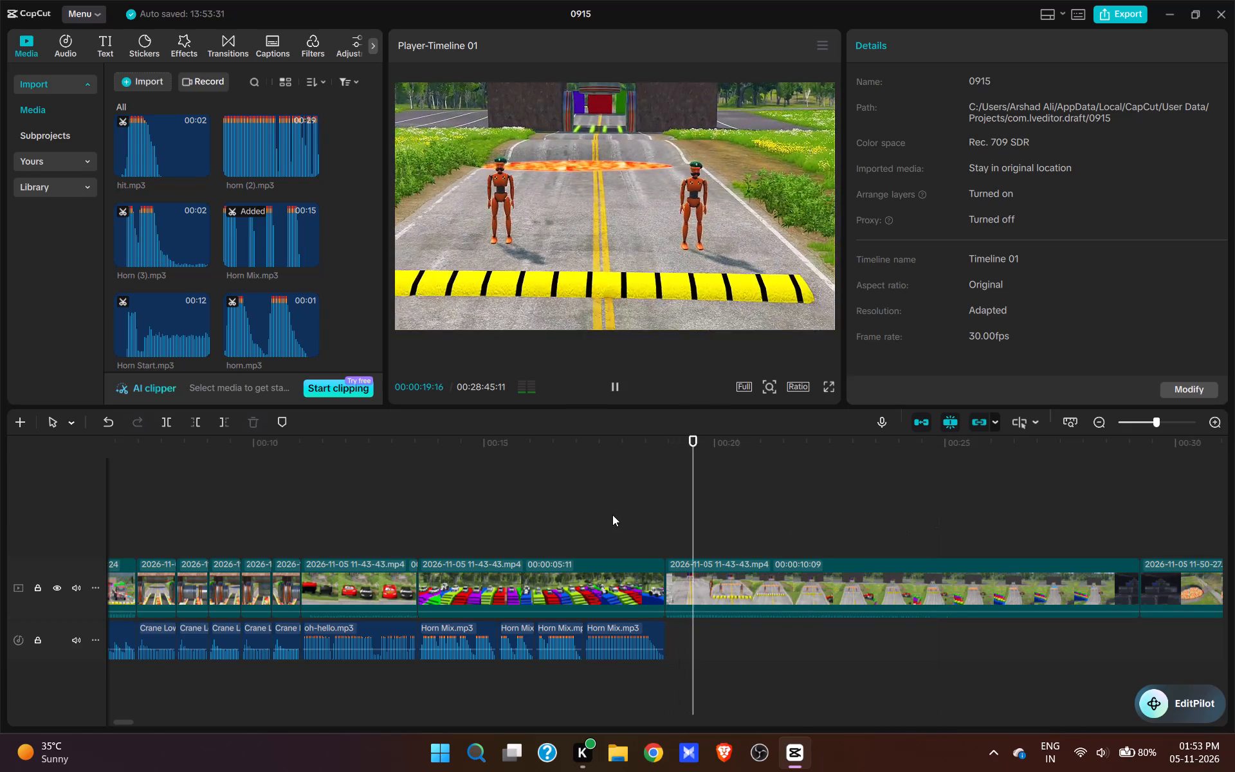
Add Squid Game.mp3 to the audio track at 00:00:18:28, directly after the last Horn Mix.mp3 piece.
click(652, 522)
click(668, 519)
scroll(187, 198, down, 7)
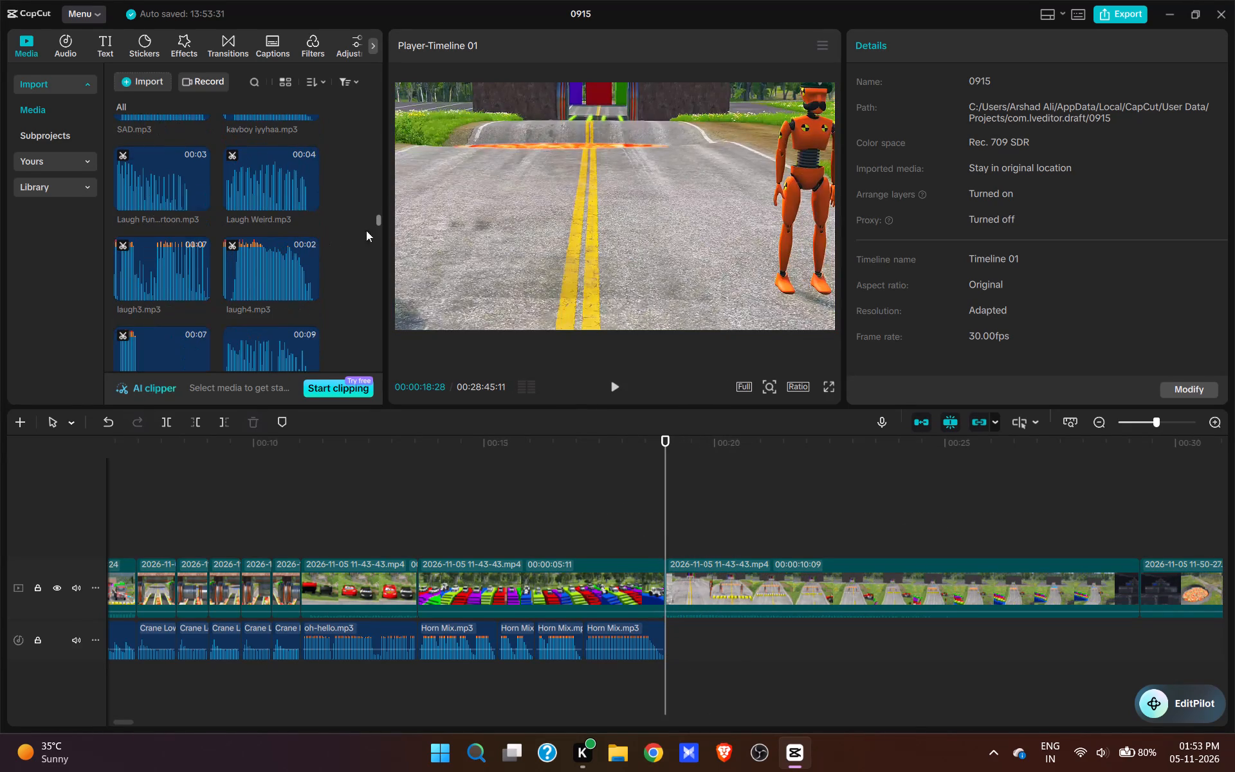
drag(378, 221, 418, 555)
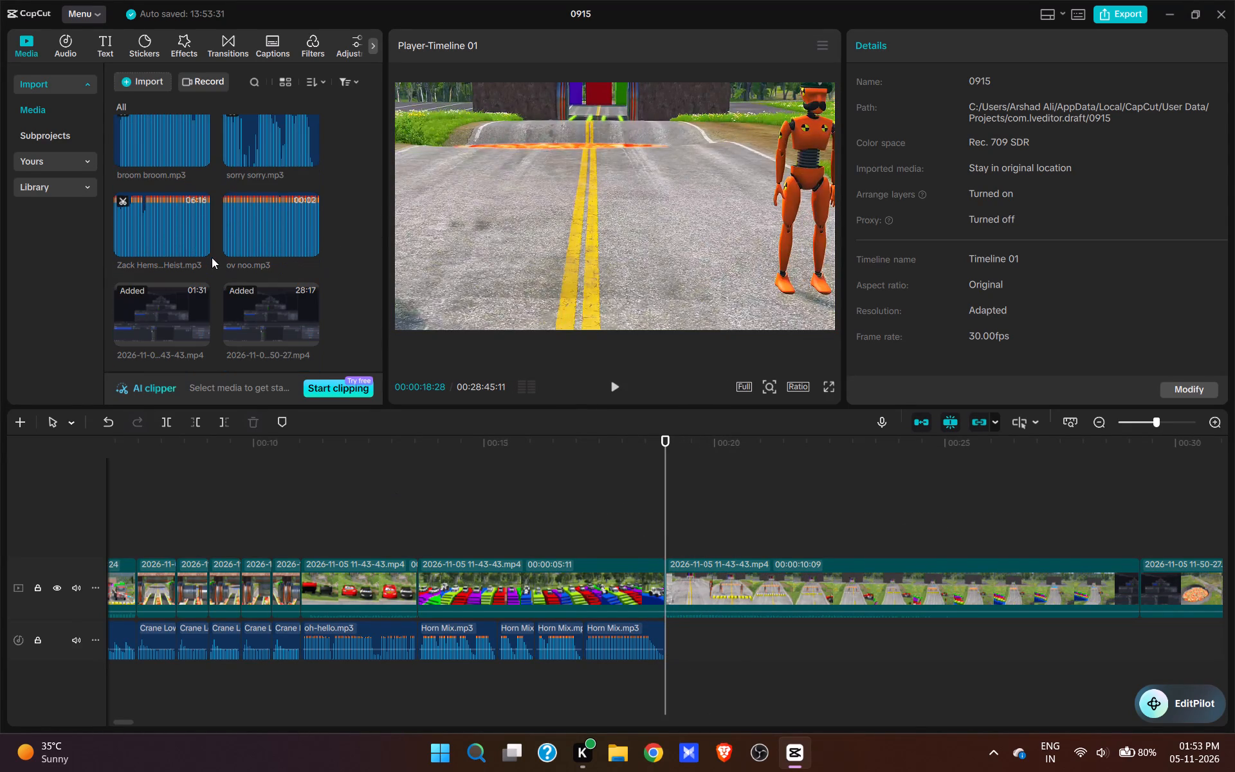
scroll(268, 244, up, 2)
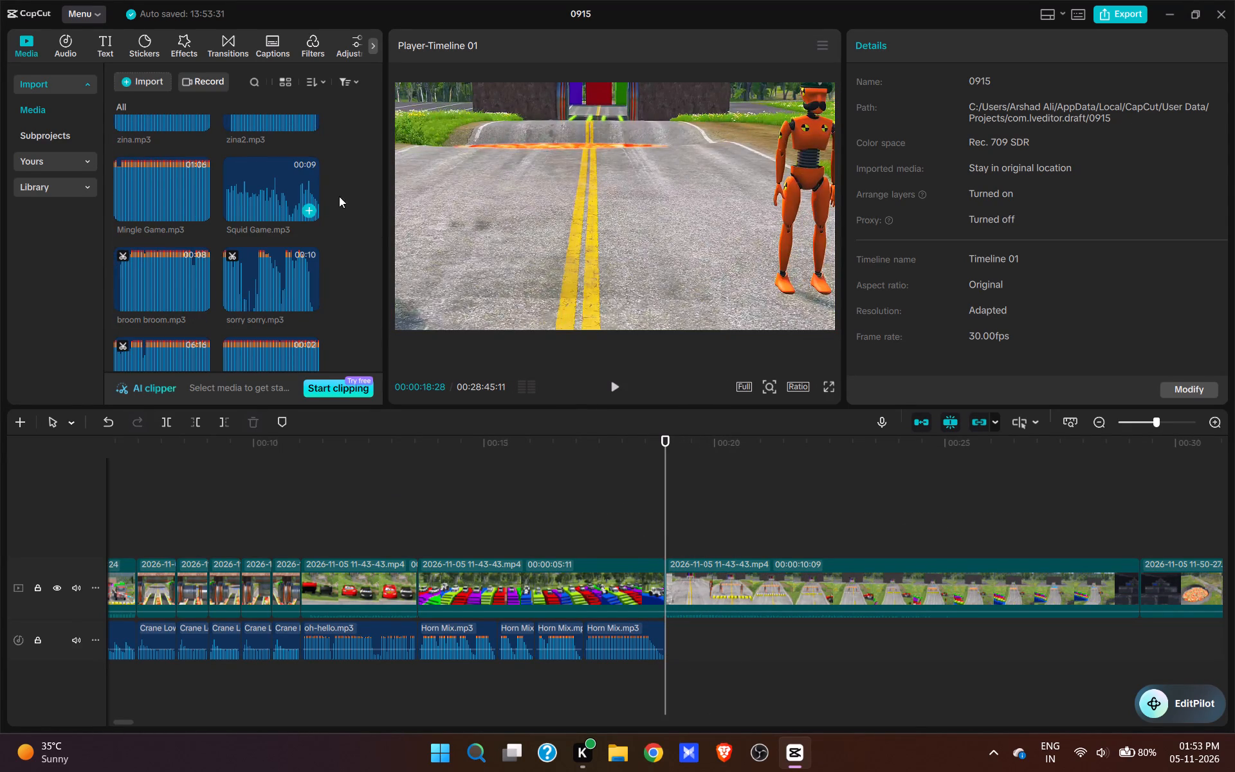
click(310, 210)
Play through the road shot with the dummies and trim the end of Squid Game.mp3 to 00:00:24:15.
key(space)
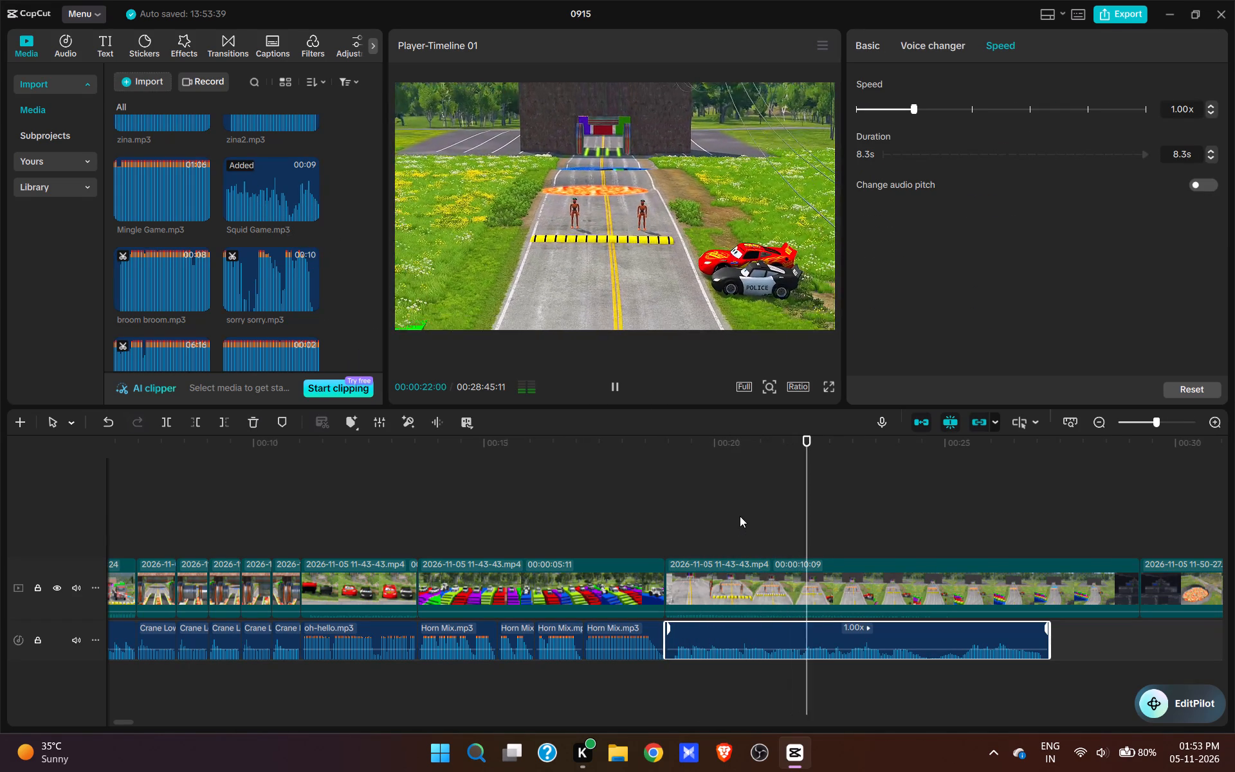
key(space)
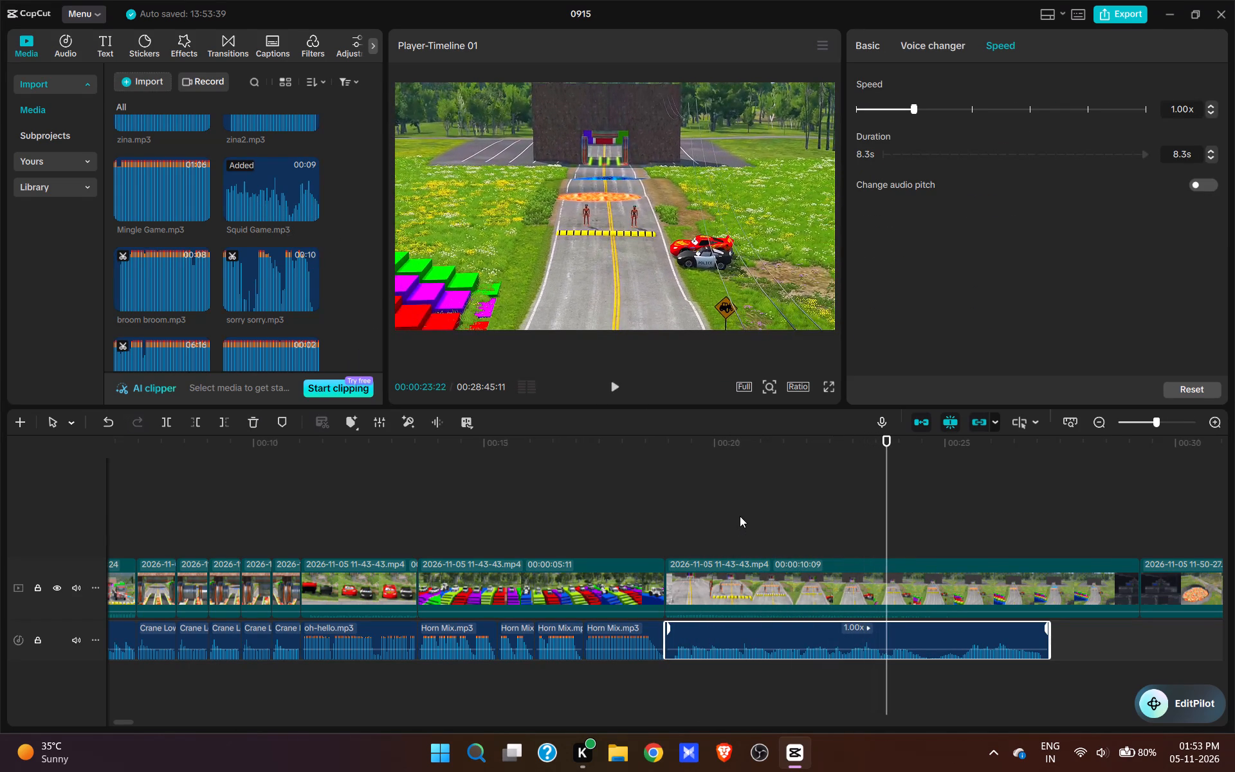
key(space)
key(space)
key(e)
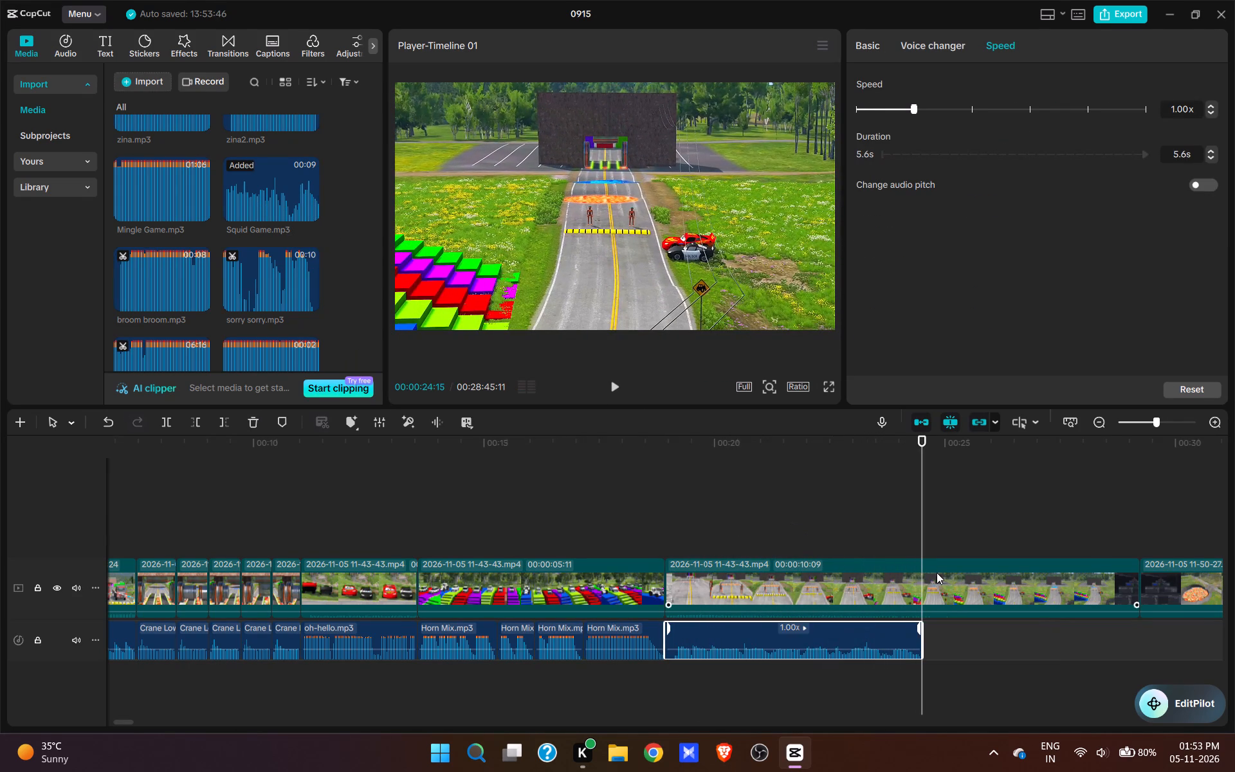
Split the road video at 00:00:24:15, where the Squid Game.mp3 audio ends, and delete the rest of that clip.
click(936, 574)
key(w)
drag(950, 576, 742, 659)
key(d)
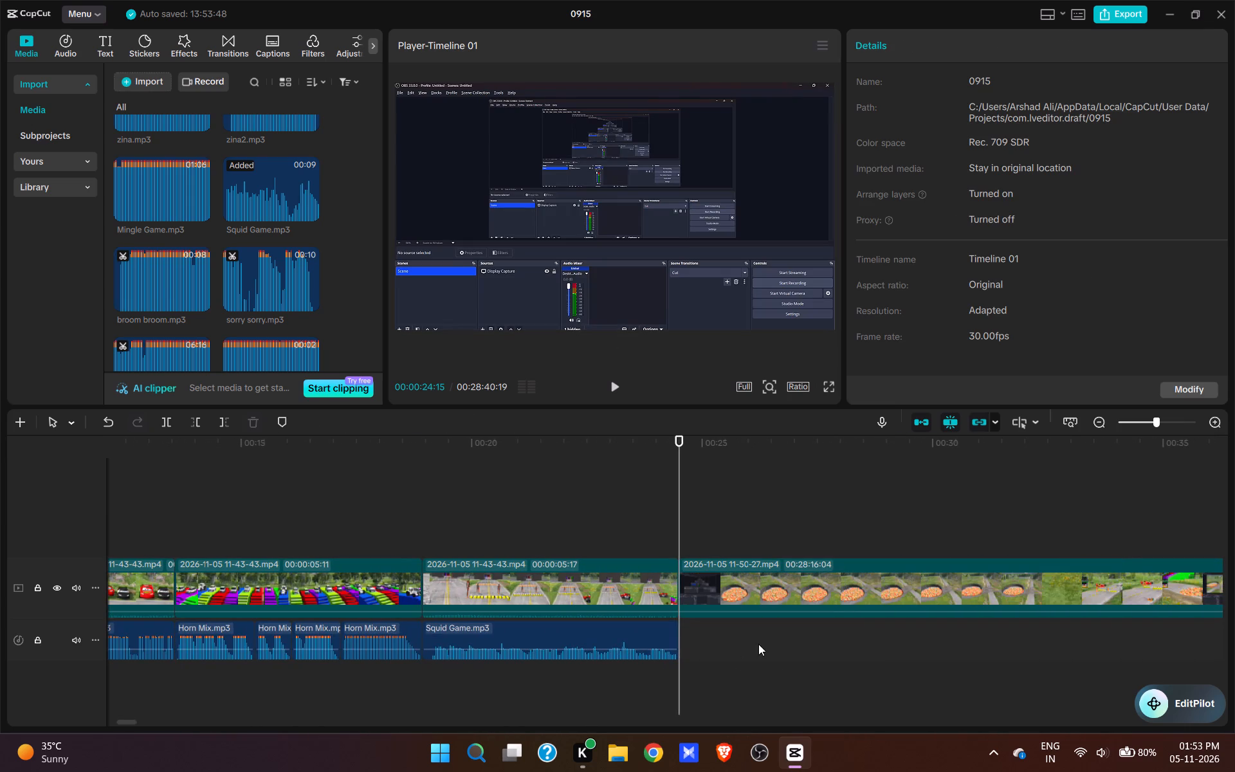
drag(758, 644, 574, 676)
ctrl+scroll(566, 521, down, 1)
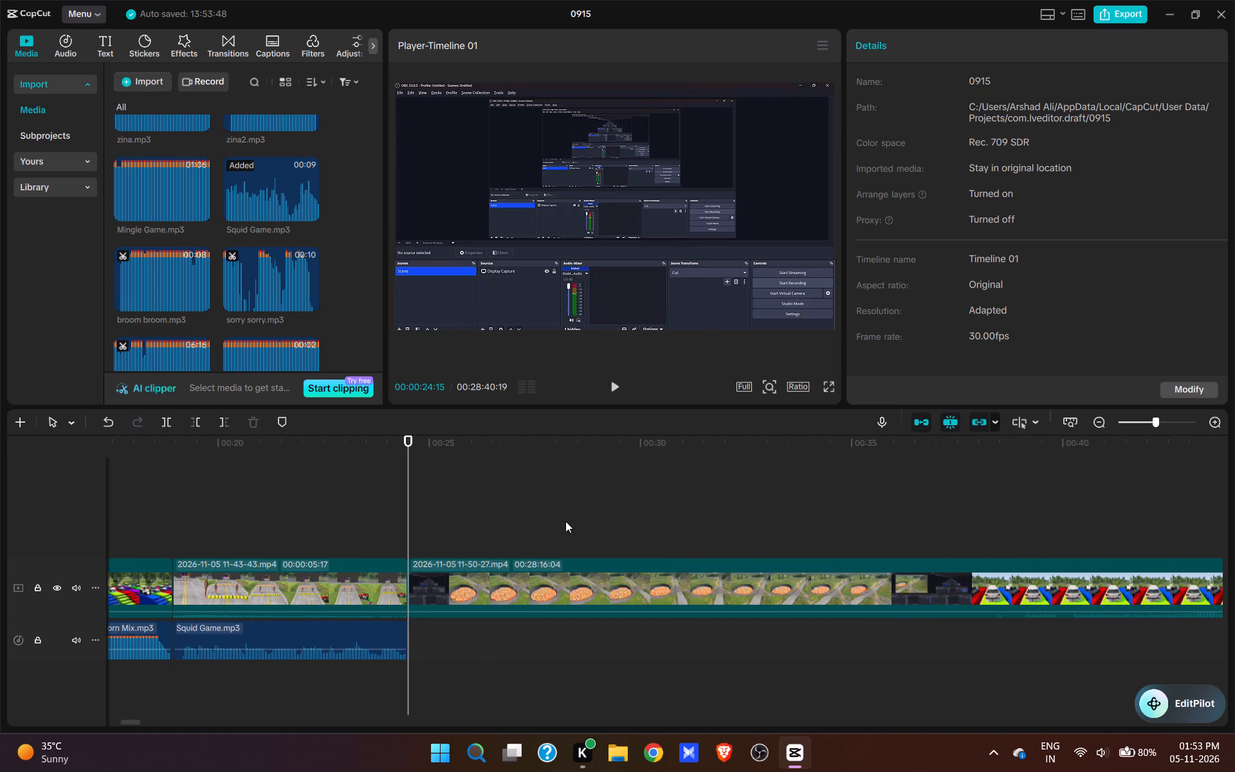
click(457, 560)
click(446, 519)
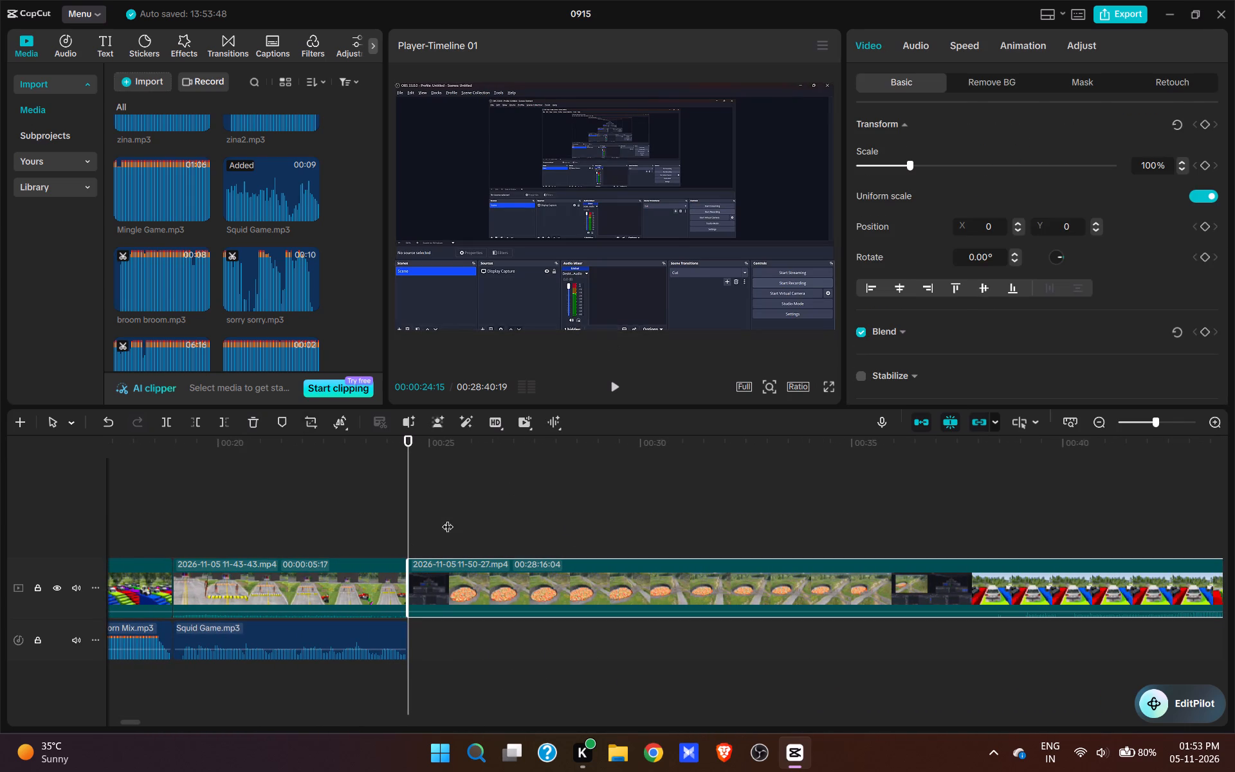
key(space)
key(space)
text(q)
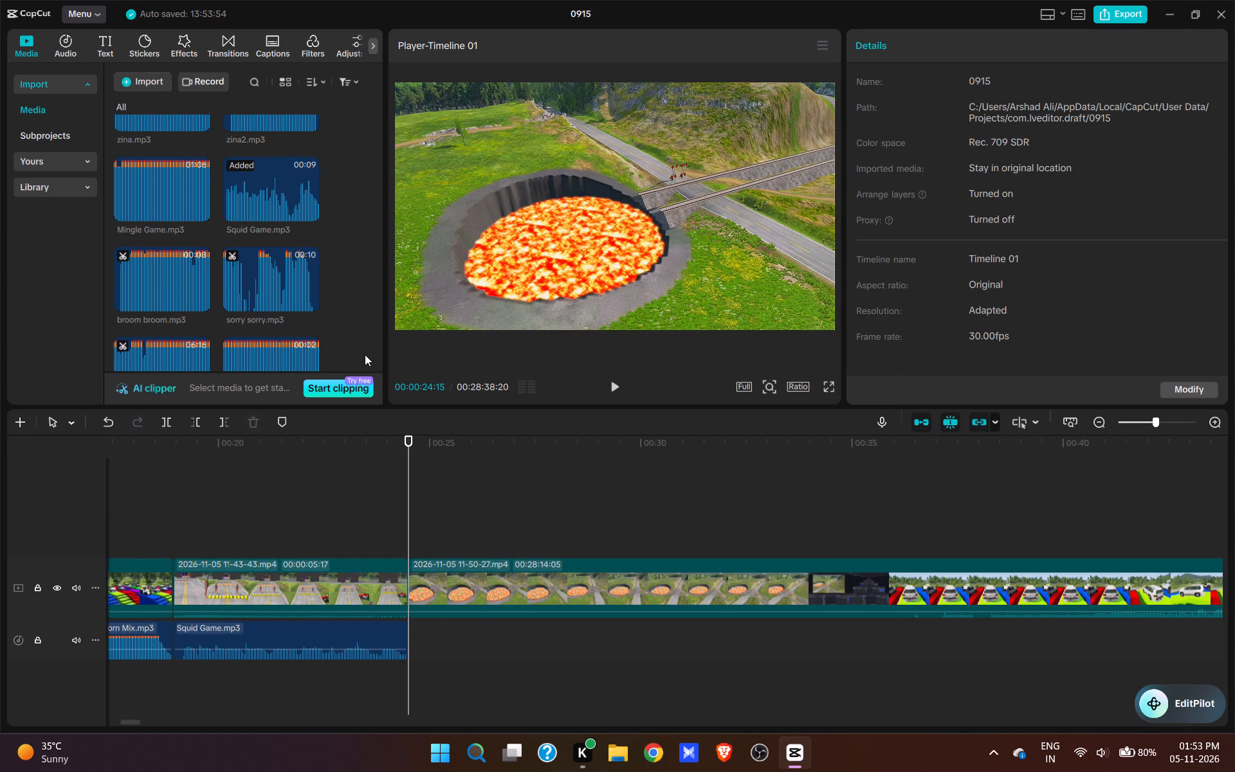
Find lava-burnyii-priglushennyii.mp3 among the imported sounds and add it at 00:00:24:15, under the start of the lava pit shot.
scroll(240, 235, down, 6)
scroll(241, 237, up, 18)
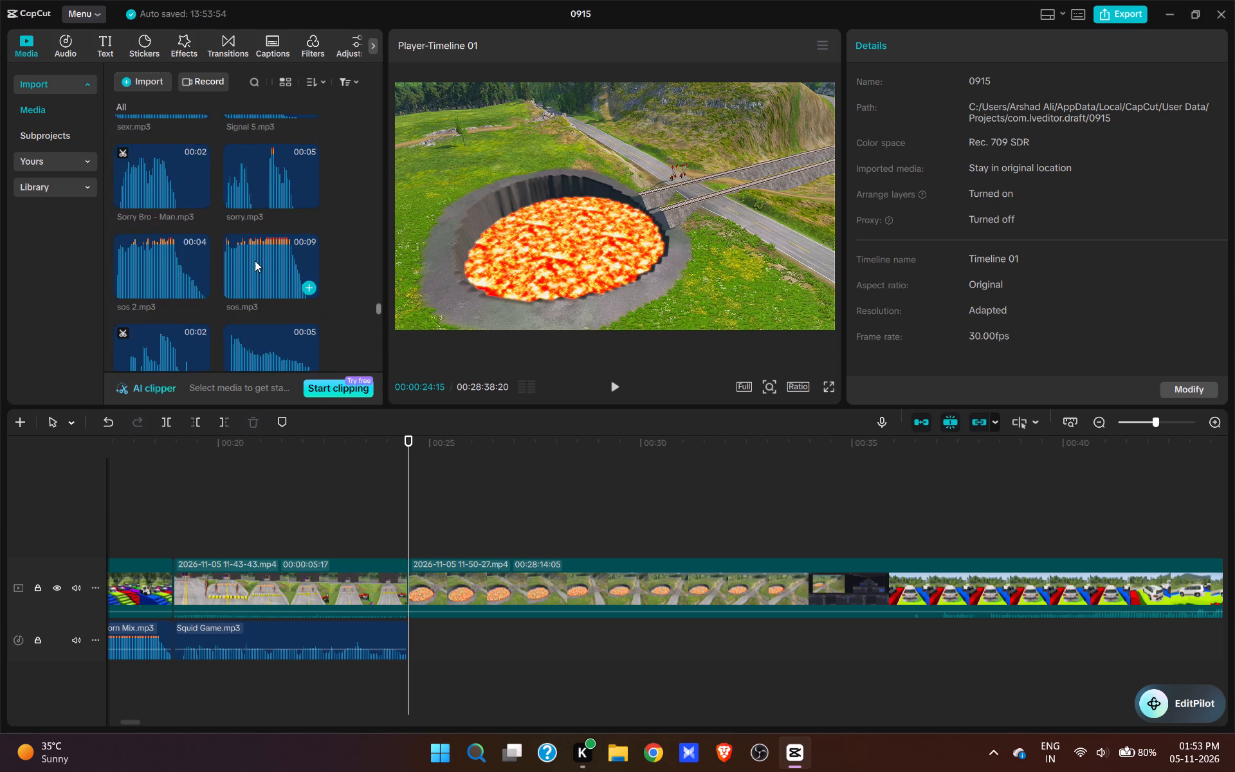
scroll(256, 261, up, 11)
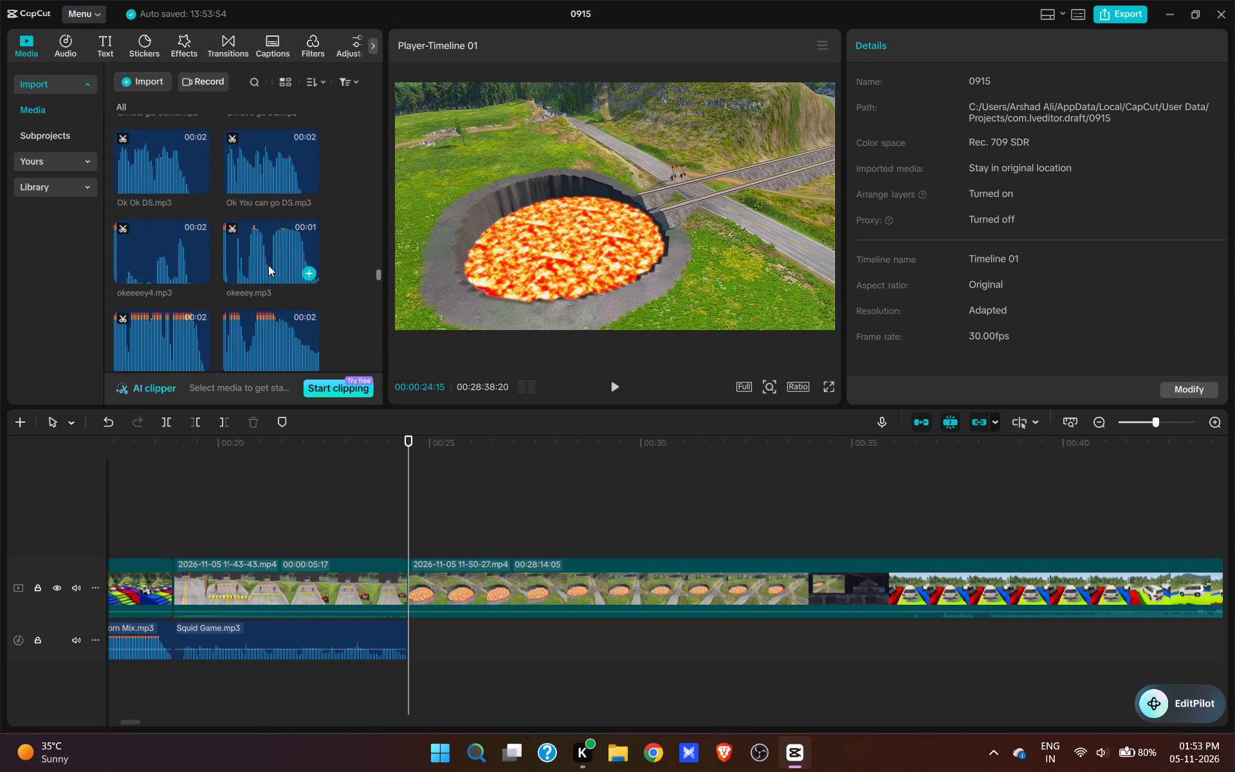
scroll(268, 265, up, 9)
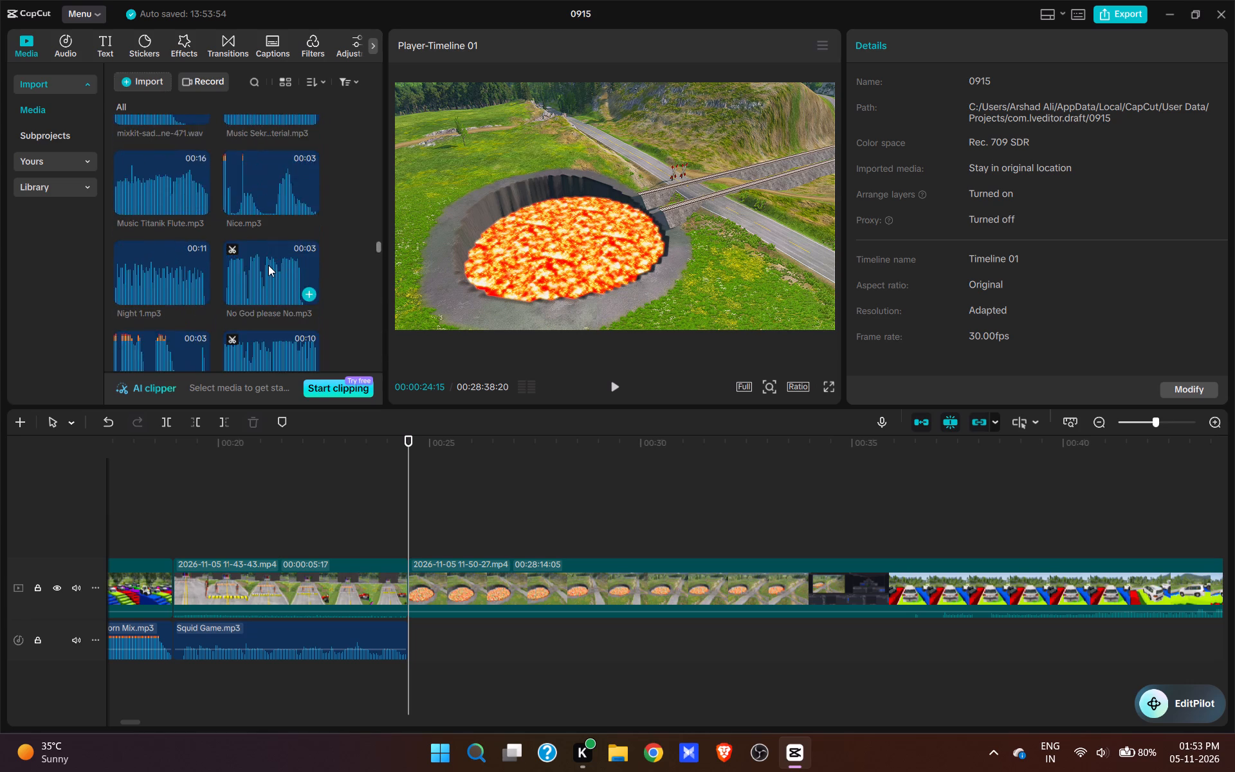
scroll(268, 265, up, 2)
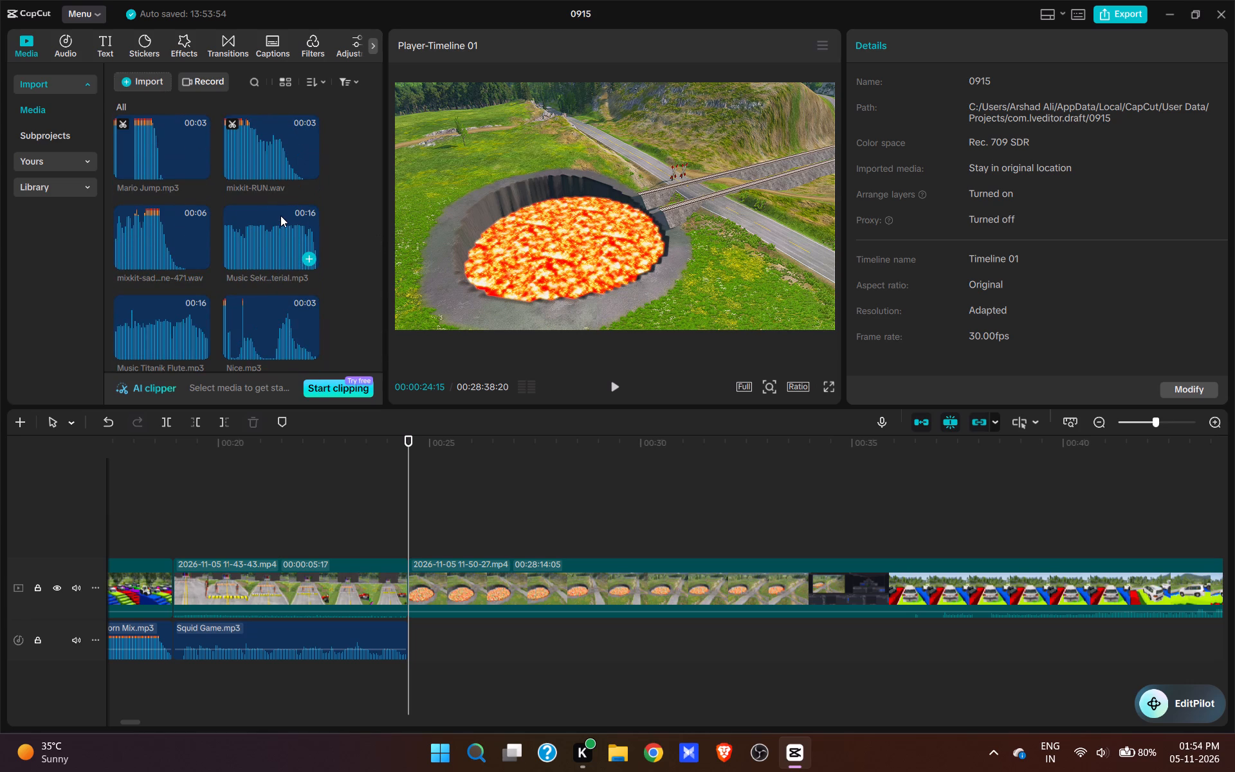
scroll(280, 216, up, 6)
scroll(273, 226, down, 4)
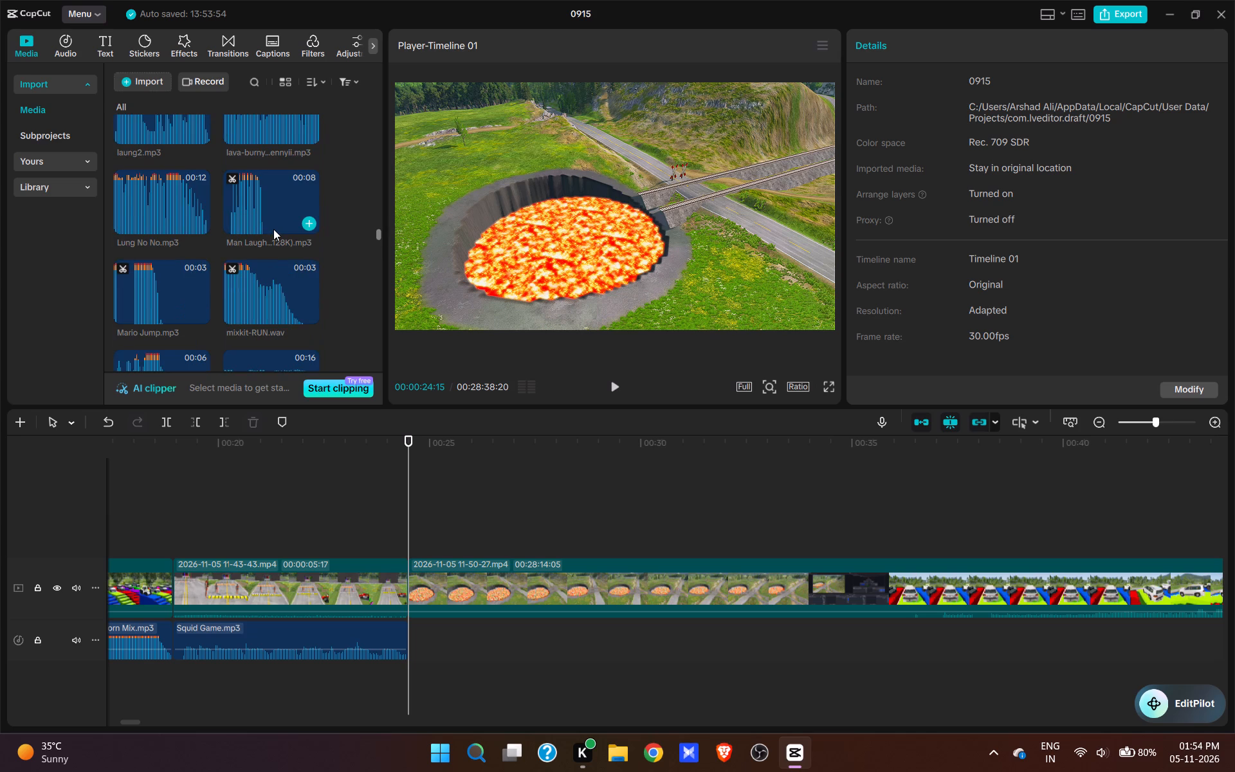
click(266, 140)
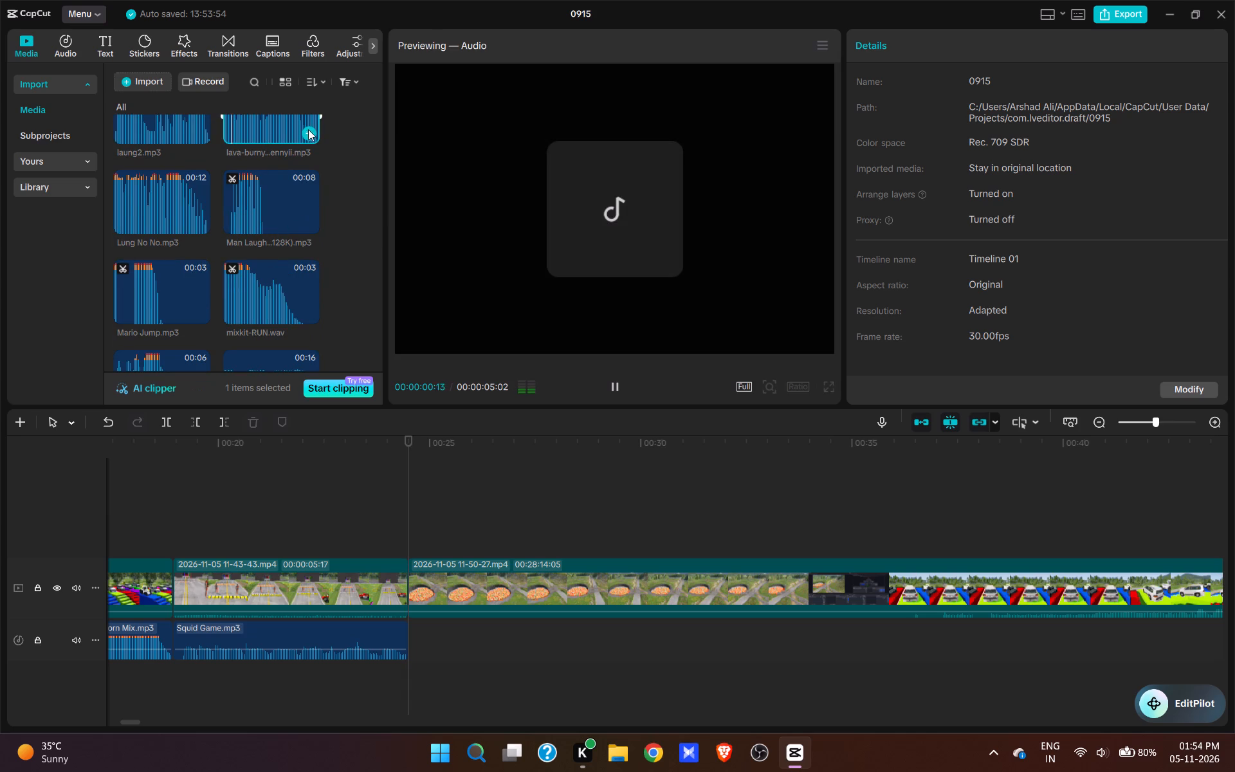
click(309, 131)
Play through the lava pit shot and trim the end of lava-burnyii-priglushennyii.mp3 to 00:00:28:02.
key(space)
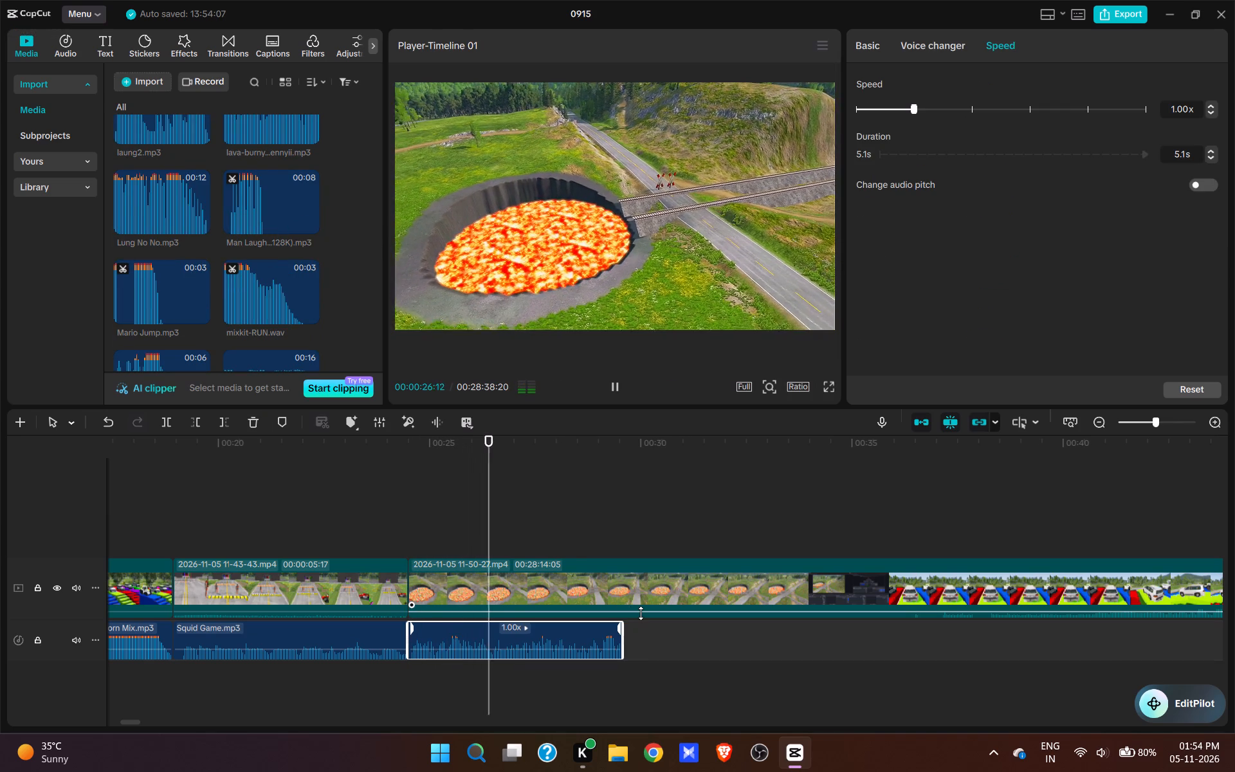
key(space)
key(space)
key(space)
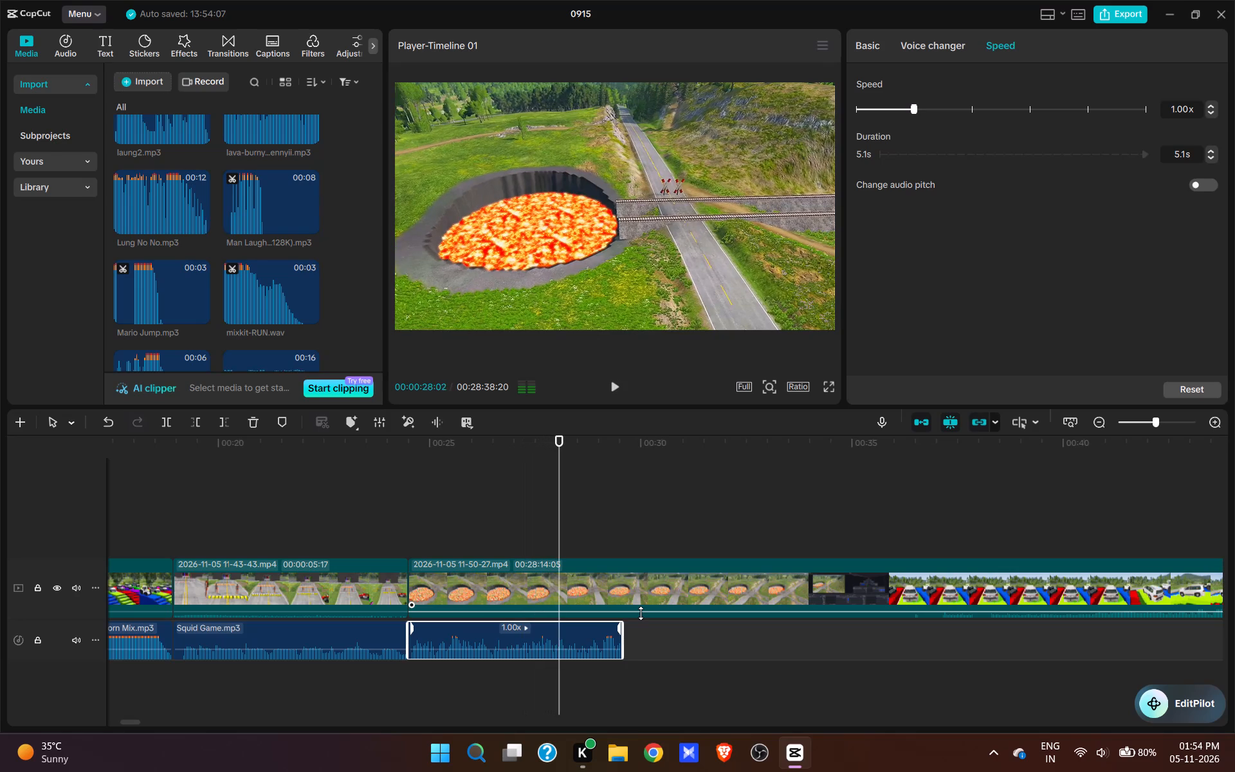
text(e)
Split the video at 00:00:28:02 and delete about 11 seconds after the cut, into the shot of white vehicles on coloured lanes.
click(632, 595)
key(w)
click(841, 536)
drag(845, 526, 852, 553)
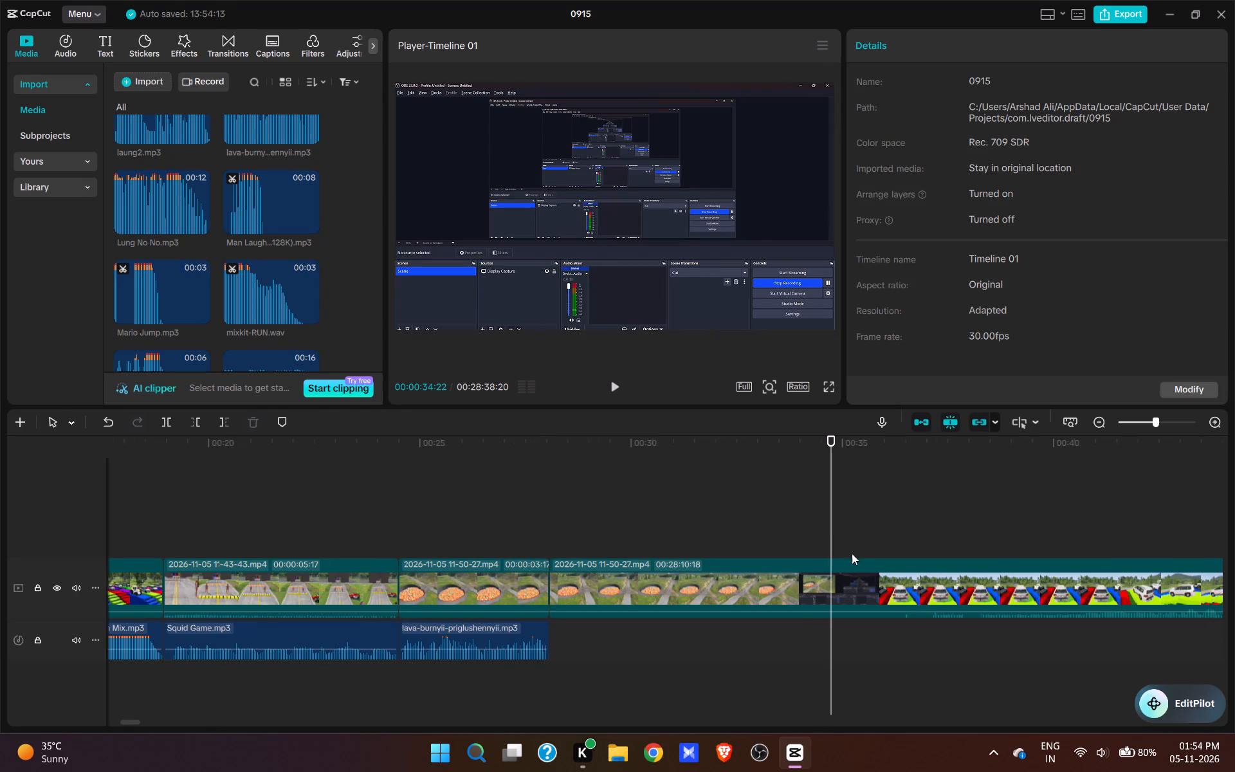
drag(852, 553, 706, 631)
click(595, 532)
key(space)
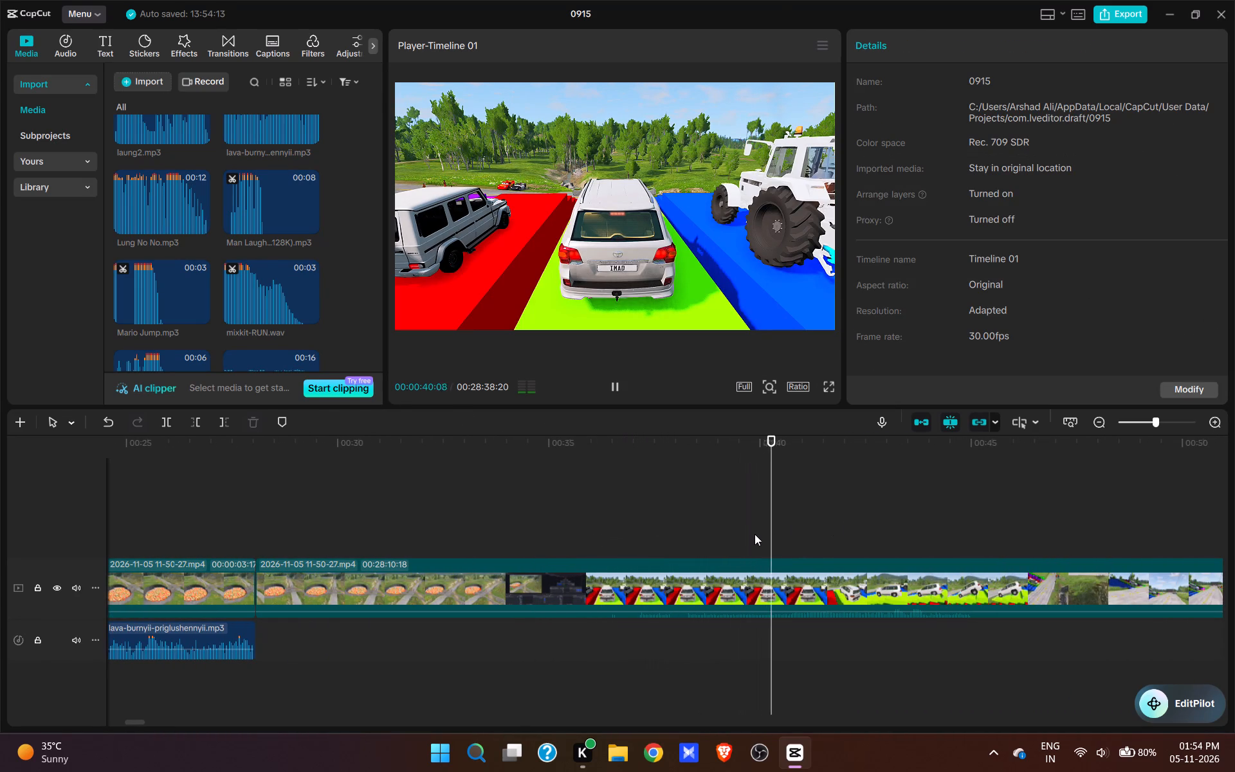
click(688, 535)
key(q)
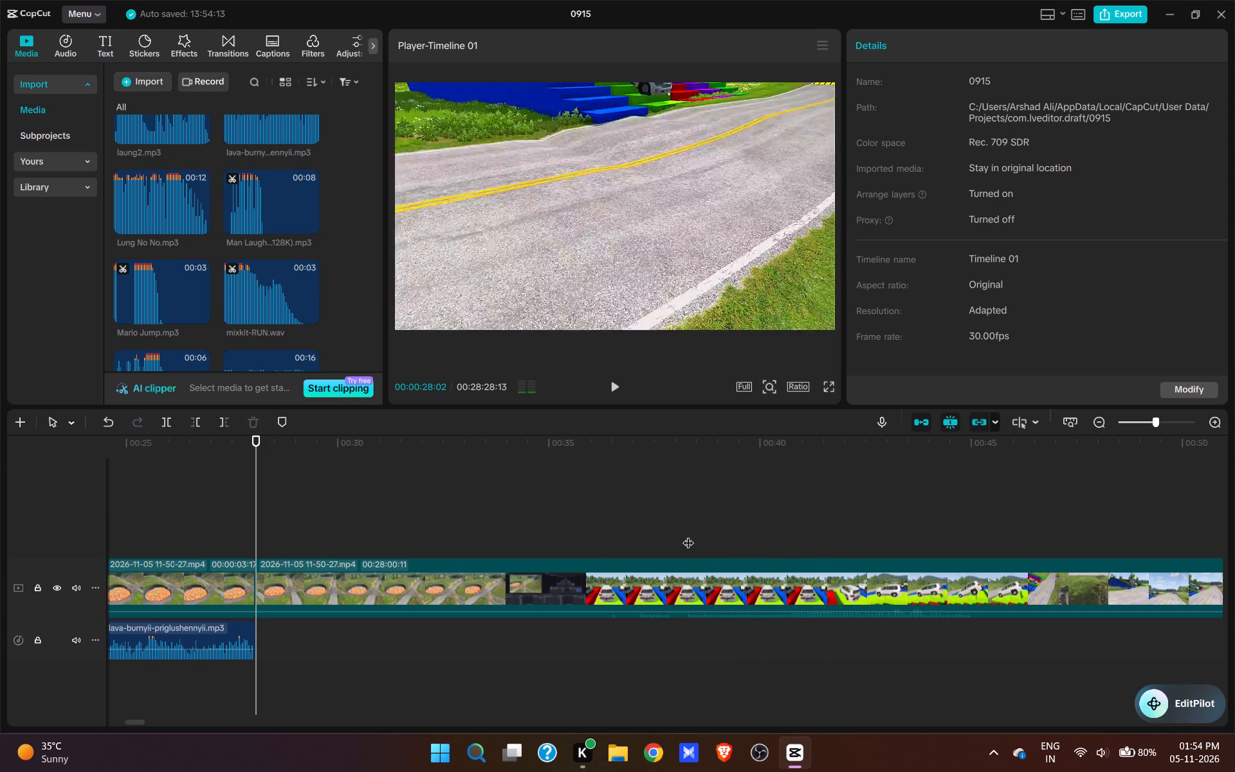
key(space)
key(space)
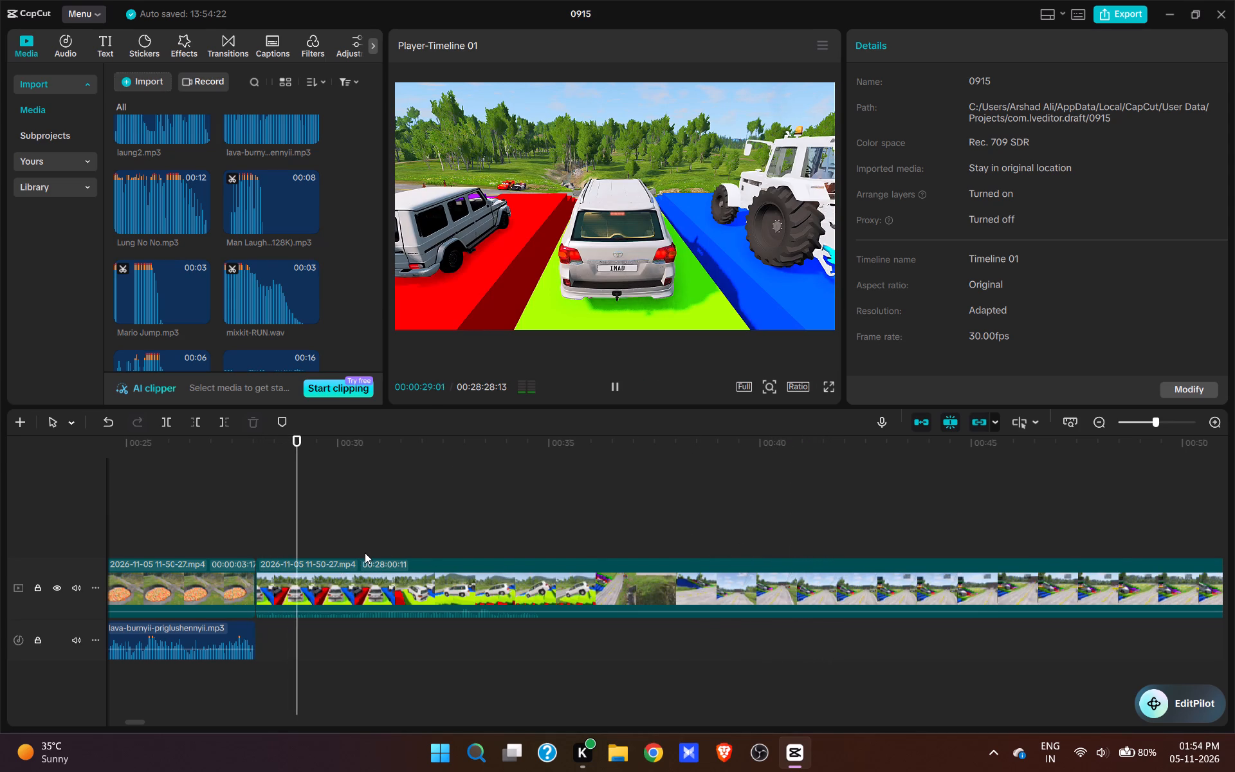
key(q)
Browse the imported sounds for a voice clip to start the vehicles shot and preview Go go go go.mp3.
ctrl+scroll(399, 515, down, 3)
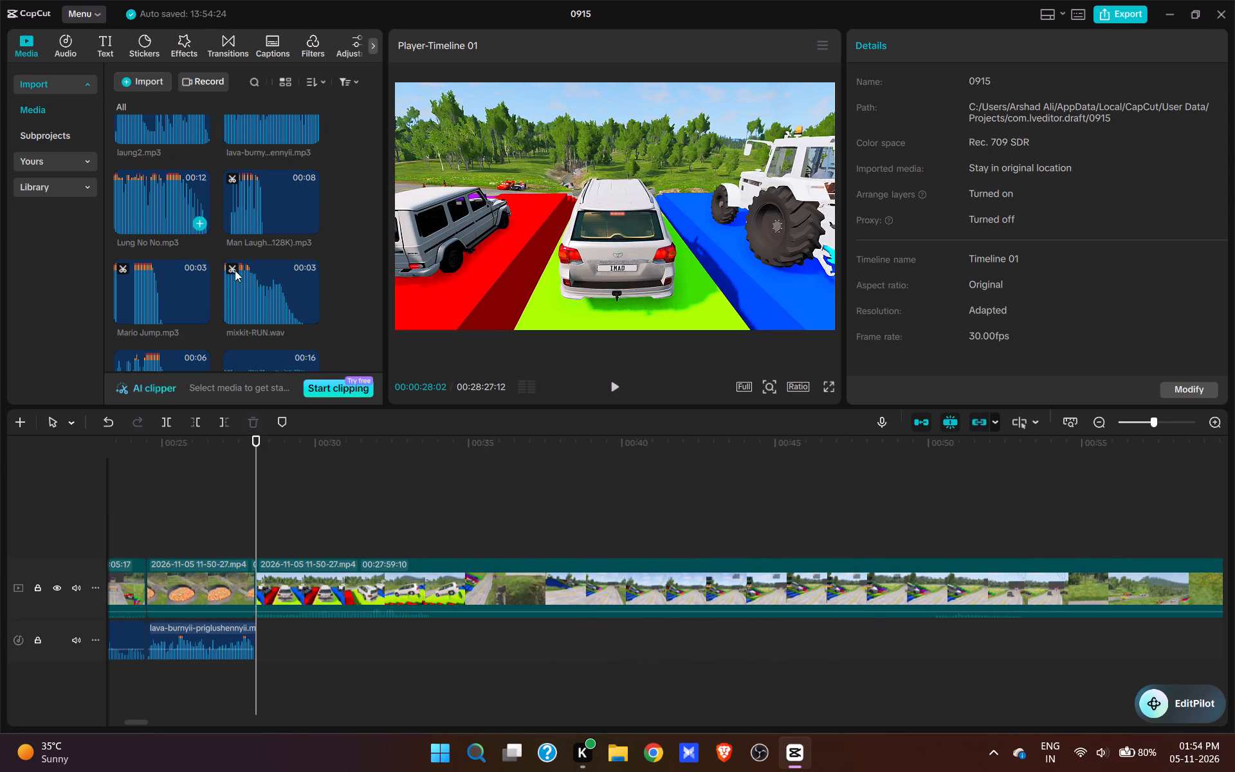
ctrl+scroll(383, 519, down, 2)
scroll(261, 244, down, 1)
scroll(261, 244, up, 8)
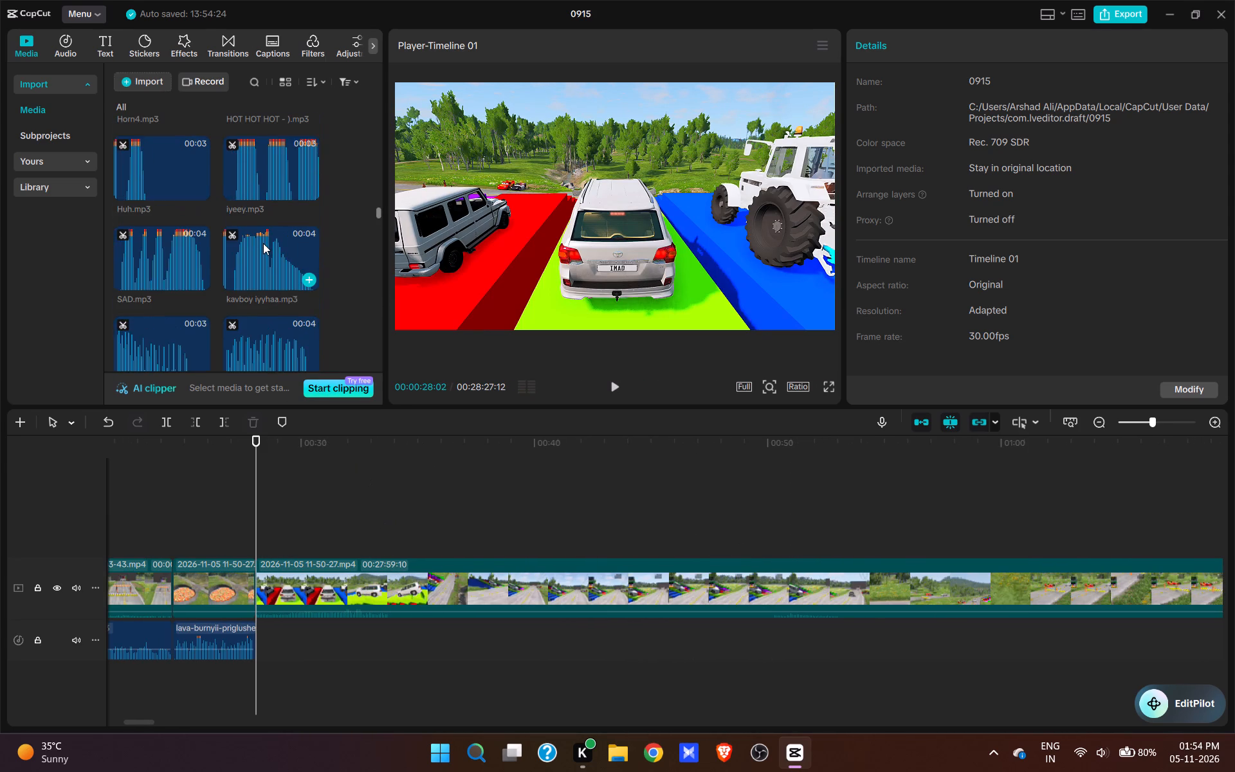
scroll(263, 243, up, 11)
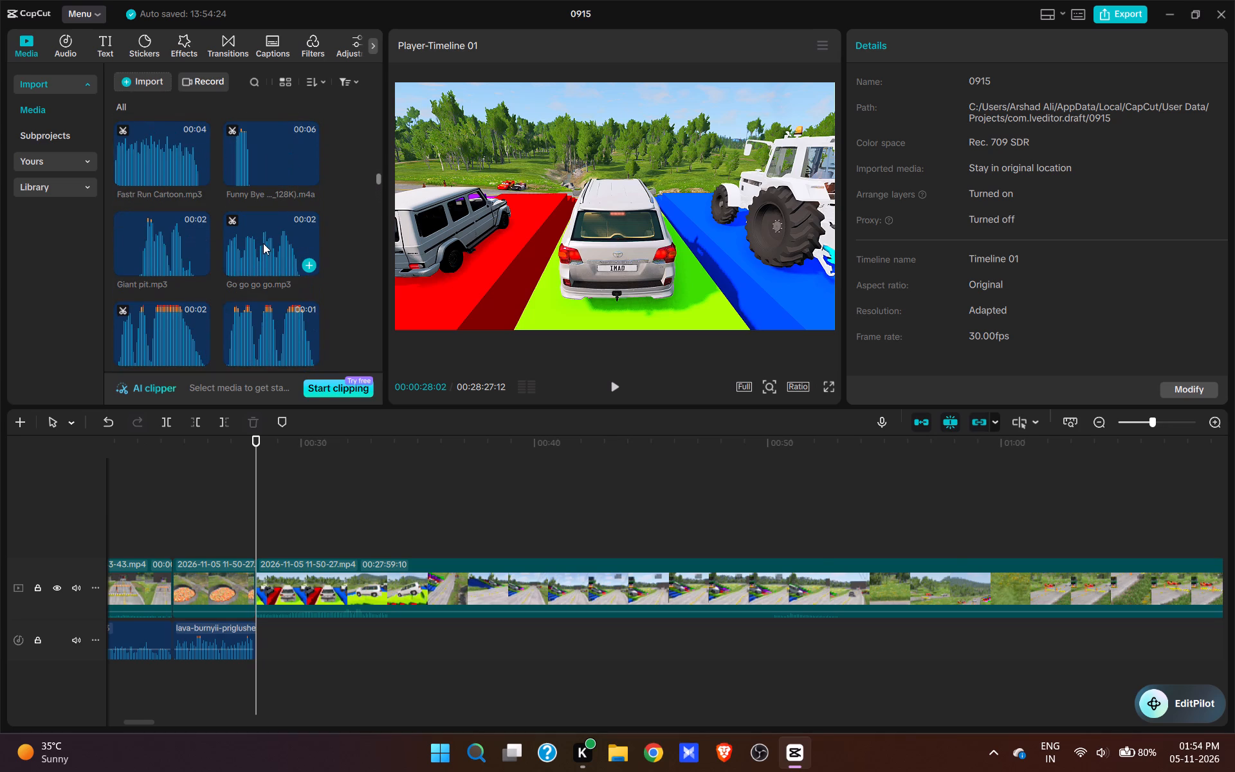
click(263, 243)
scroll(257, 278, down, 3)
scroll(257, 278, up, 4)
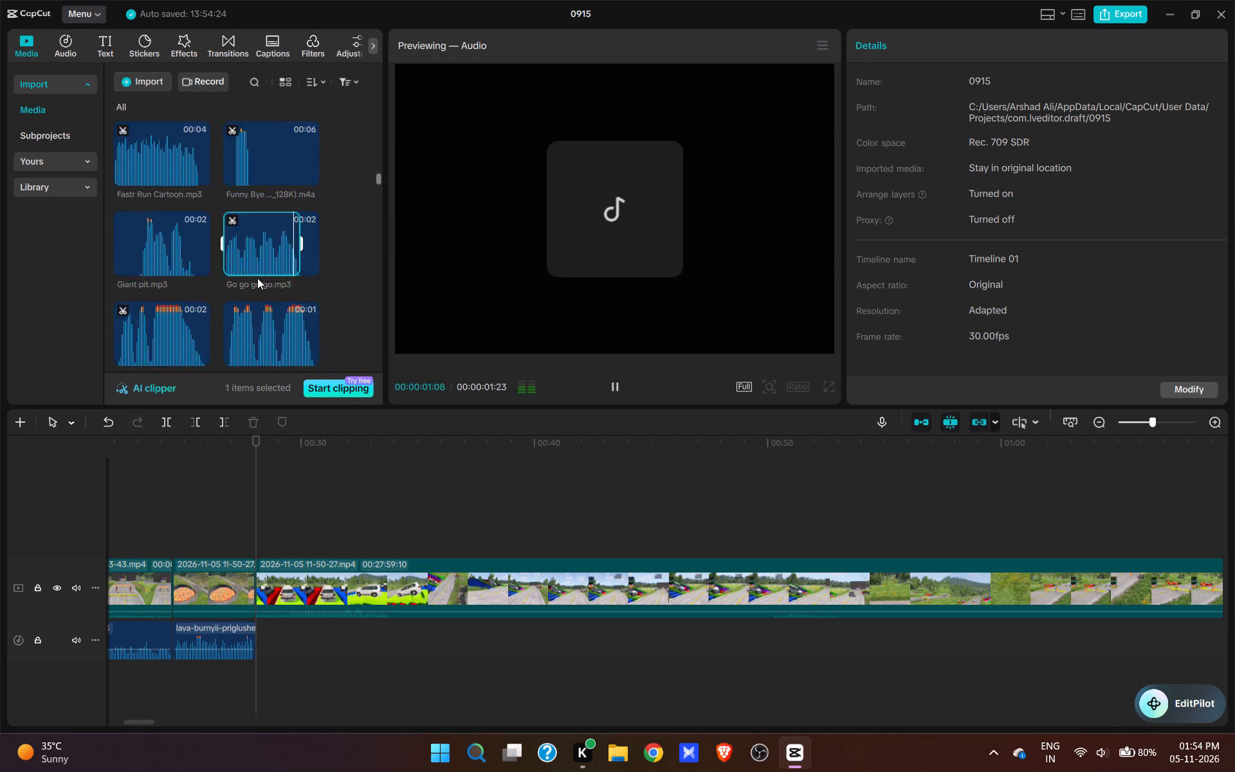
Find and preview the "Ok lets g... Game.mp3" voice clip, and add it at 00:00:28:02 under the start of the vehicles shot.
scroll(257, 278, down, 12)
scroll(257, 278, up, 6)
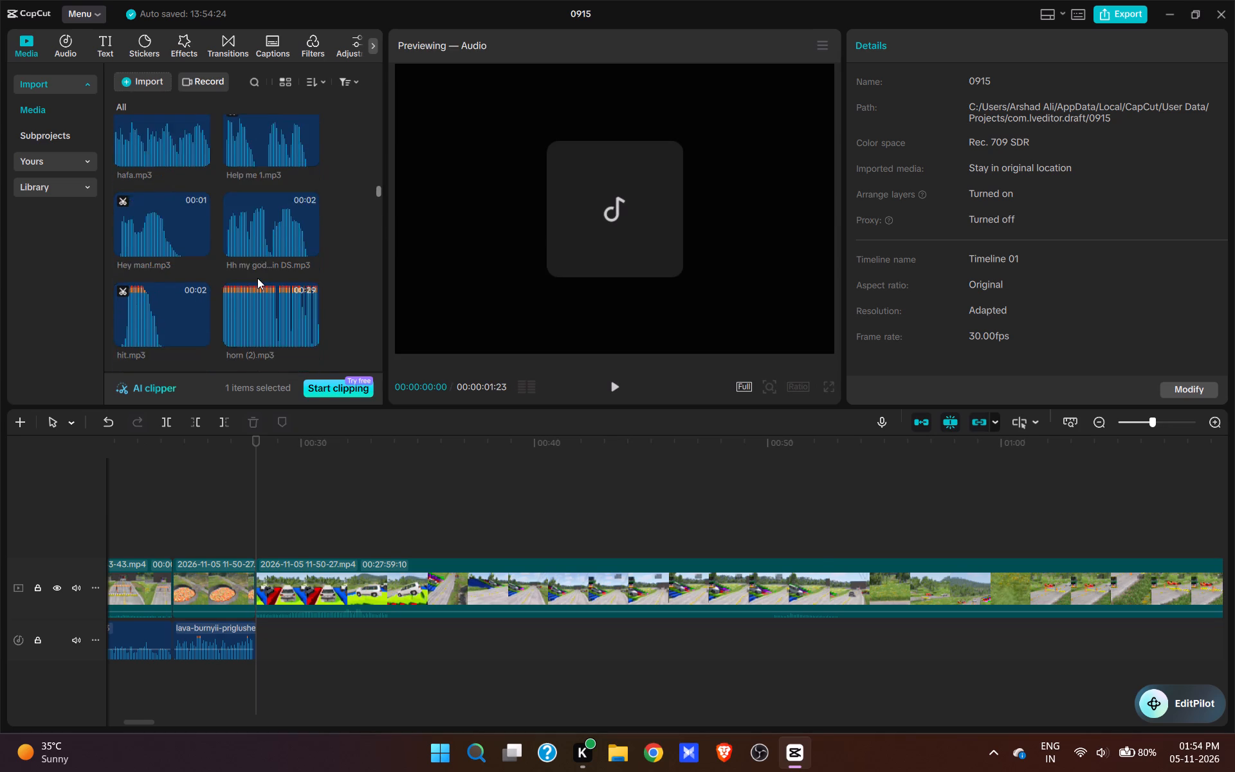
scroll(257, 278, up, 10)
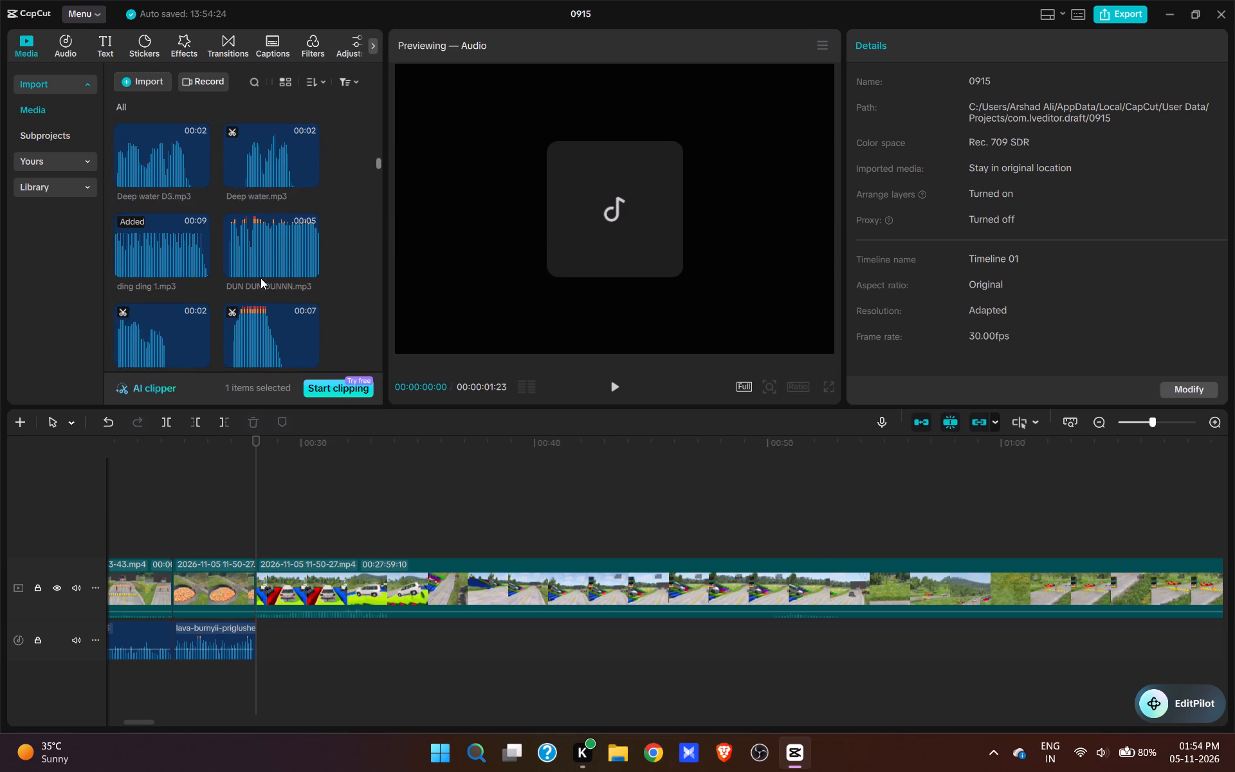
scroll(261, 278, up, 6)
scroll(261, 278, down, 15)
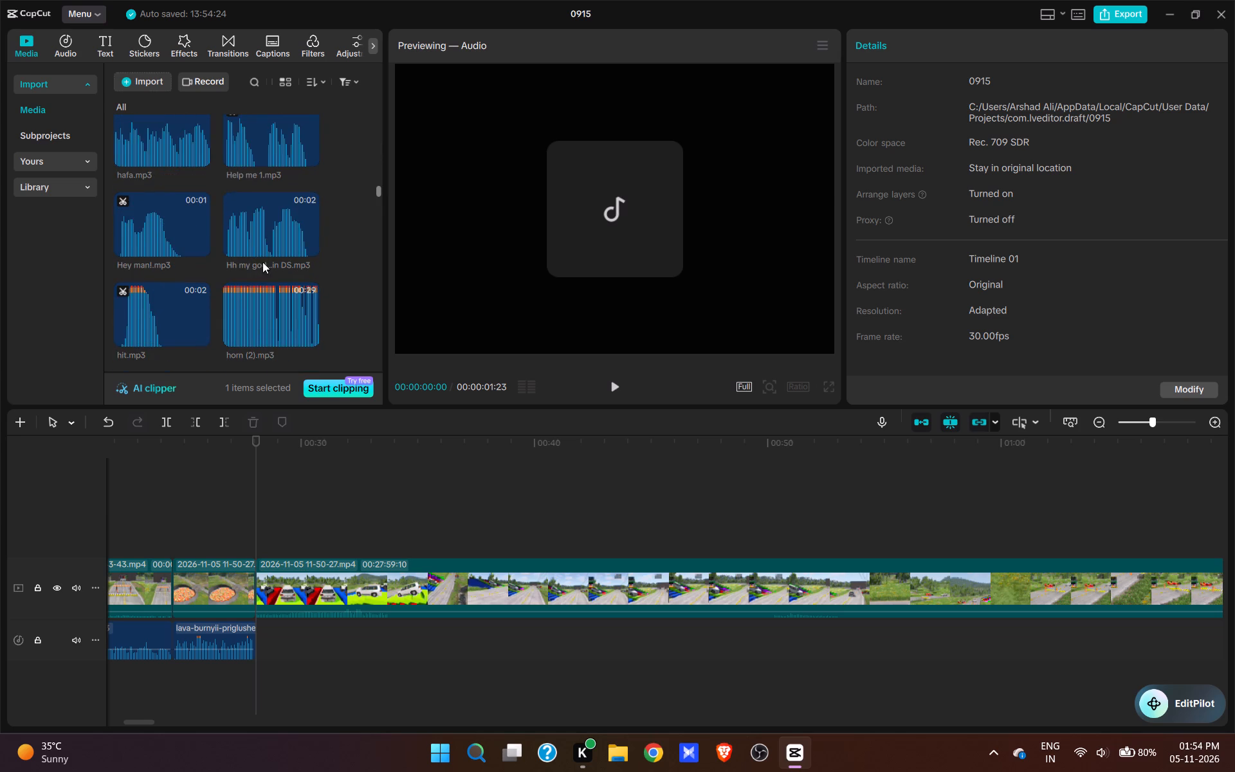
scroll(253, 262, down, 14)
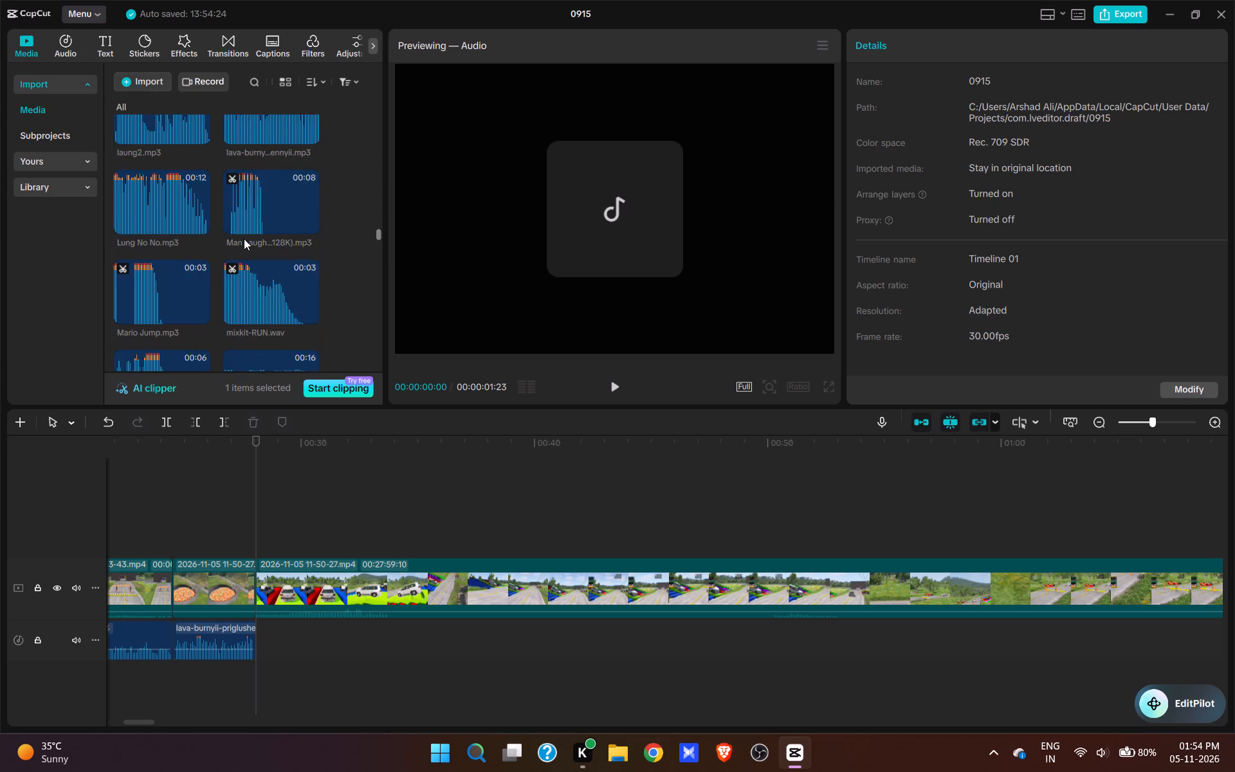
scroll(244, 239, down, 10)
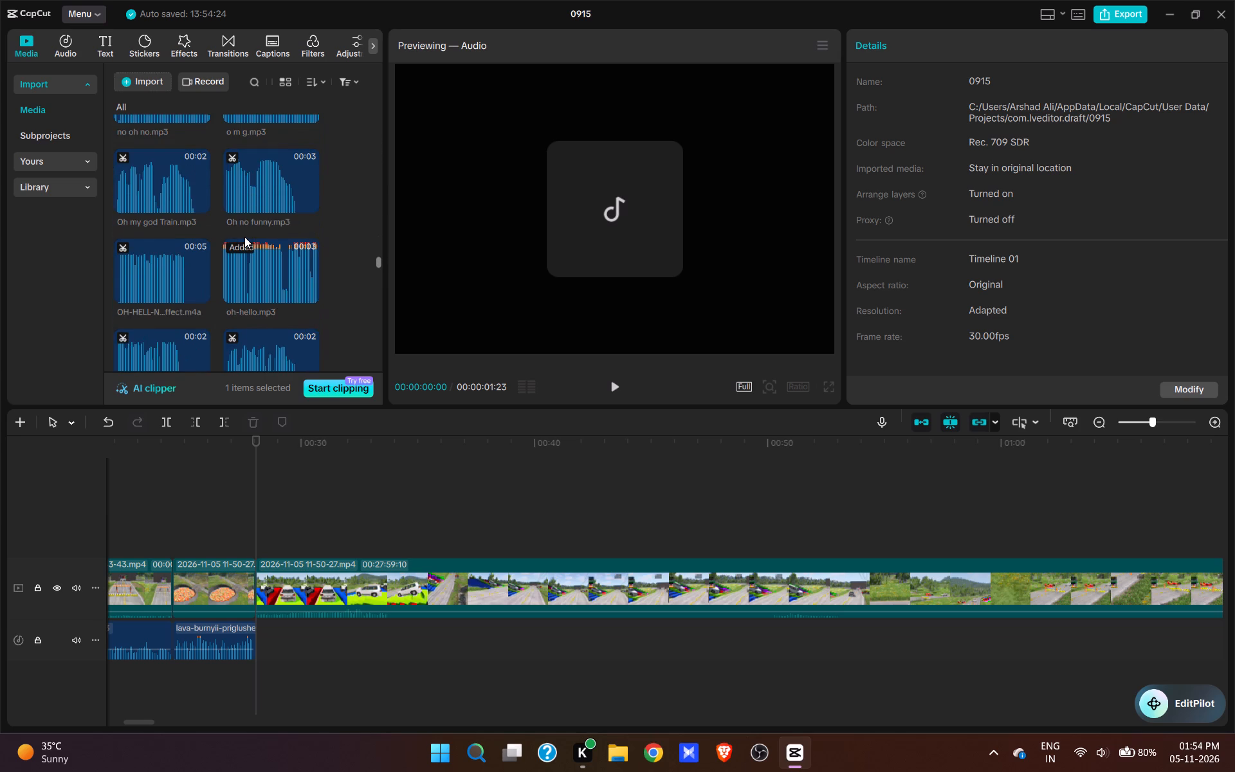
click(147, 282)
scroll(201, 298, down, 2)
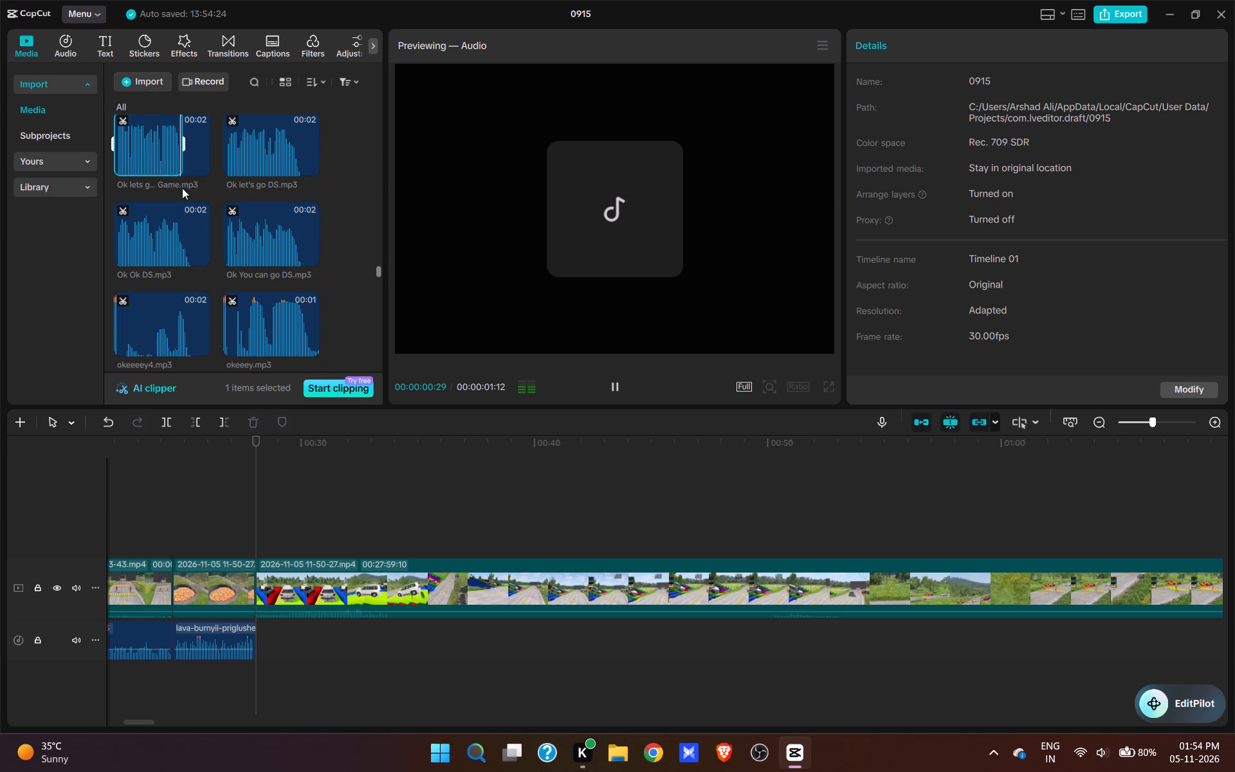
click(176, 161)
Add okey.mp3 at 00:00:29:03, right after the "Ok lets g... Game.mp3" voice clip, and play the vehicles shot with it.
key(space)
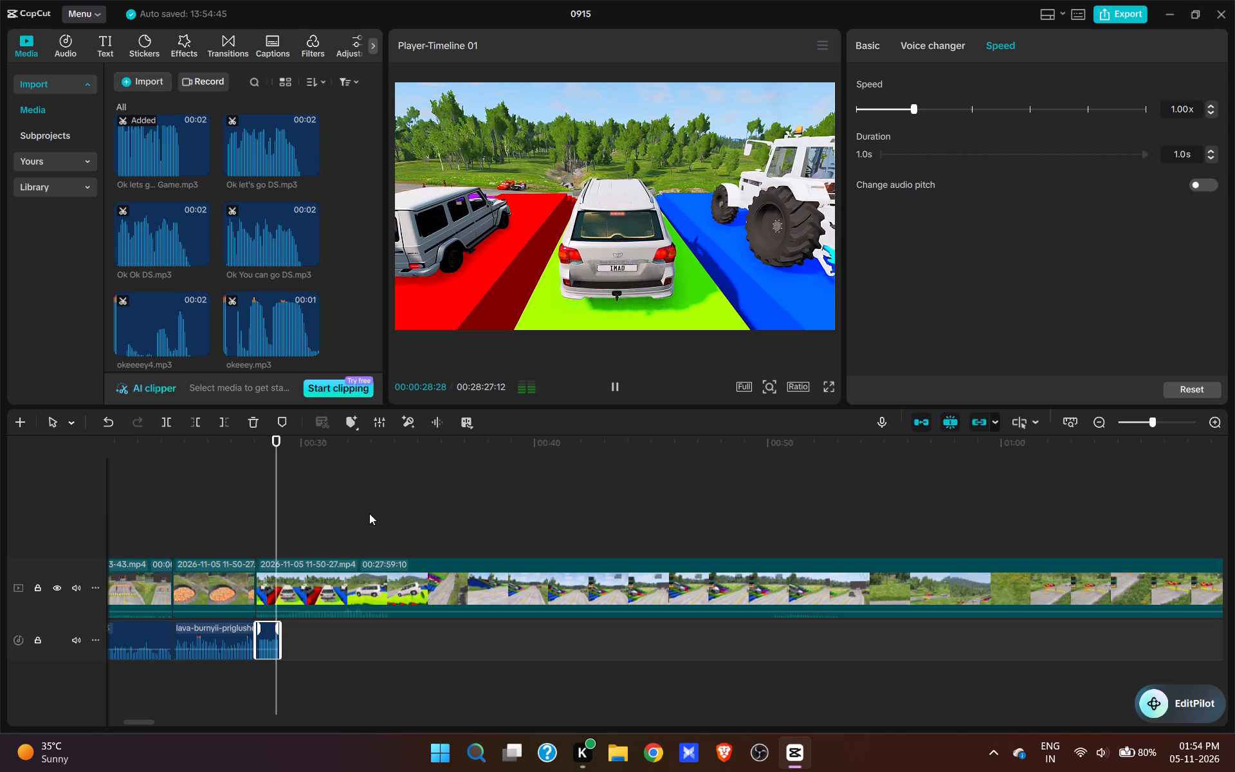
key(space)
click(284, 524)
scroll(250, 243, down, 3)
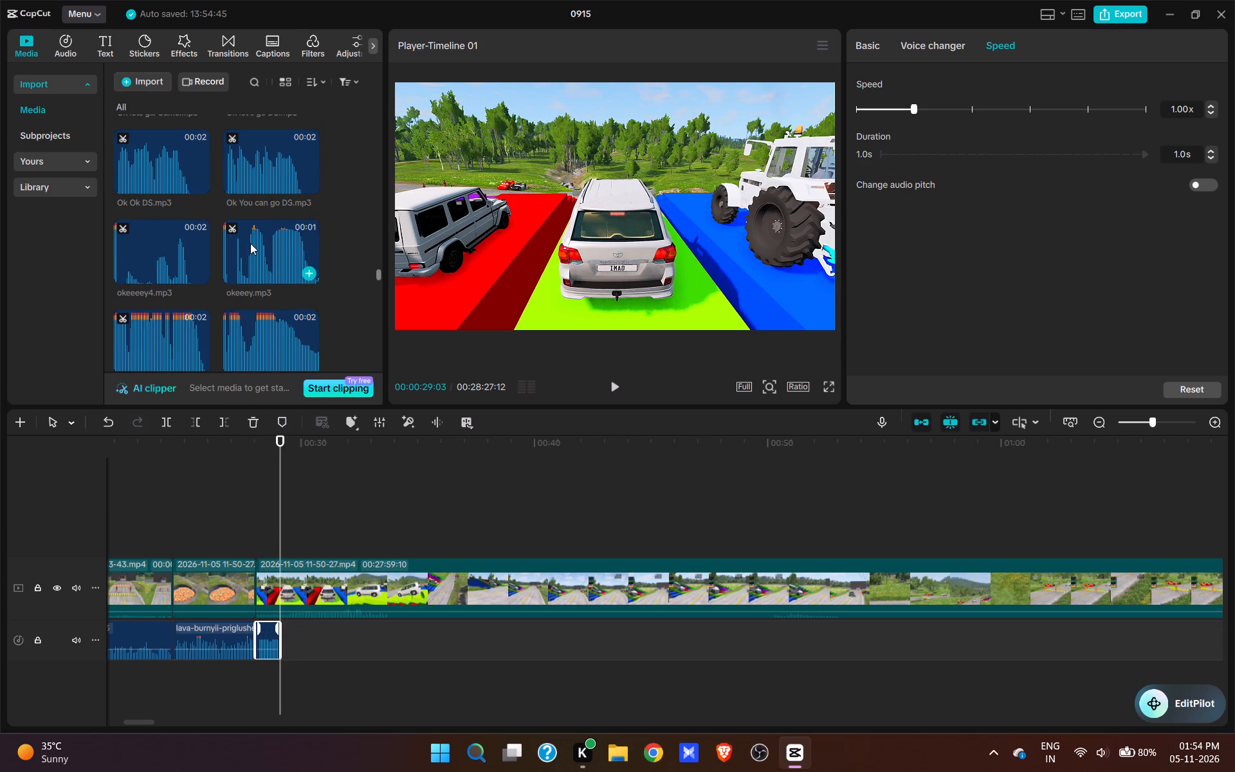
click(313, 221)
key(space)
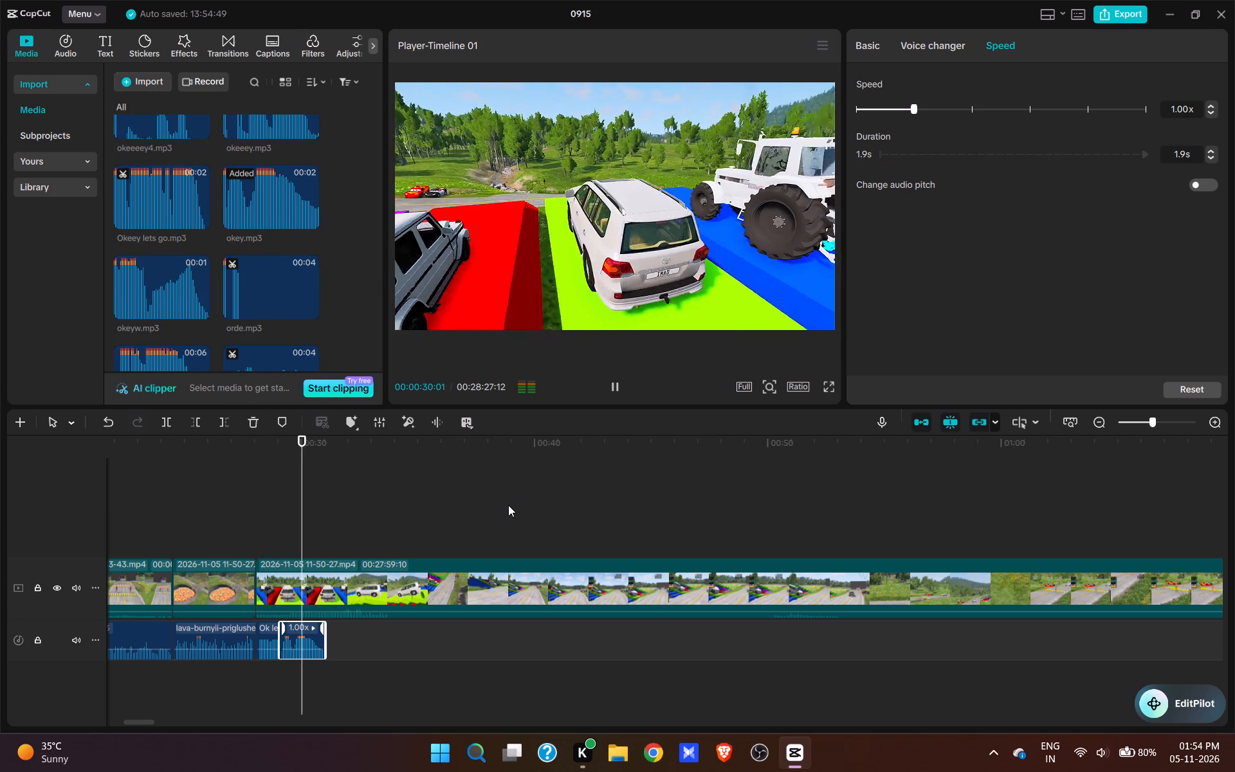
Add zina2.mp3 at 00:00:31:01, right after okey.mp3, and play the vehicles shot with it.
key(space)
click(329, 533)
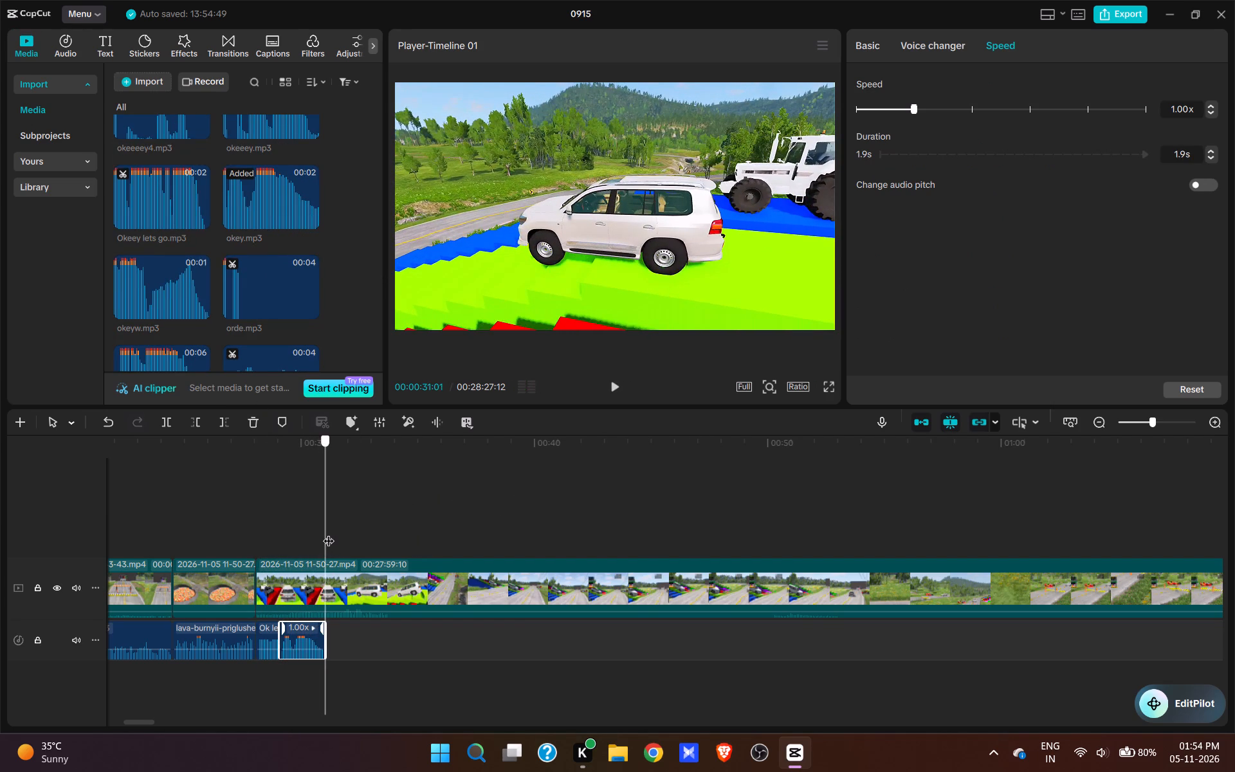
scroll(212, 206, down, 9)
drag(378, 309, 374, 341)
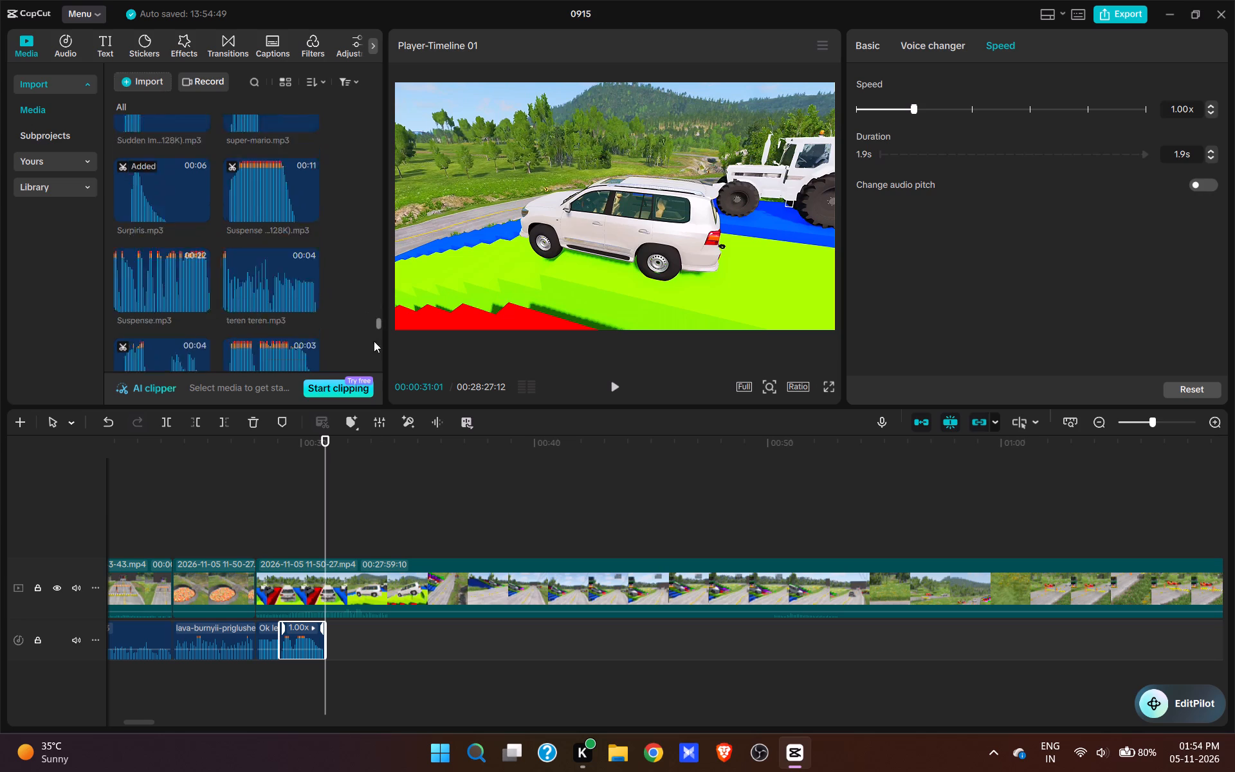
drag(374, 341, 373, 445)
scroll(289, 220, up, 2)
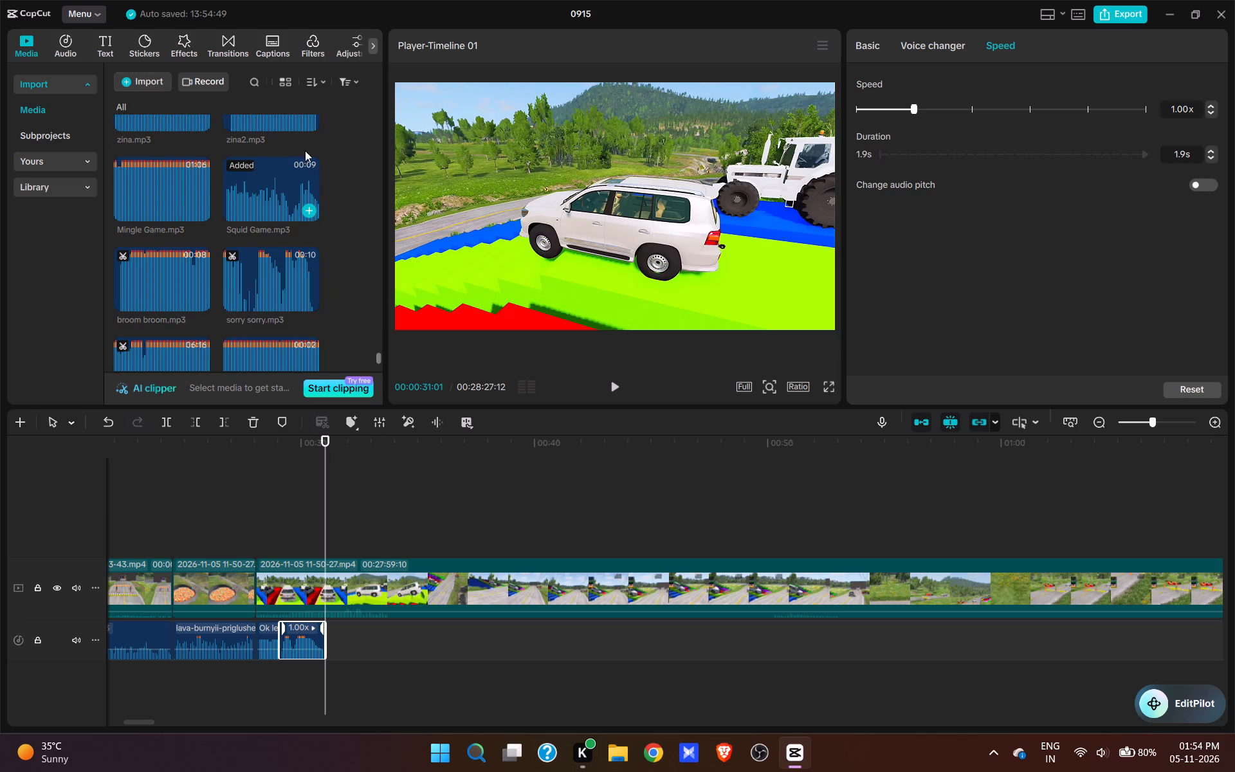
click(307, 122)
key(space)
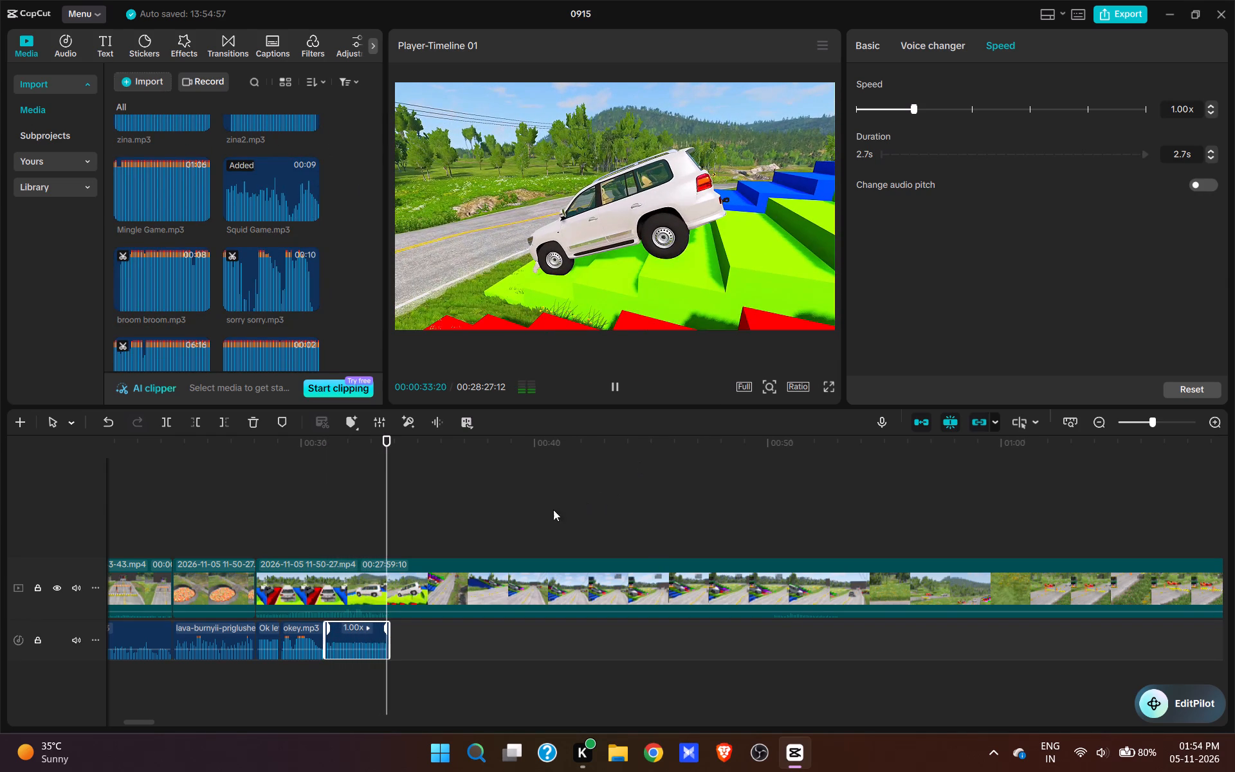
Split the video at 00:00:33:23 and delete about 17 seconds after the cut, into the shot of the white SUV coming off the coloured stairs.
key(space)
click(388, 534)
click(396, 594)
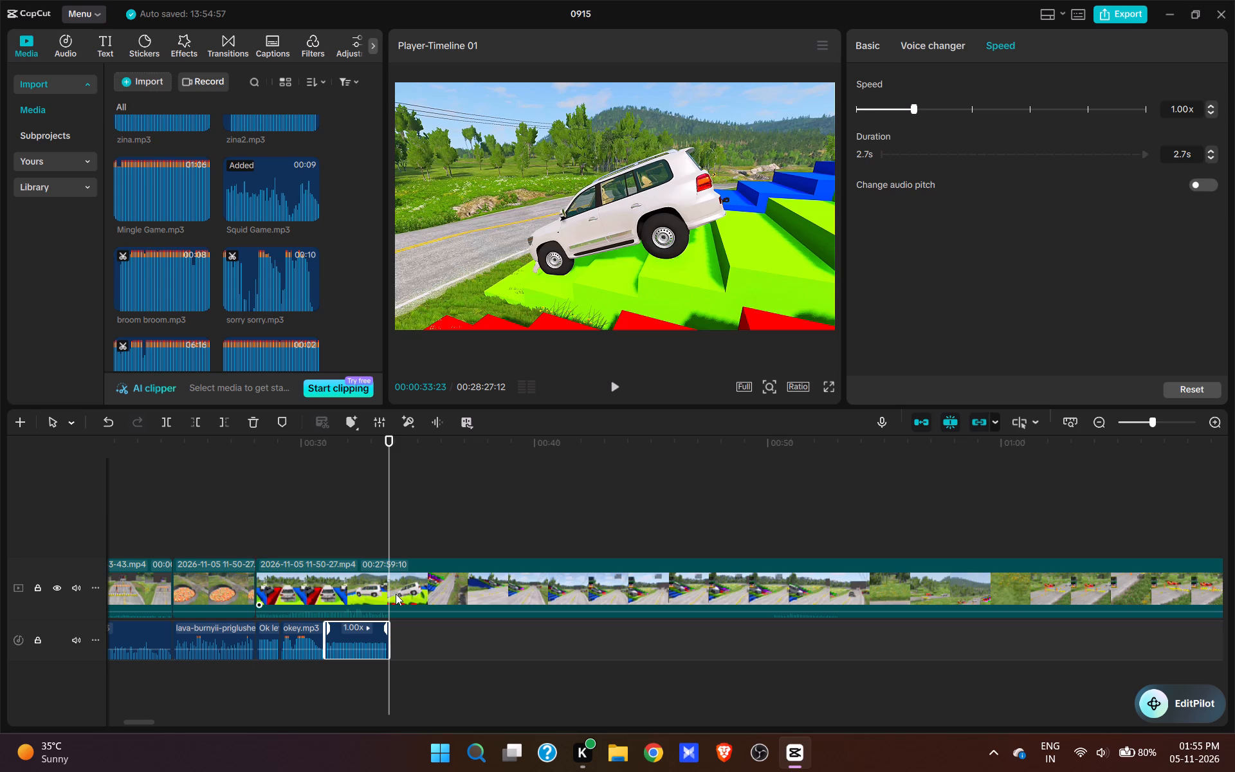
key(w)
click(743, 537)
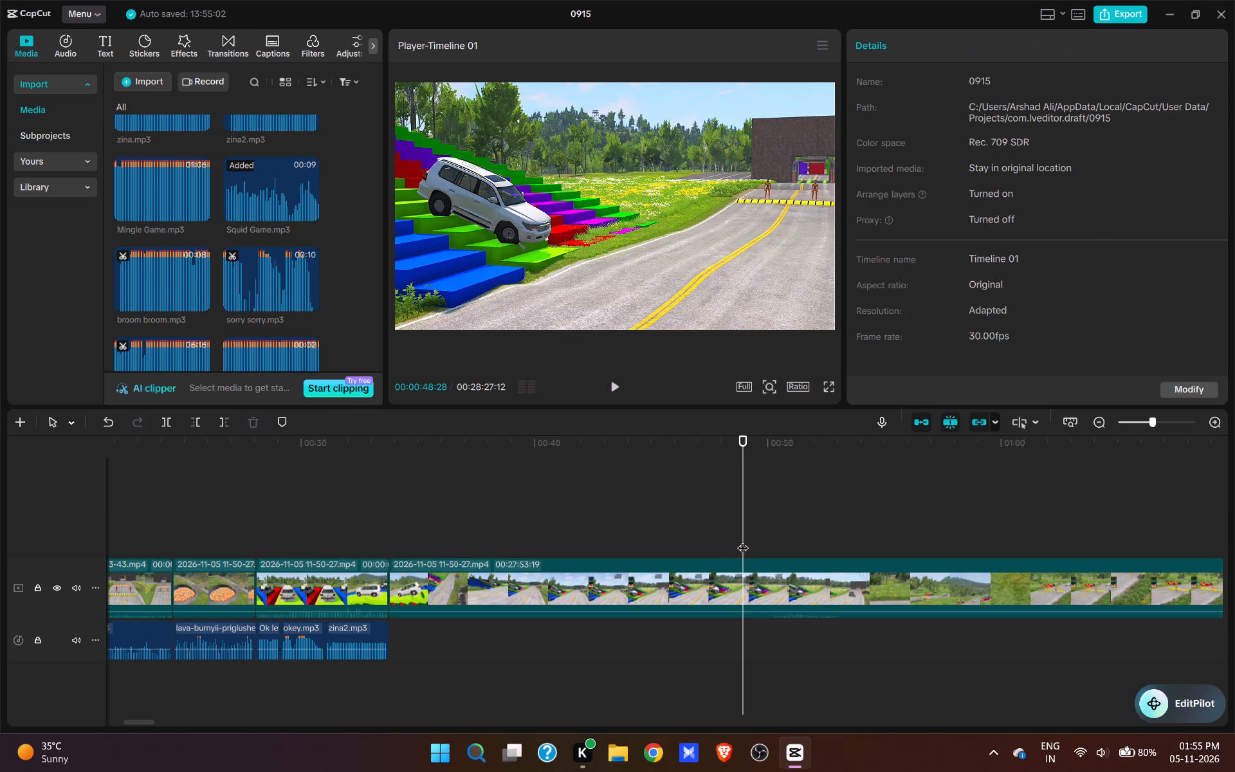
key(space)
key(space)
text(q)
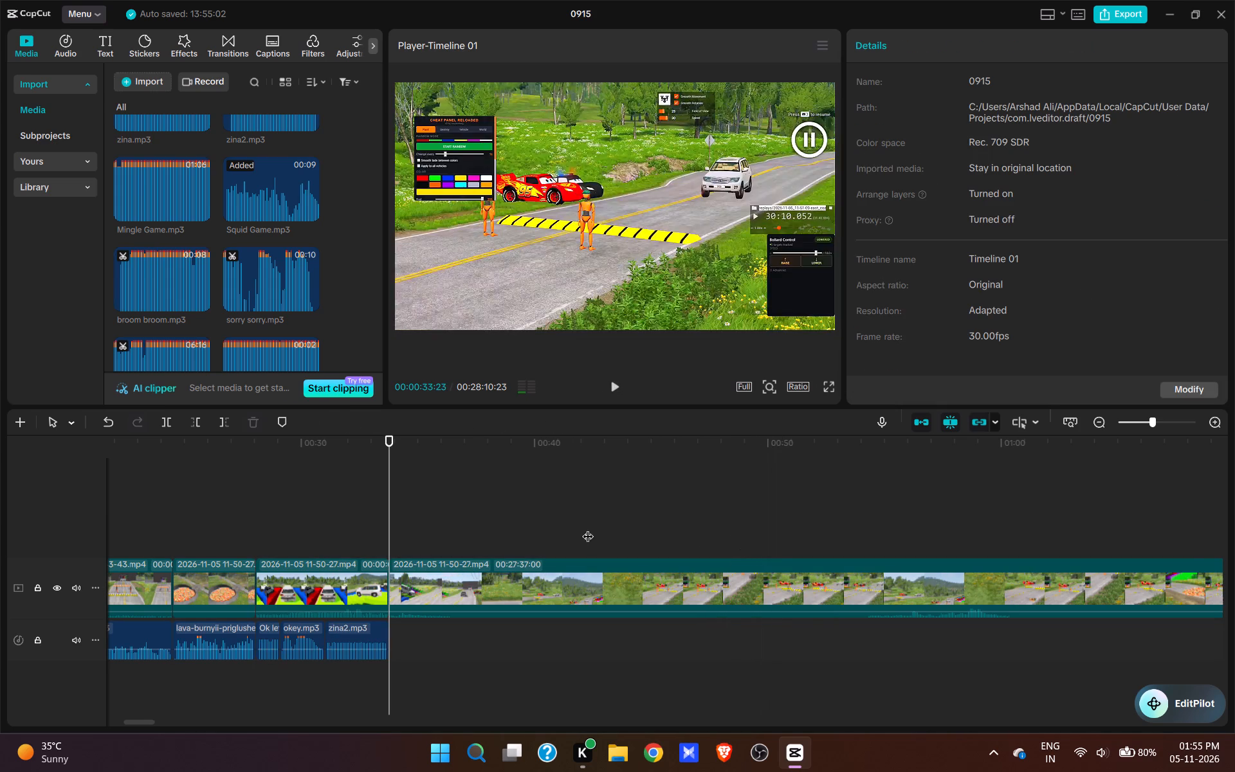
Play across the new cut and trim the end of the white vehicles shot back to 00:00:33:18.
click(380, 533)
key(space)
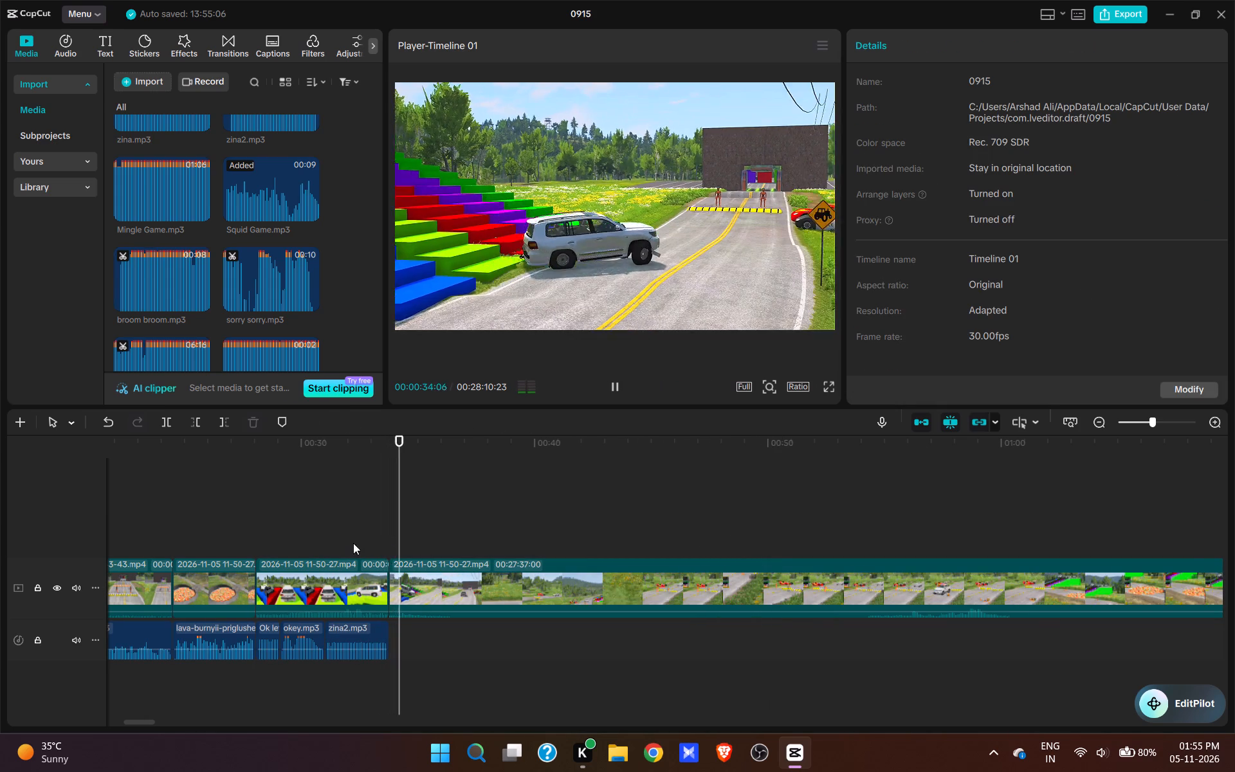
click(353, 543)
key(space)
key(space)
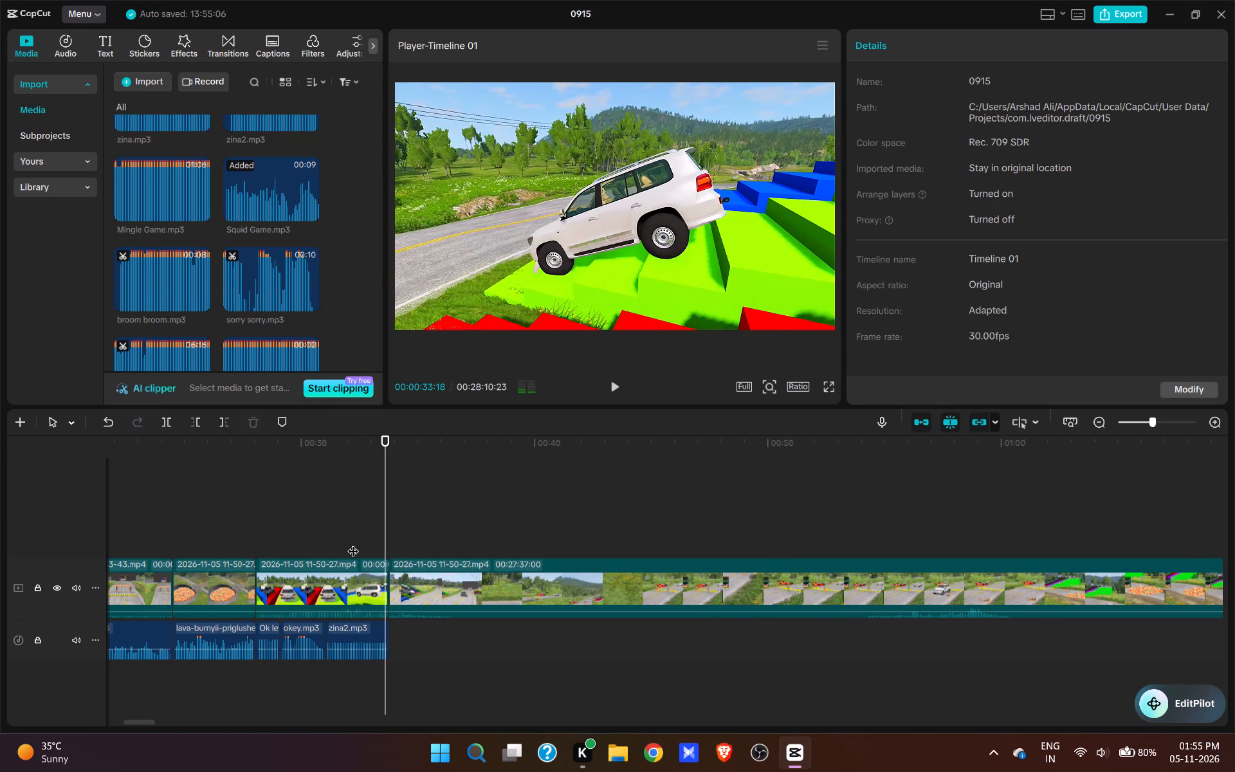
key(e)
key(space)
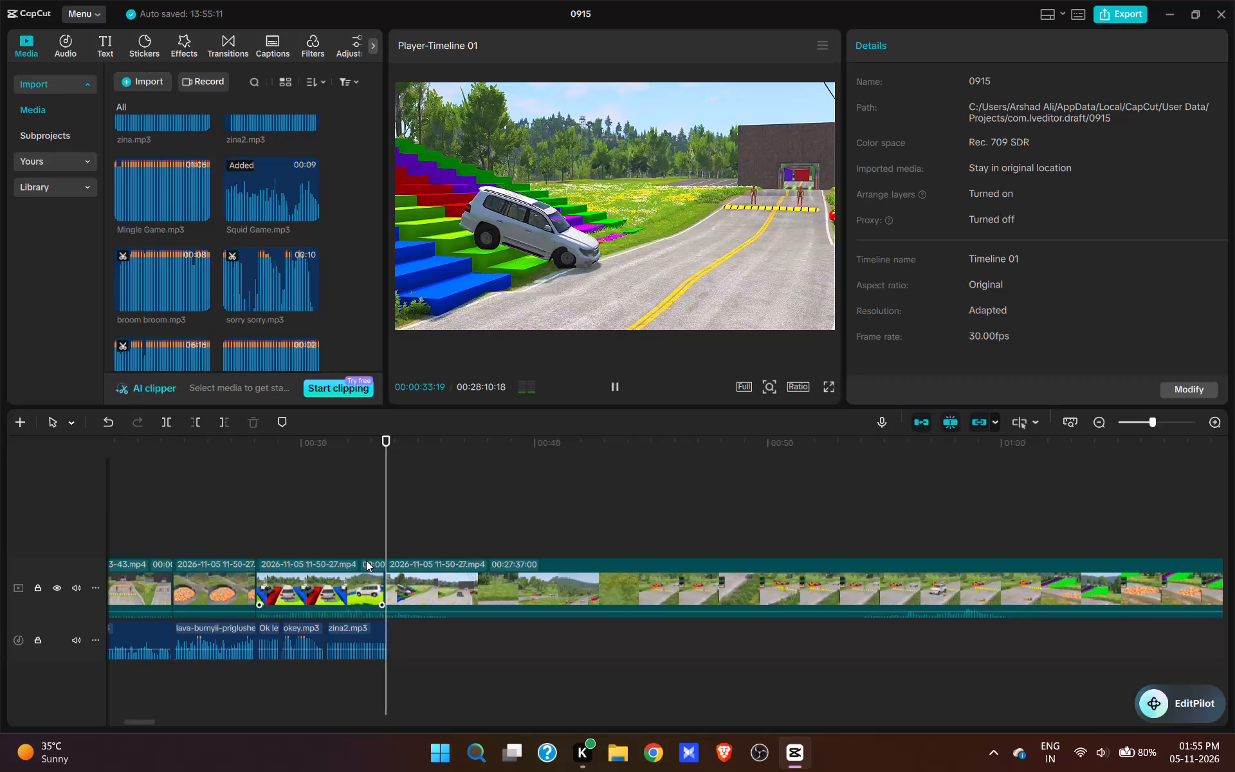
key(space)
key(space)
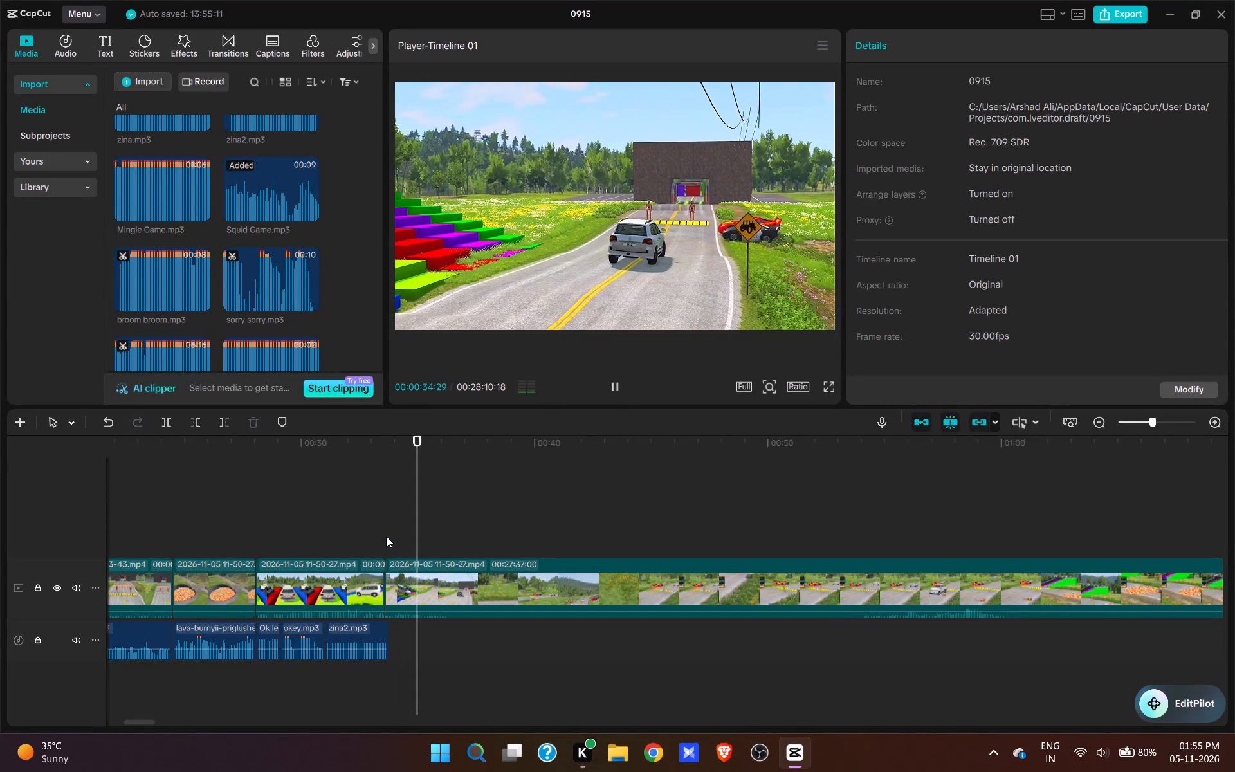
Add broom broom.mp3 at 00:00:33:18 under the start of the stairs-and-road shot and trim its end at 00:00:36:02.
click(386, 536)
scroll(263, 273, down, 9)
scroll(223, 239, up, 1)
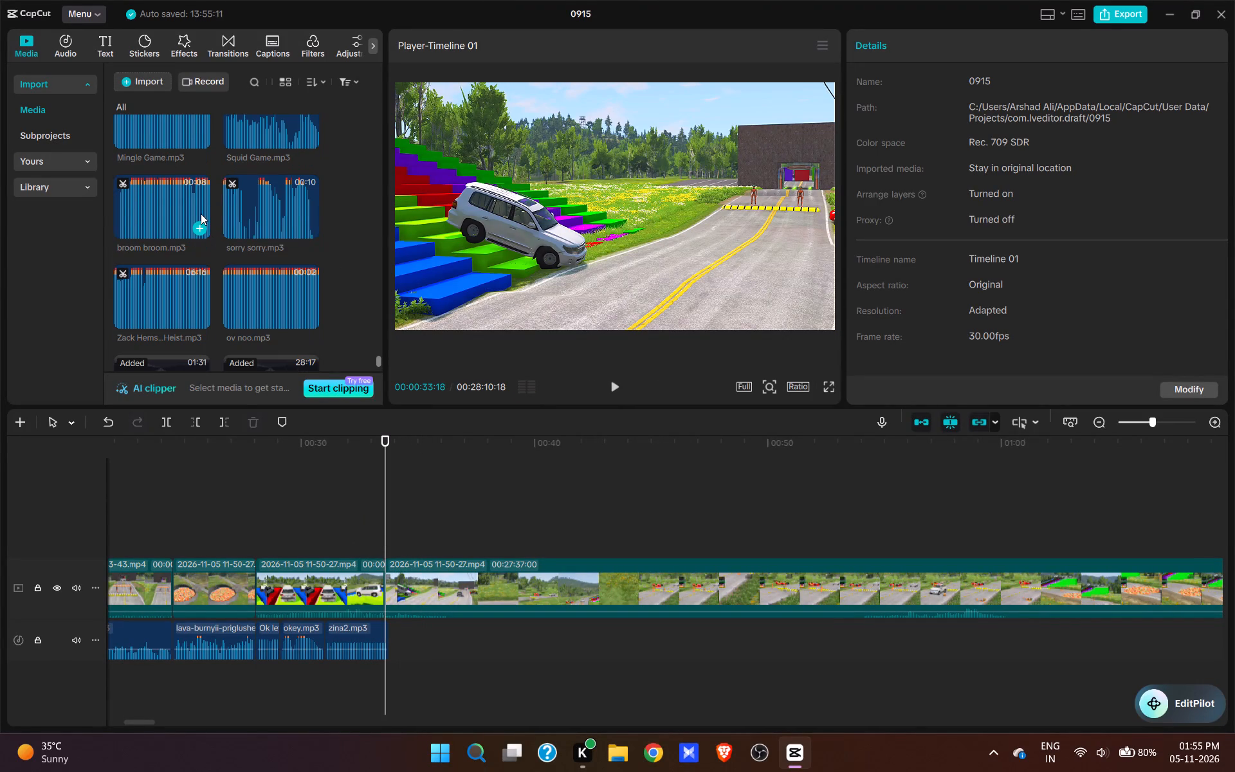
click(201, 226)
key(space)
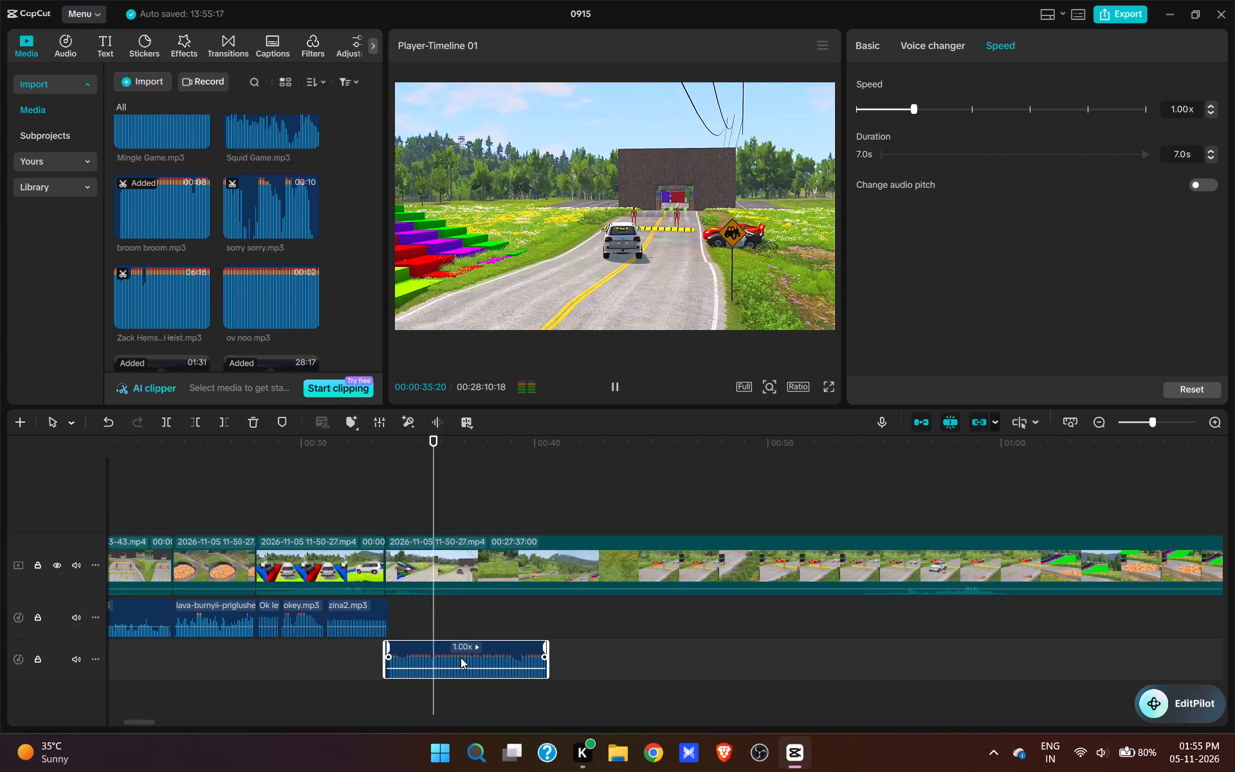
key(space)
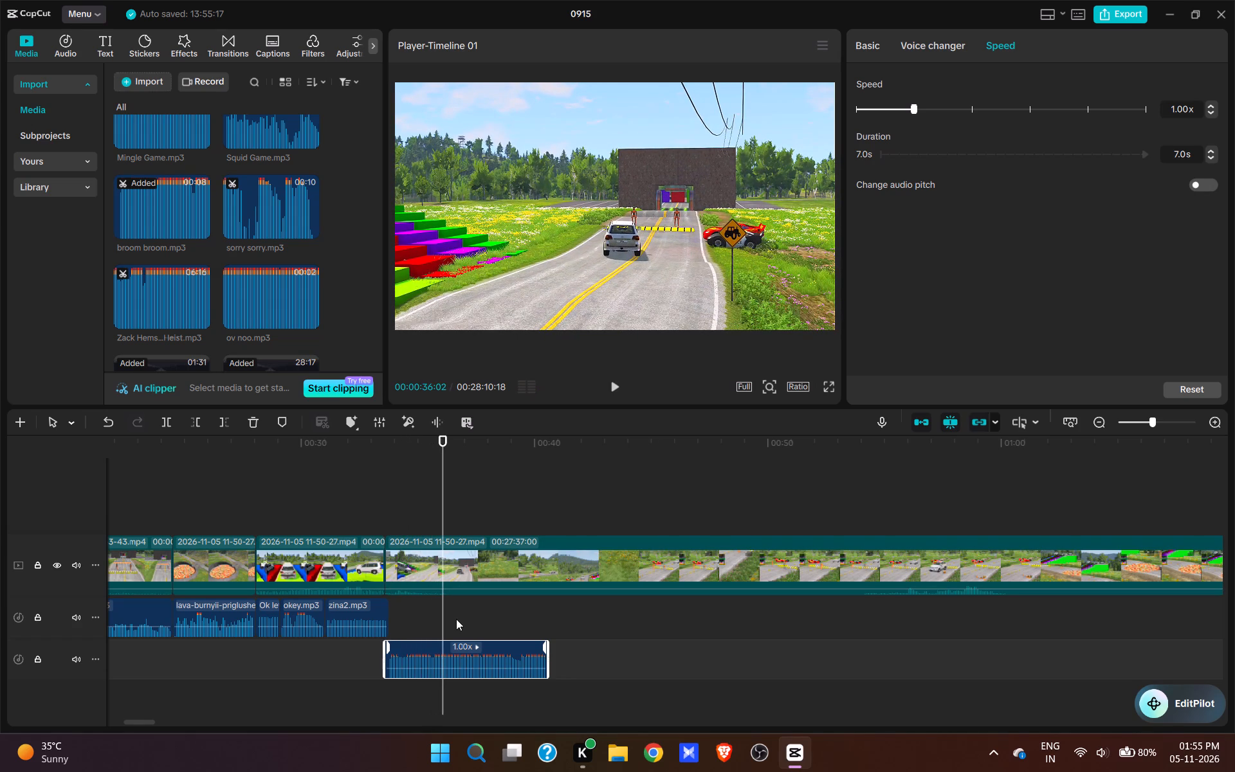
key(e)
Split the video at 00:00:36:02 and delete about 18 seconds after the cut, into the clean shot of the SUV approaching the speed bump dummies.
click(463, 579)
key(w)
click(663, 499)
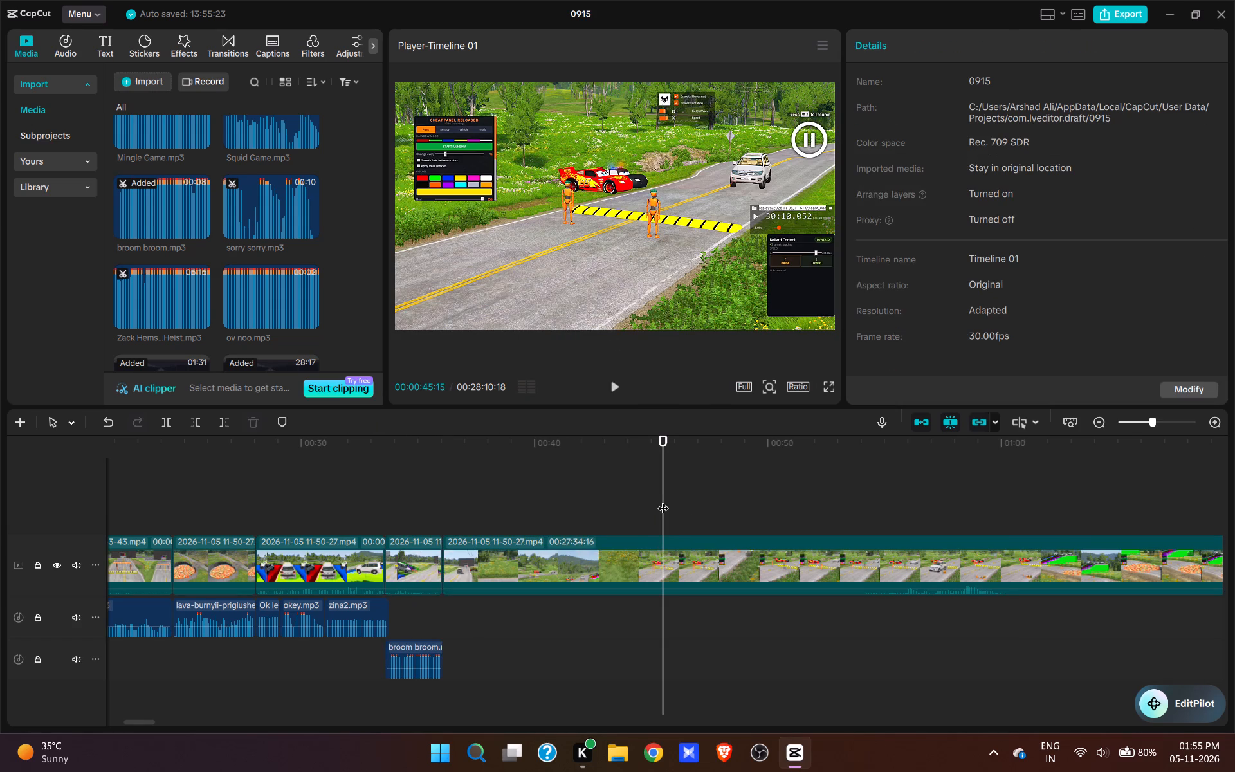
key(space)
click(855, 505)
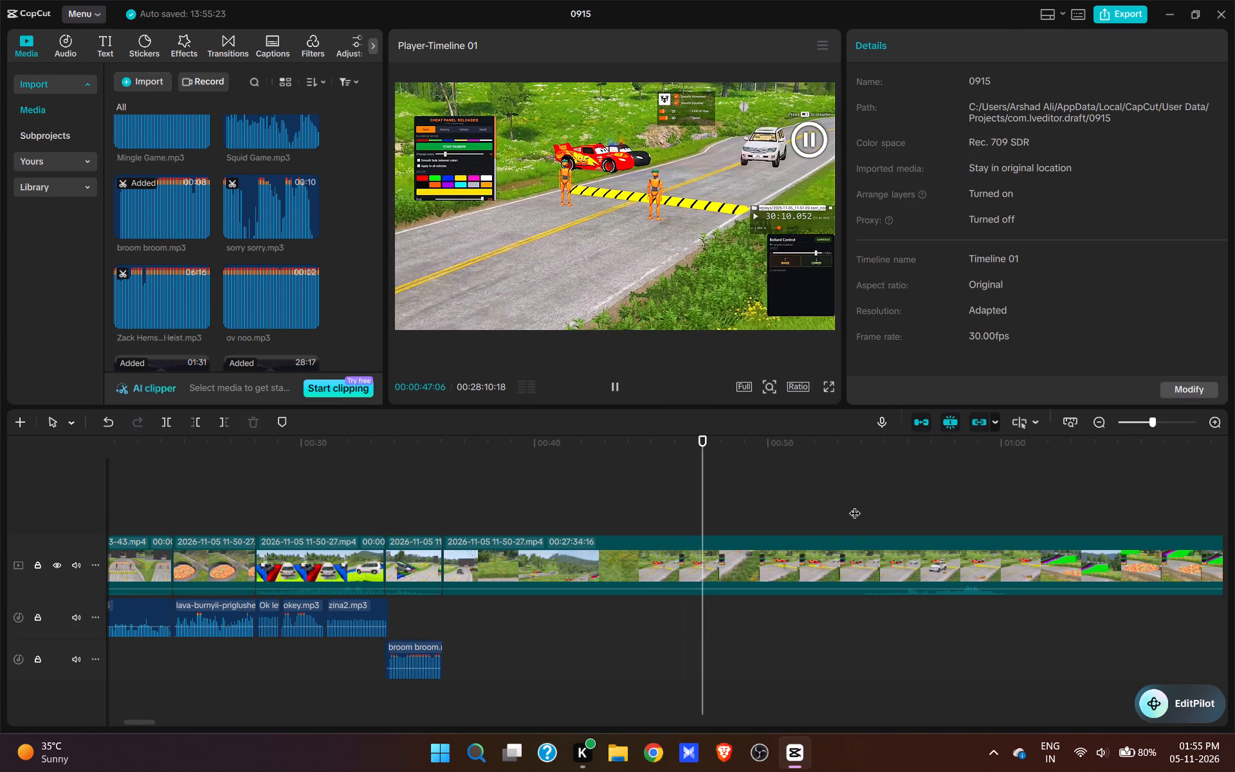
key(space)
key(space)
text(q)
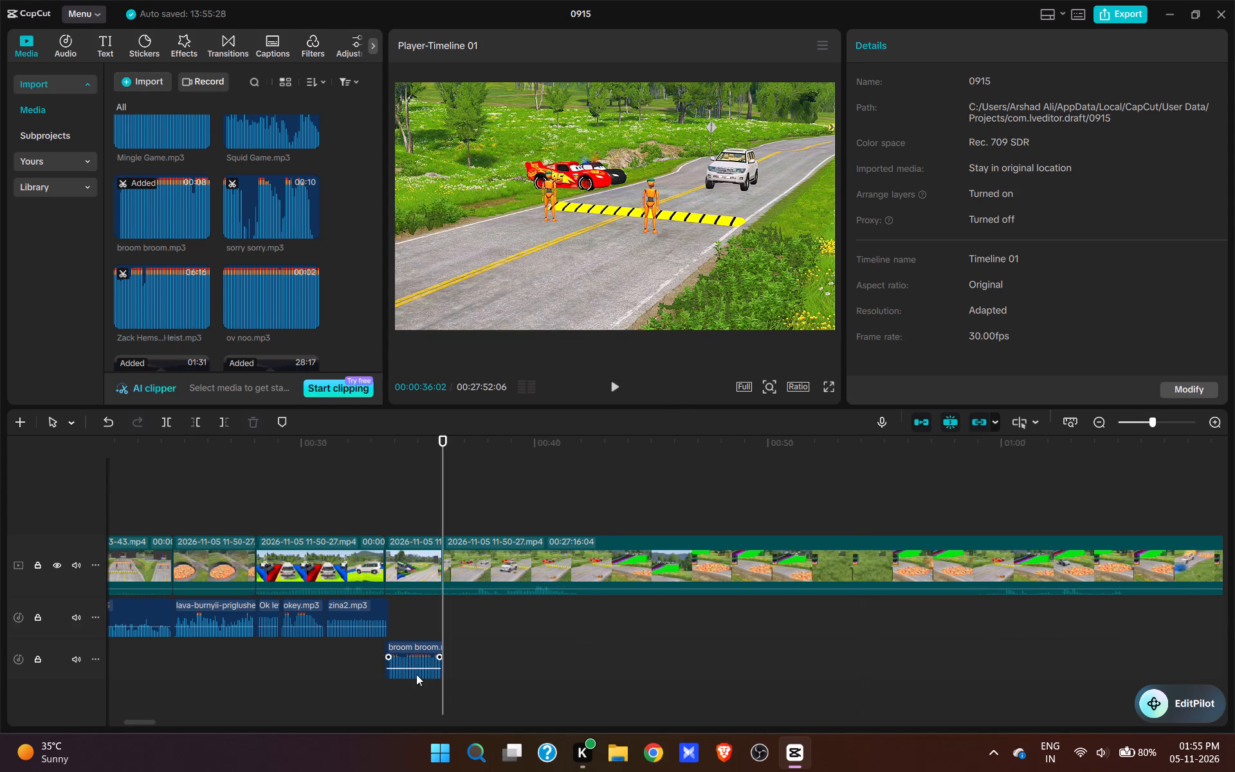
Extend broom broom.mp3 into the speed bump shot and trim its end at 00:00:36:17.
click(416, 674)
drag(445, 650, 468, 650)
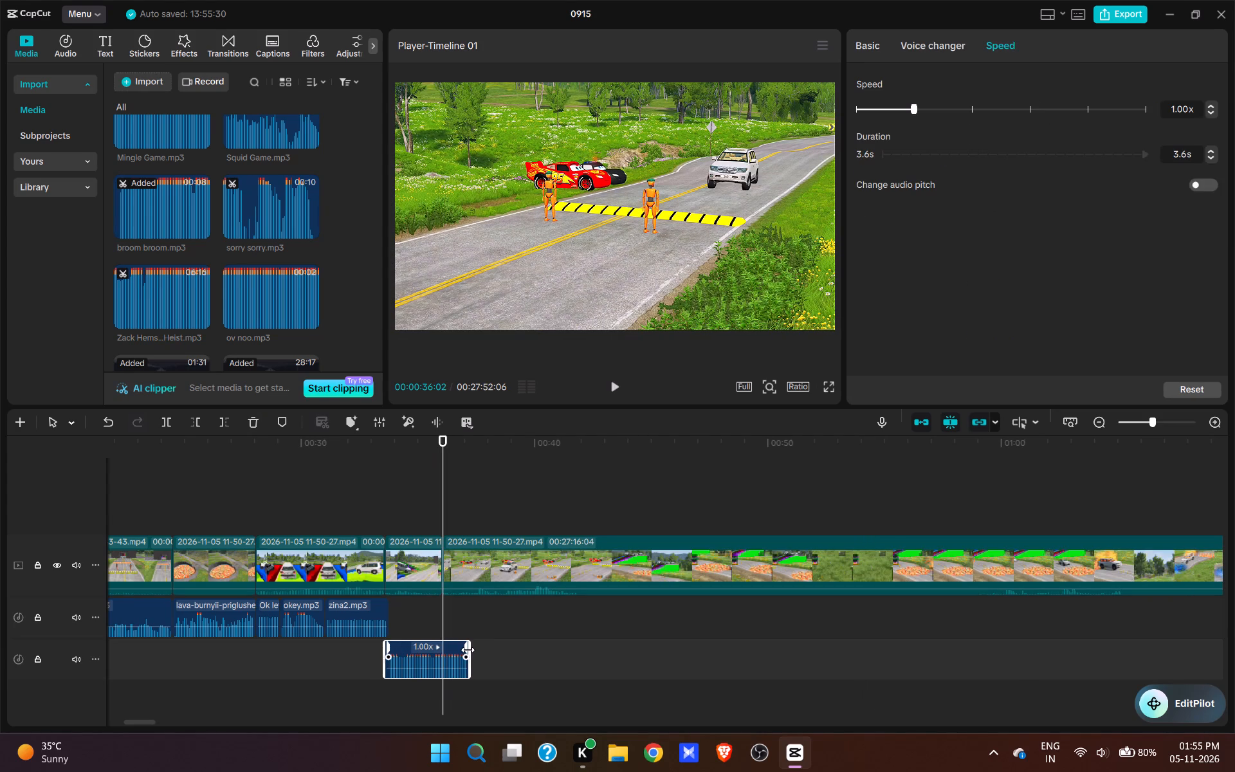
click(446, 533)
key(space)
key(space)
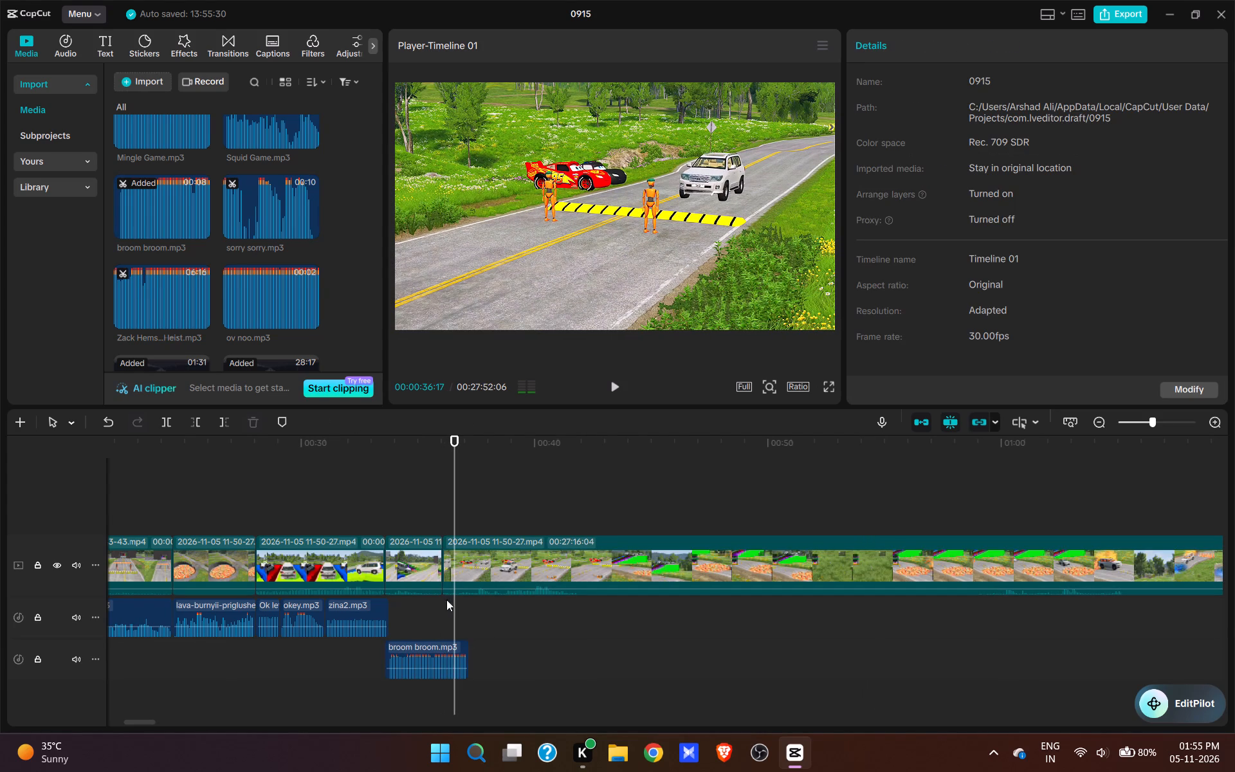
click(446, 666)
key(e)
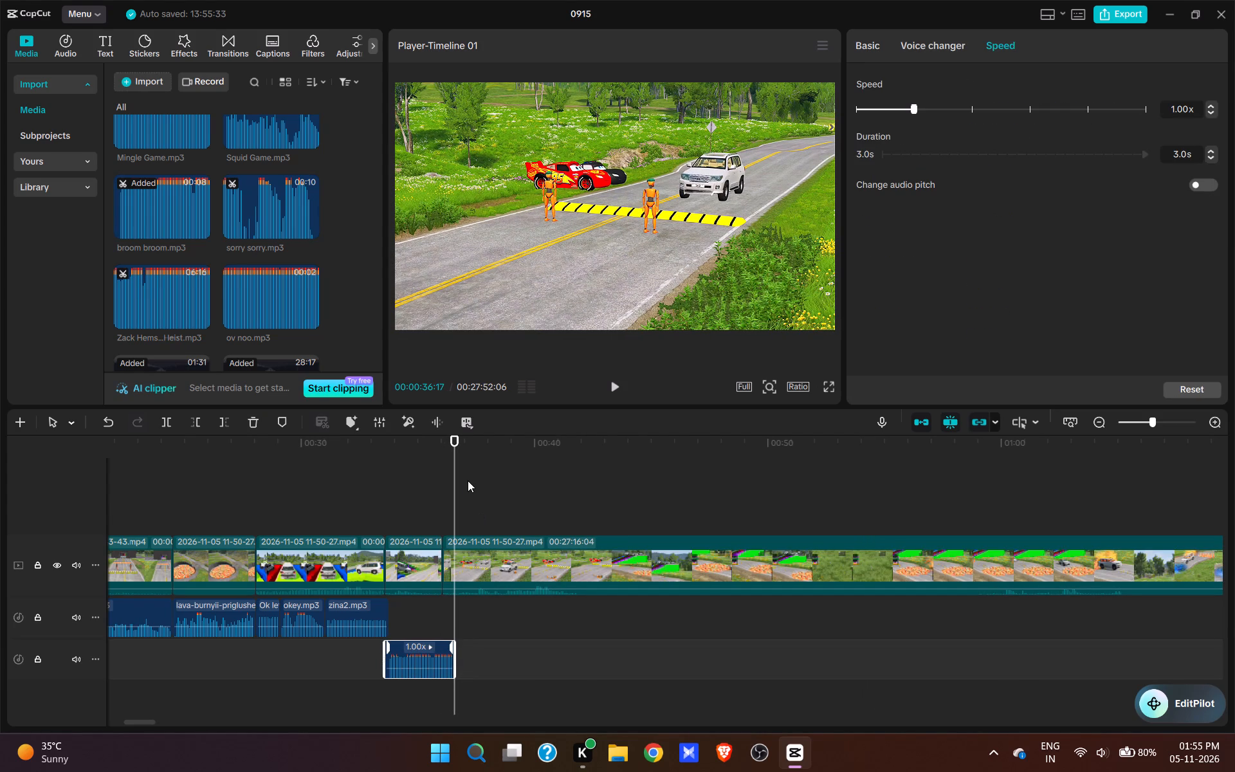
Play on to 00:00:37:04, then browse the imported sounds for a laugh and preview Laughing man.mp3.
key(space)
key(space)
scroll(284, 300, up, 5)
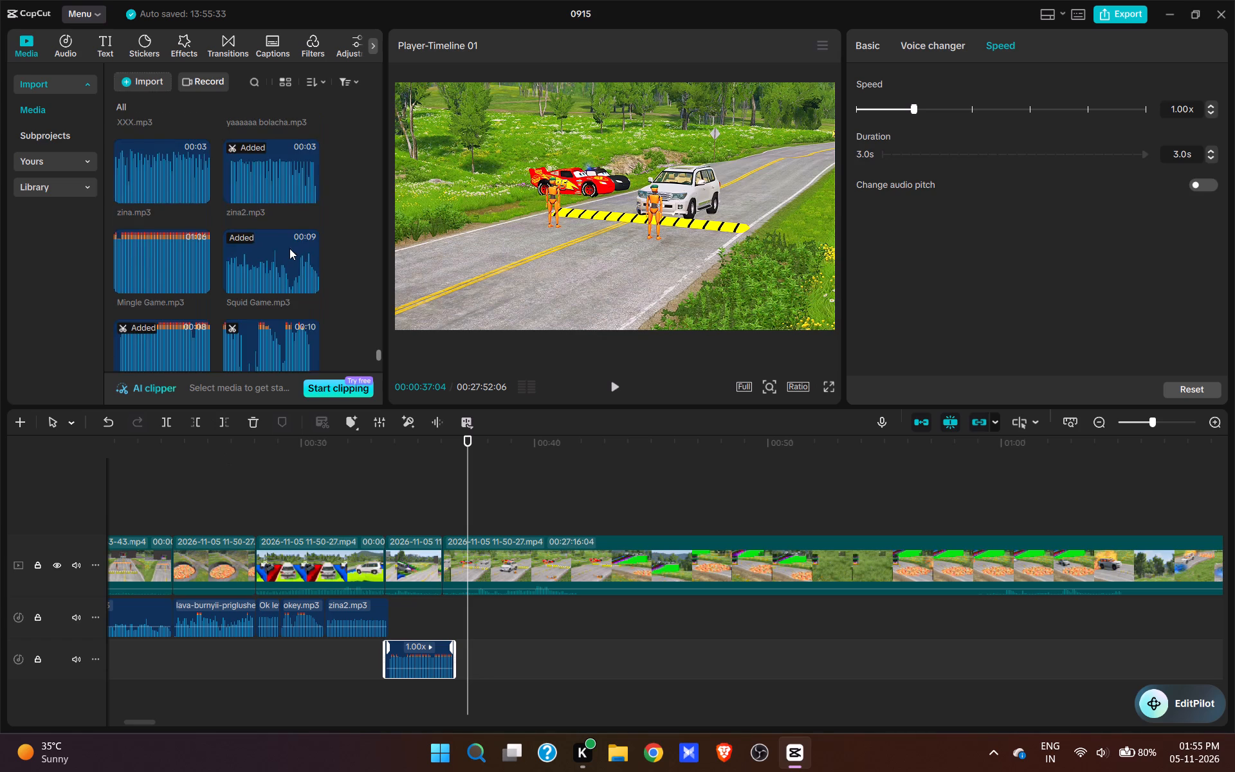
scroll(289, 248, up, 12)
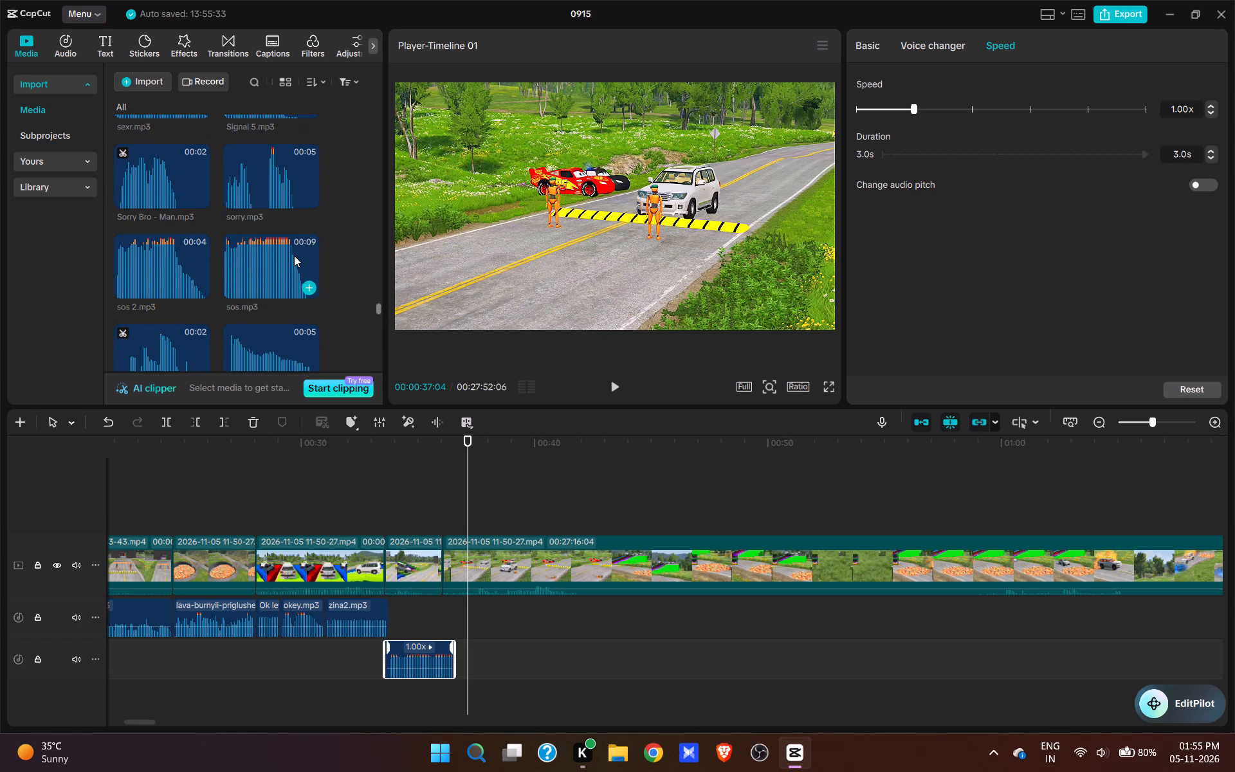
scroll(294, 255, up, 7)
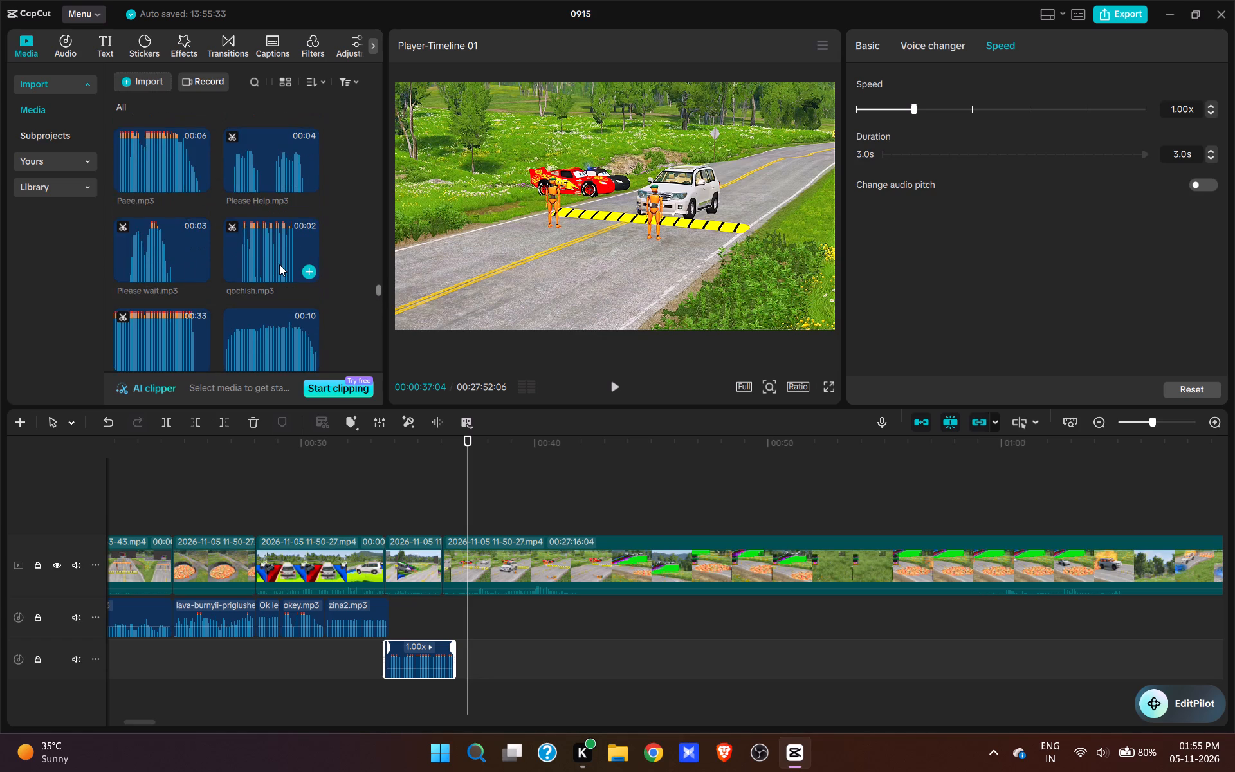
scroll(279, 264, up, 16)
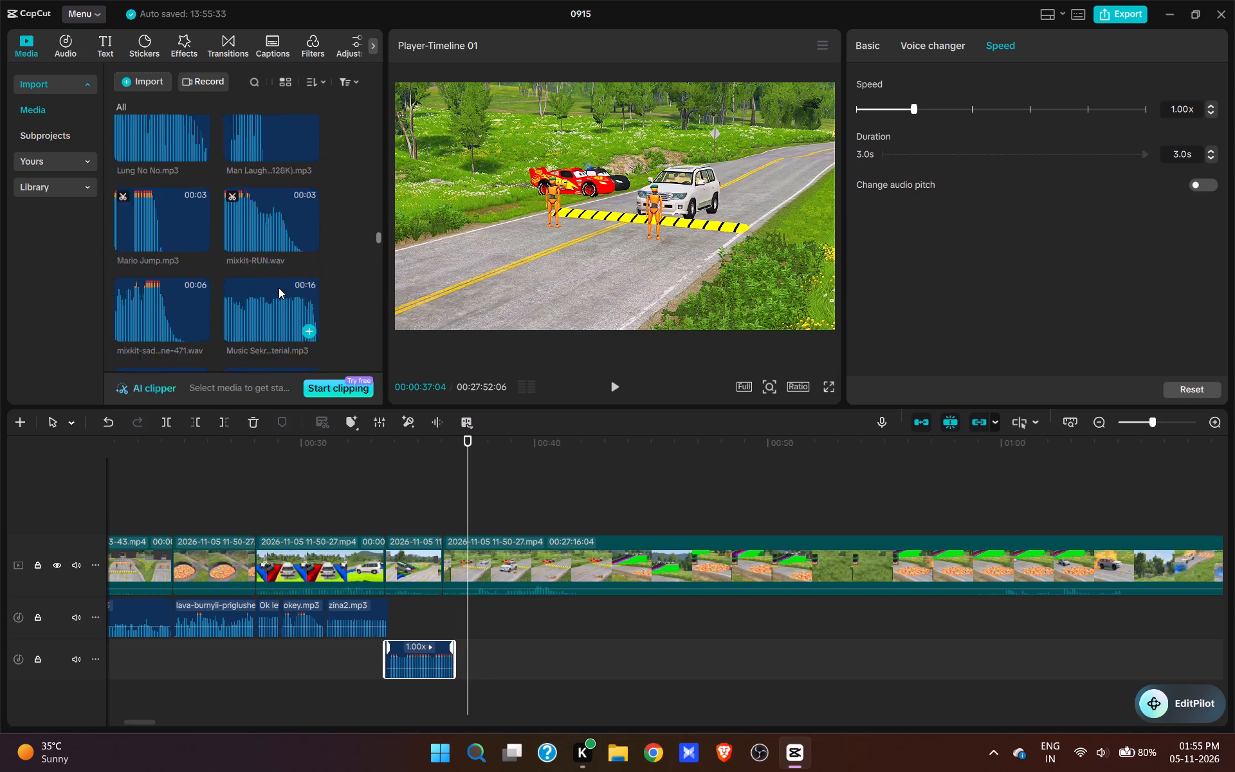
scroll(279, 288, up, 4)
click(272, 253)
scroll(280, 306, down, 1)
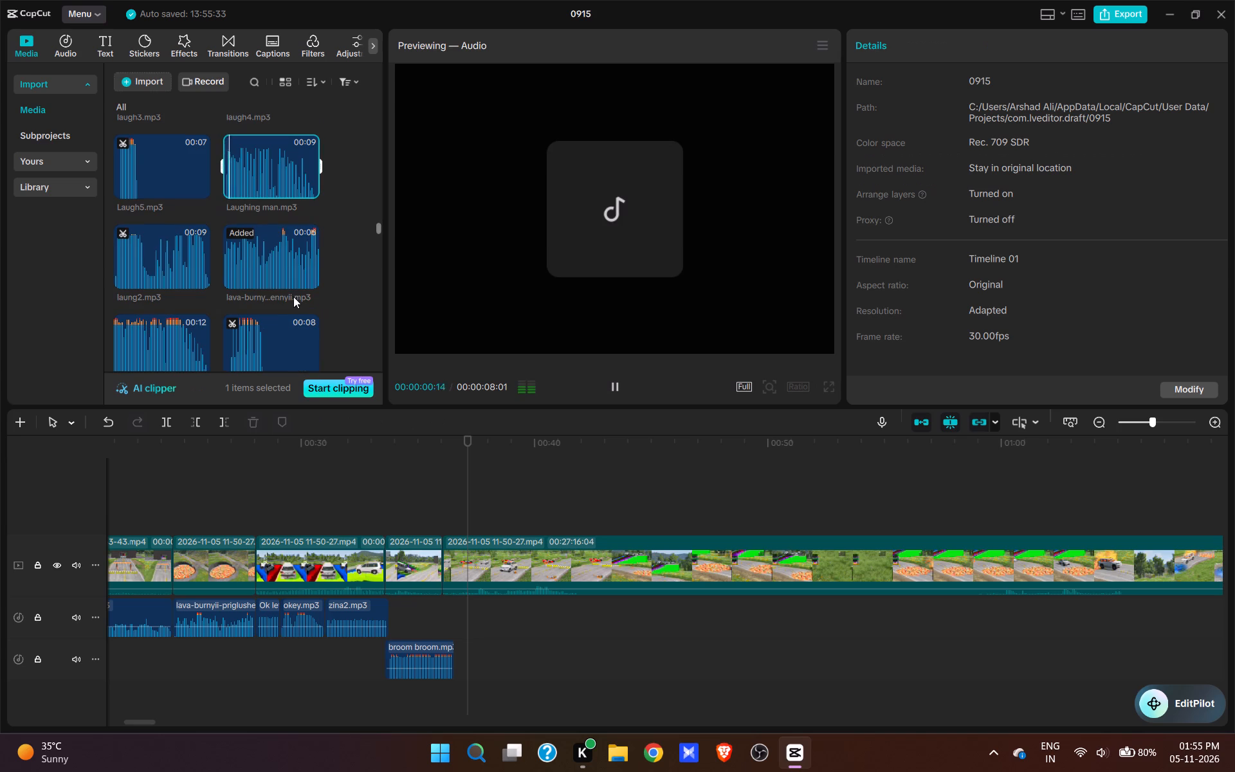
Add laugh4.mp3 at 00:00:37:04 as the SUV reaches the speed bump dummies, and play it with the shot.
scroll(292, 259, up, 1)
click(313, 166)
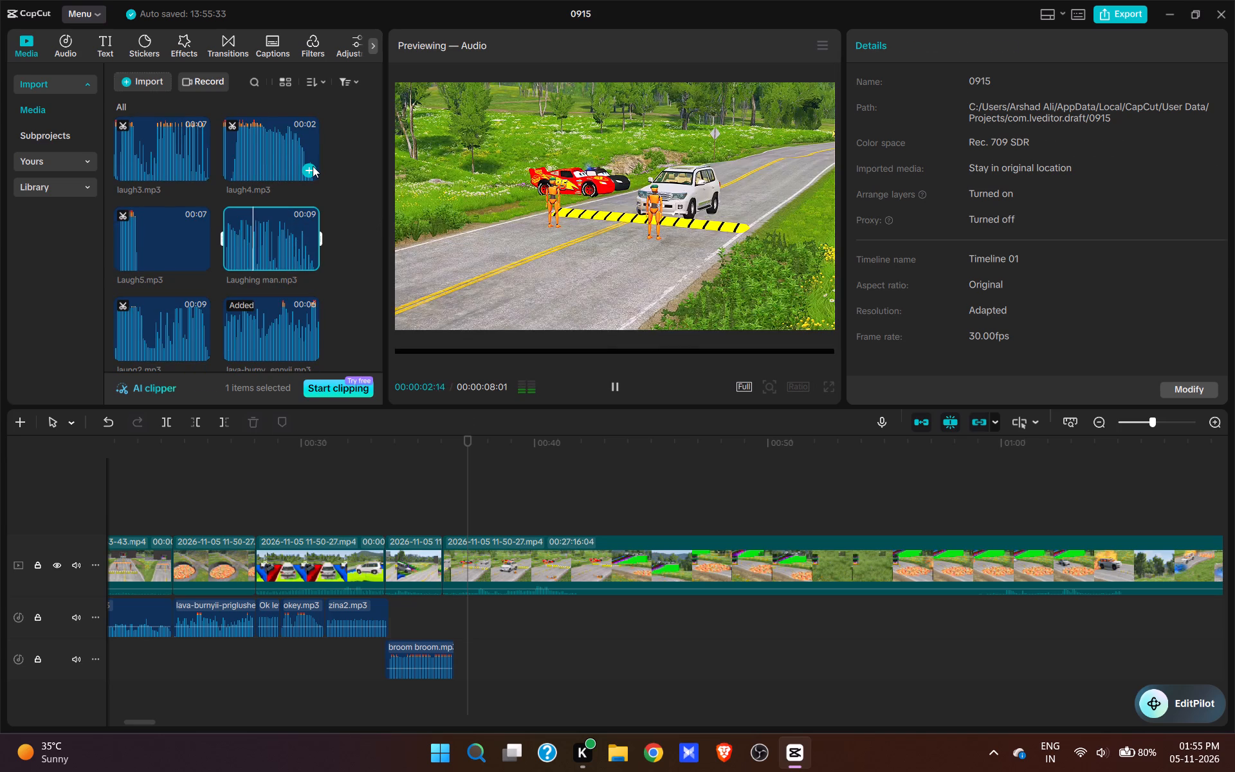
key(space)
key(space)
key(space)
key(space)
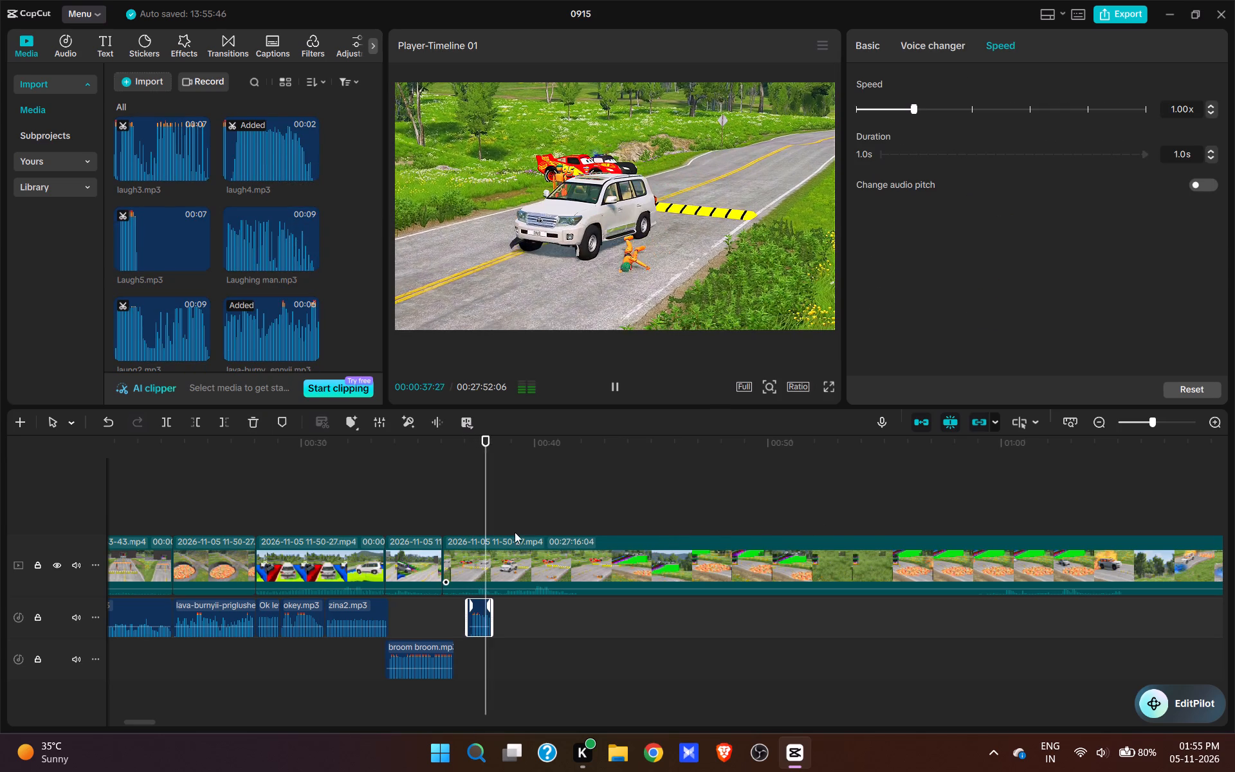
Add Laugh5.mp3 at 00:00:38:05, right after laugh4.mp3, and play the speed bump shot with it.
click(488, 511)
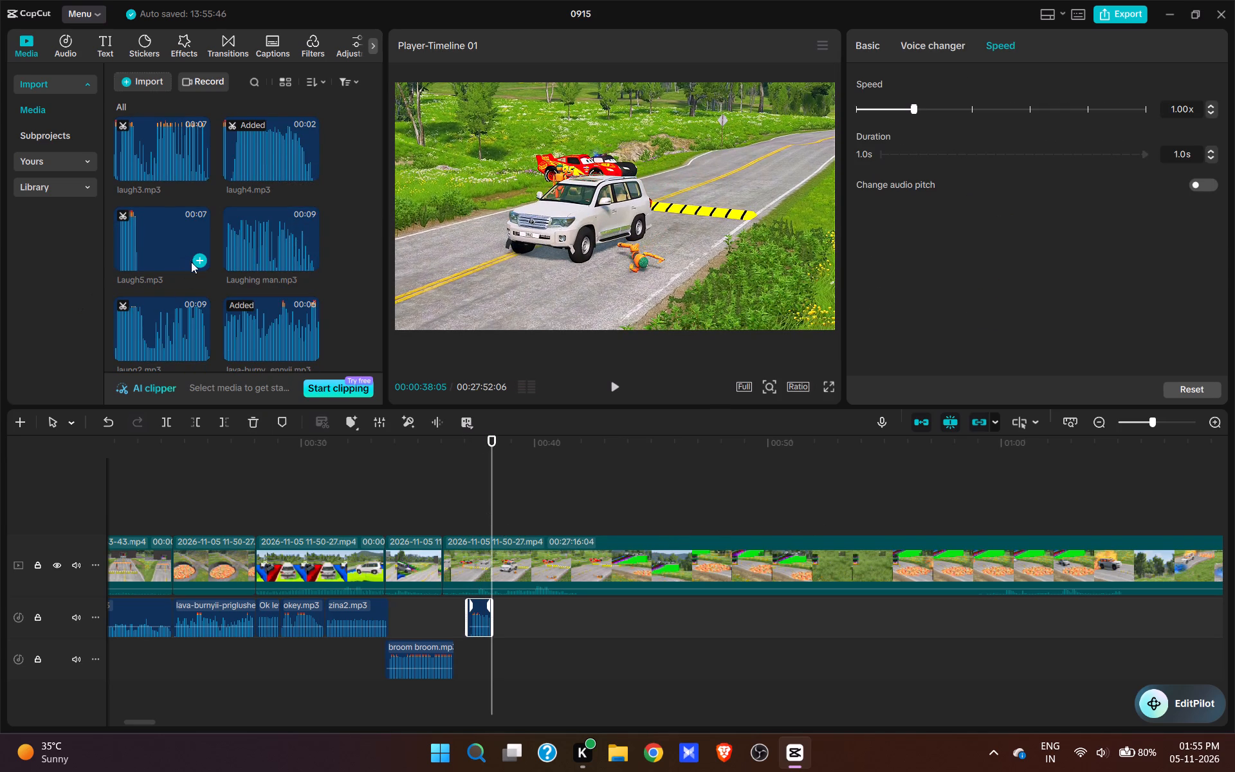
click(197, 262)
key(space)
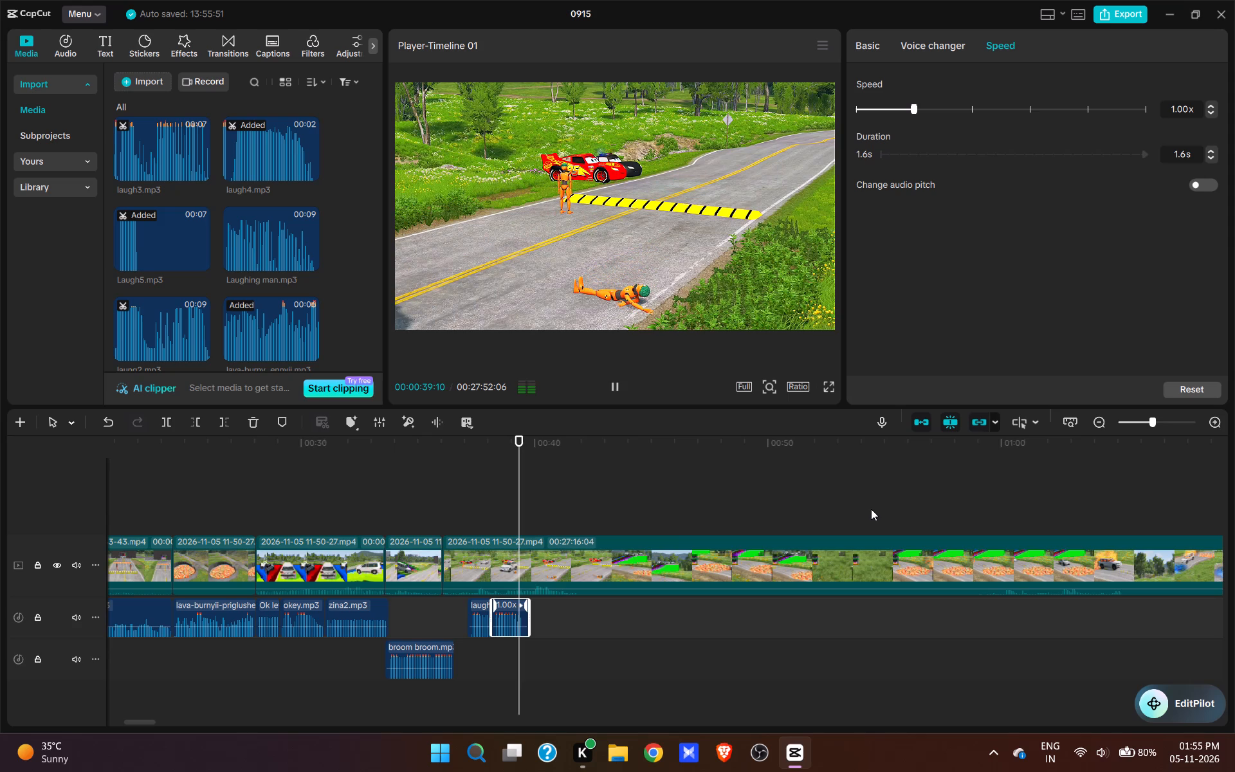
Split the video at 00:00:40:02 and delete about 21 seconds after the cut, into the shot of the SUV approaching the lava pit.
key(space)
key(w)
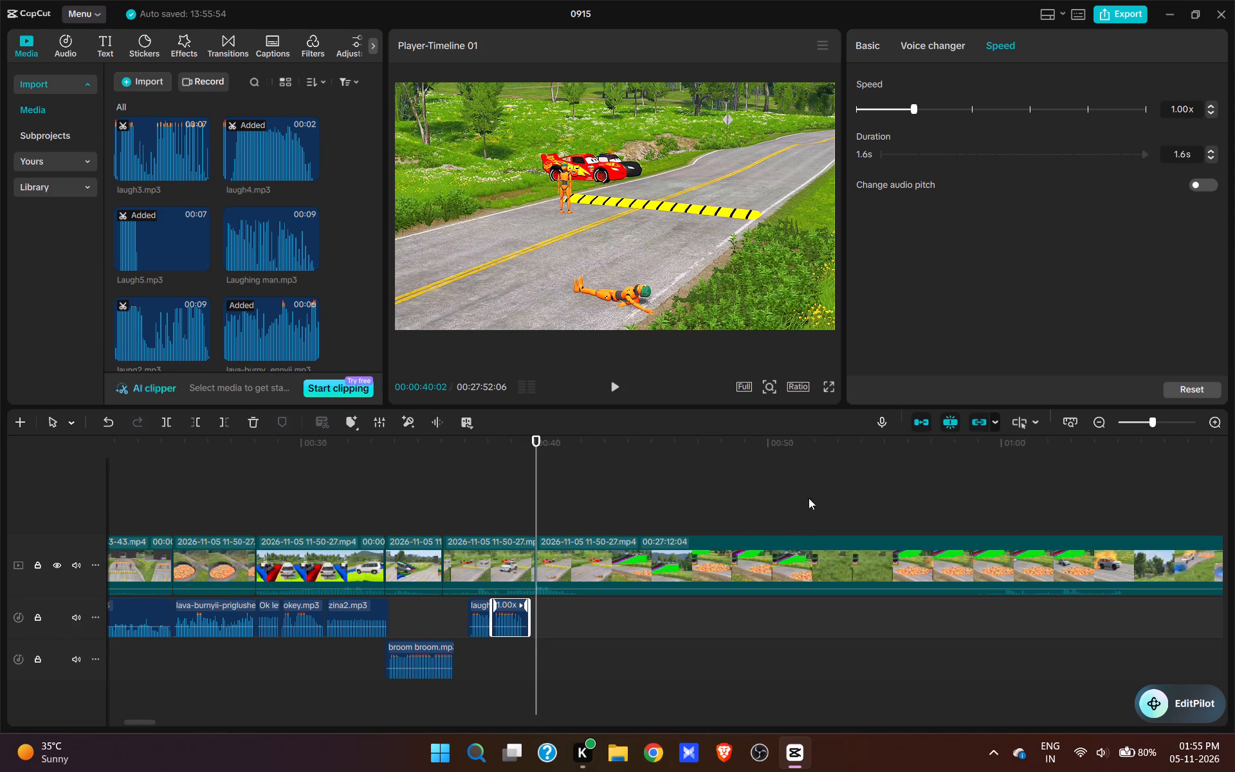
click(973, 506)
key(space)
key(space)
key(space)
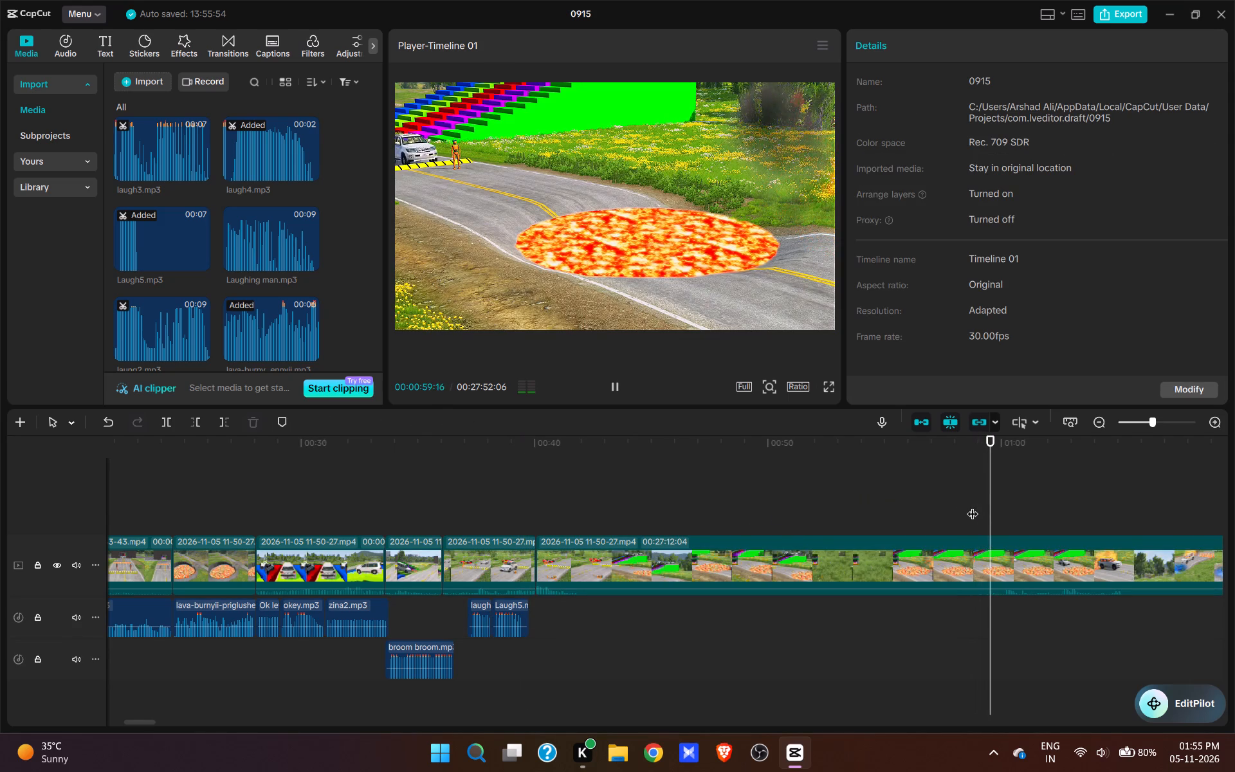
key(space)
text(q)
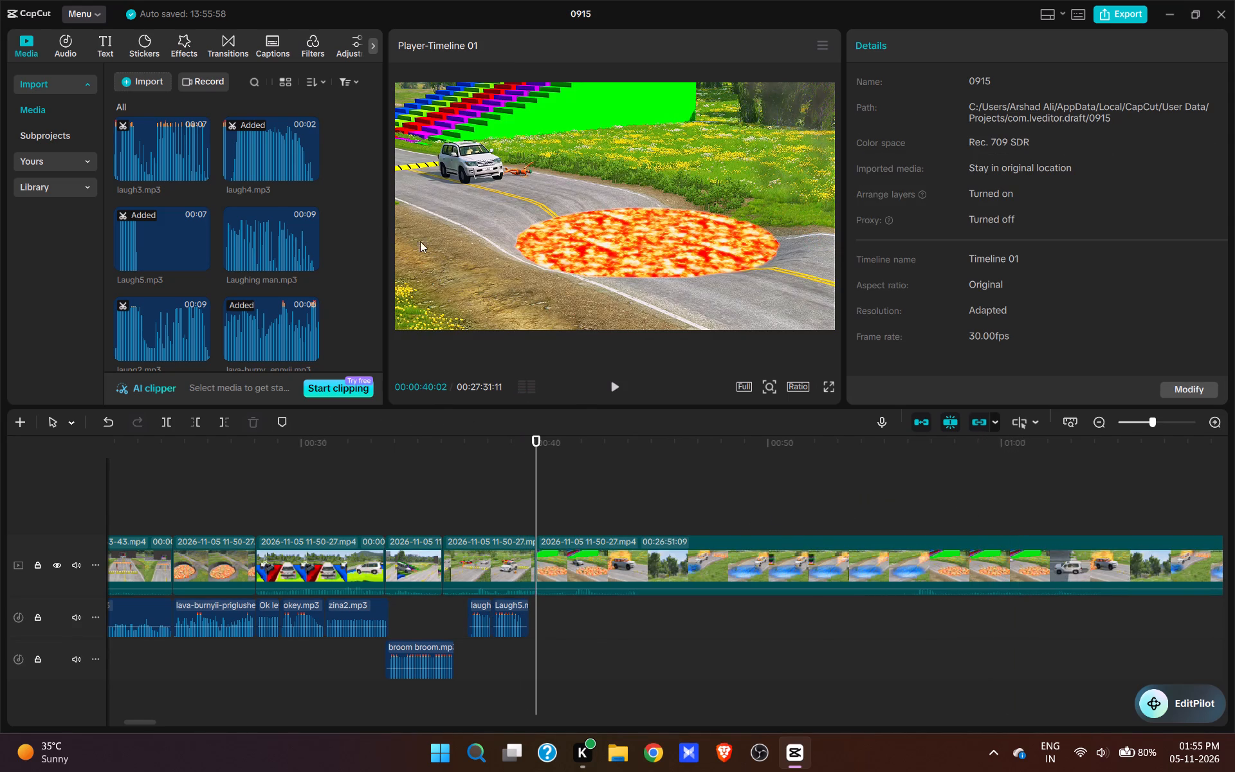
Find Oh no funny.mp3 among the imported sounds, add it at 00:00:40:02 under the lava pit shot, and play it.
scroll(291, 158, down, 6)
scroll(284, 216, down, 4)
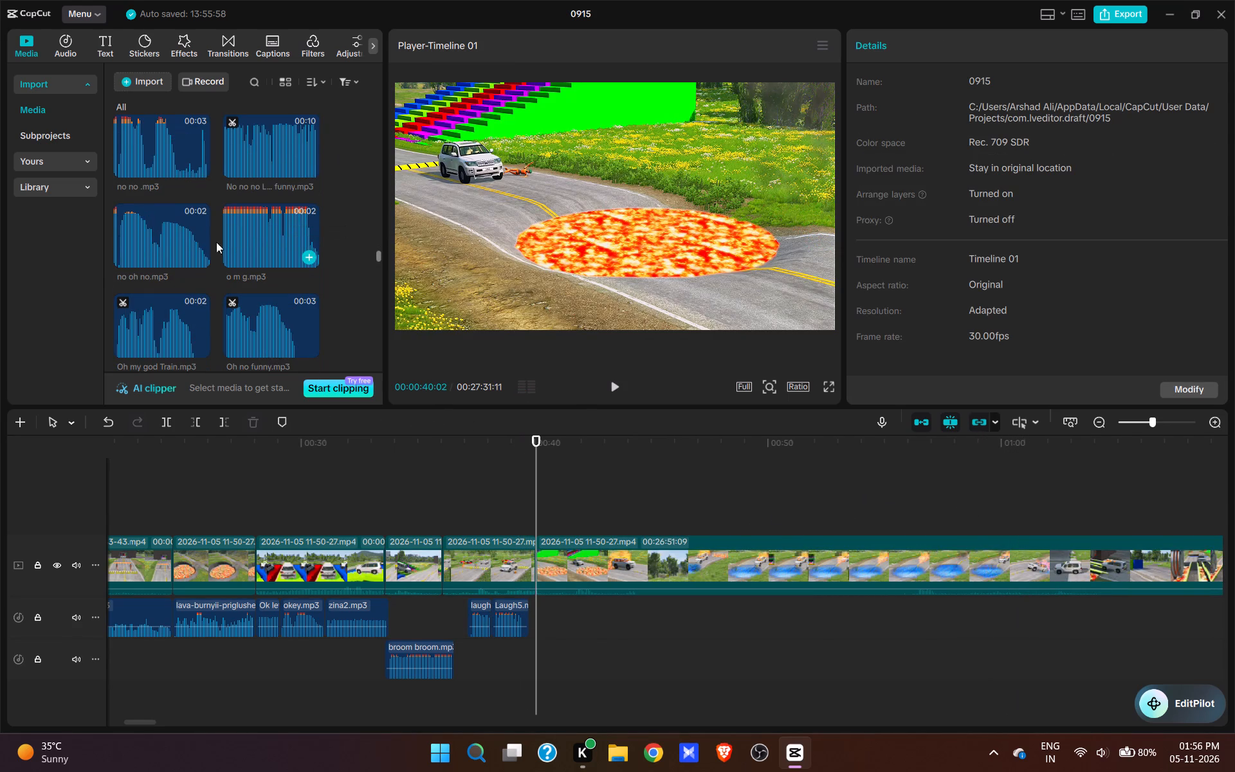
scroll(282, 235, down, 1)
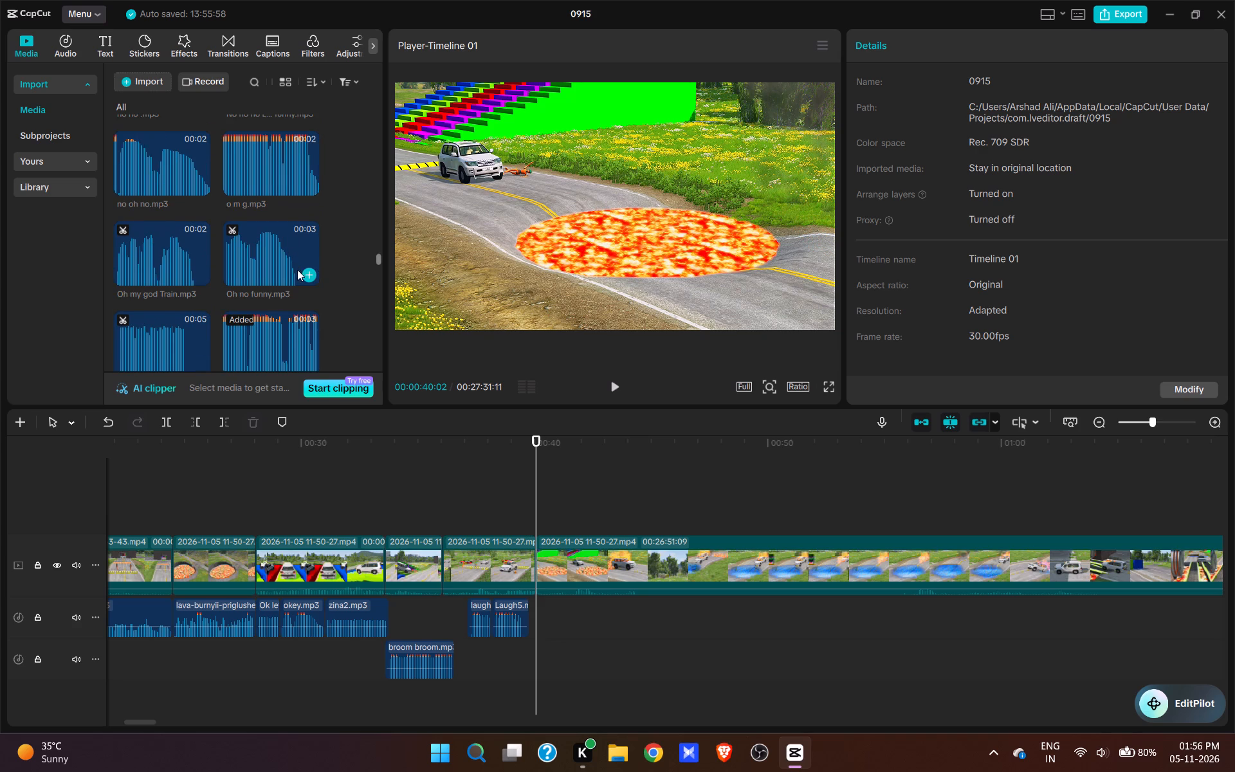
click(304, 277)
key(space)
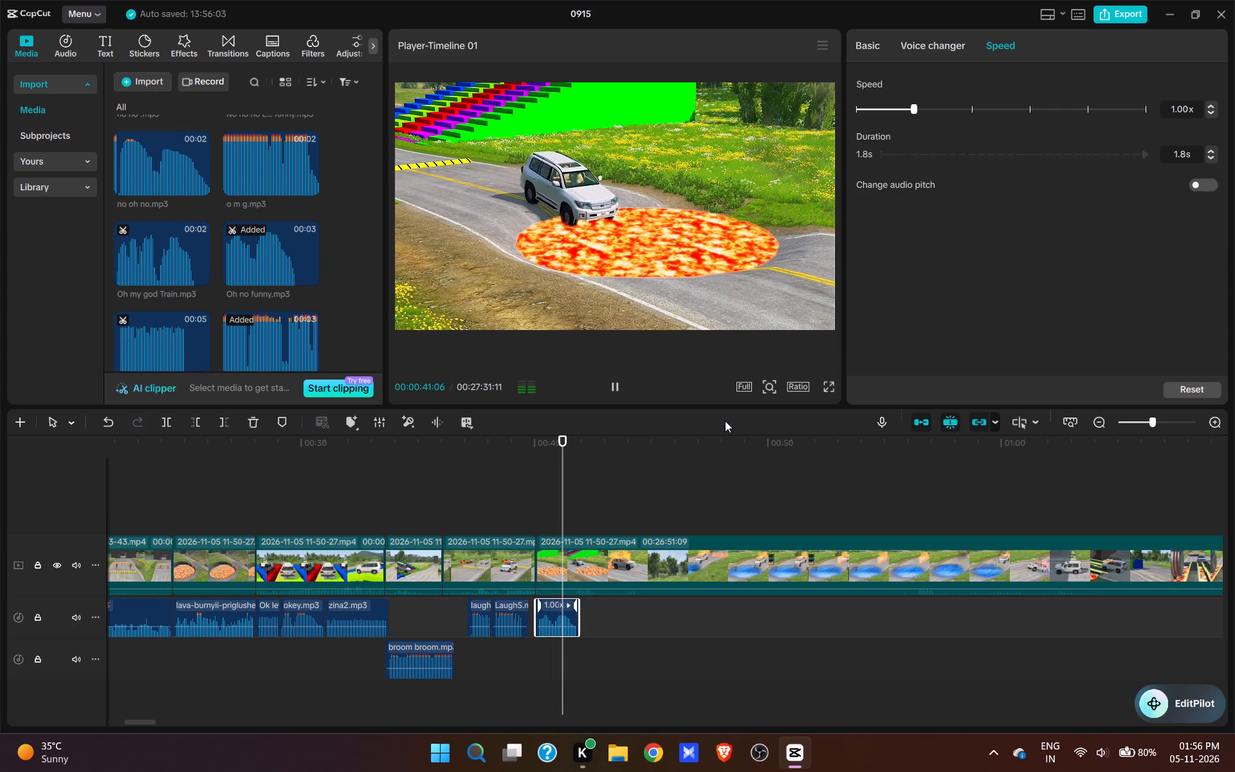
Add aaa.mp3 at 00:00:41:27, right after Oh no funny.mp3 as the SUV drives through the lava pit, and play it.
key(space)
key(space)
key(space)
click(583, 518)
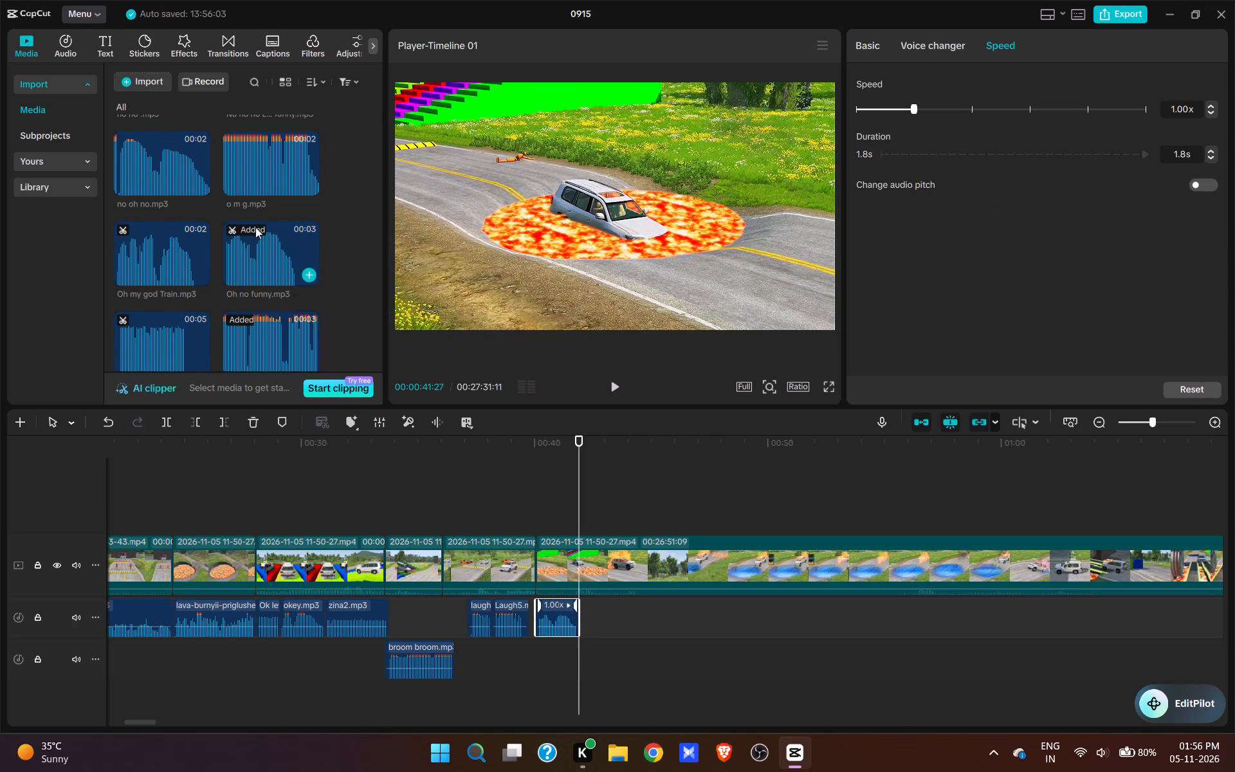
scroll(258, 230, up, 7)
drag(374, 235, 369, 177)
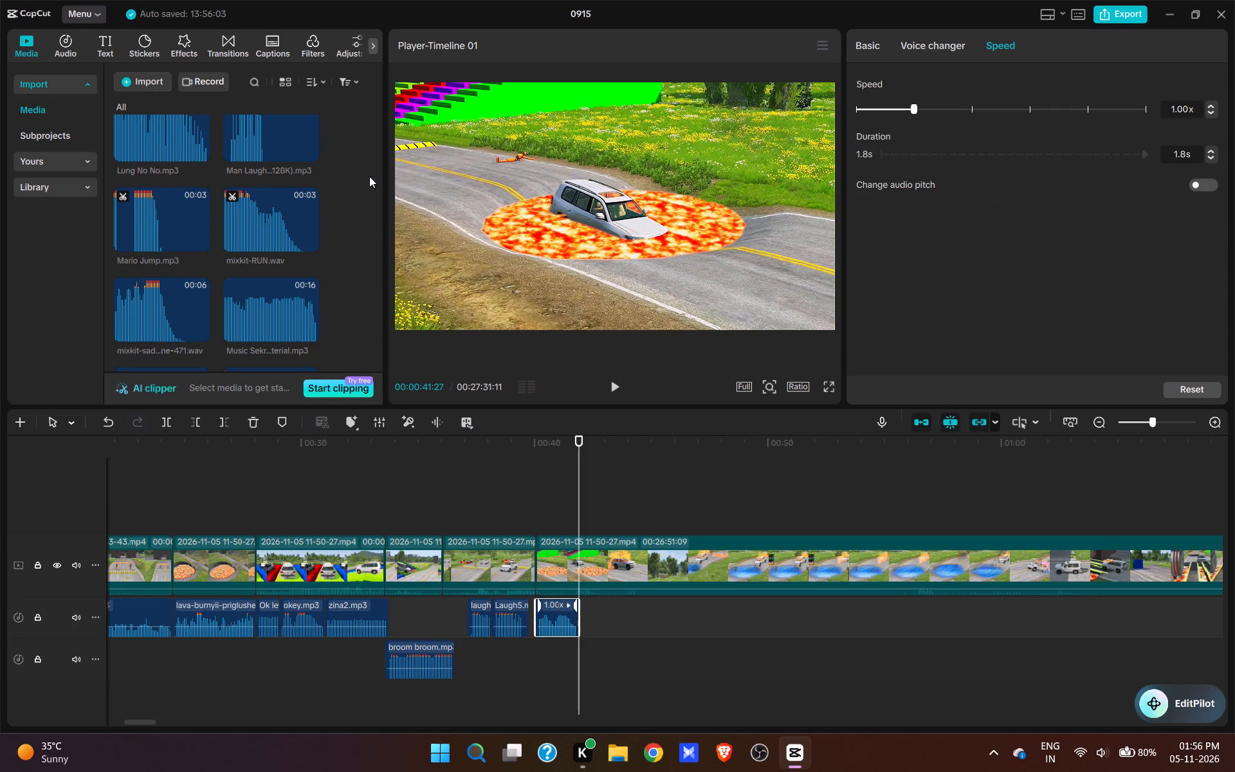
scroll(365, 221, up, 11)
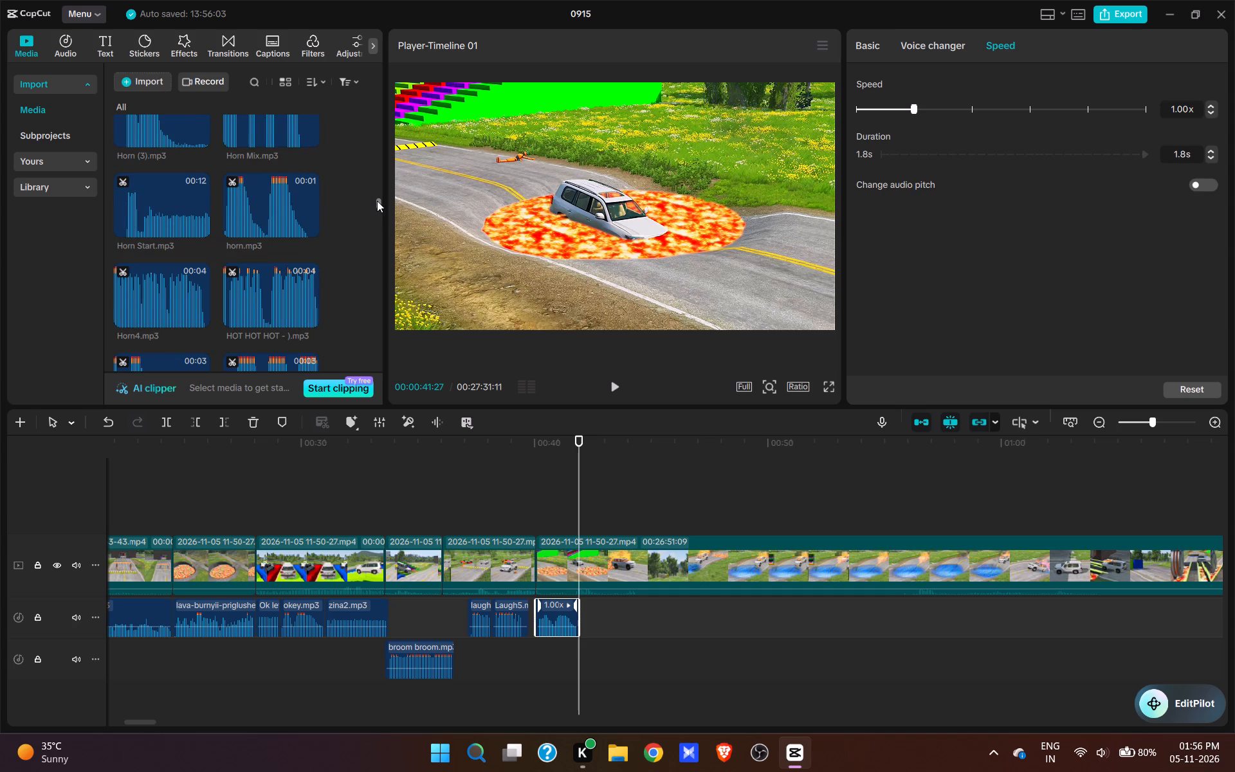
drag(377, 201, 338, 0)
click(202, 172)
key(space)
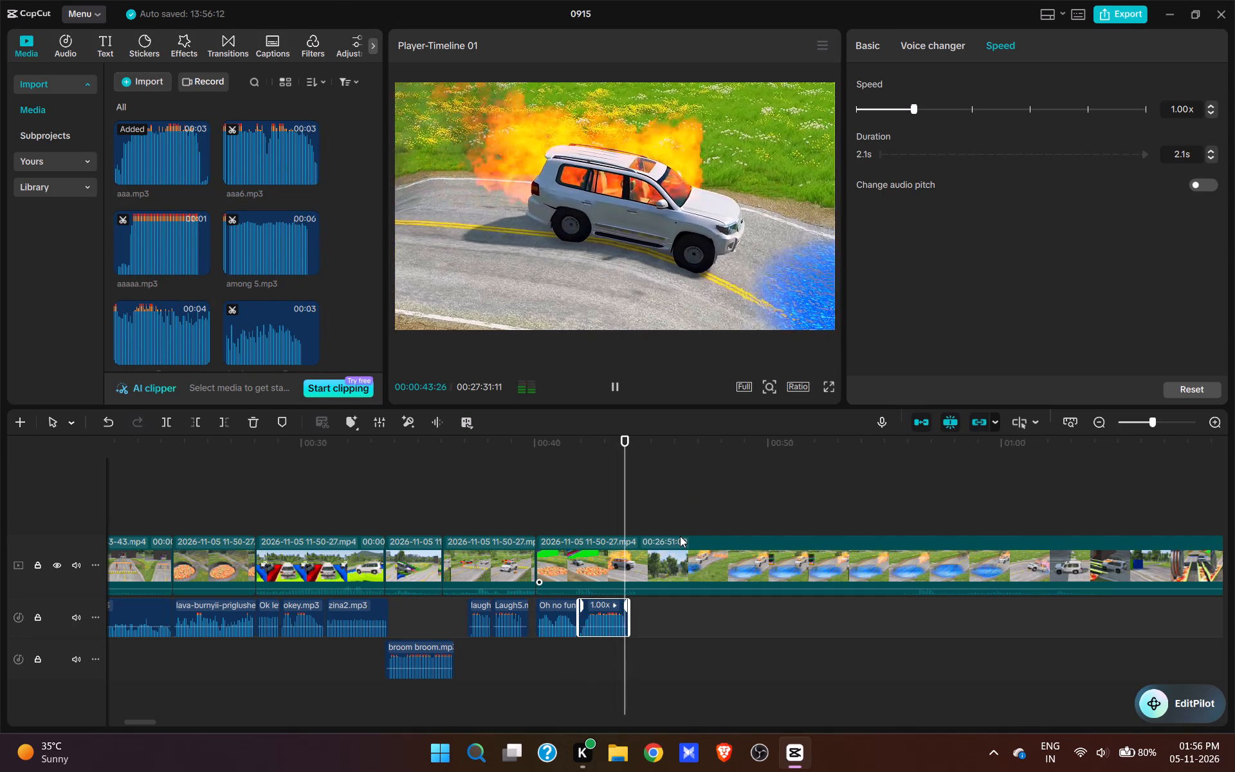
Split the video at 00:00:44:04 and delete about 13 seconds after the cut, into the shot of the blue water pit.
key(space)
click(619, 574)
key(w)
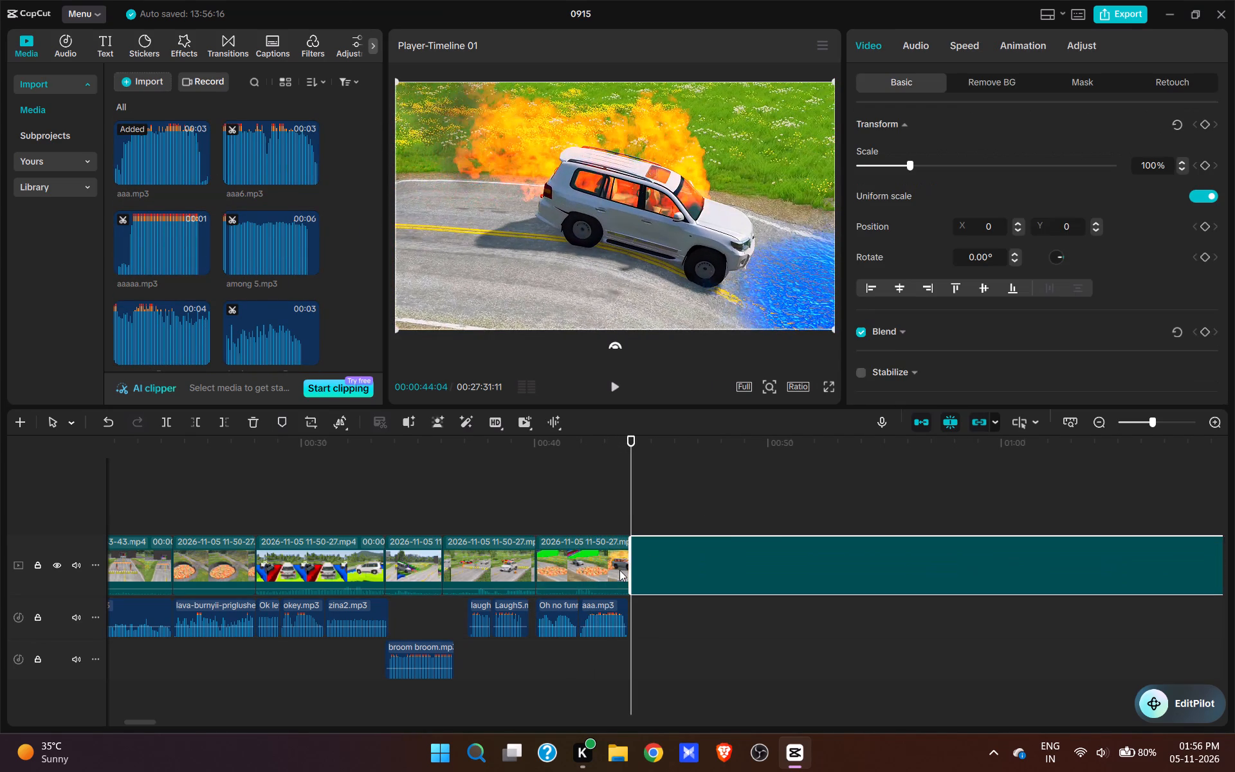
click(846, 496)
key(space)
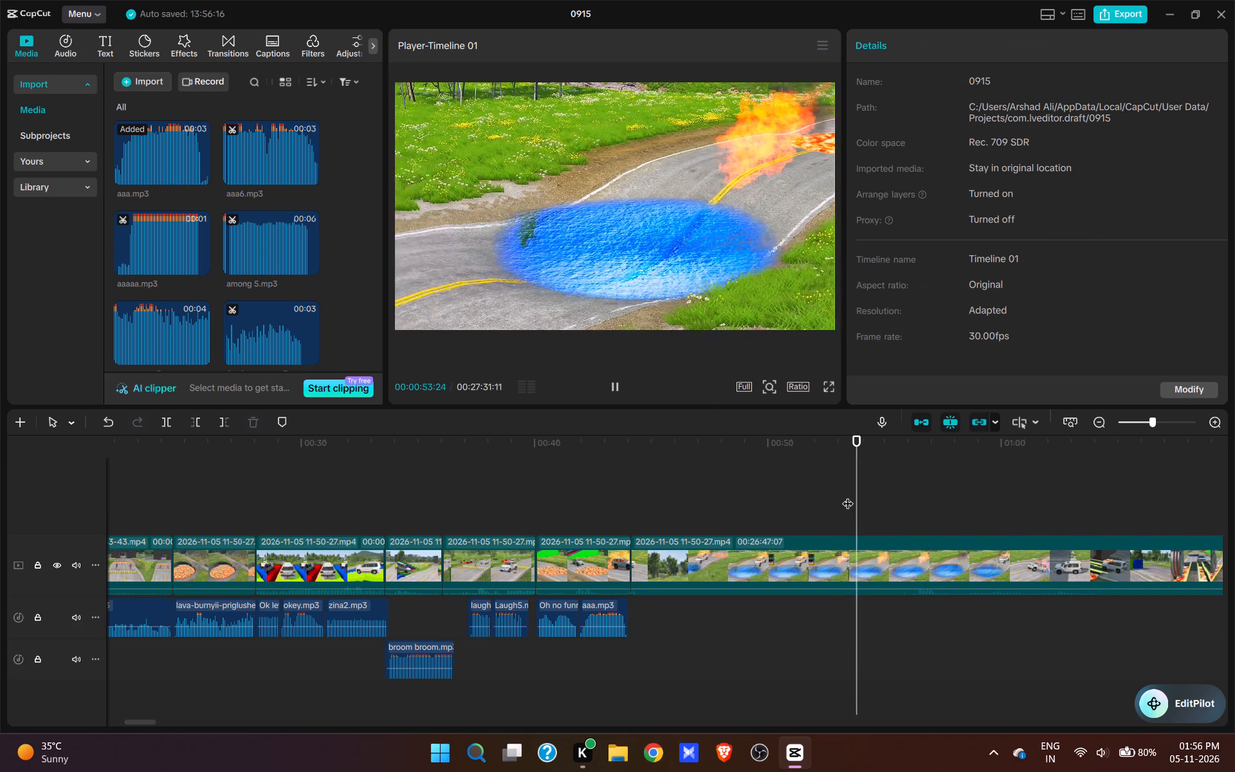
drag(870, 506, 851, 576)
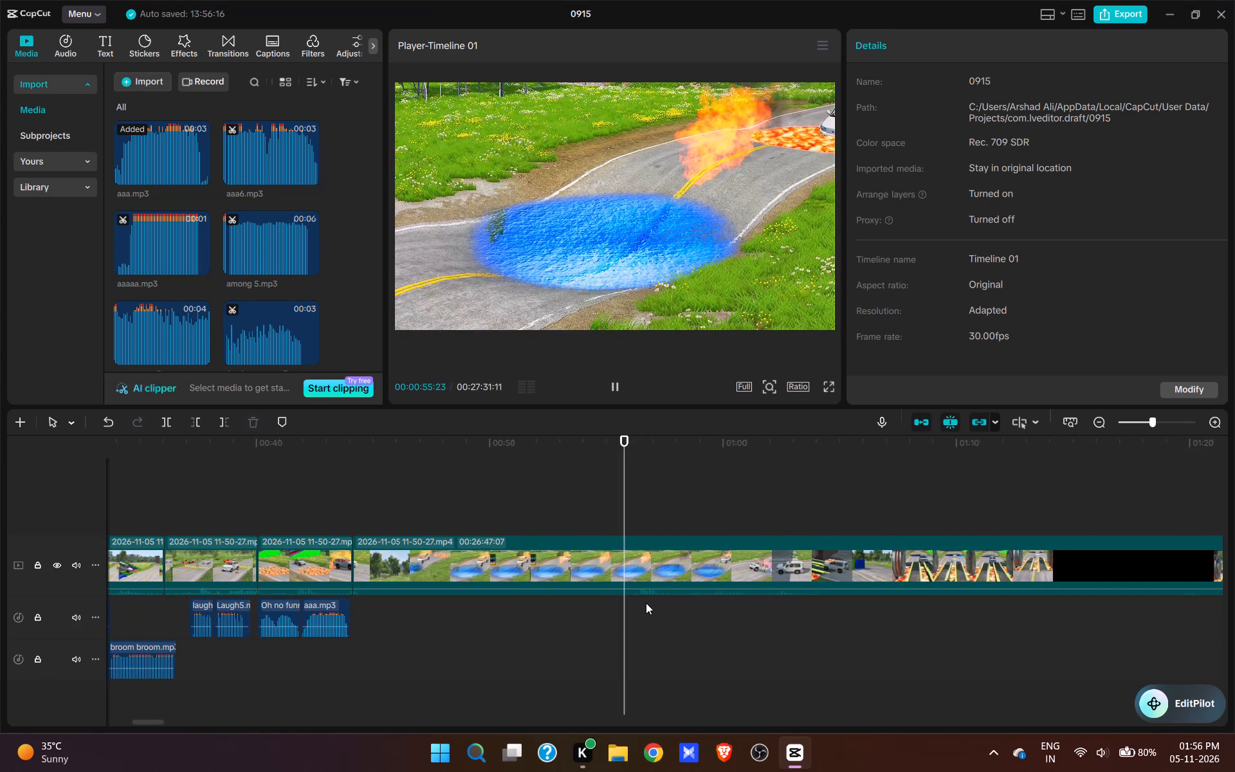
key(space)
key(q)
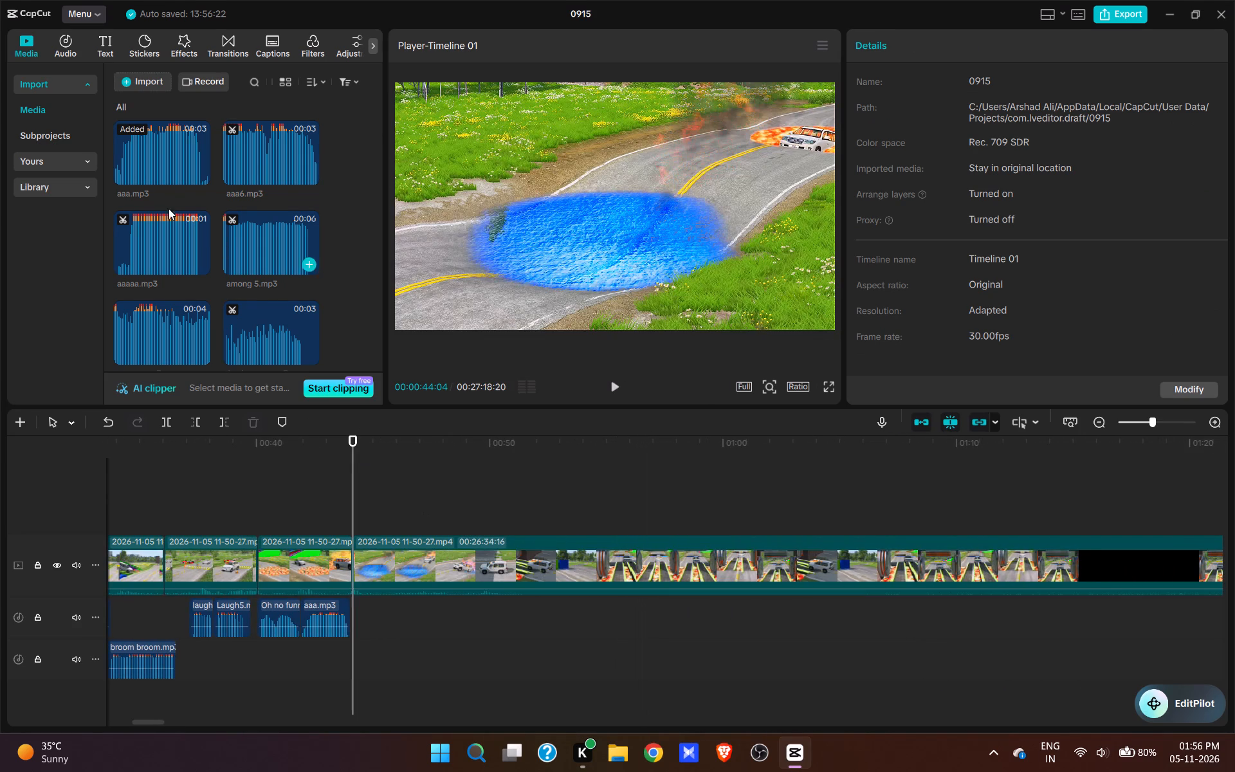
Find HOT HOT HOT among the imported sounds, add it at 00:00:44:04 under the burning SUV's water pit shot, and play it.
scroll(246, 233, up, 1)
scroll(250, 277, down, 13)
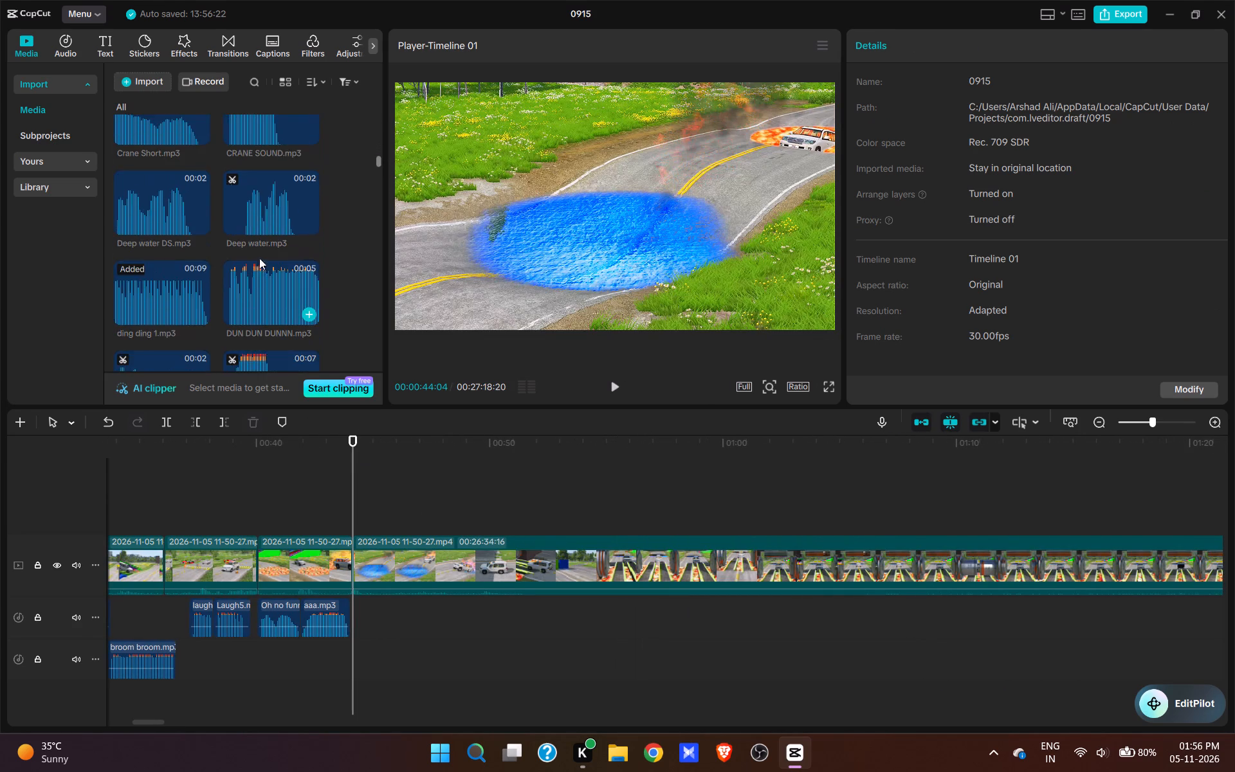
scroll(270, 252, down, 8)
scroll(351, 273, down, 3)
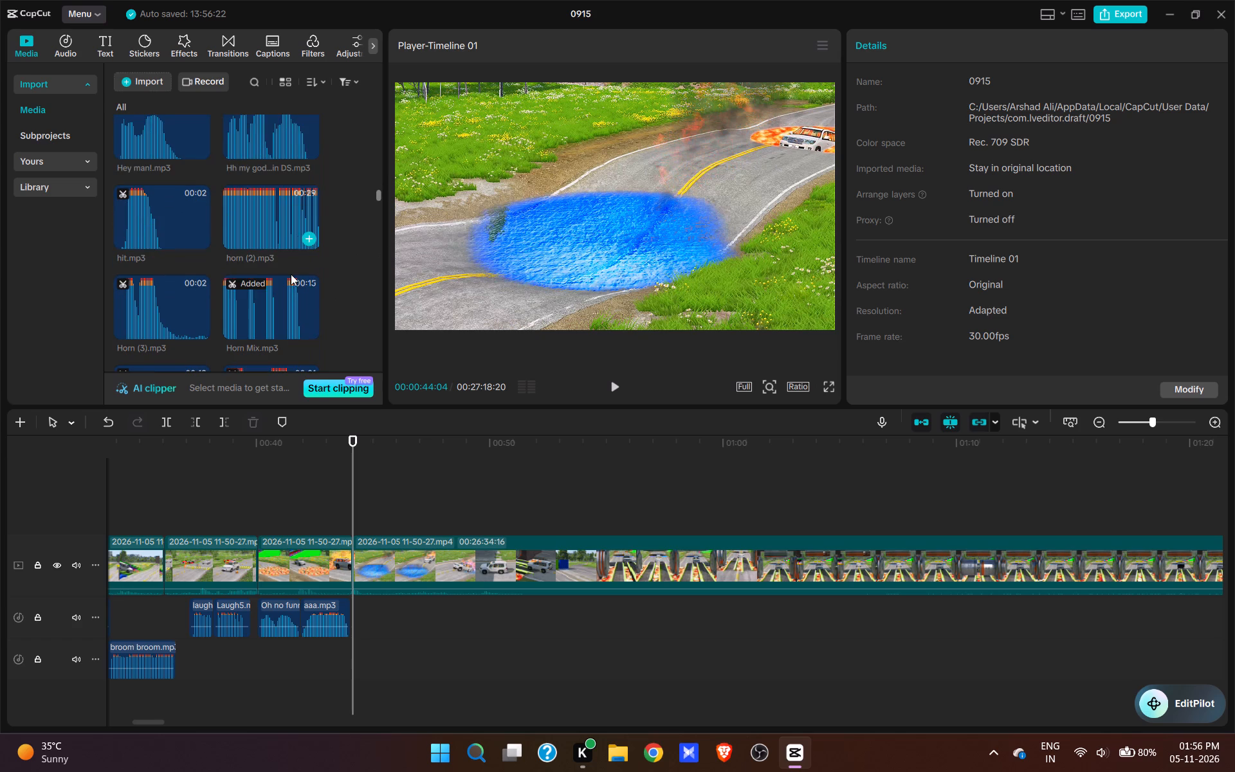
scroll(297, 275, down, 3)
click(307, 289)
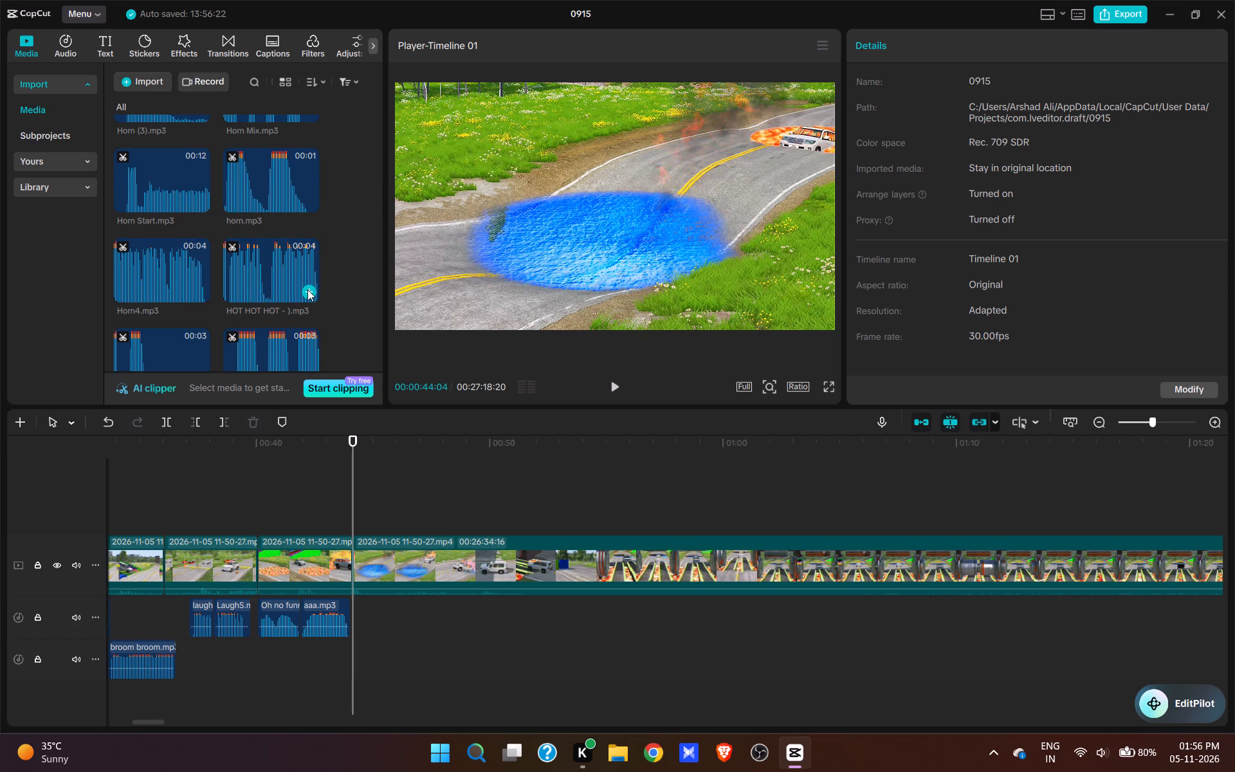
key(space)
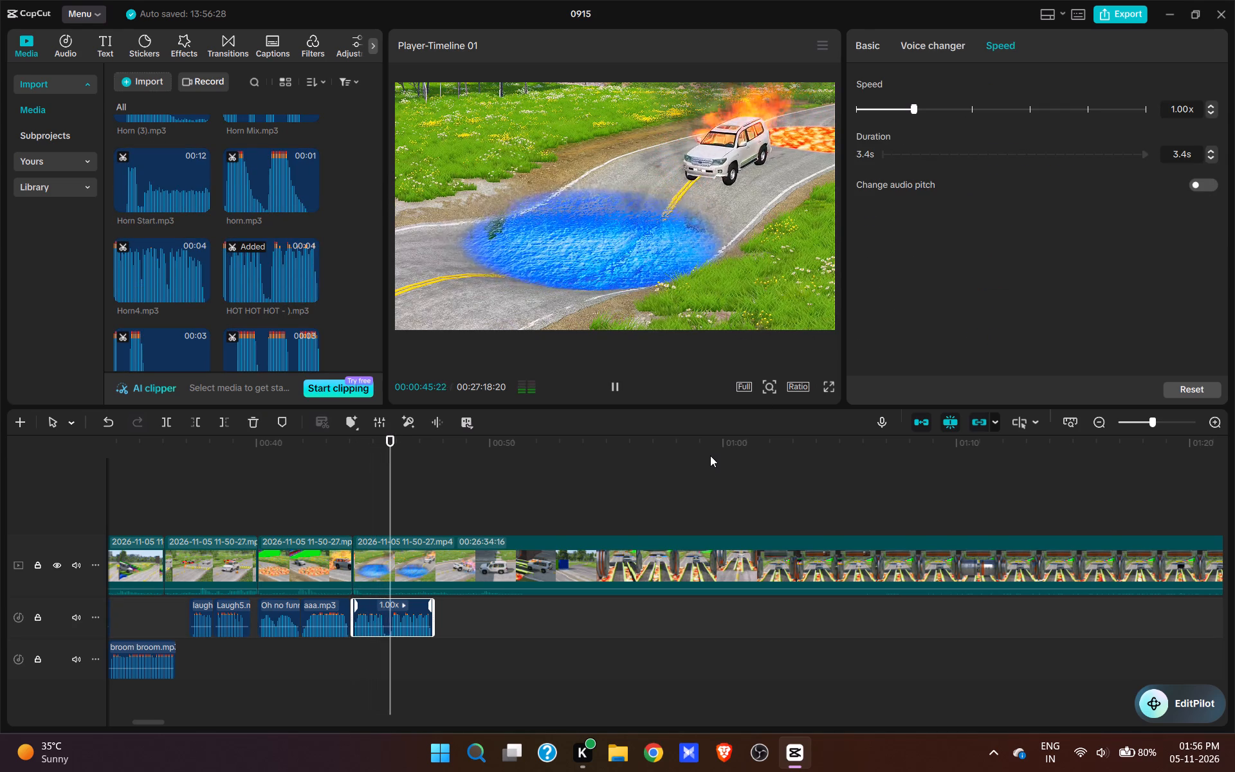
key(space)
key(space)
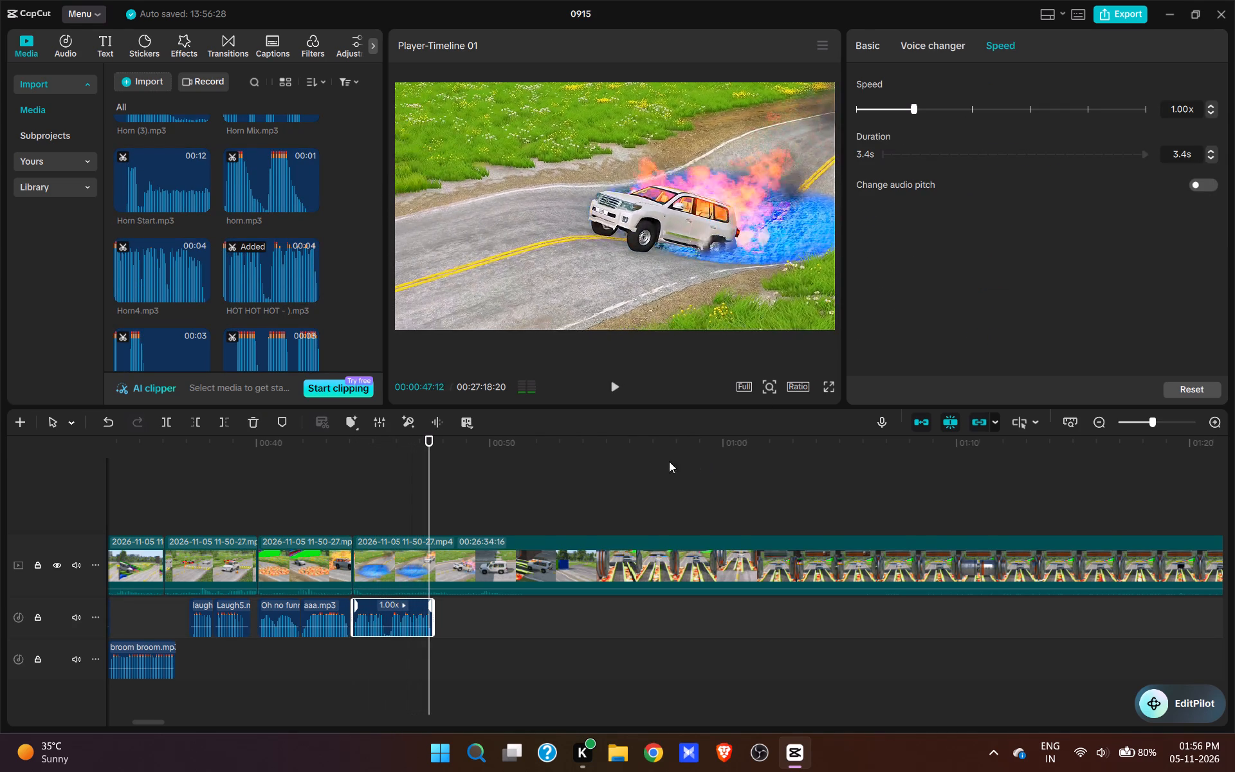
key(space)
Look through the imported sounds for one to follow HOT HOT HOT from 00:00:47:17, and preview Horn Start.mp3.
click(434, 486)
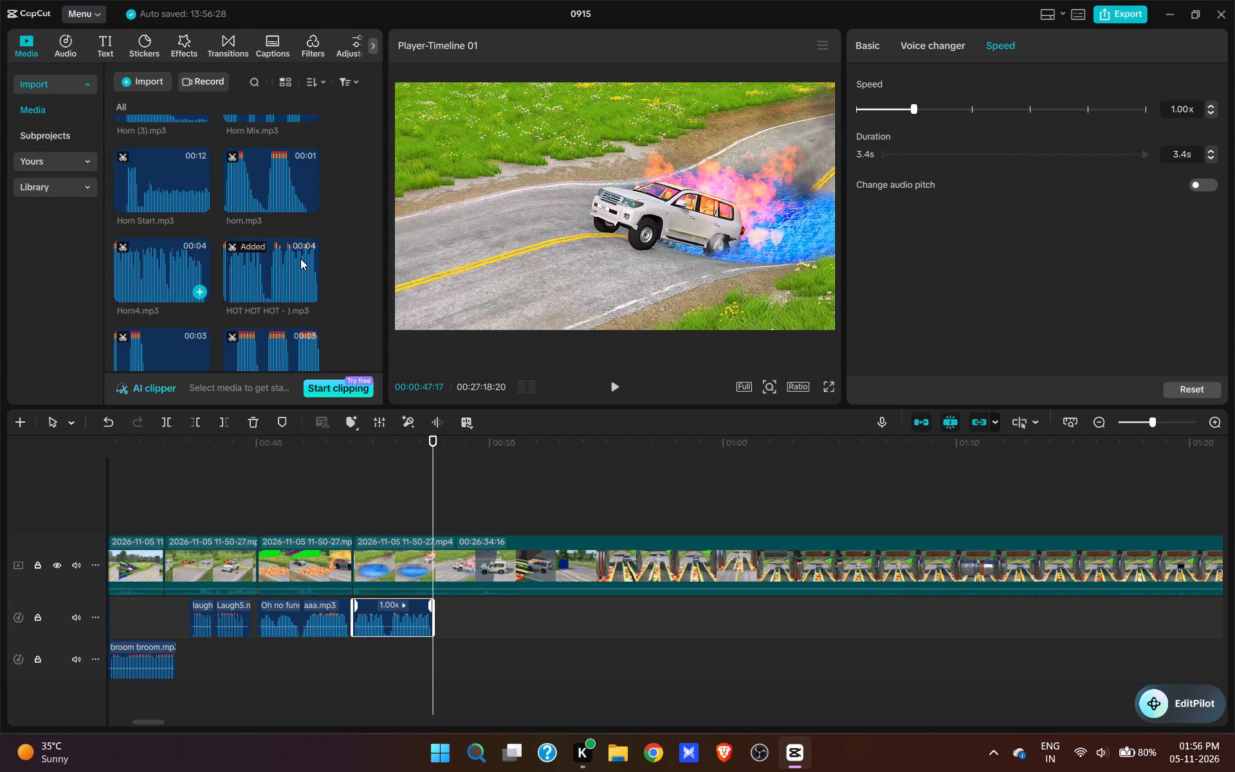
scroll(300, 259, up, 10)
scroll(256, 300, down, 8)
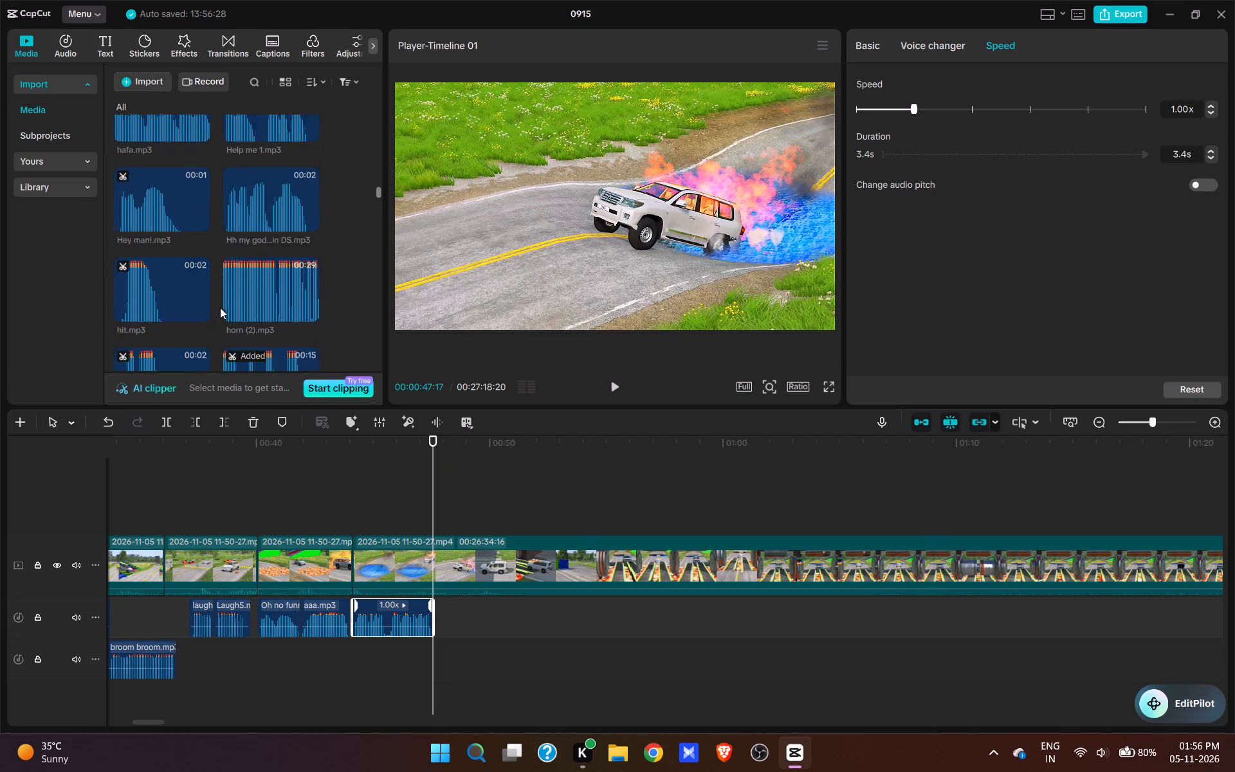
scroll(247, 290, down, 6)
scroll(210, 270, up, 8)
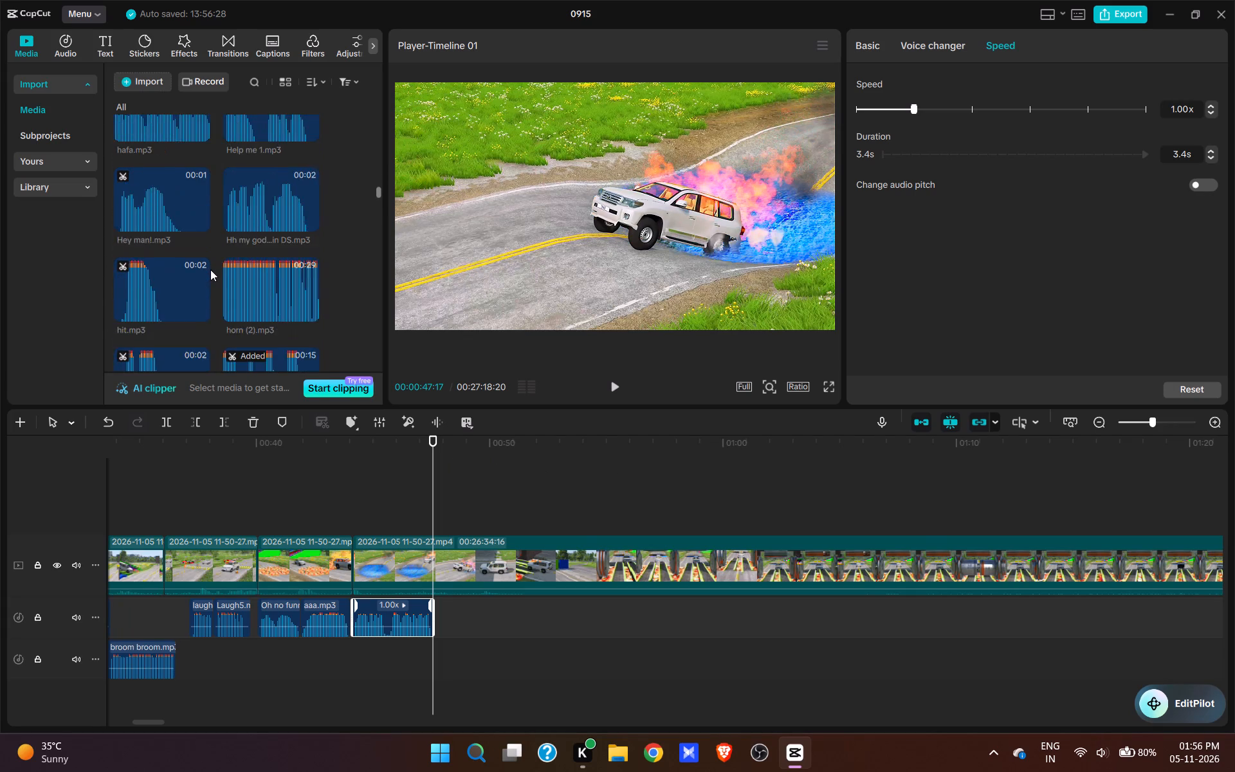
scroll(210, 272, down, 3)
click(160, 240)
Preview laugh3.mp3, then add the Laugh Fun…rtoon.mp3 sound at 00:00:47:17 as the SUV leaves the water pit, and play it.
scroll(174, 237, up, 6)
scroll(165, 229, down, 1)
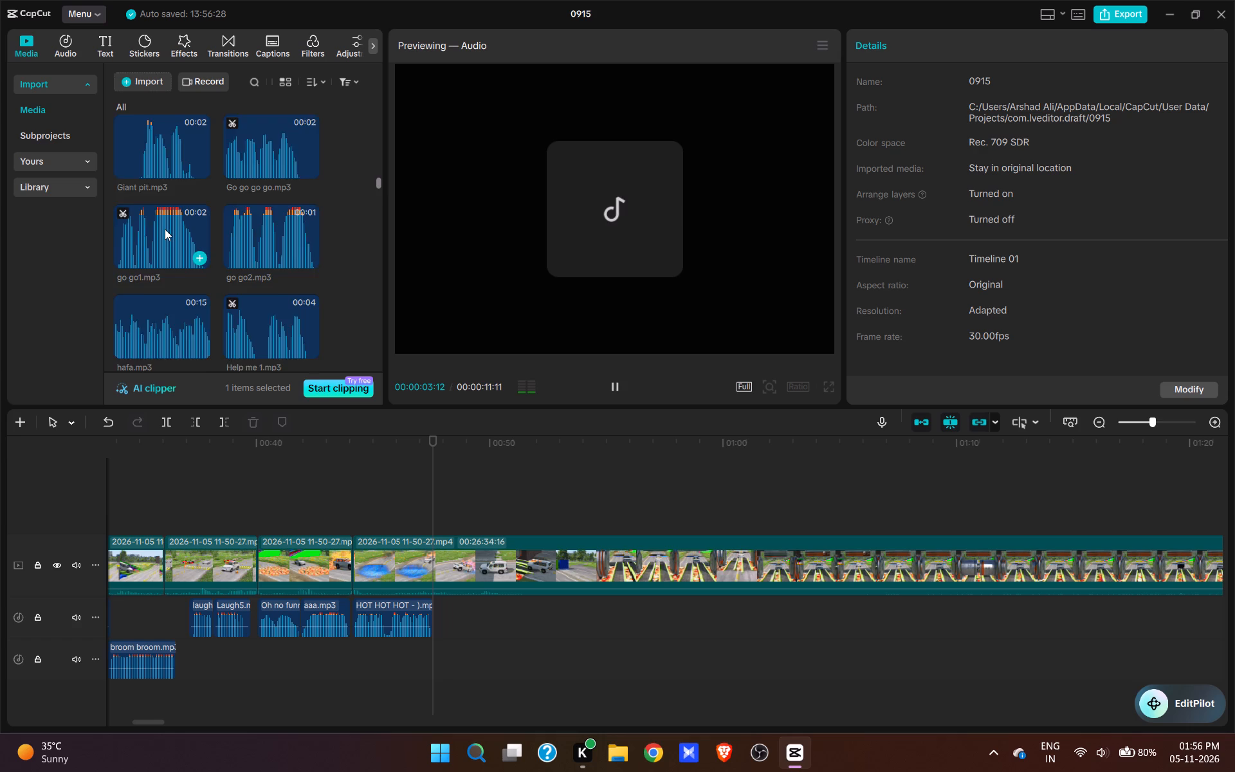
scroll(165, 229, down, 10)
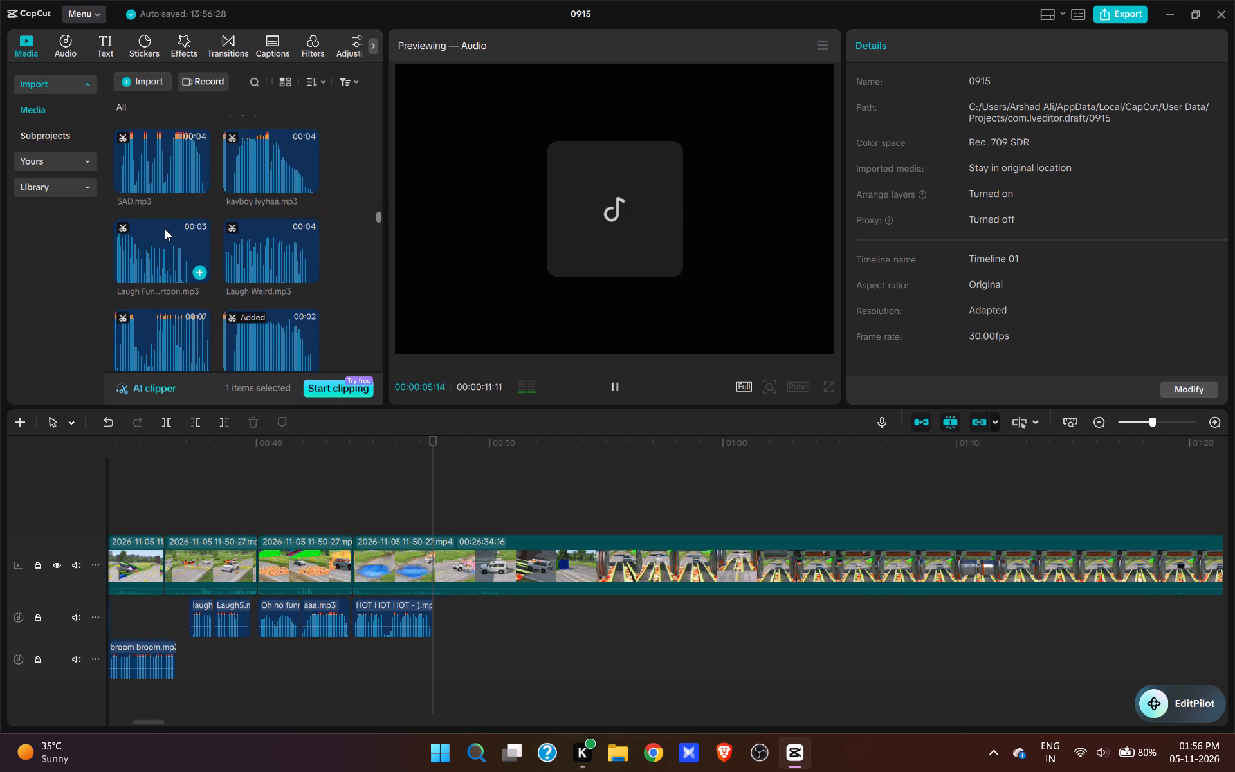
scroll(165, 229, down, 2)
click(145, 204)
scroll(171, 253, up, 1)
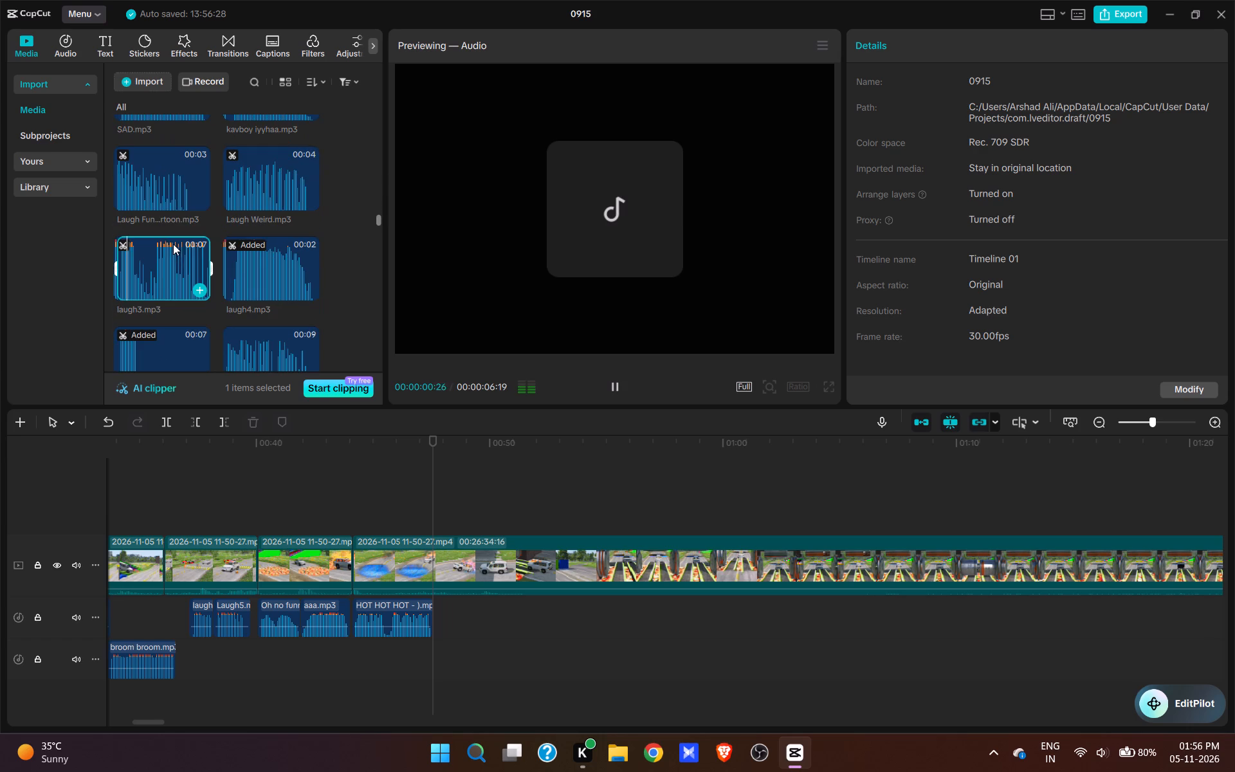
click(170, 195)
click(181, 196)
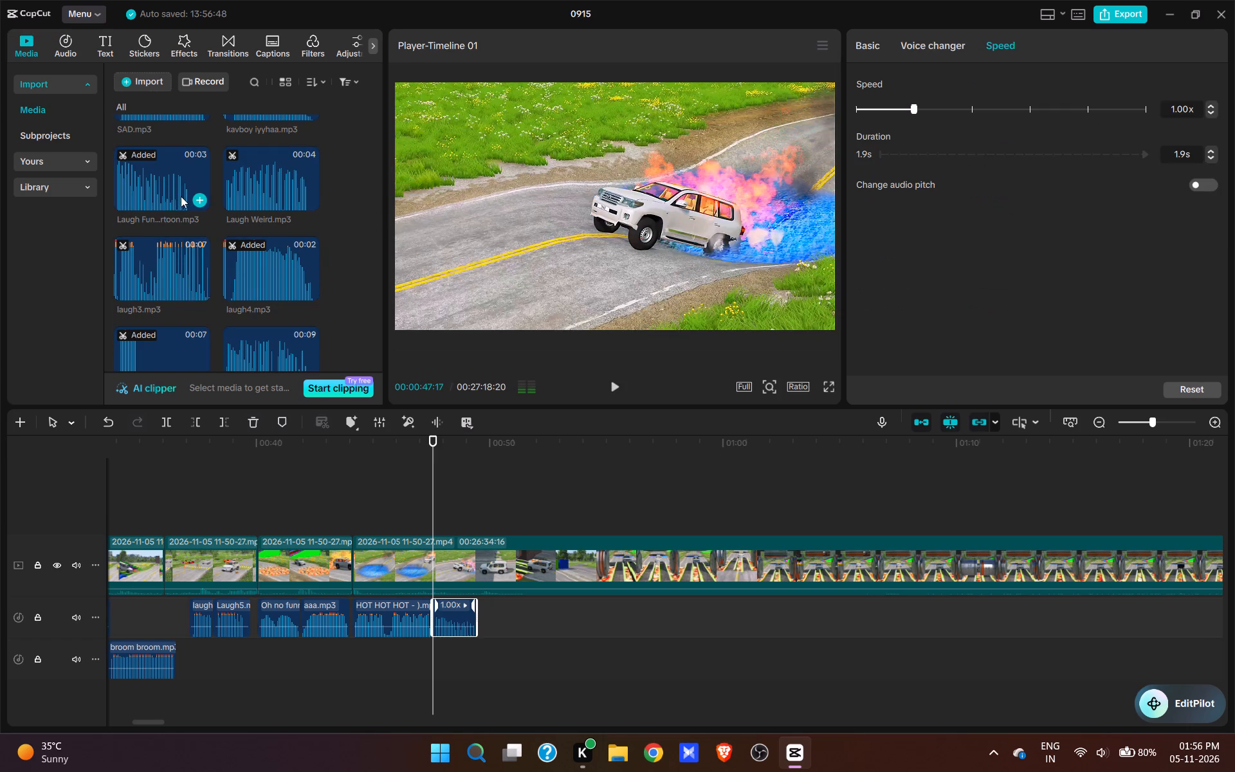
key(space)
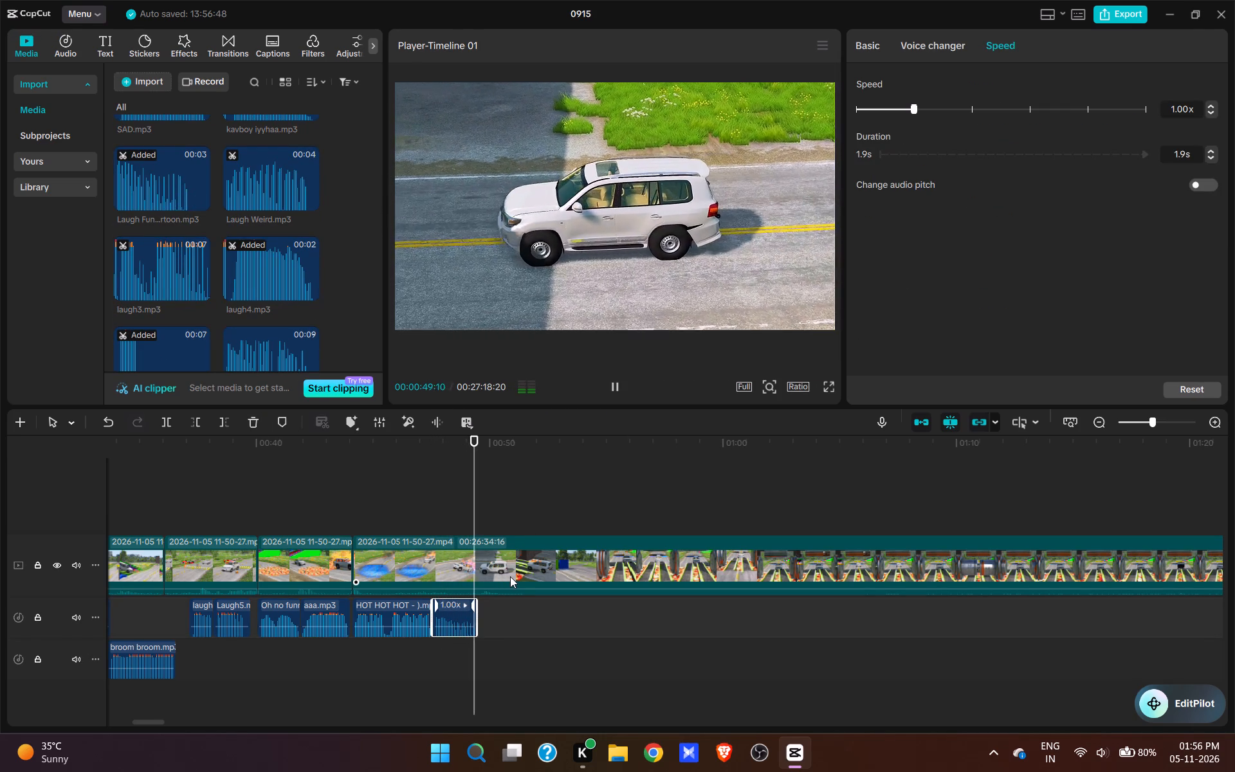
key(space)
Split the video at 00:00:50:04 and delete about 17 seconds after the cut, into the shot of the SUV approaching the crushers.
key(space)
key(space)
text(w)
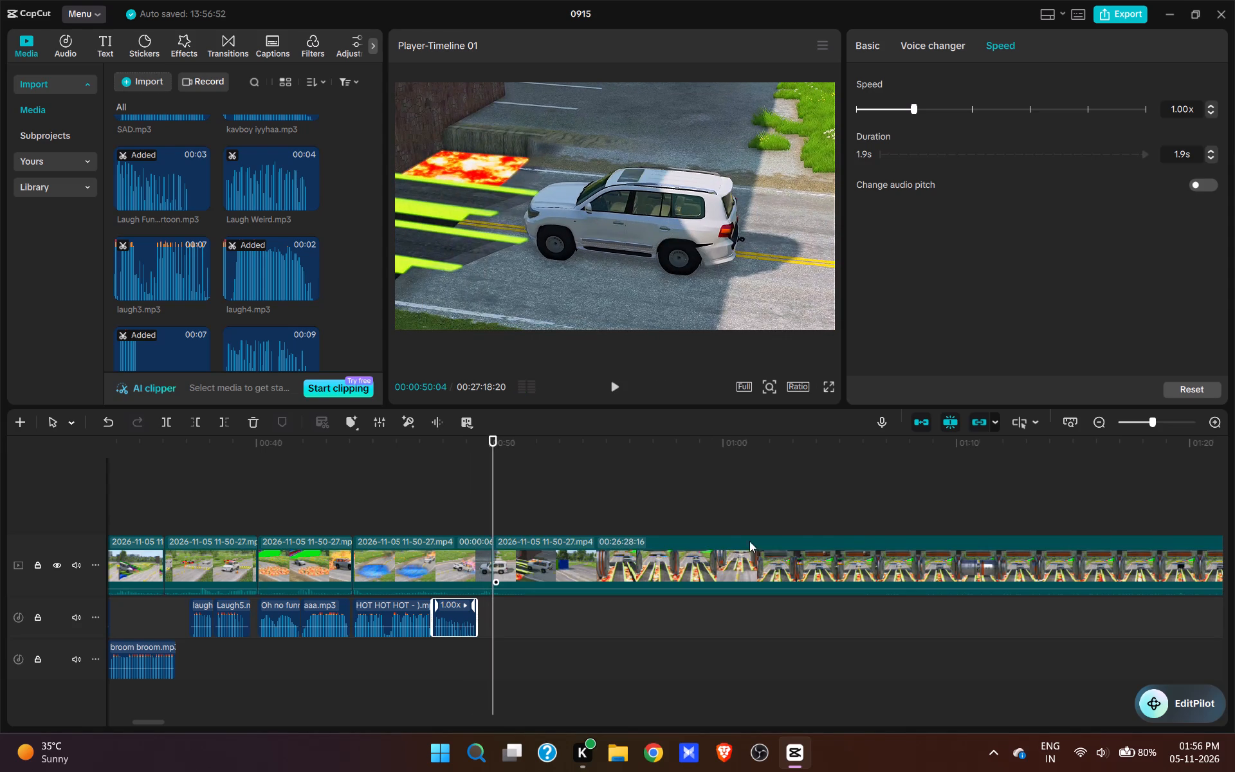
click(857, 527)
drag(872, 532, 715, 612)
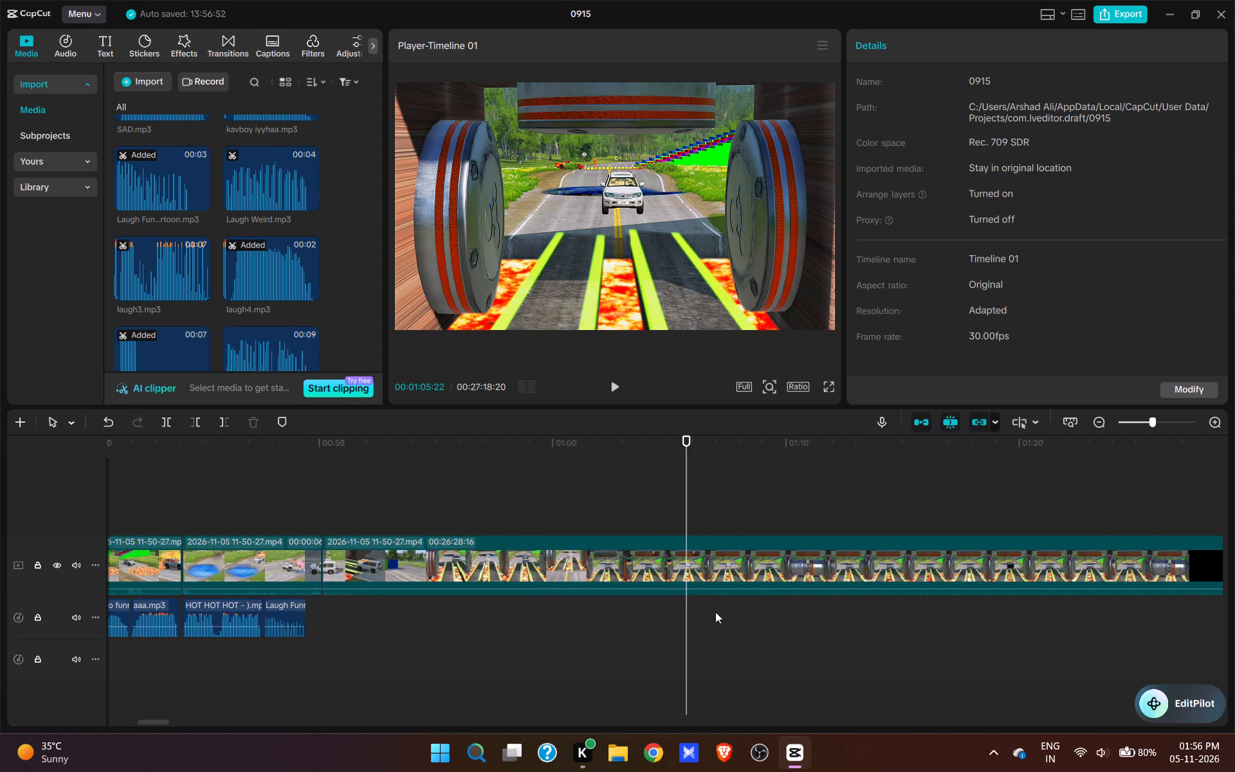
drag(715, 612, 718, 611)
key(space)
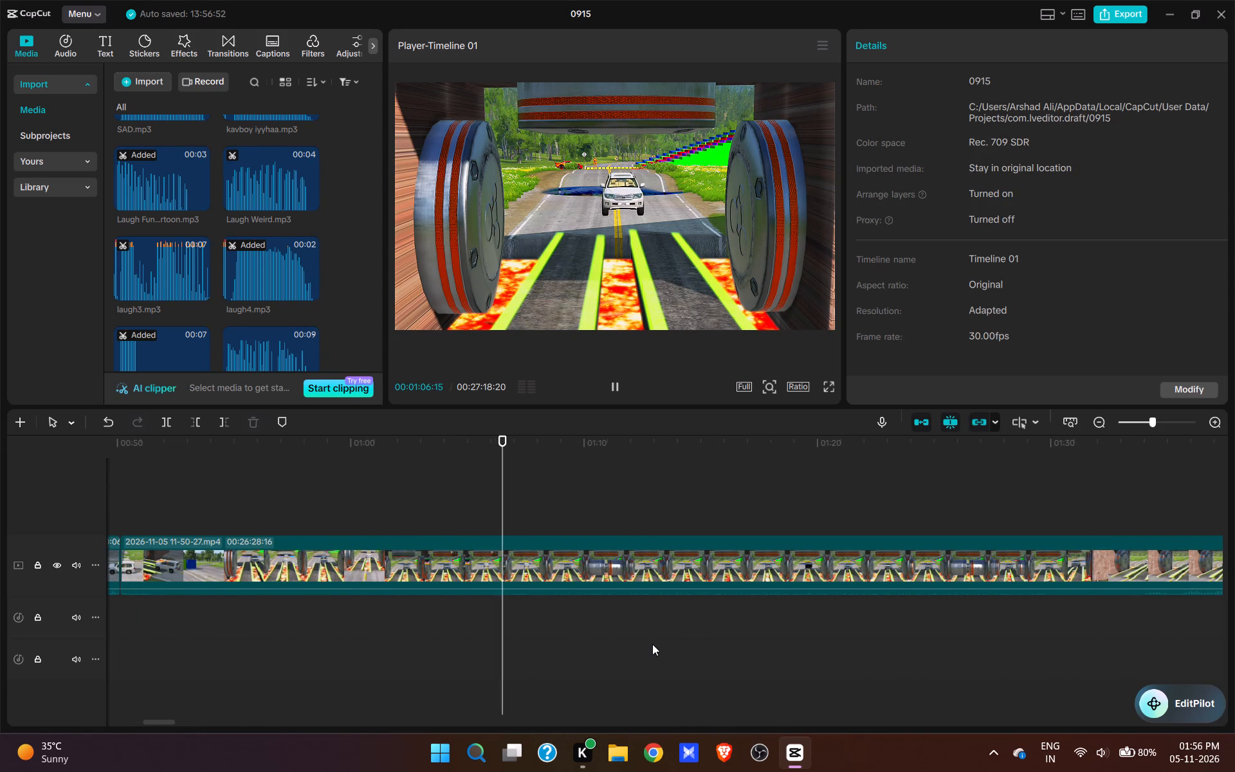
key(space)
text(q)
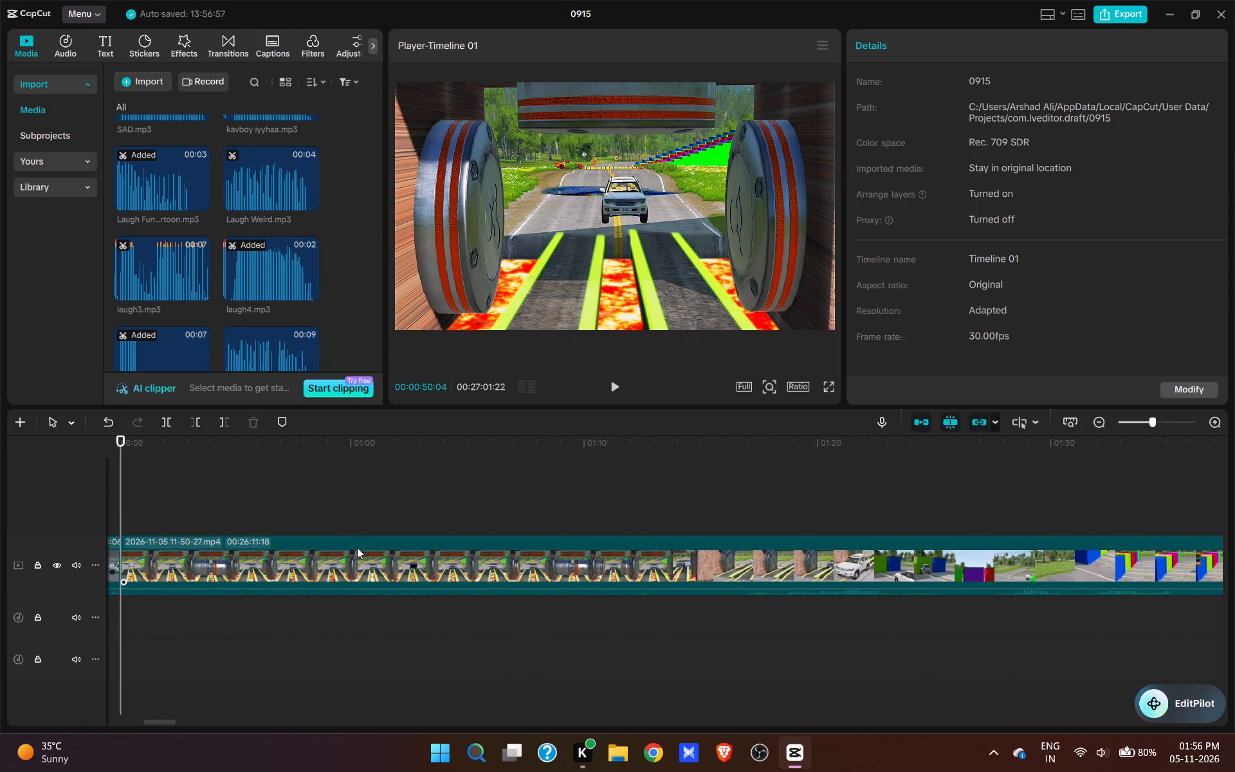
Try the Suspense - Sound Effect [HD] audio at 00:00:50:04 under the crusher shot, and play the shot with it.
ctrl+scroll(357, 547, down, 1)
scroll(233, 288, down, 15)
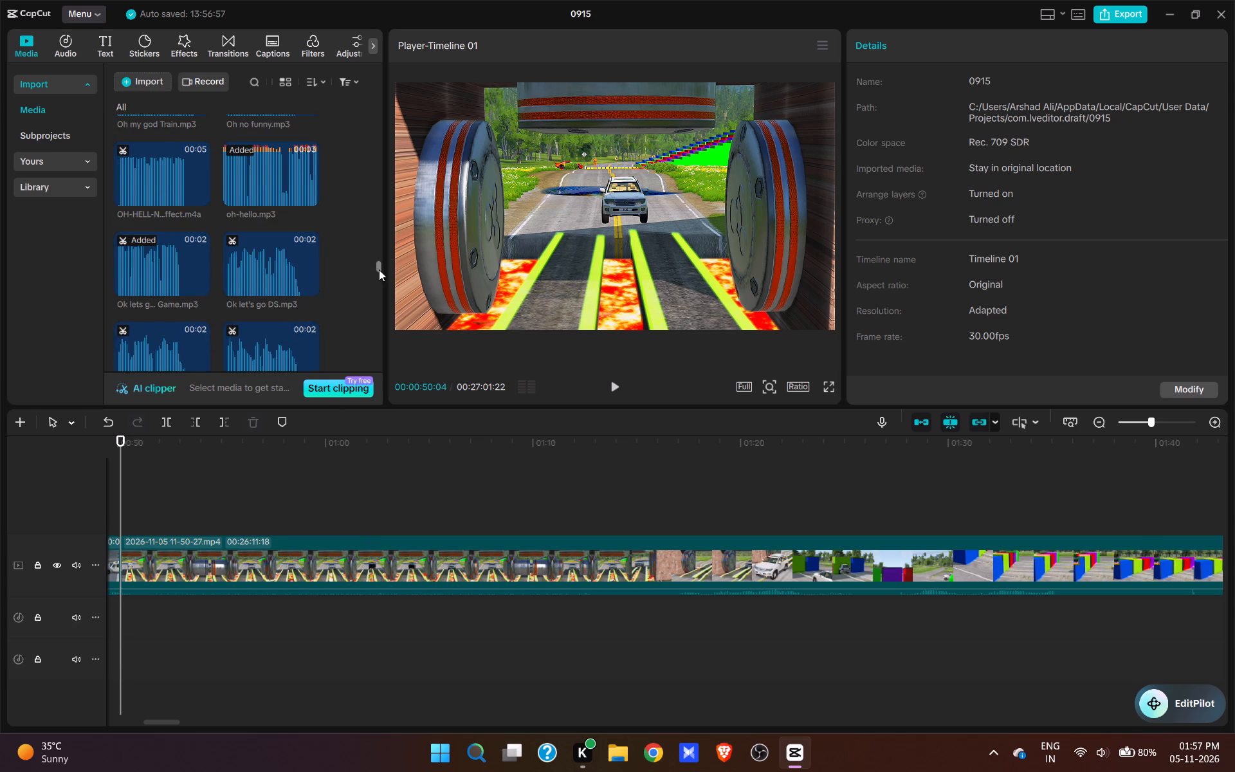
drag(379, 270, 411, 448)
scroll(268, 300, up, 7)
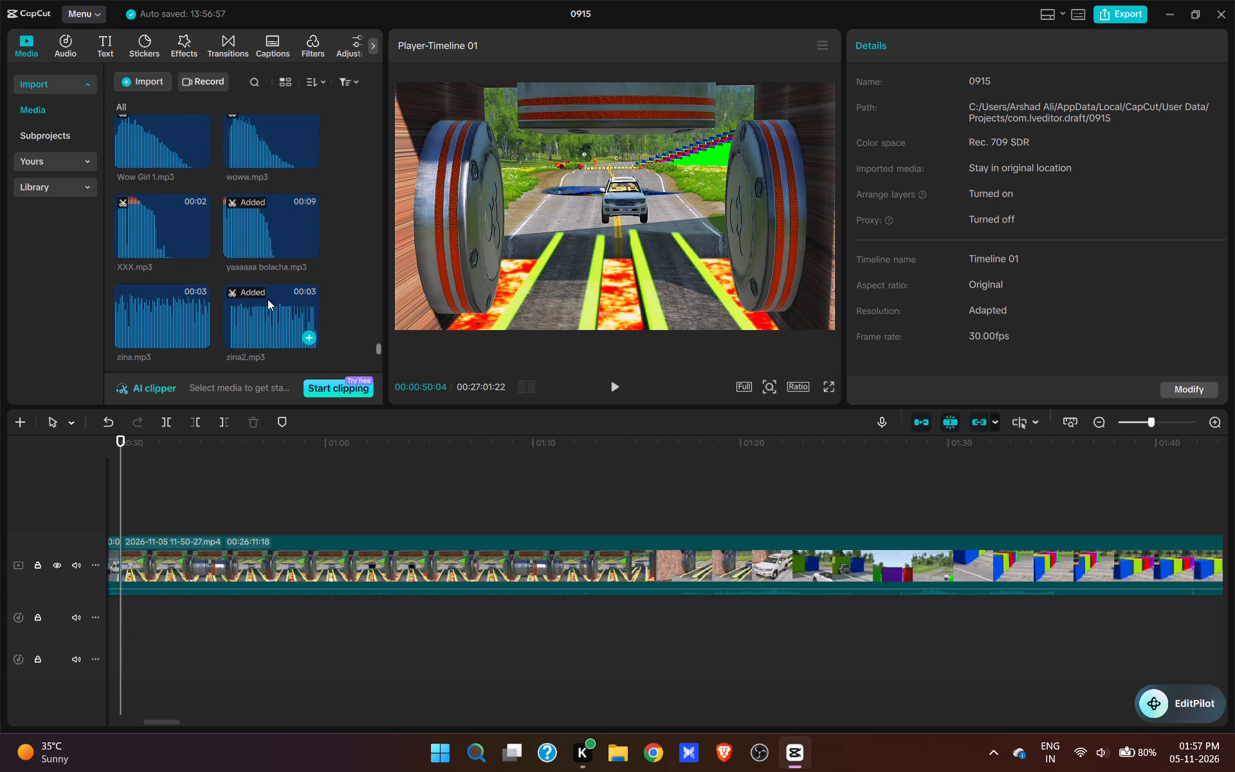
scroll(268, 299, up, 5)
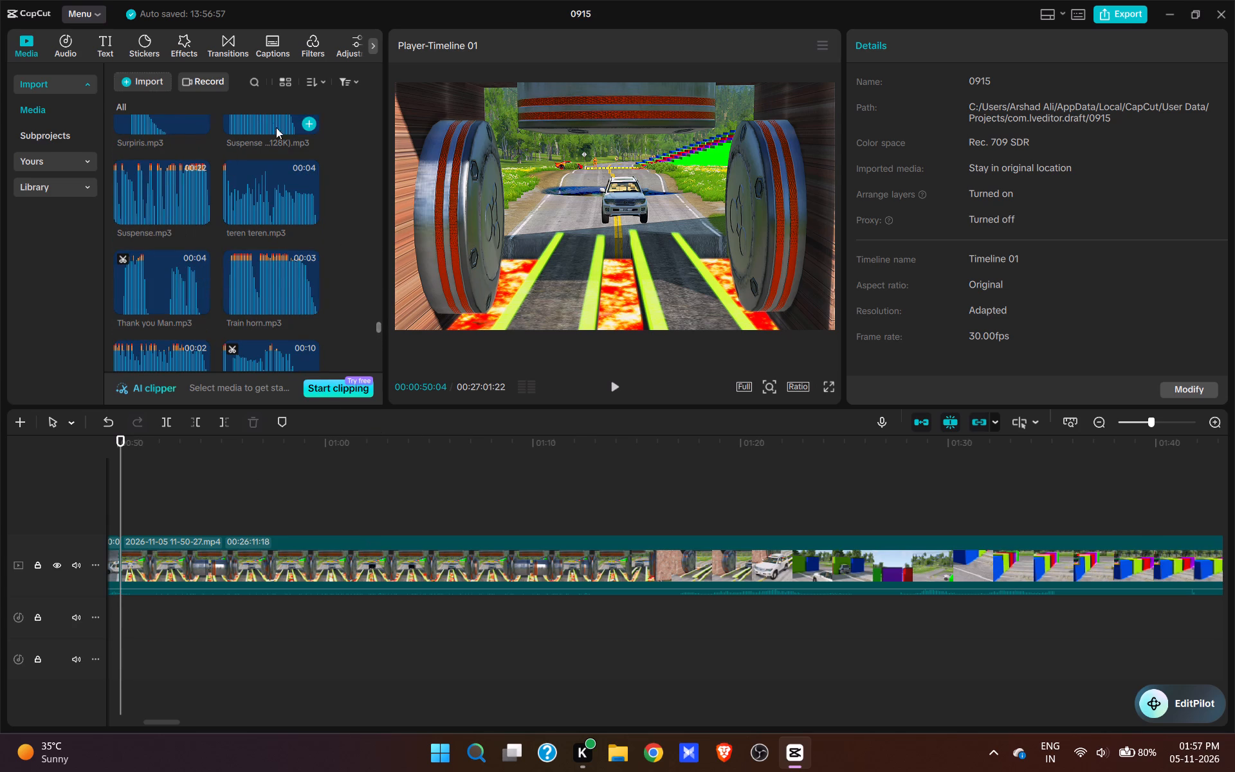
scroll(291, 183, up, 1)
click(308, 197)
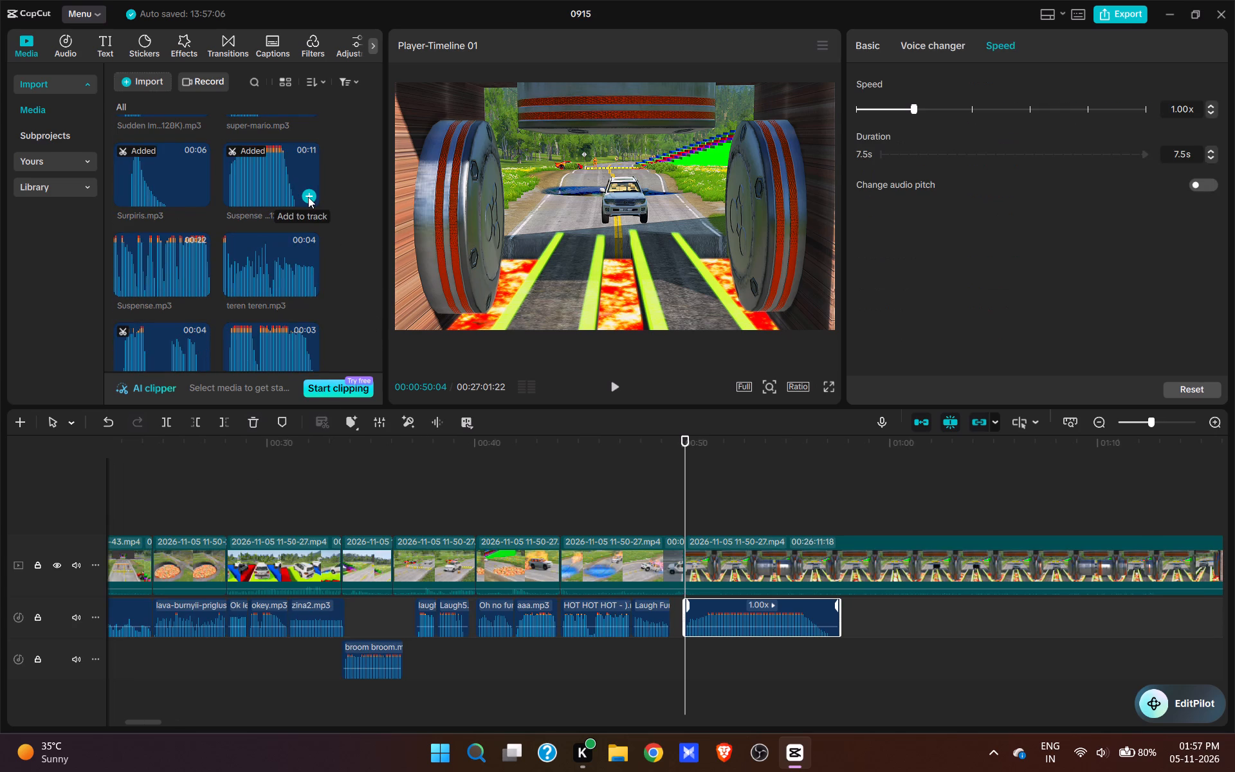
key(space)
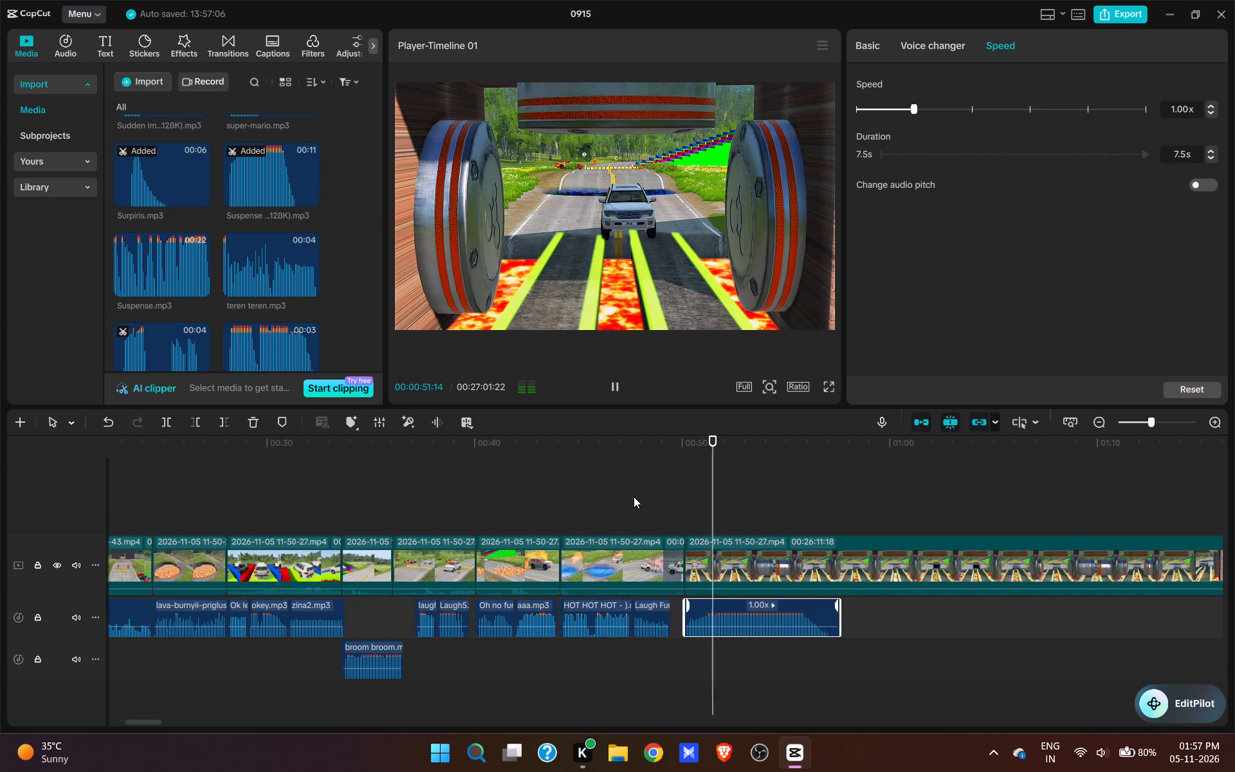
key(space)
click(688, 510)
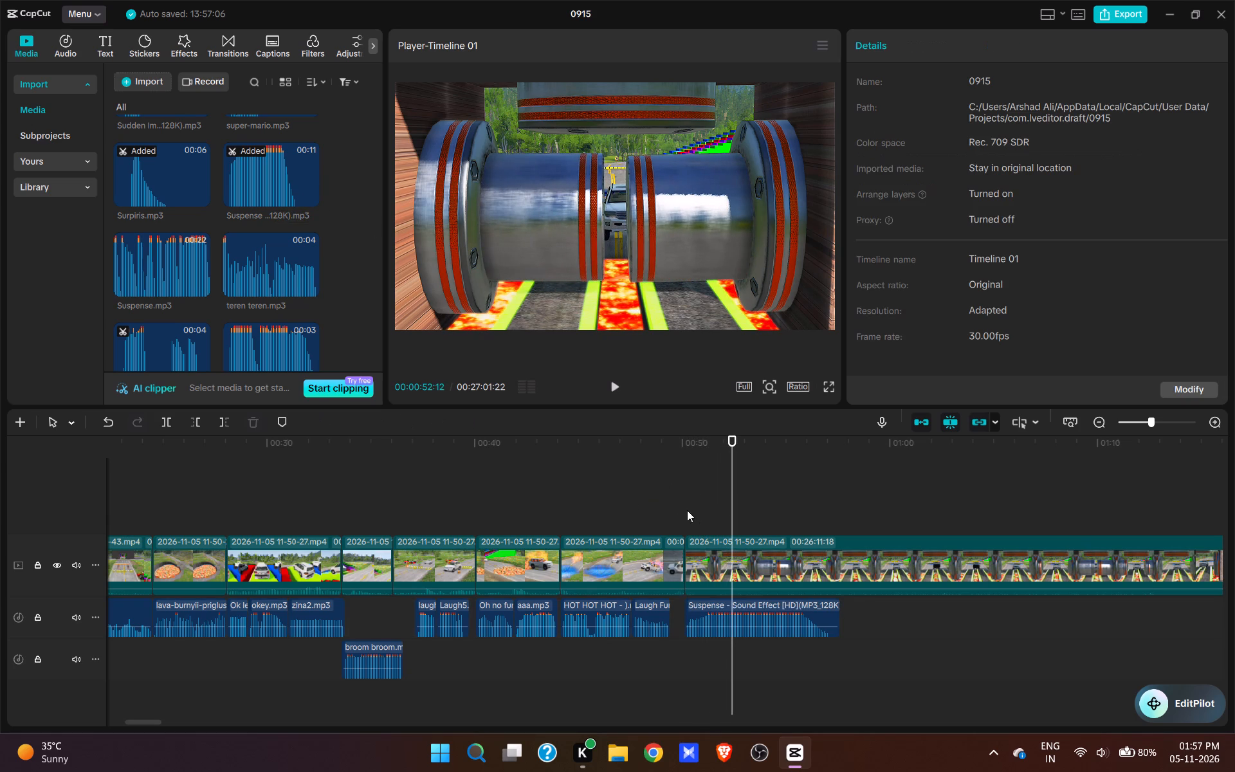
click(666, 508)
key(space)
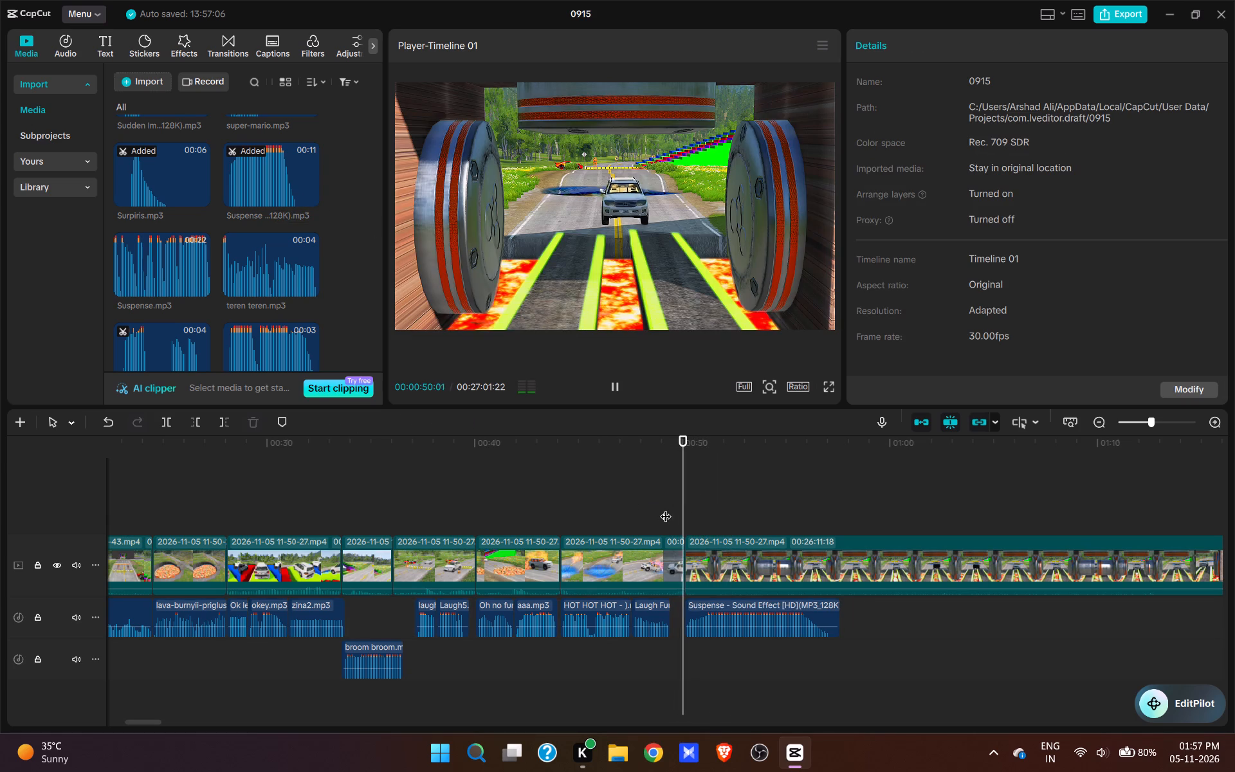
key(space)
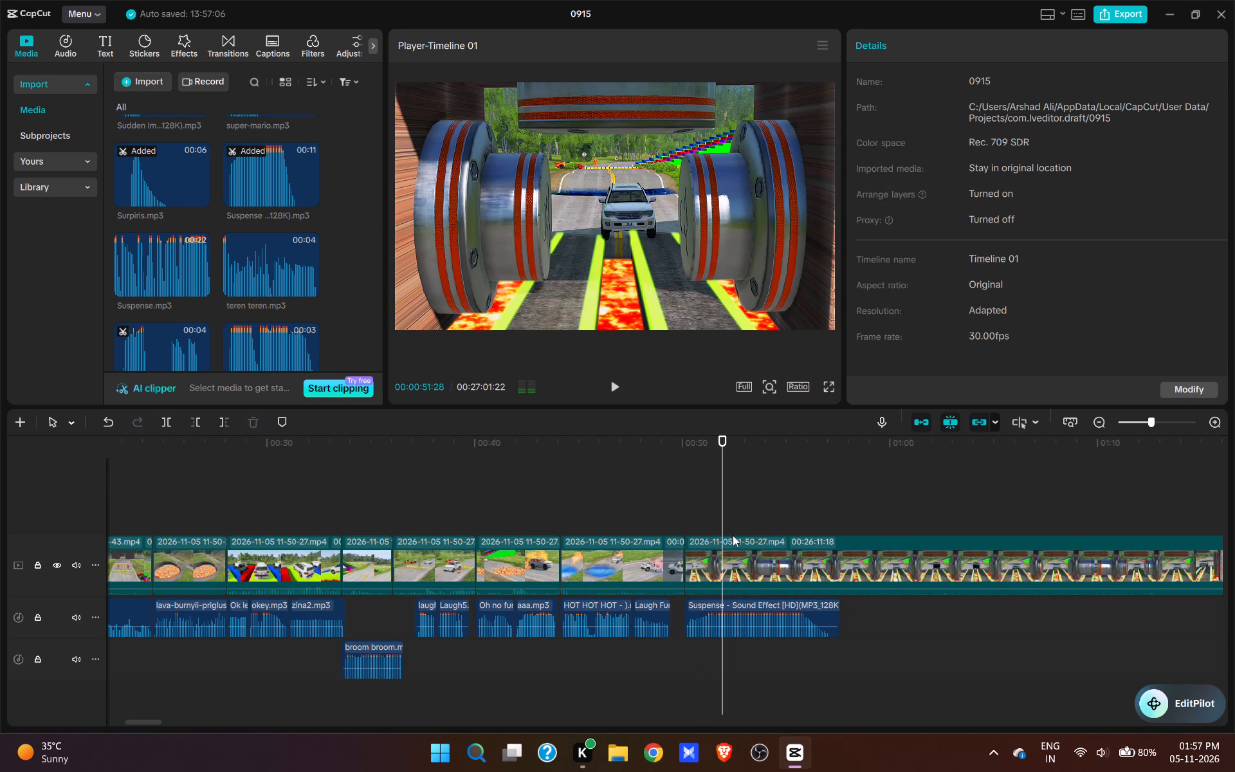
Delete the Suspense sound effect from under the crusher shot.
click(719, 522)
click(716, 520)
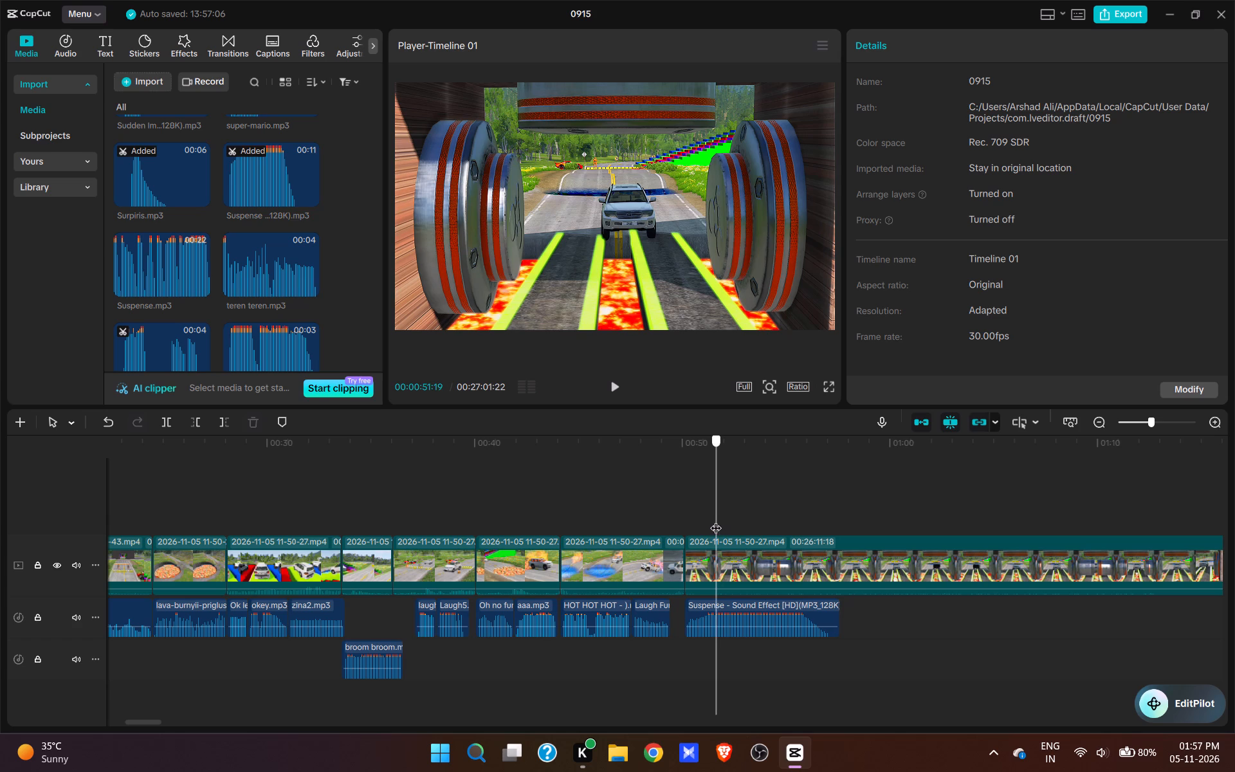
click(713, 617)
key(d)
Add the Sudden Im...128K).mp3 sound at 00:00:50:04 under the crusher shot, and play it.
click(668, 505)
drag(668, 504, 685, 505)
scroll(230, 297, up, 2)
click(200, 252)
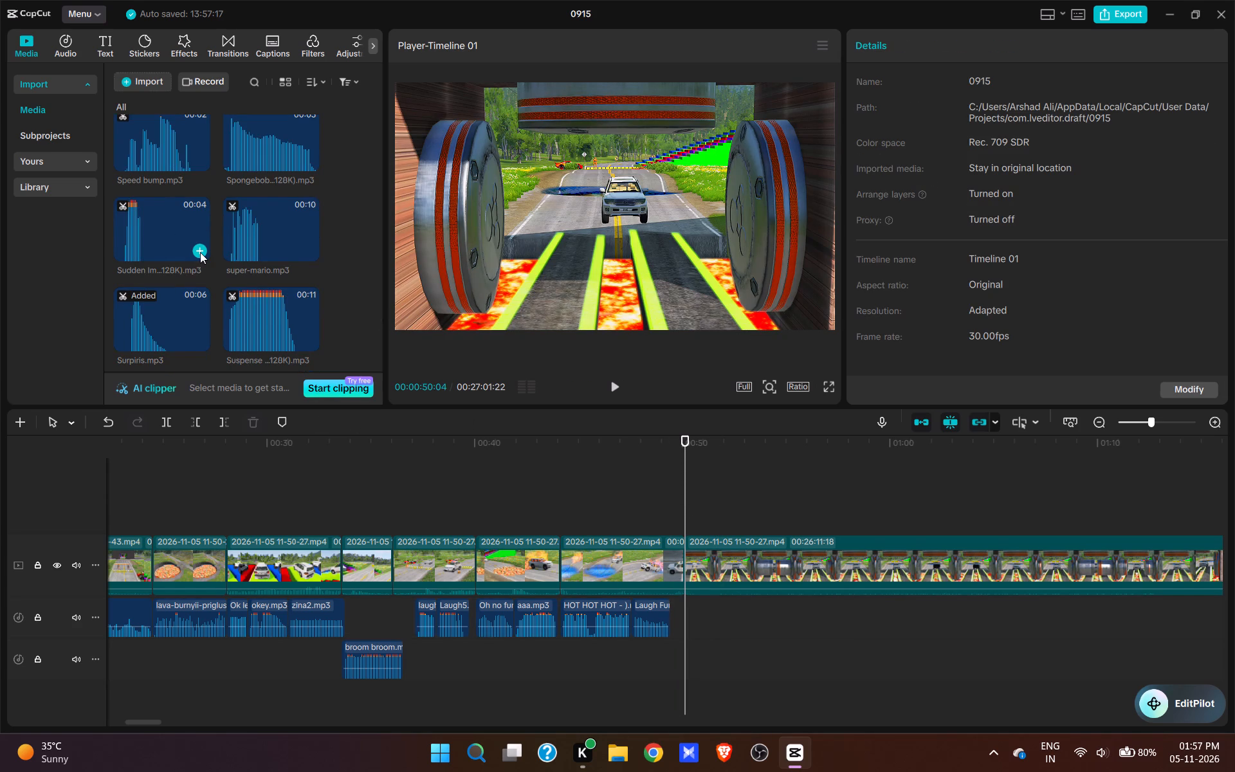
key(space)
key(space)
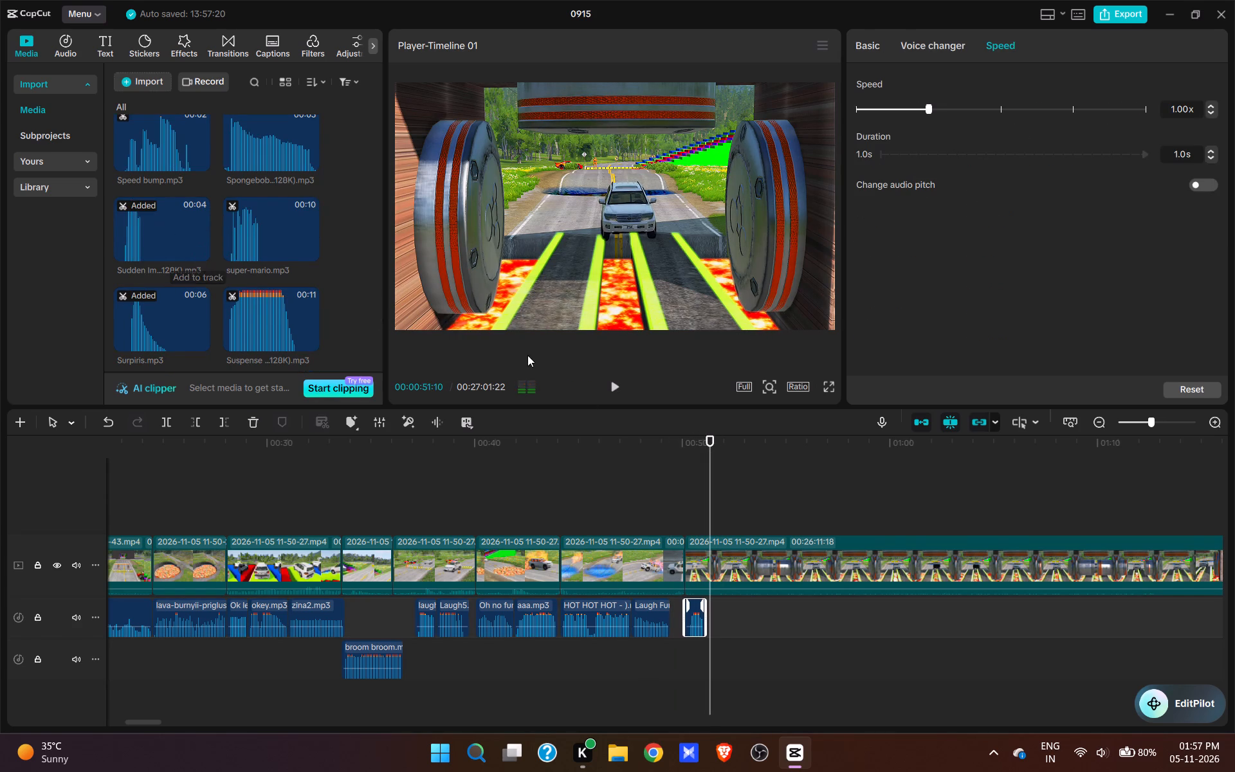
key(space)
key(space)
key(space)
key(space)
Split the video at 00:00:51:15, where the crushers start closing, and at 00:00:52:14, where they are closed.
click(717, 512)
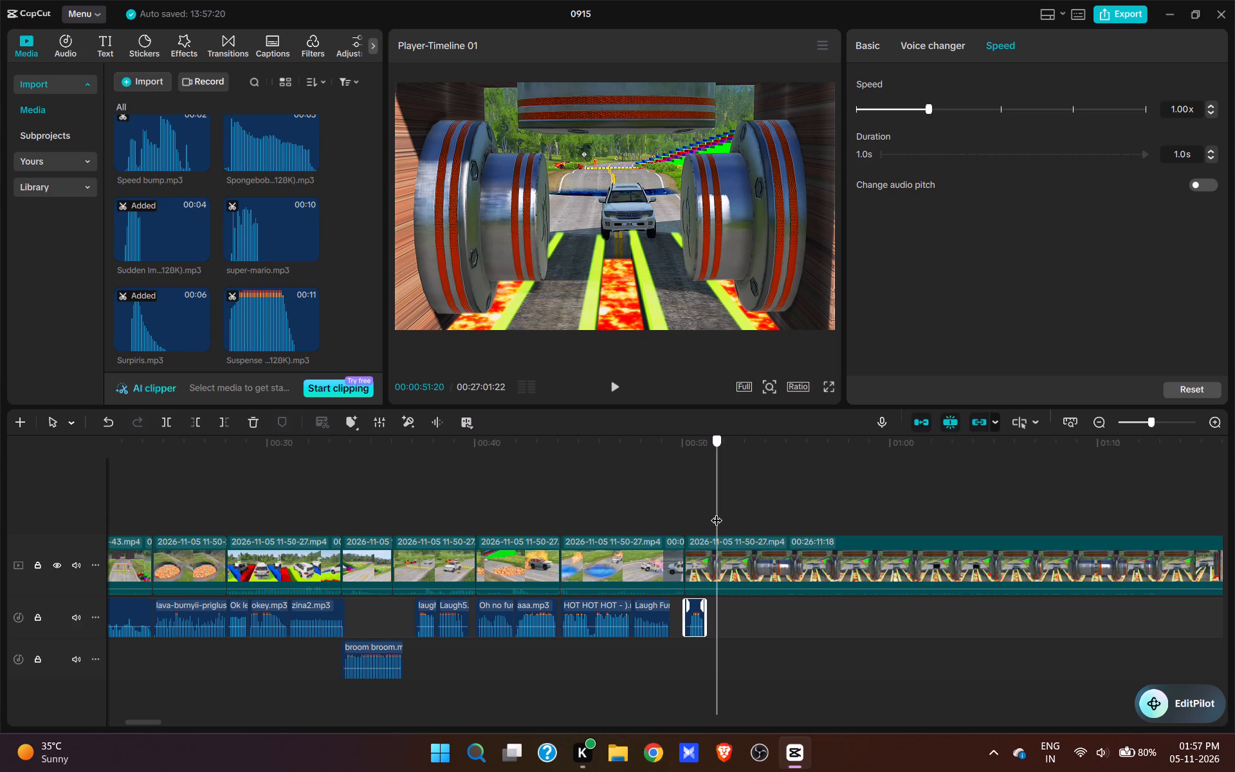
click(713, 511)
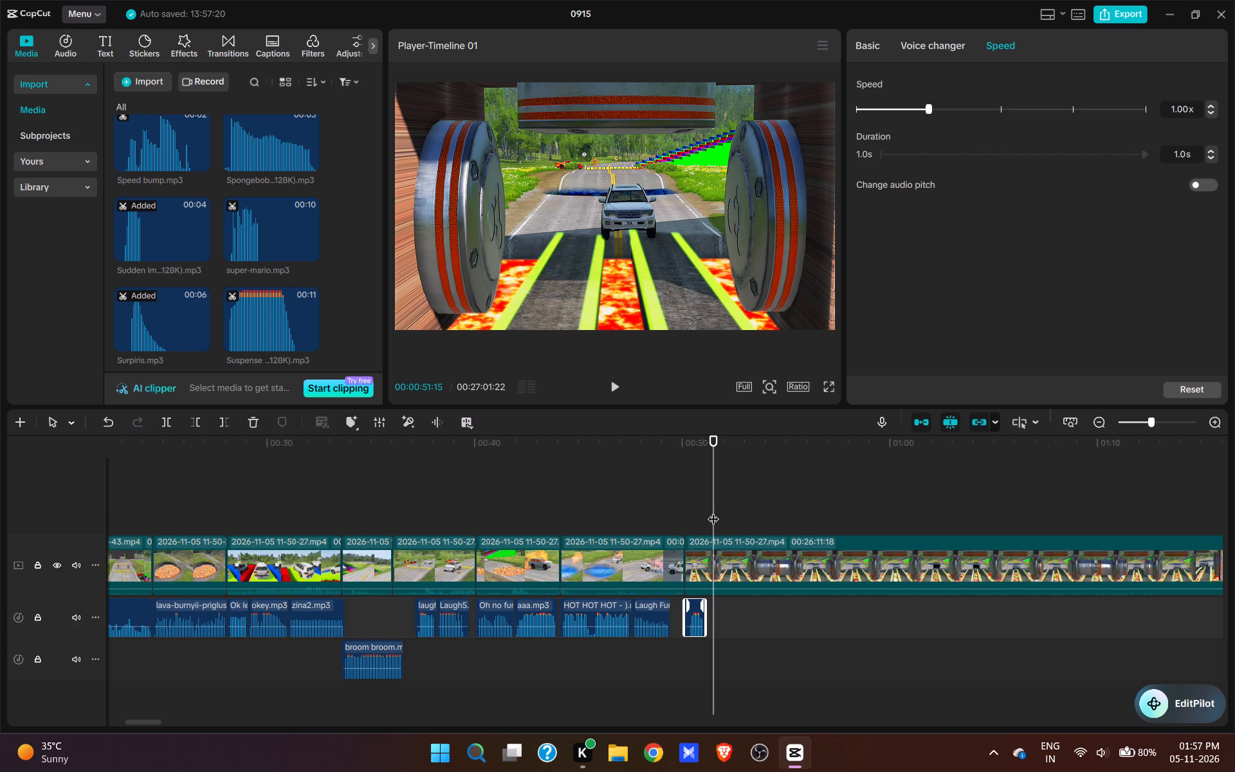
text(w)
key(space)
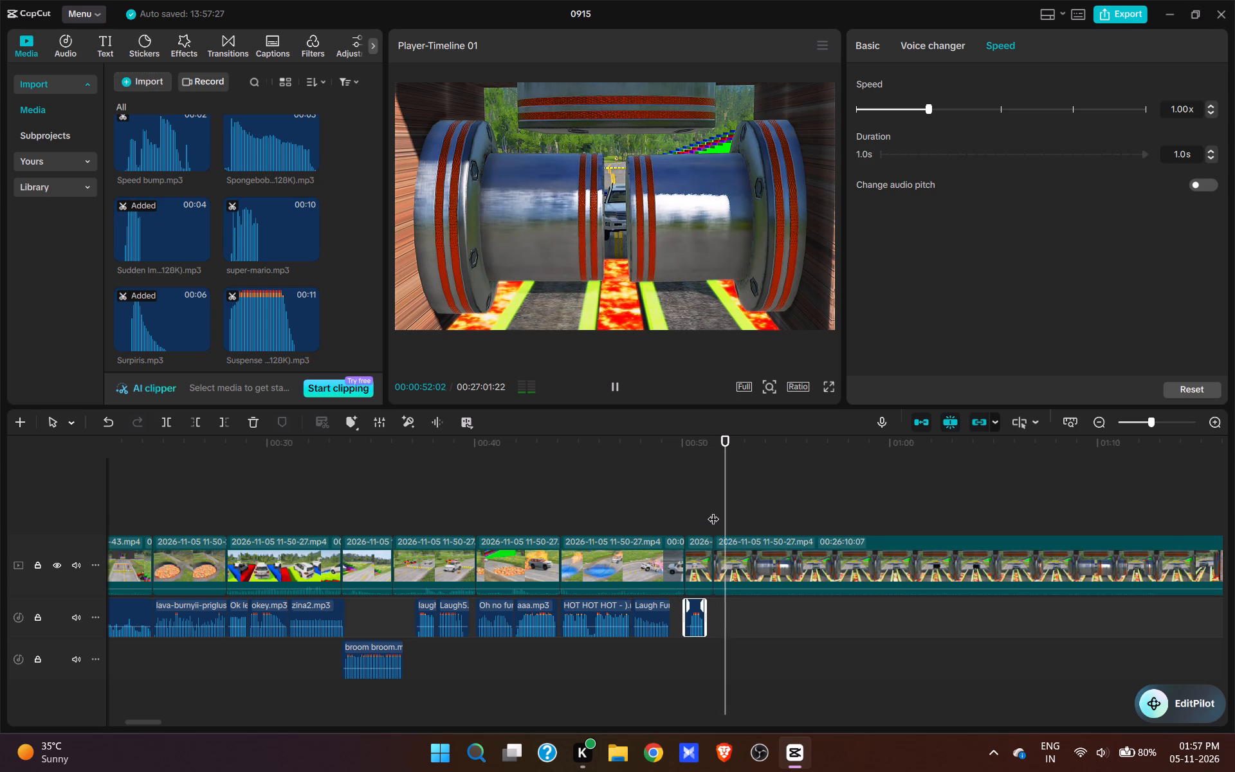
key(space)
text(w)
Preview the COME ON and Crane Low.mp3 sounds, and add Crane Low.mp3 at 00:00:51:15 under the closing crushers.
click(708, 513)
drag(708, 513, 717, 516)
scroll(302, 320, up, 7)
scroll(302, 320, up, 20)
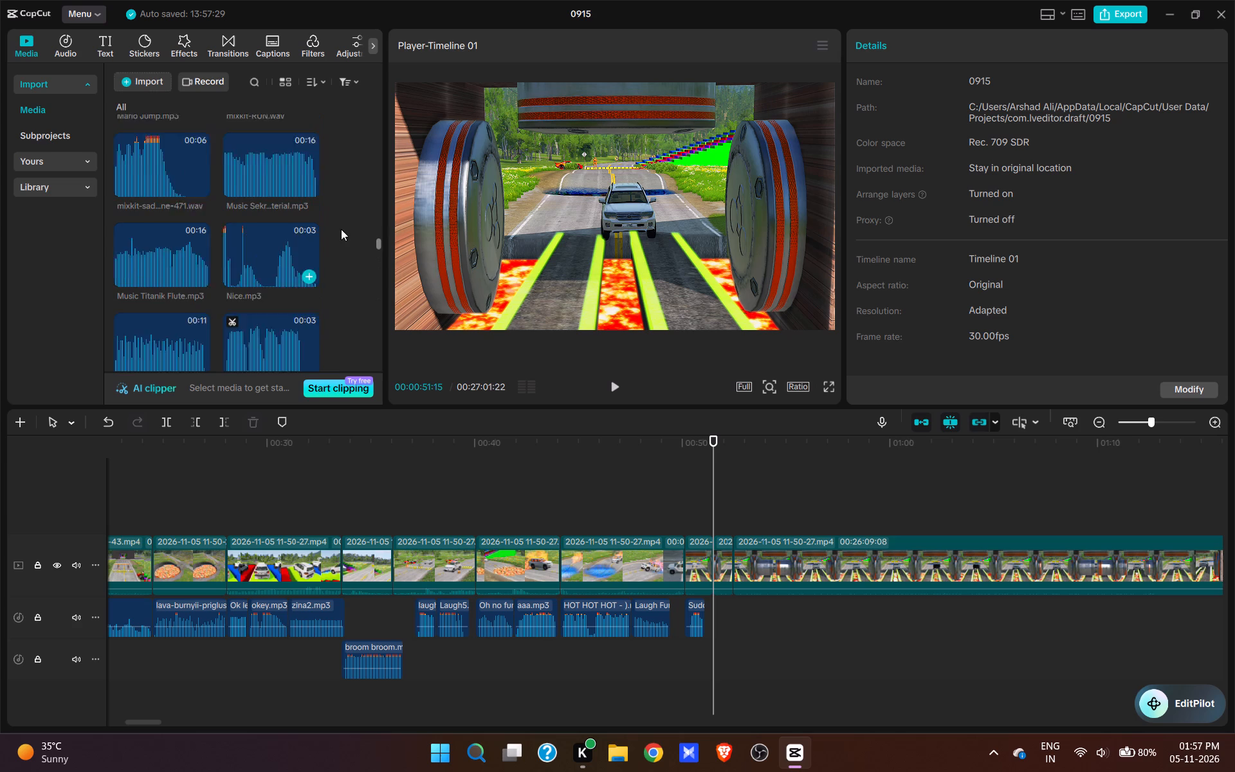
drag(376, 232, 374, 32)
scroll(251, 233, down, 5)
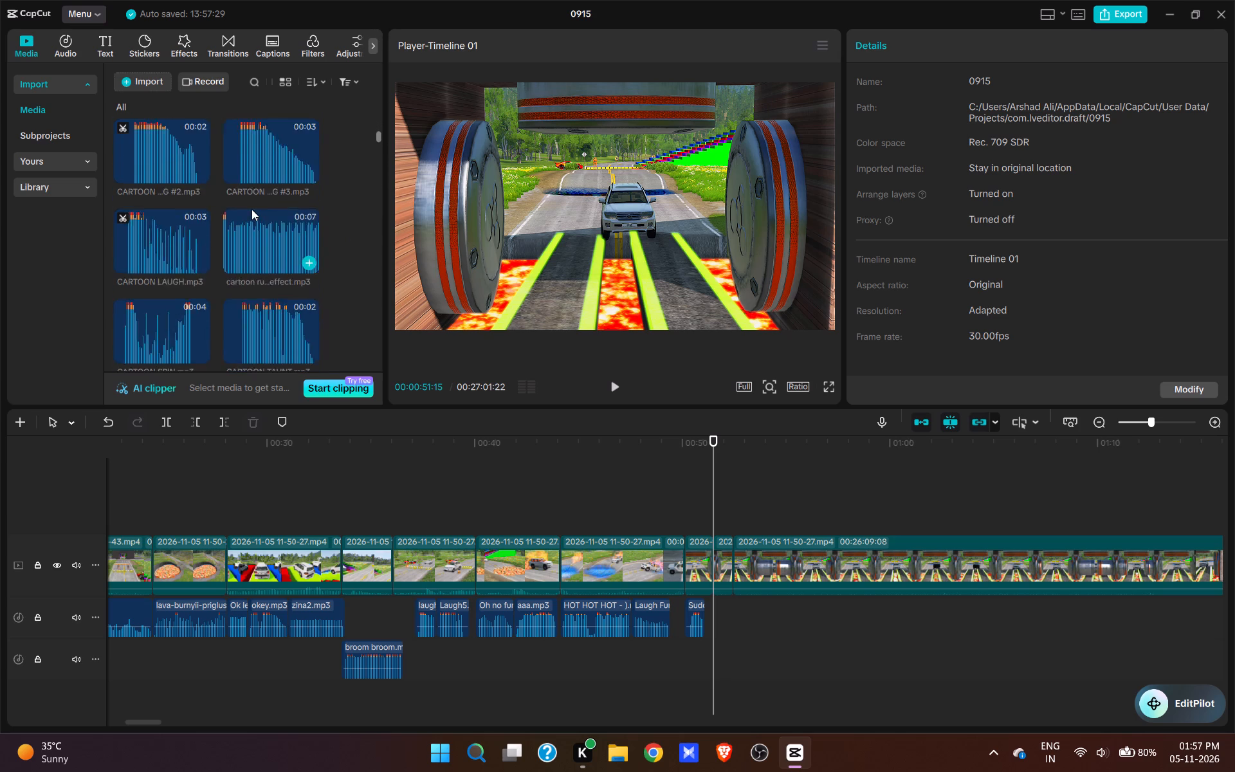
scroll(252, 209, down, 4)
click(266, 222)
scroll(280, 296, down, 1)
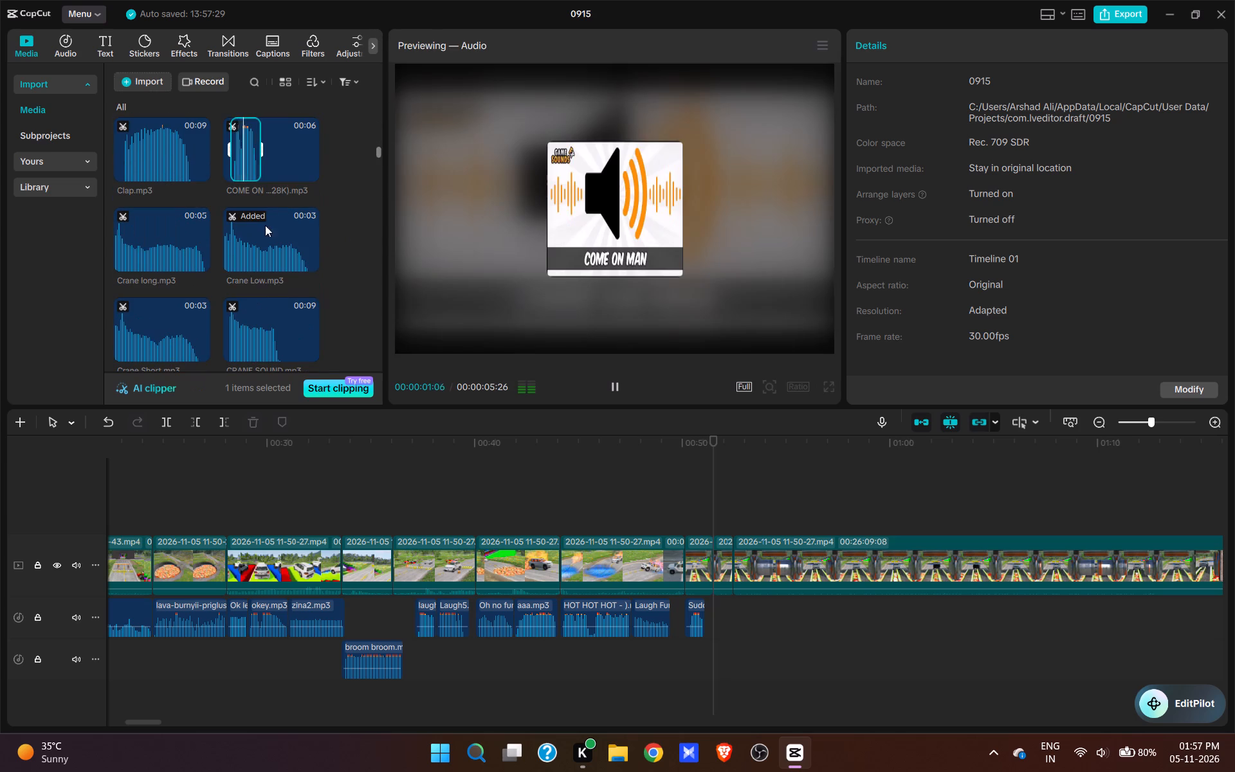
click(270, 202)
click(268, 222)
click(297, 260)
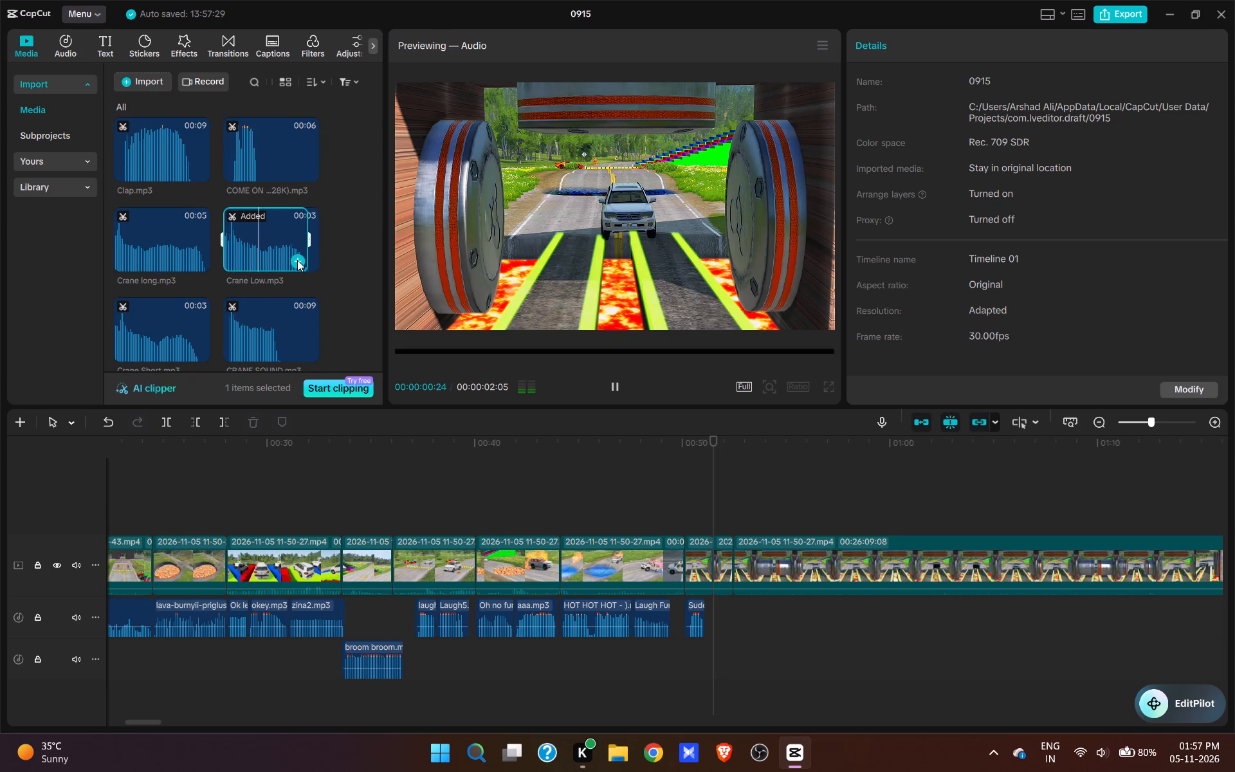
Set the Crane Low sound's duration to 1 s, and play it with the closing crushers.
click(726, 564)
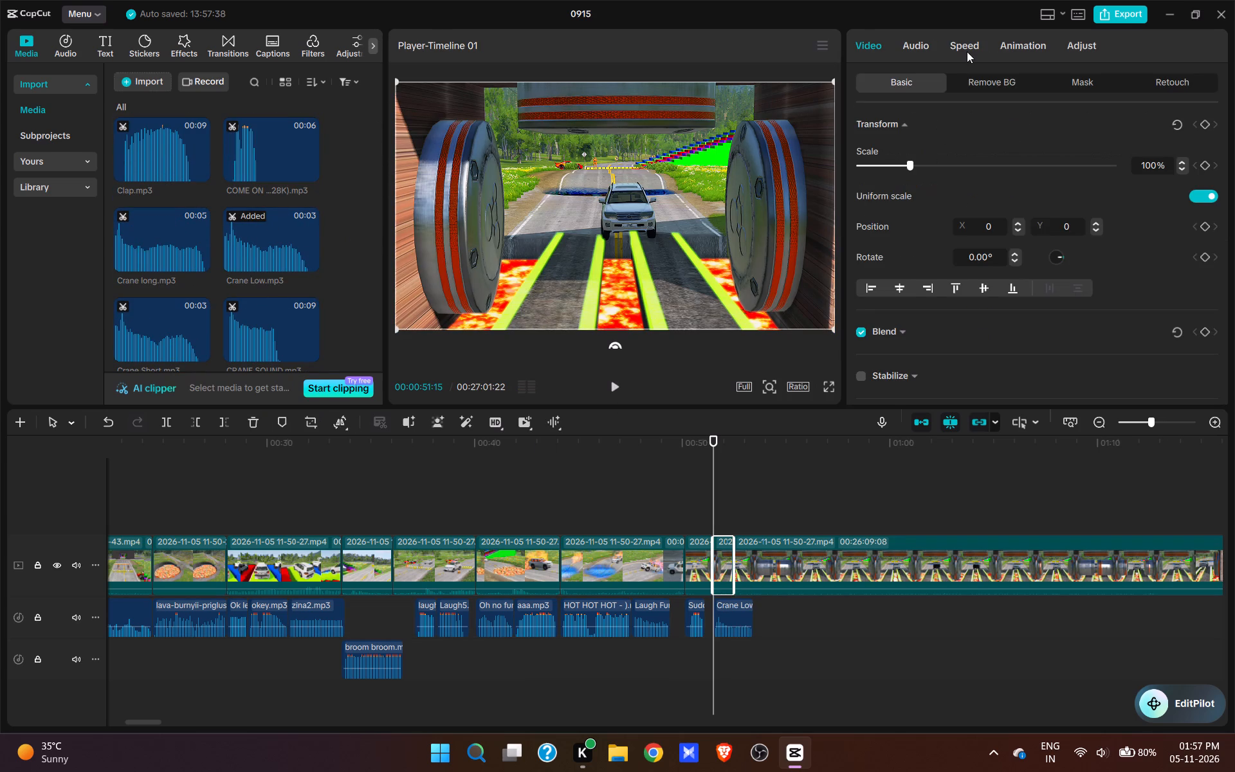
click(967, 48)
click(740, 616)
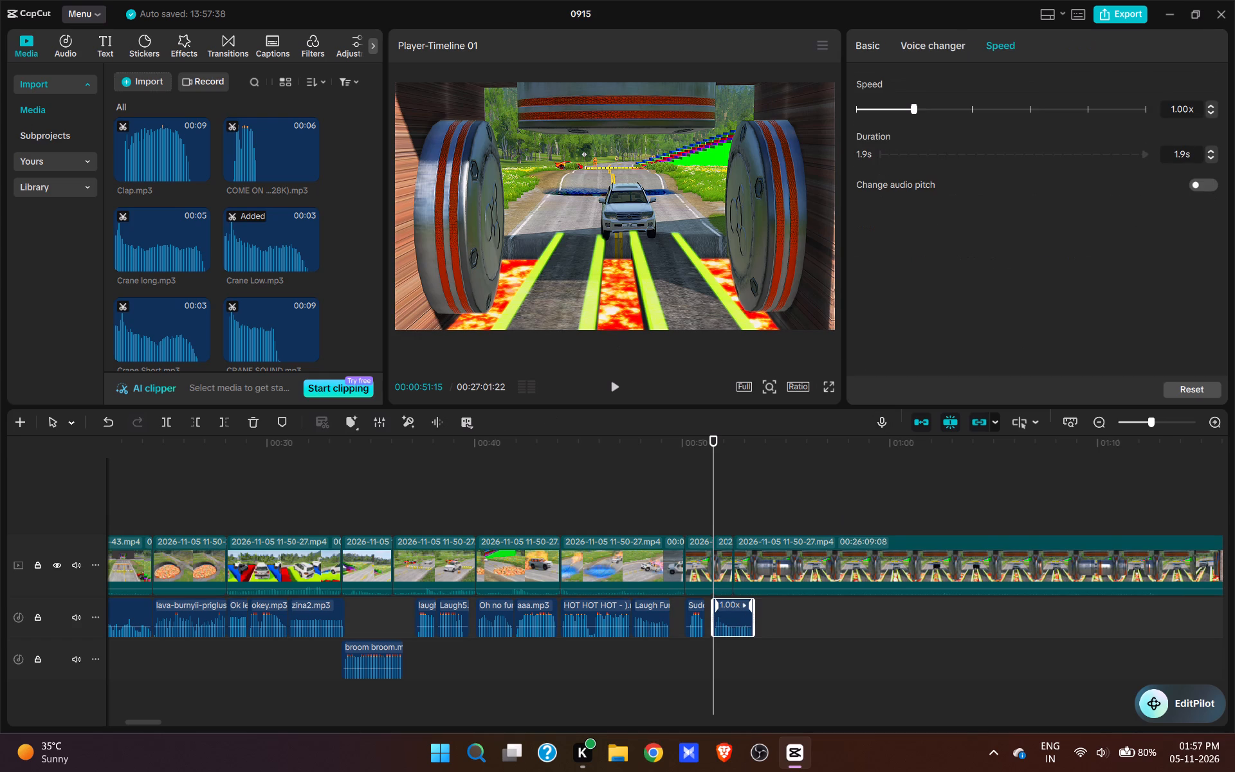
drag(1186, 151, 1175, 151)
key(1)
key(Return)
key(space)
key(space)
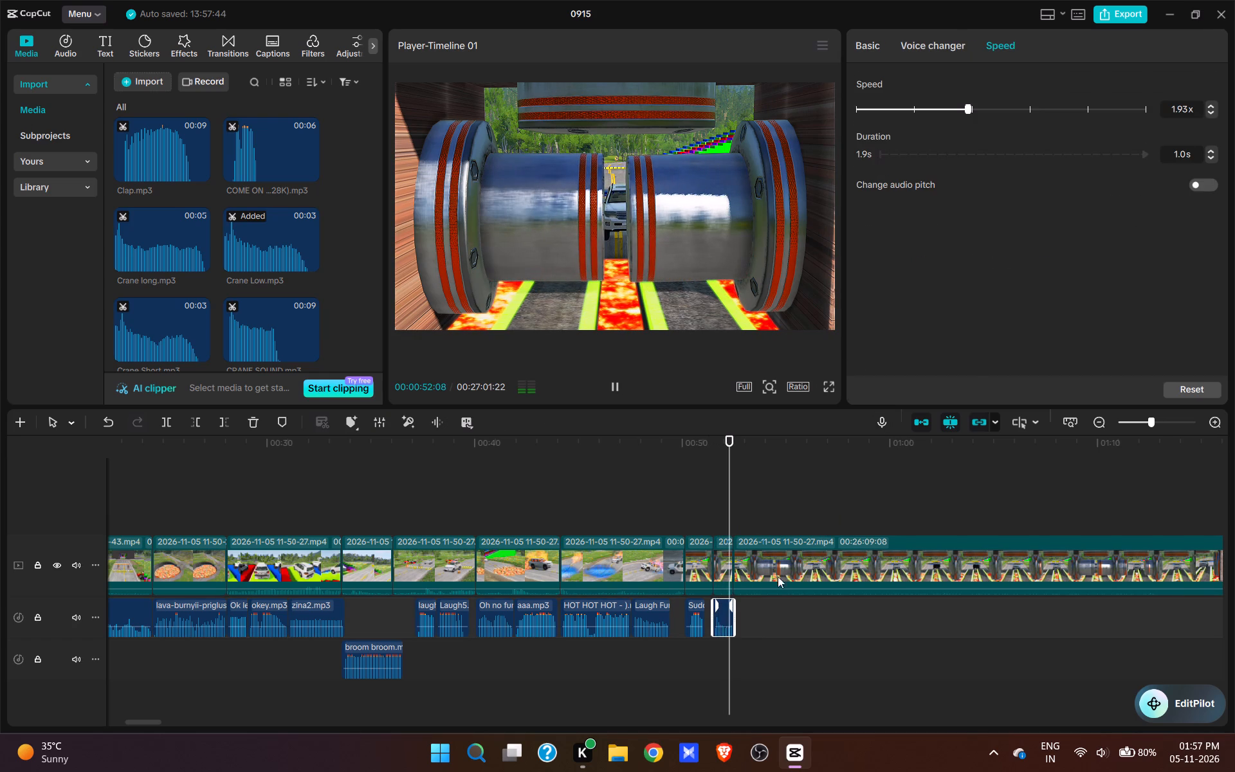
Copy the shortened Crane Low sound to about 00:00:54, where the crushers reopen, and play it.
click(720, 626)
key(ctrl+c)
key(space)
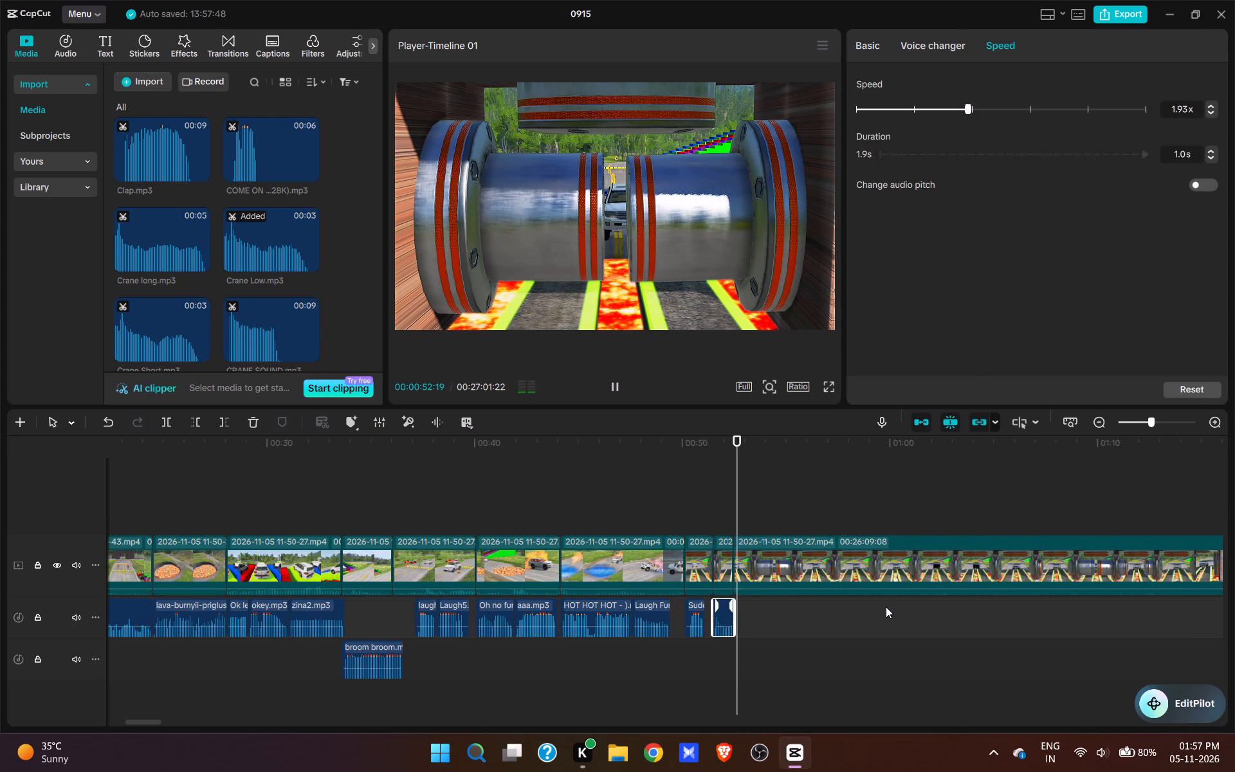
key(space)
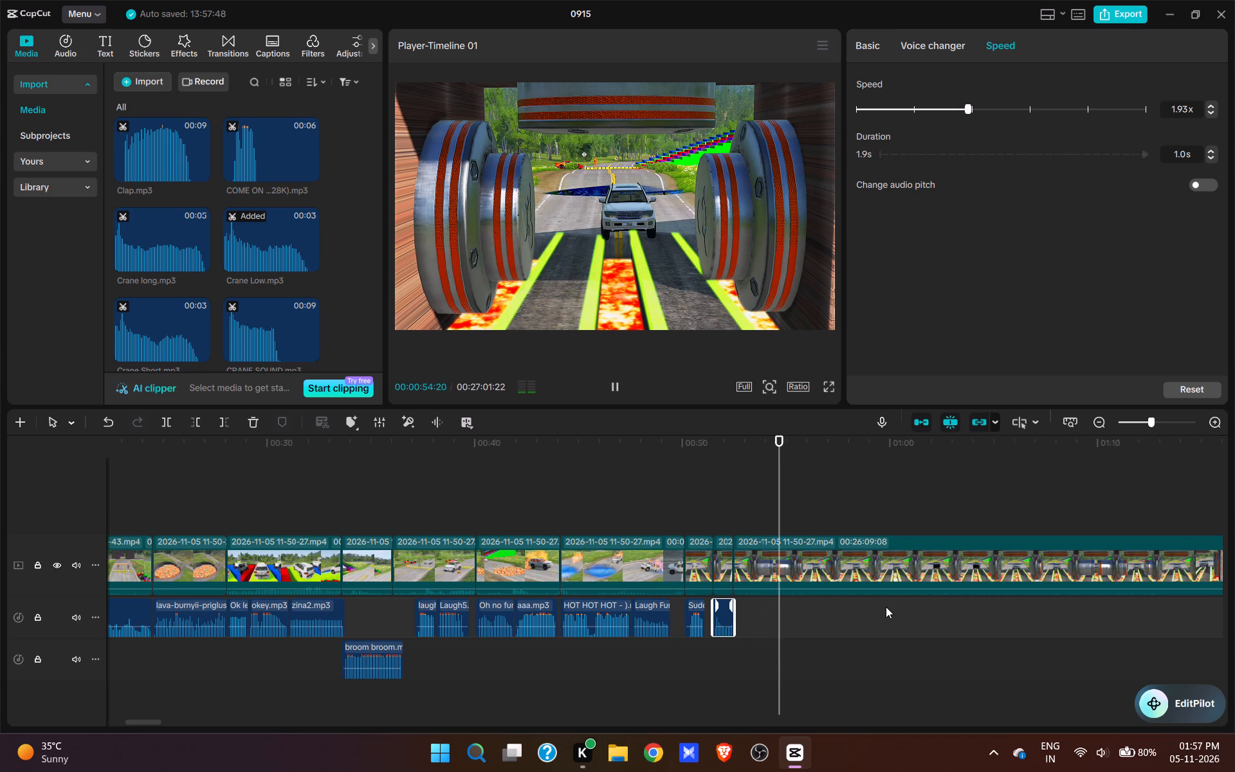
click(775, 522)
click(769, 522)
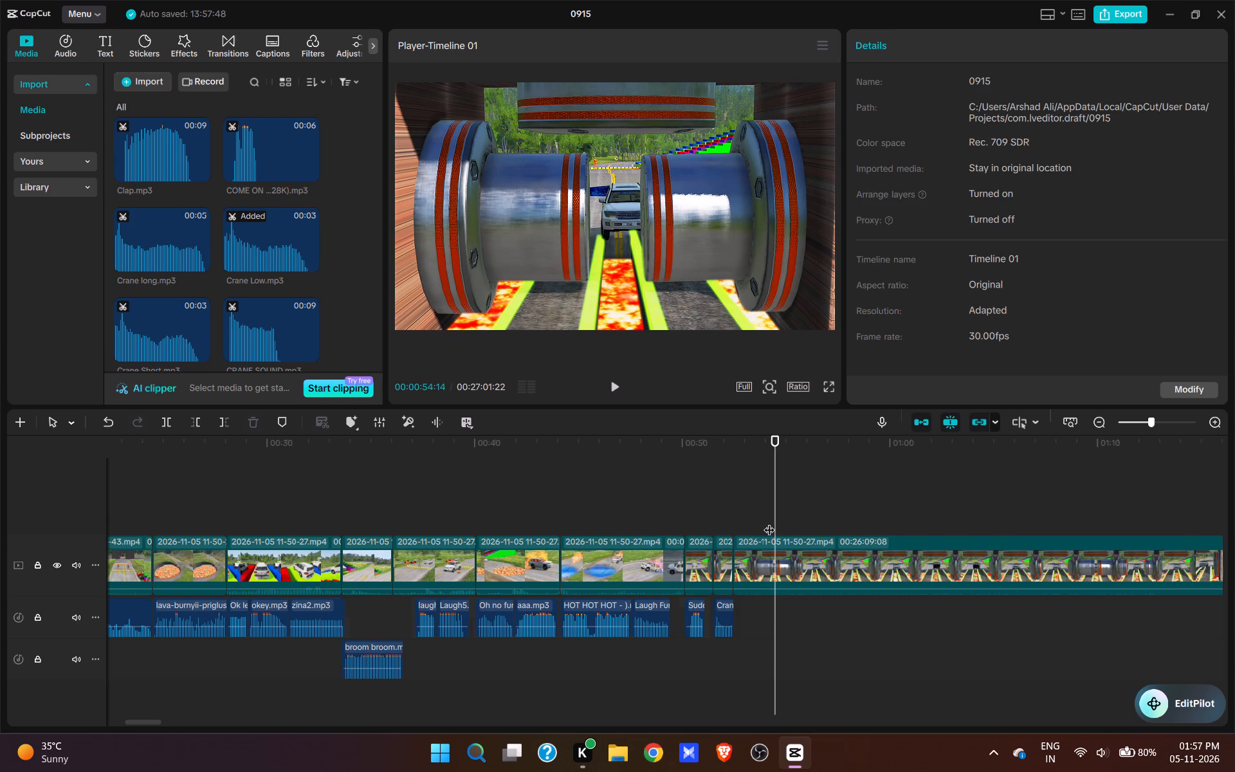
click(764, 520)
key(space)
key(space)
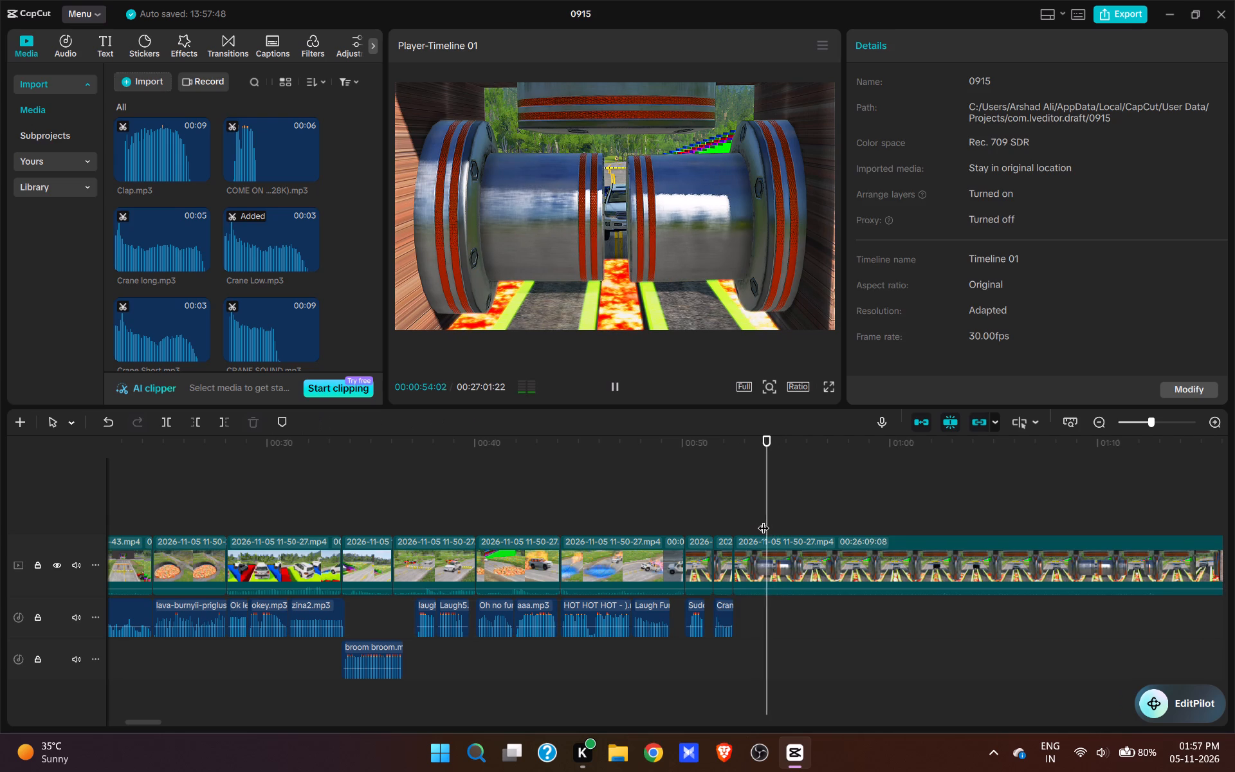
key(space)
key(space)
ctrl+click(764, 520)
key(ctrl+v)
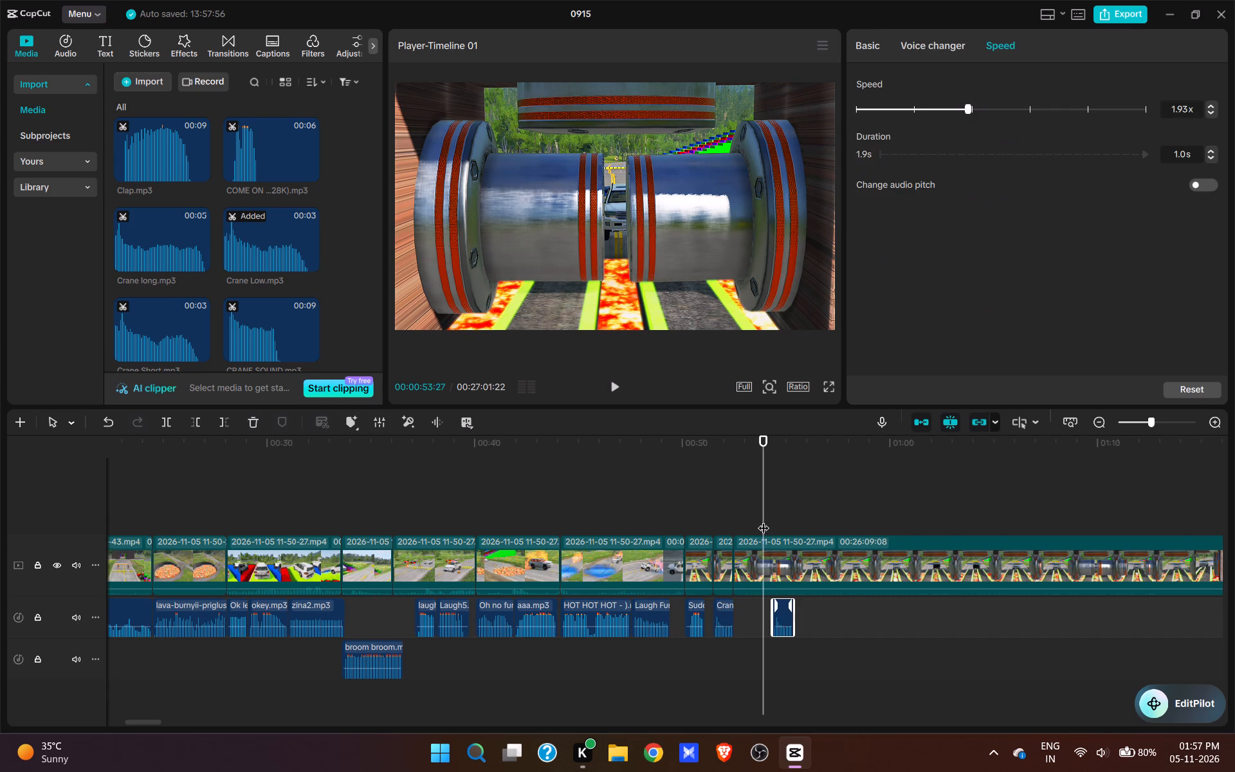
key(space)
key(space)
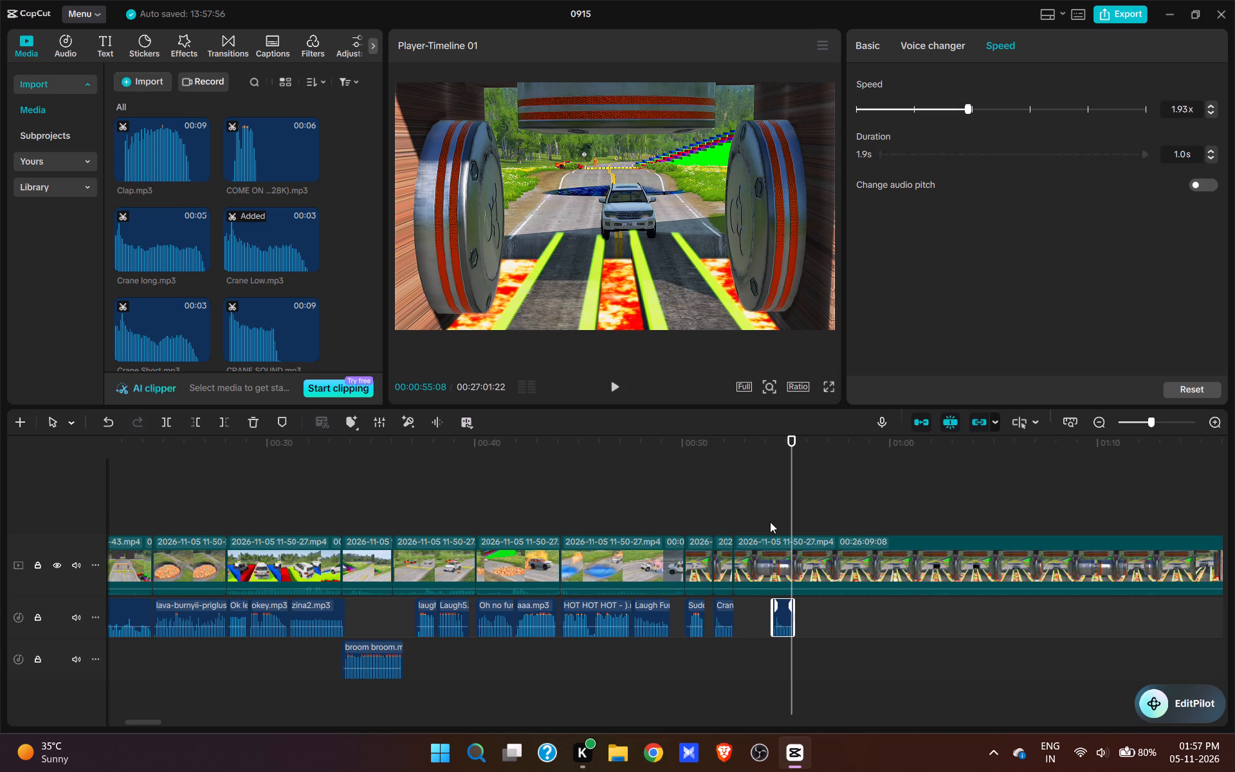
click(770, 522)
key(space)
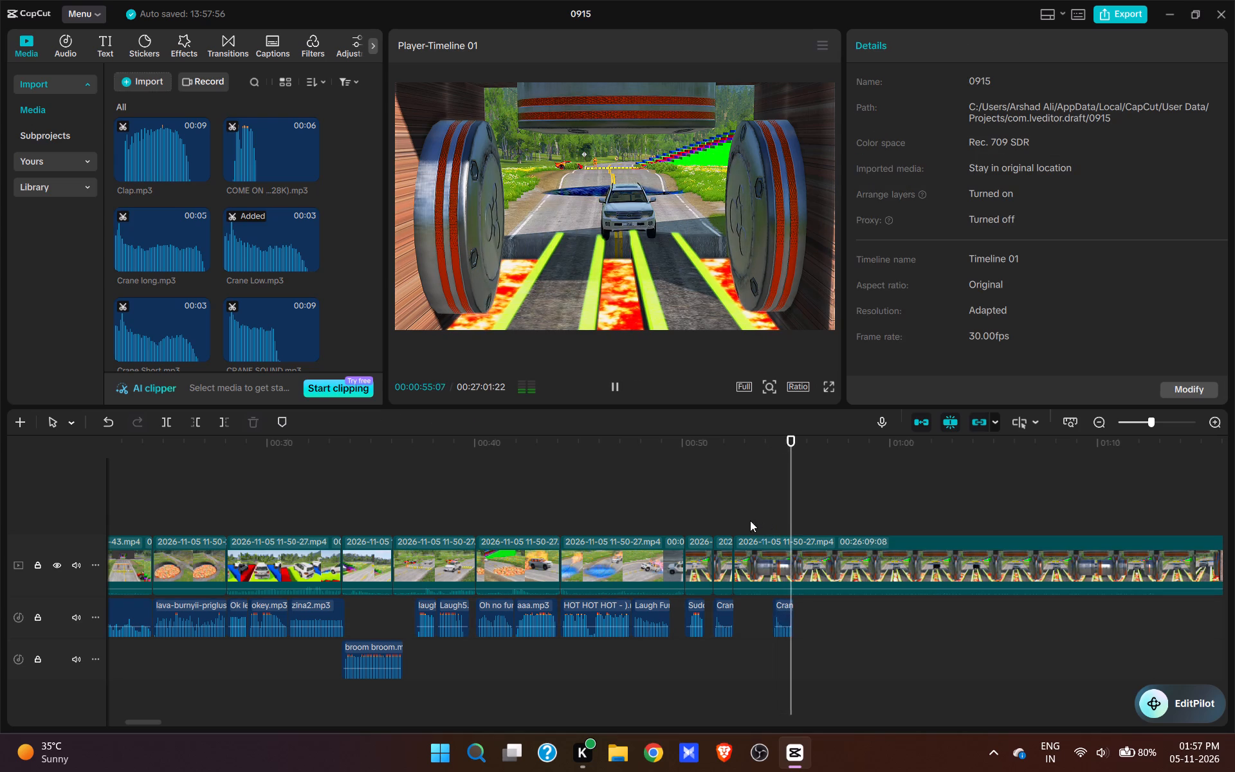
Play the crushers closing, then add the COME ON sound at 00:00:52:14 while they are closed, and play onward.
click(735, 514)
click(713, 506)
key(space)
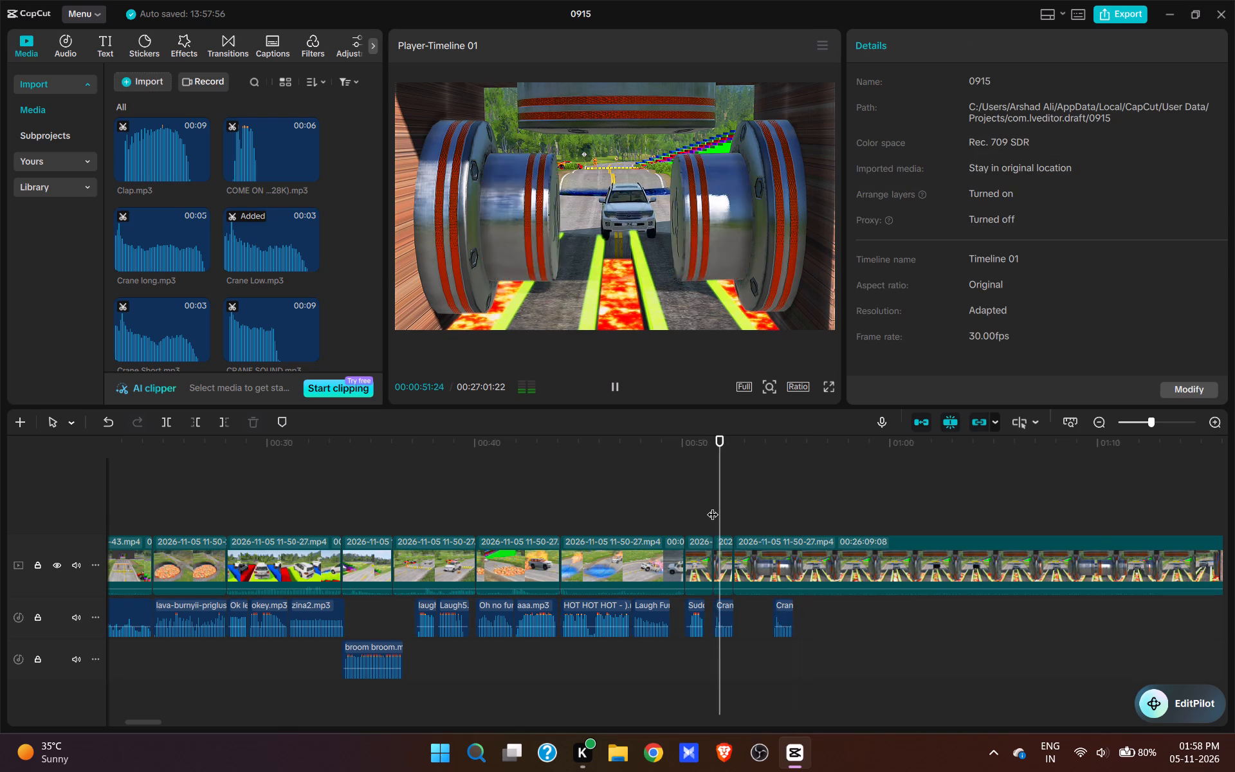
key(space)
click(738, 508)
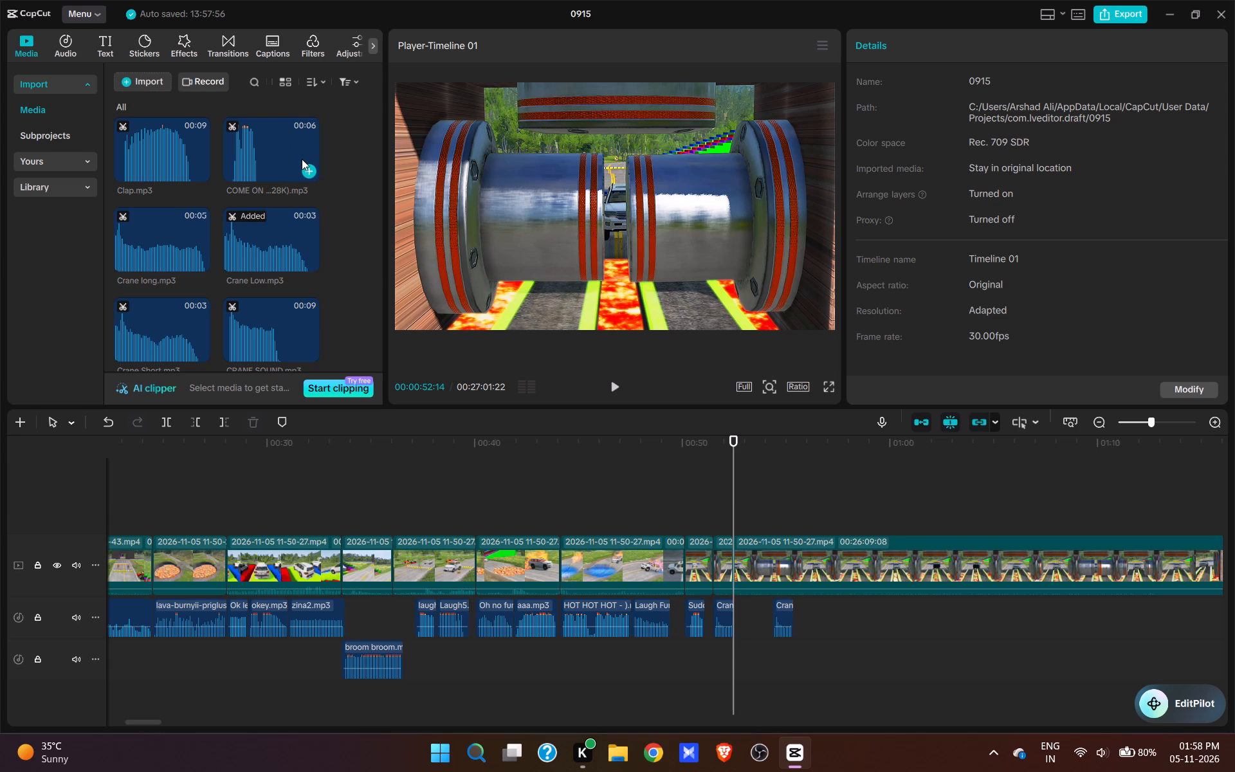
click(308, 169)
key(space)
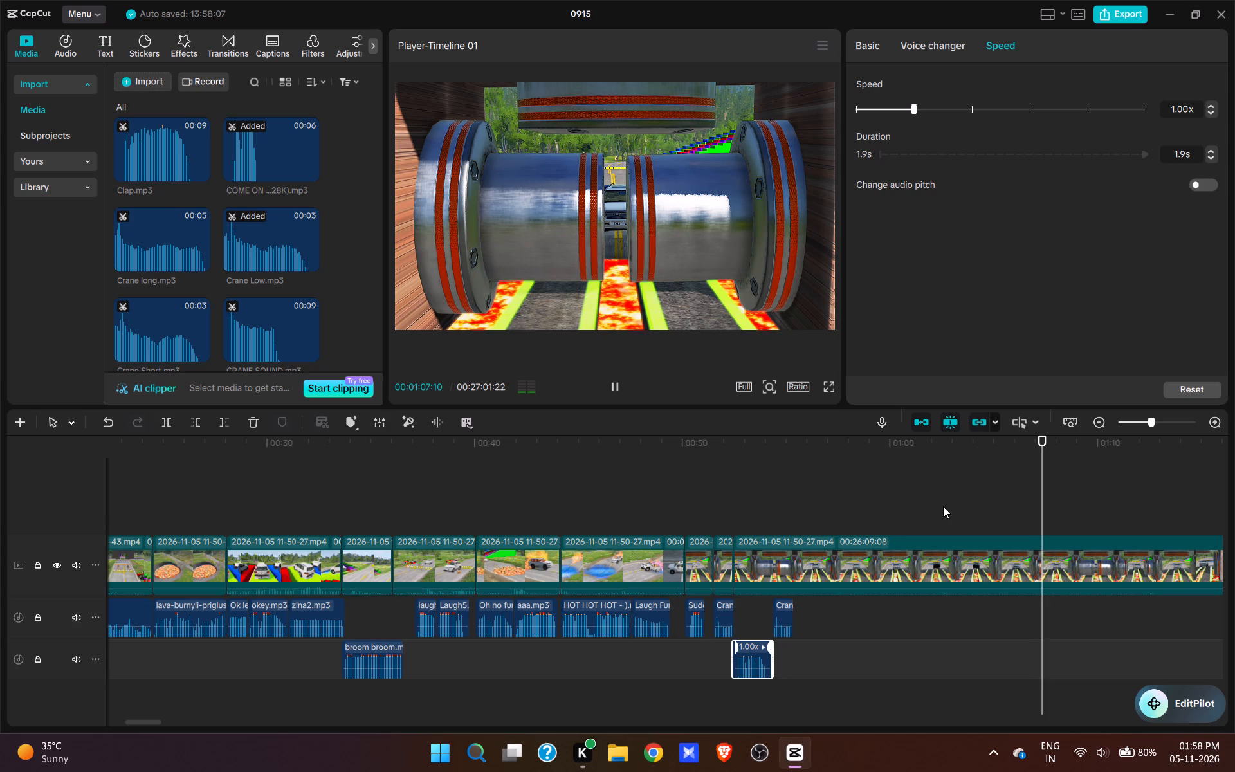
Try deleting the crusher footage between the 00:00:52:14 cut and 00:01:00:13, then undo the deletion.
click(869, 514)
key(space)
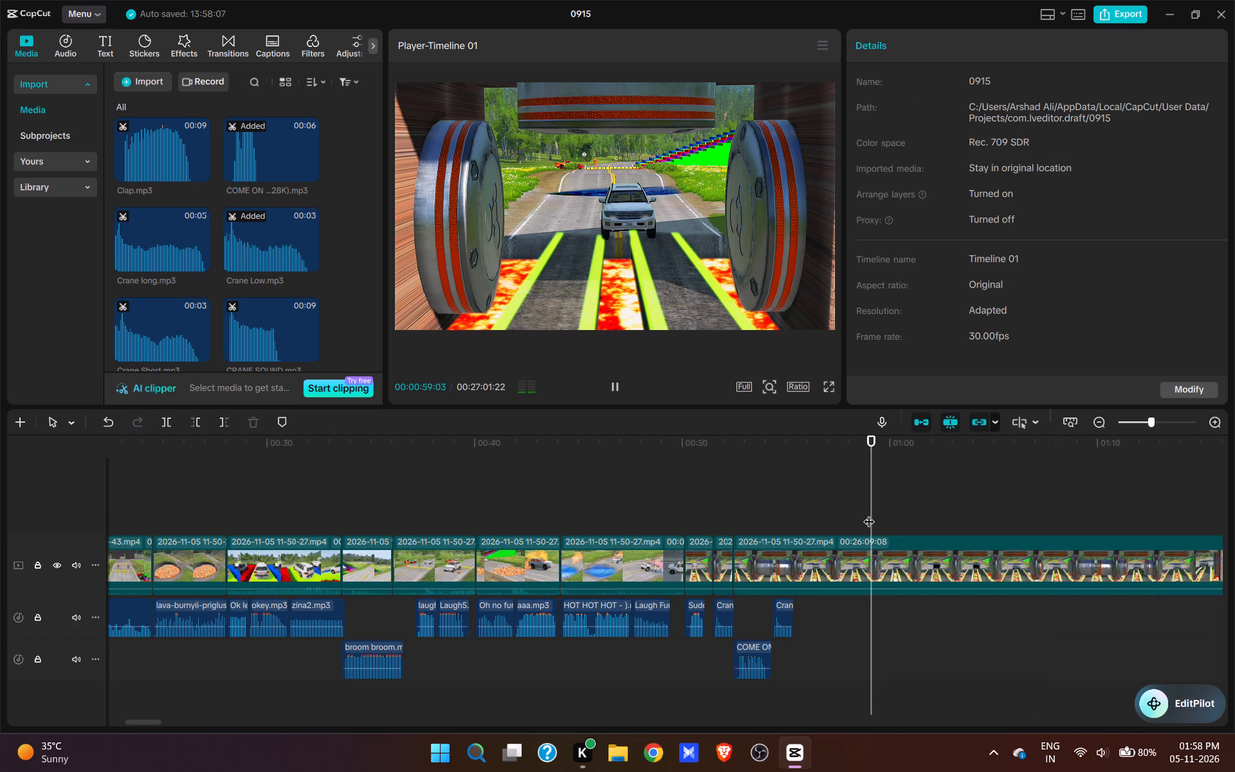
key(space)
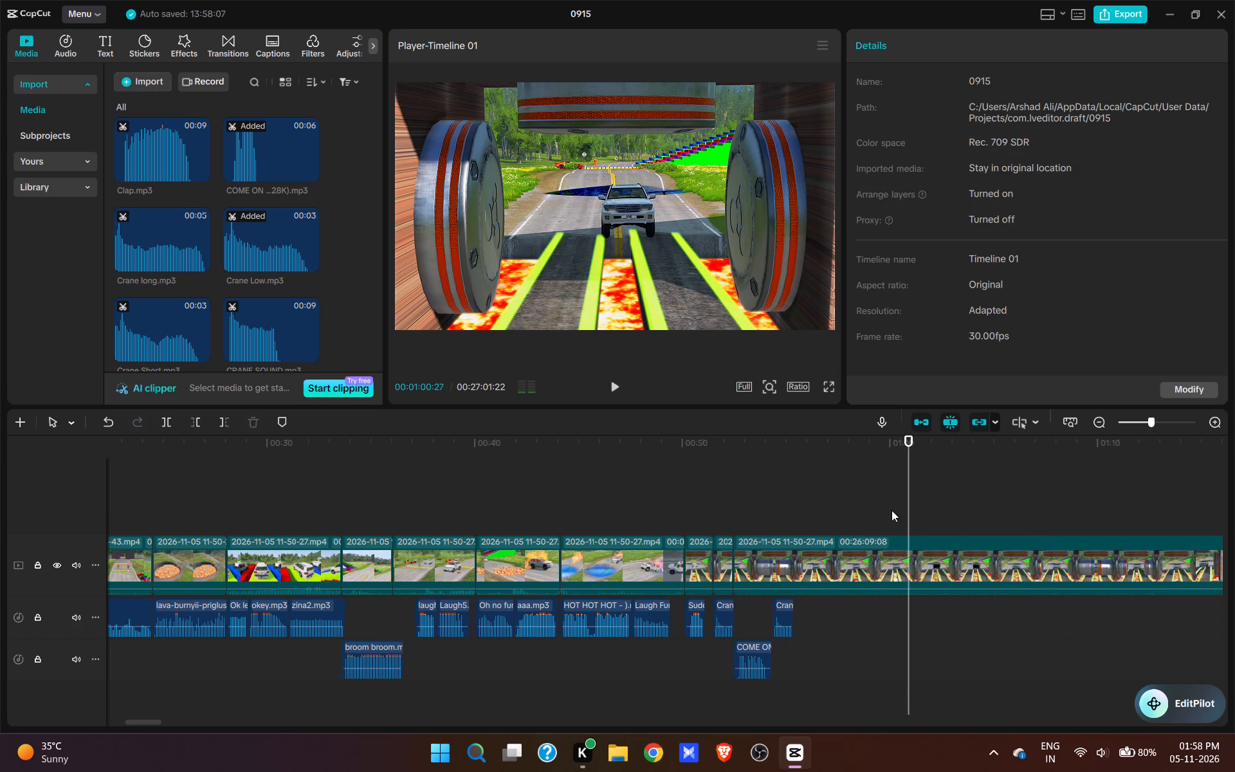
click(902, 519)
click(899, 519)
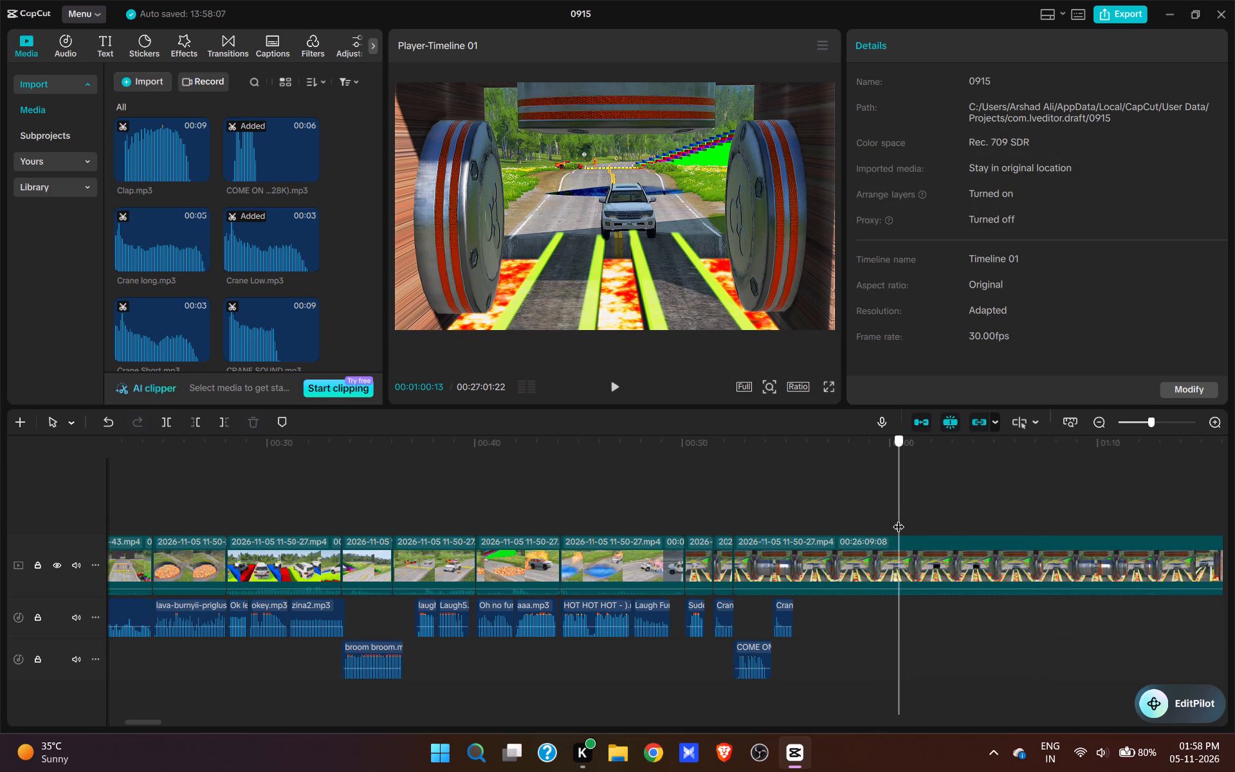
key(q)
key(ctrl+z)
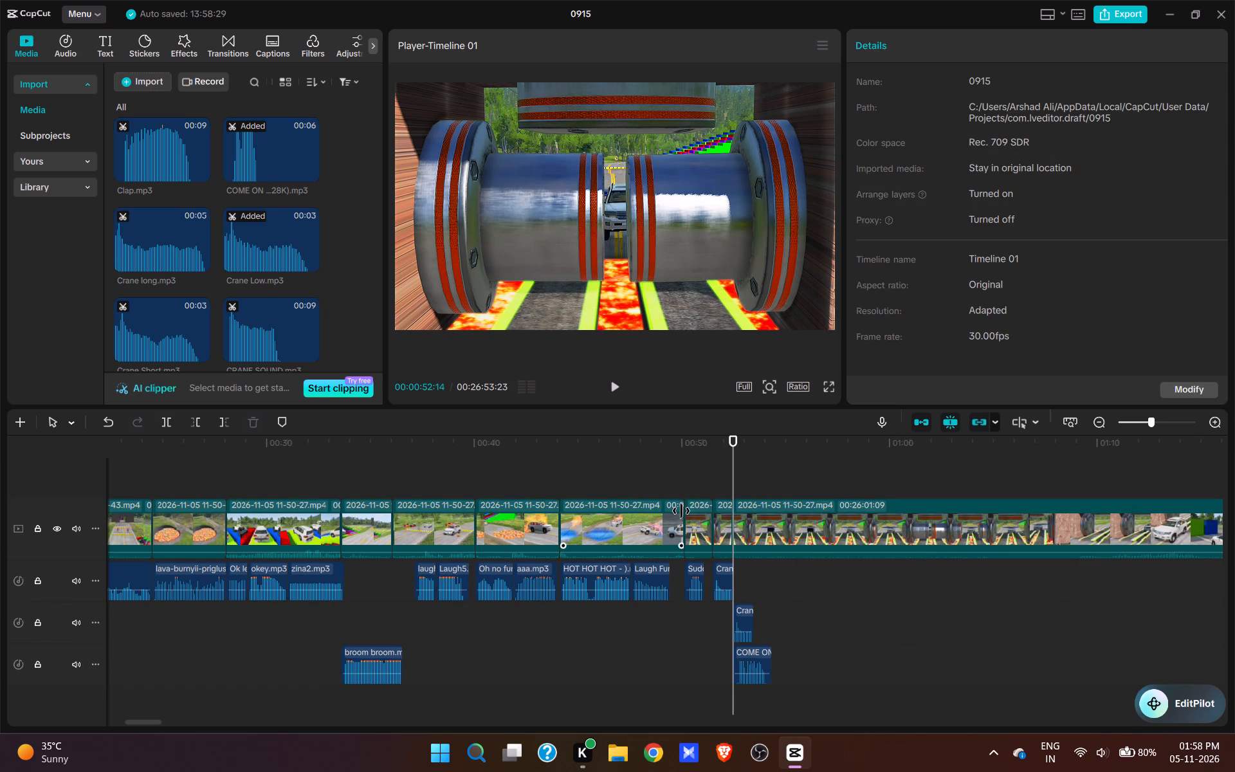
Split the video at 00:00:55:11 and delete about 5 seconds after the cut, up to 00:01:00:11.
click(794, 515)
click(803, 557)
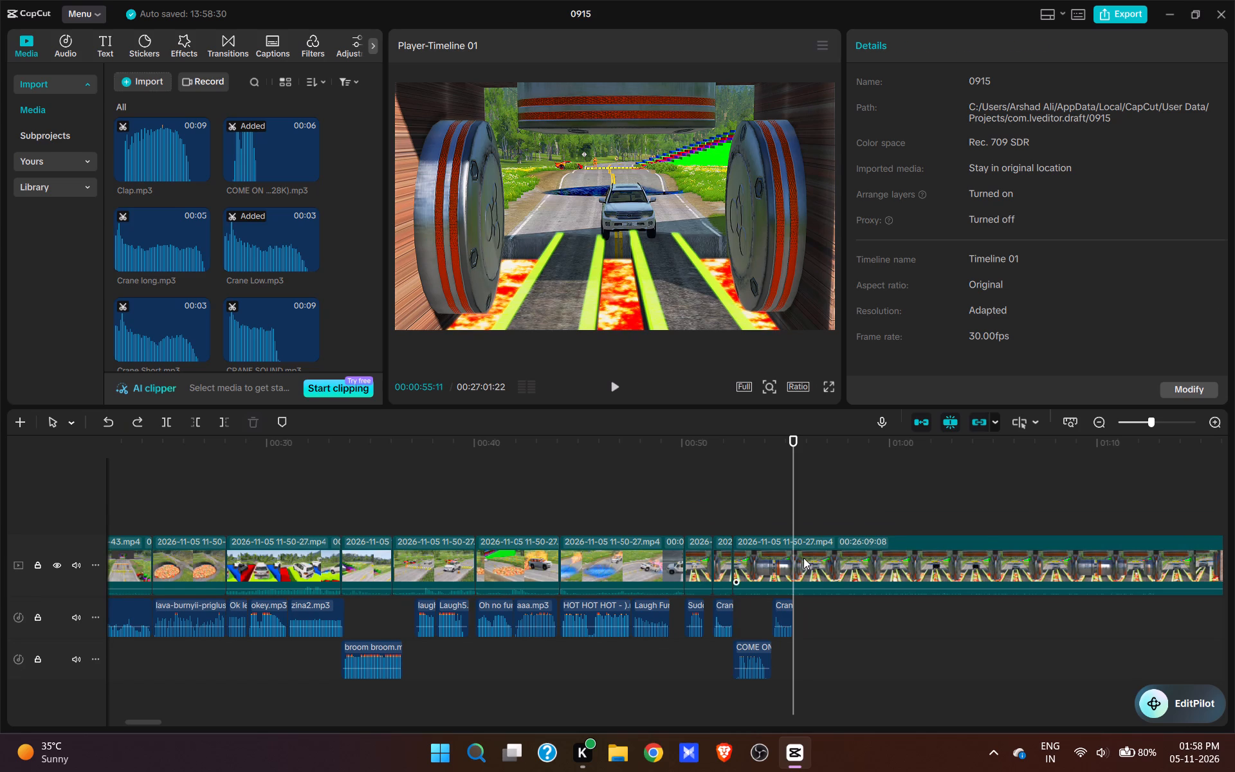
text(w)
key(space)
click(990, 490)
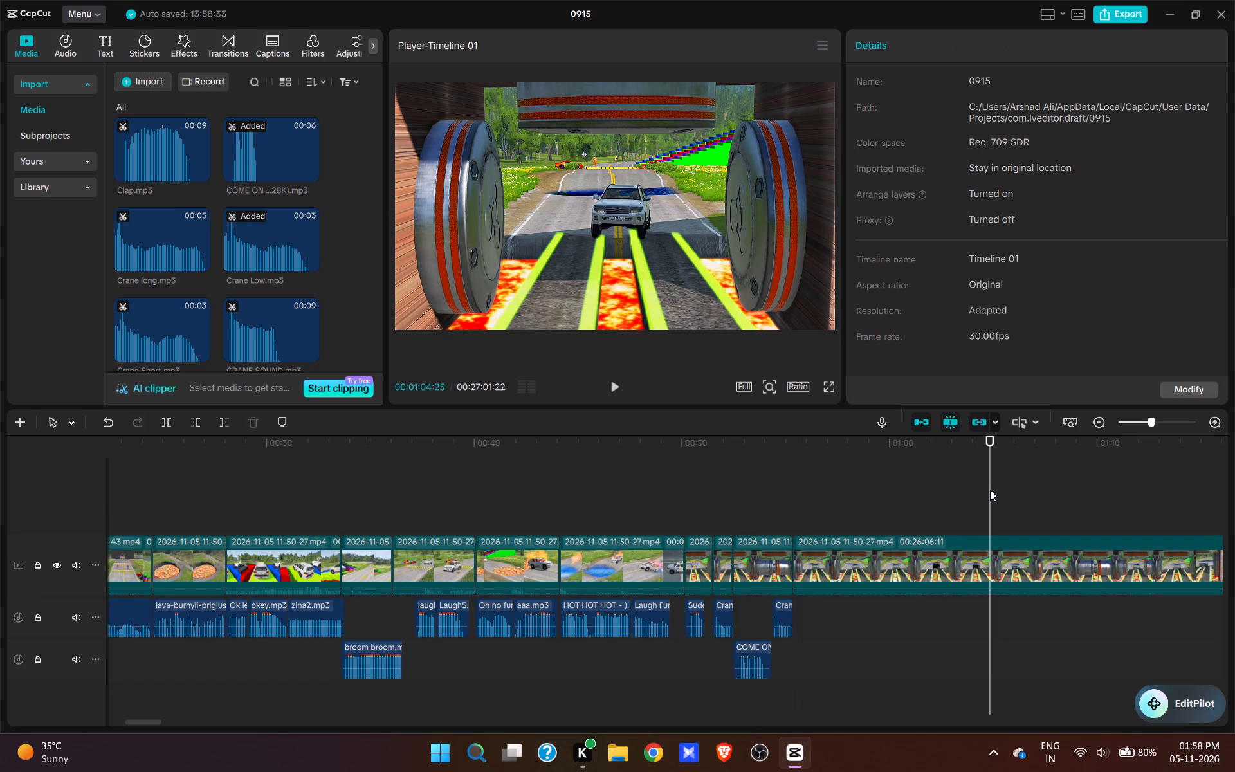
key(space)
click(945, 495)
key(space)
click(919, 495)
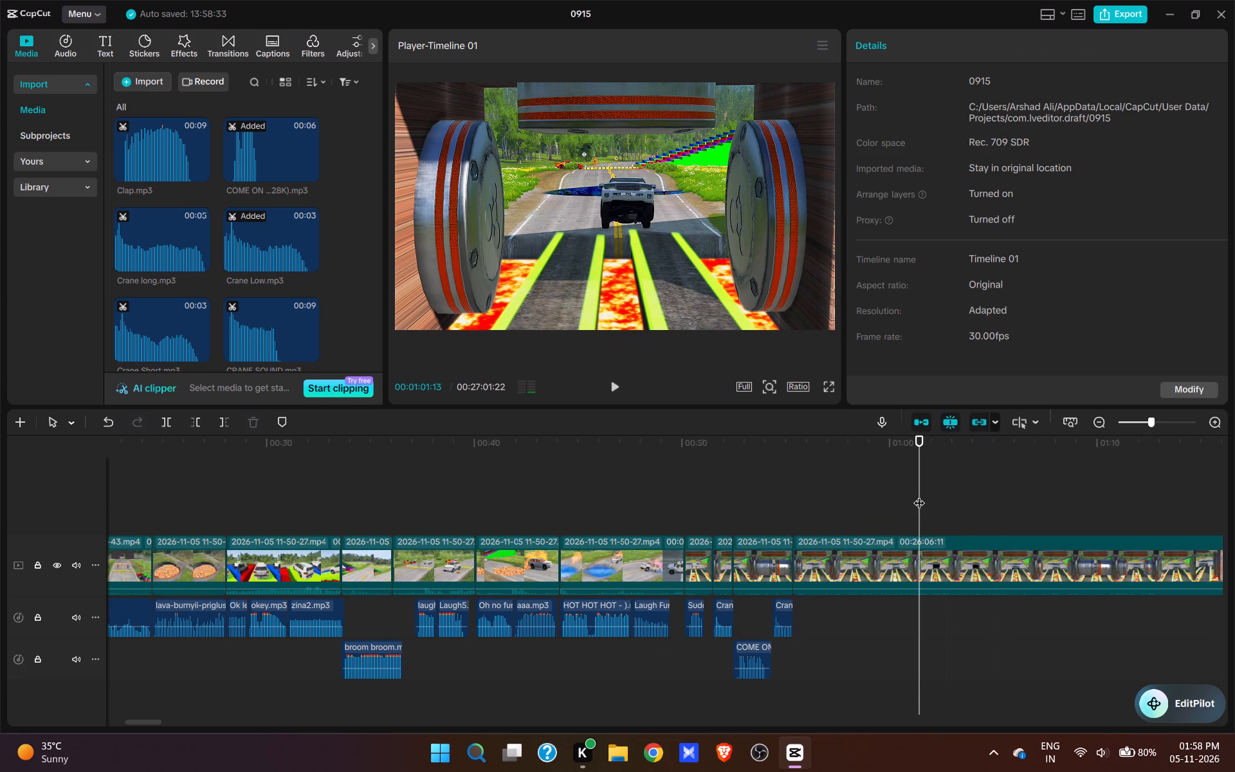
key(space)
click(879, 496)
key(space)
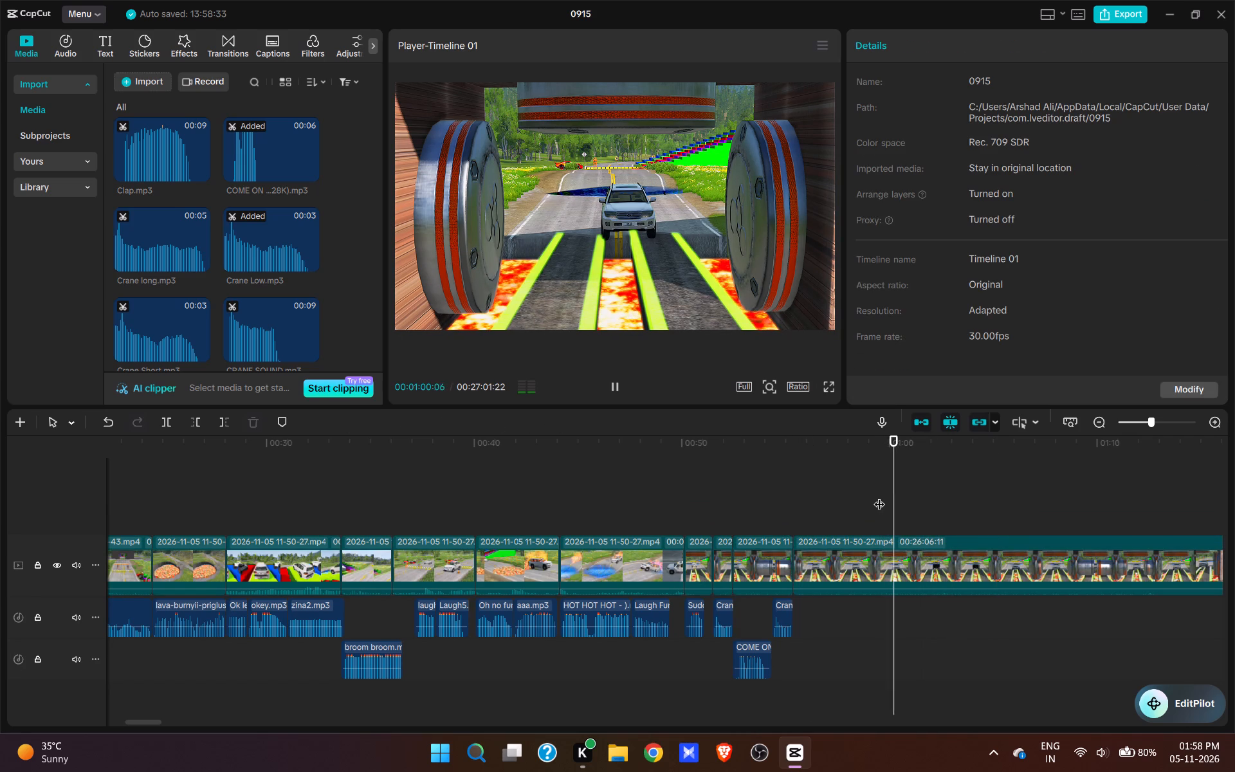
key(space)
click(900, 520)
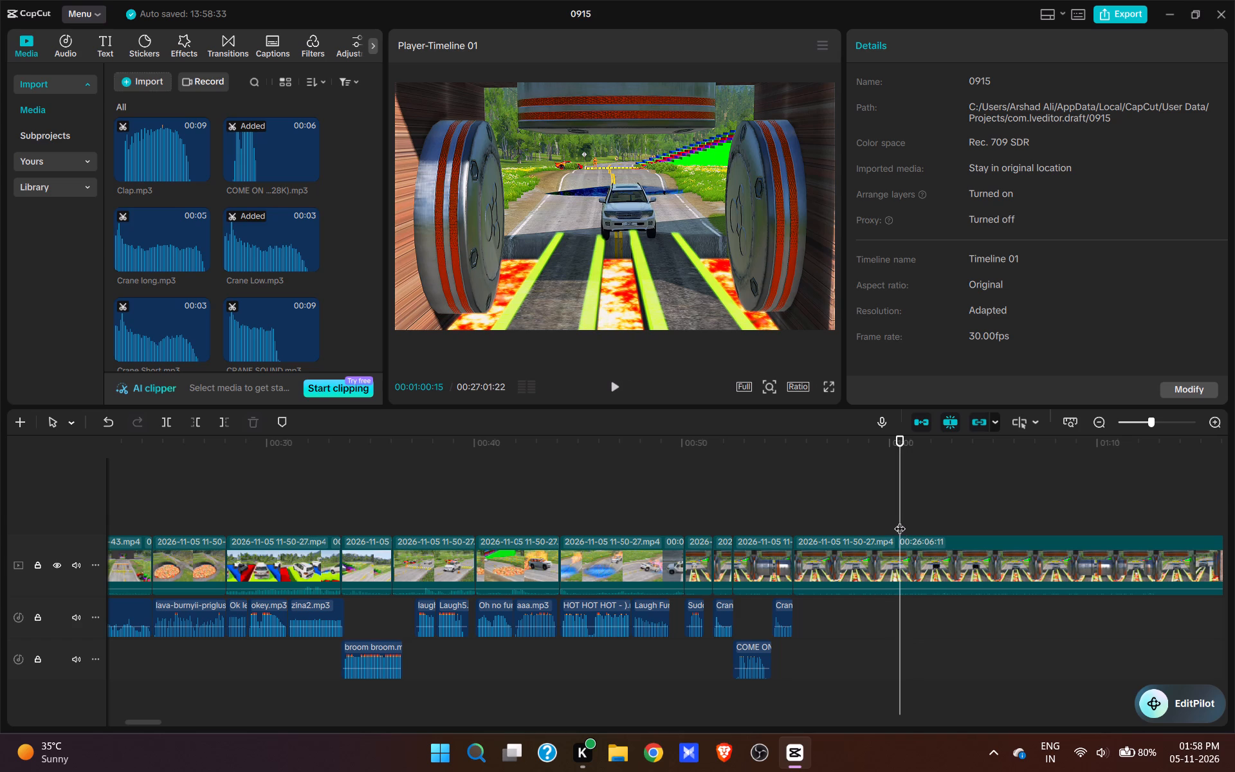
click(897, 520)
key(q)
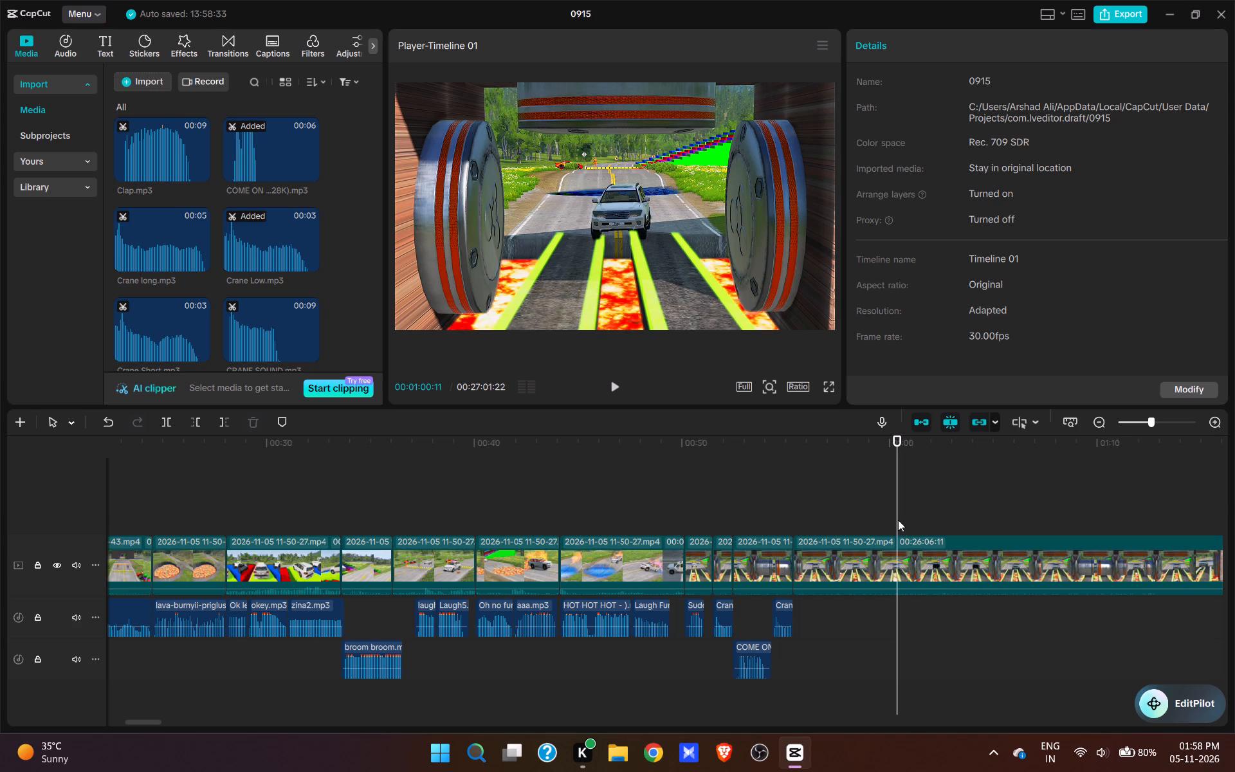
Play the crusher section with its sounds up to the new cut, and return to 00:00:55:11.
click(695, 504)
key(space)
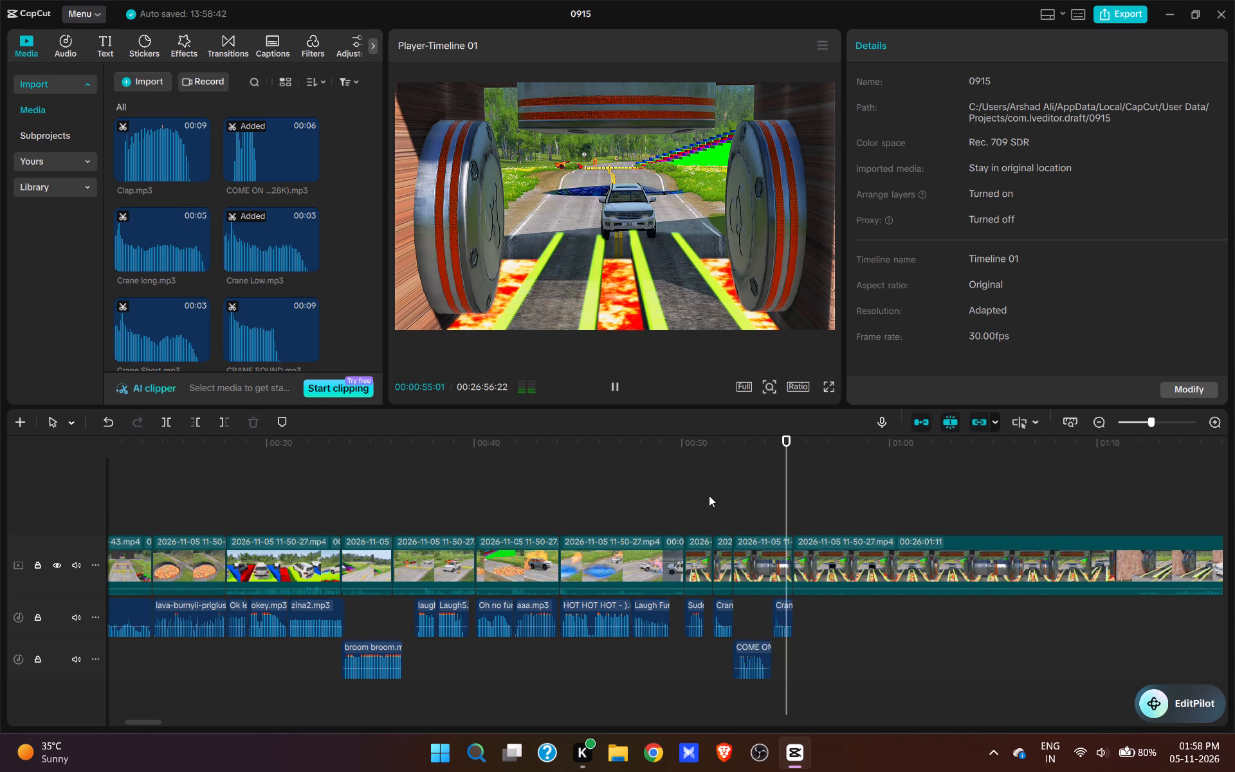
key(space)
click(794, 515)
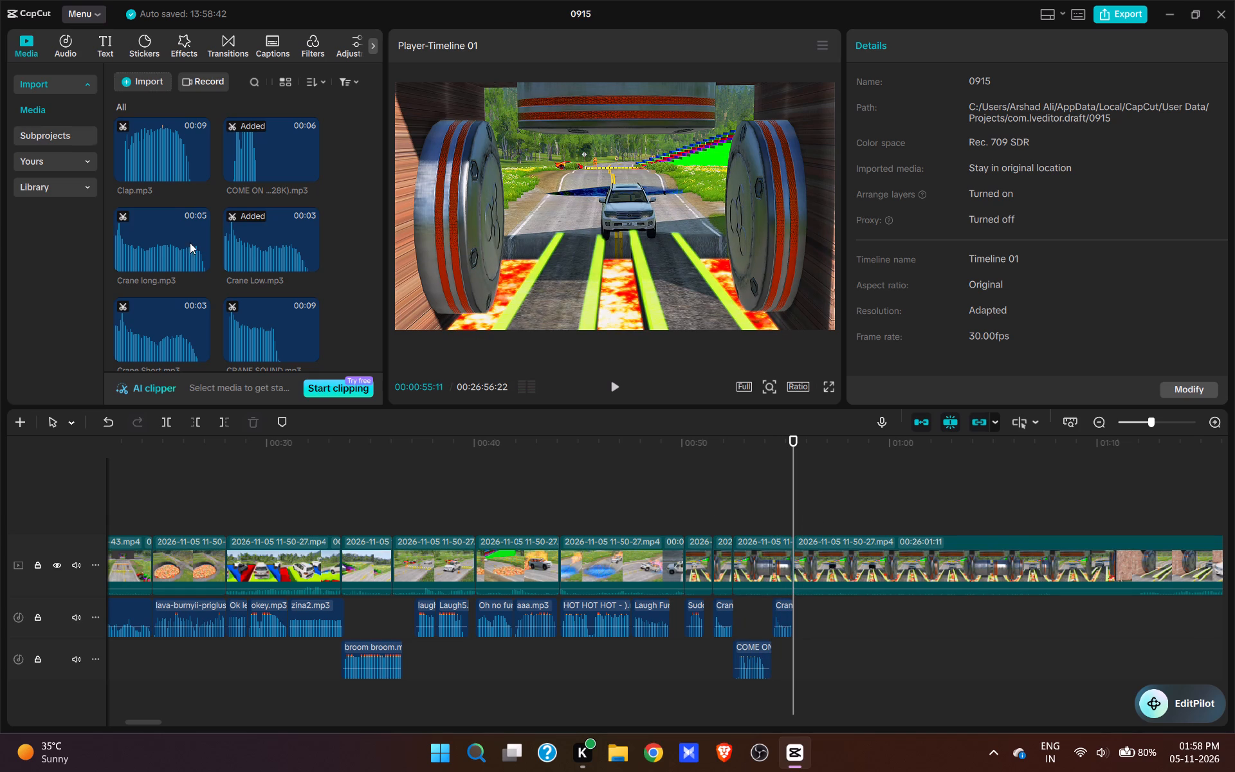
Add the Help me 1 sound at the 00:00:55:11 cut and play the crusher section with it.
scroll(292, 230, down, 9)
scroll(255, 188, down, 10)
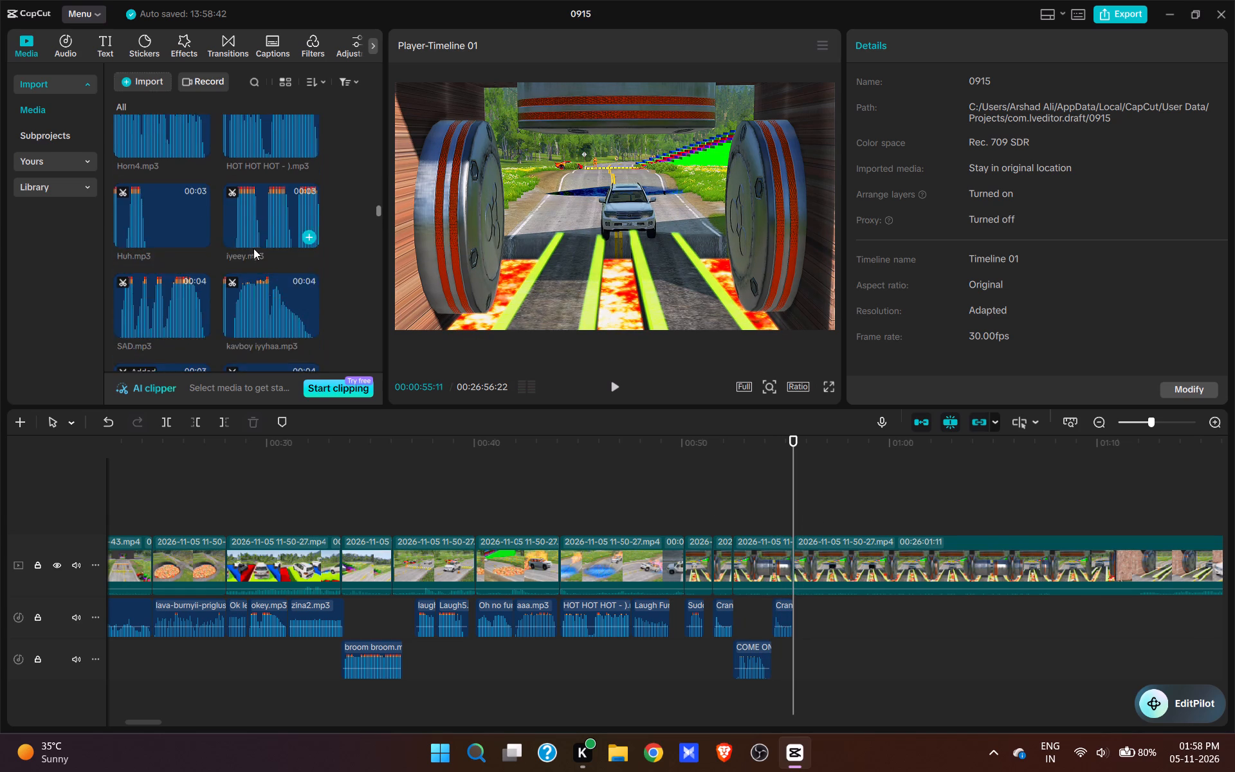
scroll(263, 250, down, 6)
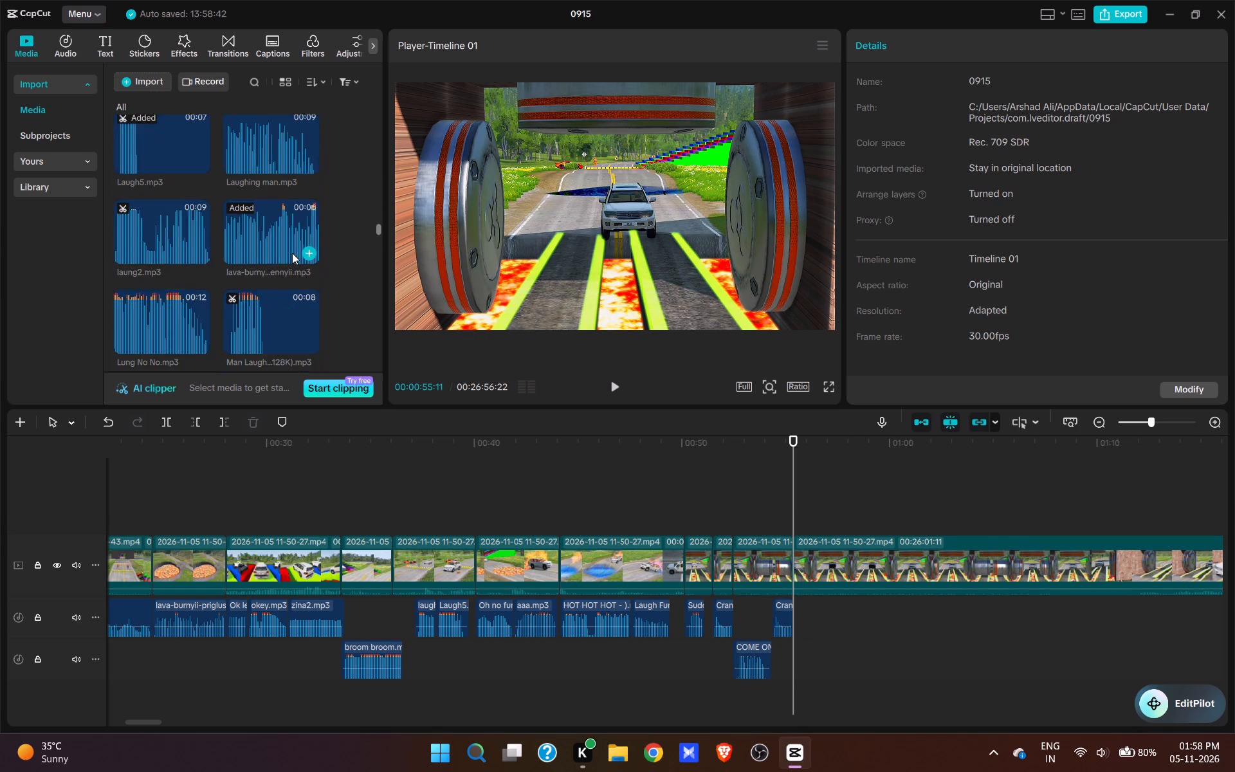
scroll(292, 253, down, 2)
scroll(292, 253, up, 8)
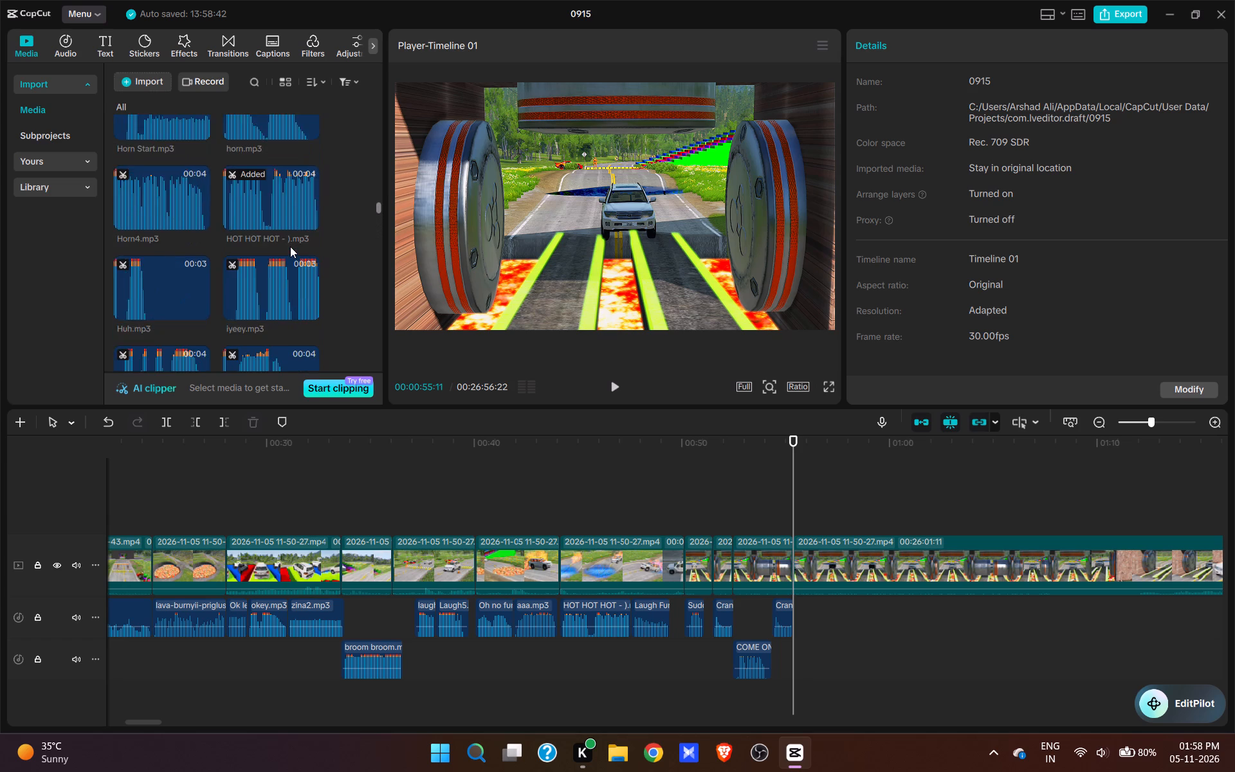
scroll(290, 246, up, 3)
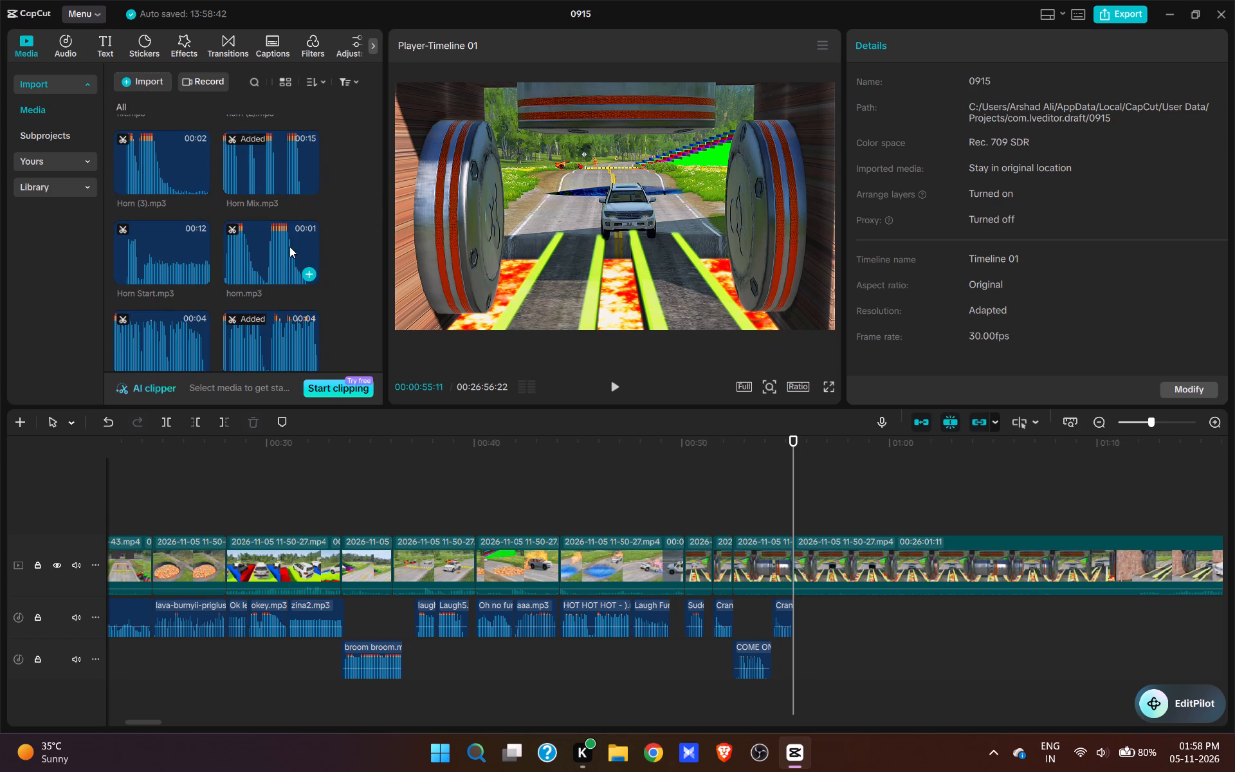
scroll(289, 246, up, 5)
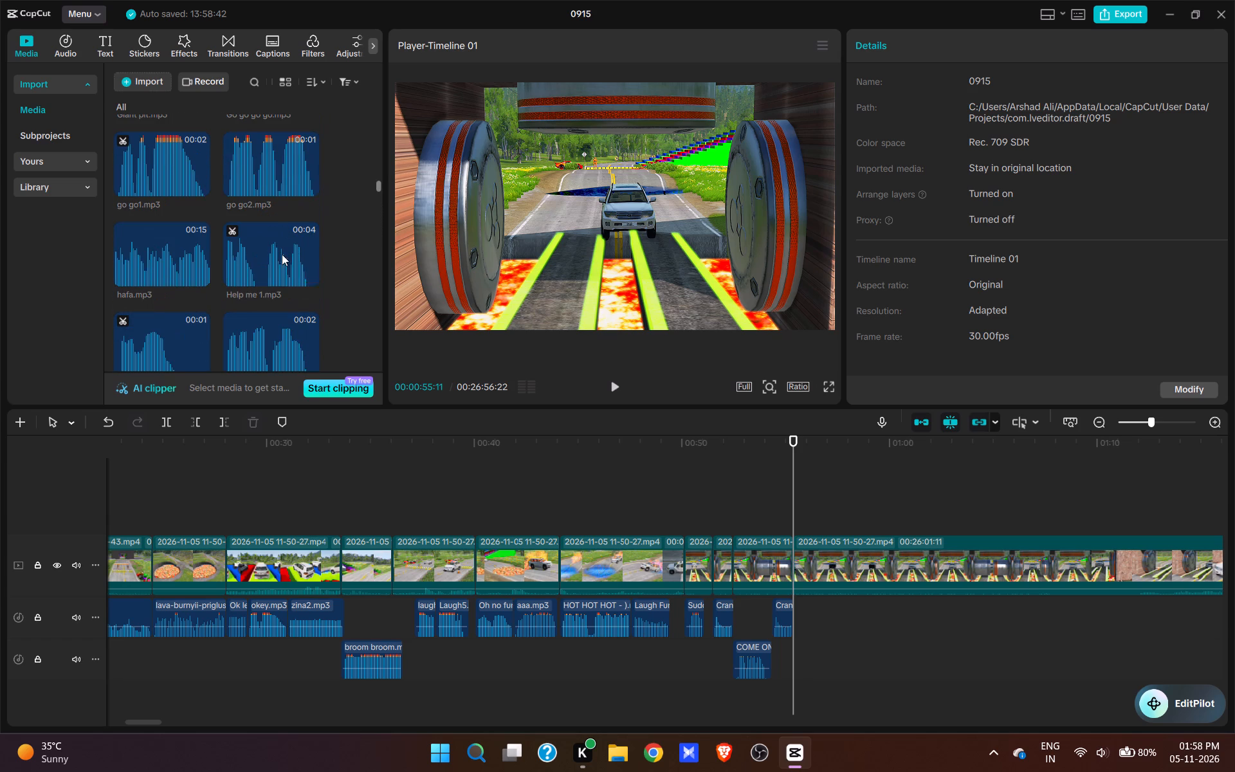
click(311, 276)
key(space)
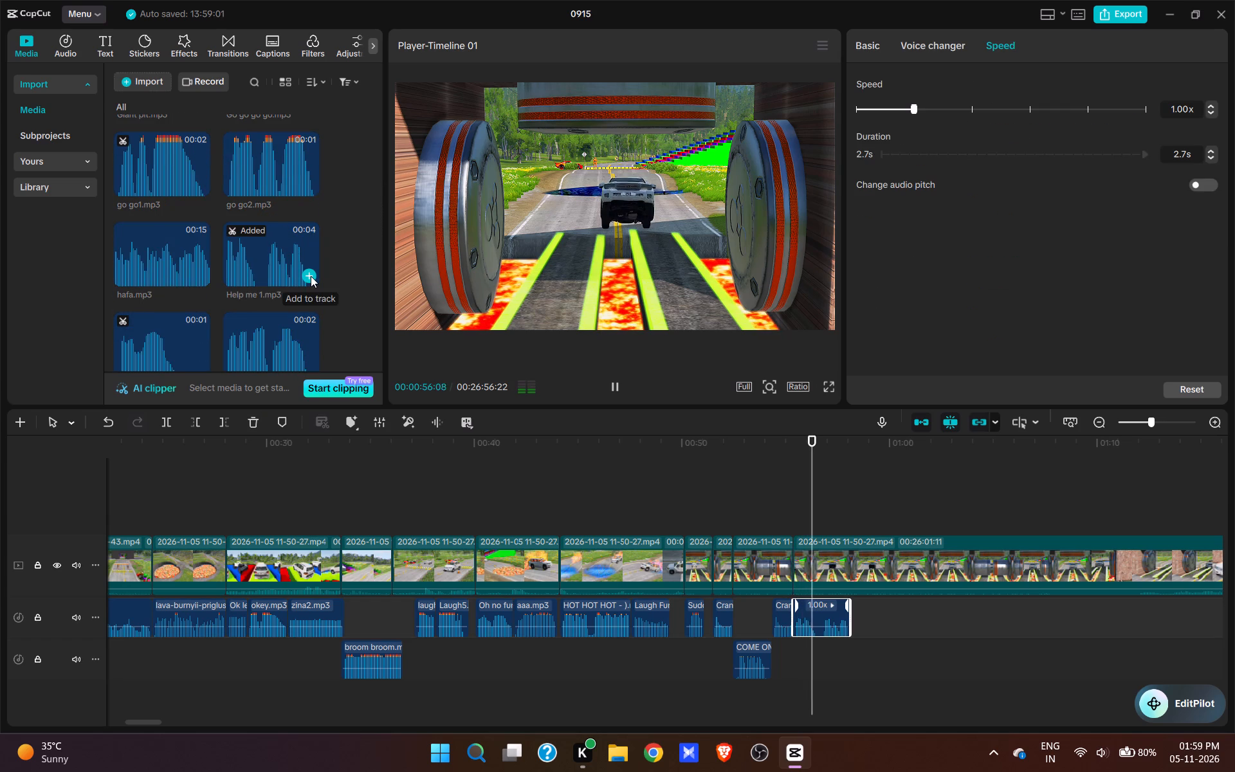
key(space)
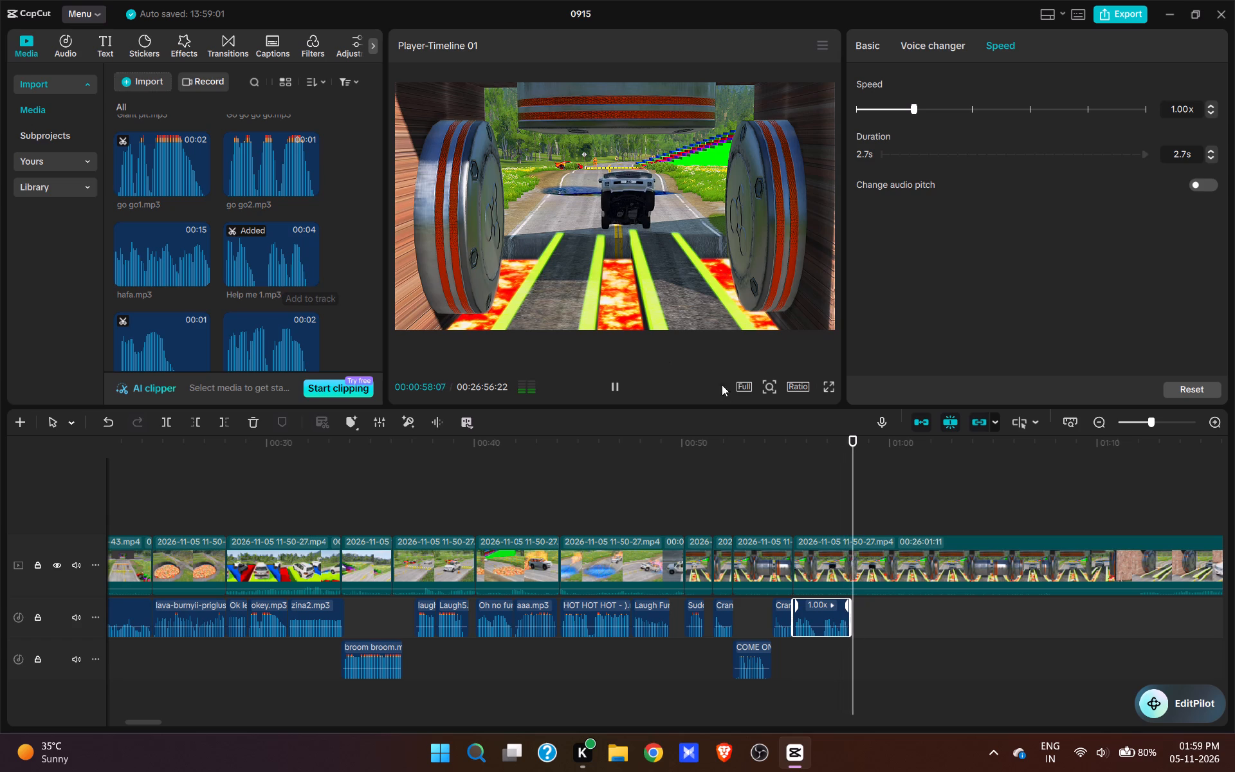
Split the video at 00:01:00:06 and delete about 1.5 seconds of waiting footage after the cut, just before the crushers close.
click(848, 511)
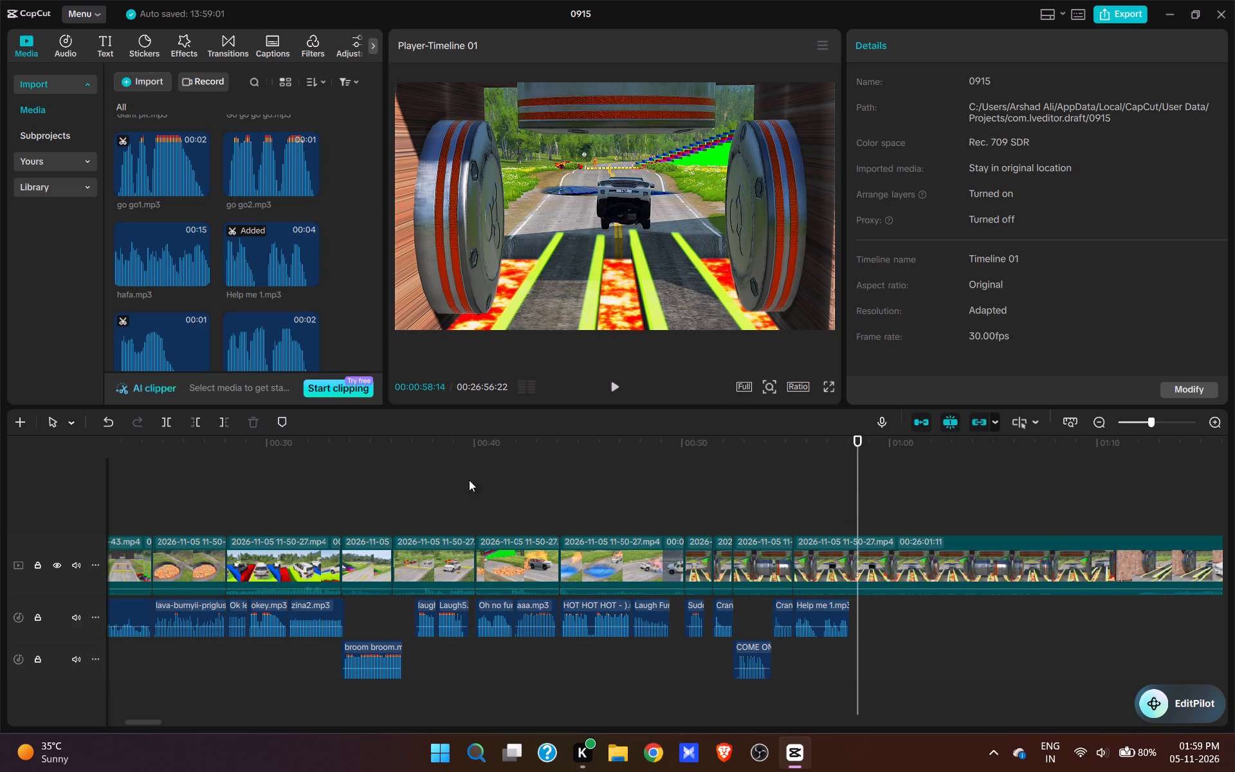
key(space)
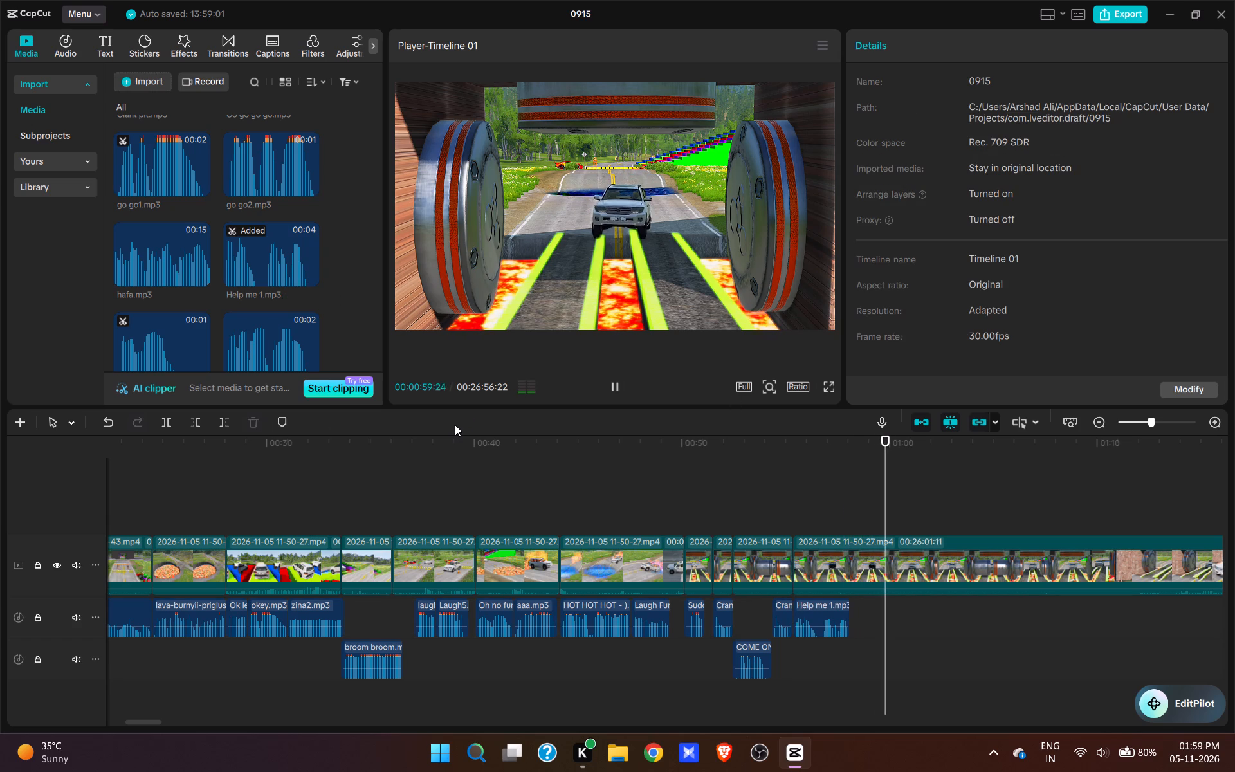
key(space)
key(space)
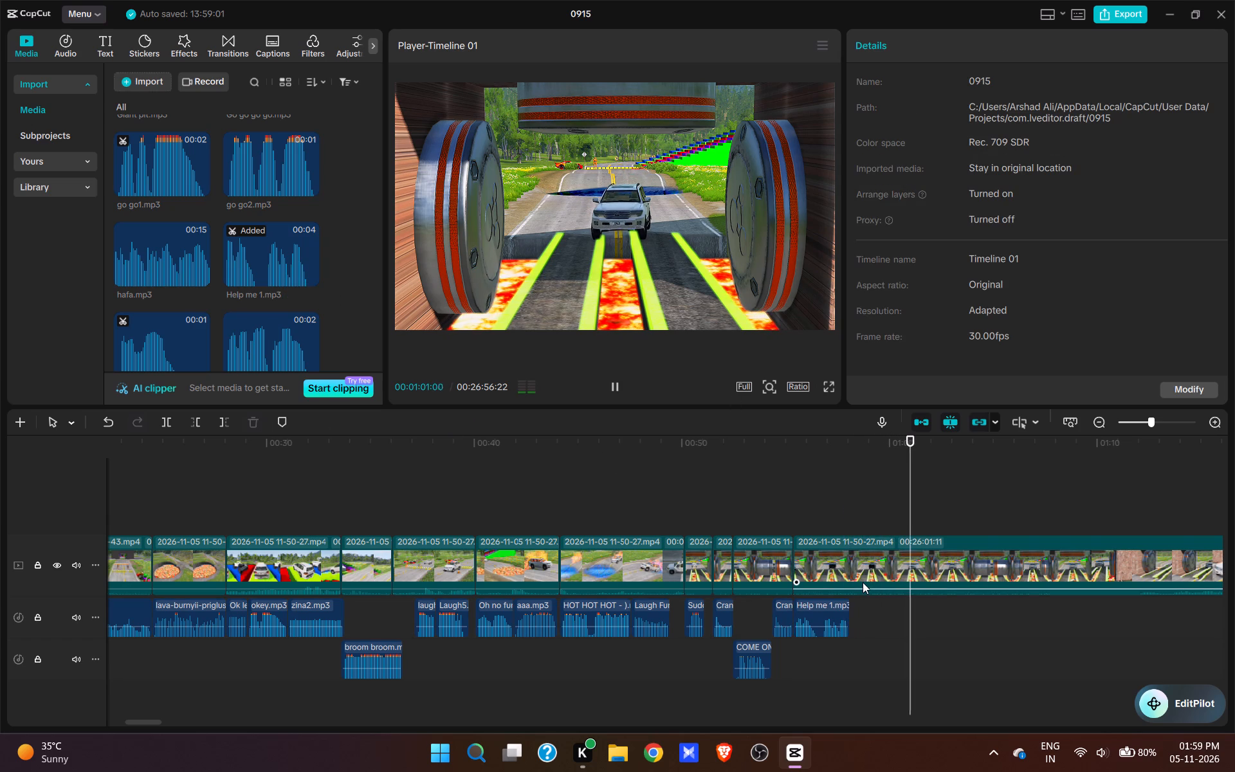
click(845, 517)
key(space)
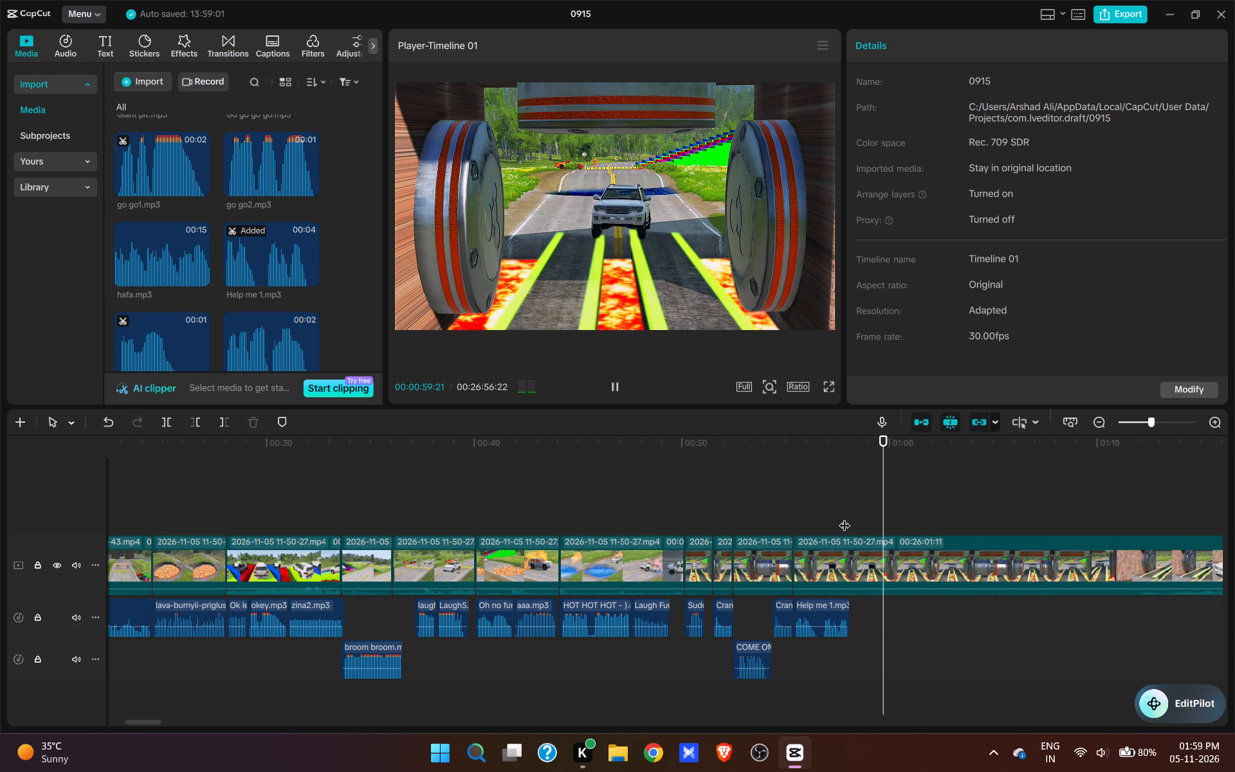
key(space)
text(w)
key(space)
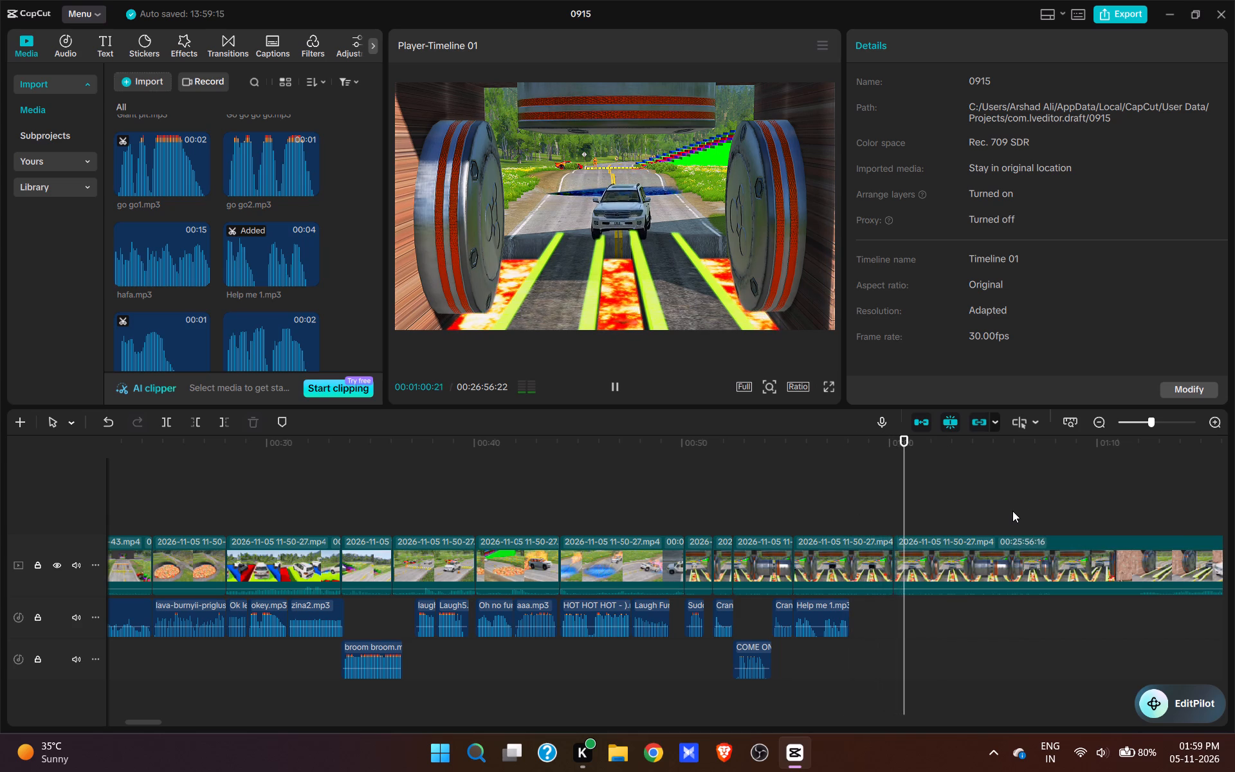
key(space)
click(925, 526)
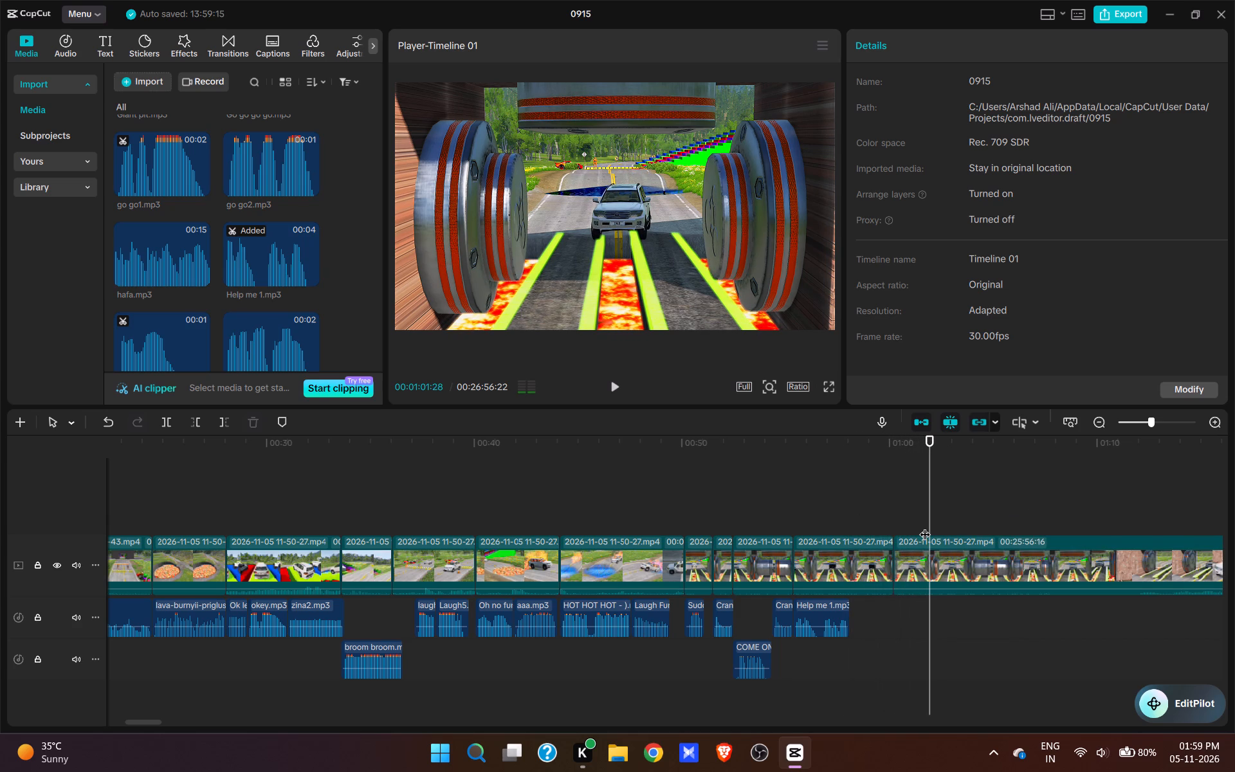
key(q)
Paste the copied crane sound at 00:01:00:06 and play it against the closing crushers.
key(ctrl+v)
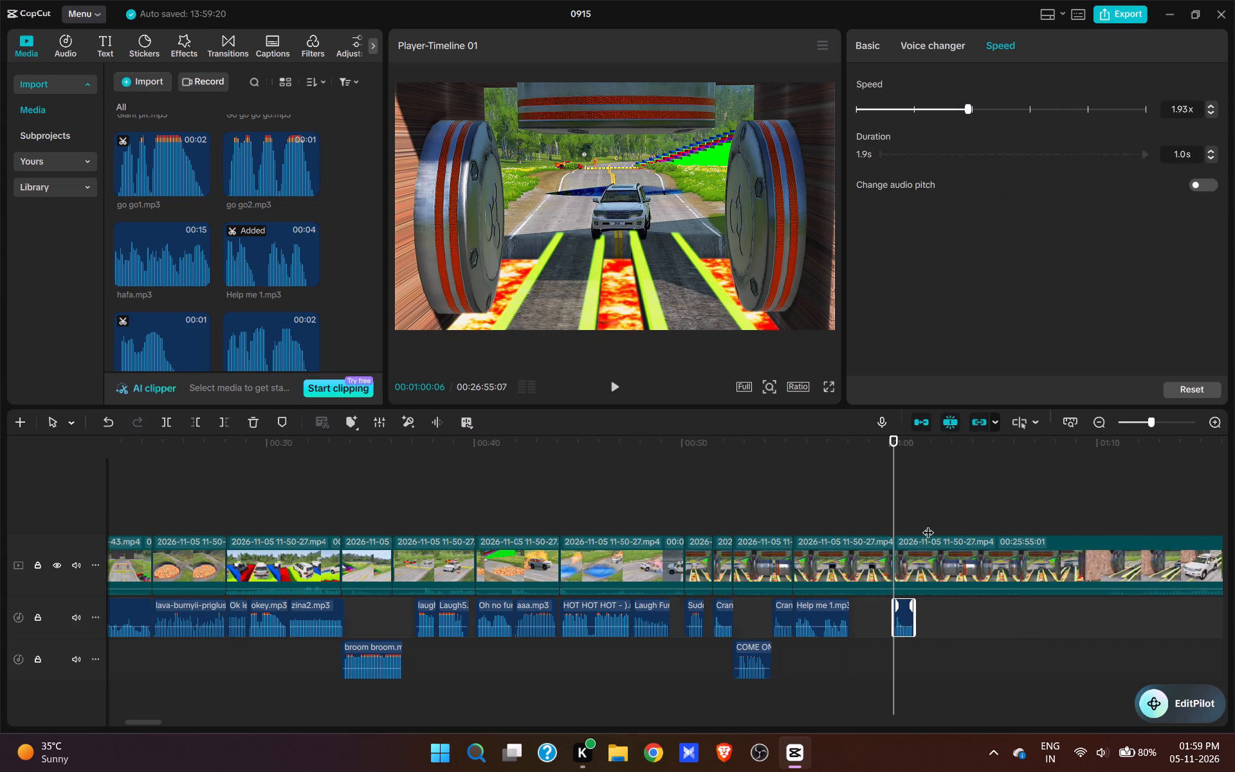
key(space)
key(space)
key(space)
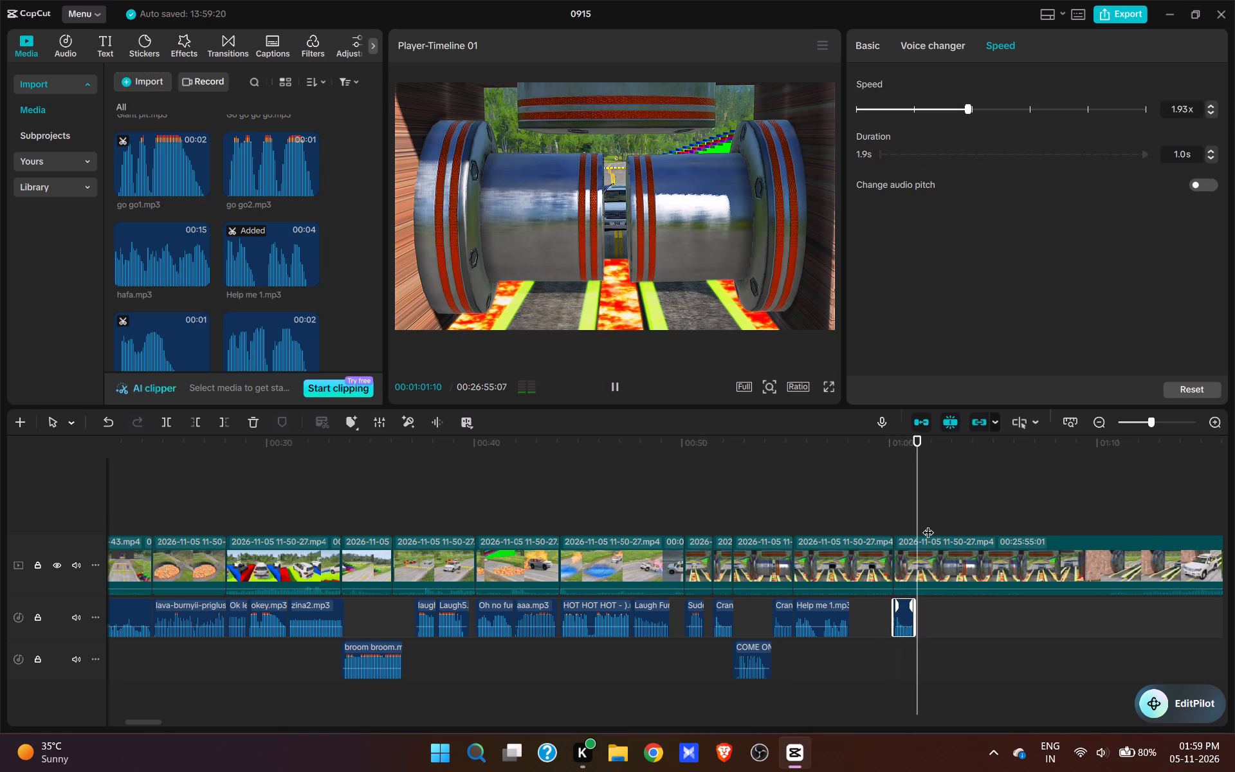
Add the Please wait sound at 00:01:01:06, where the crushers are closed, and play onward until they have reopened.
click(917, 513)
scroll(235, 208, down, 7)
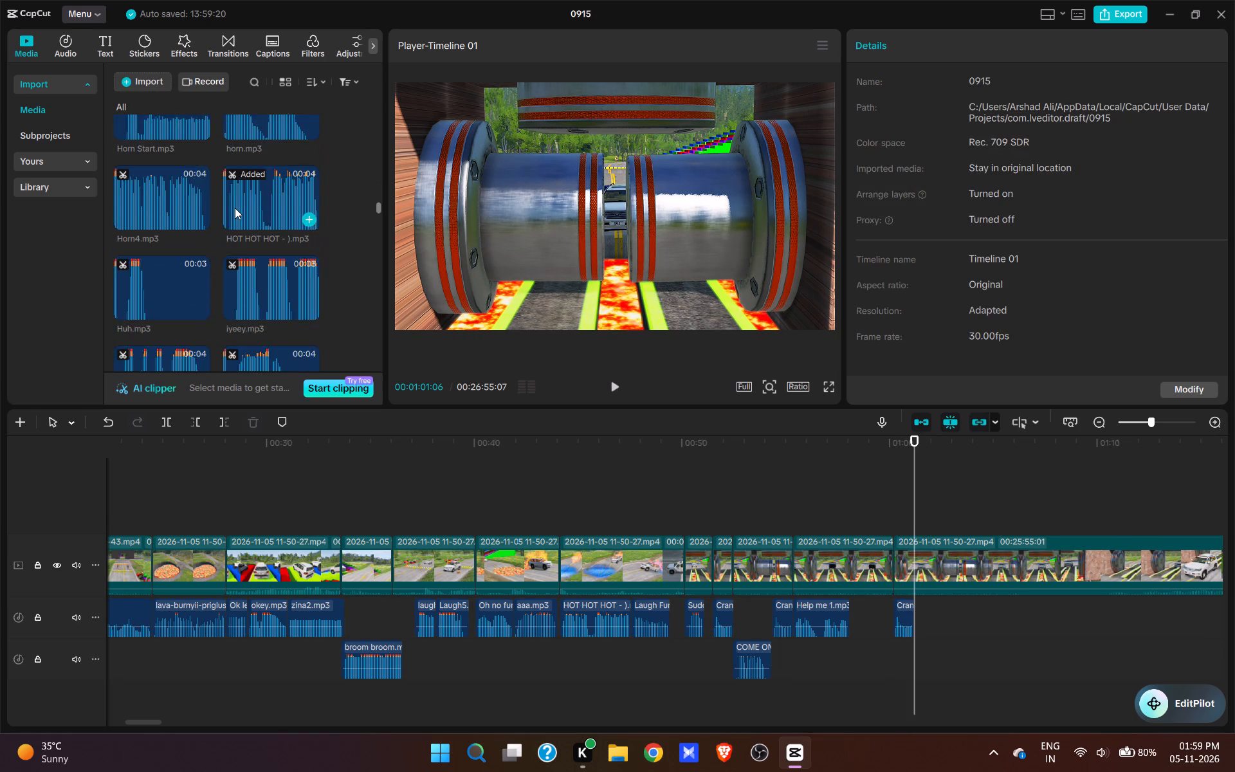
scroll(235, 208, down, 9)
scroll(312, 271, down, 7)
scroll(215, 271, down, 8)
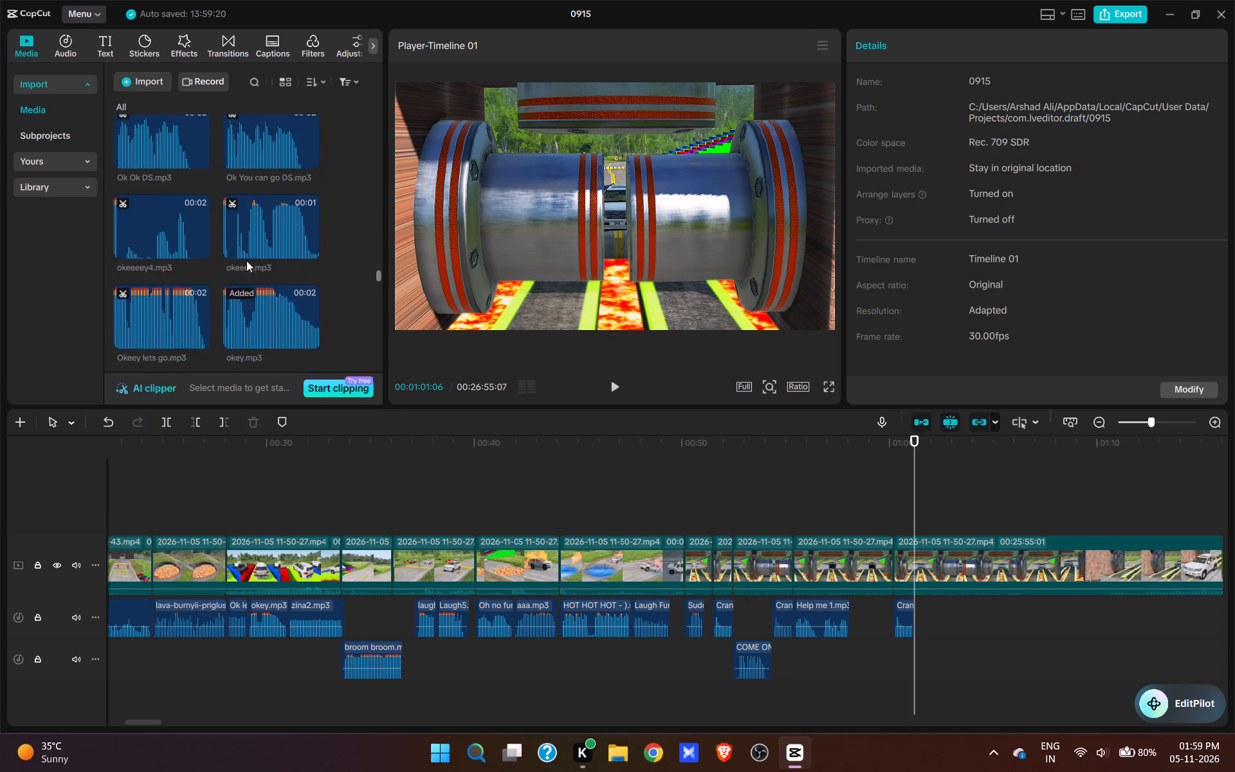
scroll(226, 260, down, 4)
click(171, 165)
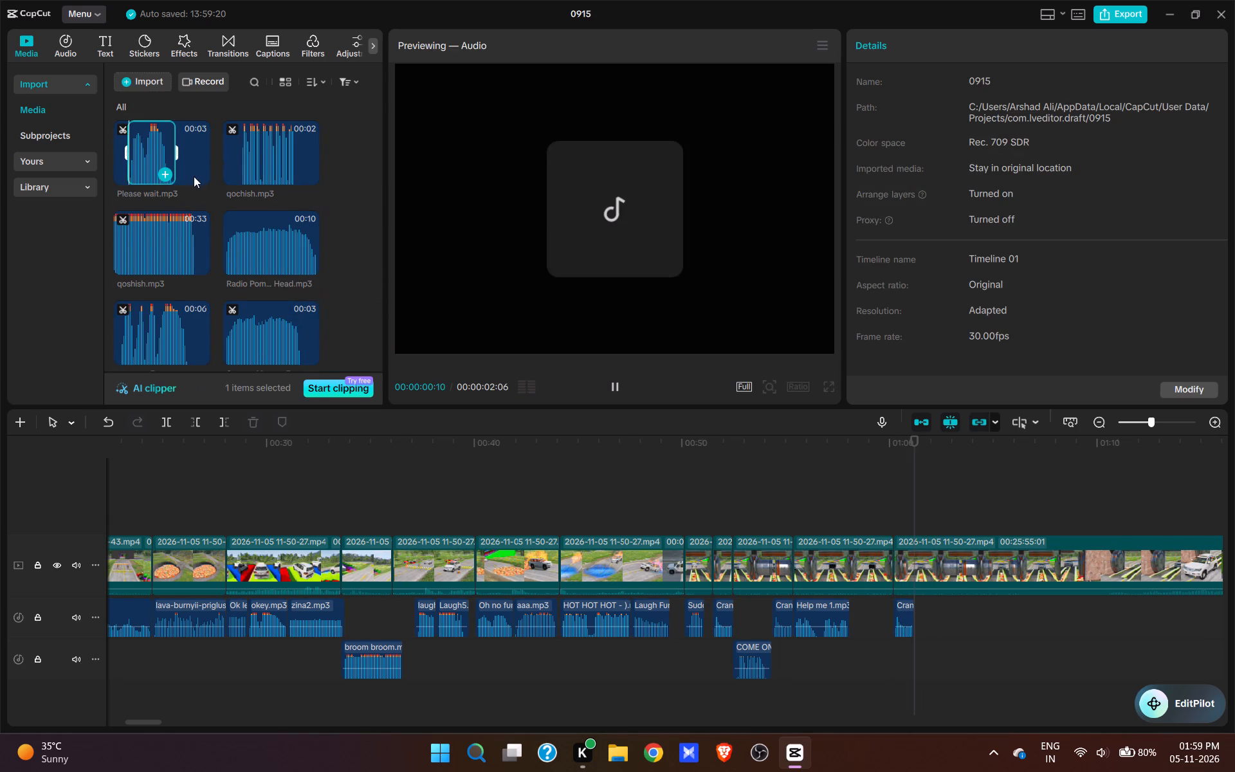
click(164, 172)
key(space)
key(space)
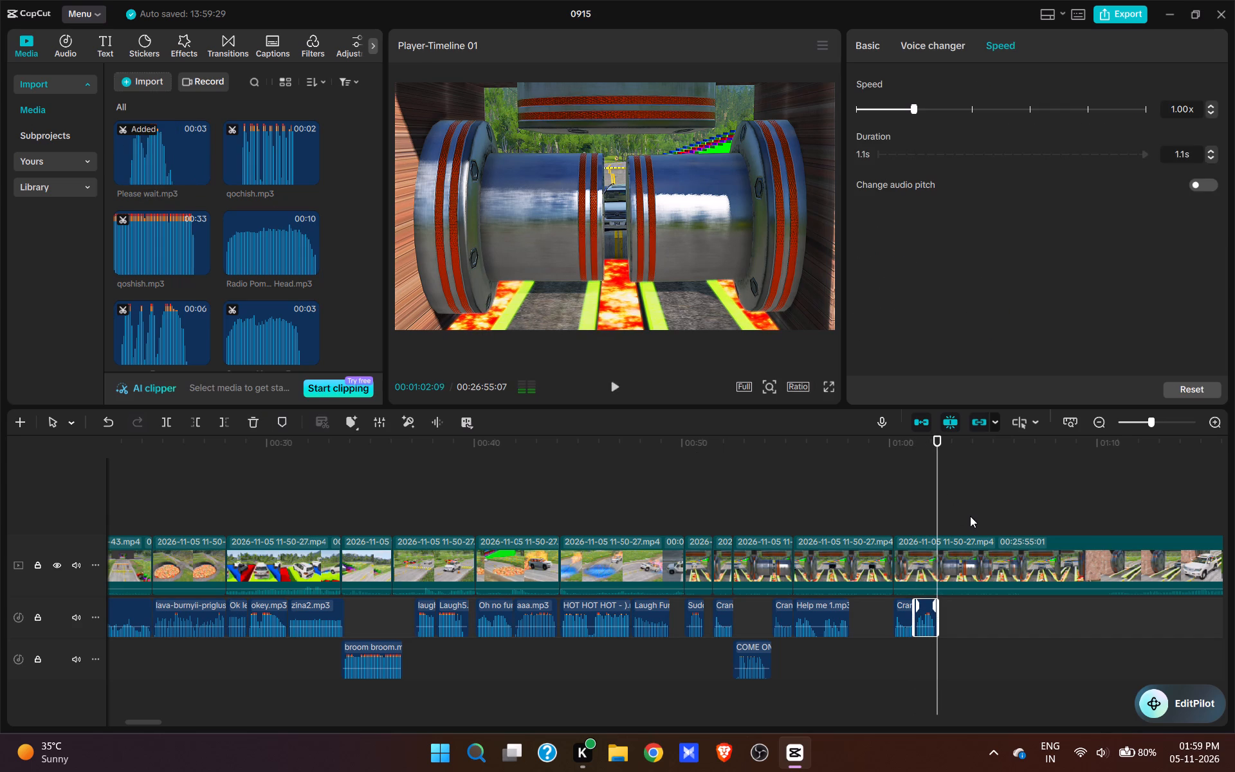
key(space)
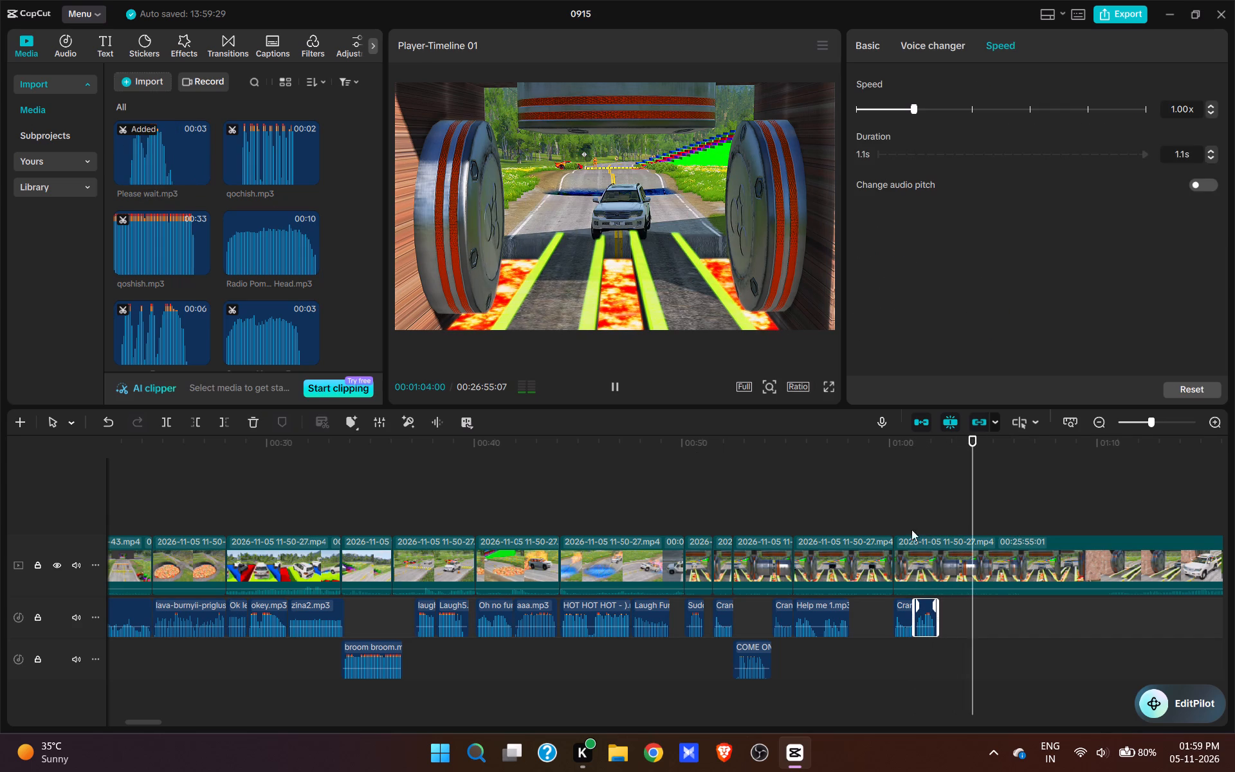
key(space)
Add the aughhhh sound at 00:01:02:09, directly after the Please wait clip, and play it.
click(948, 513)
drag(948, 513, 940, 509)
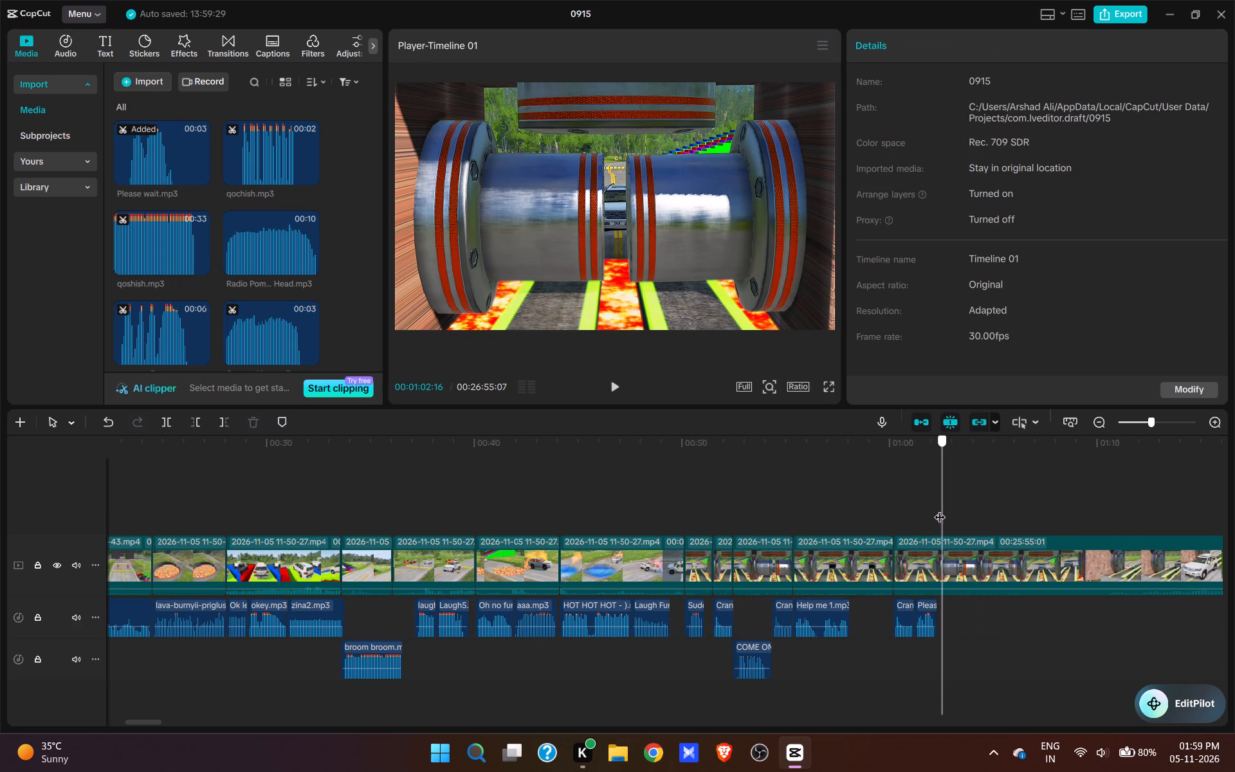
drag(940, 509, 937, 506)
scroll(203, 201, up, 20)
scroll(203, 201, up, 4)
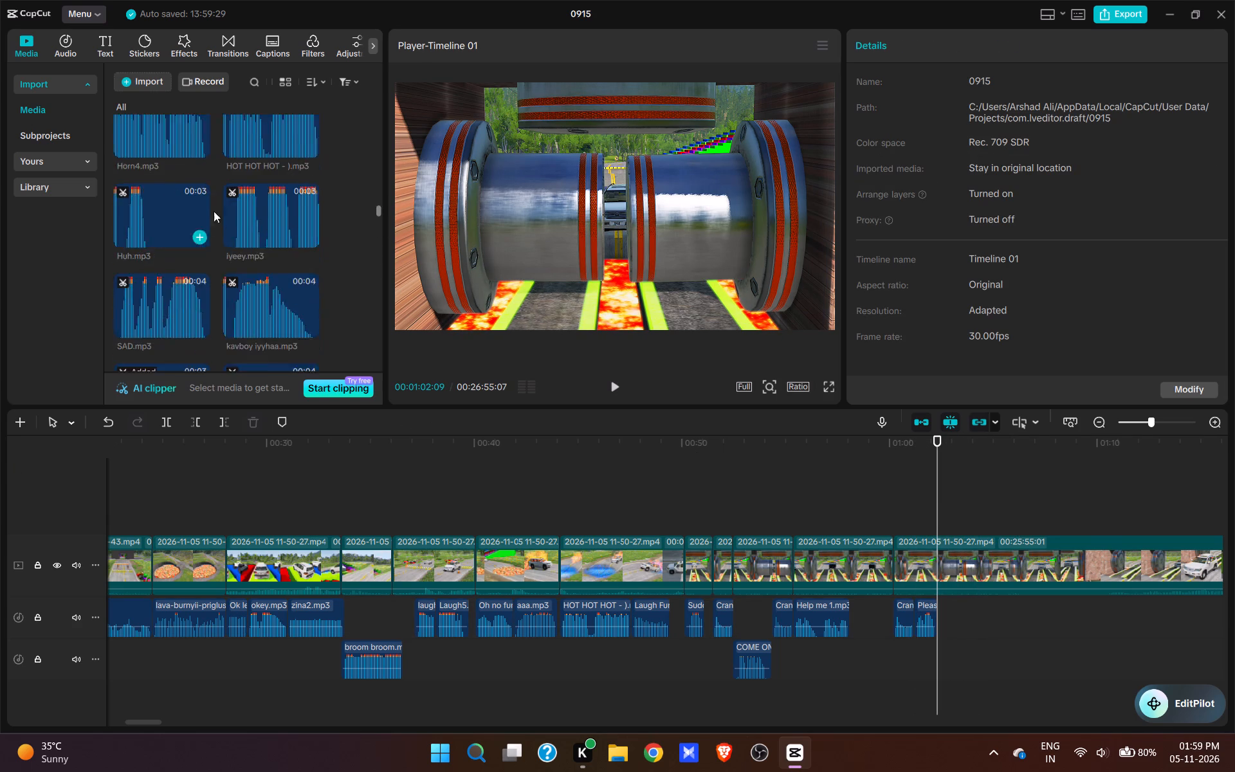
scroll(214, 211, up, 20)
scroll(374, 194, up, 19)
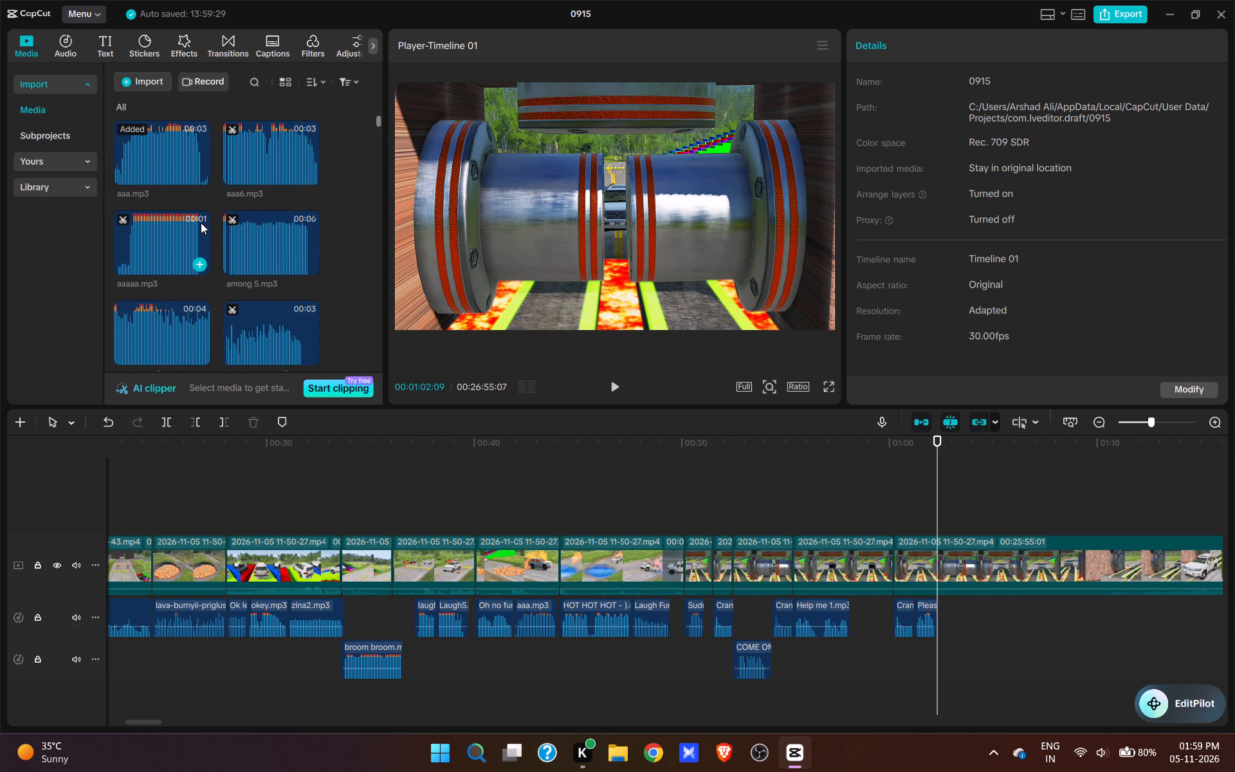
scroll(201, 223, up, 1)
scroll(203, 216, down, 4)
click(198, 149)
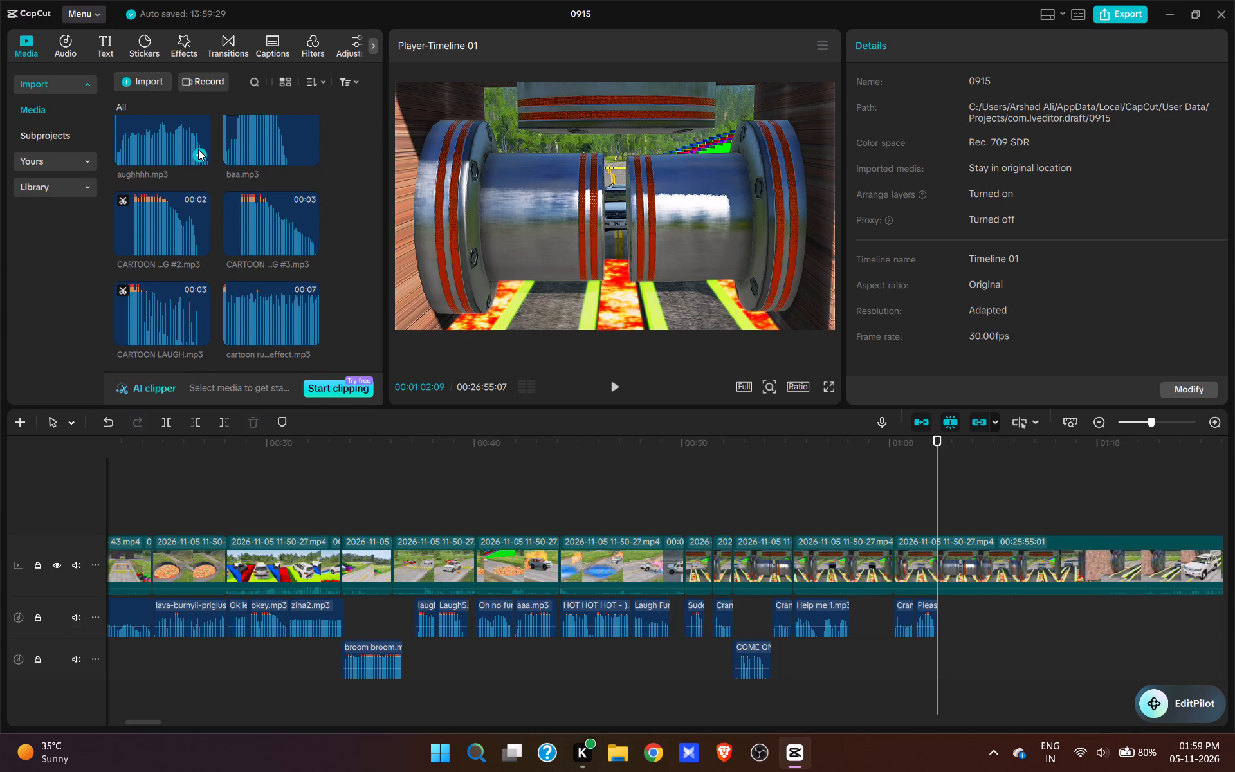
key(space)
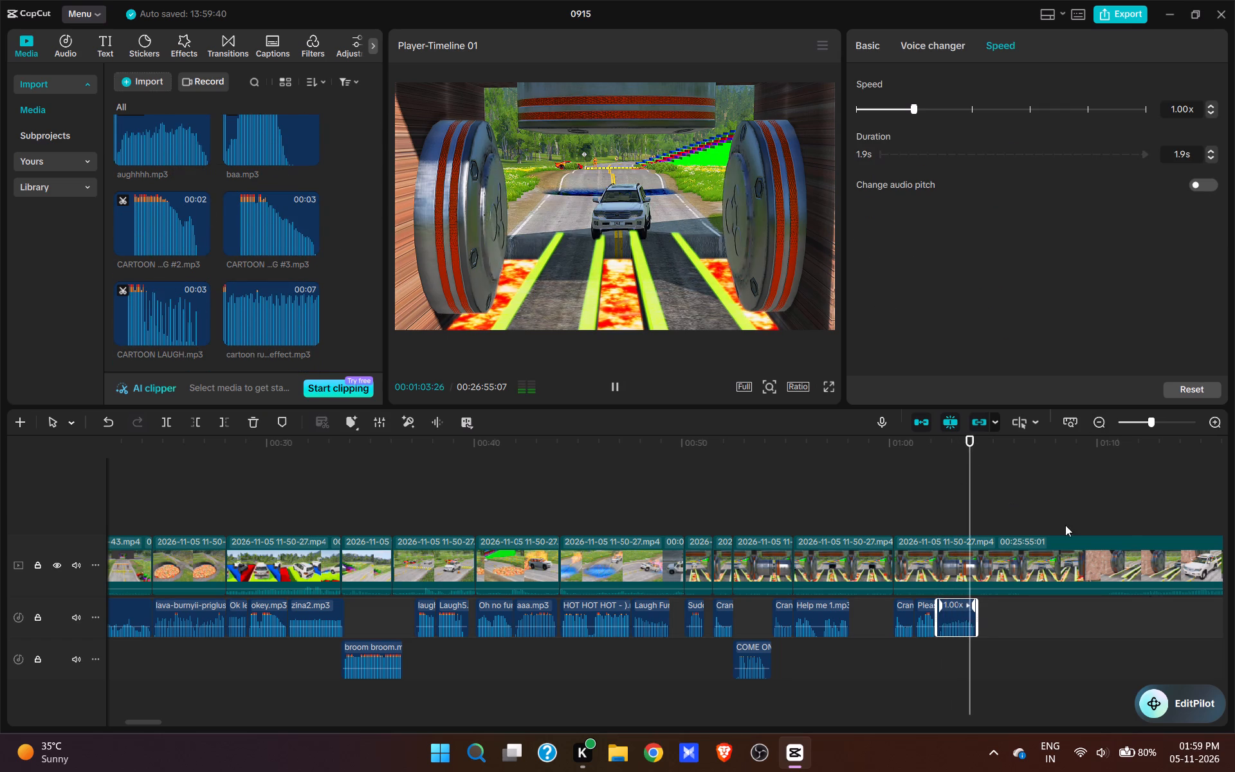
key(space)
Add the Go go go go sound at 00:01:04:06, after the aughhhh clip, and play past its end.
click(978, 512)
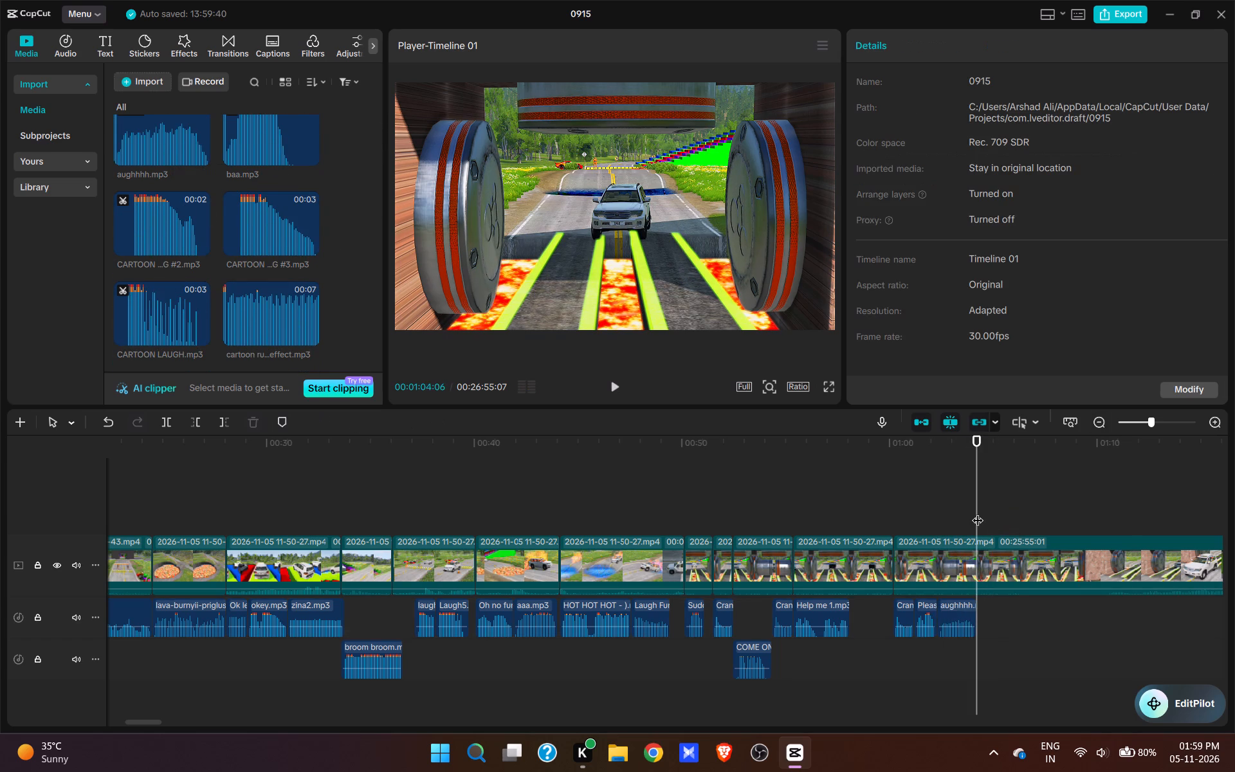
scroll(266, 219, down, 9)
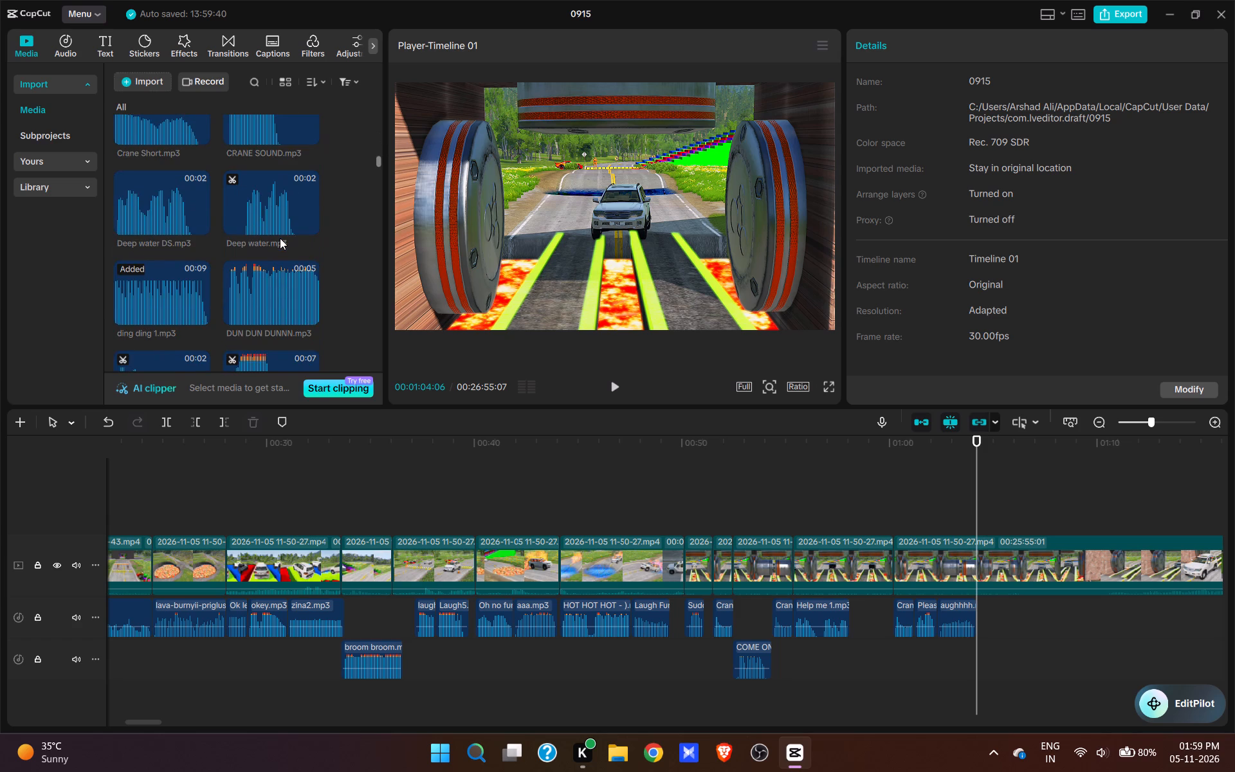
scroll(280, 238, down, 7)
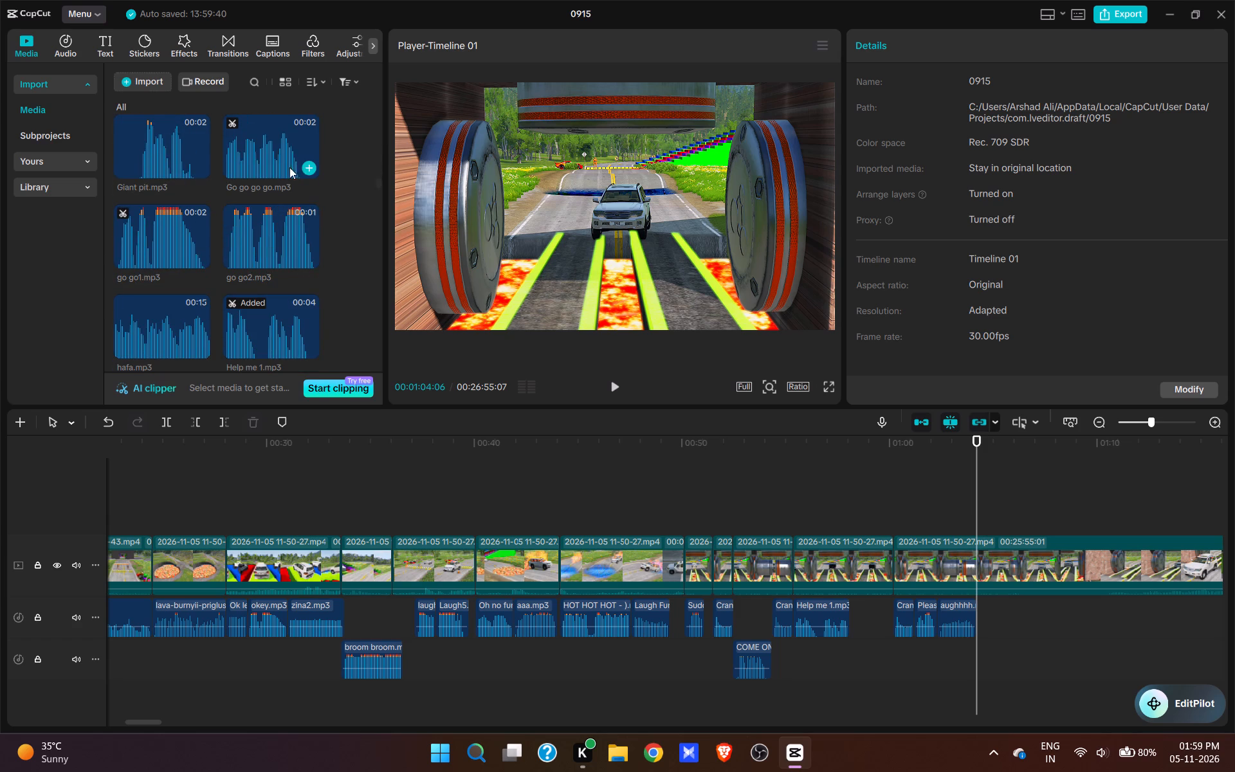
click(307, 165)
key(space)
drag(666, 459, 674, 542)
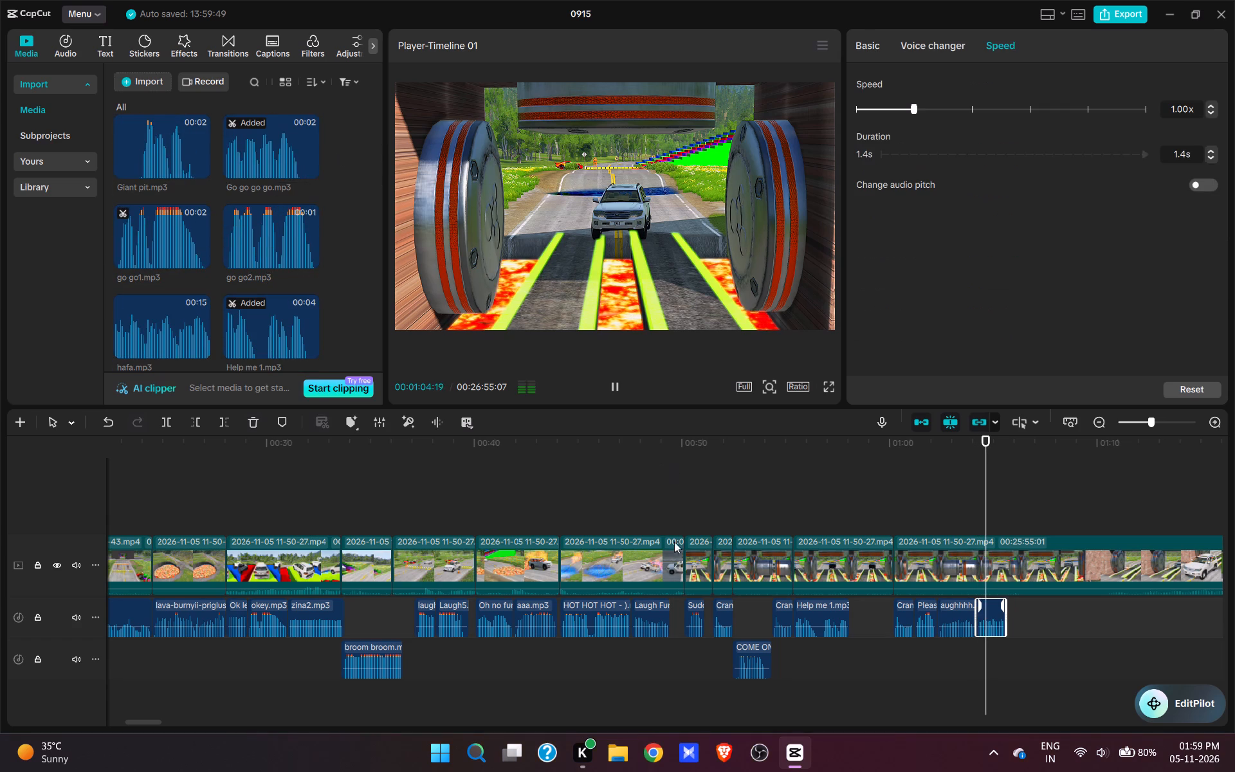
drag(674, 542, 670, 567)
drag(666, 567, 938, 602)
key(space)
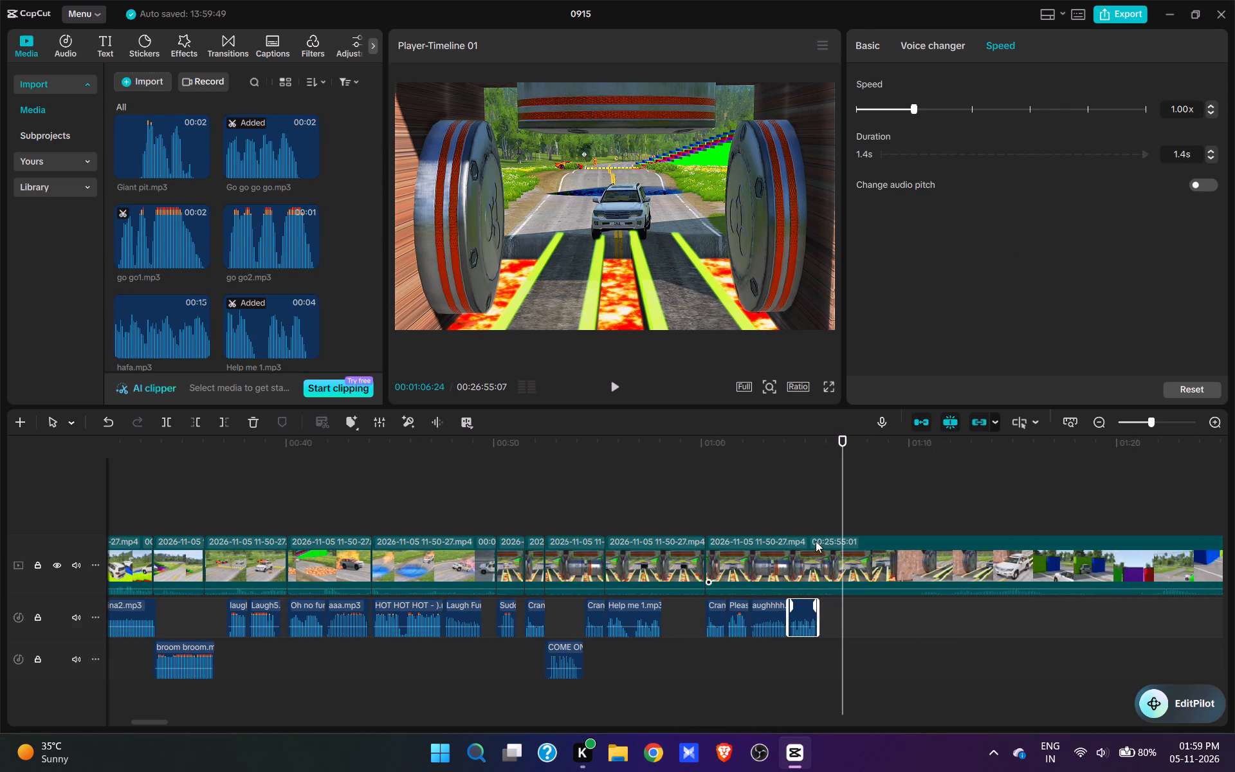
Split the video at 00:01:05:18 and delete about 5 seconds after the cut, up to the side view of the vehicle approaching the crushers.
click(821, 519)
click(835, 567)
key(w)
drag(843, 570, 875, 603)
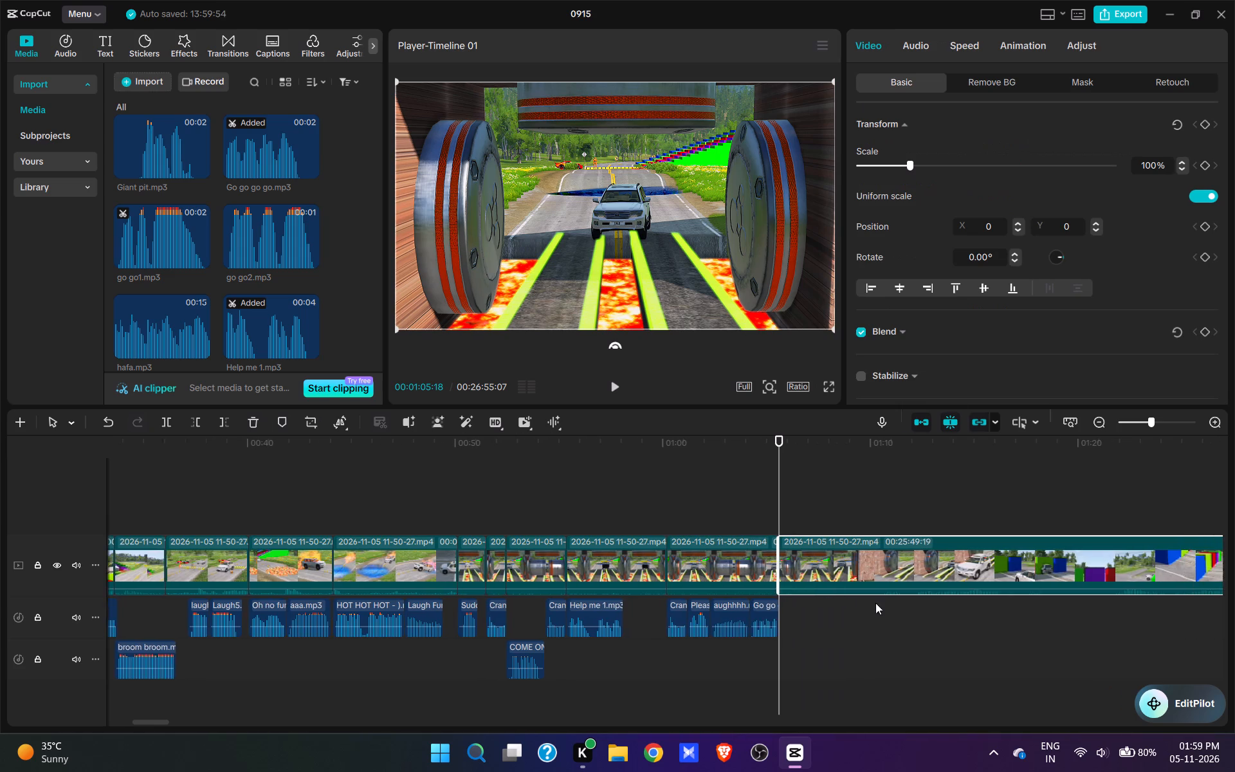
drag(875, 603, 780, 651)
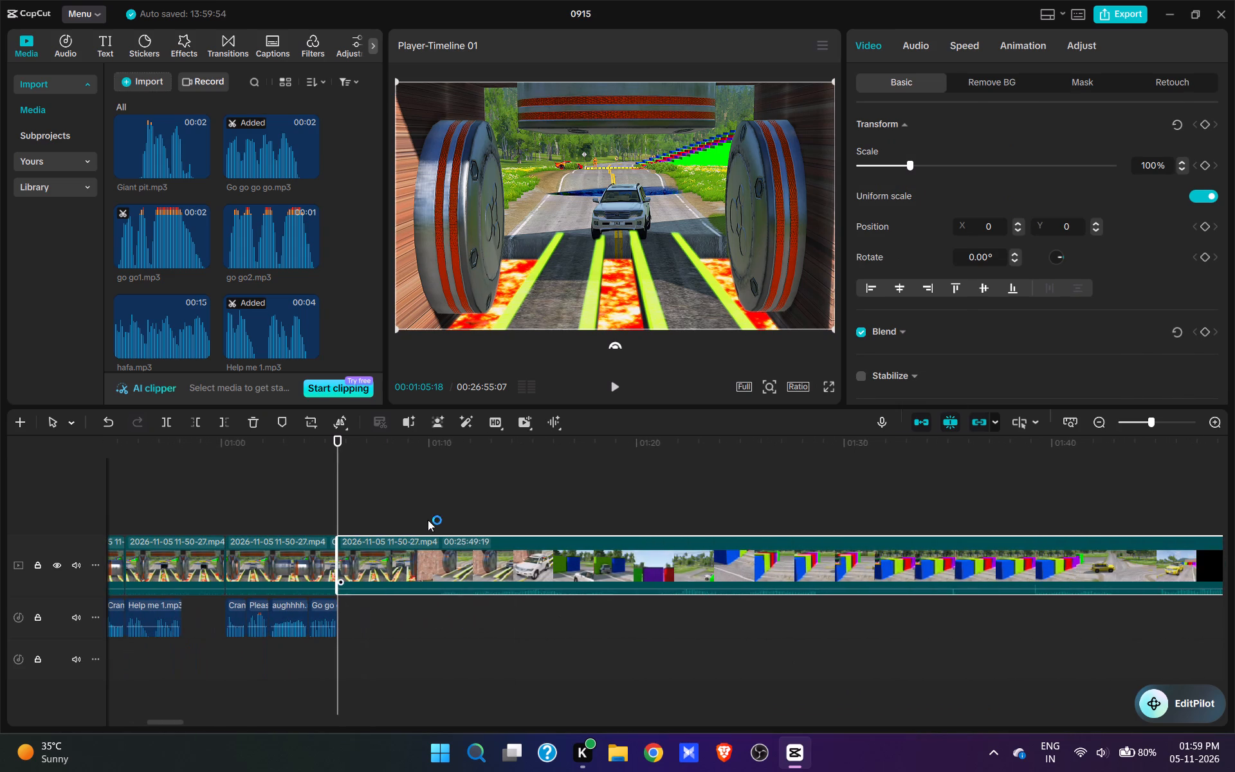
click(428, 515)
key(space)
key(space)
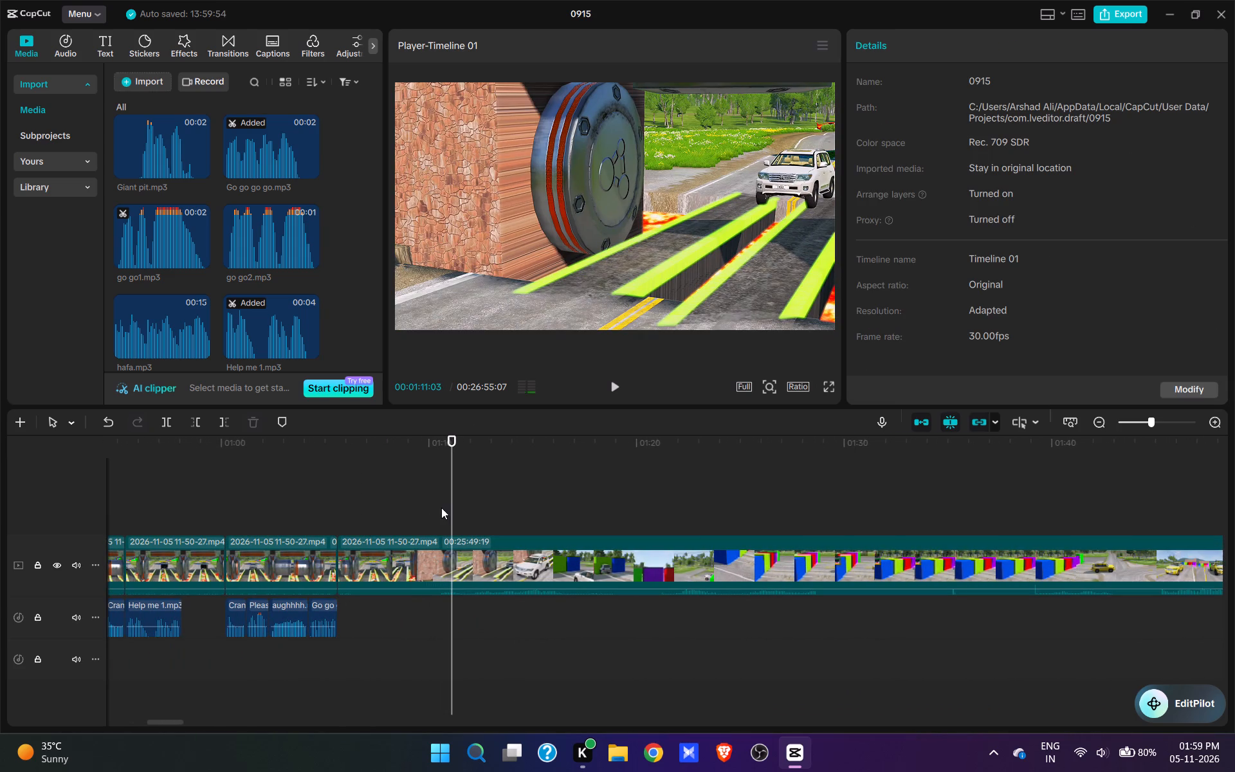
click(443, 518)
text(q)
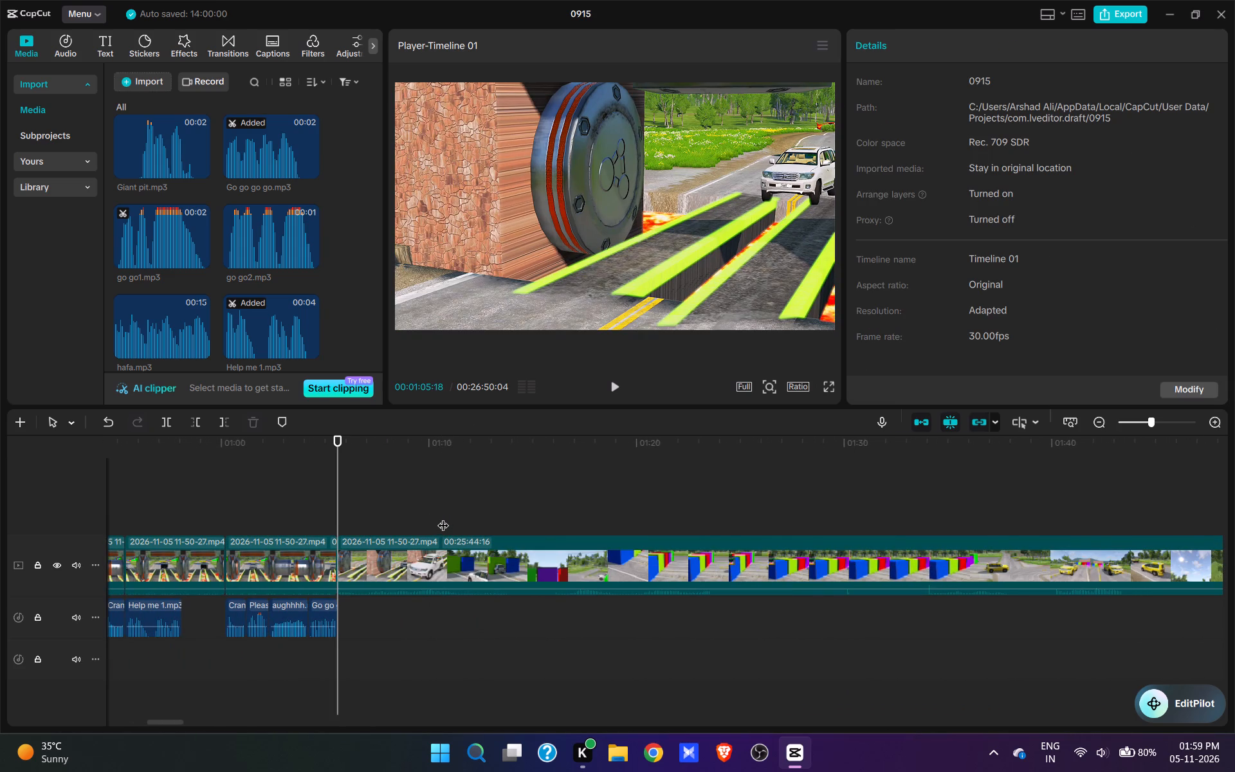
Play the side-view footage after the new cut and return to 00:01:05:18.
key(space)
key(space)
click(337, 493)
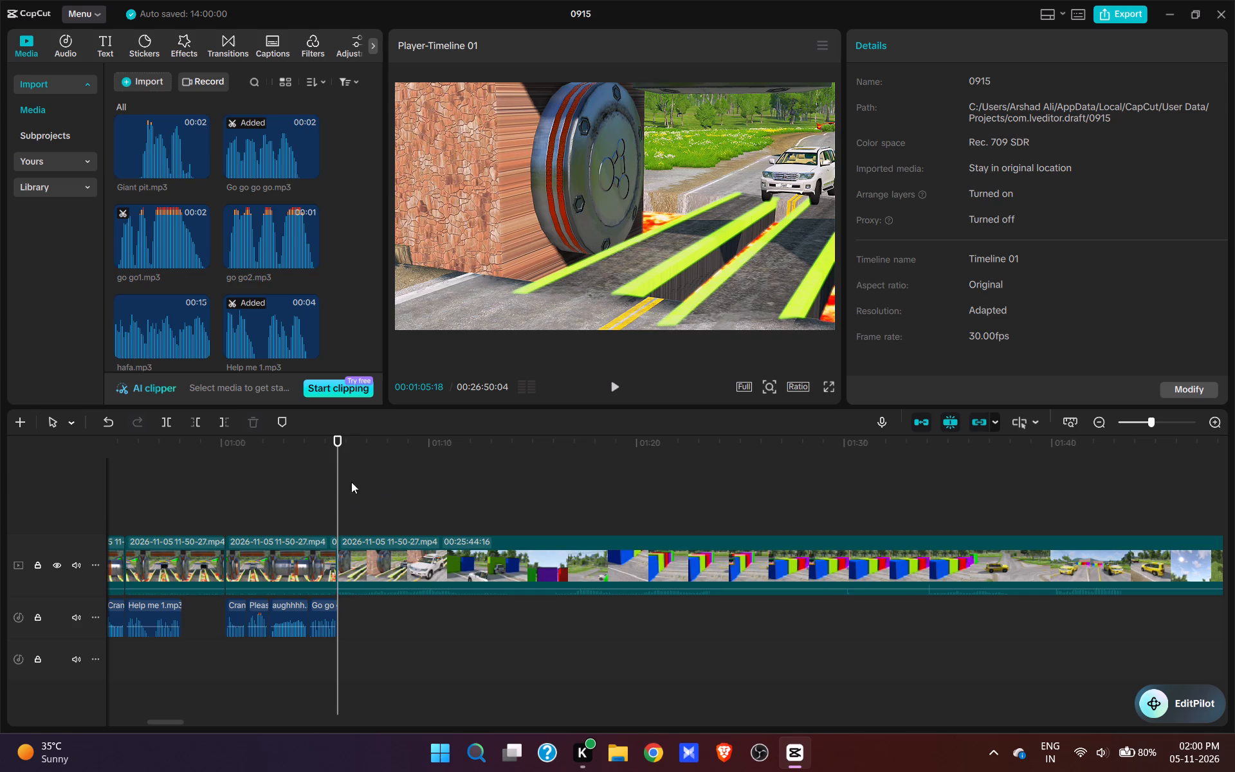
Add the Funny Bye sound at 00:01:05:18, directly after the Go go go go clip, and play it to 00:01:06:22.
scroll(260, 261, down, 7)
scroll(311, 265, up, 8)
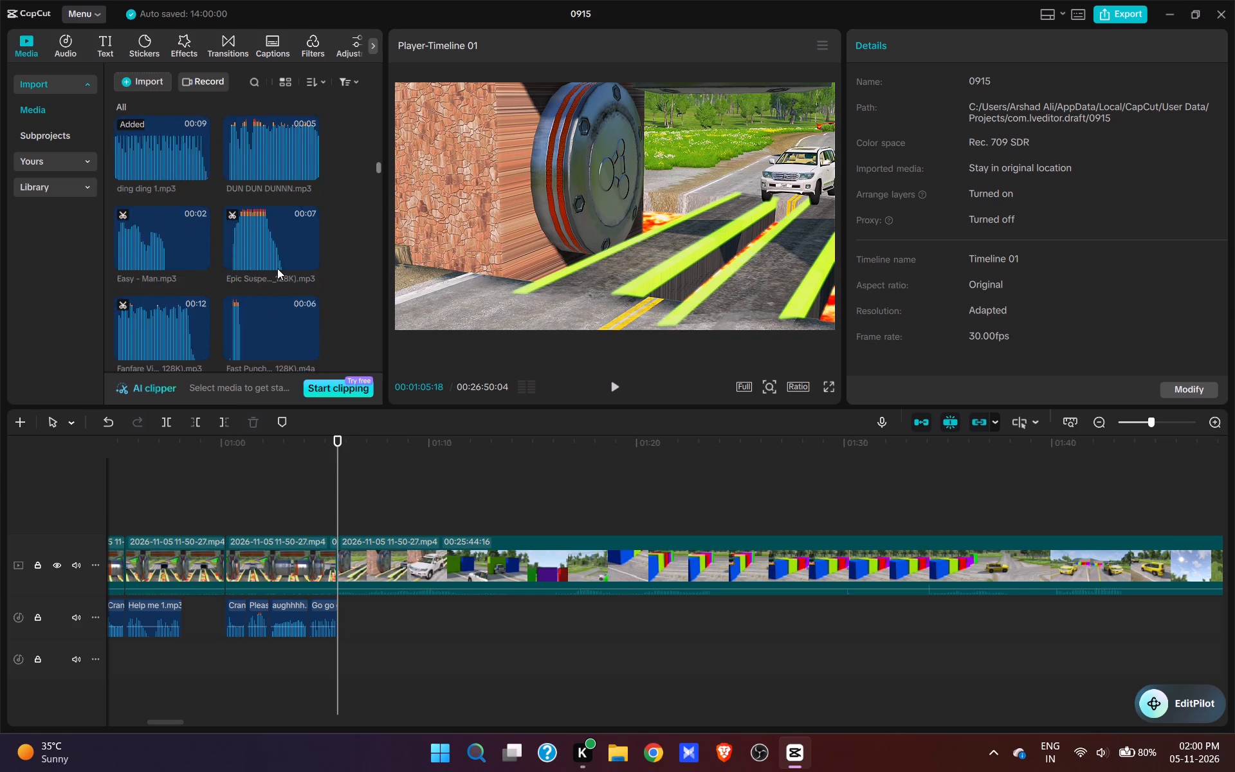
scroll(277, 268, up, 18)
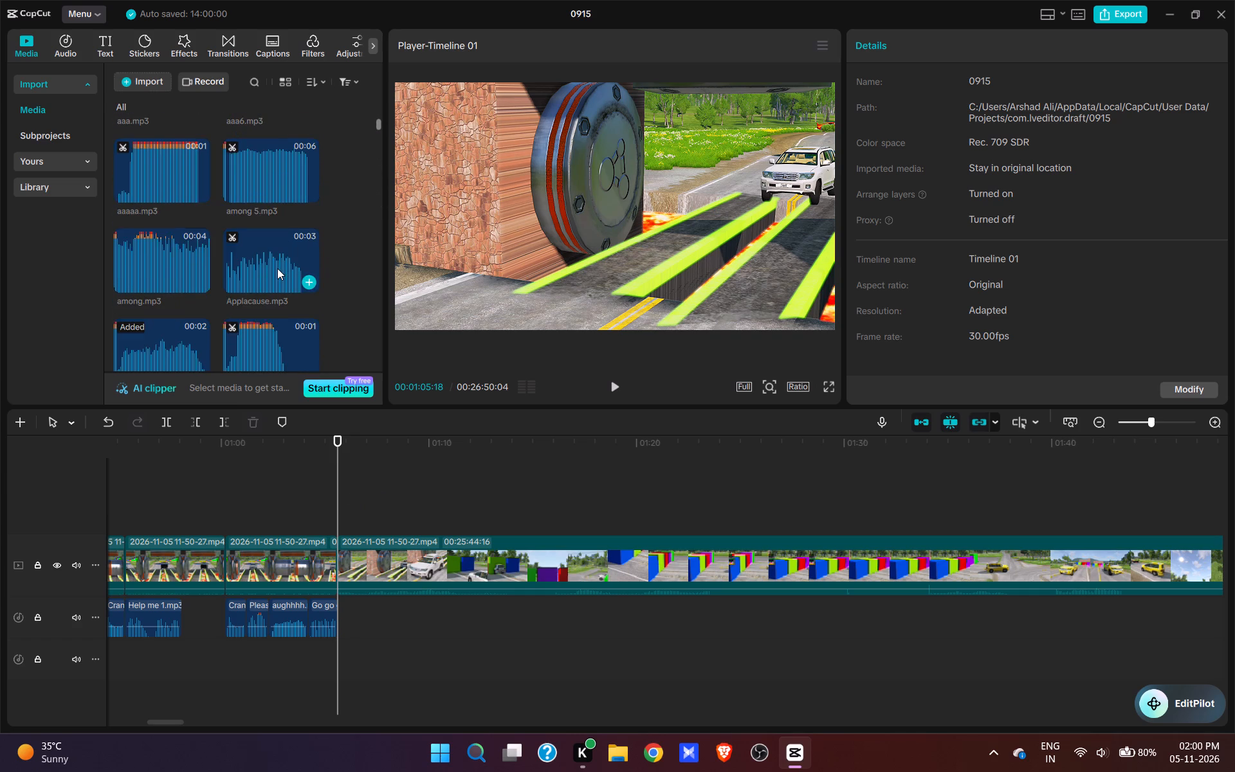
scroll(277, 268, down, 14)
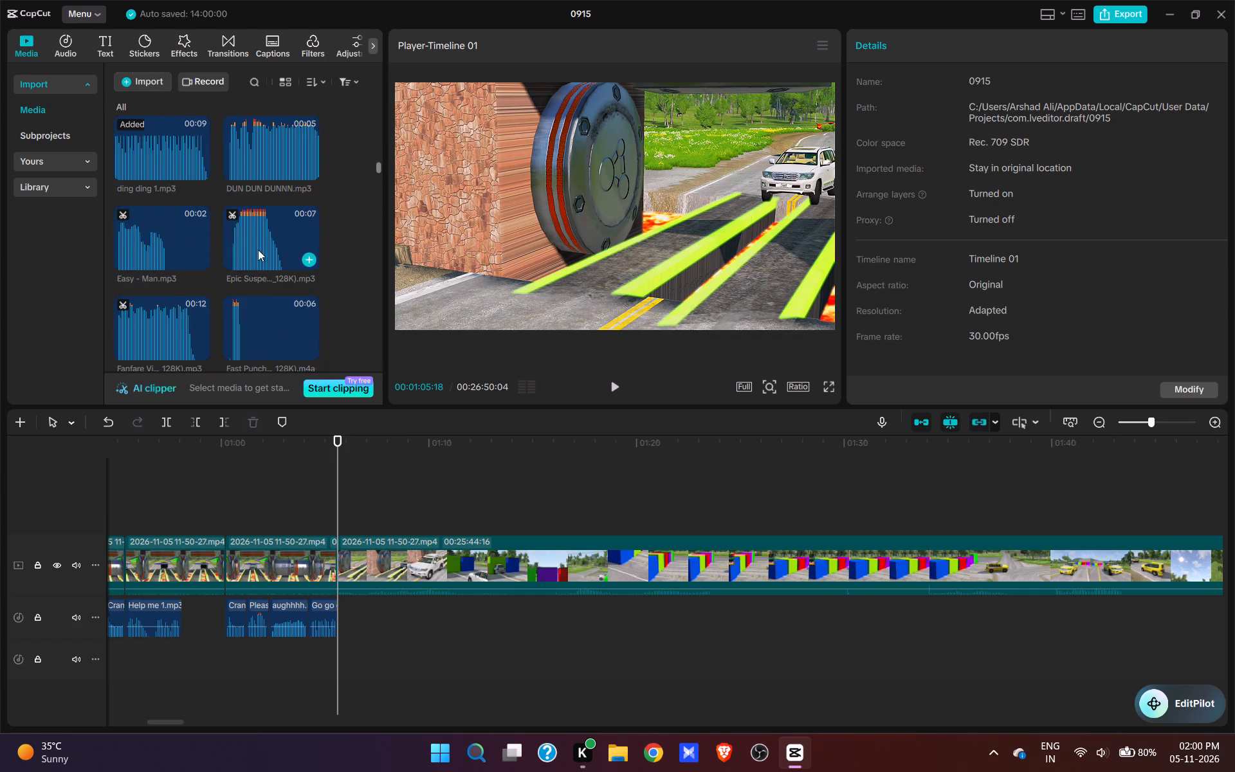
scroll(255, 250, down, 3)
click(315, 222)
key(space)
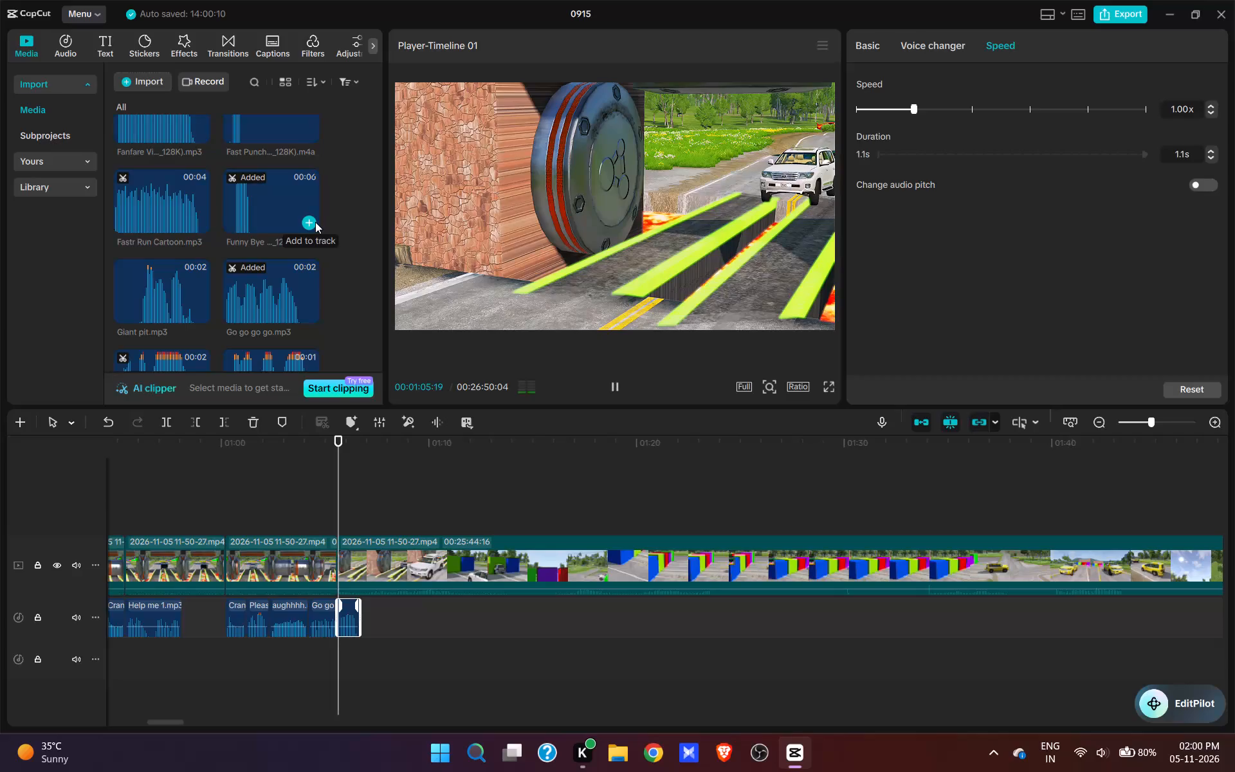
key(space)
Add the trom taram sound at 00:01:06:22, directly after the Funny Bye clip, and play past its end.
scroll(273, 209, down, 4)
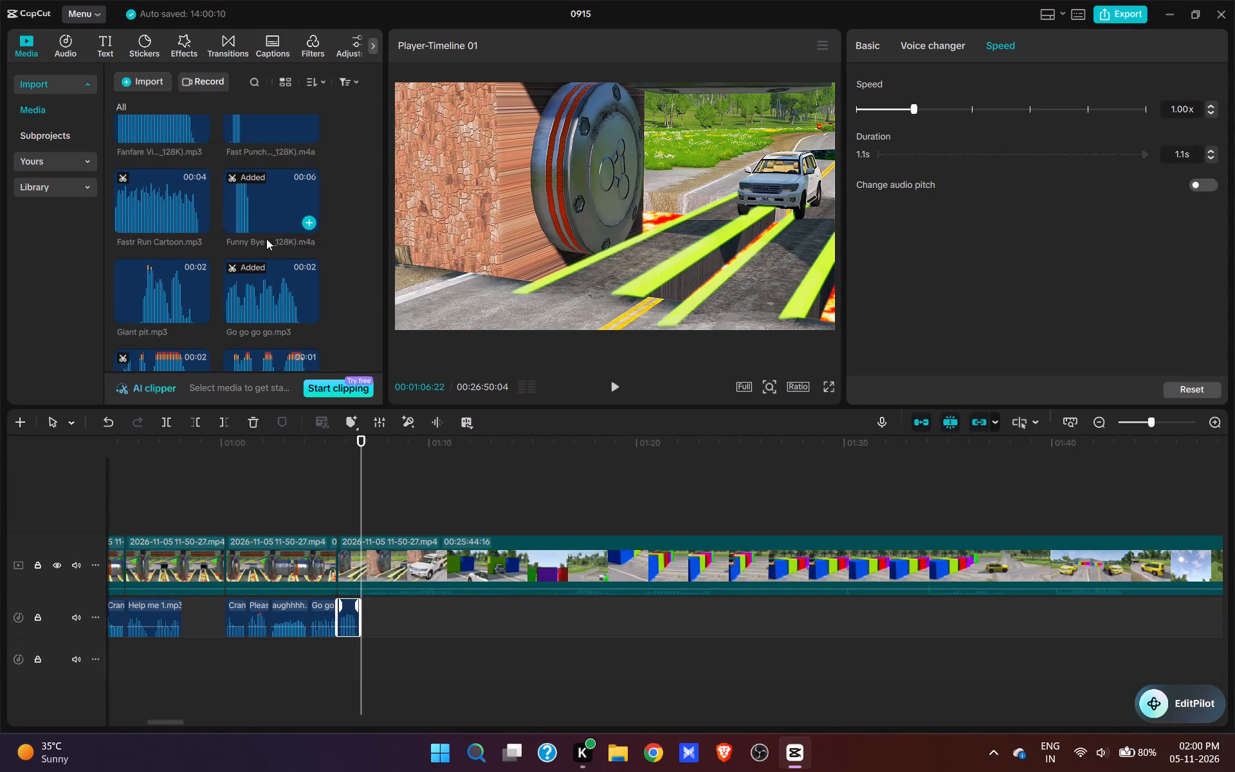
scroll(266, 239, down, 4)
drag(380, 199, 350, 496)
scroll(298, 317, up, 2)
scroll(357, 289, up, 3)
scroll(68, 201, up, 6)
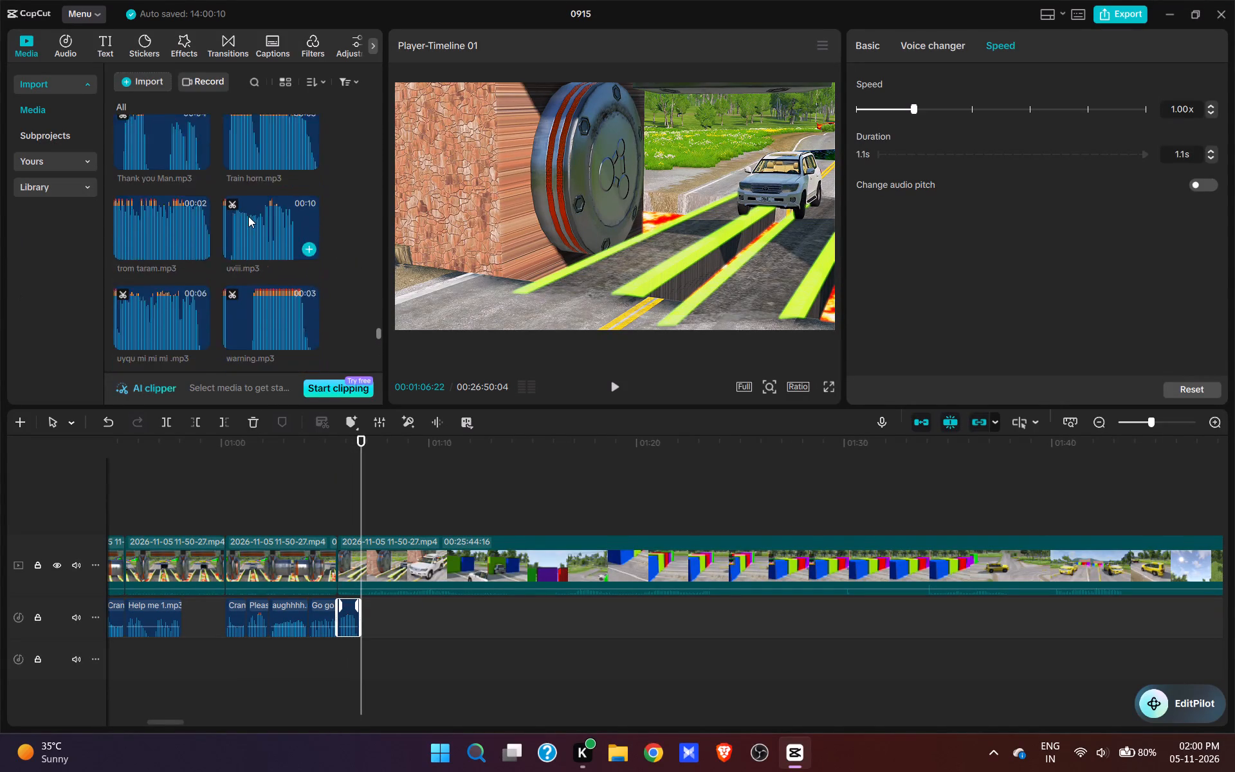
scroll(248, 216, up, 2)
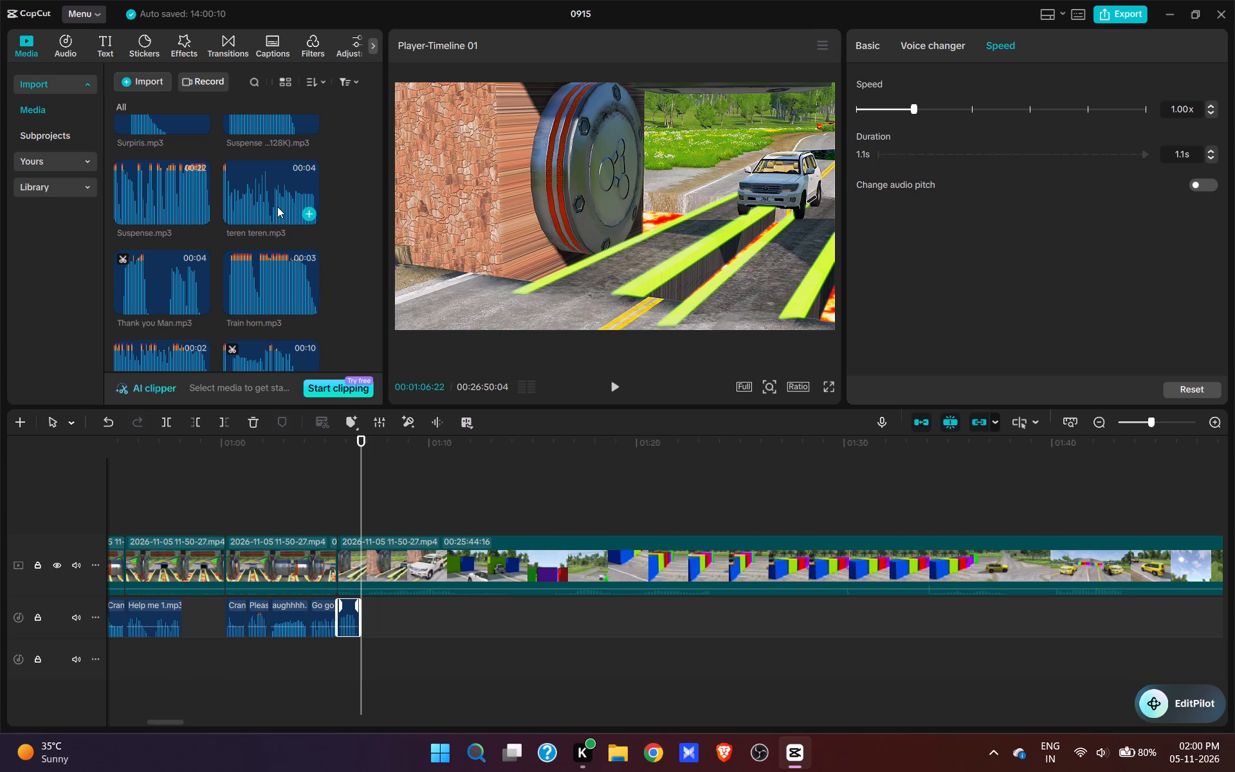
scroll(262, 209, down, 1)
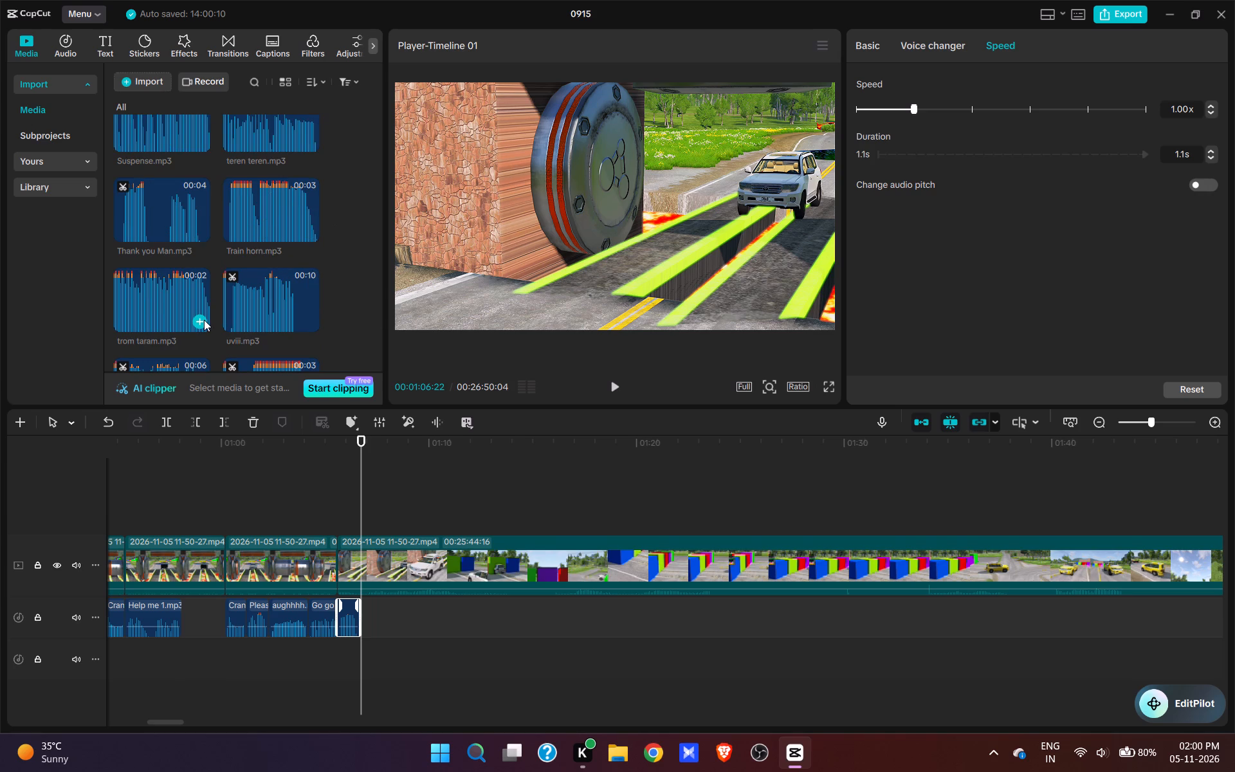
click(204, 320)
key(space)
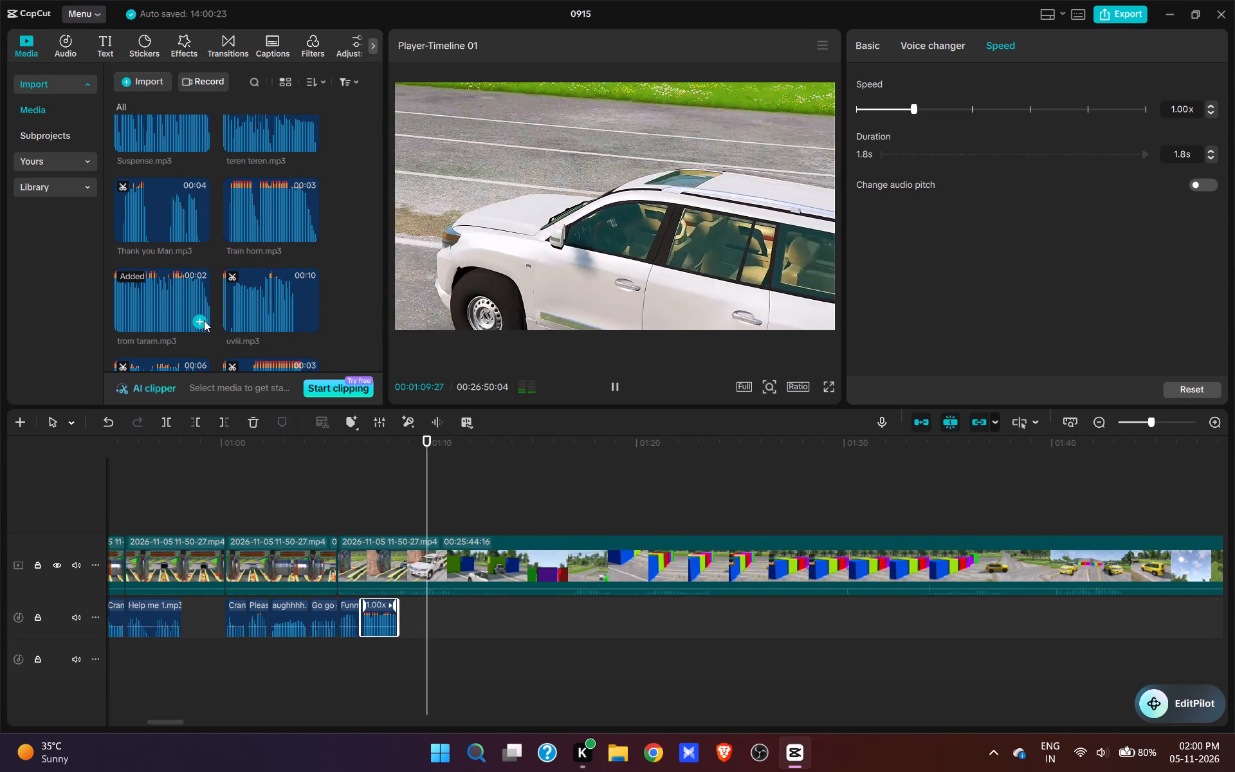
key(space)
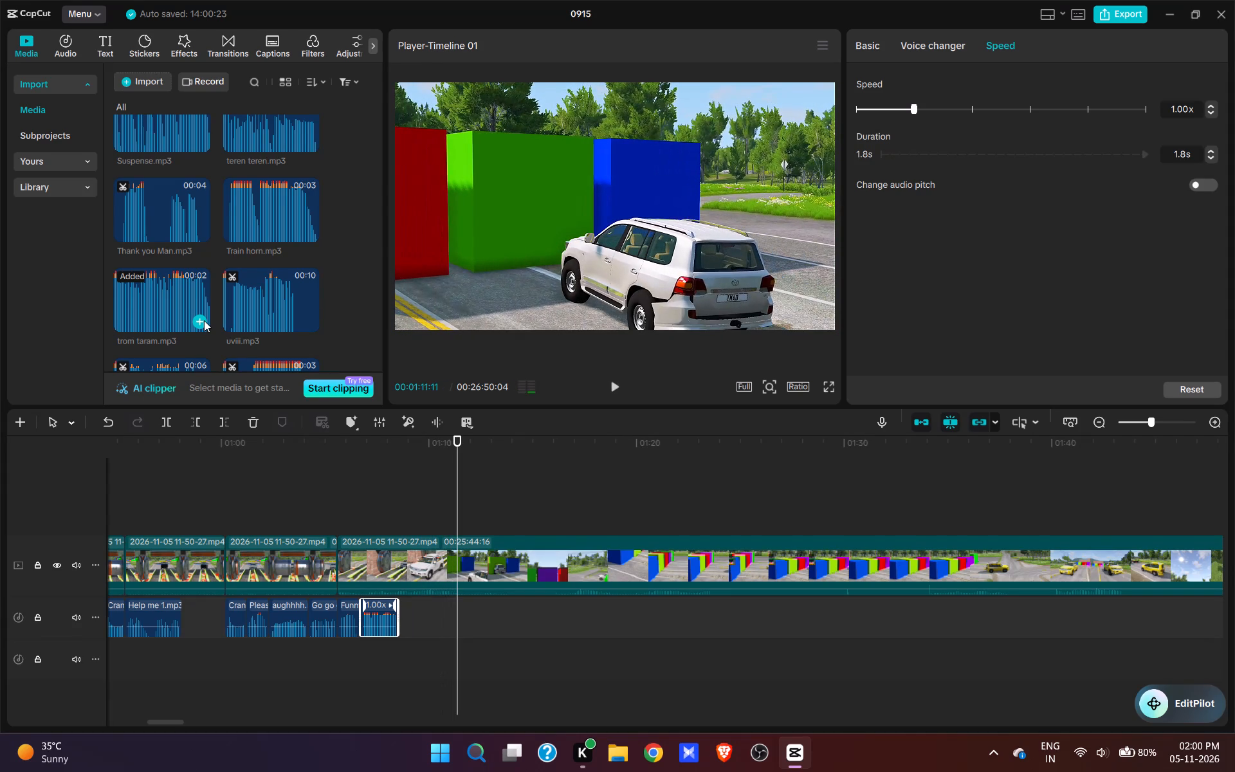
Split the video at 00:01:12:28 and delete about 21 seconds after the cut, up to the yellow vehicle's run at the coloured blocks.
key(space)
key(space)
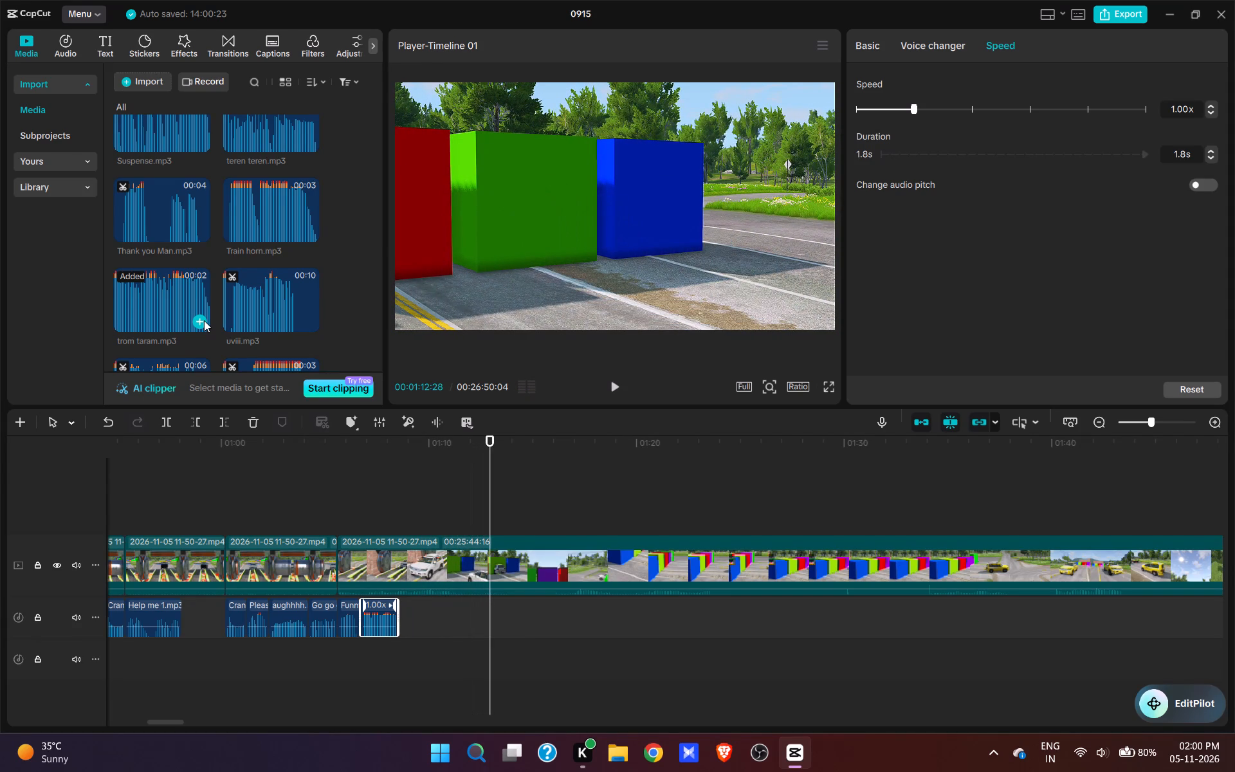
text(w)
click(378, 508)
key(space)
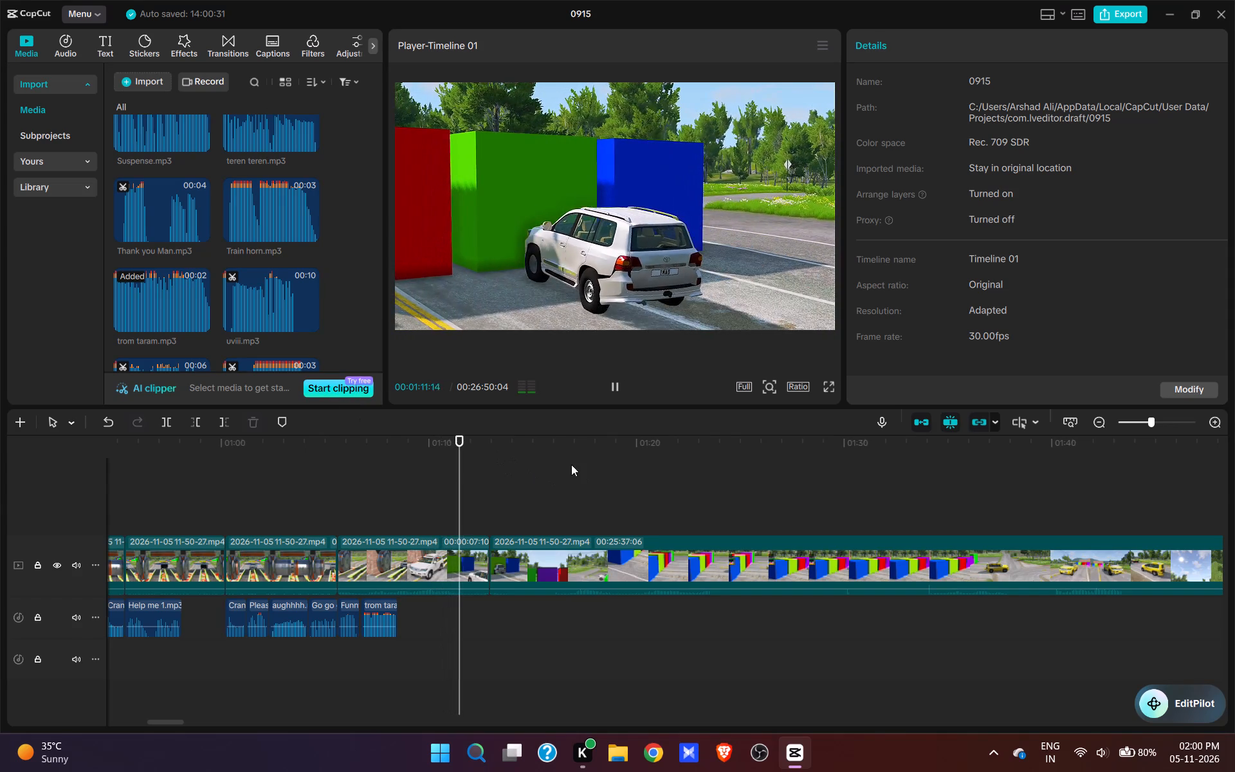
click(571, 464)
key(space)
click(636, 499)
key(space)
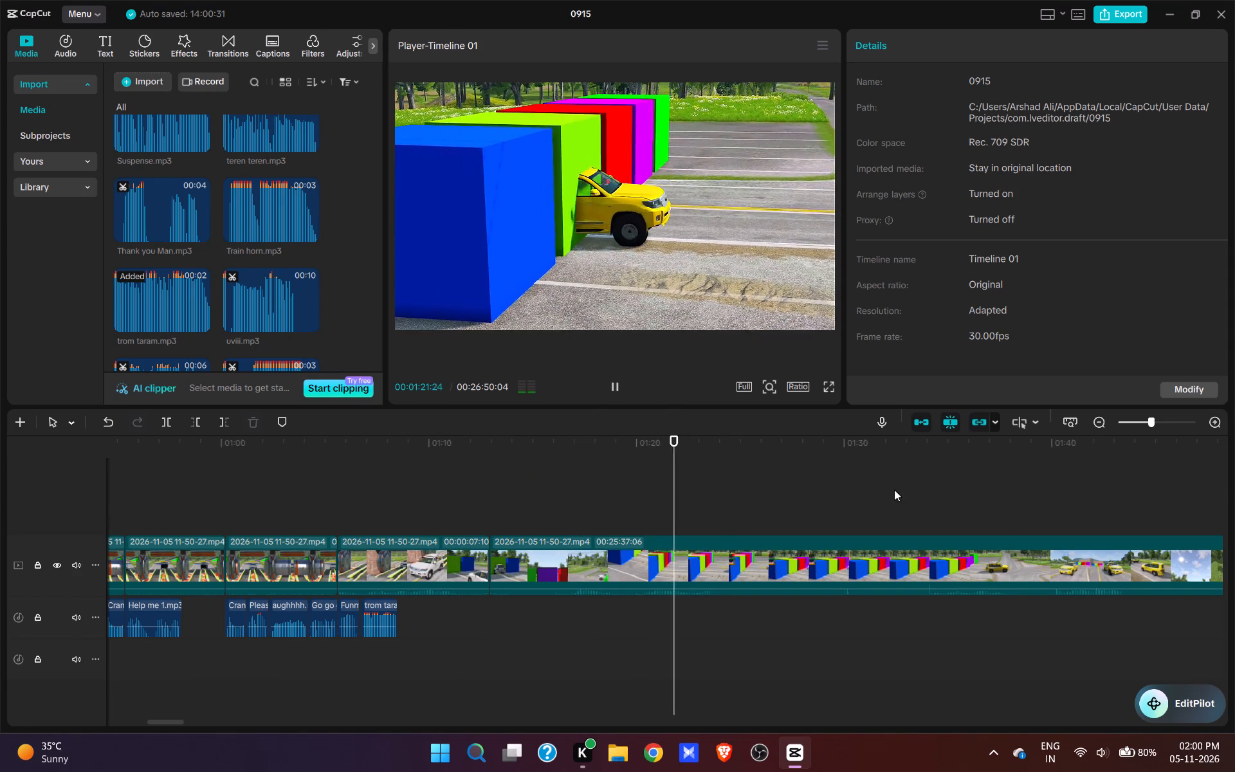
click(915, 490)
key(space)
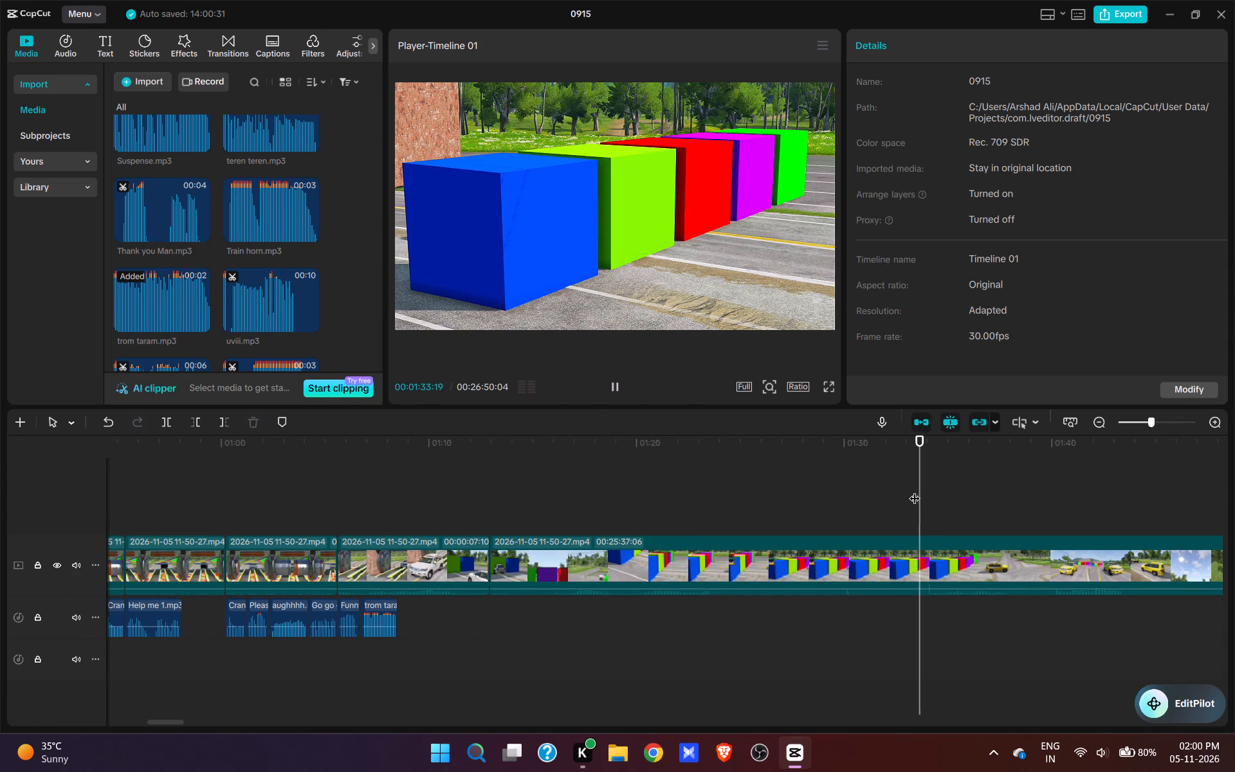
key(space)
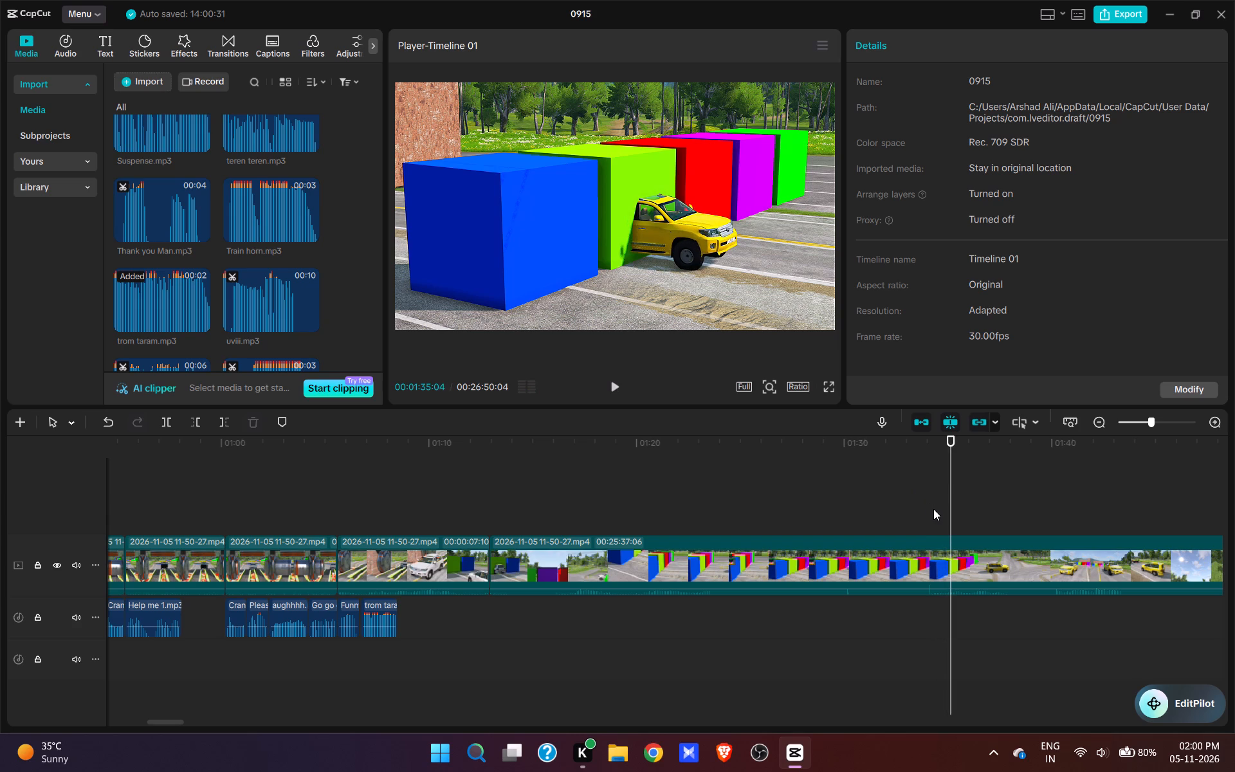
click(933, 510)
key(q)
Add the sexr sound at 00:01:13:06, just after the new cut, and play it to 00:01:15:13.
key(space)
key(space)
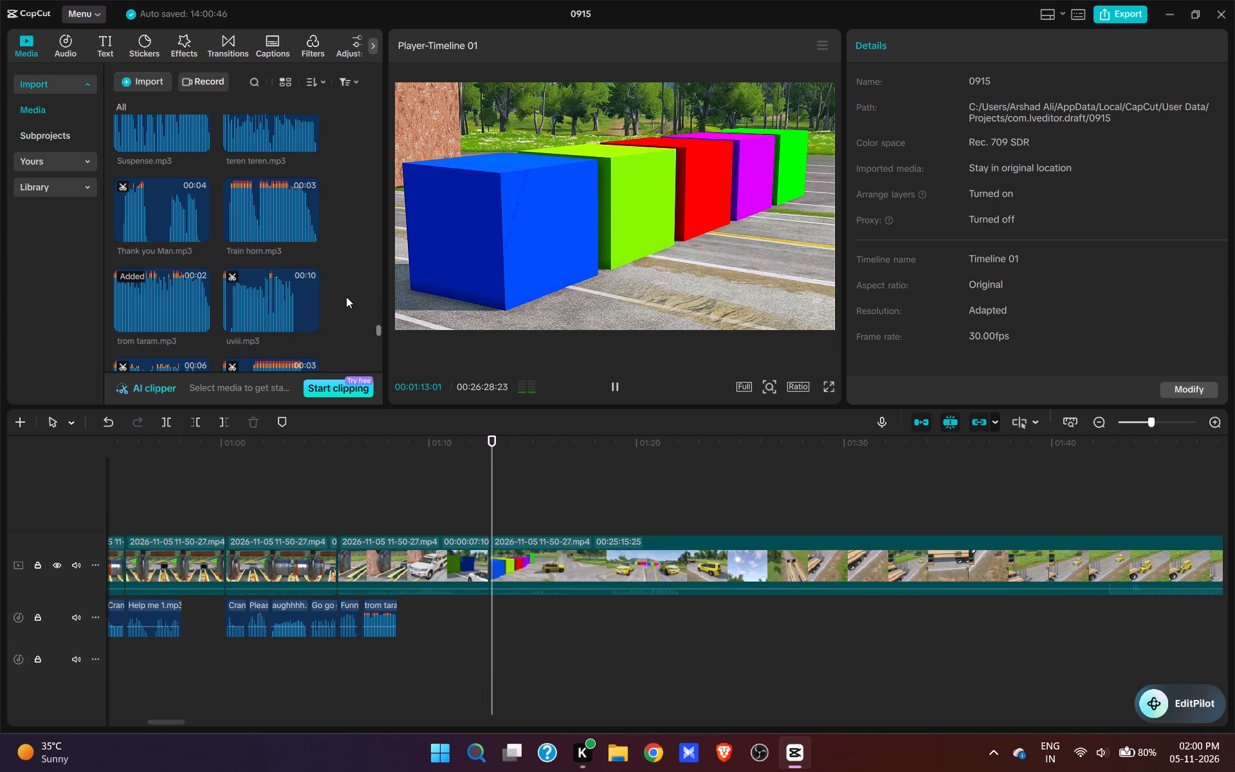
scroll(267, 226, down, 13)
scroll(257, 259, up, 5)
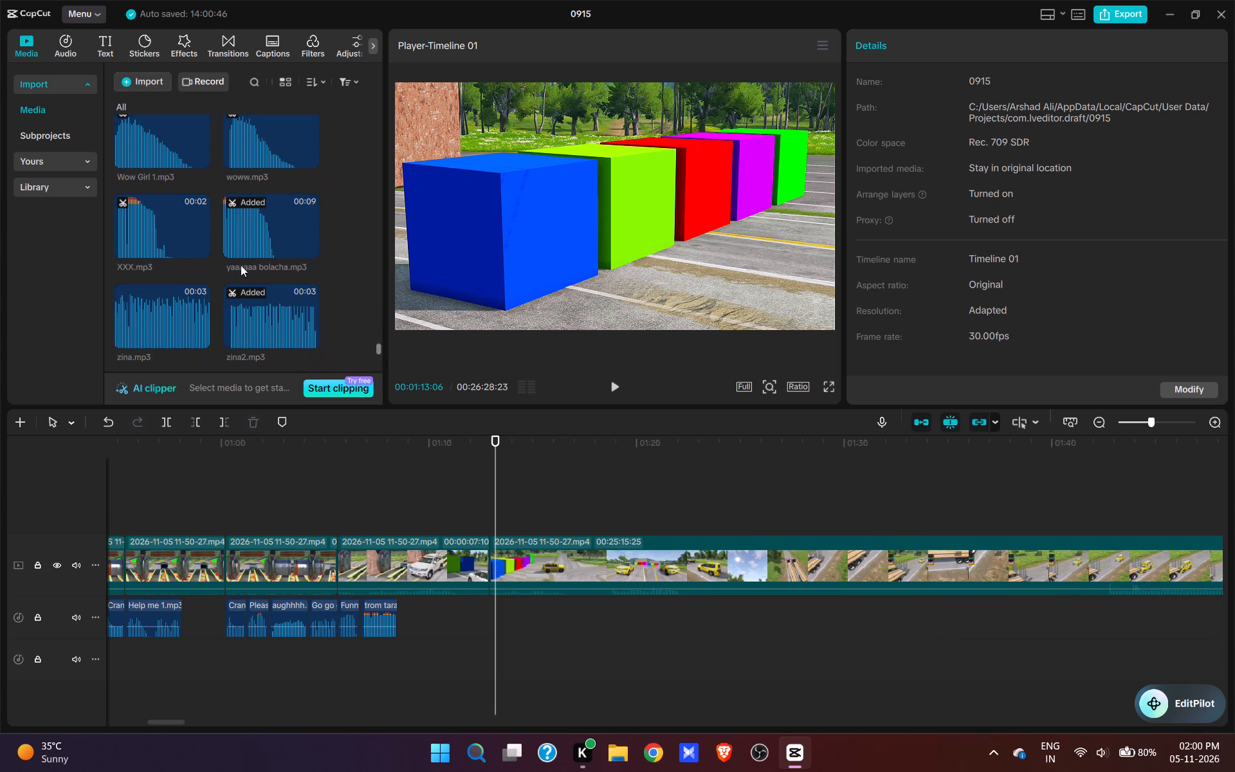
scroll(232, 271, up, 9)
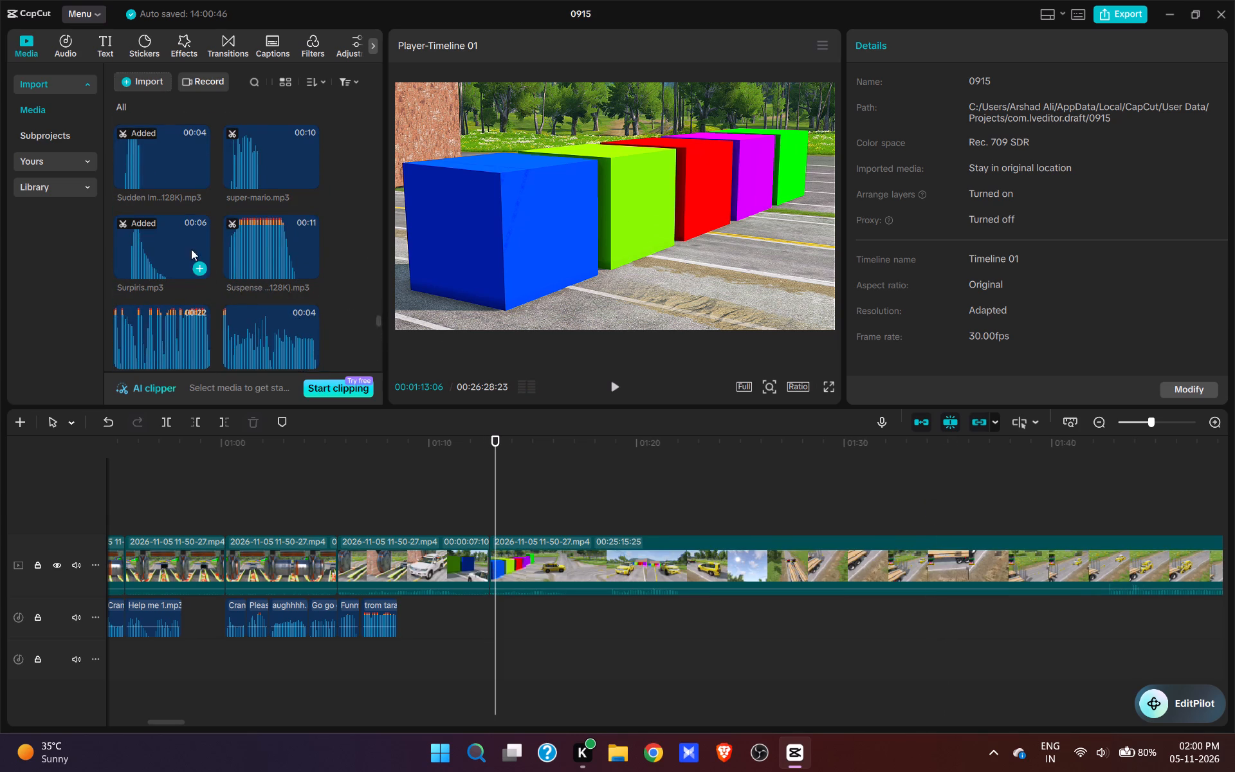
scroll(184, 251, up, 6)
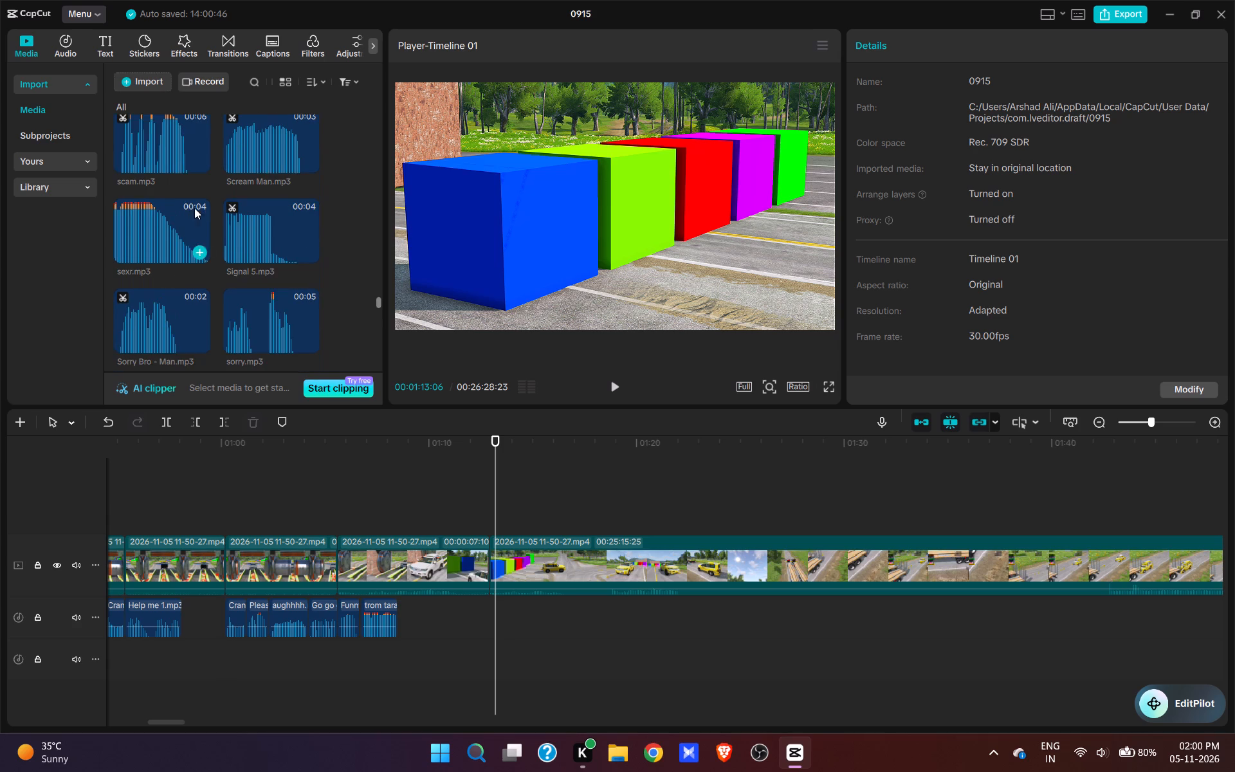
click(204, 248)
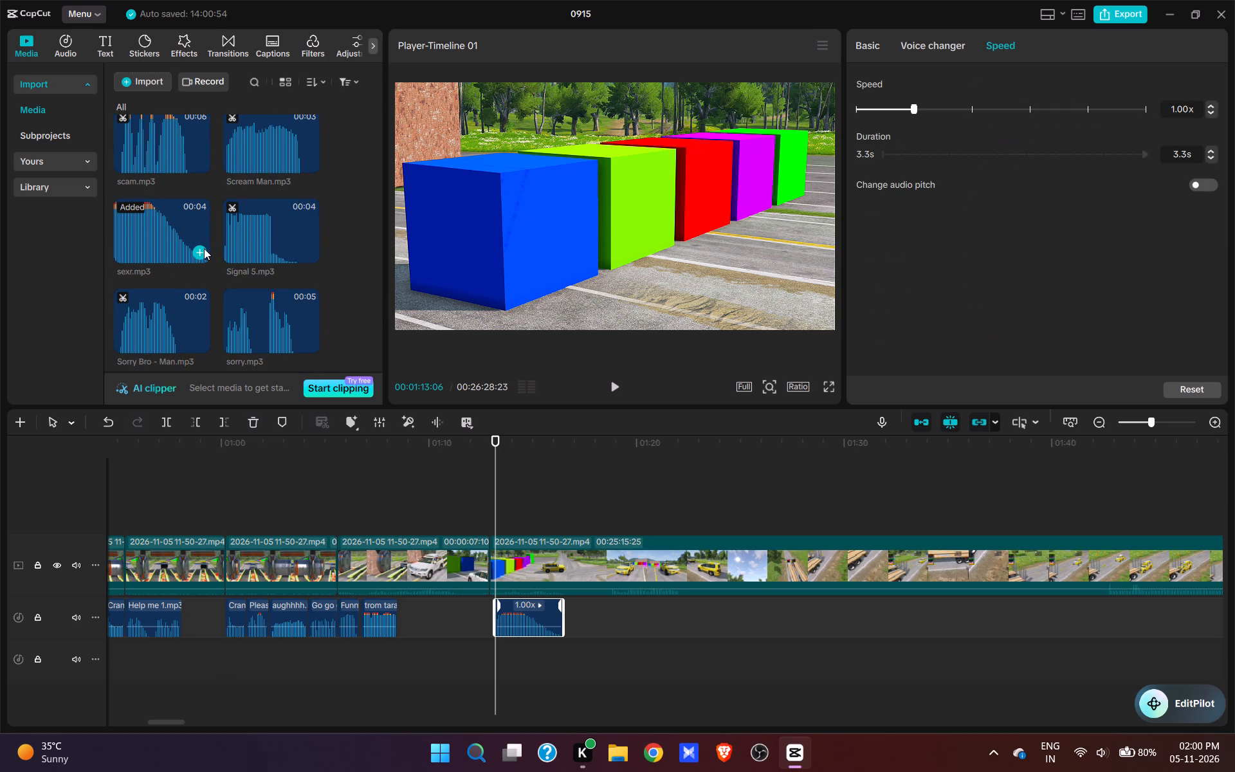
key(space)
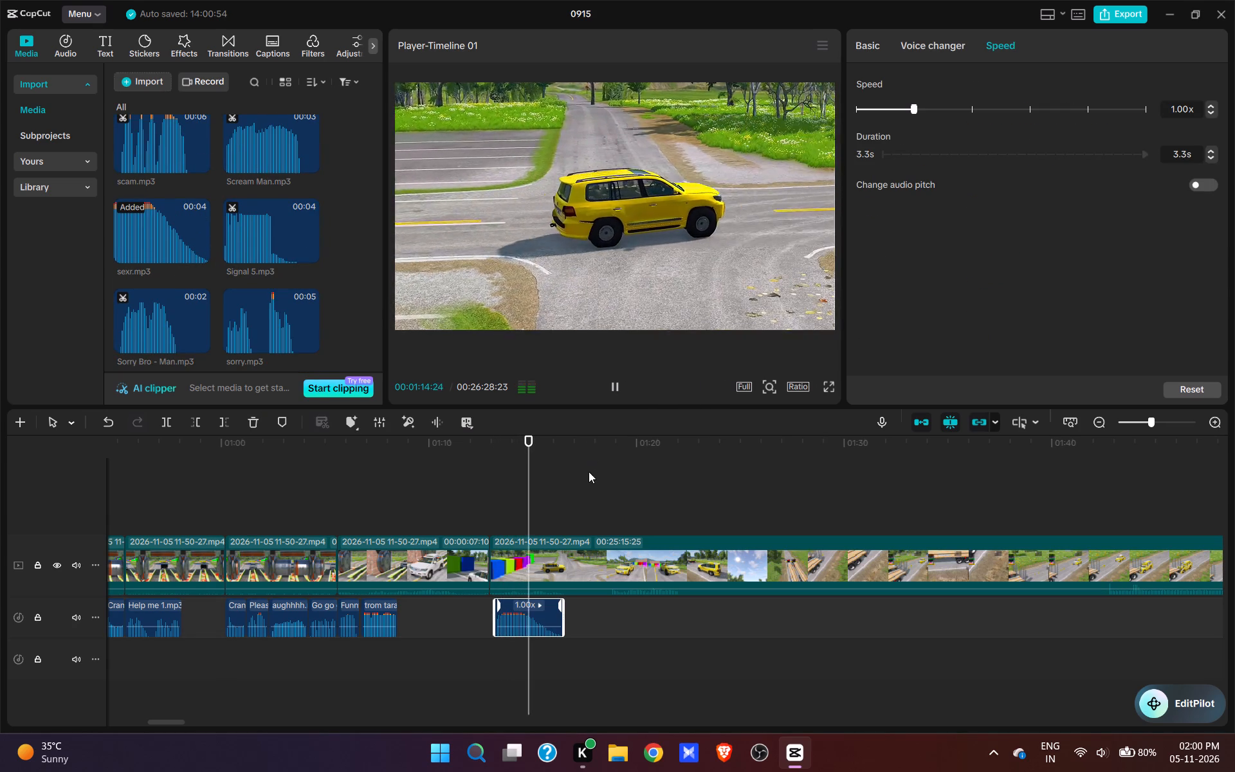
key(space)
Split the video at 00:01:15:13, delete about 4 seconds after the cut, and play the join.
click(557, 562)
key(w)
click(610, 516)
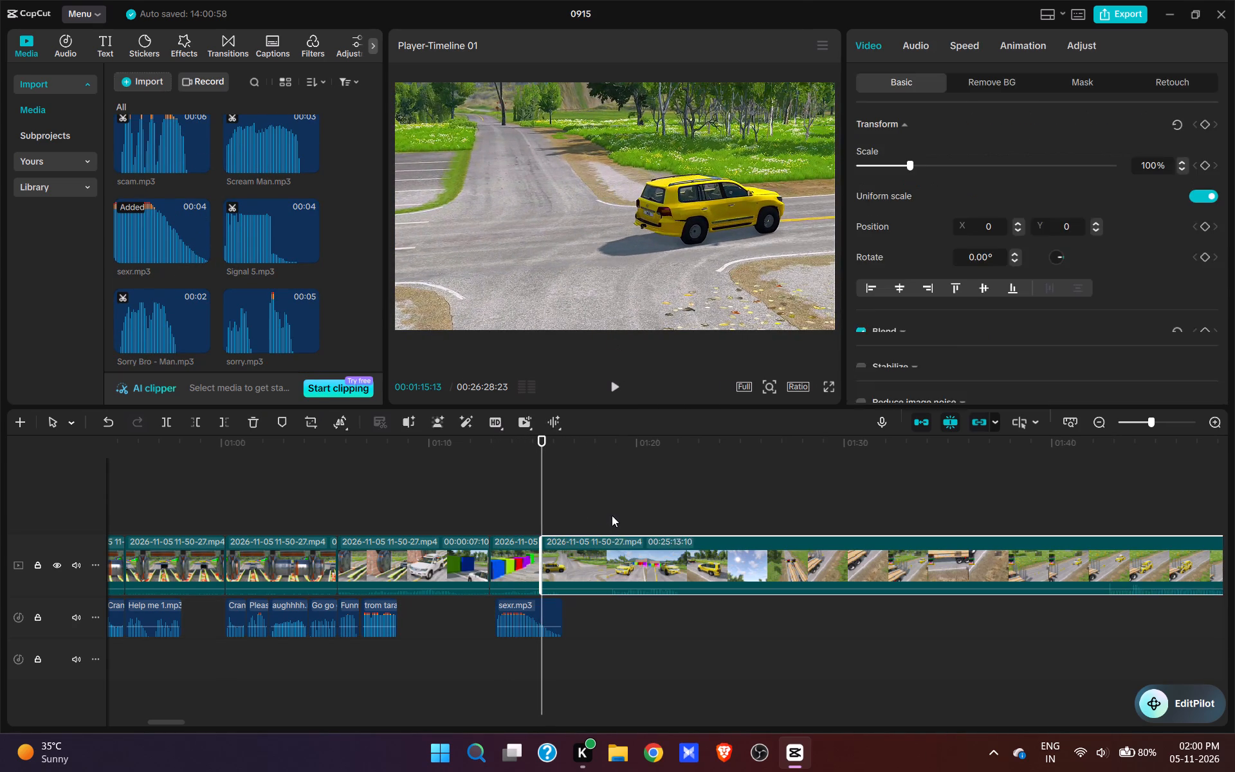
key(space)
key(space)
text(q)
key(space)
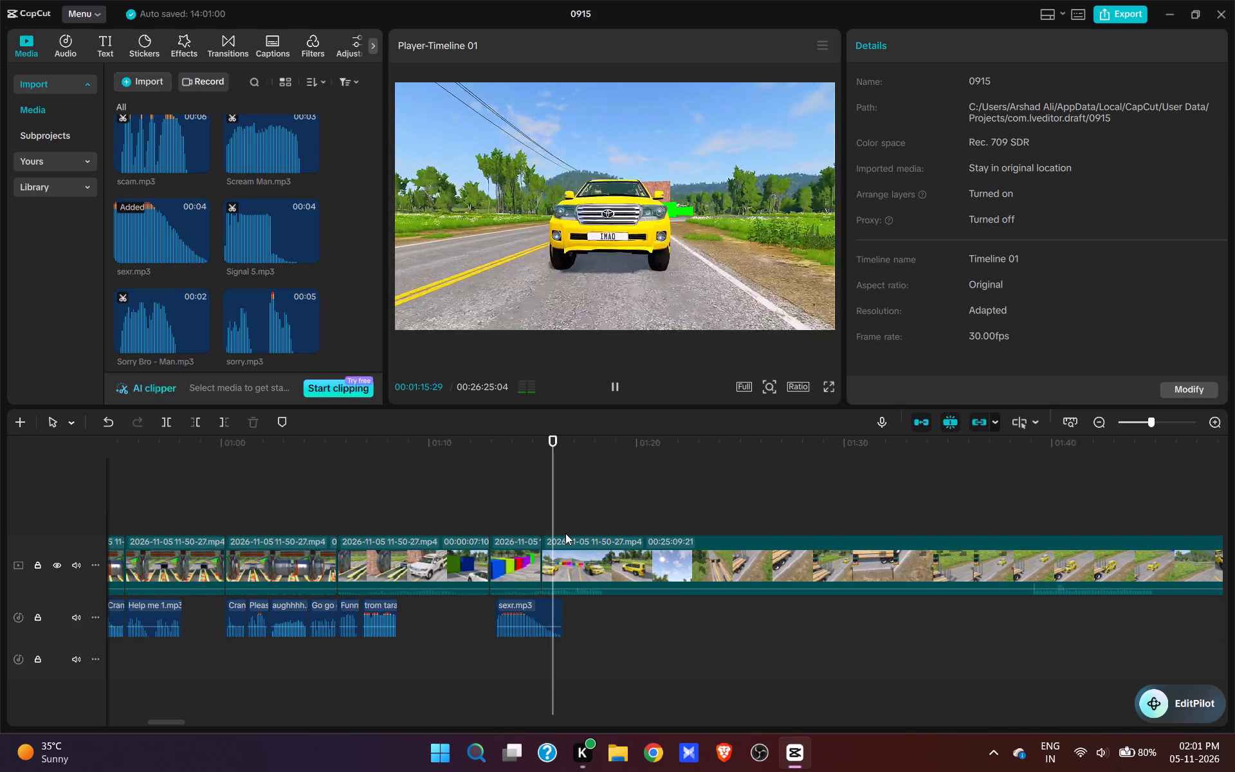
key(space)
Trim the end of the sexr clip to the video cut at 00:01:15:13.
click(540, 513)
click(552, 613)
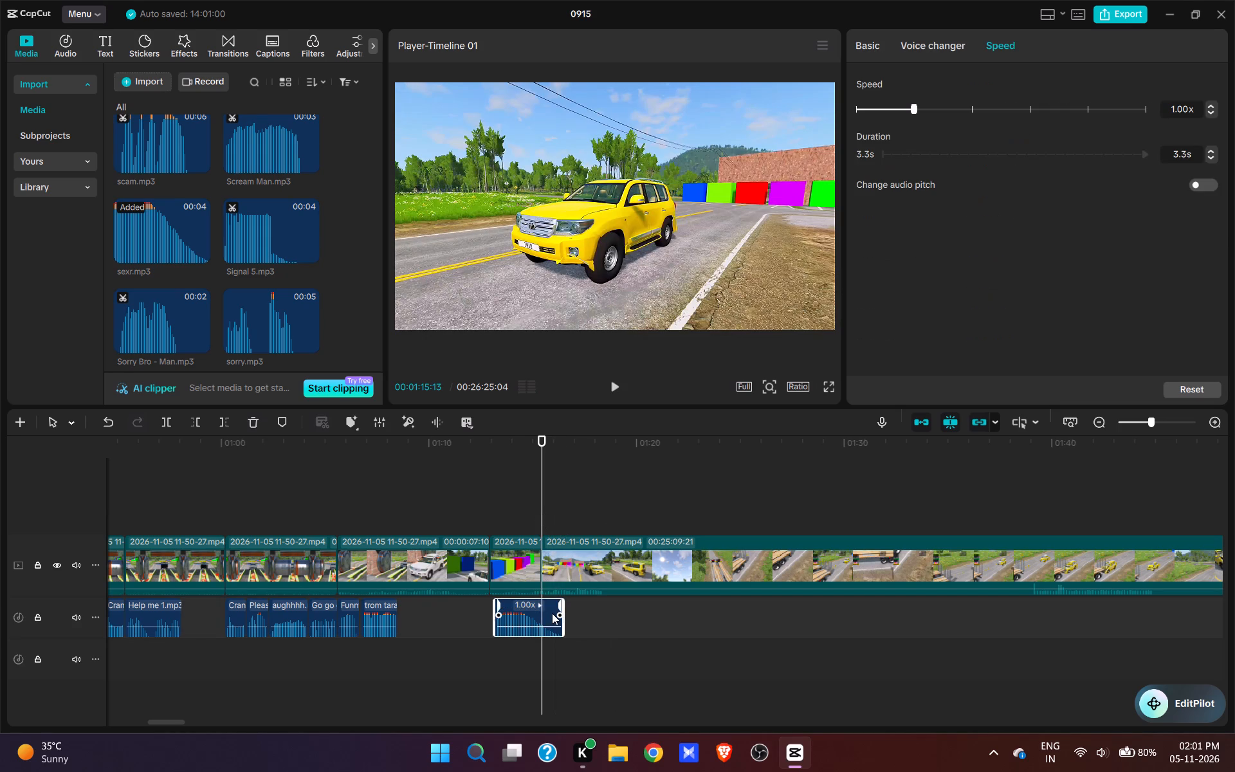
key(e)
Add the broom broom sound at 00:01:15:13, directly after the sexr clip, and return to an earlier point for playback.
scroll(199, 181, down, 6)
drag(382, 318, 374, 412)
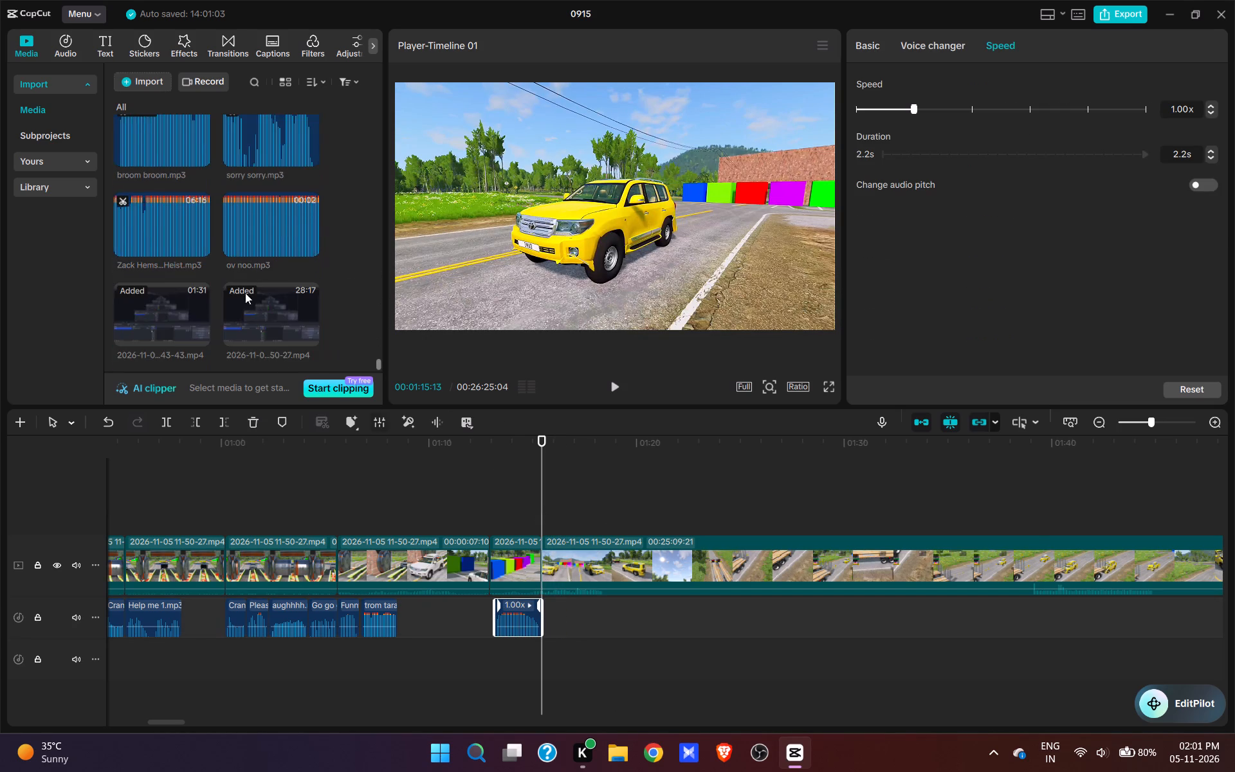
scroll(188, 260, up, 3)
scroll(187, 309, down, 1)
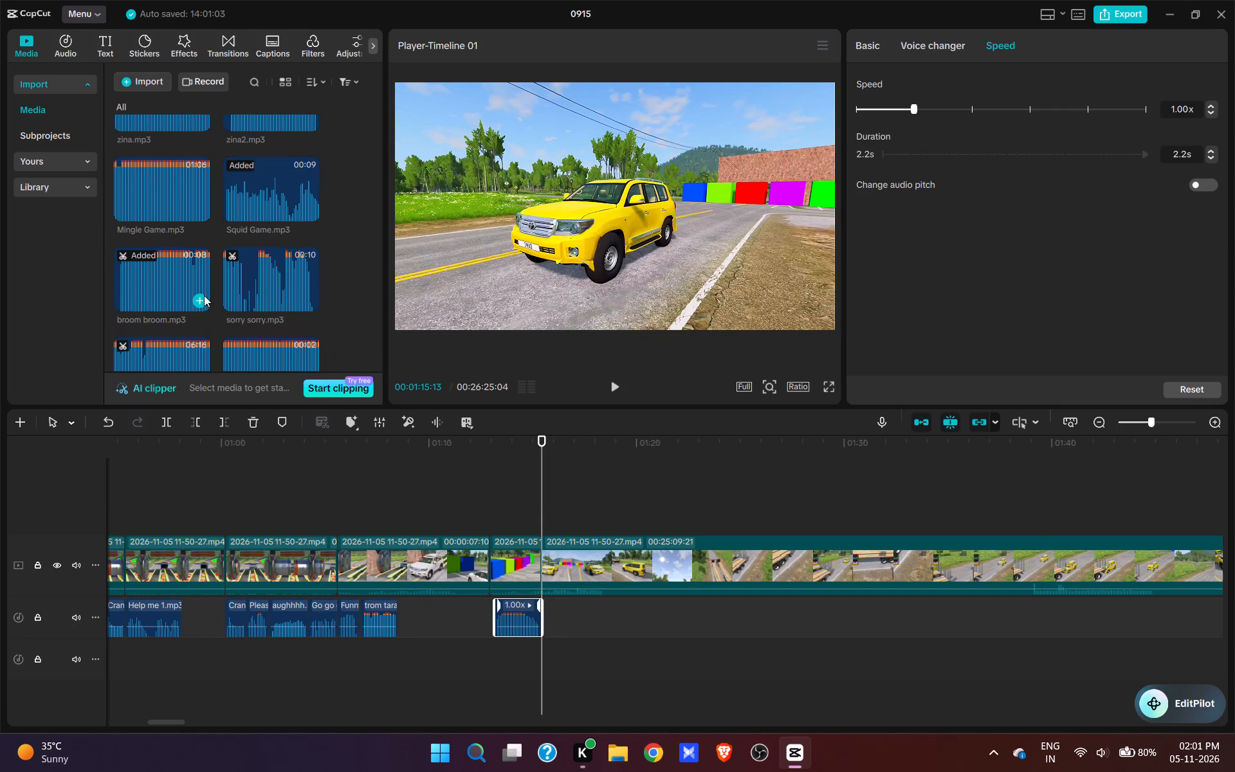
click(200, 301)
key(space)
click(463, 477)
Play the yellow vehicle footage under the broom broom sound and split the video at 00:01:18:11.
key(space)
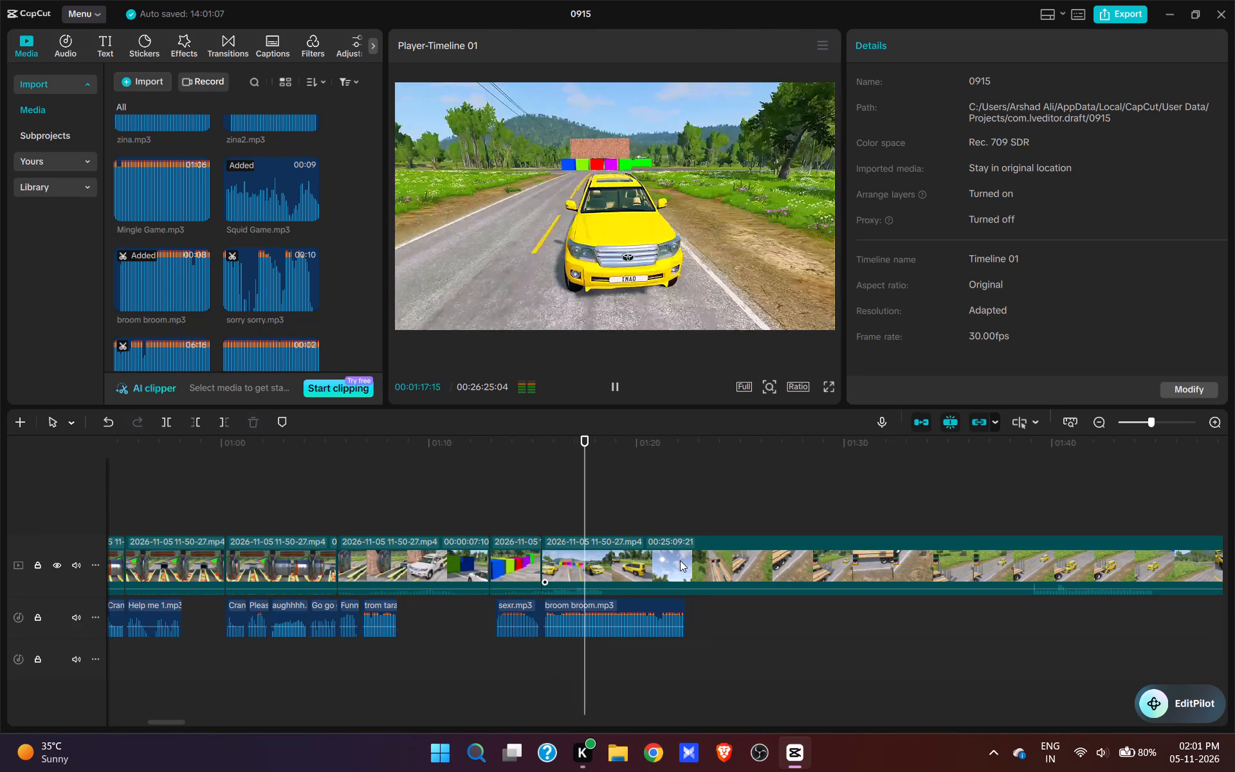
key(space)
click(663, 569)
key(w)
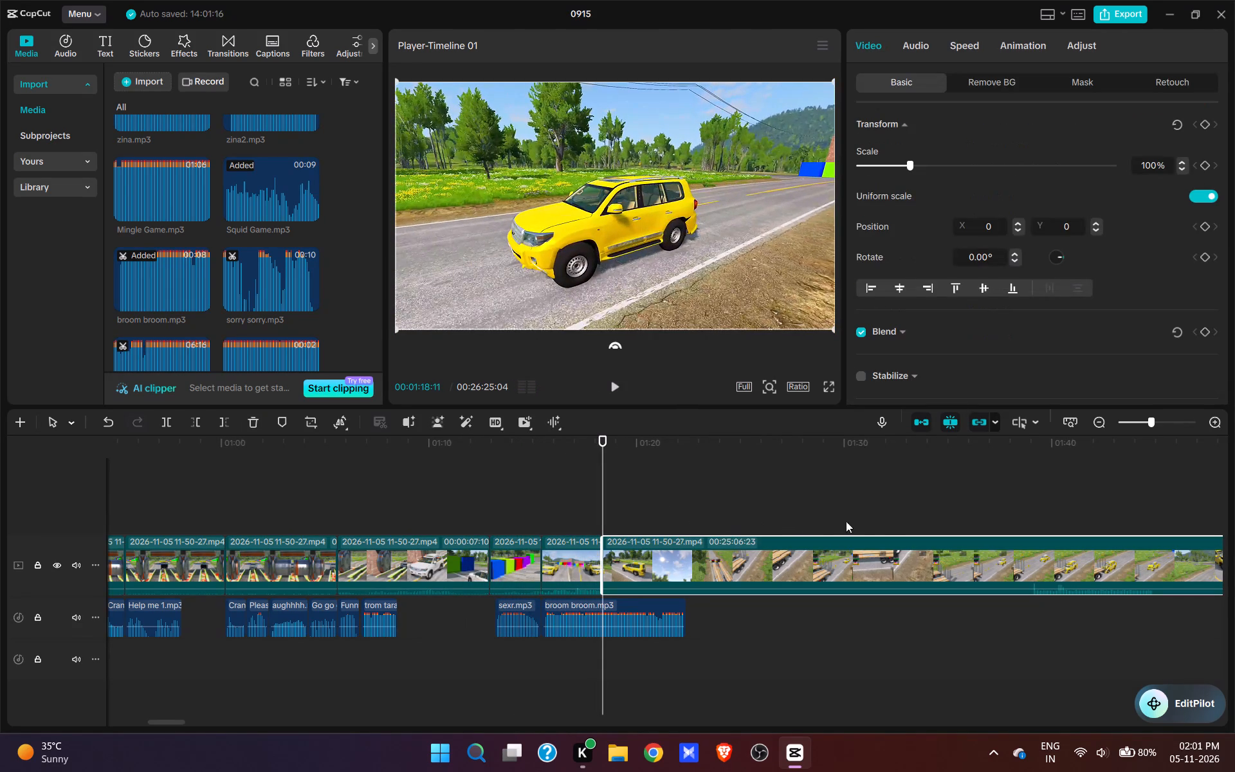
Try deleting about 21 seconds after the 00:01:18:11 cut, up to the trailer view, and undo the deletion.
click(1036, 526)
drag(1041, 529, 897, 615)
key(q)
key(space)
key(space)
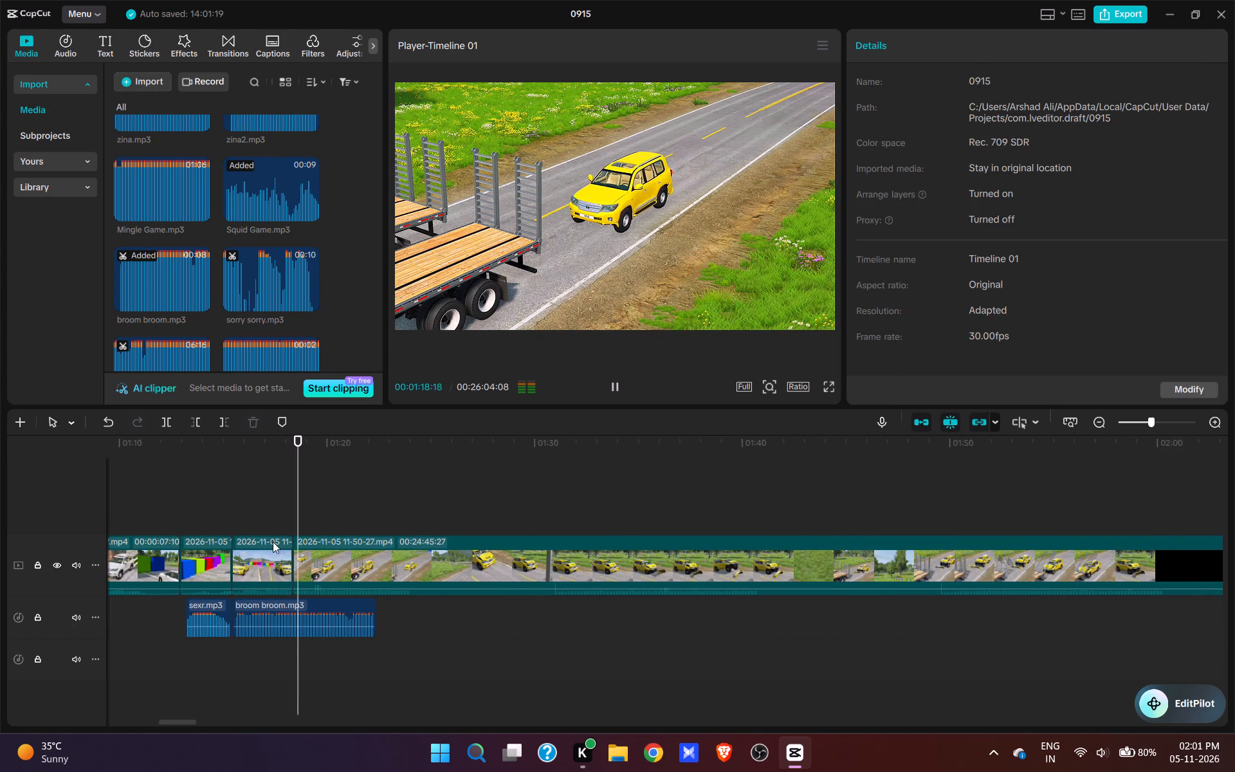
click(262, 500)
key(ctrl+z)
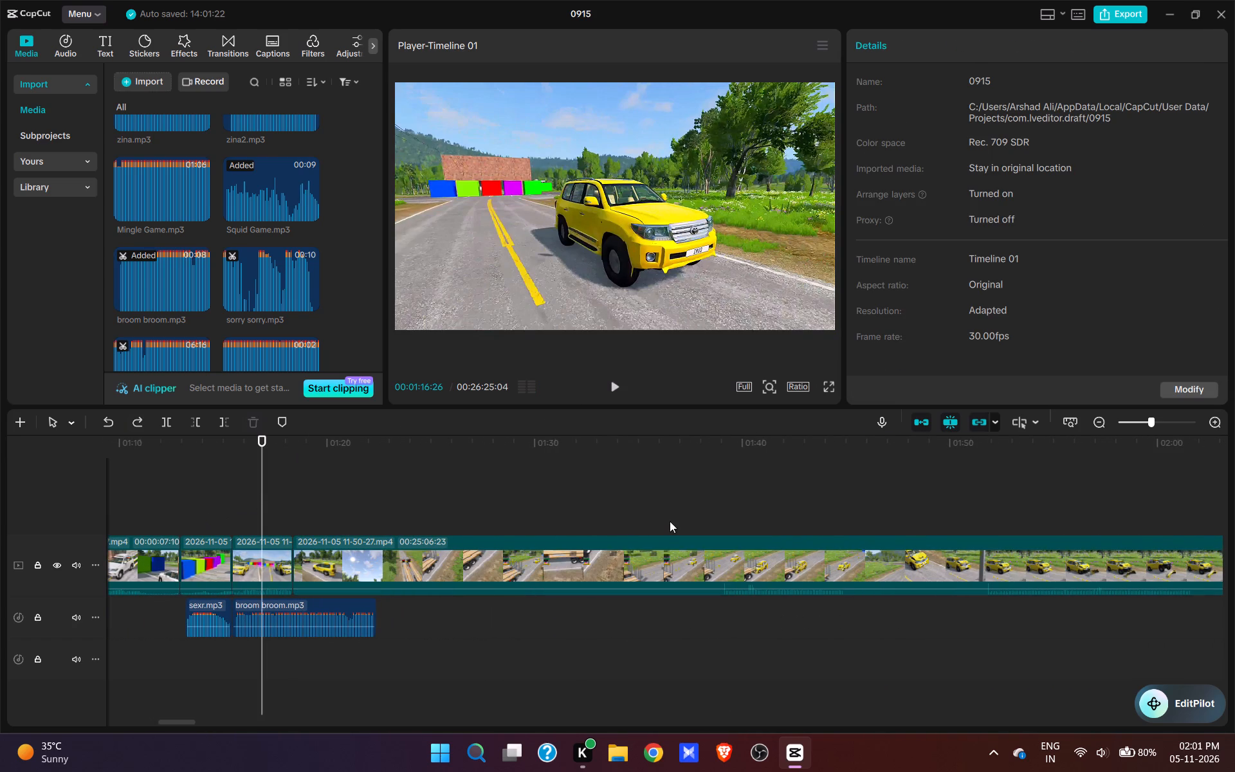
Delete about 21 seconds after the 00:01:18:11 cut, up to the yellow vehicle approaching the trailer, and play across the join.
click(701, 510)
key(space)
key(space)
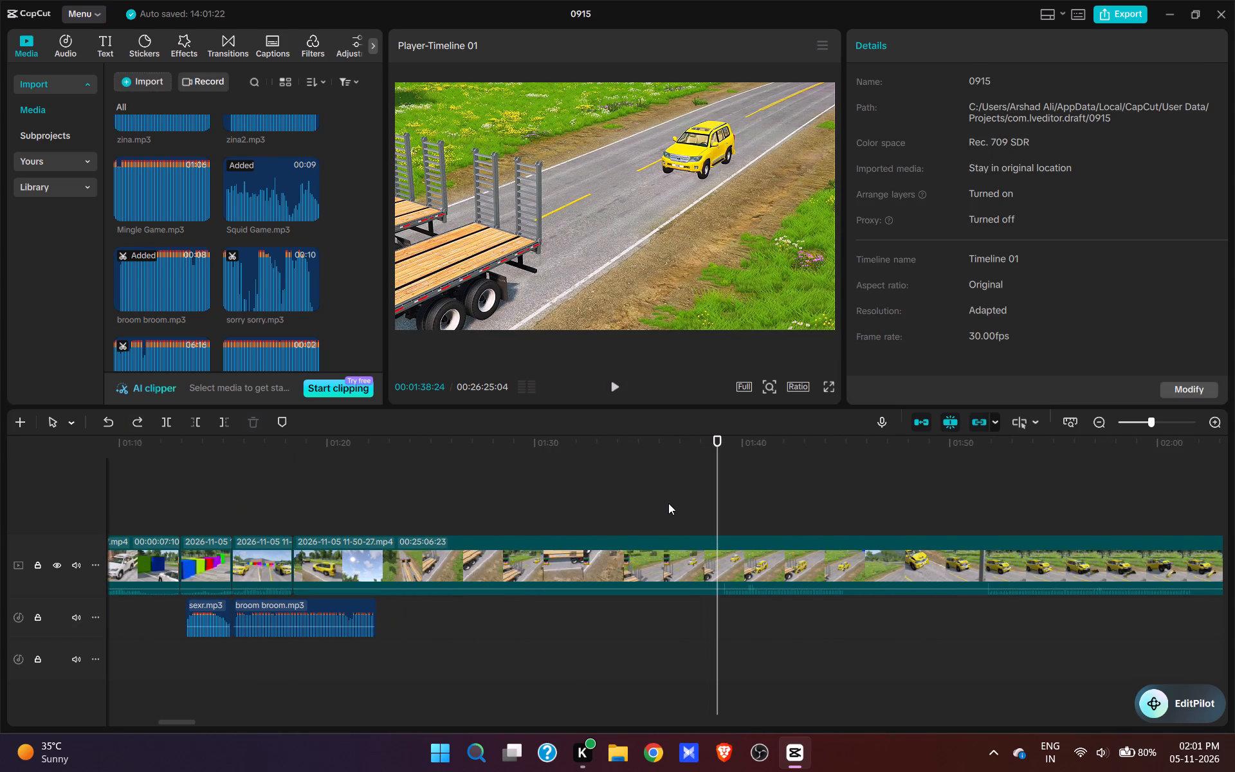
key(space)
key(space)
text(q)
click(275, 506)
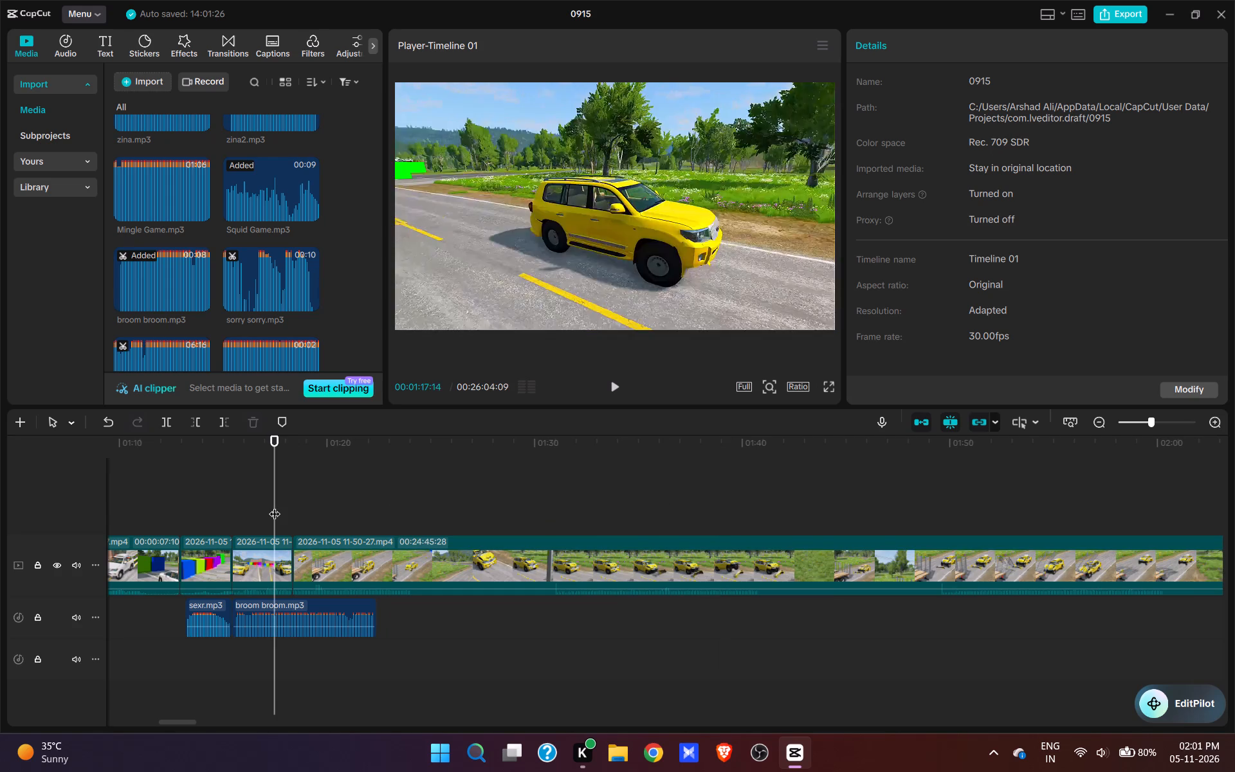
key(space)
key(space)
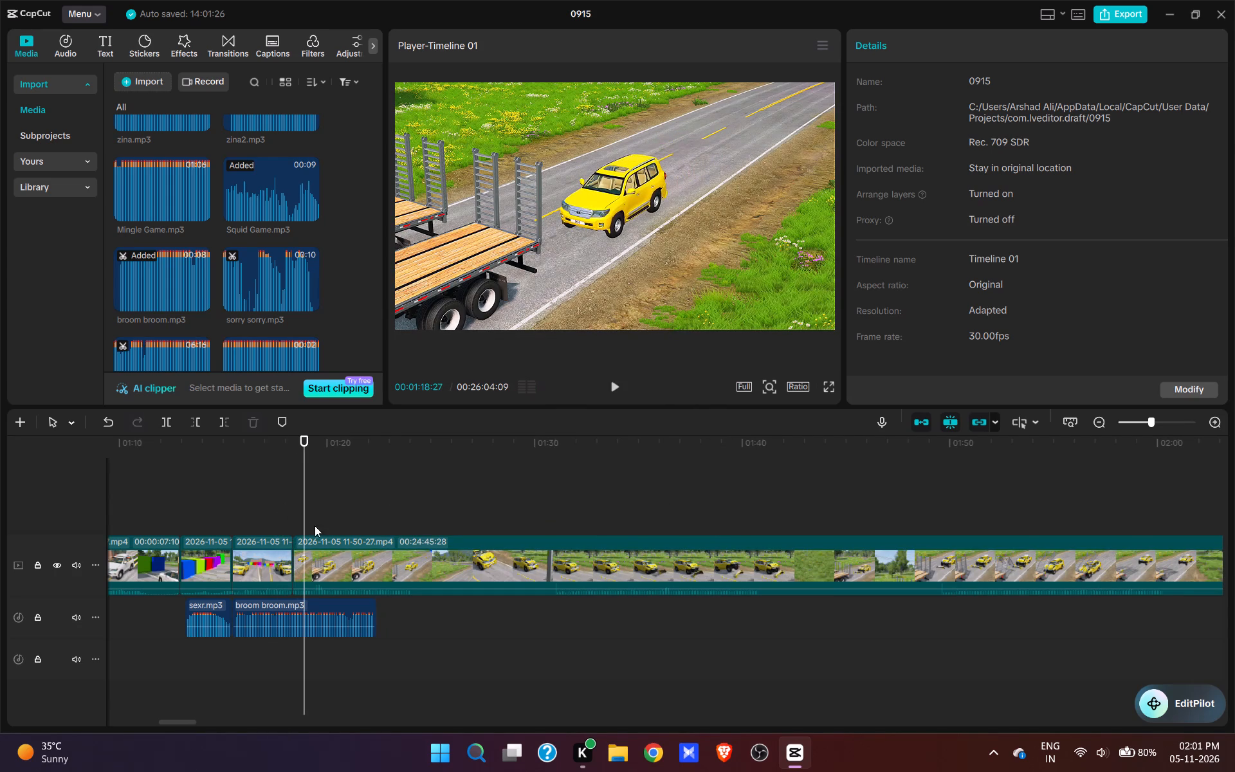
Trim the end of the broom broom clip to the cut at 00:01:18:11 and replay from within the sexr clip.
click(295, 520)
click(311, 609)
key(e)
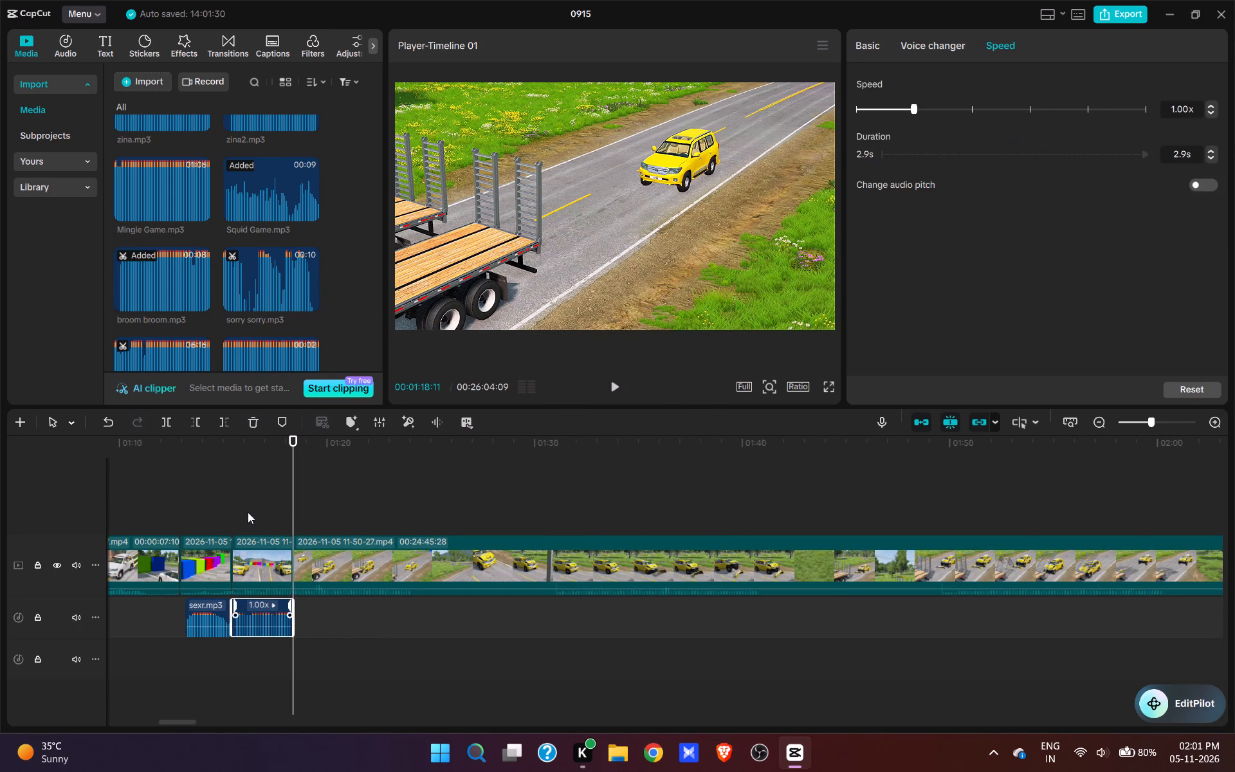
drag(248, 512, 237, 513)
click(206, 510)
key(space)
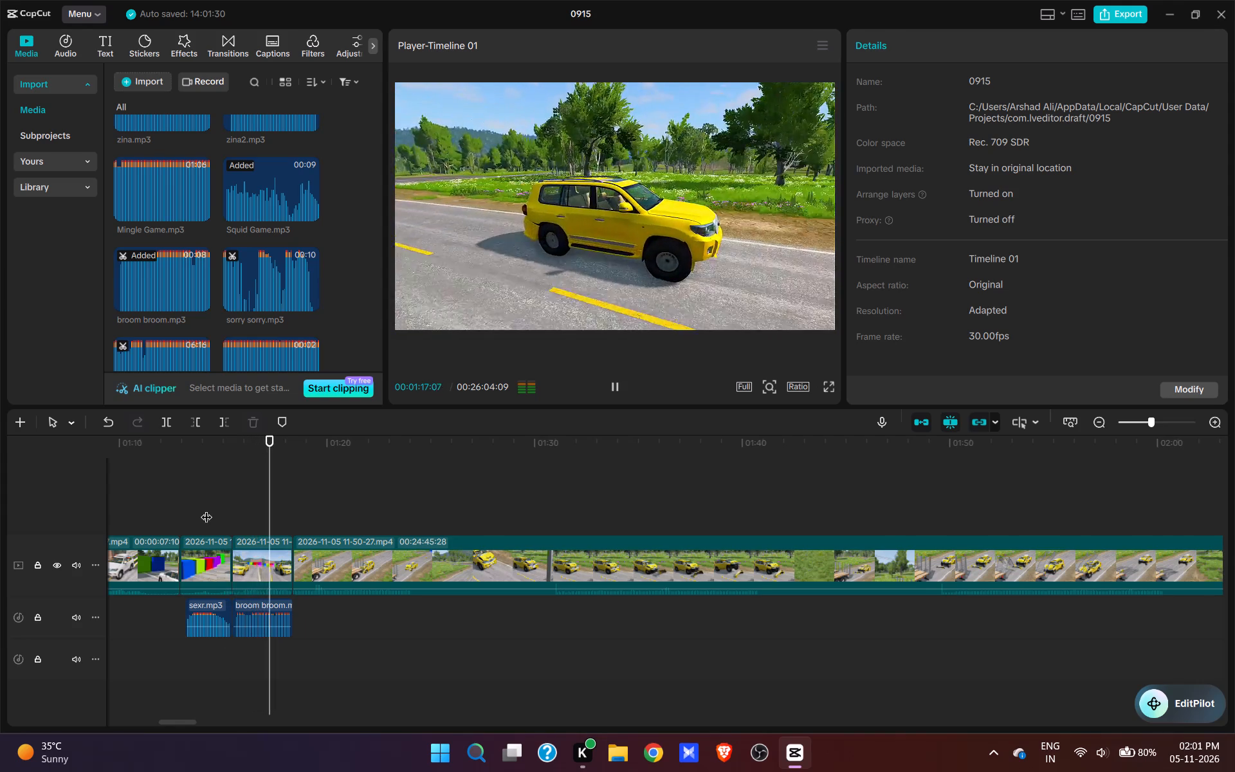
Add the XXX.mp3 sound at 00:01:20:02, where the yellow vehicle hits the trailer, and play through it.
key(space)
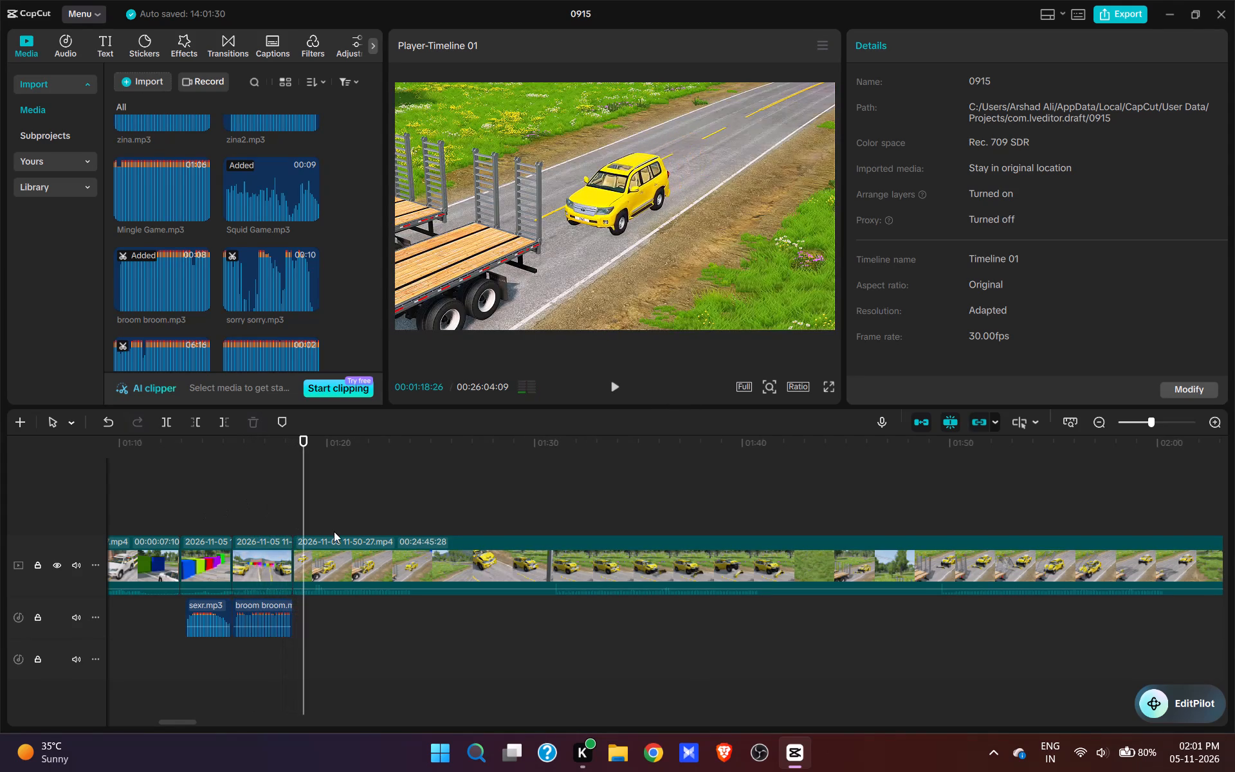
key(space)
key(space)
scroll(228, 232, down, 5)
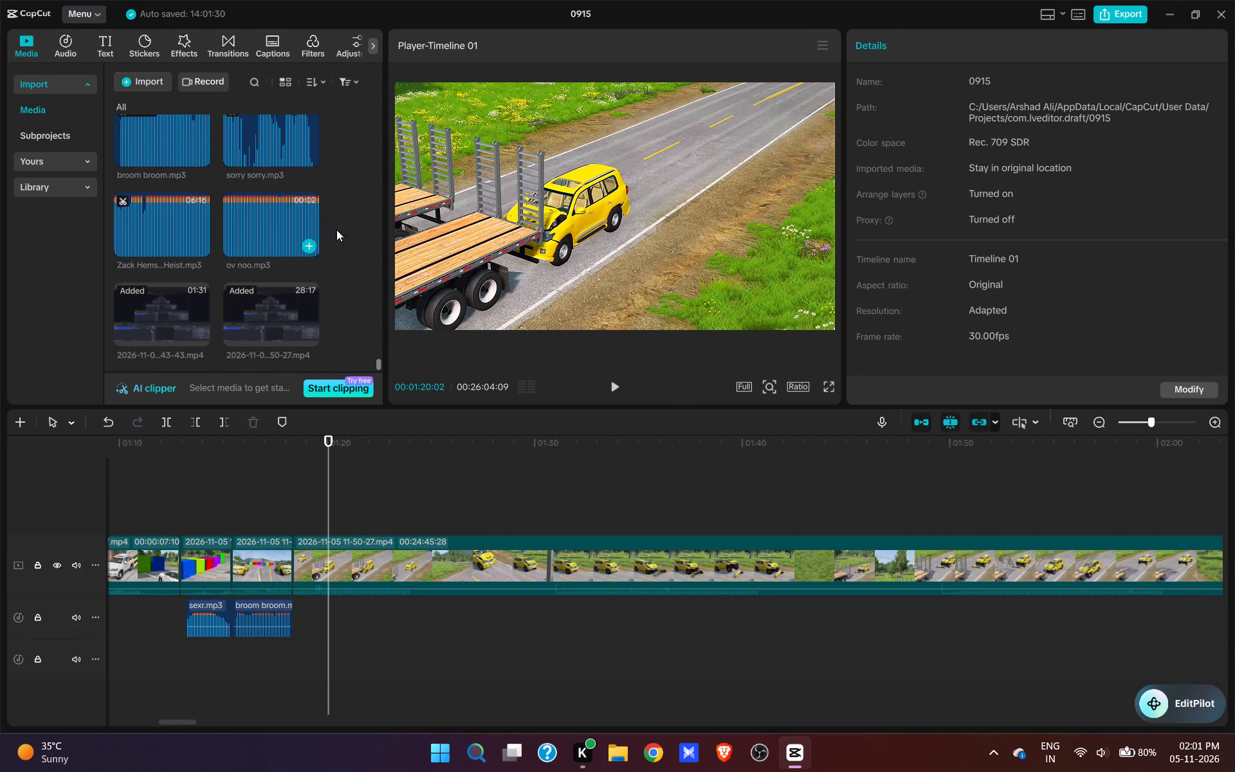
scroll(207, 268, up, 3)
scroll(195, 199, up, 1)
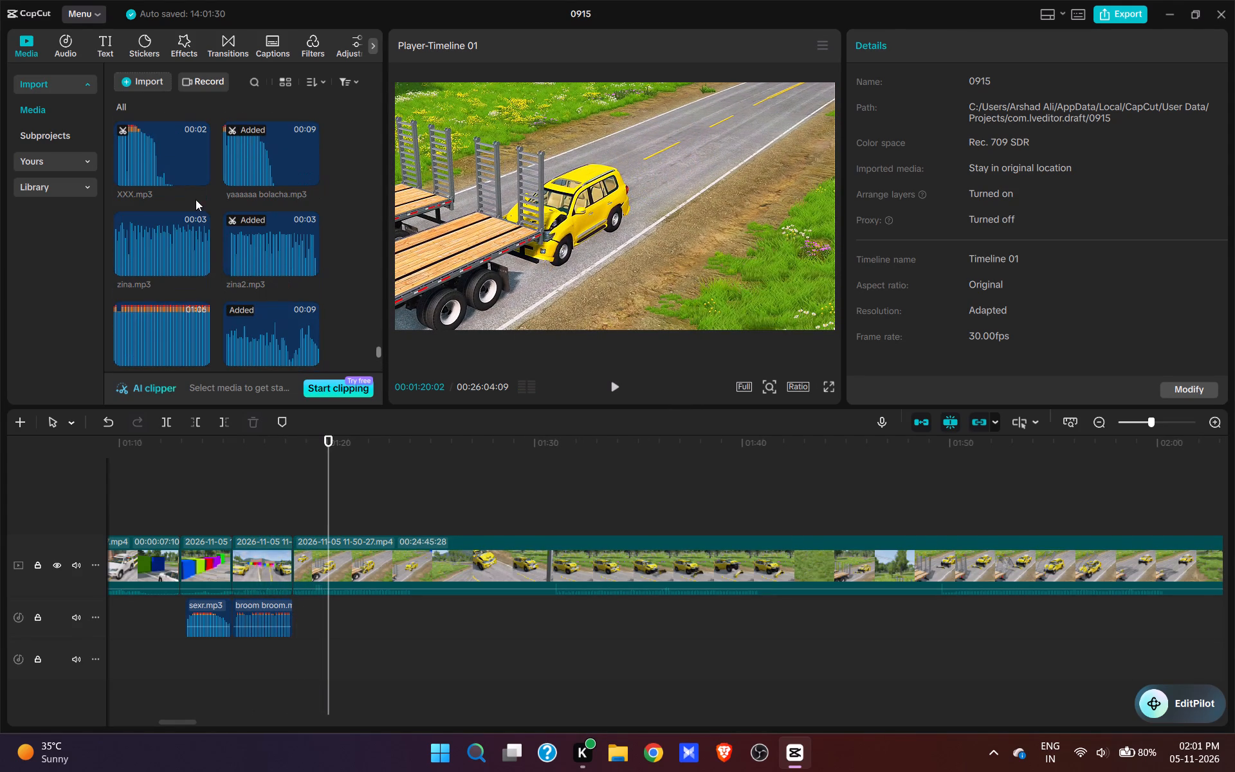
click(197, 178)
key(space)
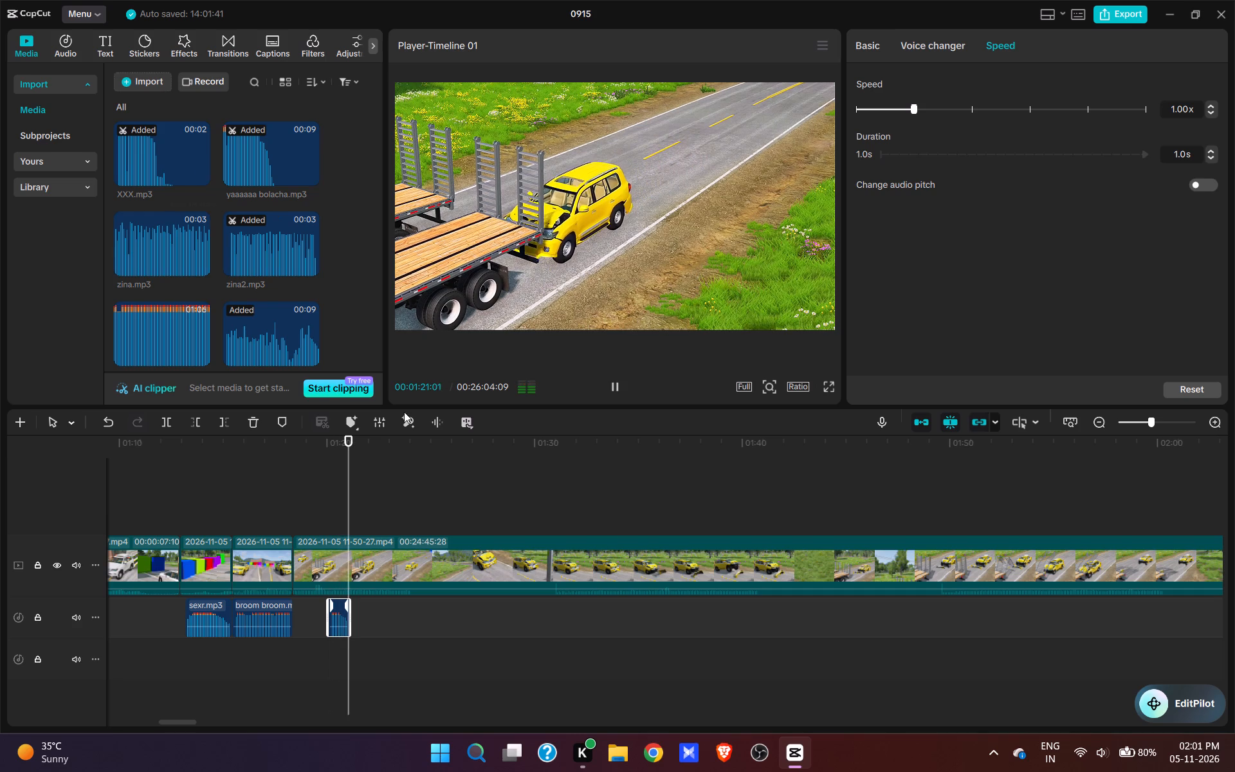
key(space)
click(354, 494)
Add mixkit-RUN.wav at 00:01:21:03, directly after the XXX clip, and start playback over it.
scroll(286, 260, up, 5)
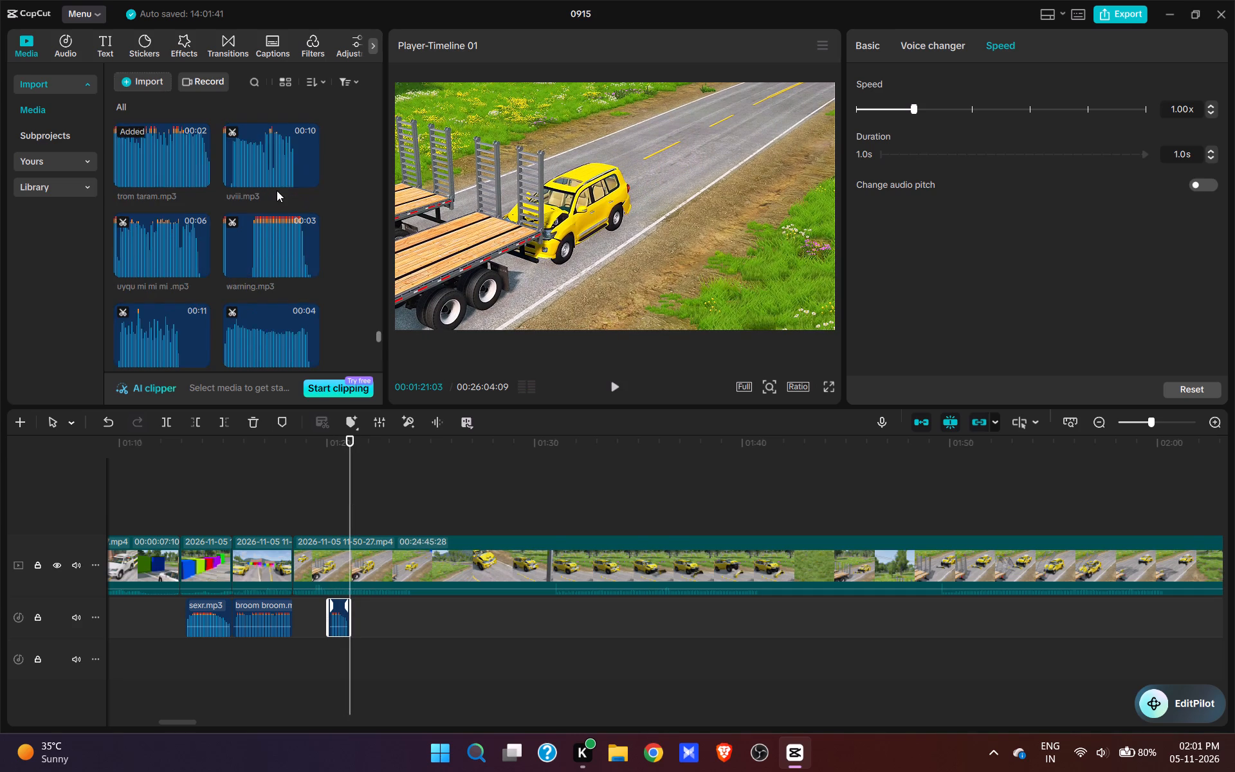
scroll(277, 190, up, 13)
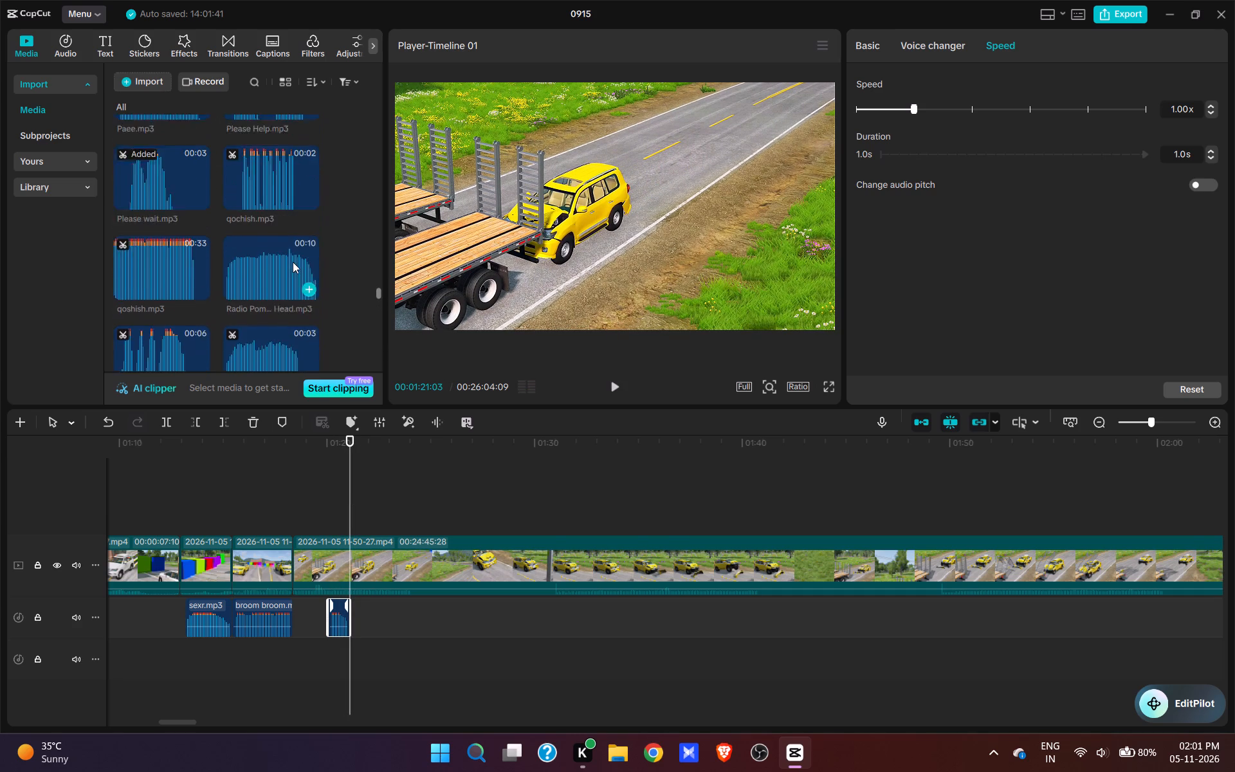
scroll(293, 262, up, 13)
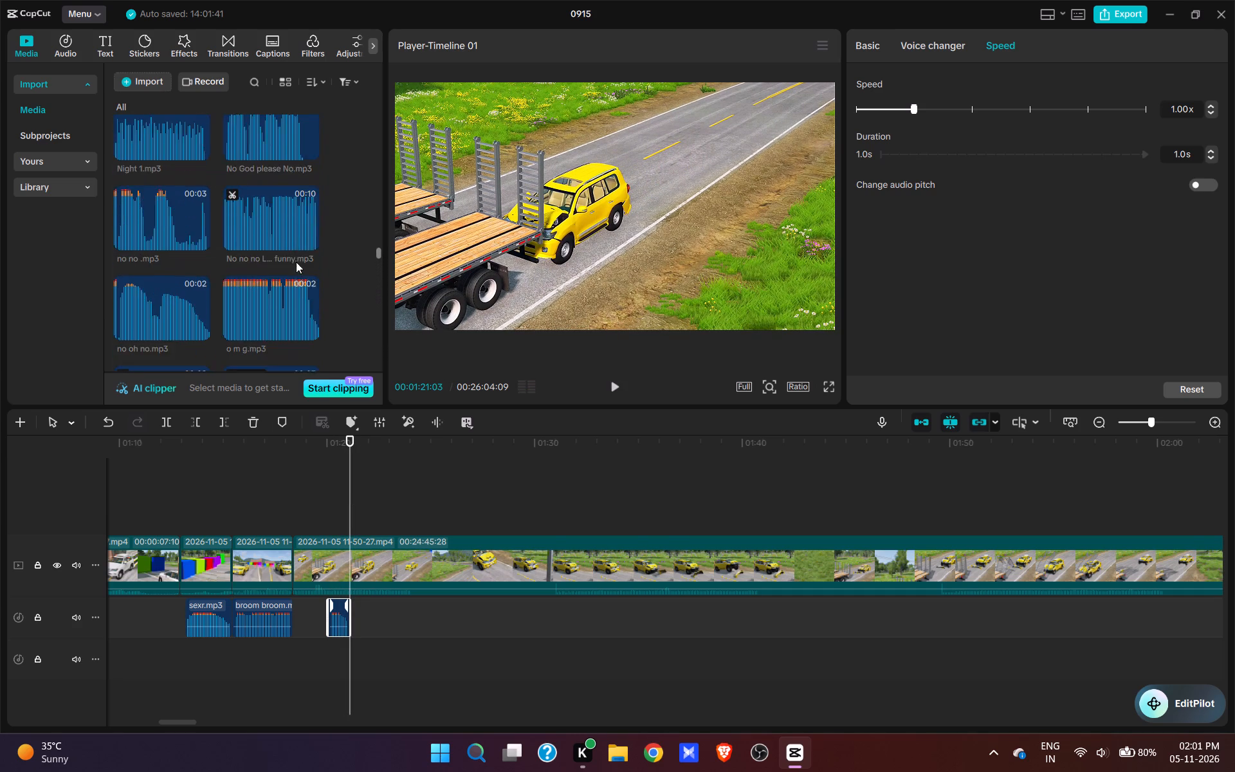
scroll(296, 262, up, 5)
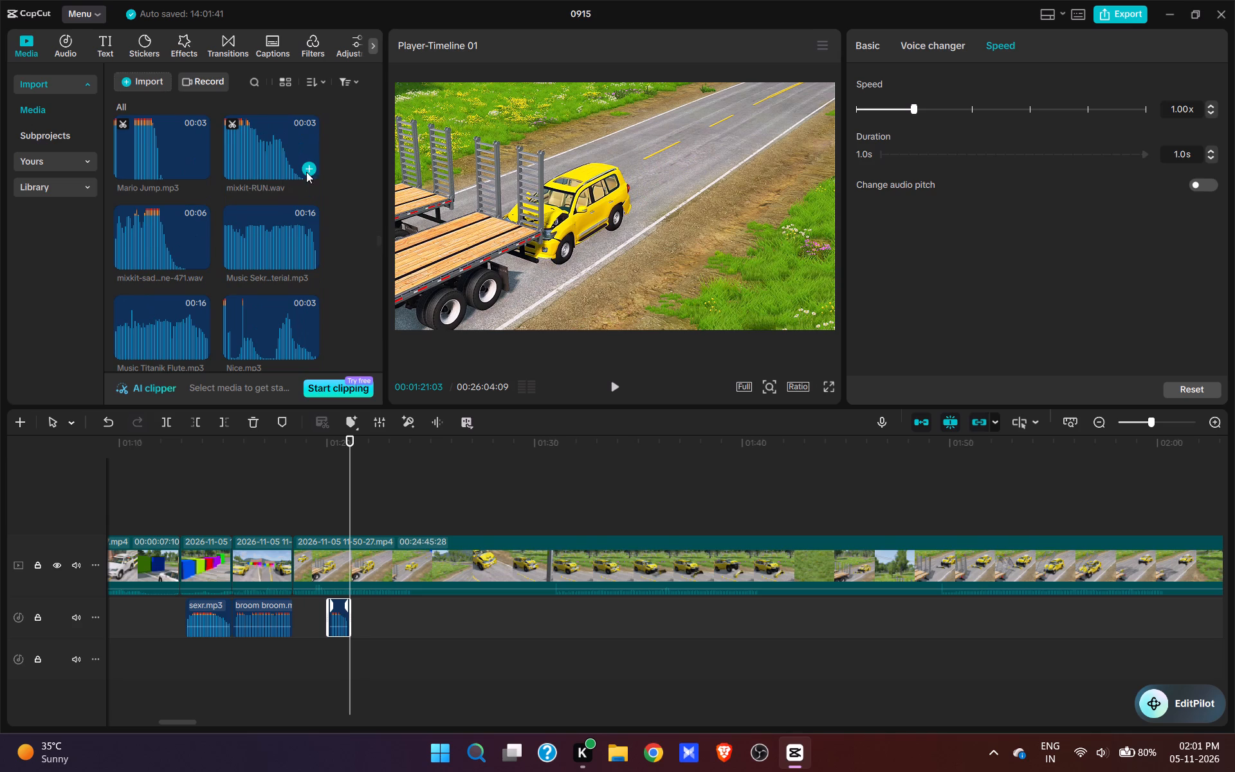
click(309, 167)
key(space)
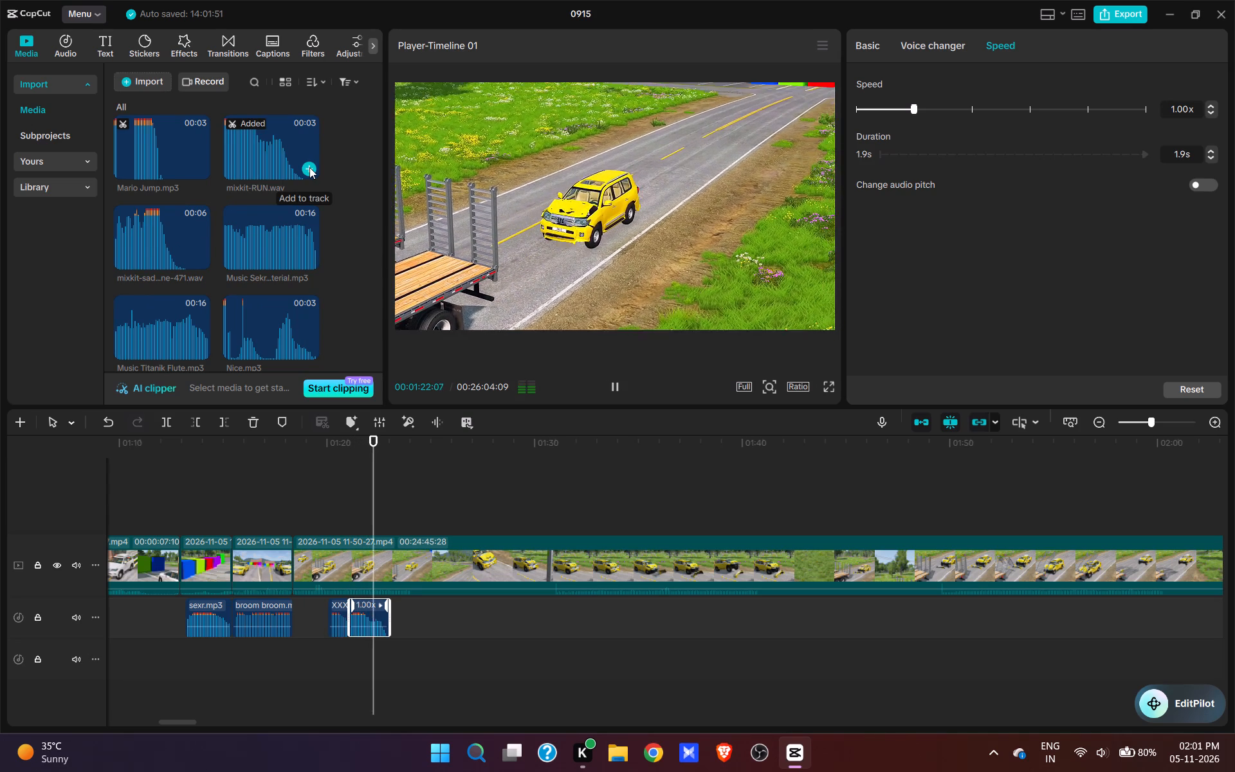
Play past the mixkit-RUN sound and split the video at 00:01:23:25.
key(space)
key(space)
key(space)
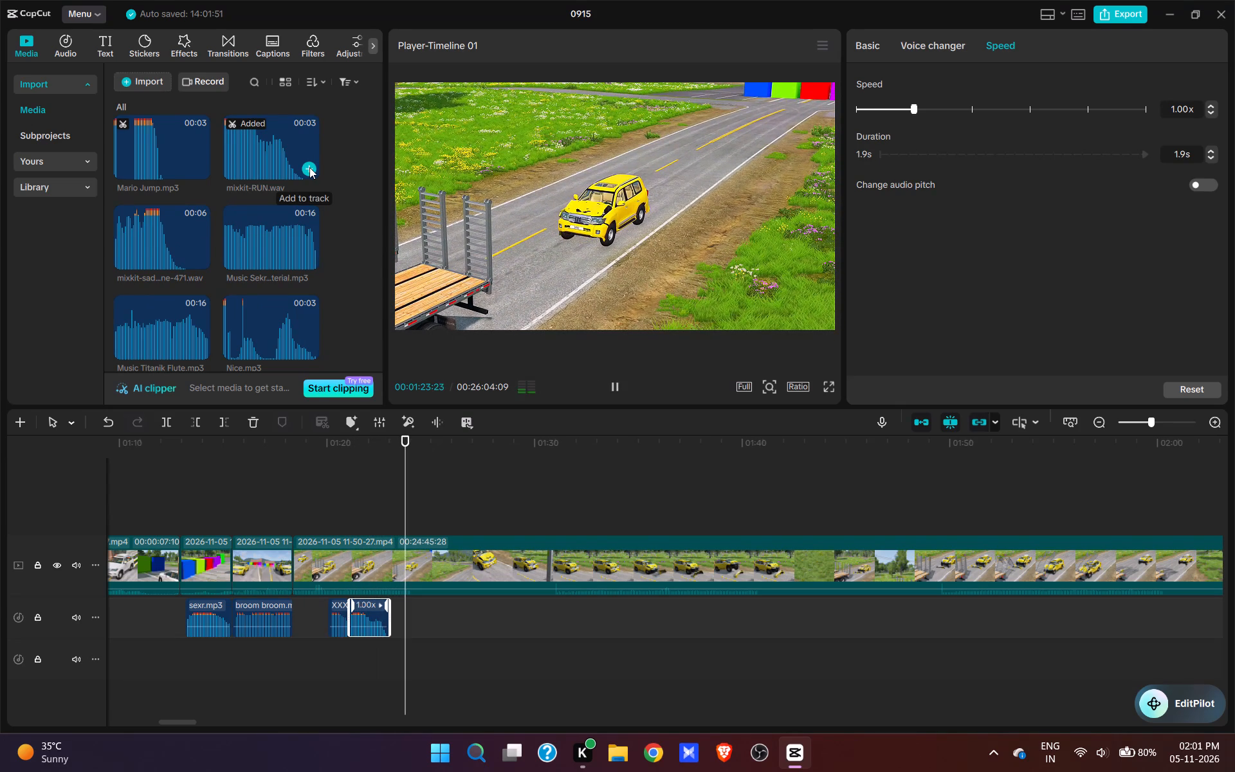
text(w)
Delete about 9 seconds after the 00:01:23:25 cut, up to the close-up of the damaged yellow vehicle.
click(553, 491)
key(space)
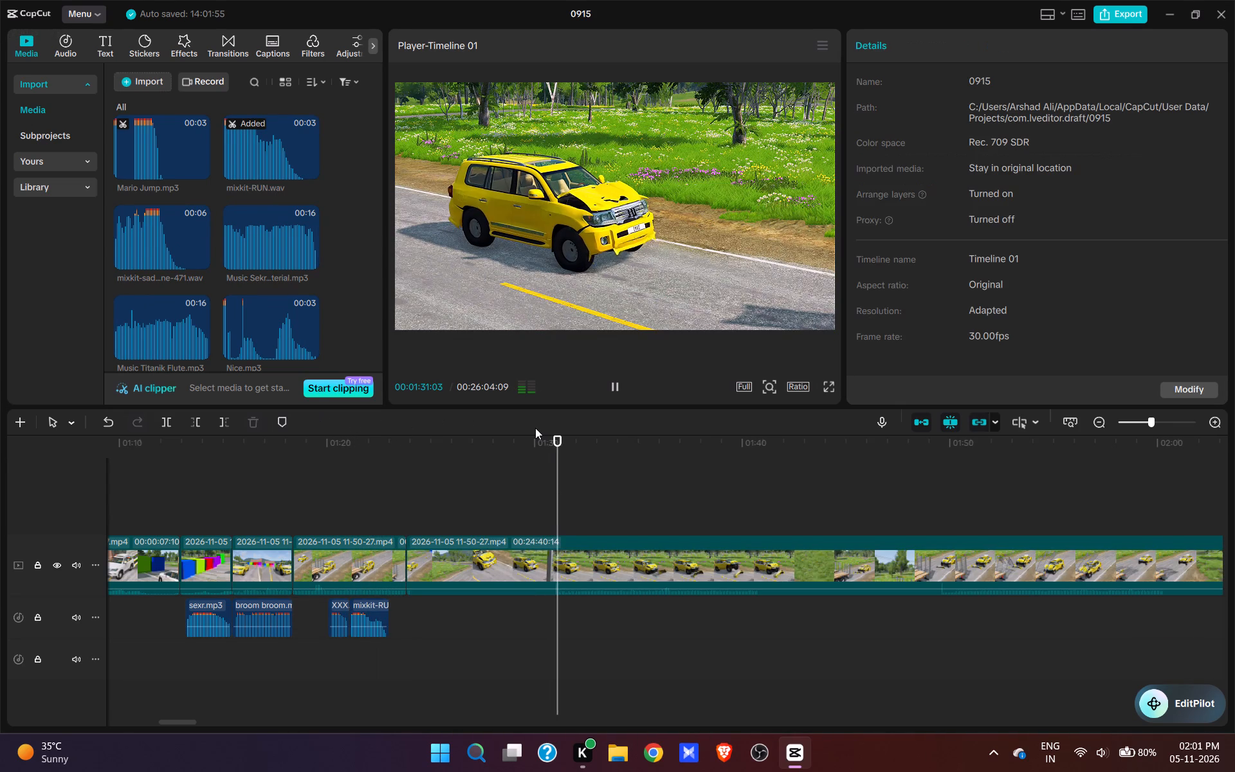
key(space)
key(space)
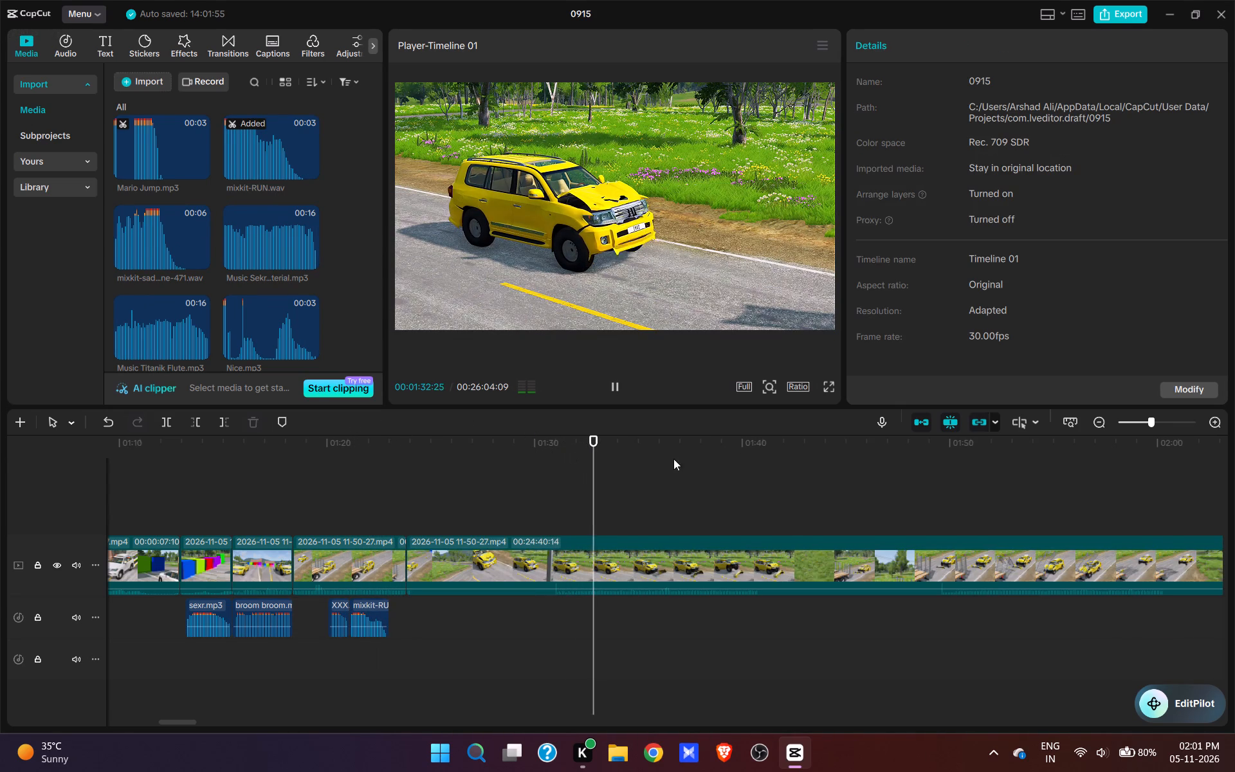
key(space)
click(612, 515)
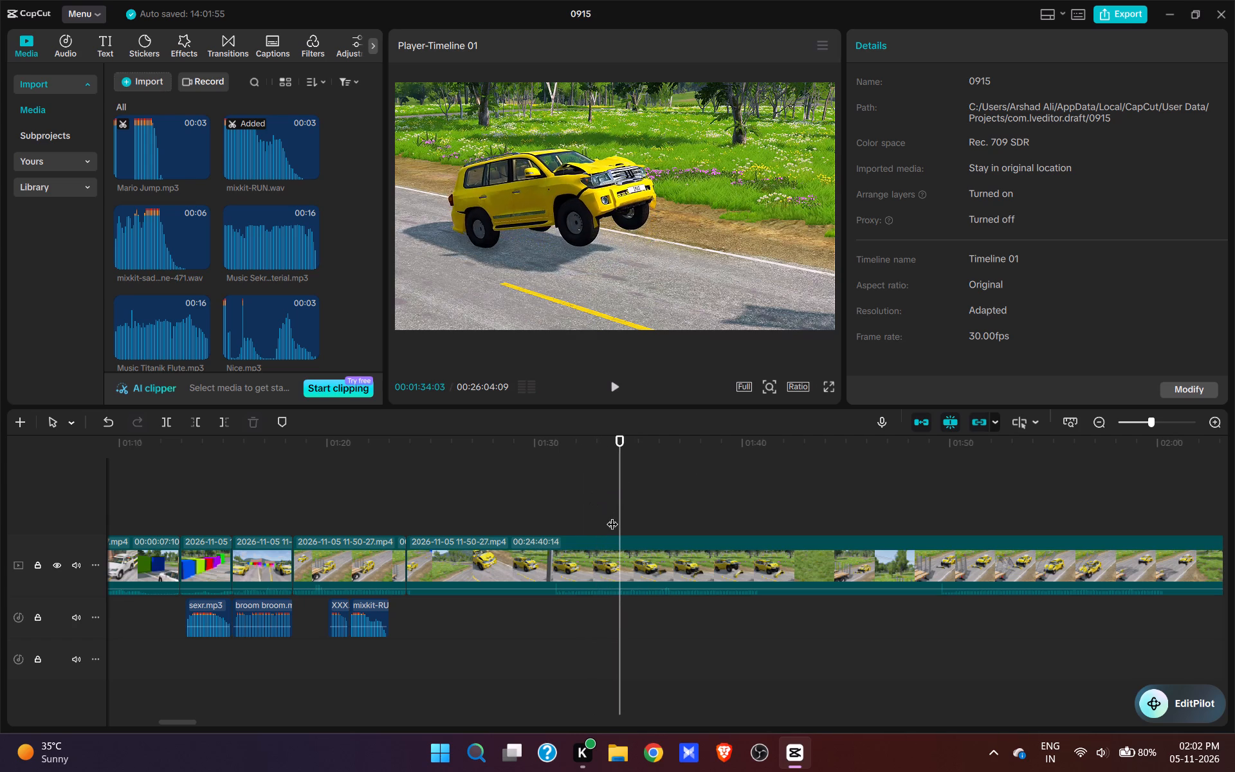
click(606, 516)
click(603, 515)
key(q)
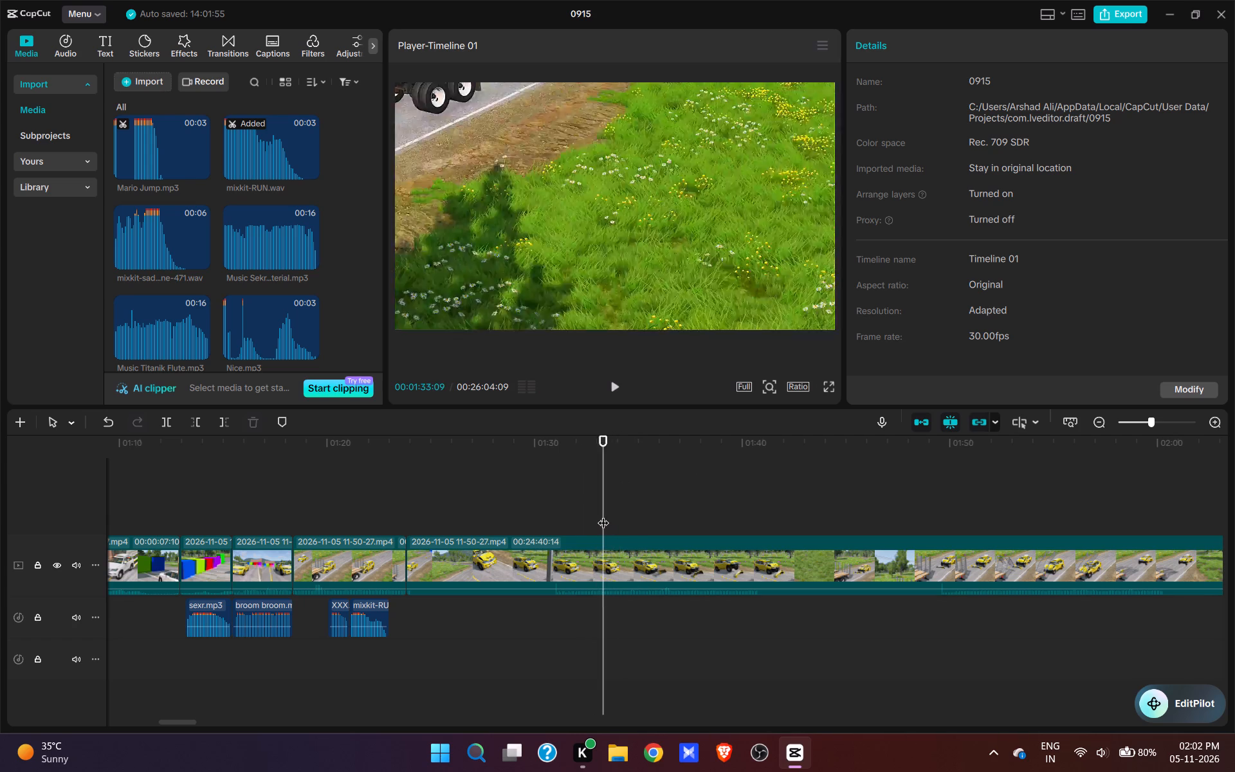
Add Please Help.mp3 at the 00:01:23:25 cut and replay it from just before the cut.
scroll(266, 274, up, 9)
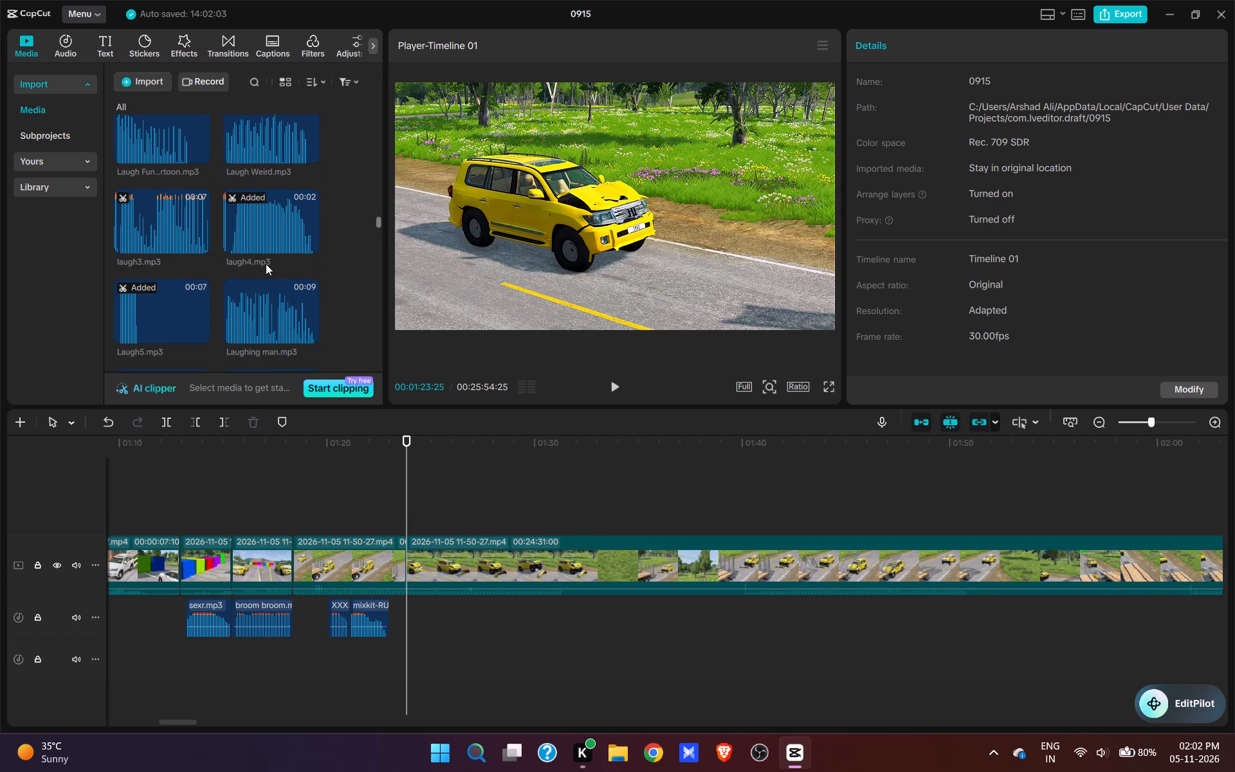
scroll(266, 264, up, 5)
scroll(266, 264, down, 4)
scroll(241, 240, up, 1)
scroll(241, 240, down, 7)
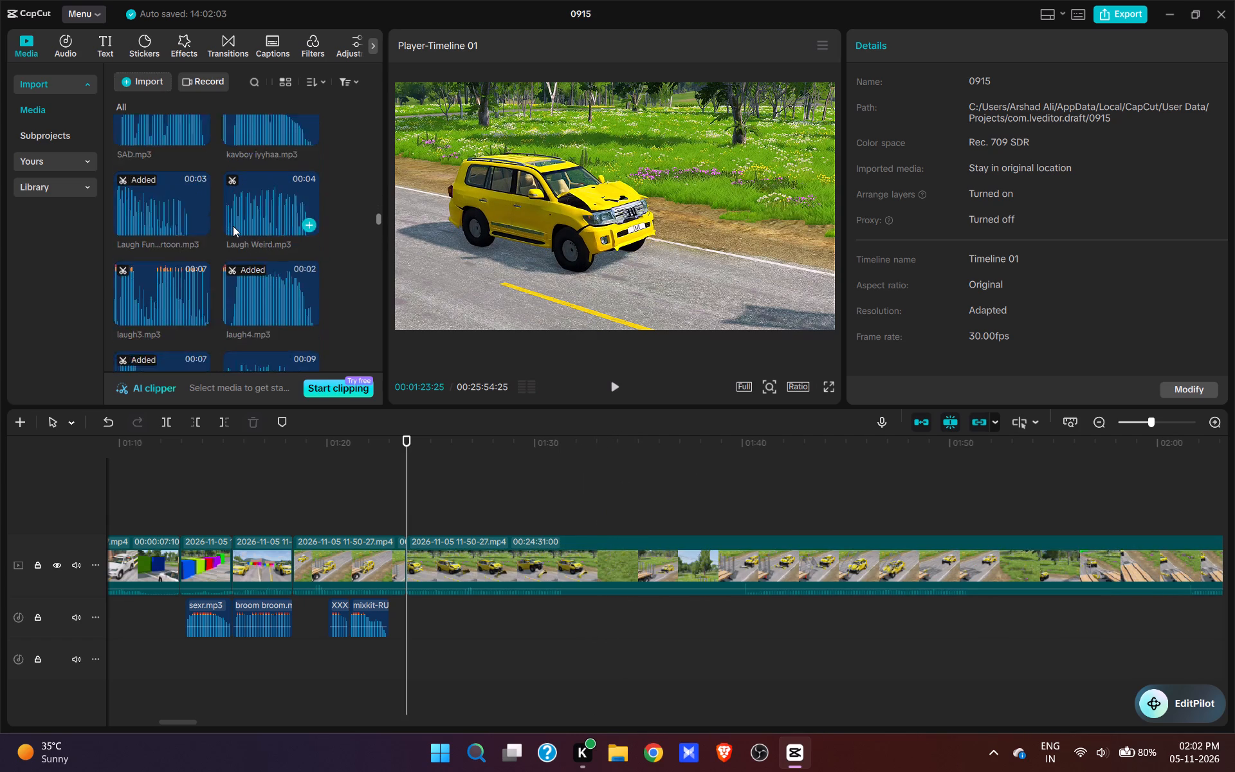
scroll(233, 226, down, 16)
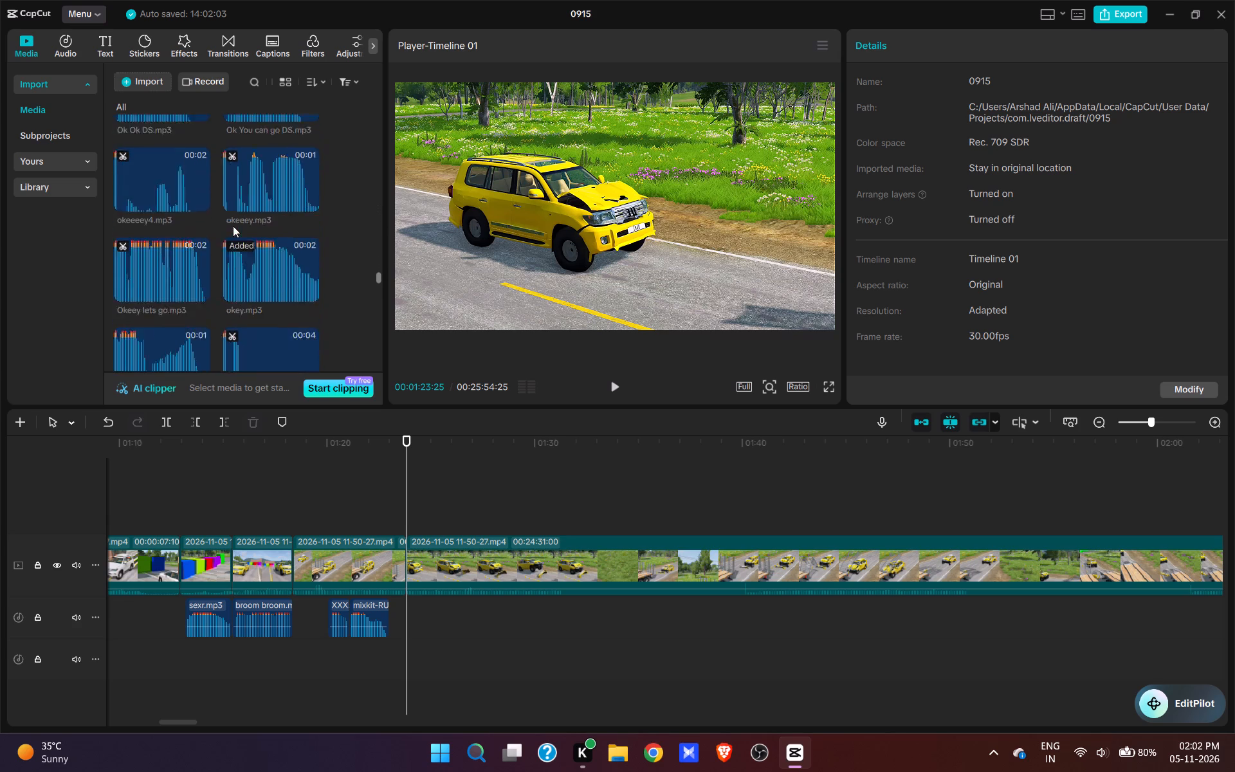
scroll(233, 226, down, 6)
scroll(228, 226, up, 1)
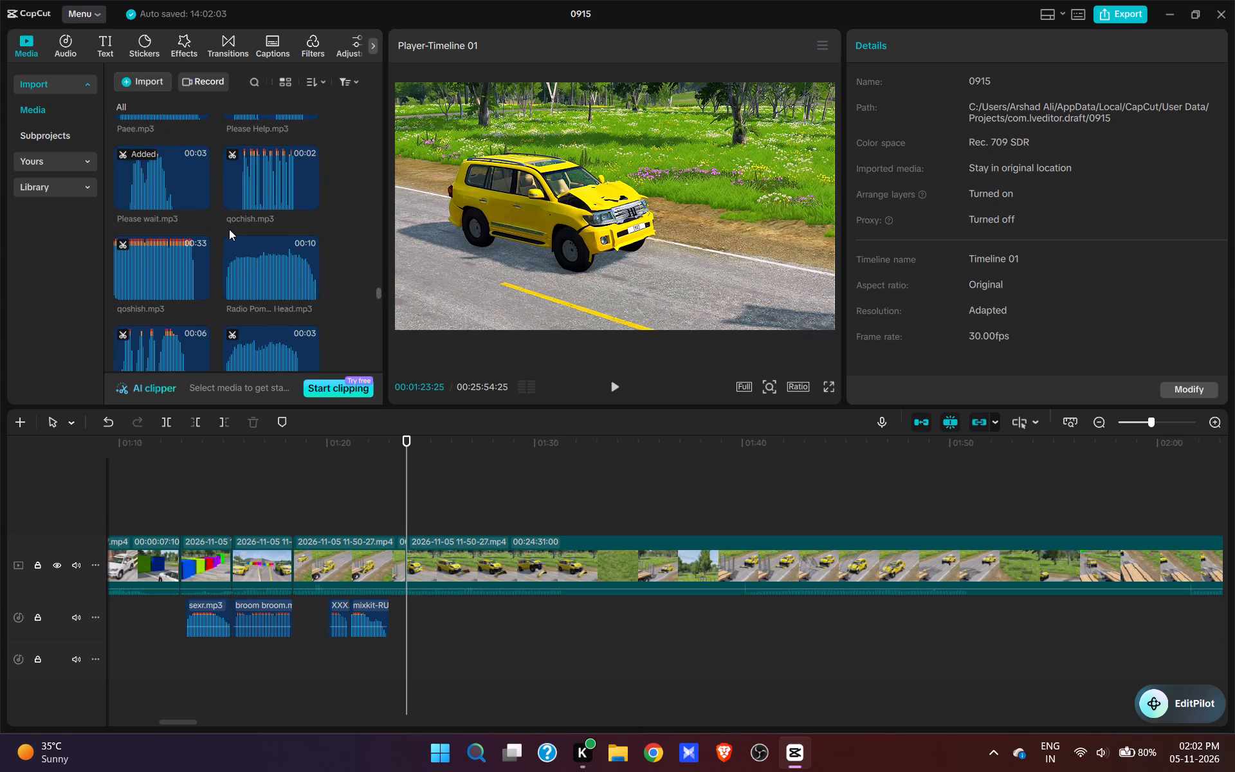
scroll(235, 233, up, 1)
click(309, 179)
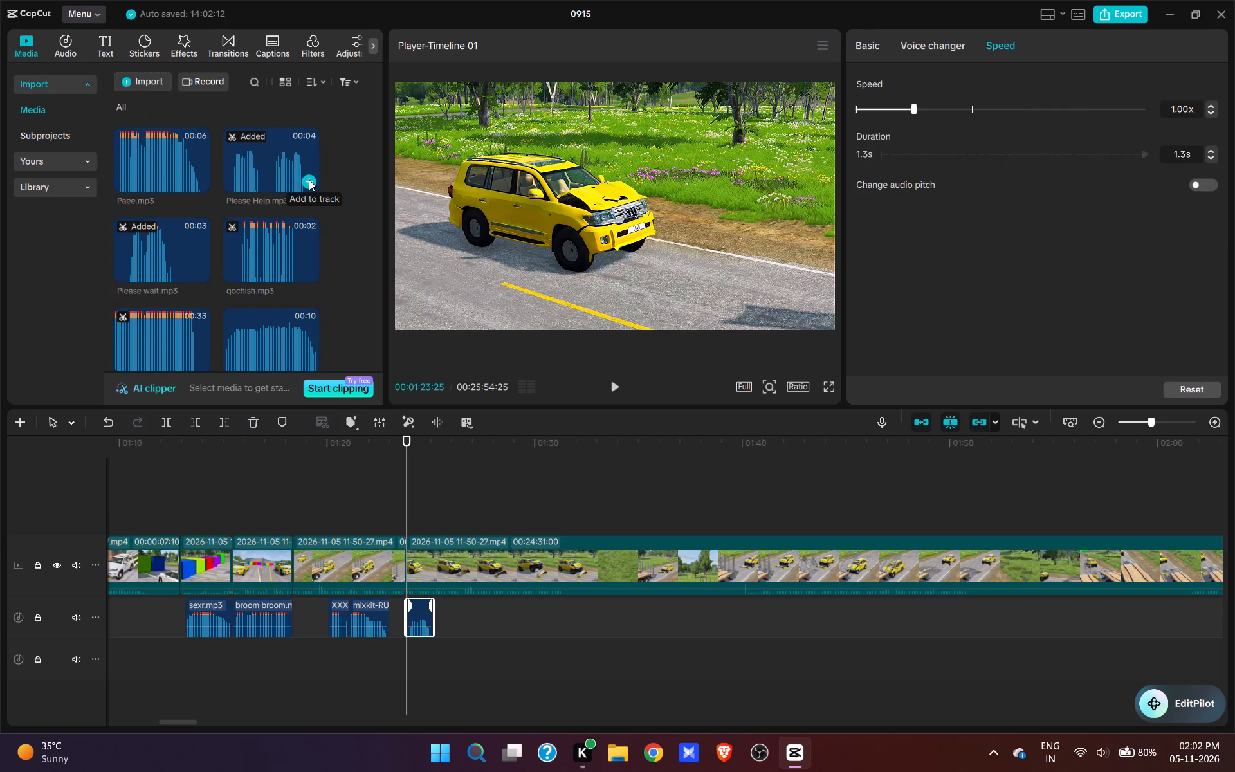
key(space)
key(space)
key(space)
click(404, 514)
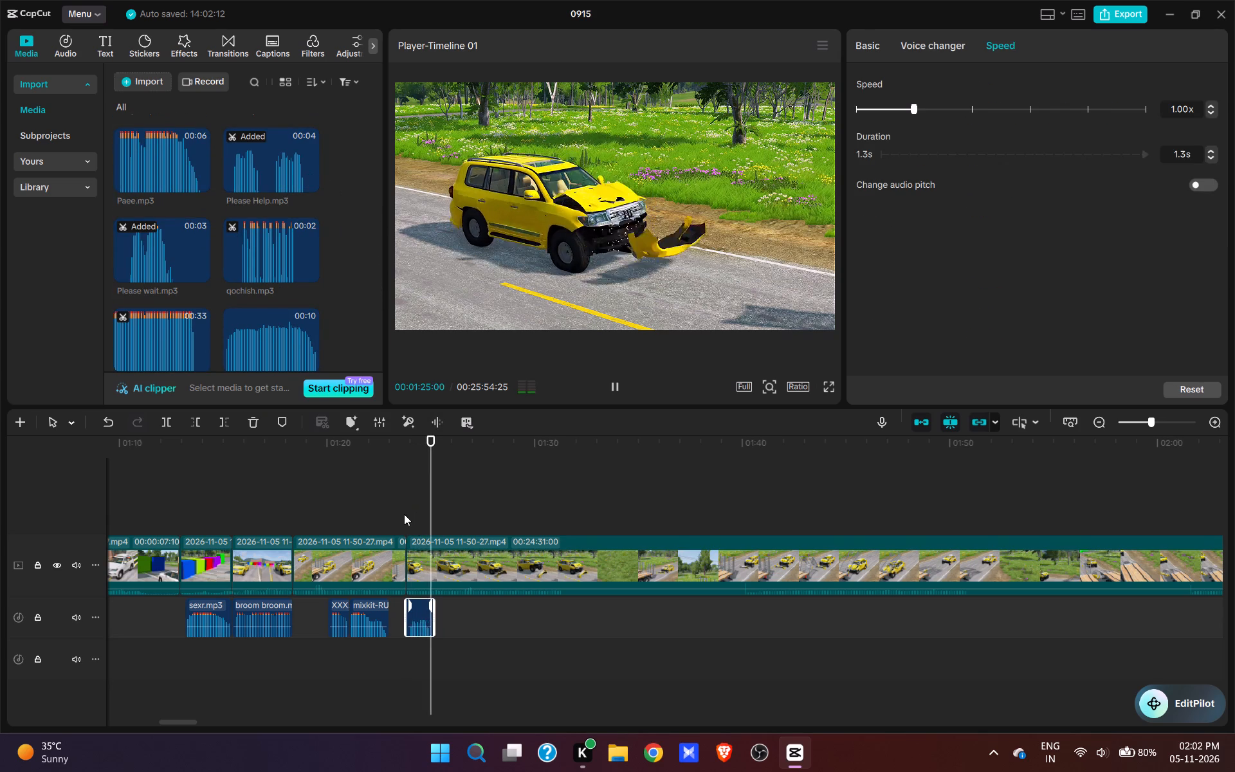
key(space)
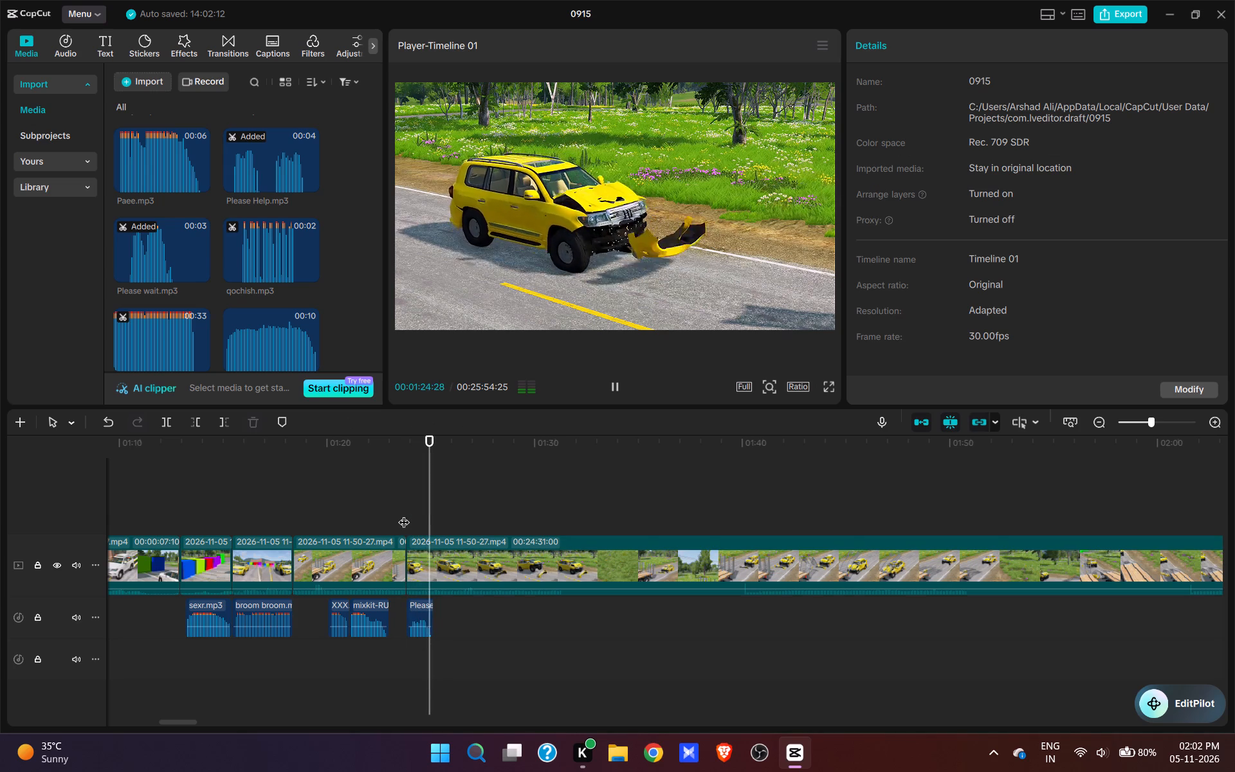
Delete about 4 seconds after the 00:01:23:25 cut, up to the bumper lying on the road, and play the Please Help section.
key(space)
key(space)
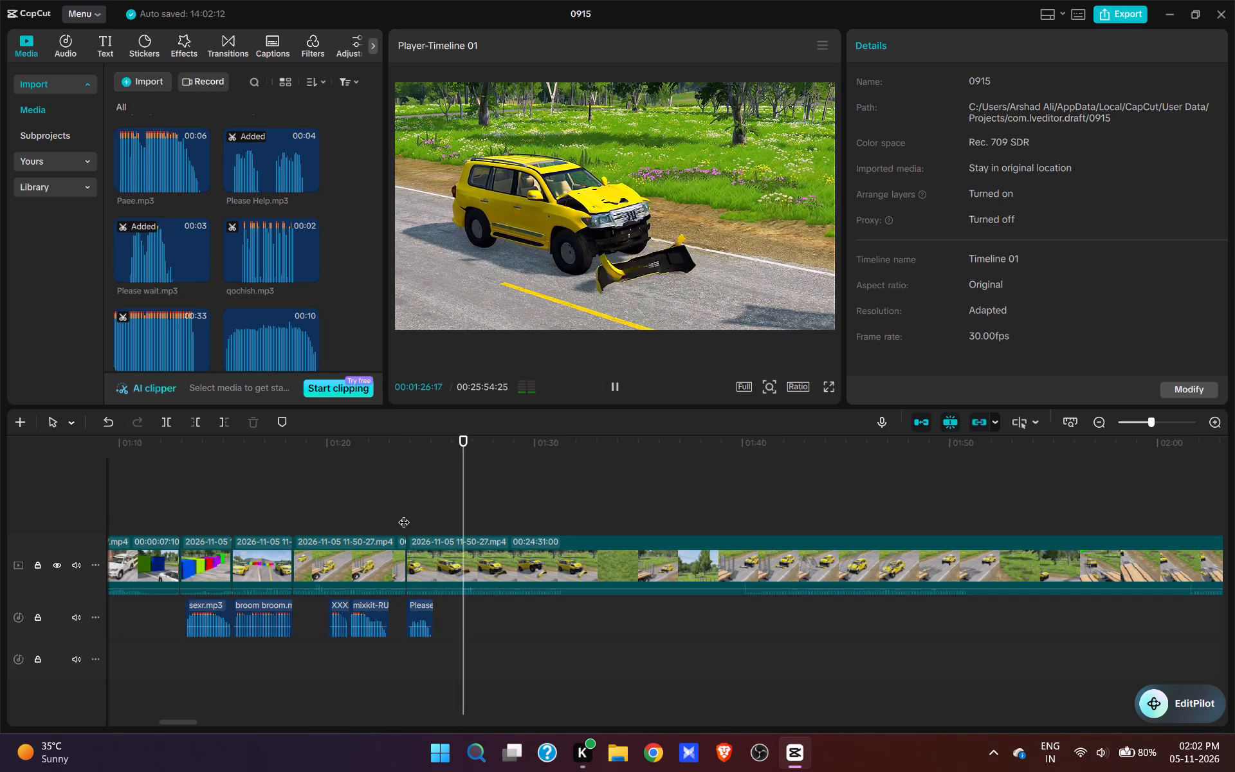
key(space)
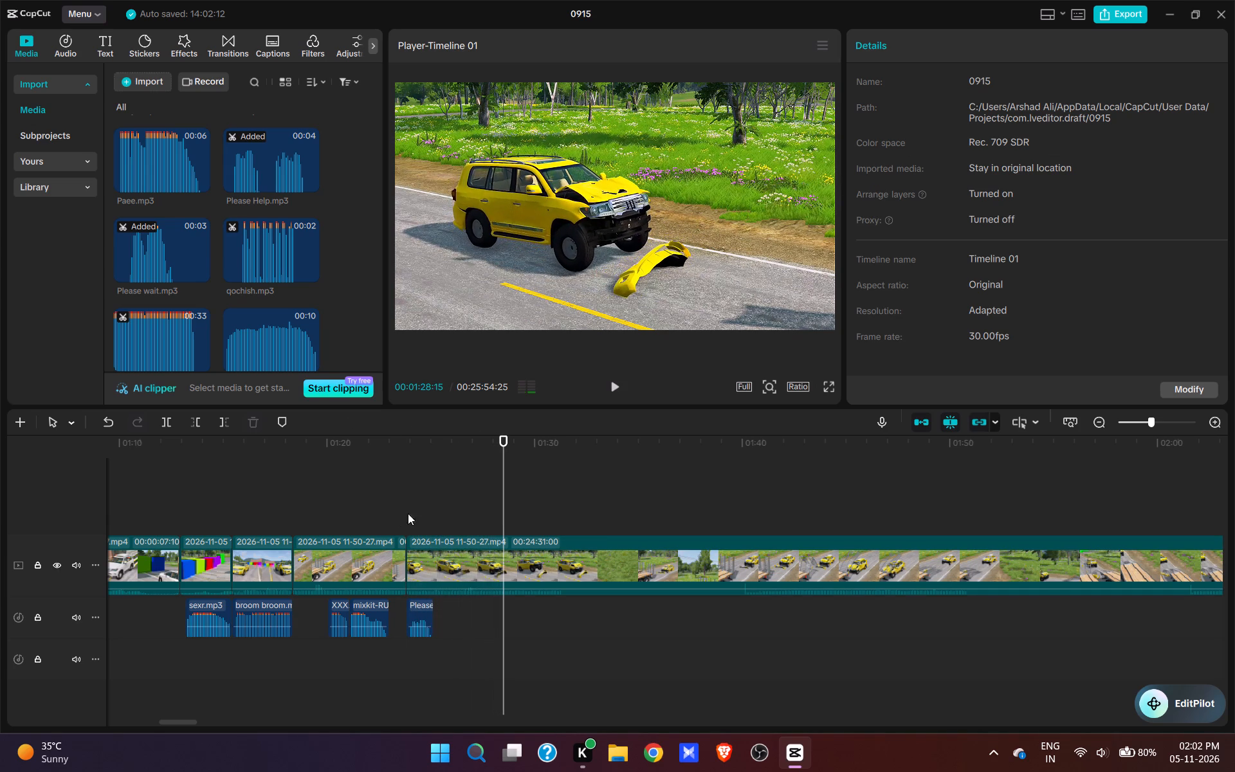
click(500, 520)
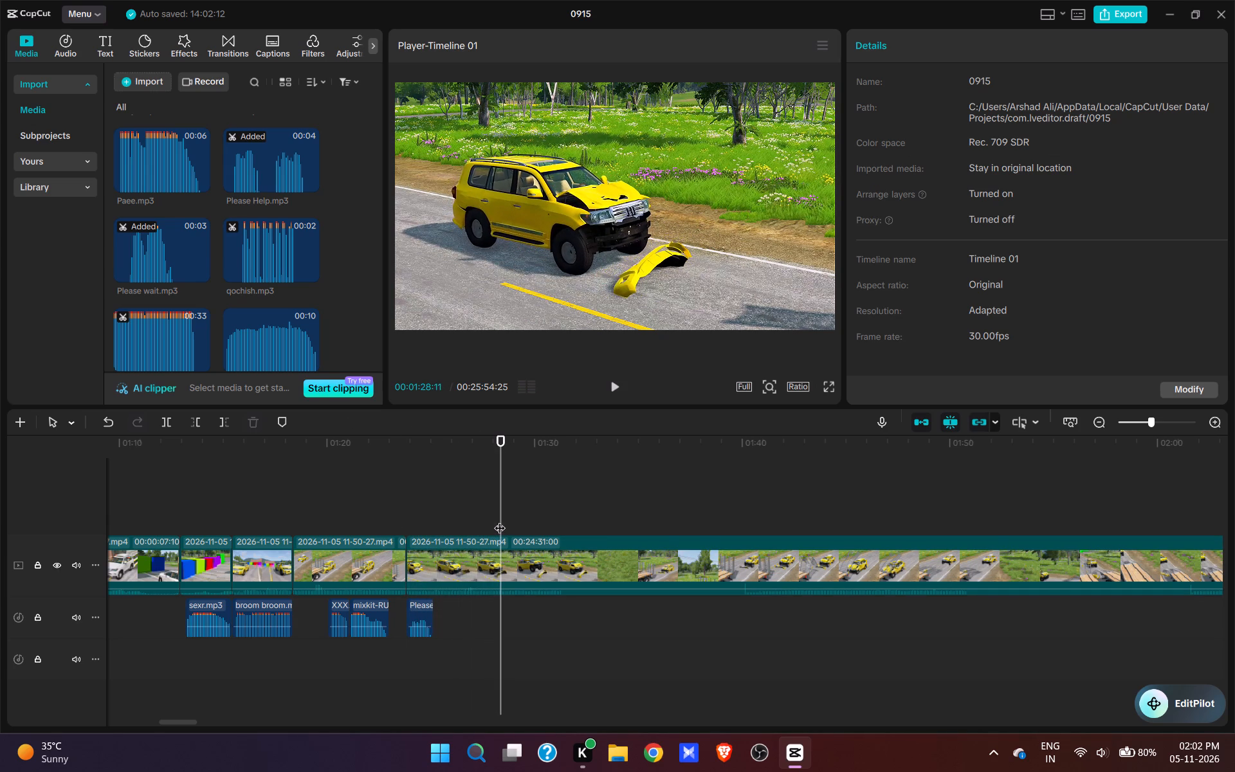
click(499, 520)
text(q)
key(space)
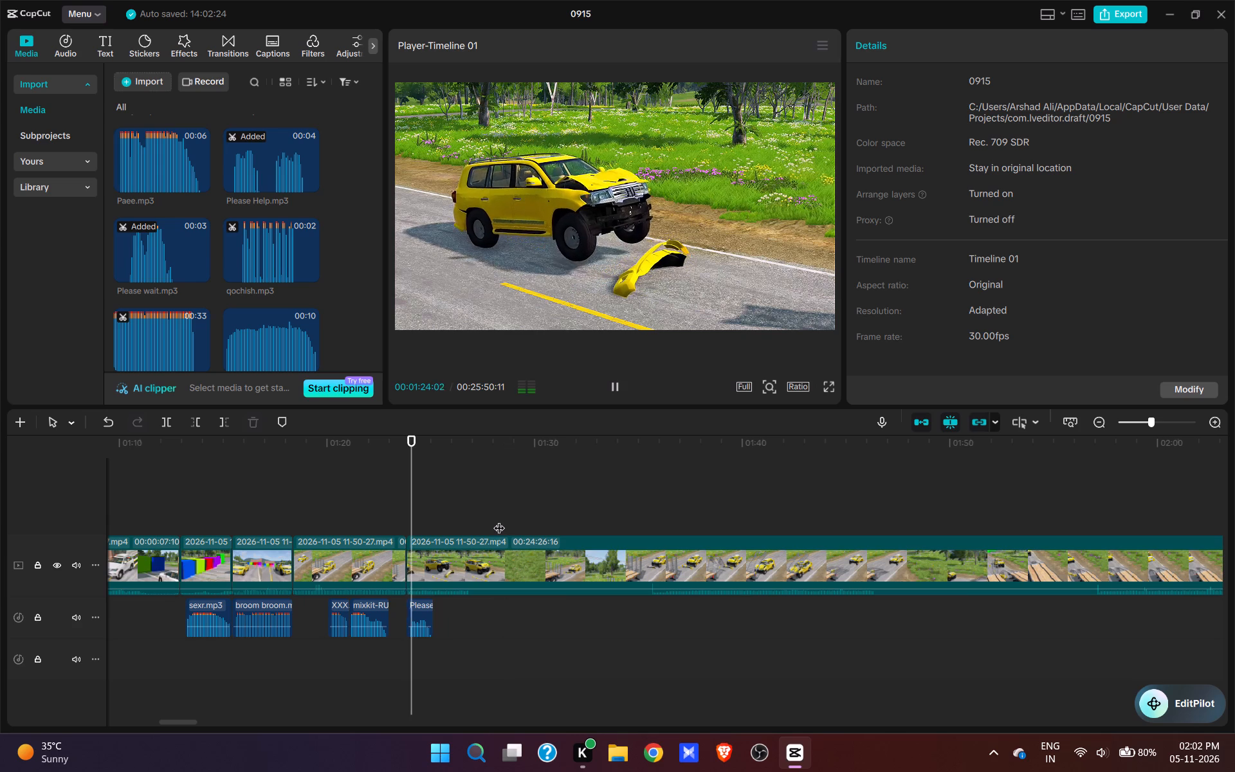
key(space)
key(space)
key(space)
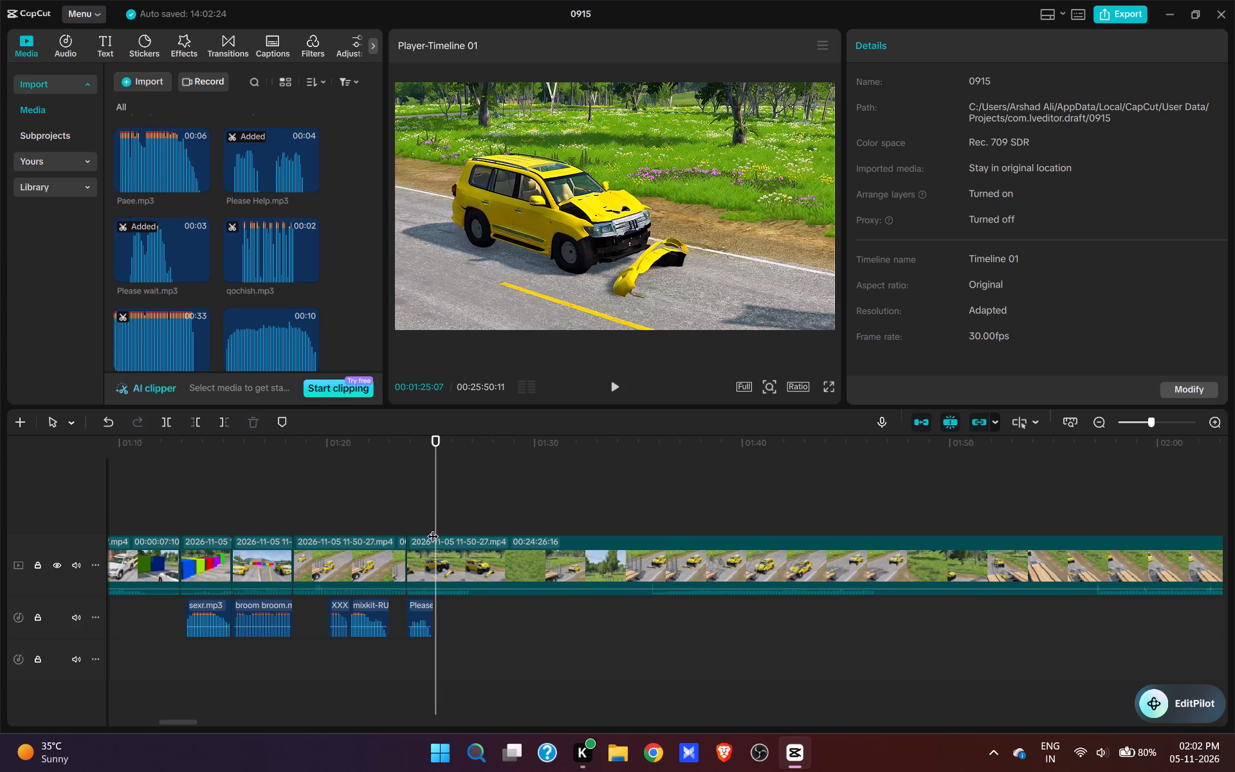
Preview Horn (3).mp3, add it at 00:01:25:04 directly after the Please Help clip, and replay the section.
click(432, 526)
scroll(205, 279, up, 10)
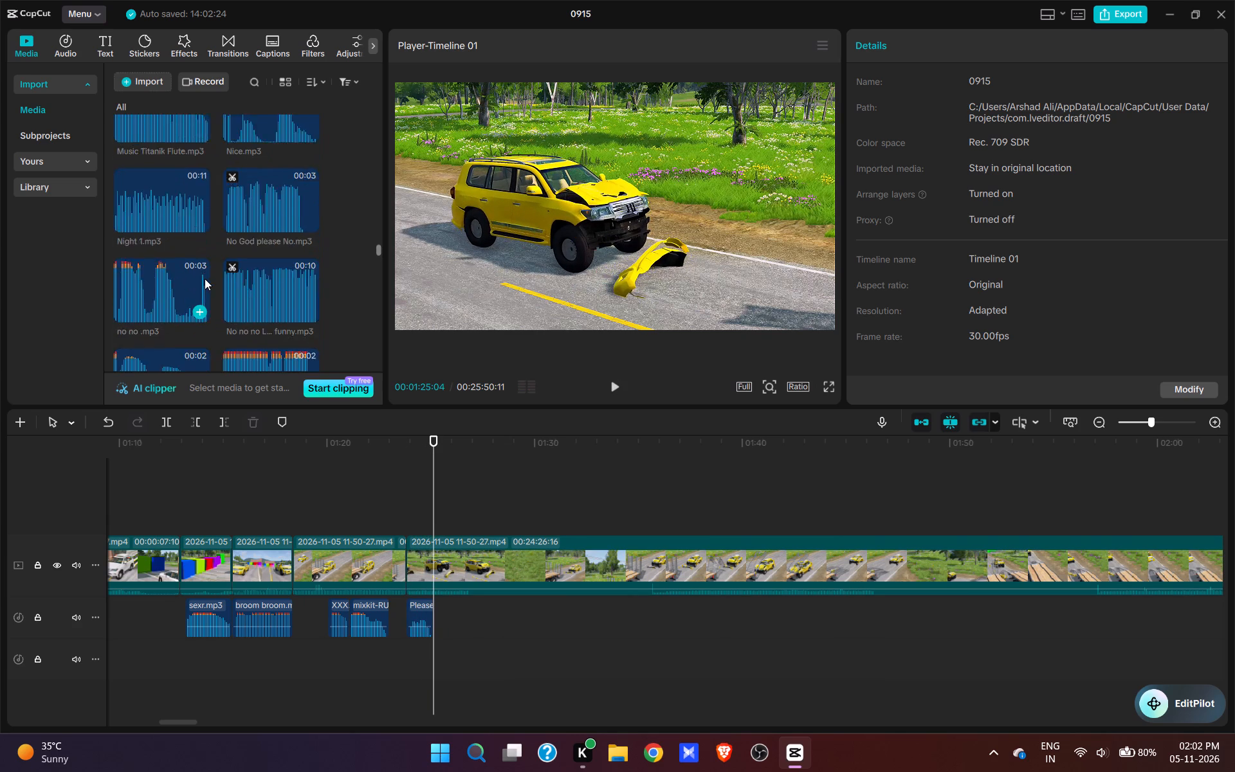
scroll(205, 279, up, 11)
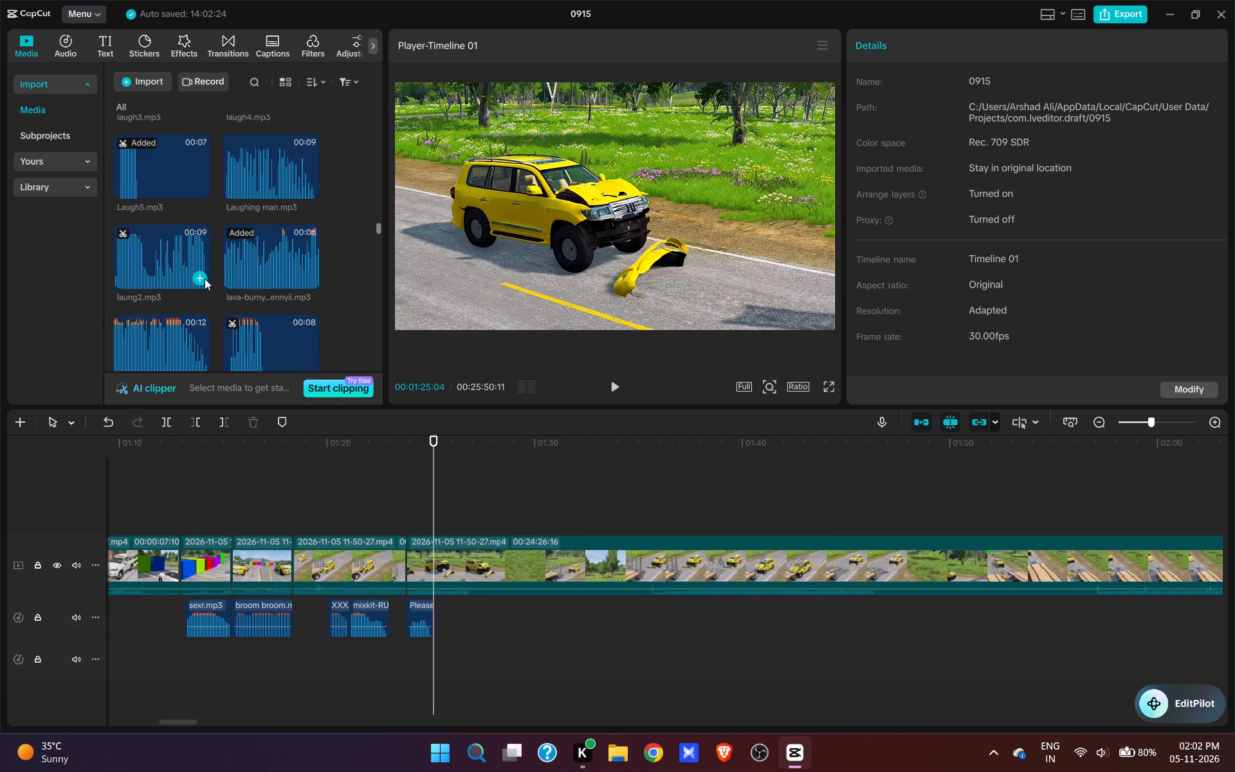
scroll(205, 279, up, 6)
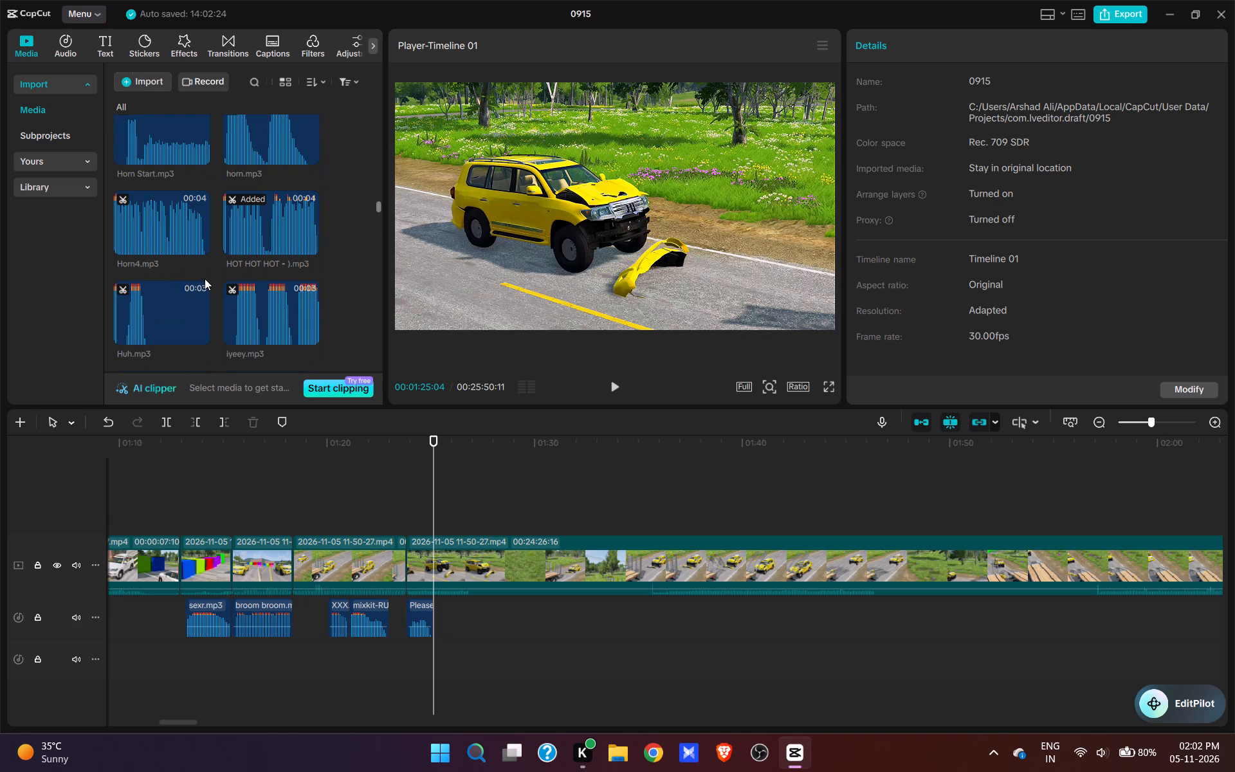
scroll(205, 279, up, 2)
click(145, 179)
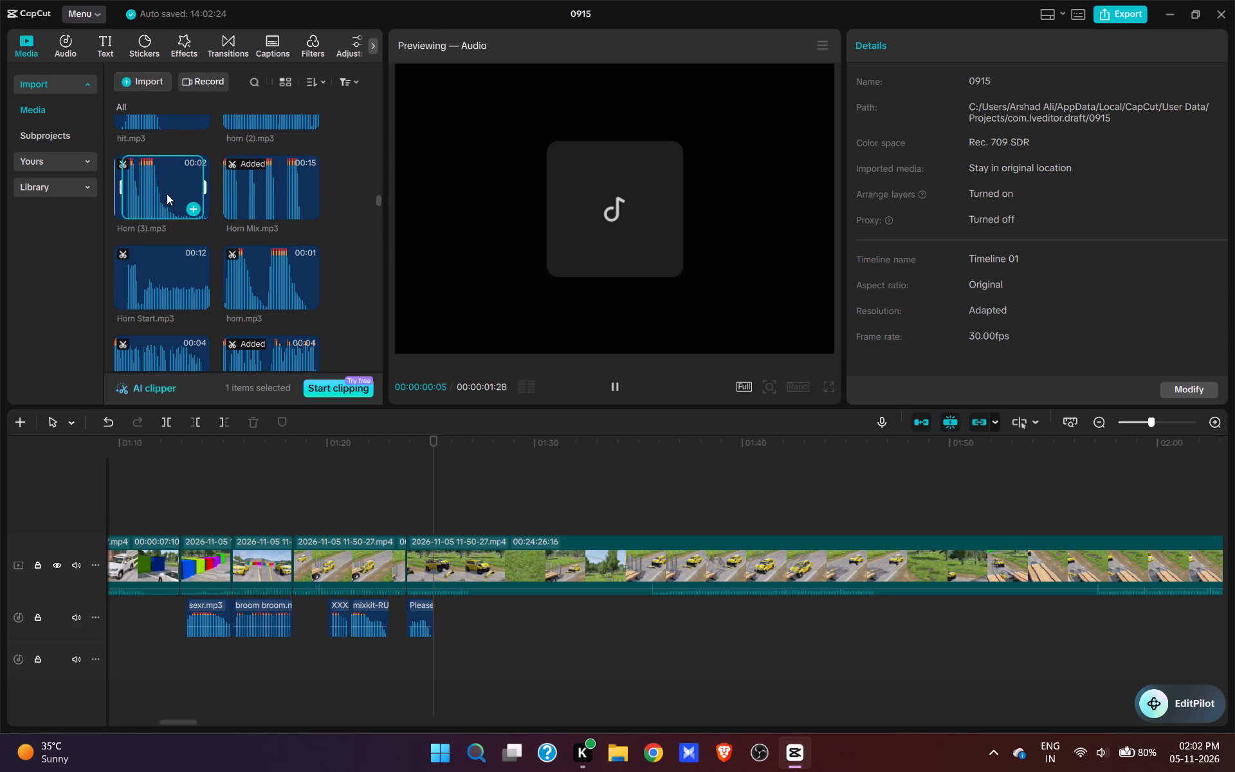
click(196, 209)
key(space)
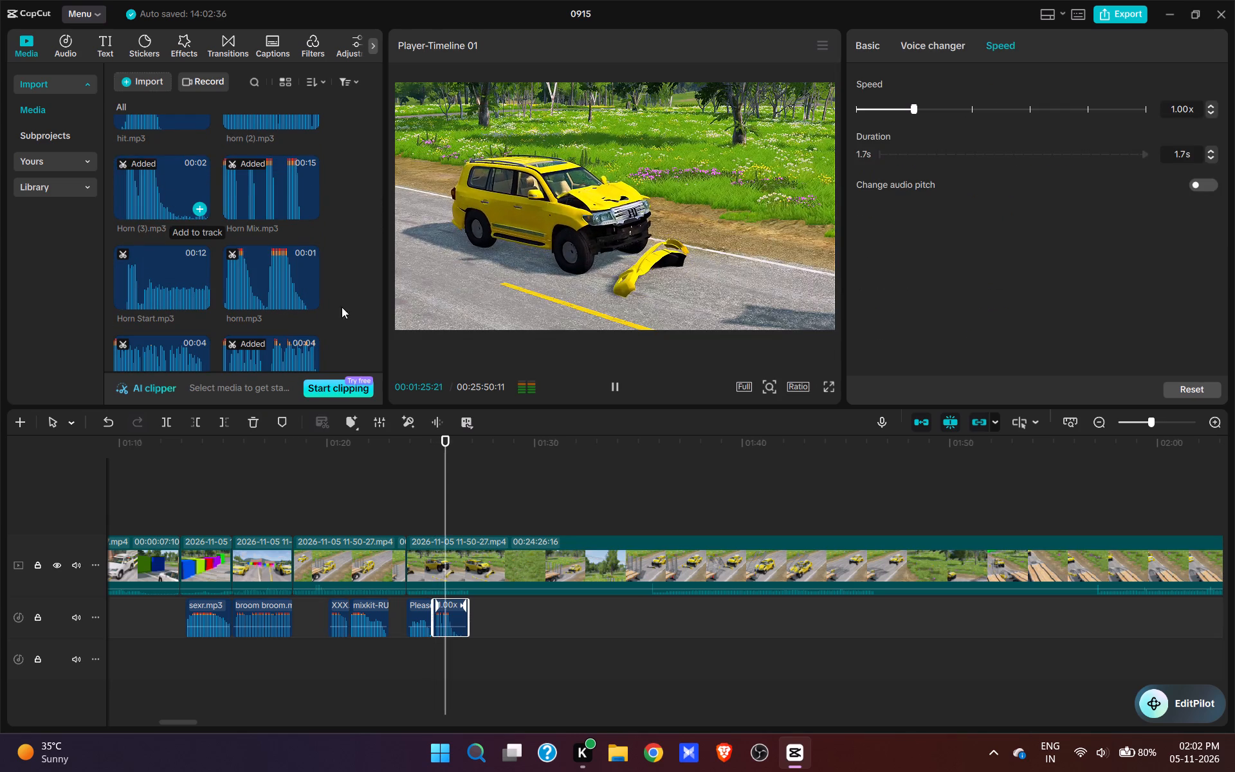
click(391, 496)
key(space)
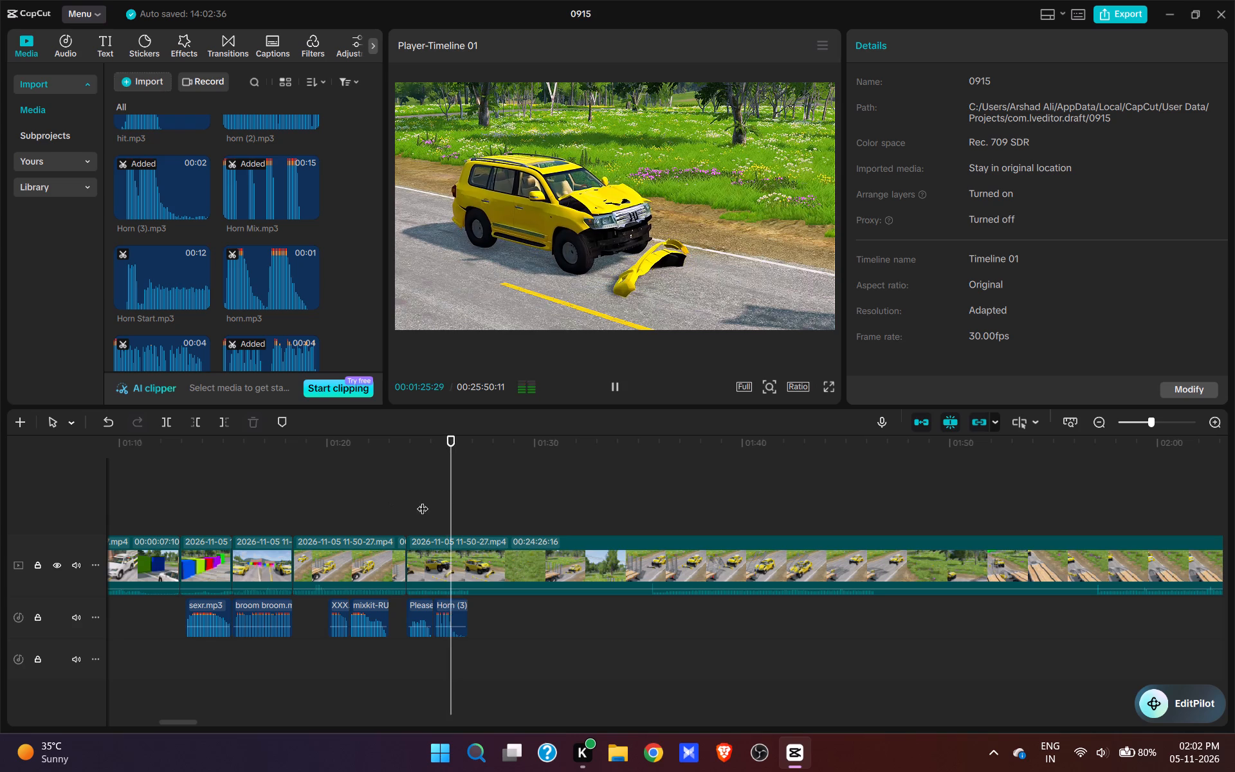
Split the video at 00:01:26:24, at the end of the Horn (3) clip.
key(space)
click(469, 526)
click(499, 594)
click(499, 574)
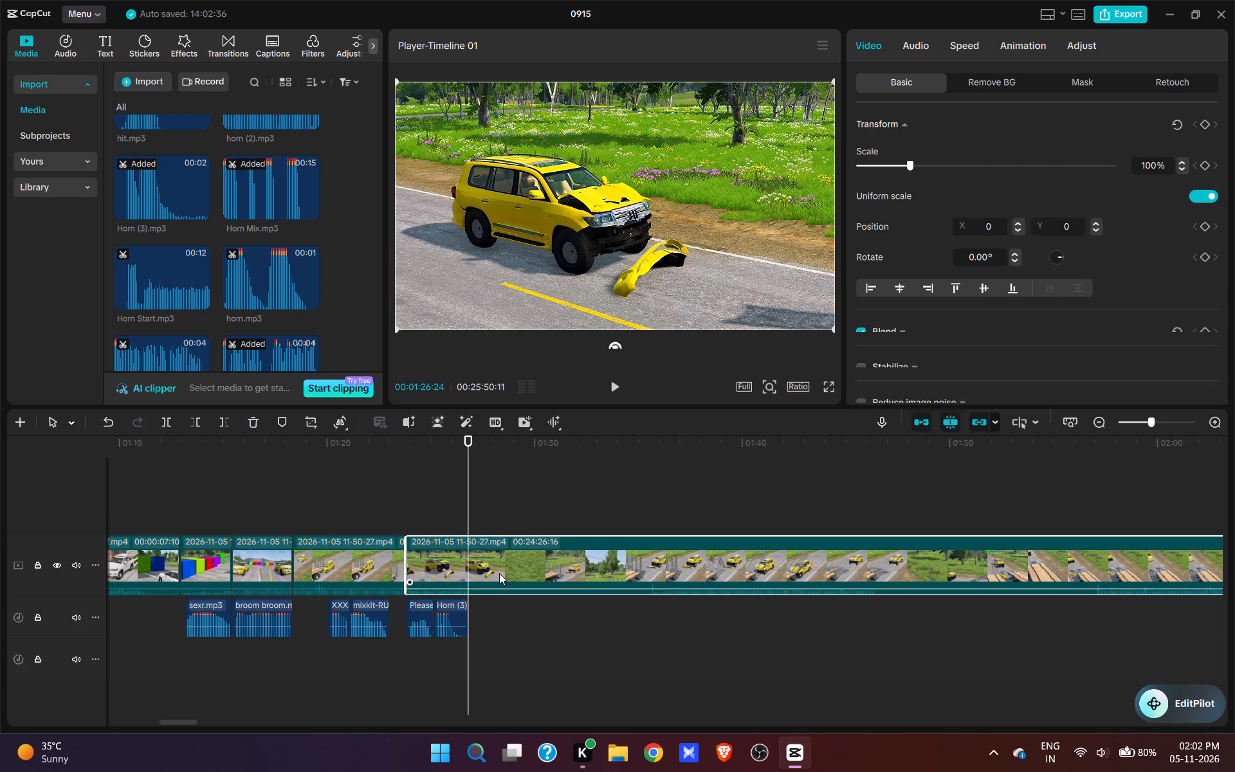
key(w)
Delete about 9 seconds after the 00:01:26:24 cut, up to the trailer's upright ramps starting to lower, and play it.
click(648, 511)
key(space)
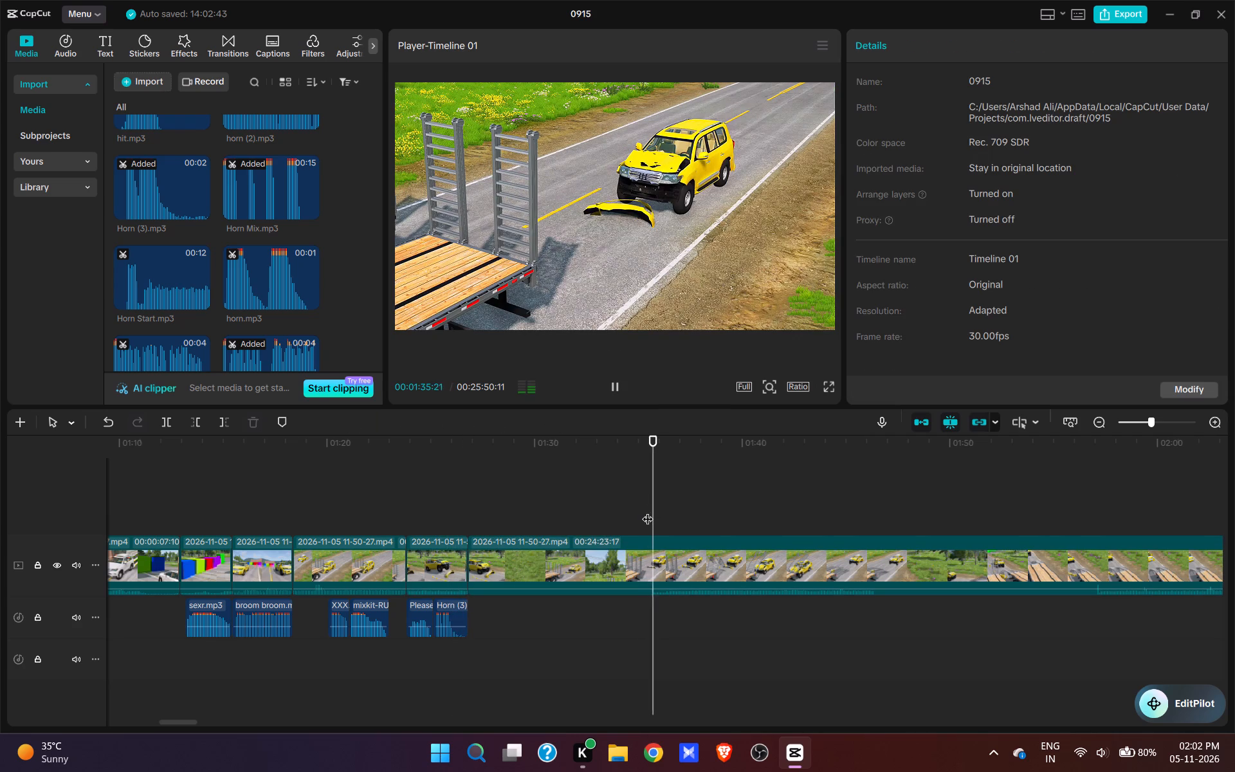
key(space)
click(655, 511)
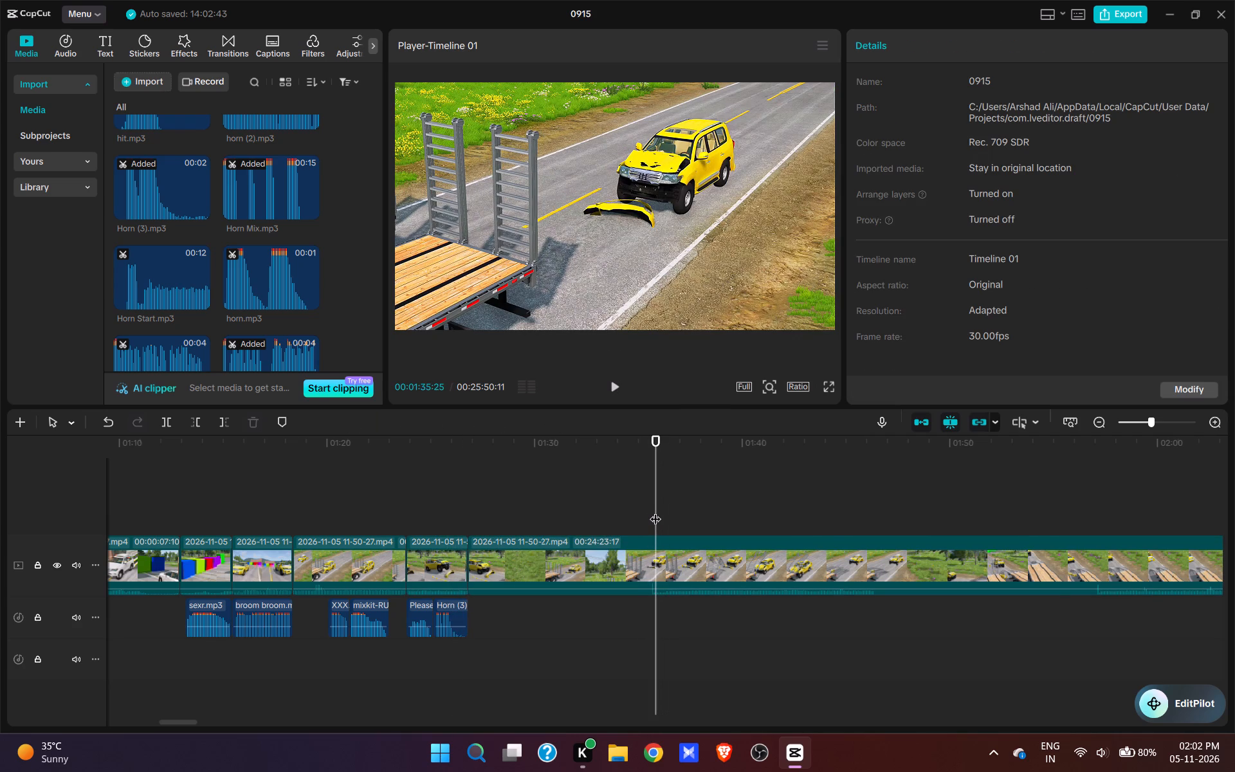
key(q)
key(space)
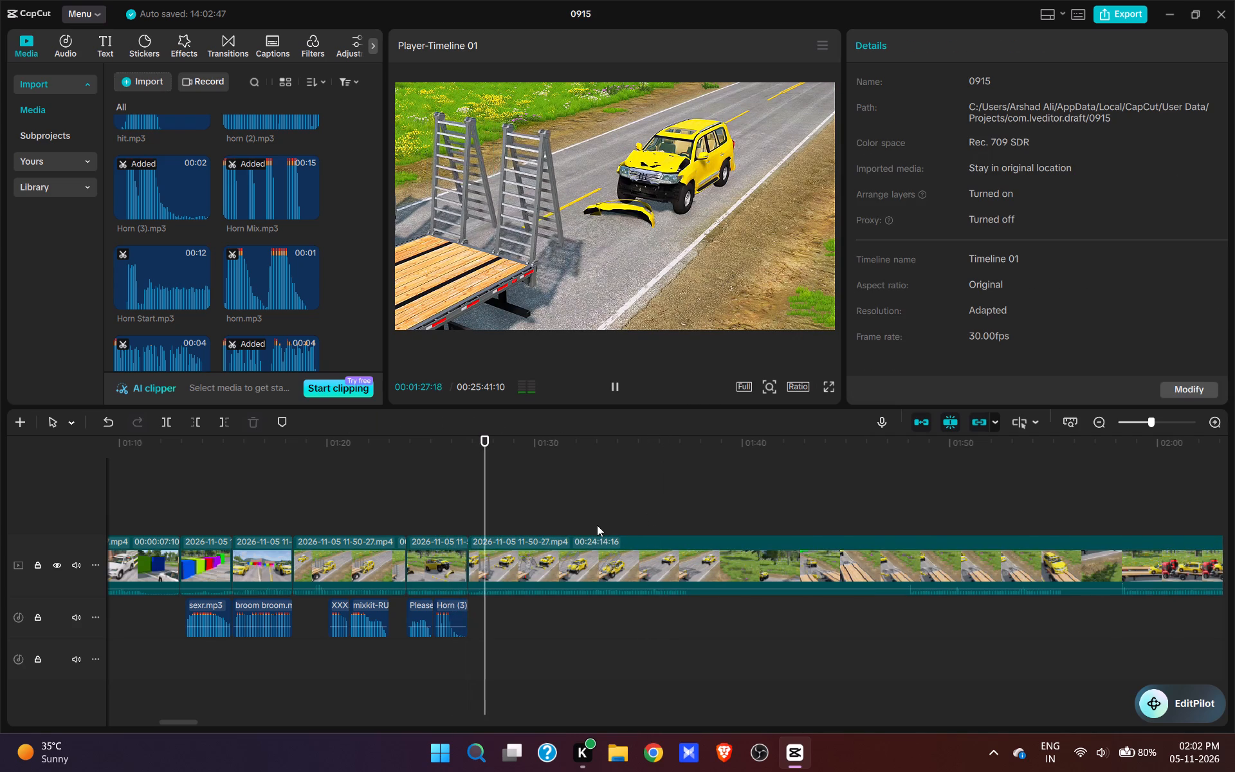
Split the video about 9.5 seconds after the 00:01:26:24 cut, once the trailer ramps have dropped onto the road.
click(619, 510)
key(space)
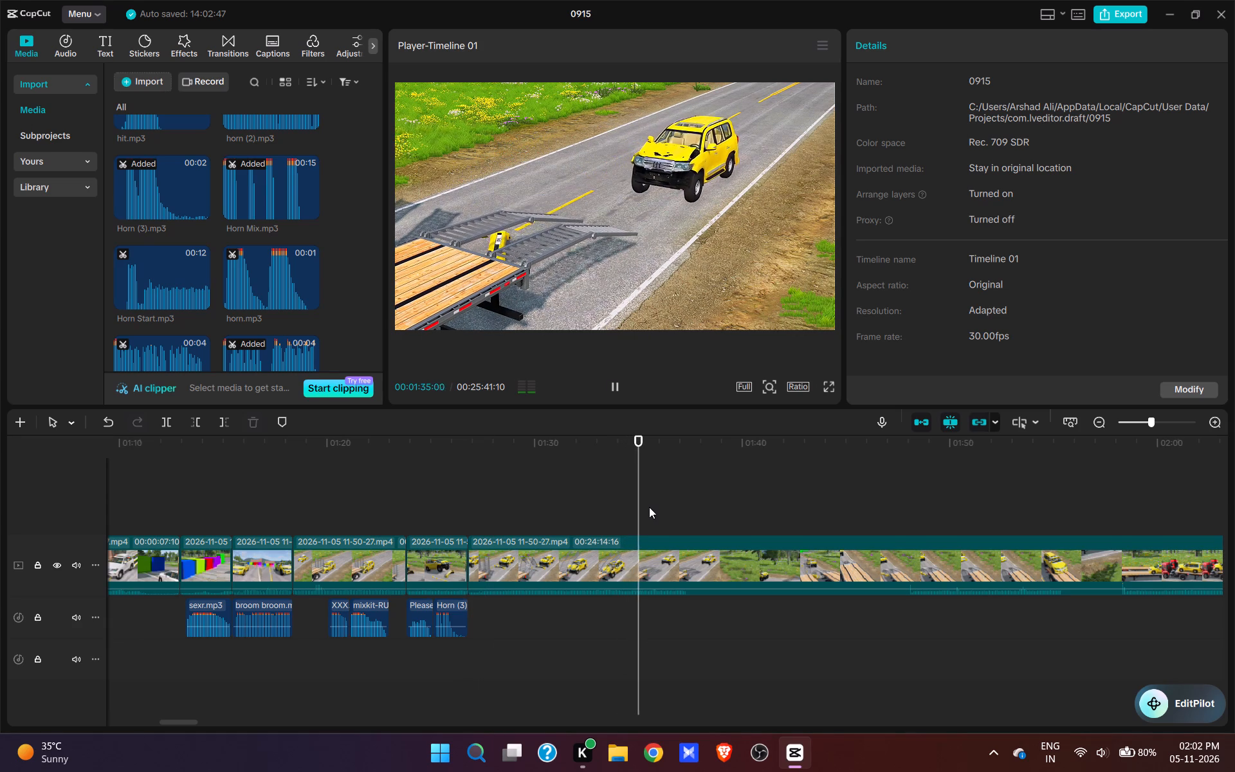
key(space)
key(space)
key(space)
text(w)
Add Crane long.mp3 at 00:01:26:24, where the ramps start lowering, and play the section.
click(466, 486)
scroll(237, 270, up, 6)
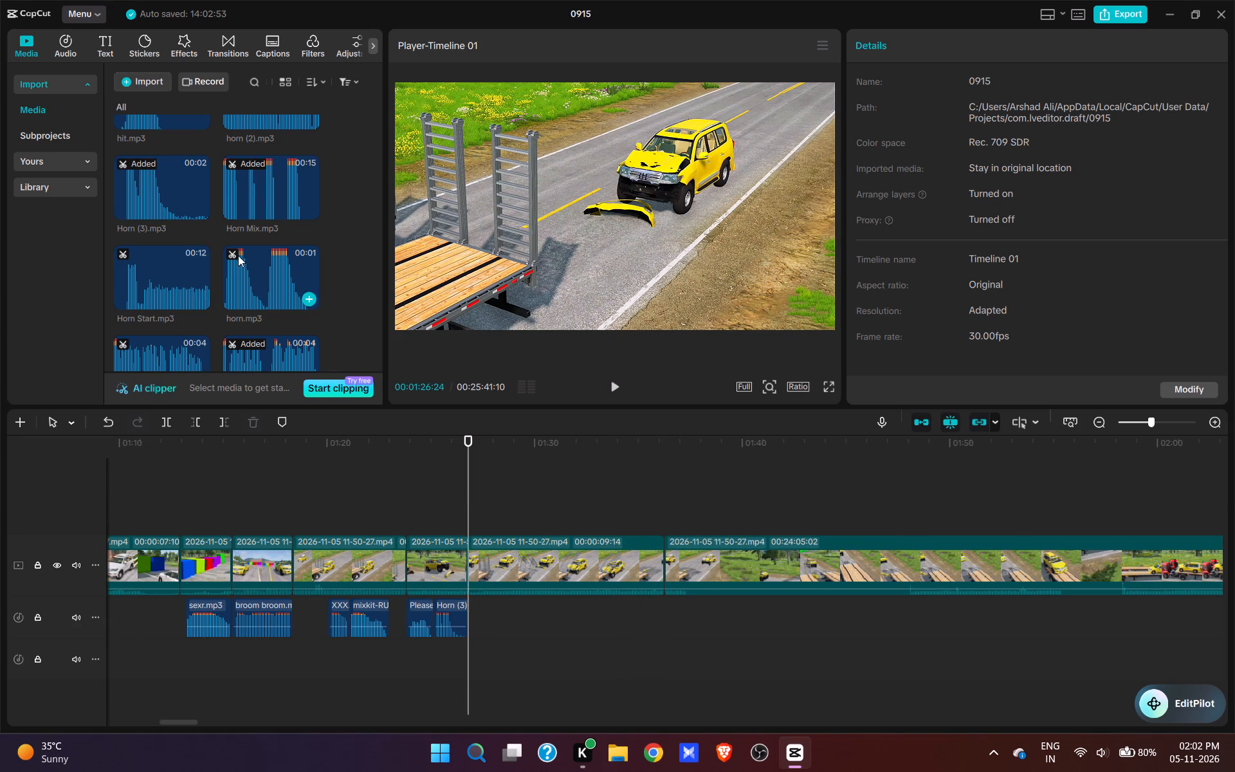
scroll(239, 254, up, 5)
scroll(238, 252, up, 17)
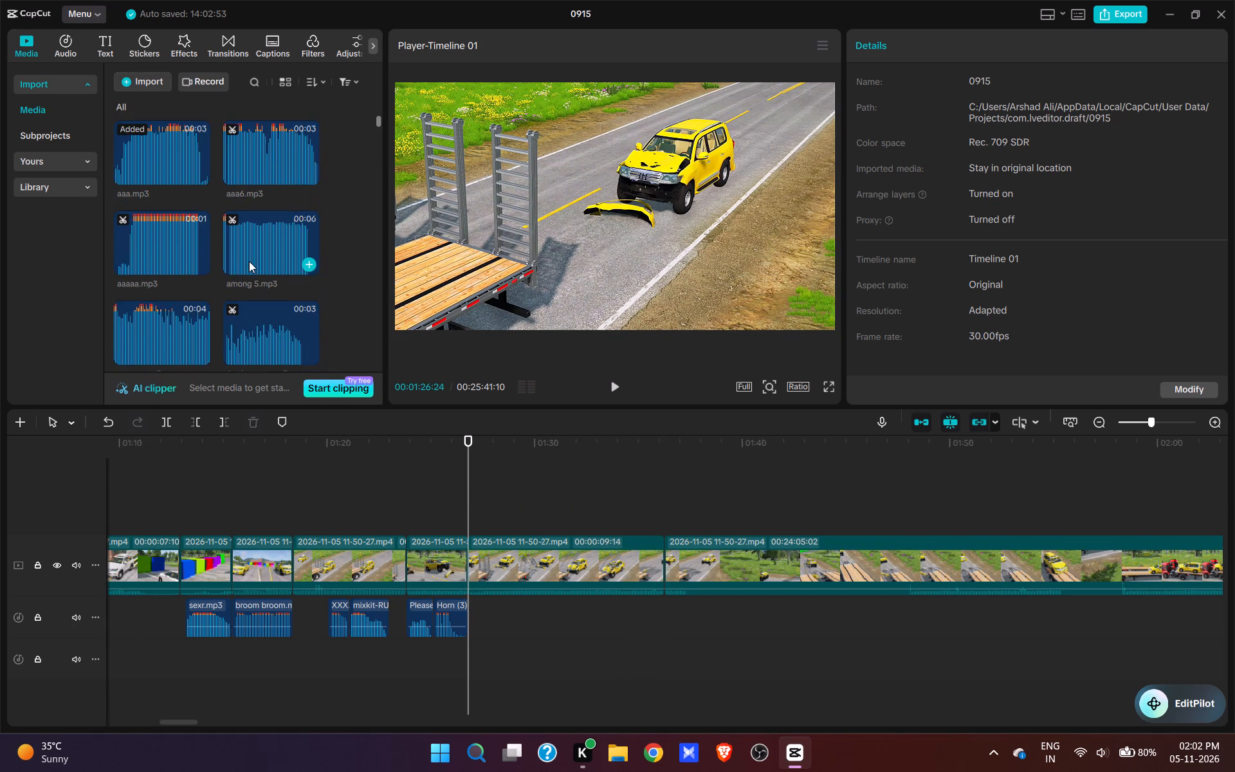
scroll(249, 261, down, 18)
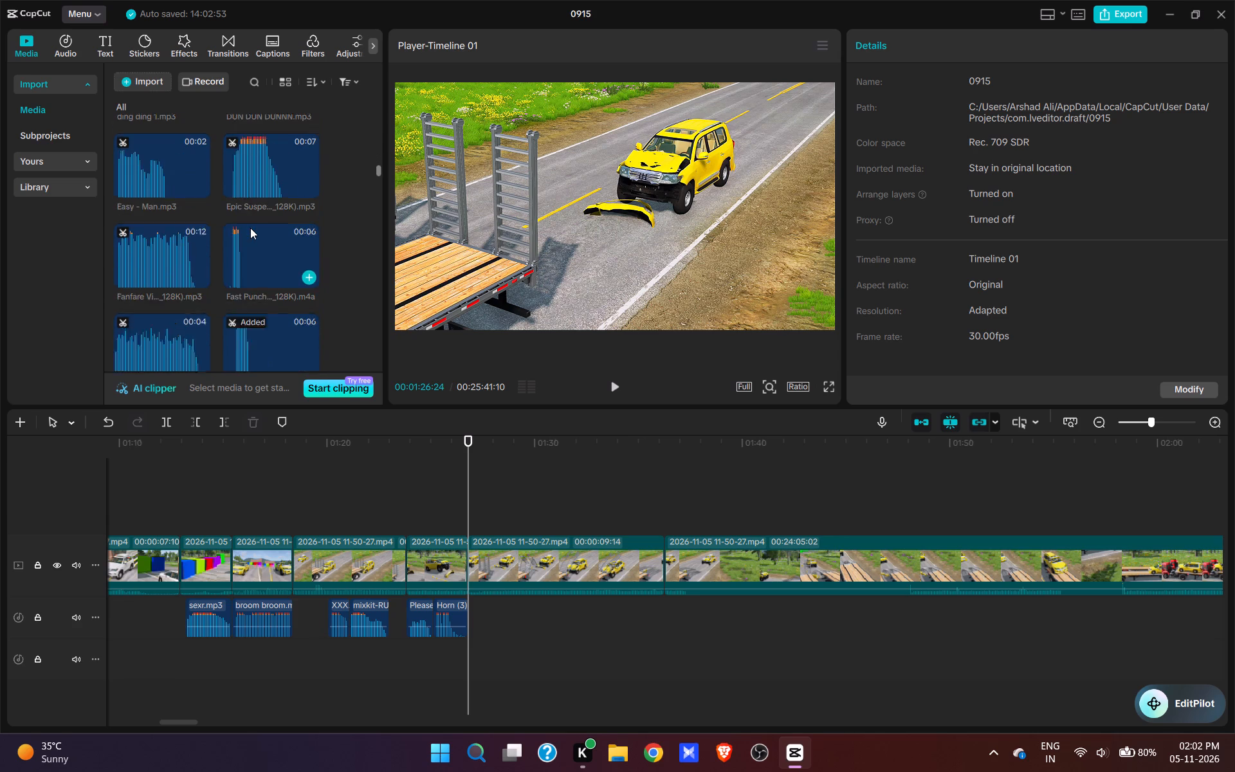
scroll(250, 228, up, 10)
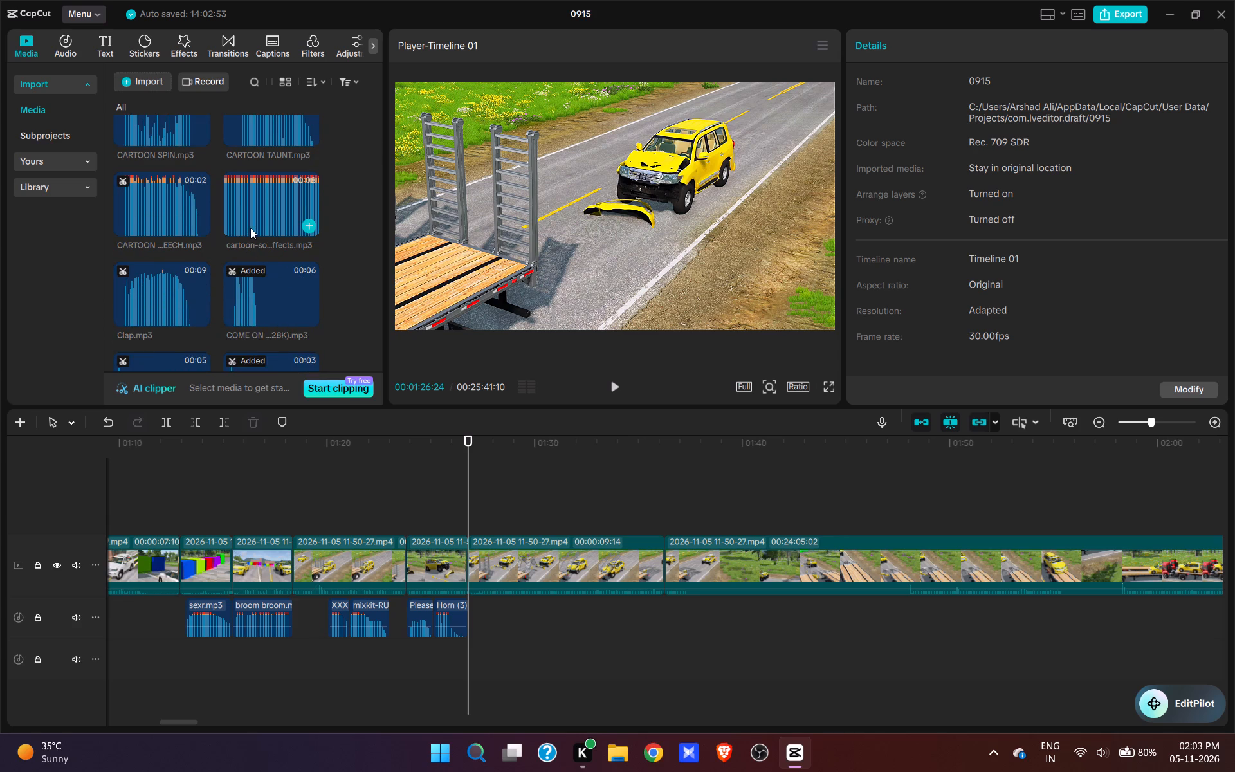
scroll(250, 228, down, 2)
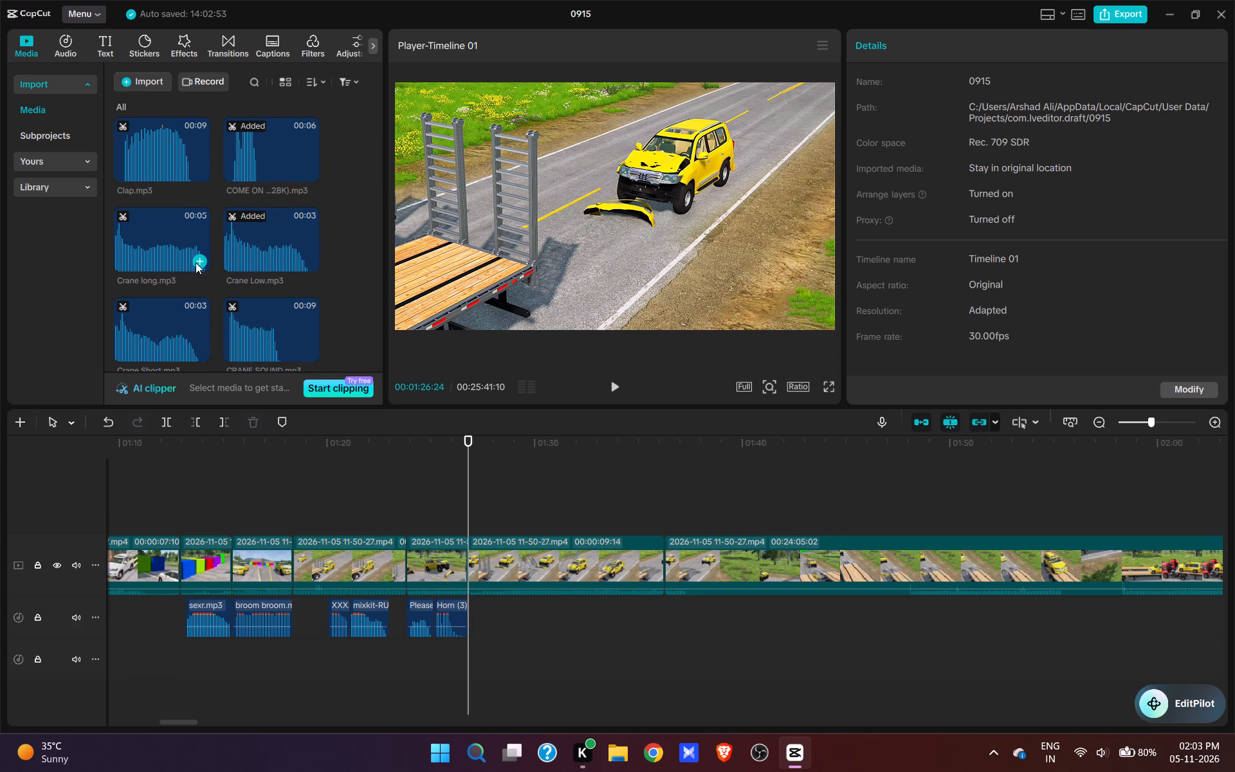
click(199, 259)
key(space)
key(space)
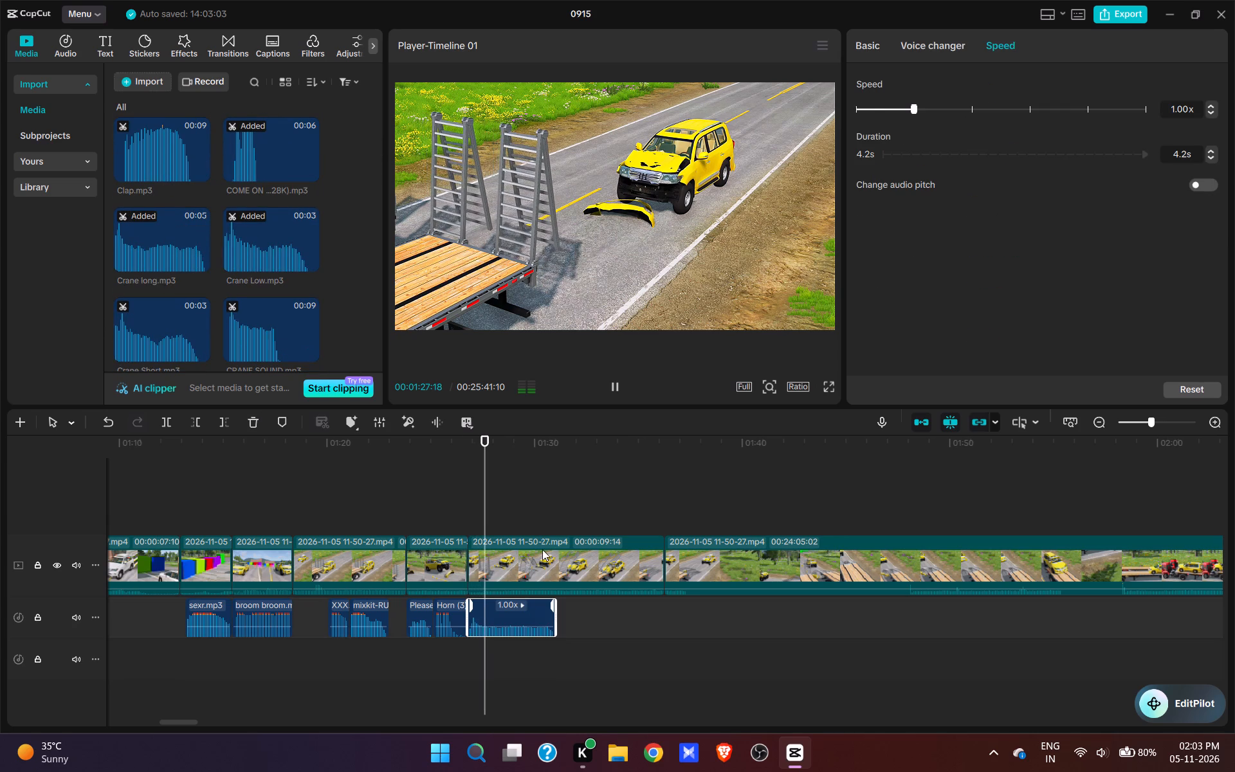
Set the ramp-lowering video clip's duration to 4.2 s and replay it from just before the clip.
click(542, 549)
click(953, 44)
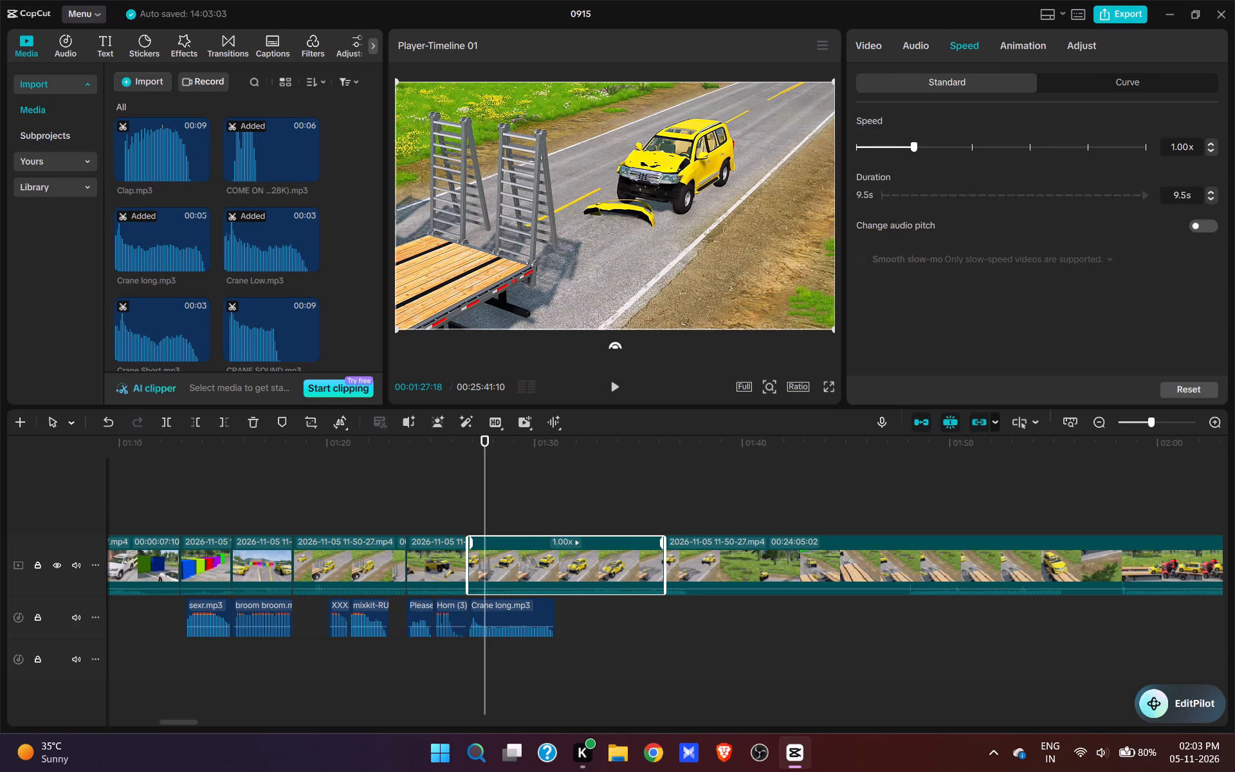
drag(1191, 193, 1039, 195)
text(4.2)
key(Return)
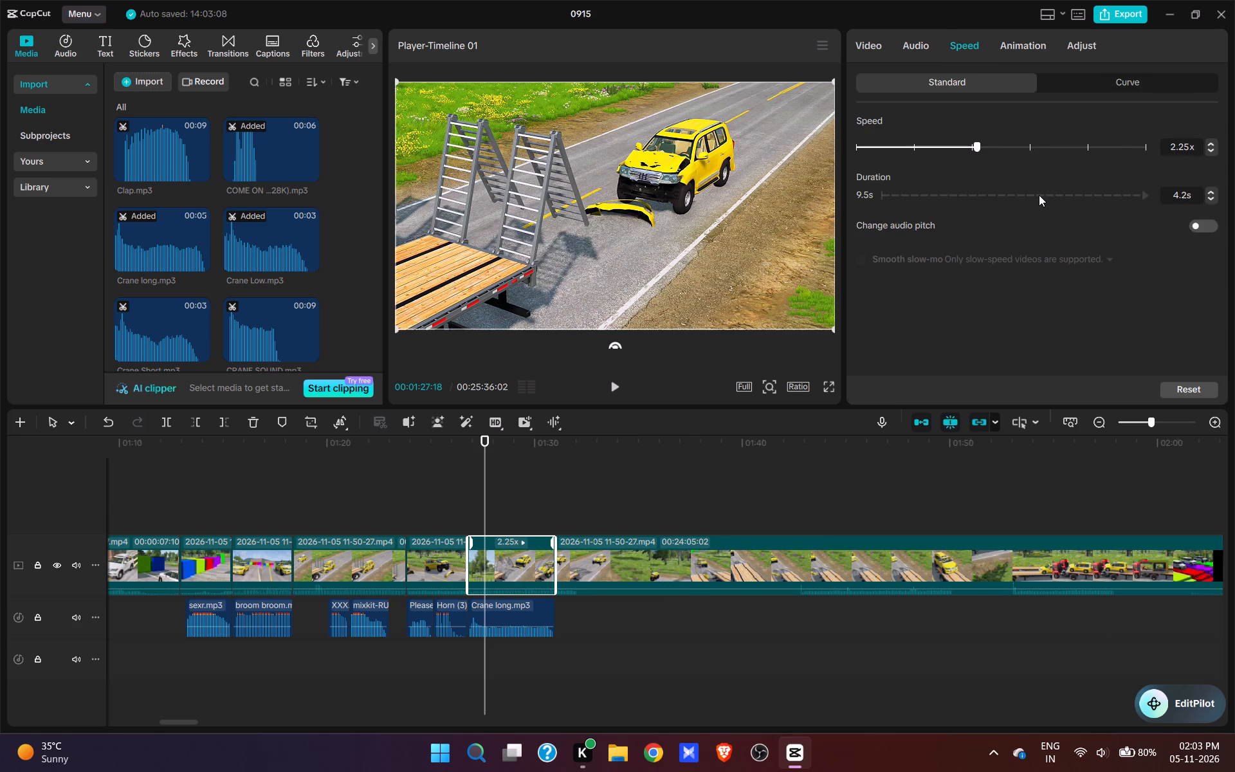
key(space)
click(450, 505)
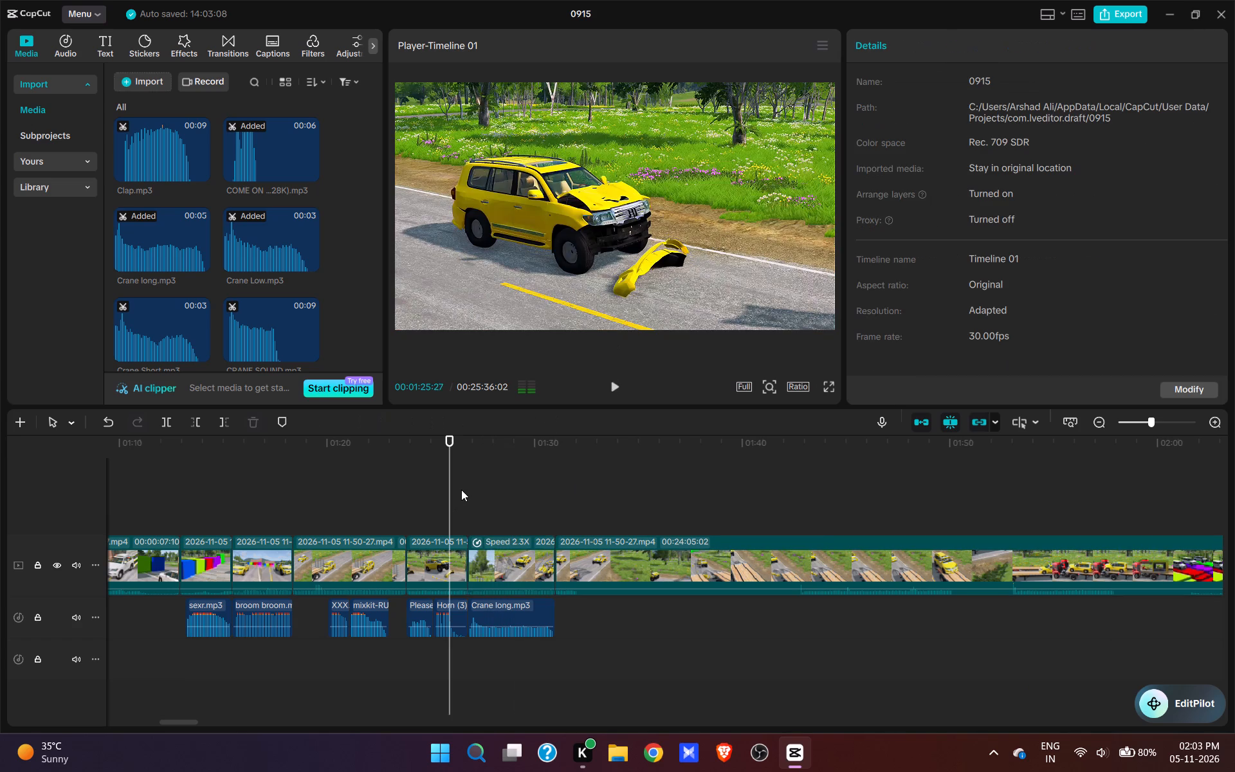
key(space)
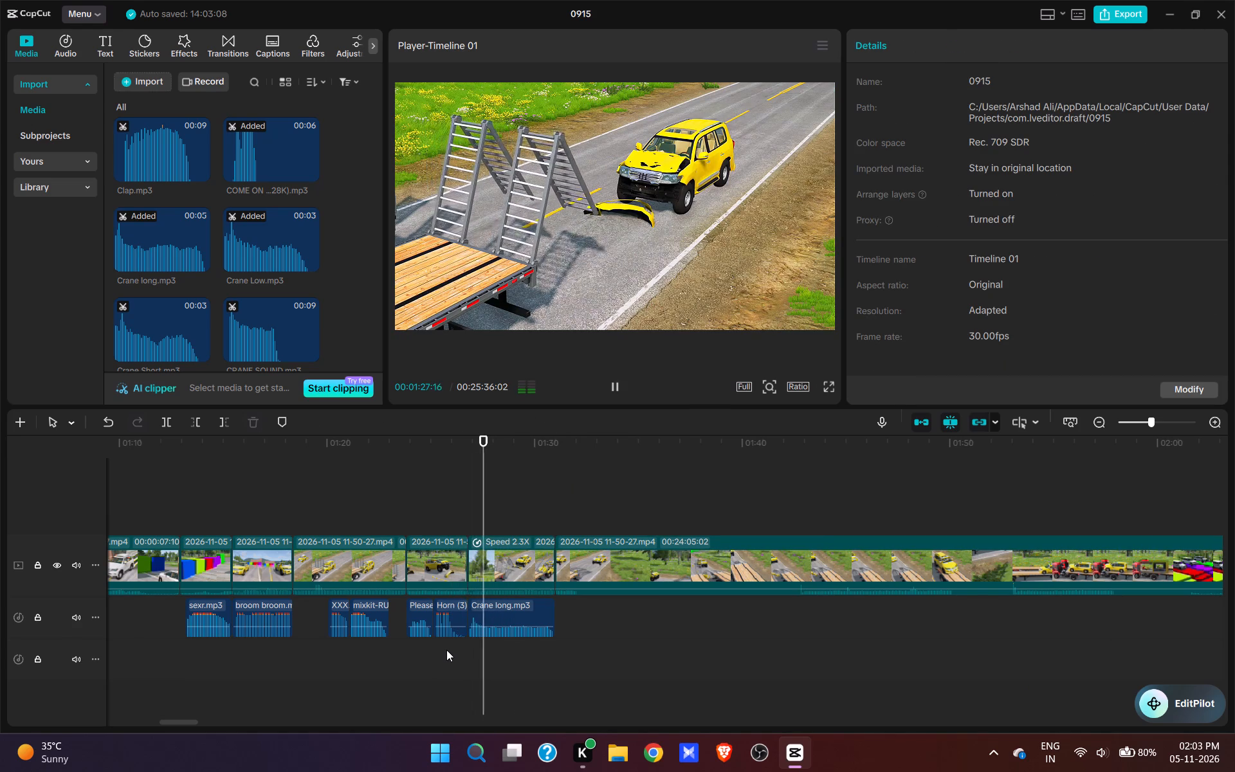
Add Laugh5.mp3 at 00:01:28:26, below the Crane long clip, and play the section.
key(space)
scroll(201, 281, down, 7)
scroll(145, 284, down, 13)
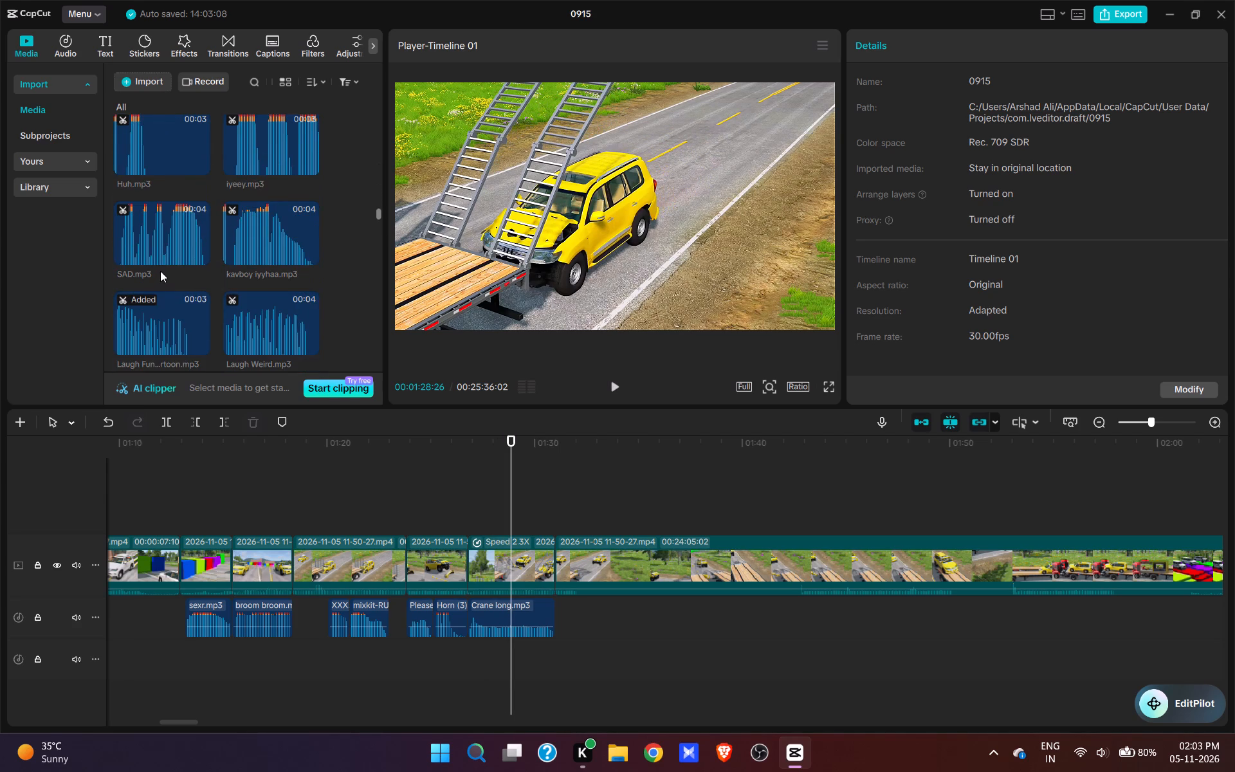
scroll(160, 271, down, 4)
click(203, 231)
key(space)
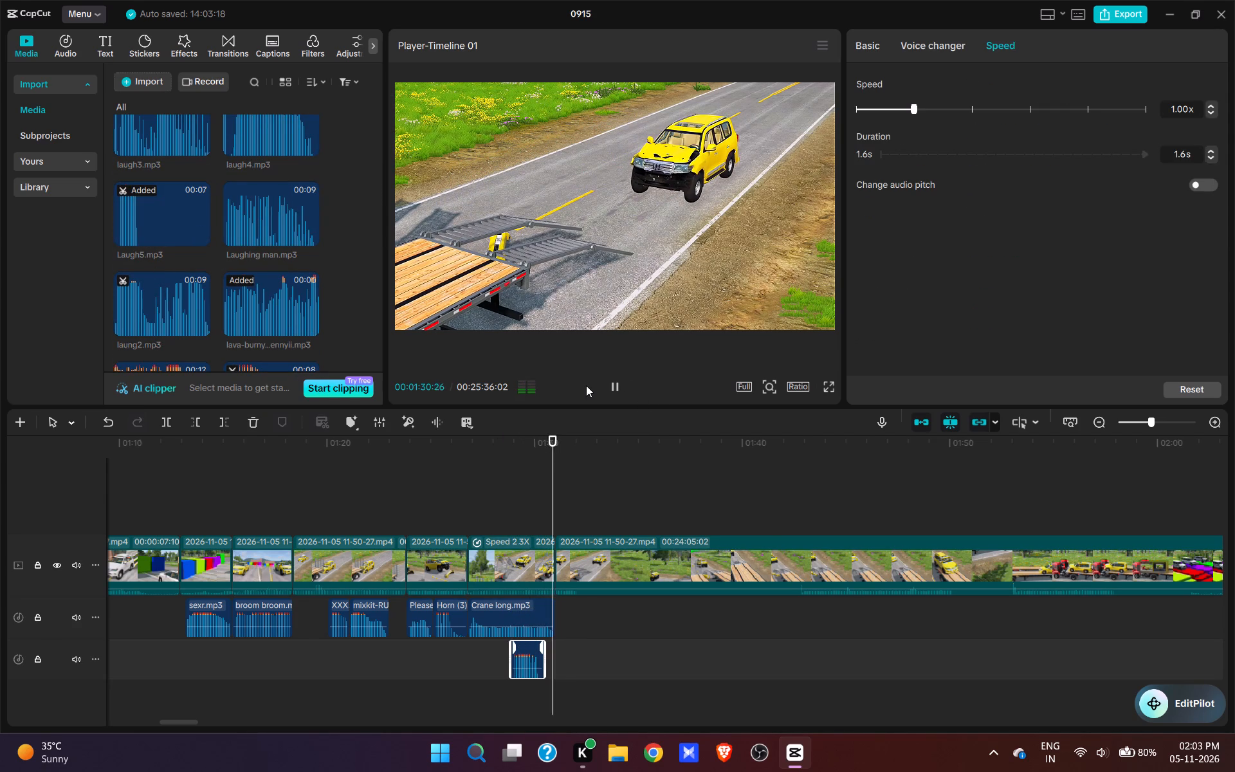
Delete about 15 seconds after the 4.2 s ramp clip, up to the intact yellow car approaching the lowered trailer ramps.
click(797, 520)
key(space)
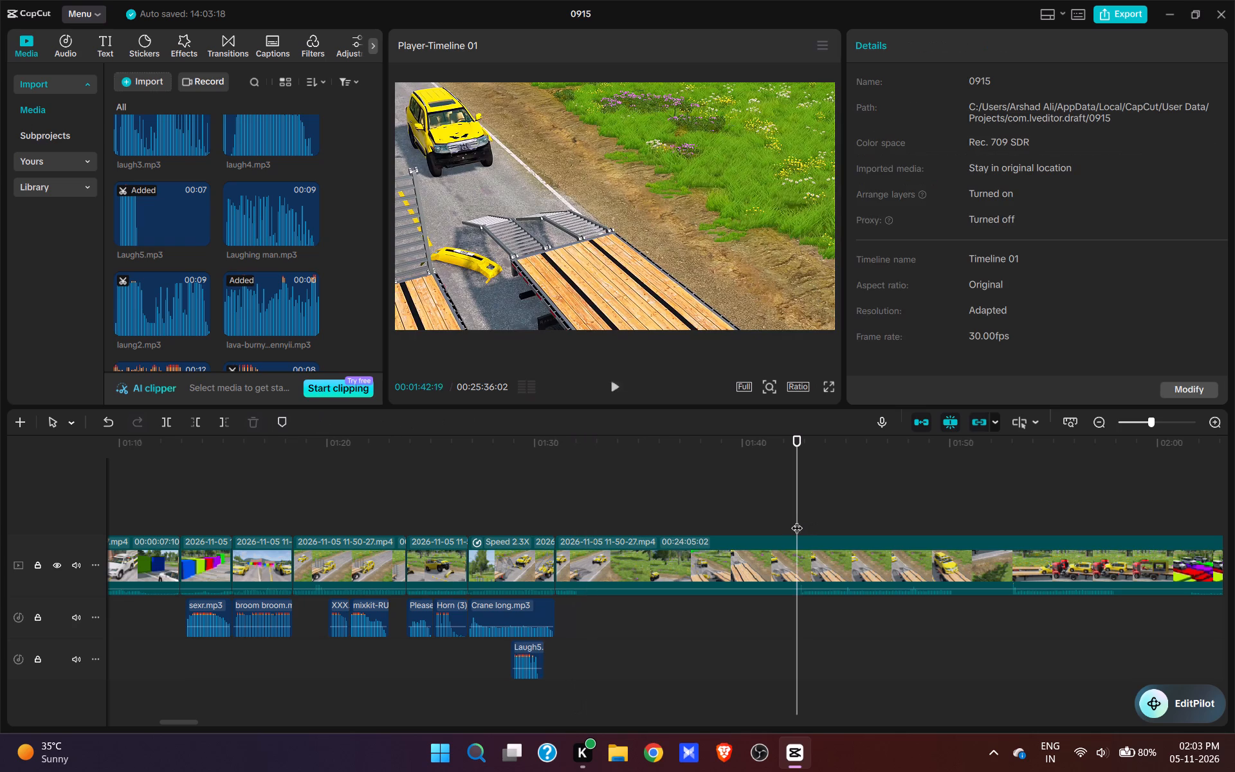
key(space)
text(q)
key(space)
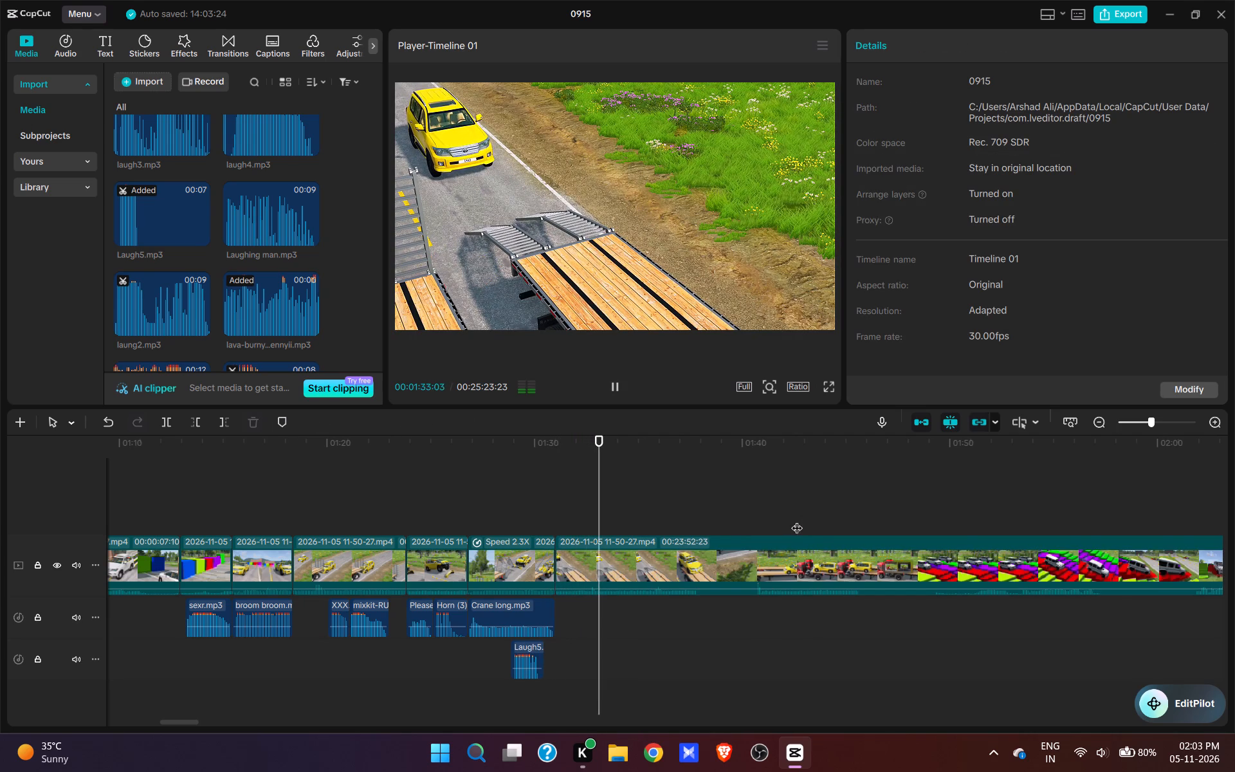
key(space)
text(q)
key(space)
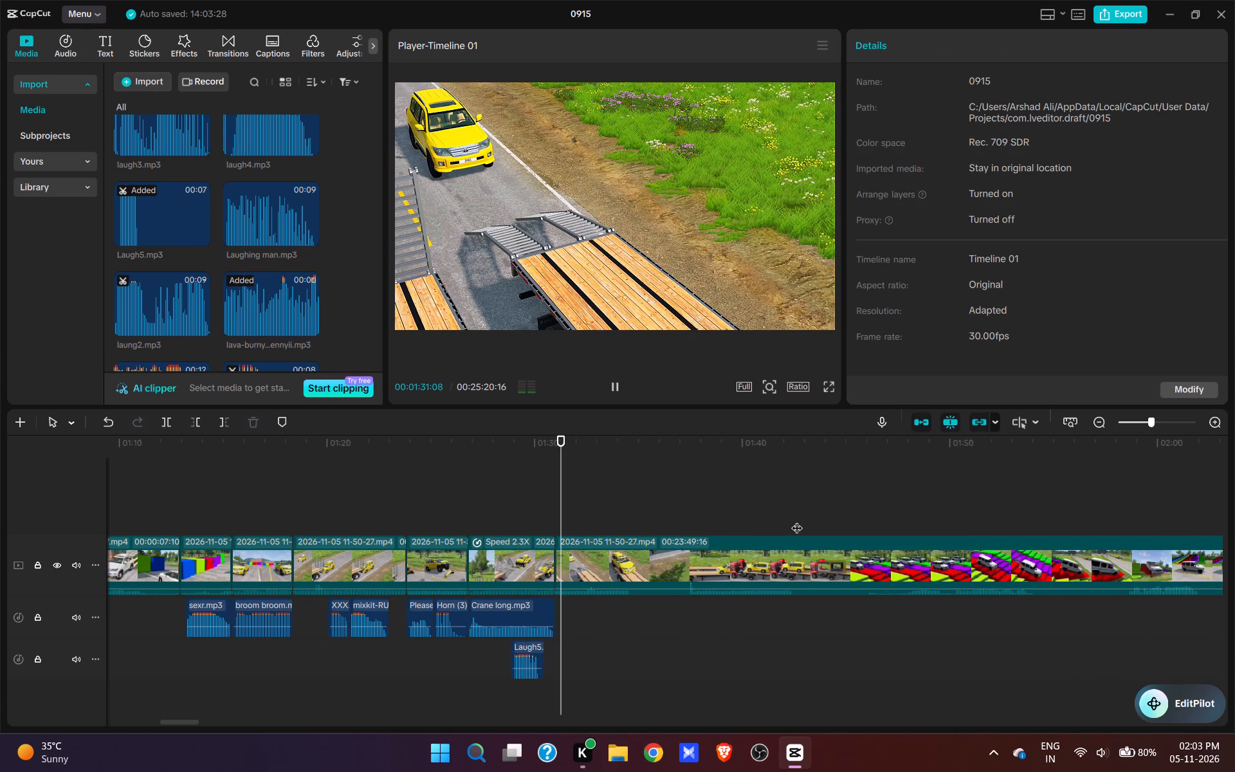
key(space)
Play from 00:01:31:00 and add yaaaaaa bolacha.mp3 at 00:01:32:27, as the yellow car climbs the ramps.
click(555, 502)
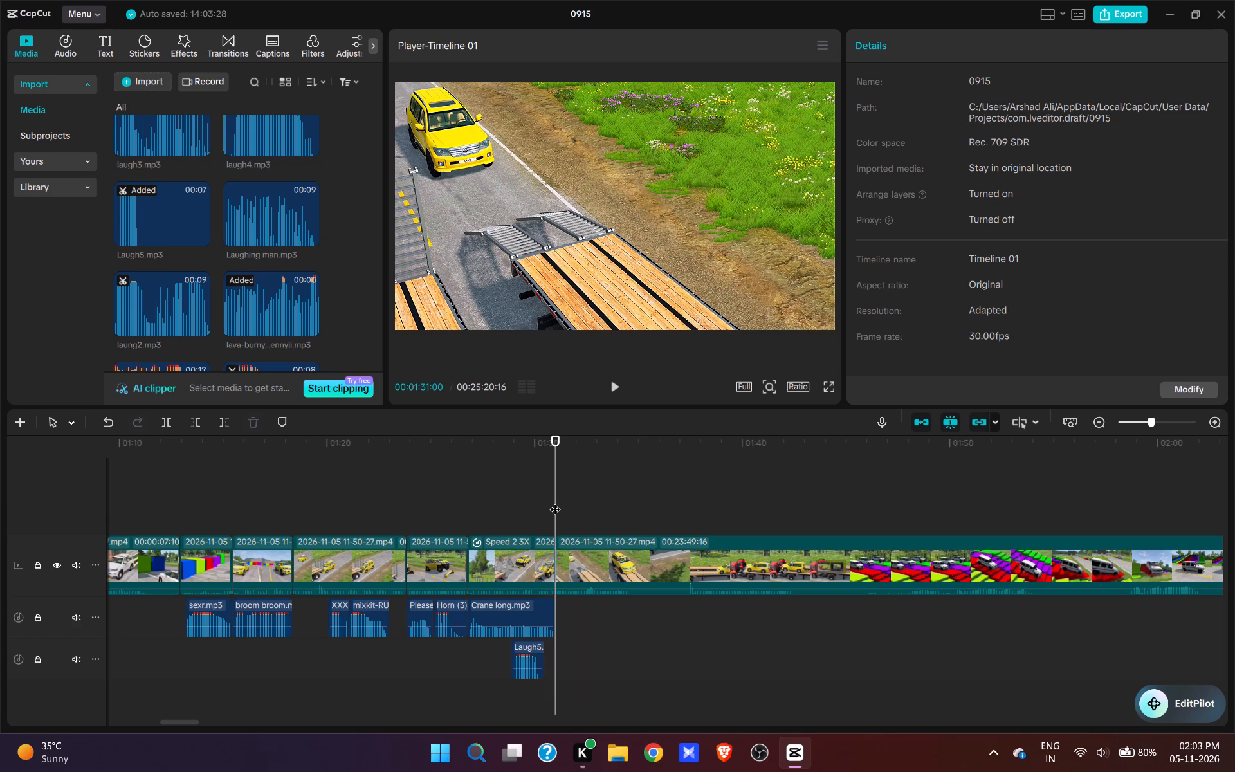
key(space)
key(space)
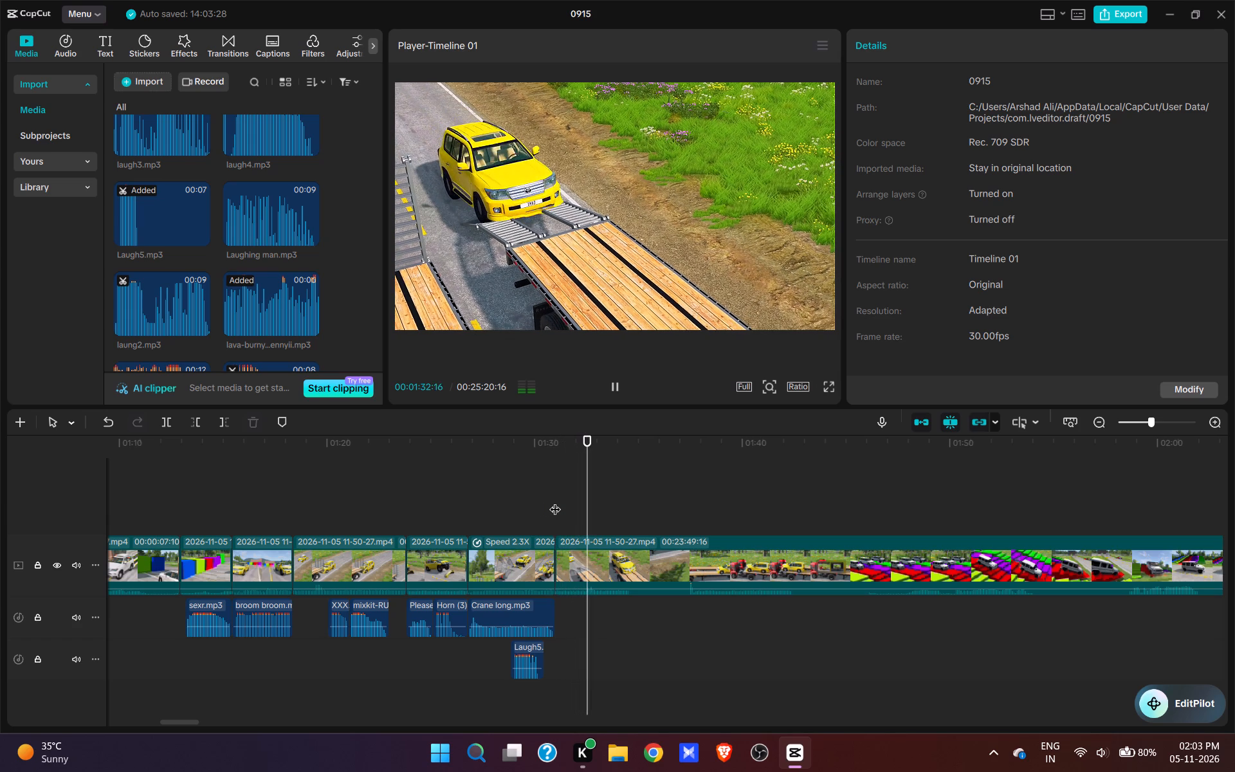
key(space)
key(space)
scroll(328, 224, down, 7)
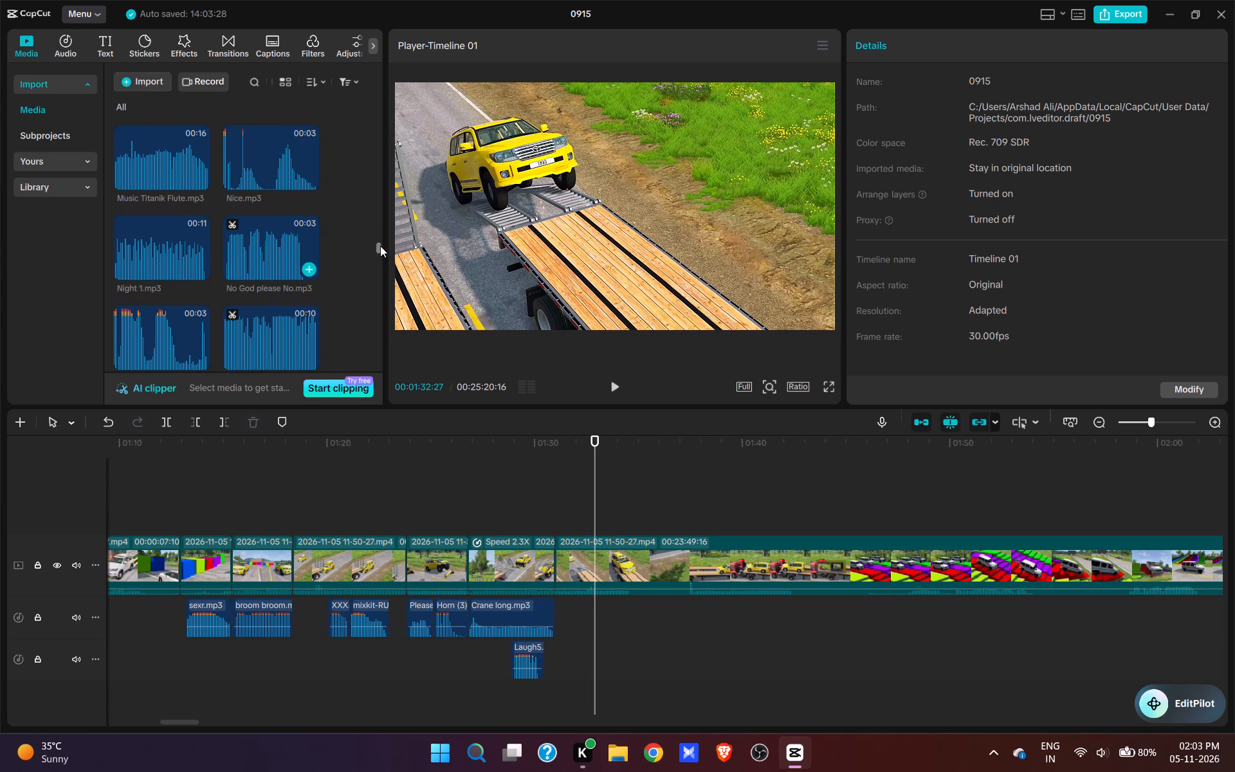
drag(378, 246, 387, 454)
scroll(290, 279, up, 5)
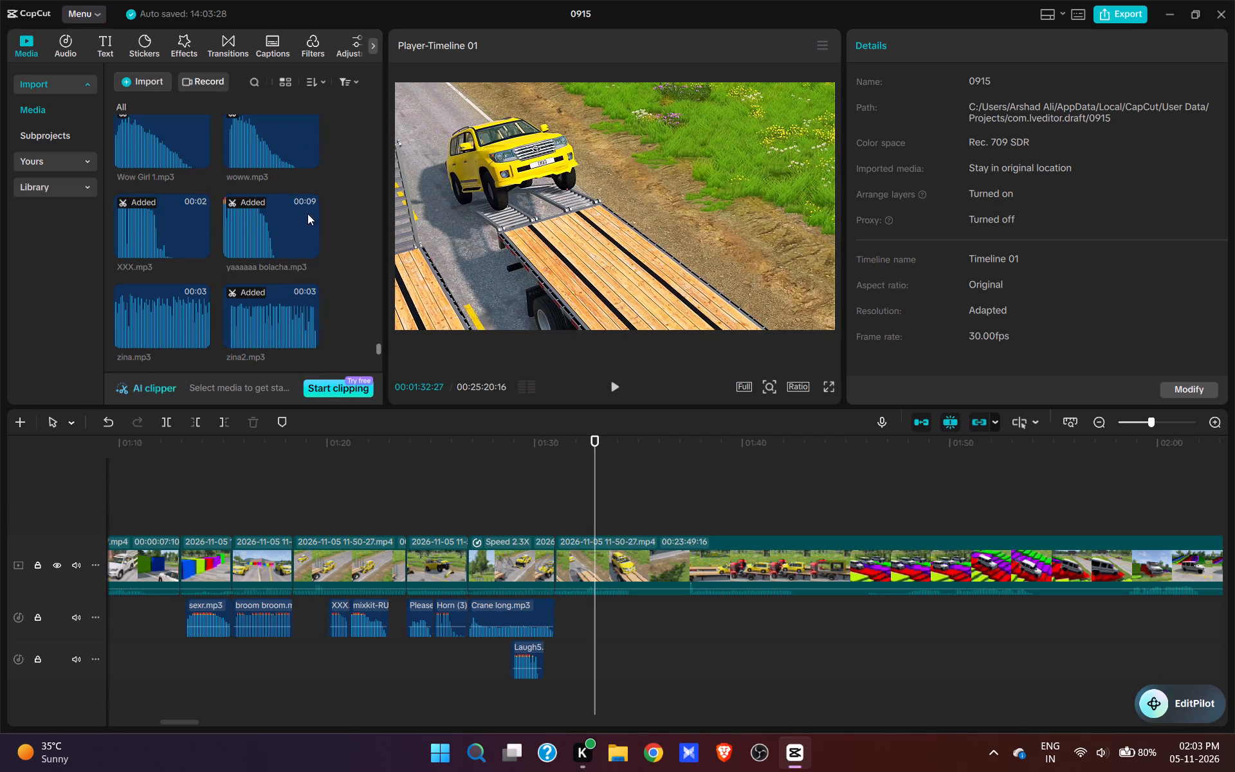
click(310, 247)
key(space)
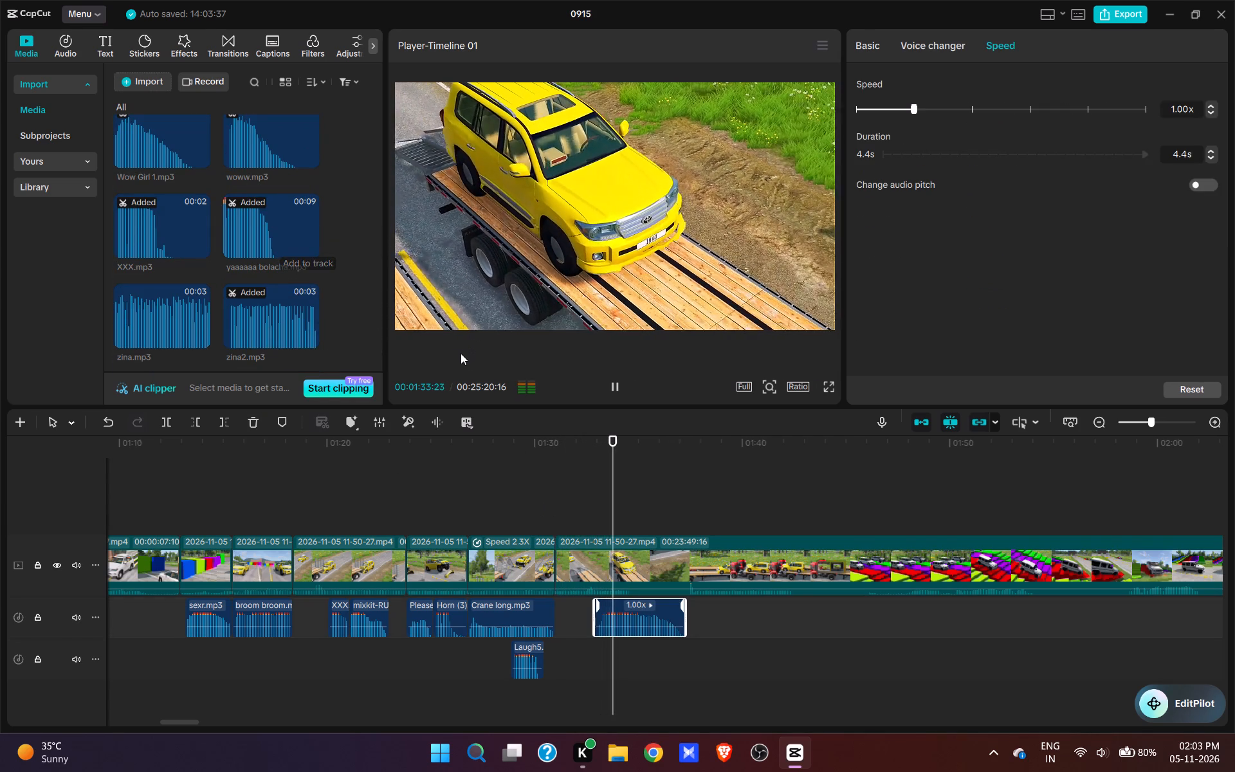
key(space)
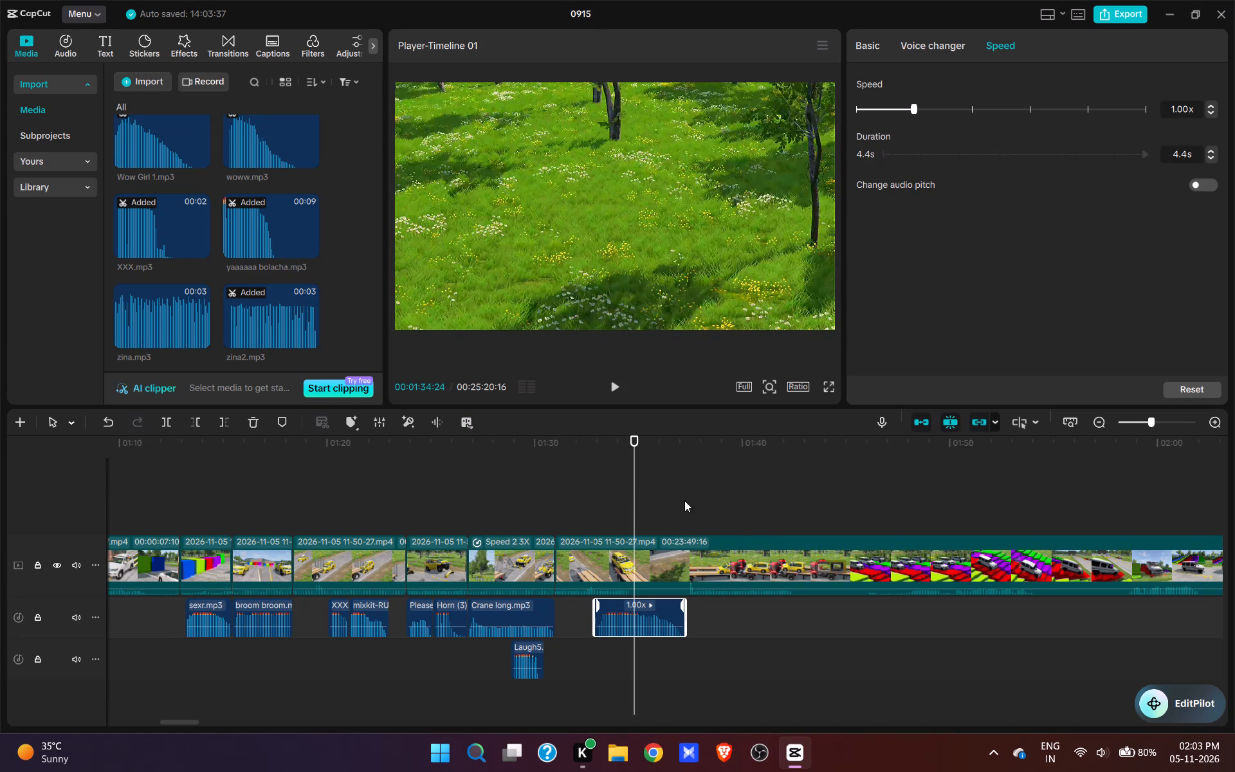
Replay the yaaaaaa bolacha start and split the video at 00:01:34:09, with the yellow car on the trailer.
click(587, 506)
key(space)
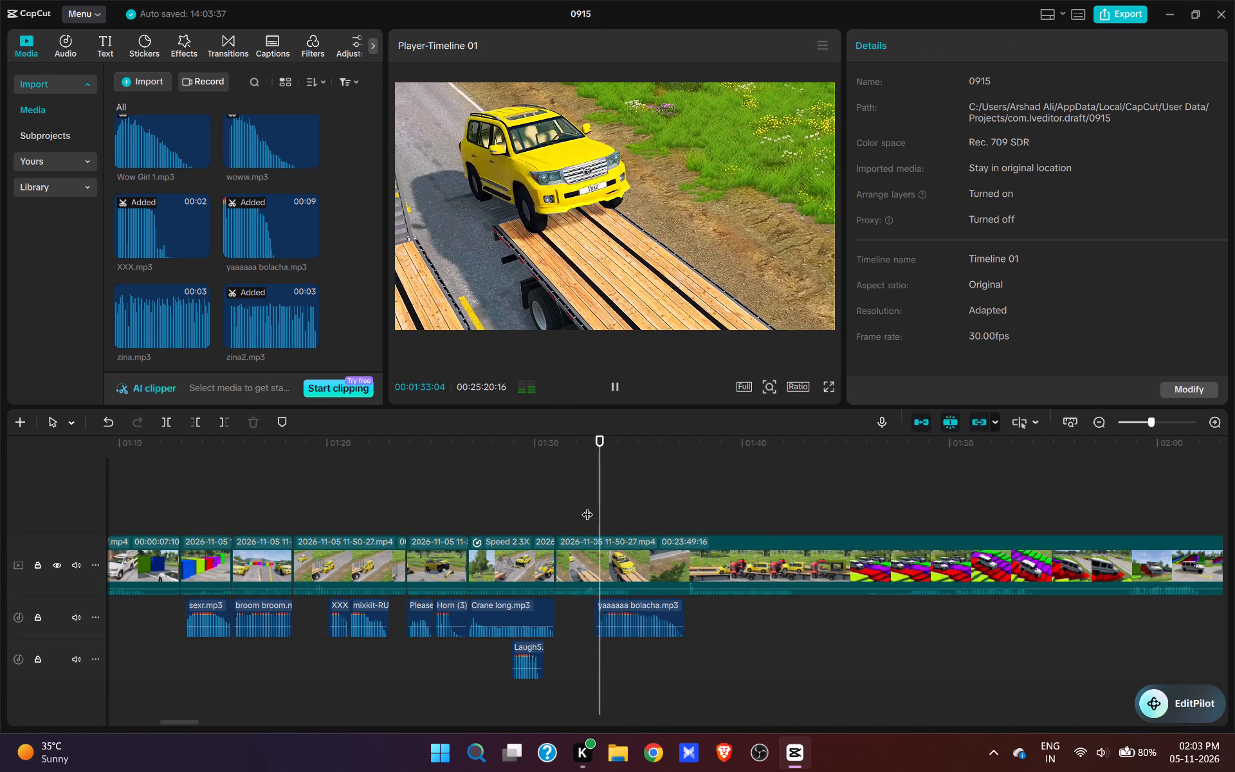
key(space)
click(643, 571)
key(w)
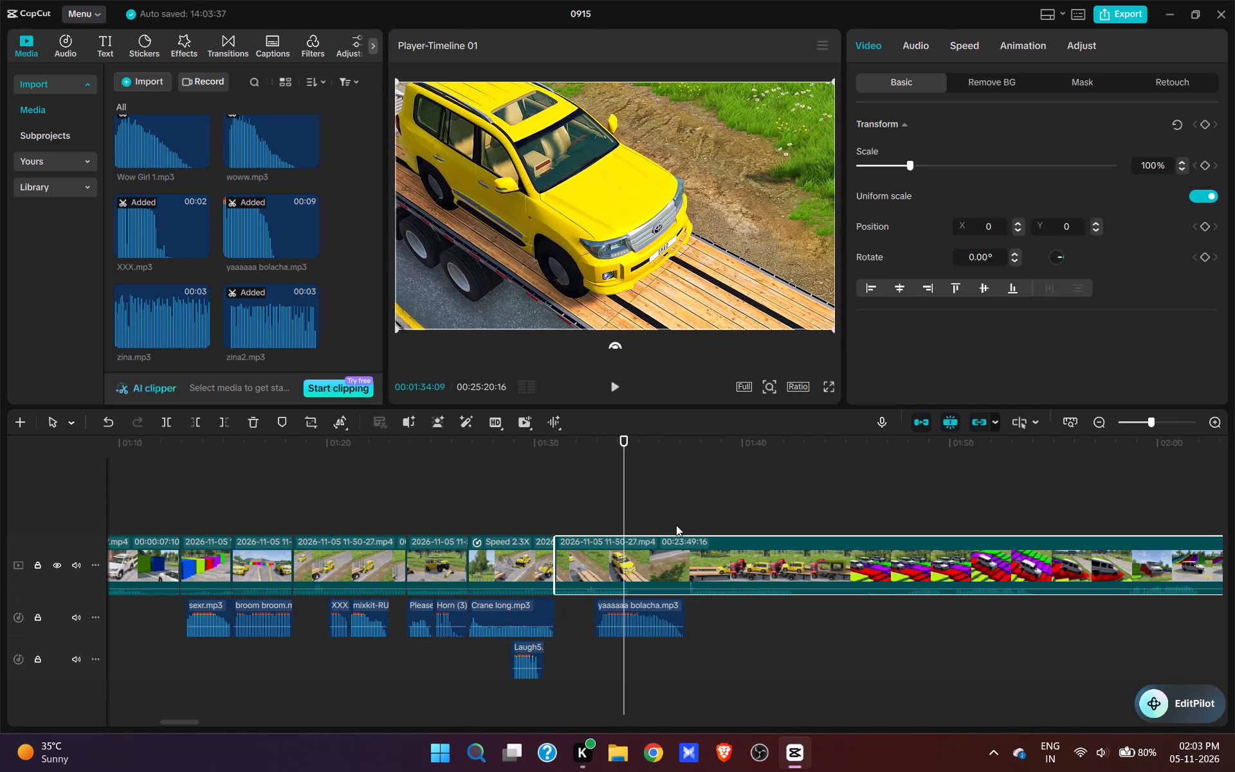
Delete about 3 seconds after the 00:01:34:09 cut, up to the red truck carrying the yellow car, and play it.
click(685, 519)
key(space)
key(space)
text(q)
key(space)
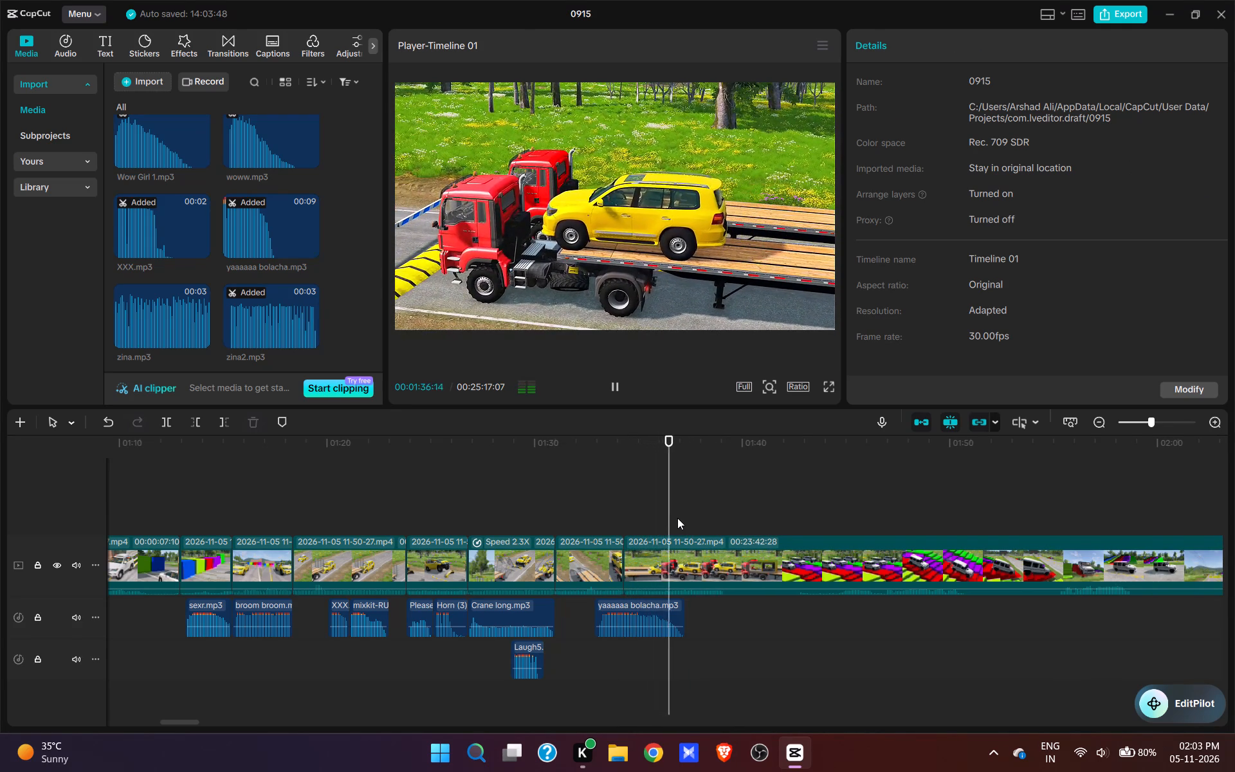
Split the red truck shot at 00:01:38:04.
key(space)
text(w)
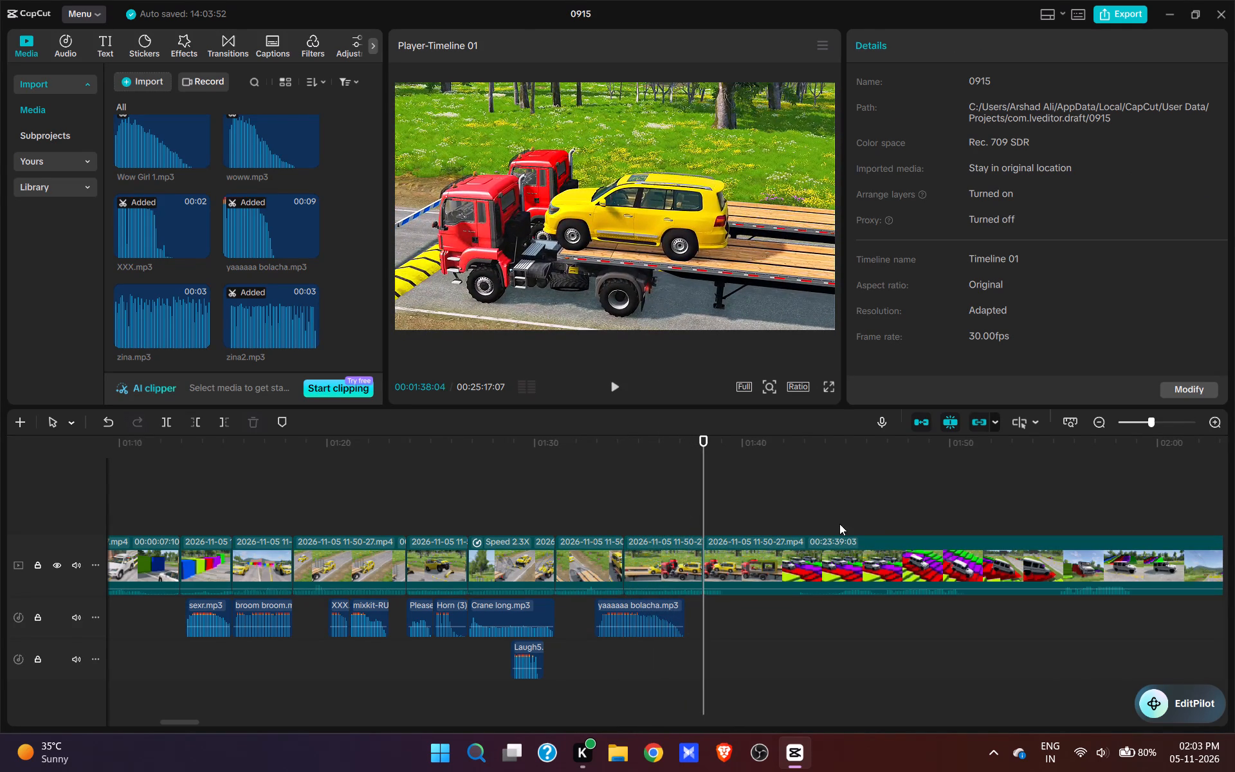
Delete about 5.5 seconds after the 00:01:38:04 cut, up to the white cars on the coloured steps.
click(800, 515)
drag(801, 514, 743, 627)
key(q)
key(space)
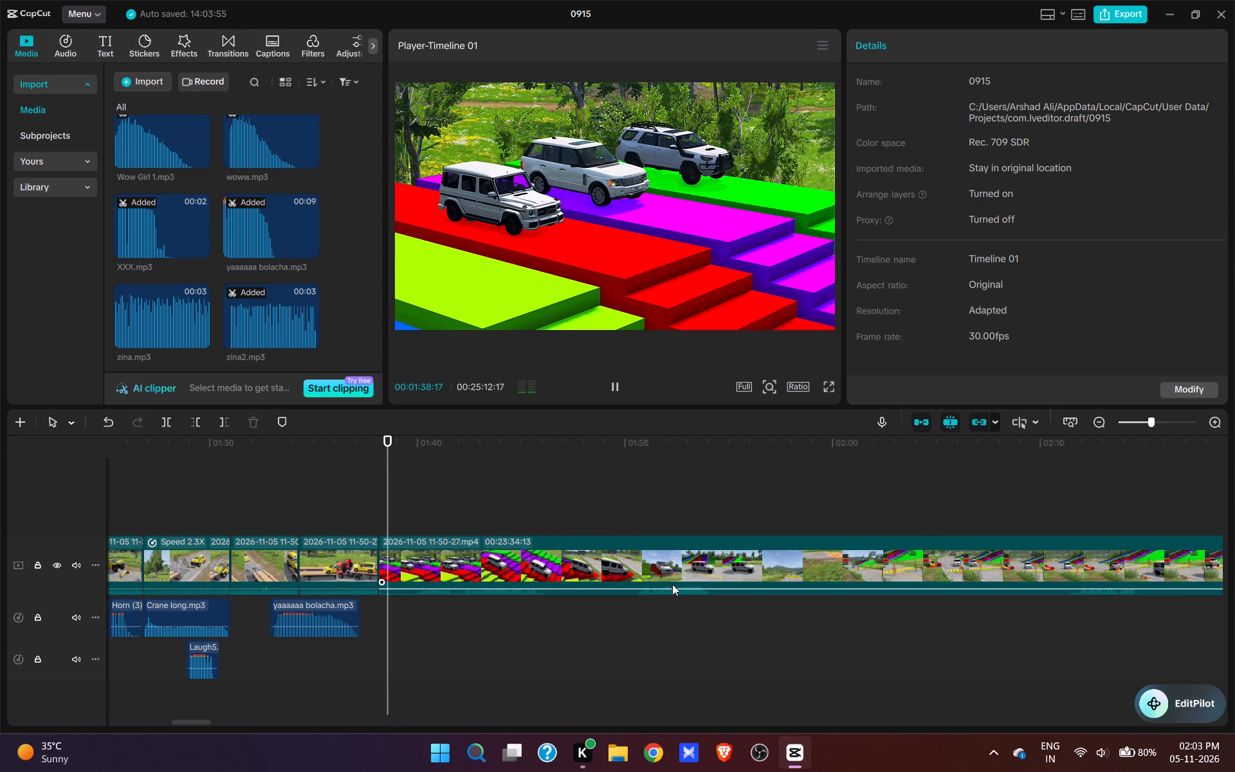
key(space)
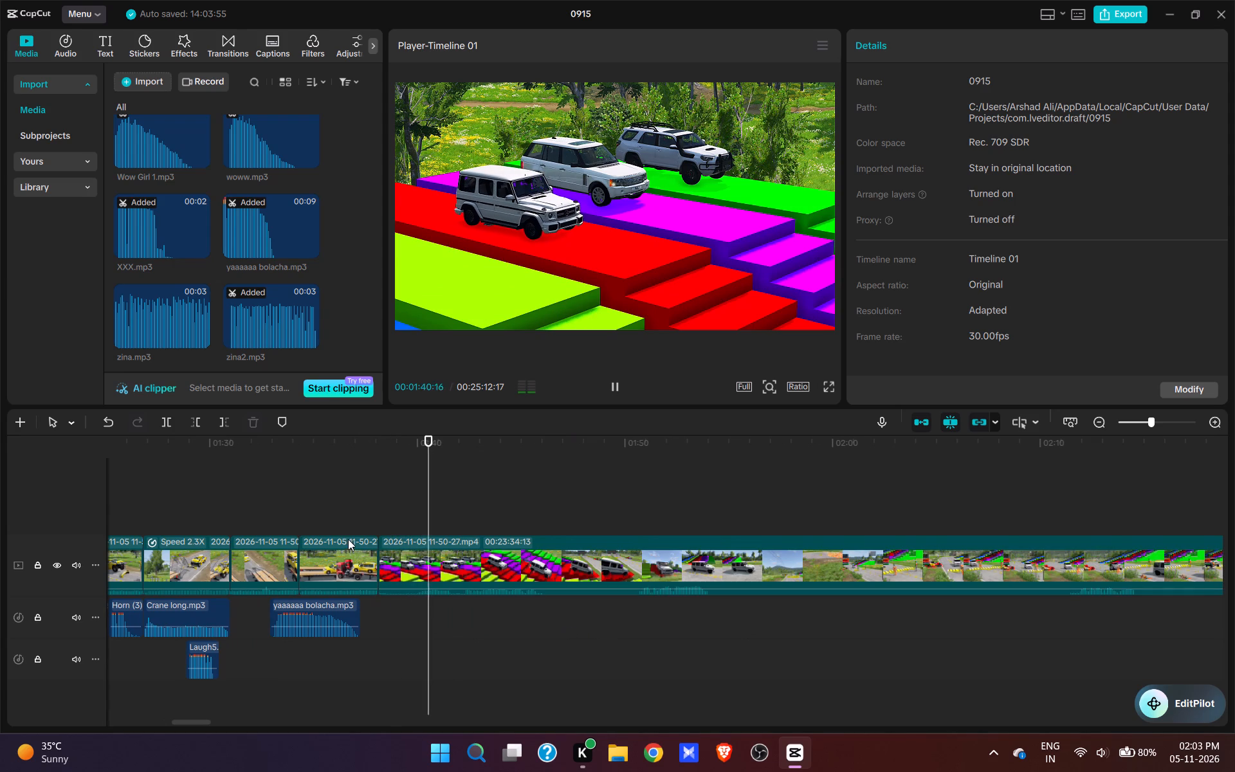
click(394, 517)
key(q)
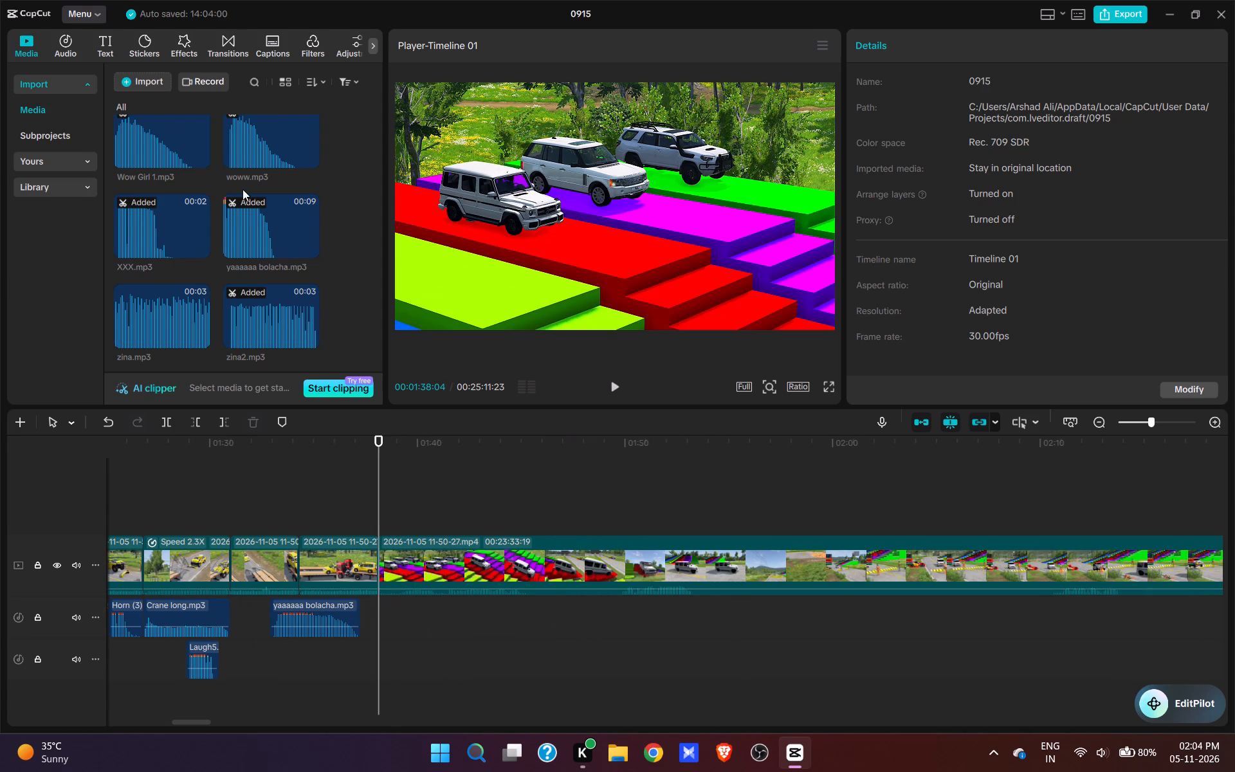
Find the voice Okeey lets go.mp3 in the imported media, add it at 00:01:38:04 under the white cars shot, and play it.
scroll(242, 189, down, 10)
scroll(239, 198, up, 19)
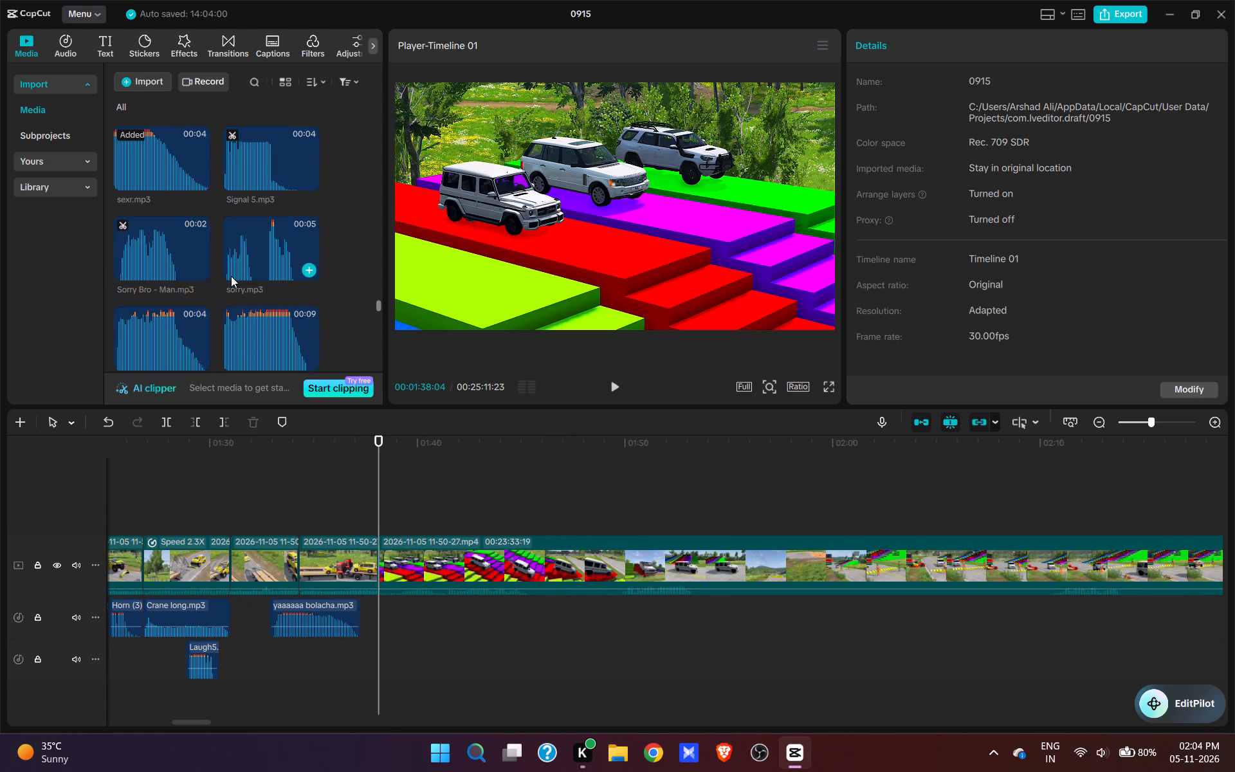
scroll(229, 273, up, 11)
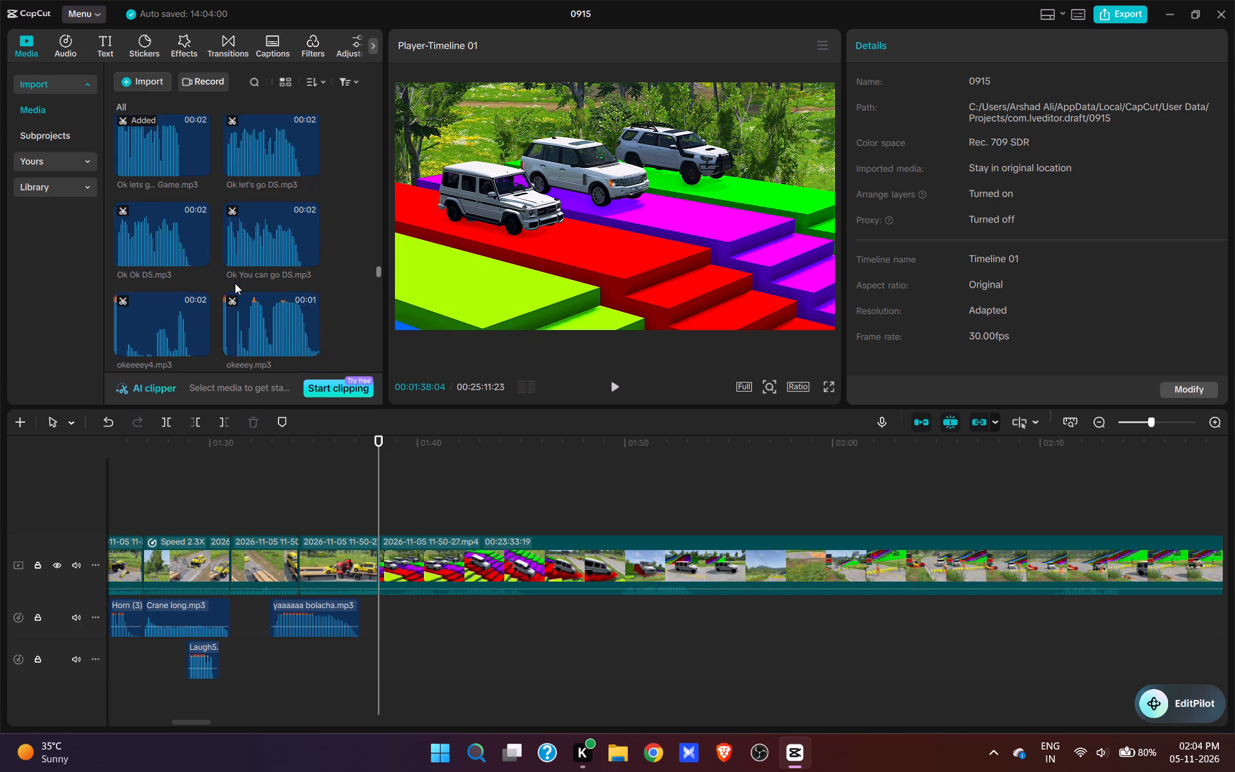
scroll(235, 283, up, 13)
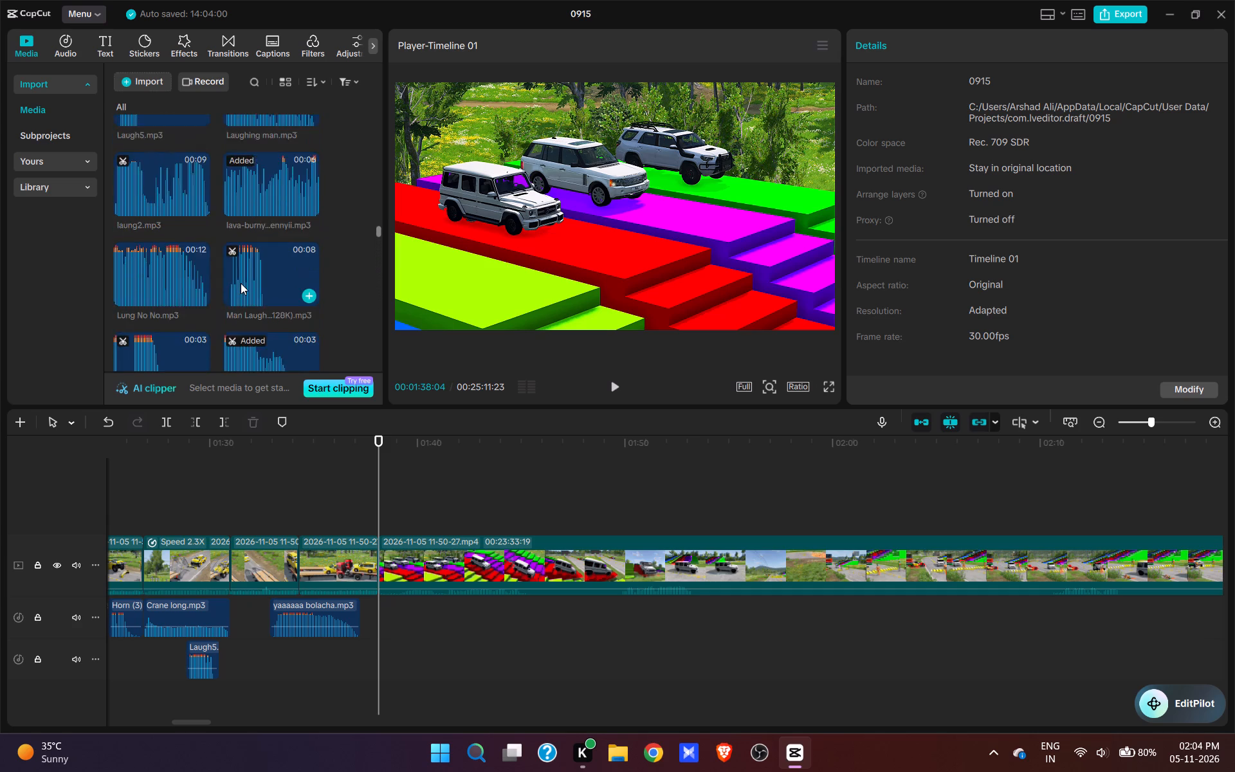
scroll(241, 283, up, 5)
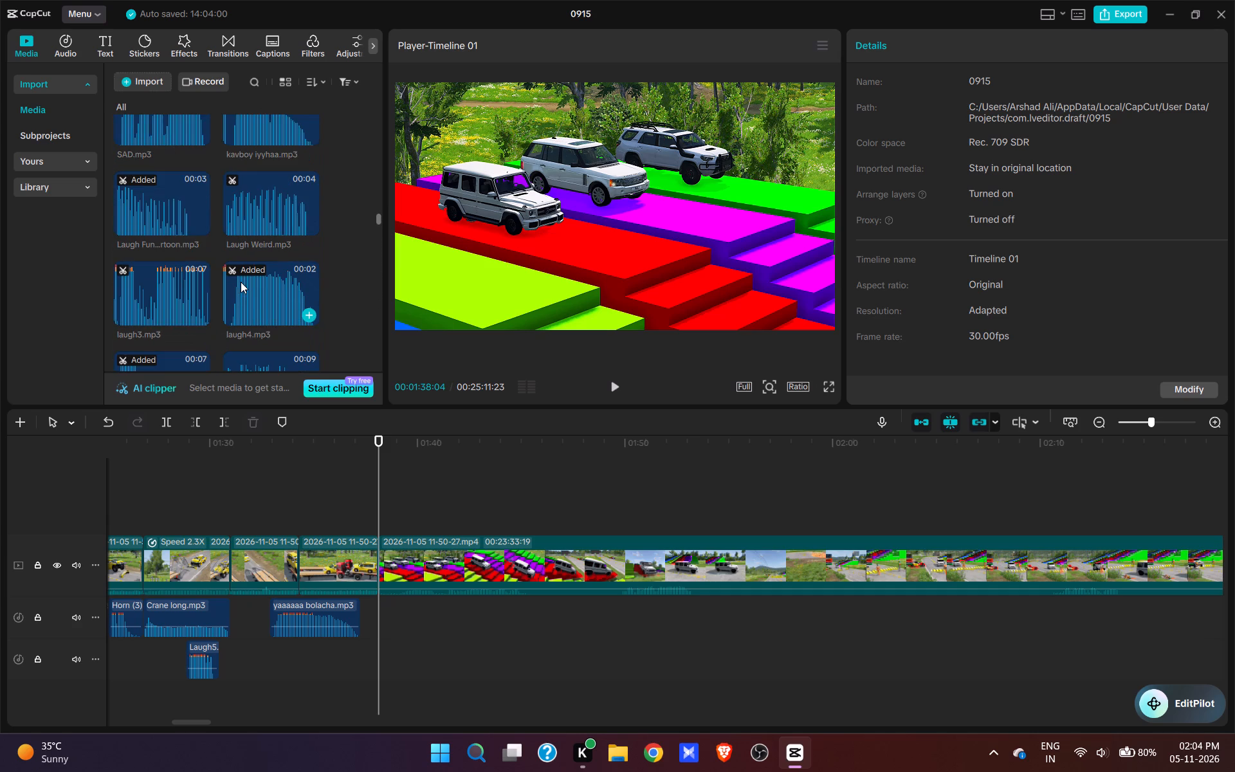
scroll(241, 282, up, 3)
scroll(241, 282, down, 14)
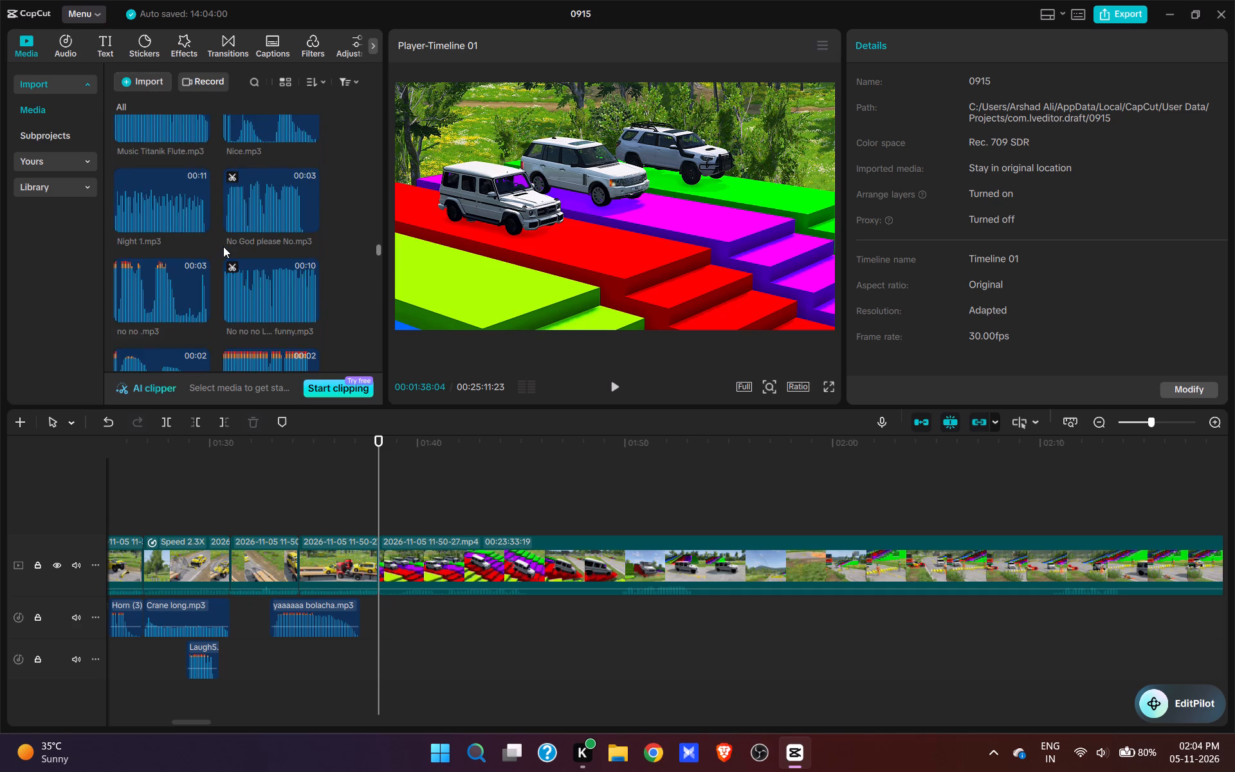
scroll(223, 246, down, 10)
click(151, 205)
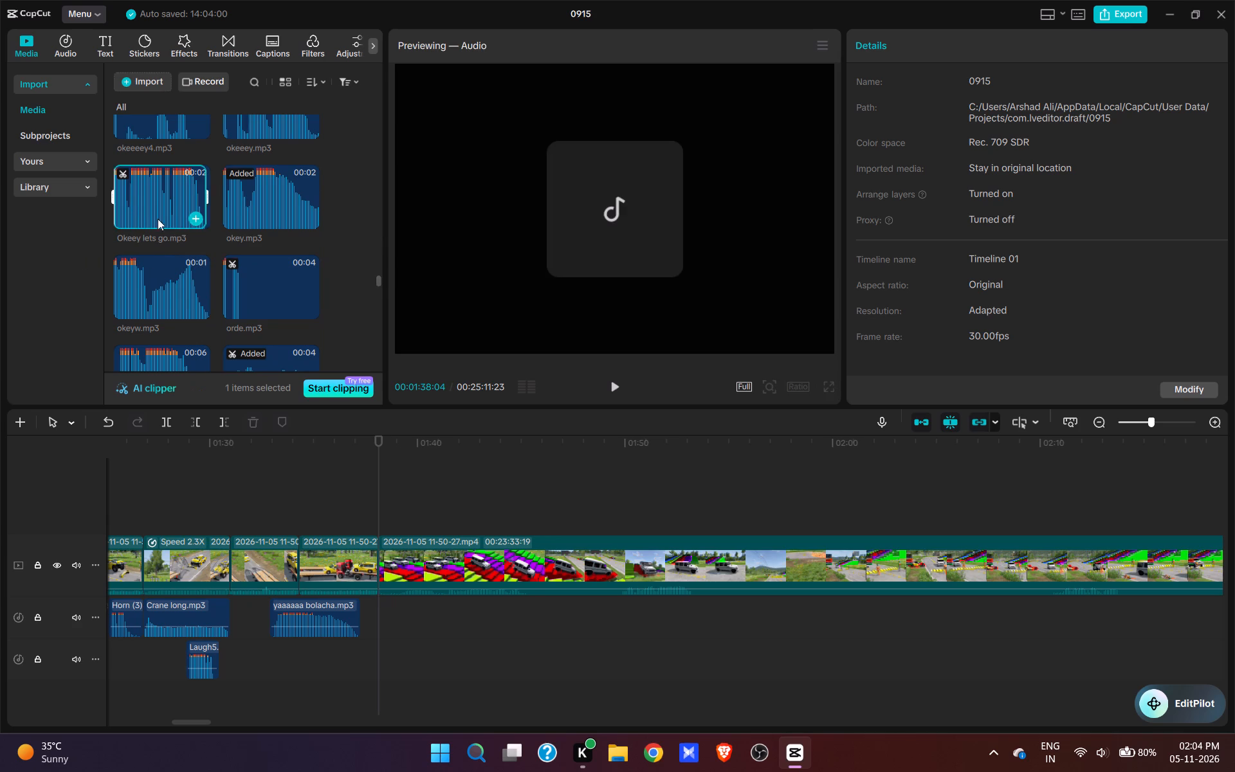
scroll(161, 232, down, 1)
click(143, 293)
scroll(183, 286, up, 1)
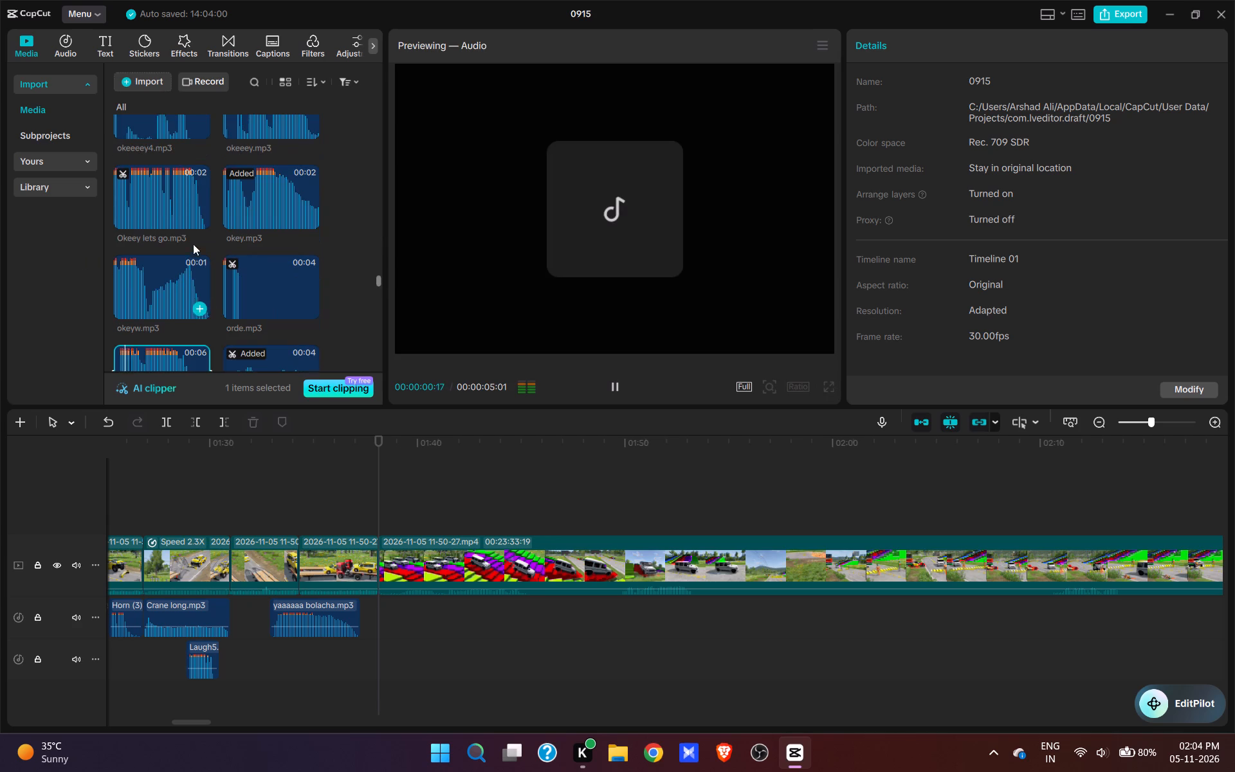
click(199, 219)
key(space)
key(space)
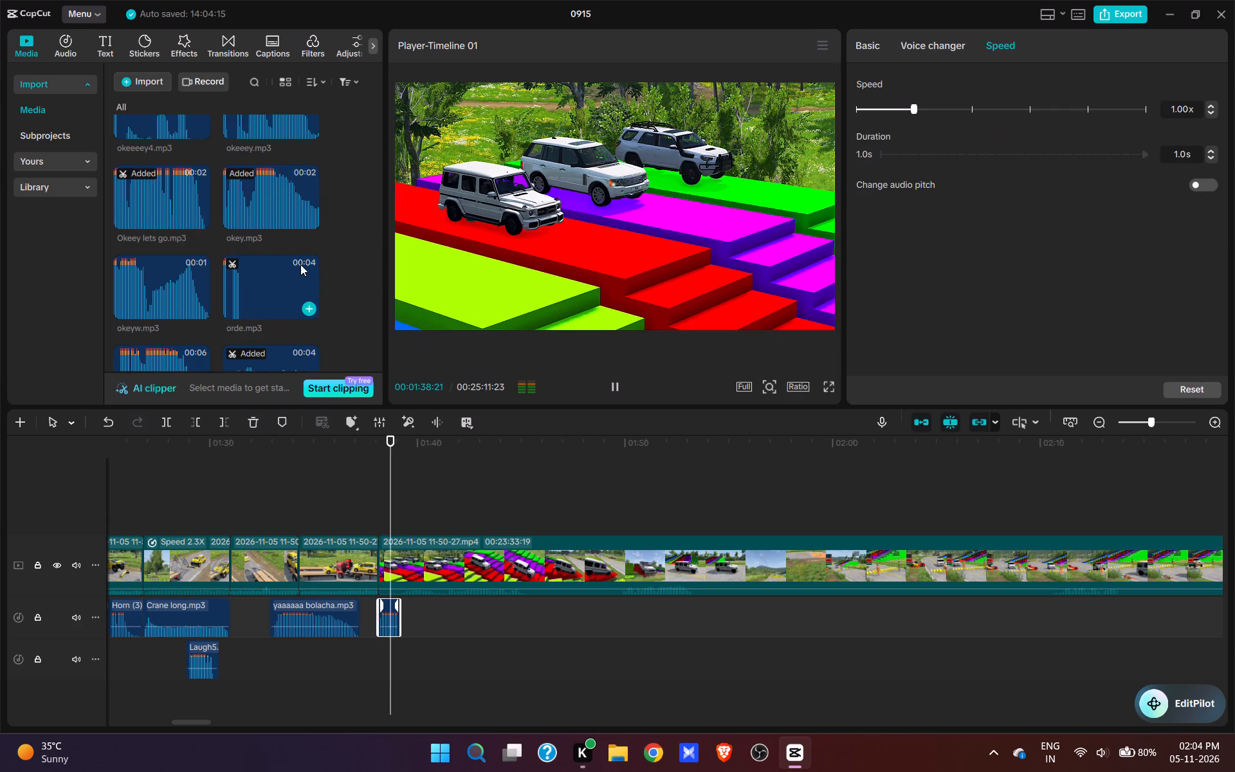
Preview Paee.mp3 and okey.mp3, and add okeeey.mp3 at 00:01:39:05, directly after the Okeey lets go voice.
scroll(300, 264, down, 1)
click(154, 317)
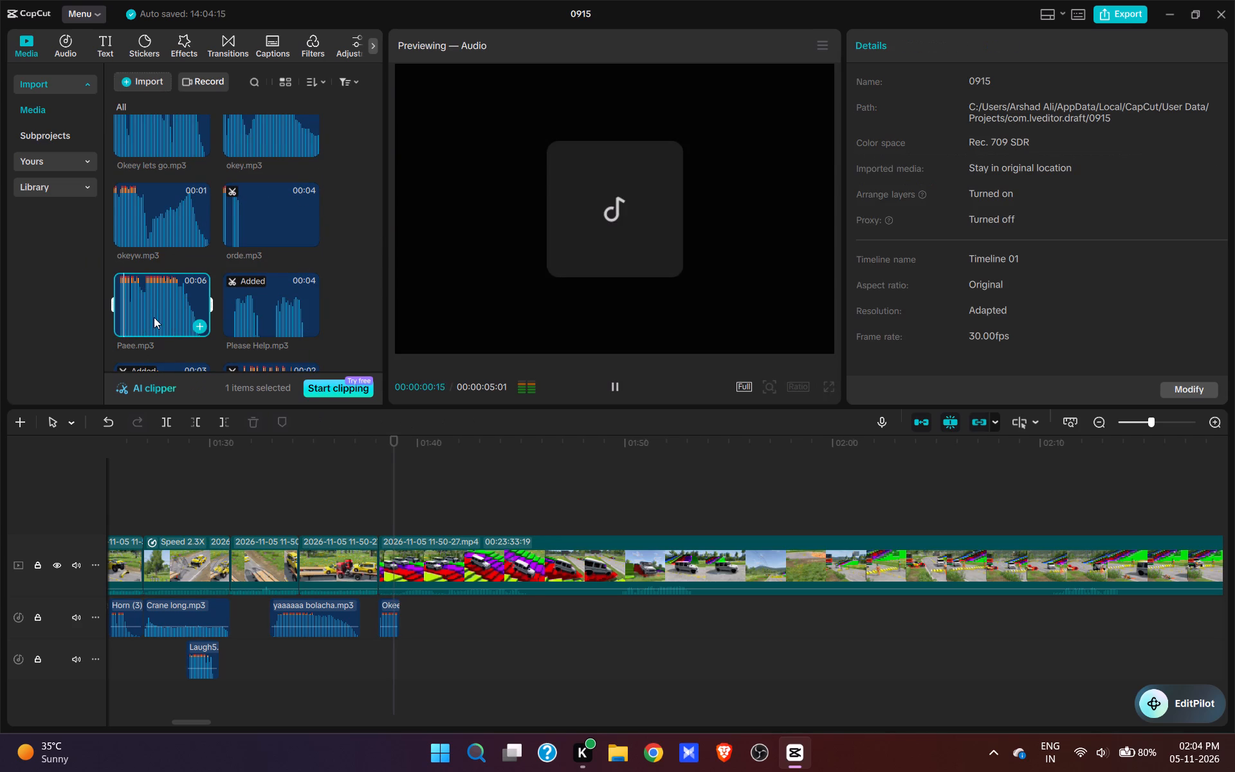
scroll(168, 300, up, 1)
key(space)
click(439, 544)
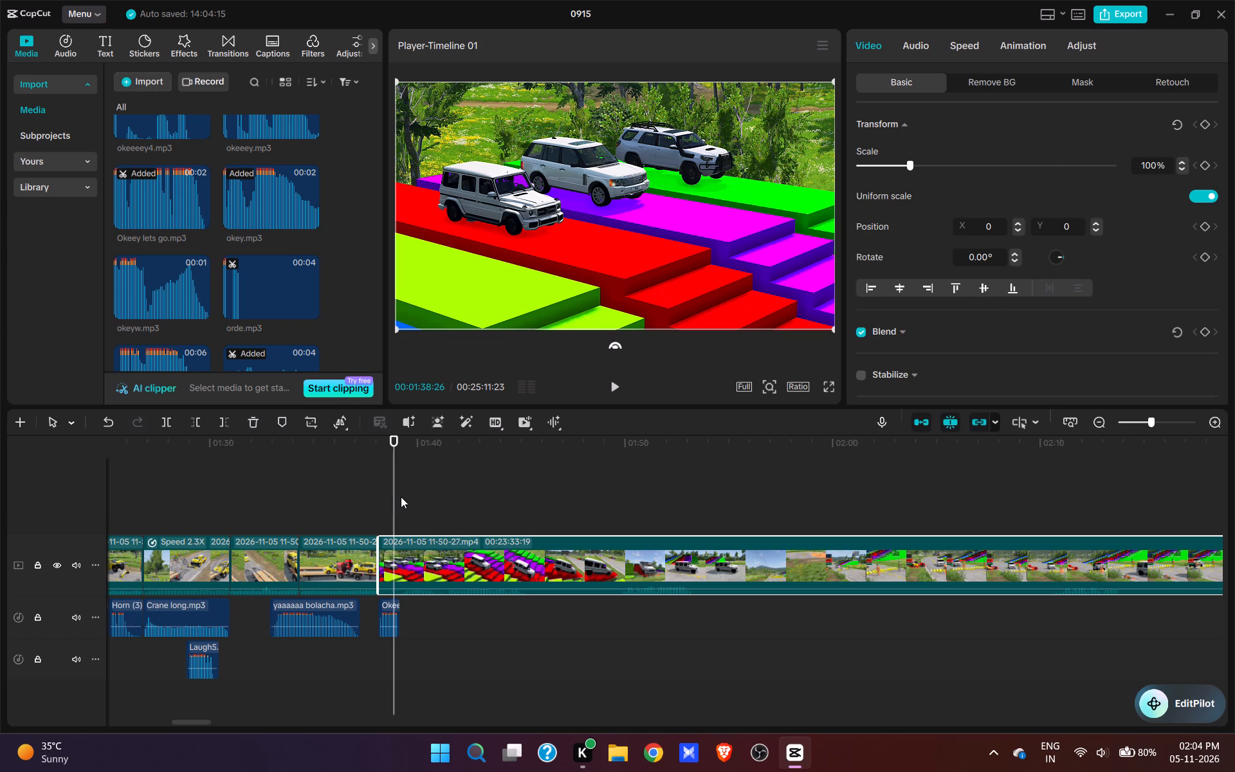
key(space)
key(space)
click(400, 497)
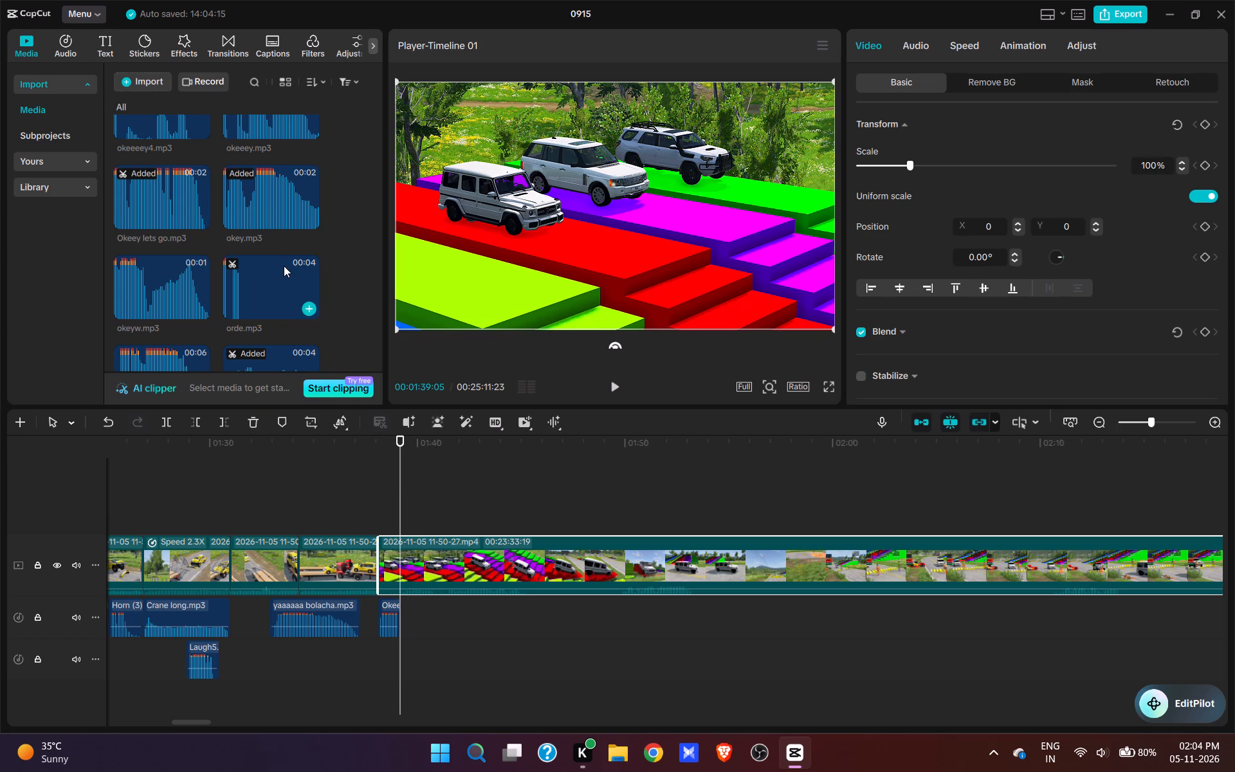
click(275, 180)
scroll(301, 244, up, 1)
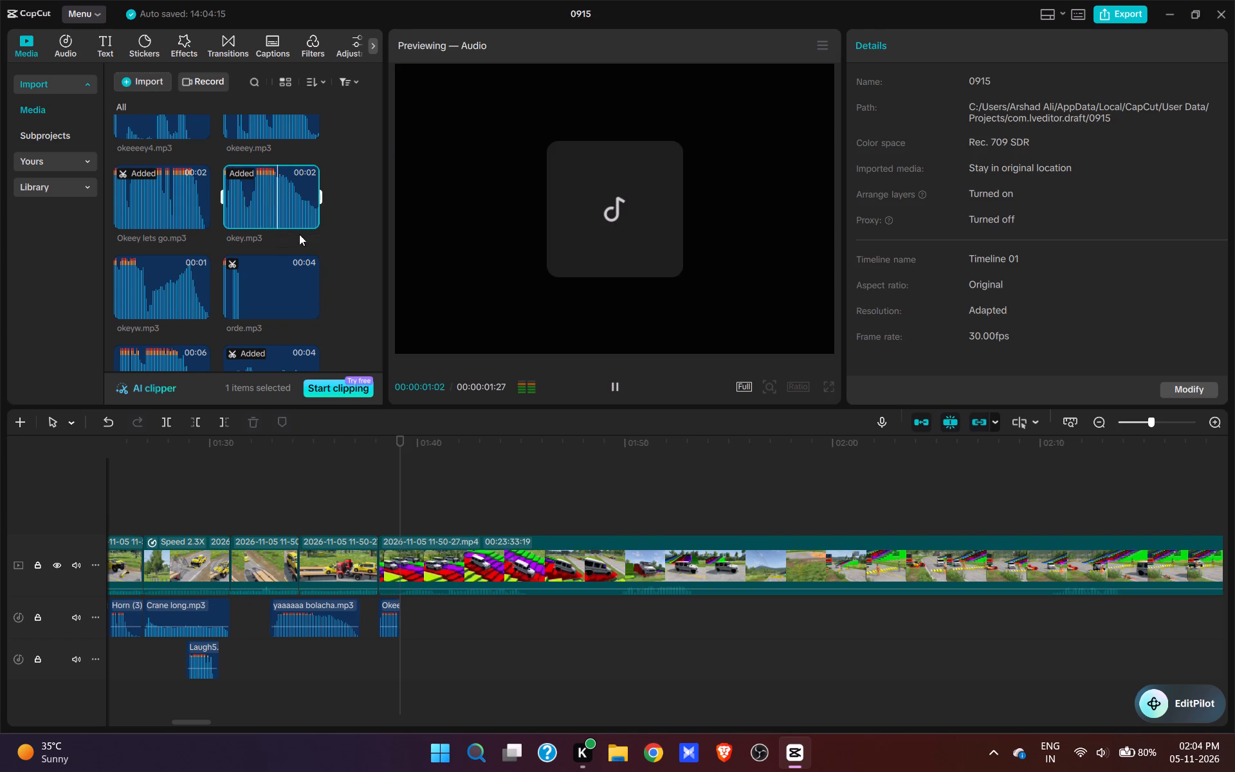
click(284, 179)
click(307, 202)
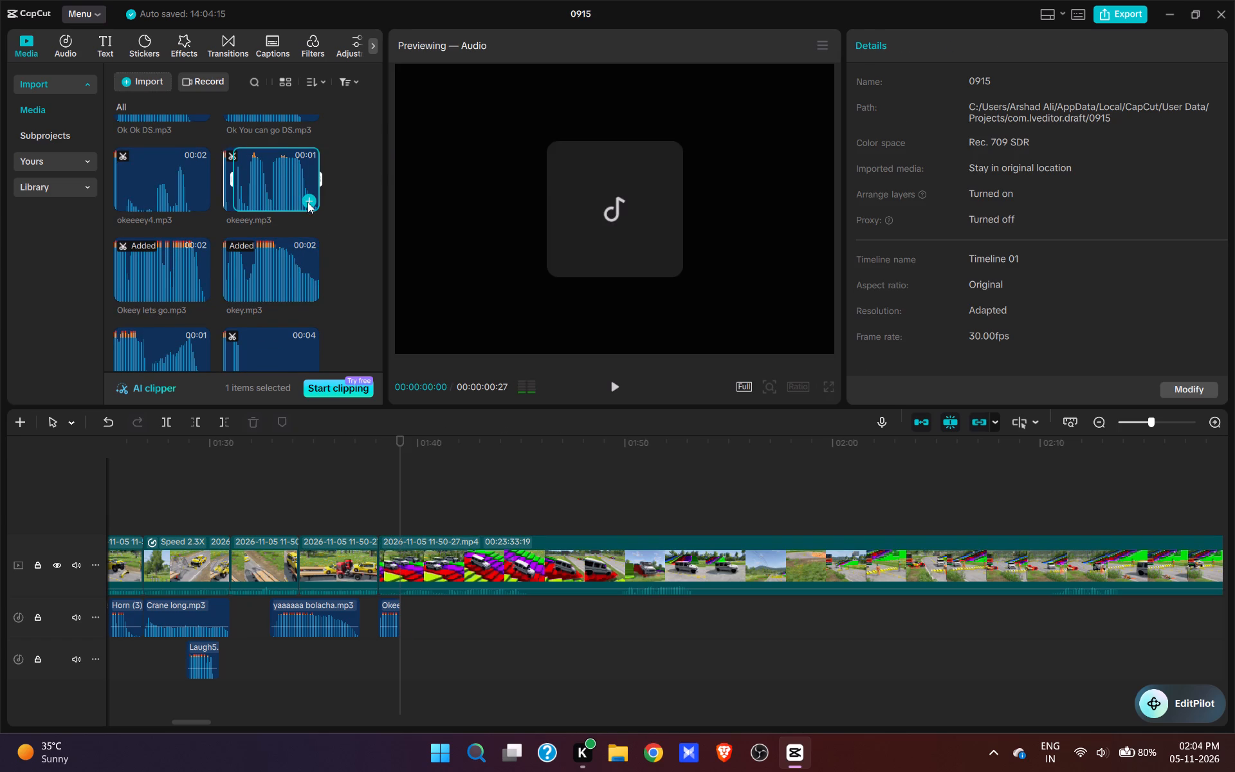
key(space)
key(space)
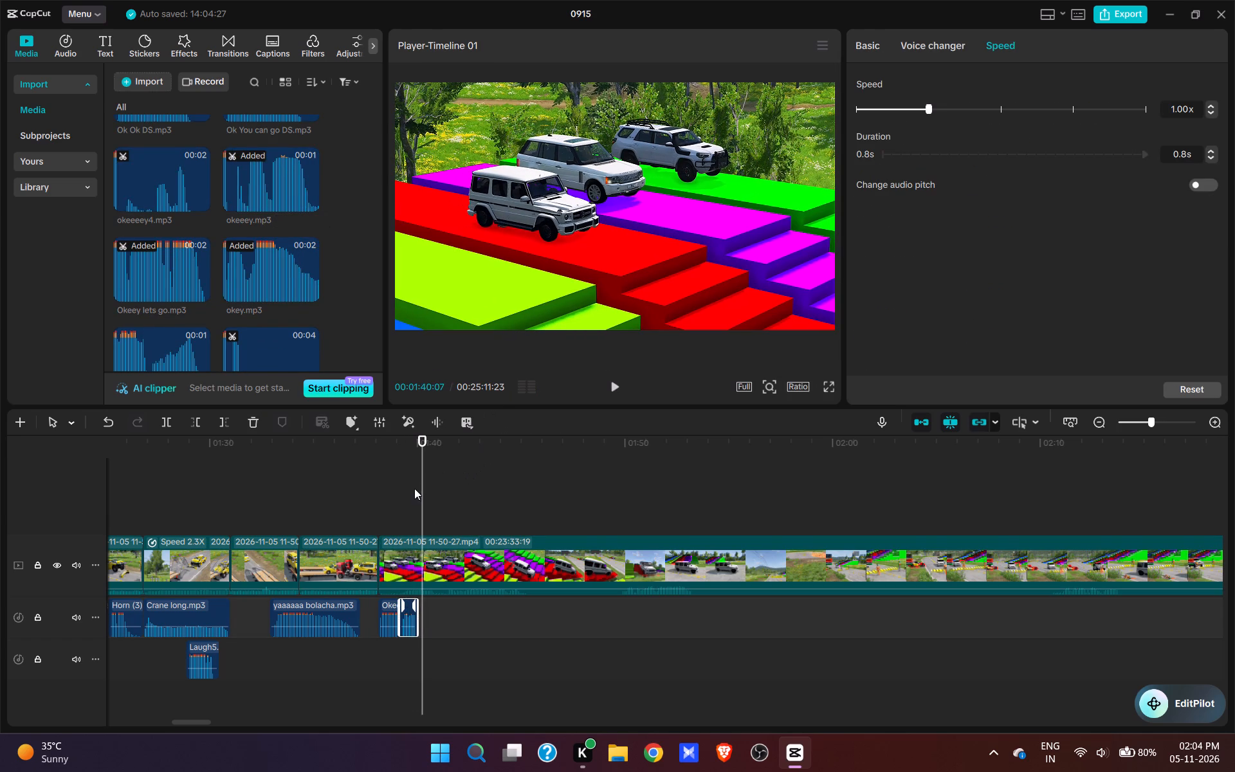
Add broom broom.mp3 at 00:01:40:00, directly after okeeey.mp3, and play it over the white car on the coloured steps up to 00:01:44:22.
click(419, 488)
scroll(275, 225, down, 7)
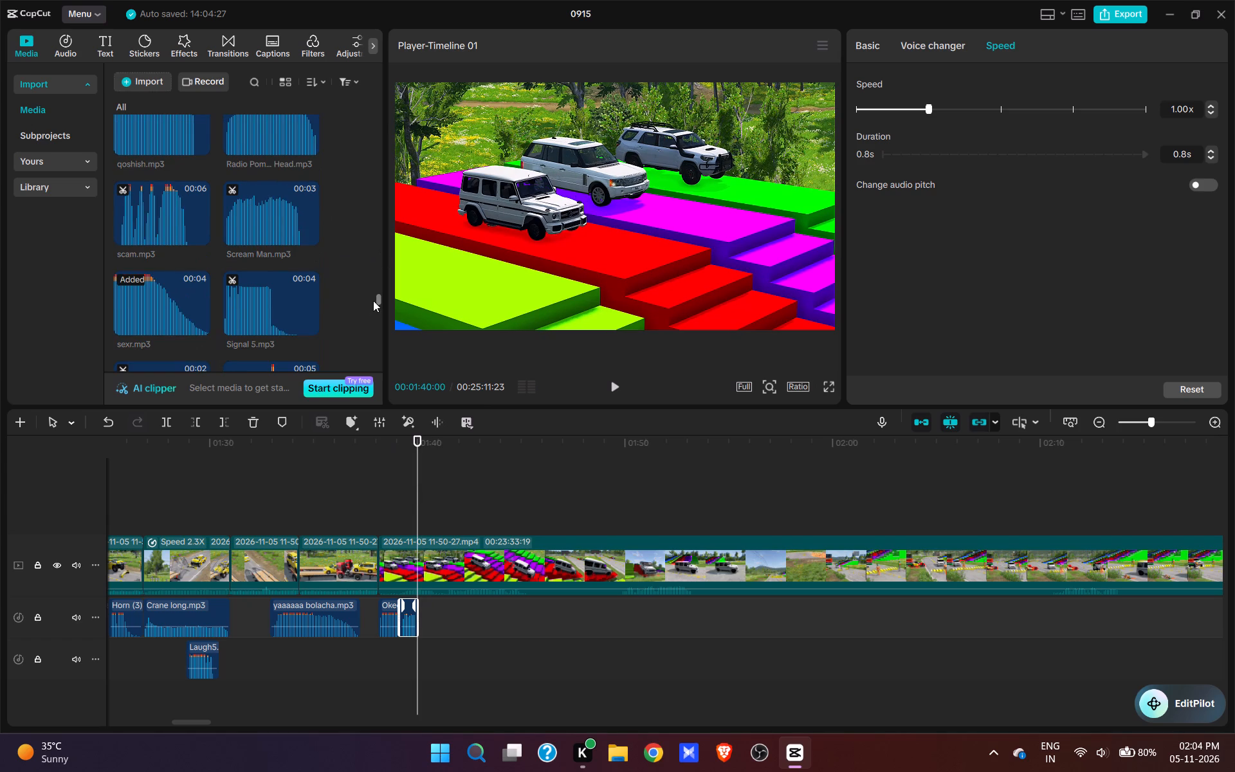
drag(376, 300, 365, 425)
click(197, 156)
key(space)
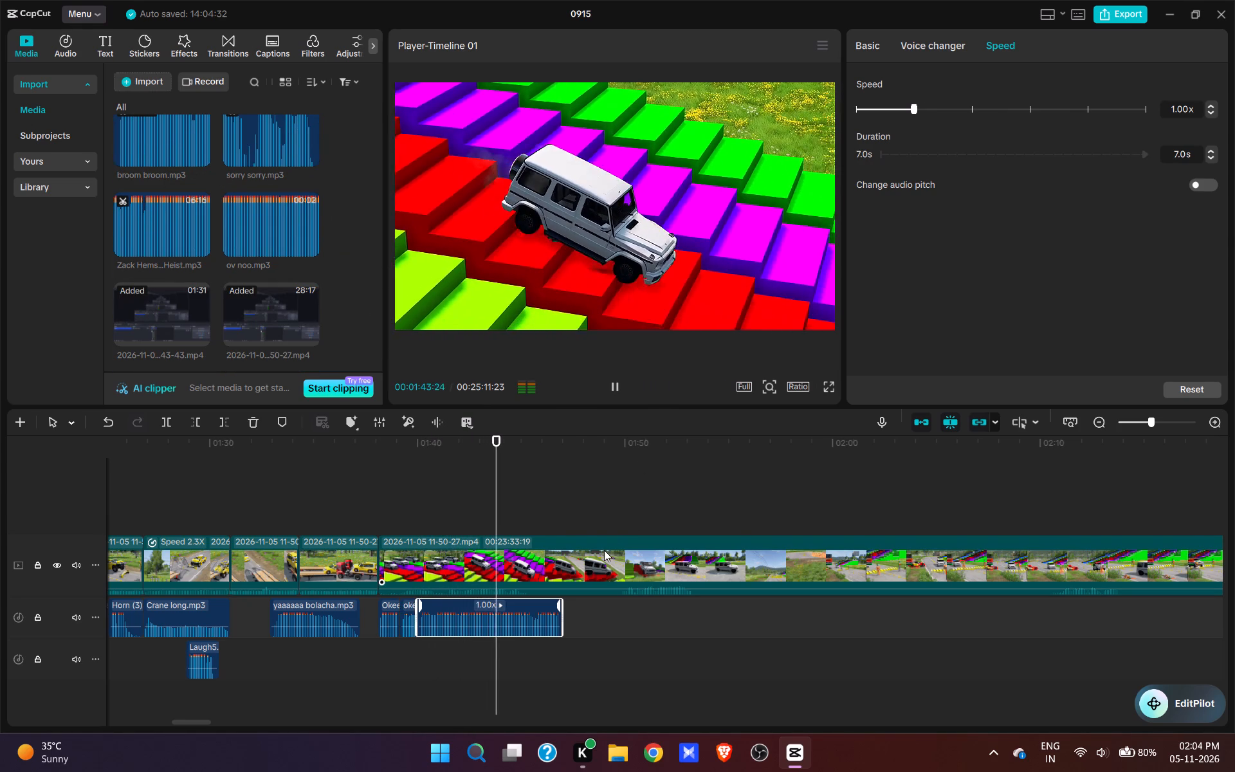
key(space)
Split the coloured steps shot at 00:01:44:22 and delete about 5 seconds after it, up to the white car on the road.
click(572, 576)
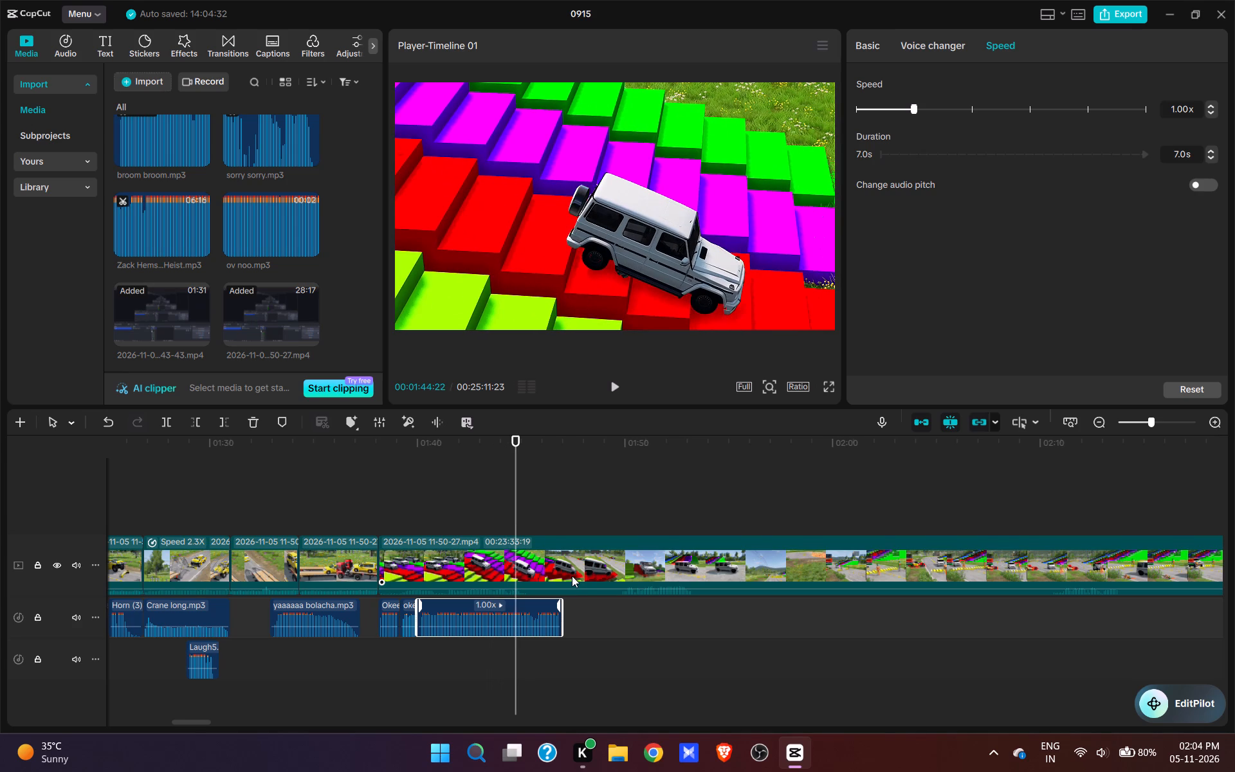
key(w)
click(623, 528)
text(q)
key(space)
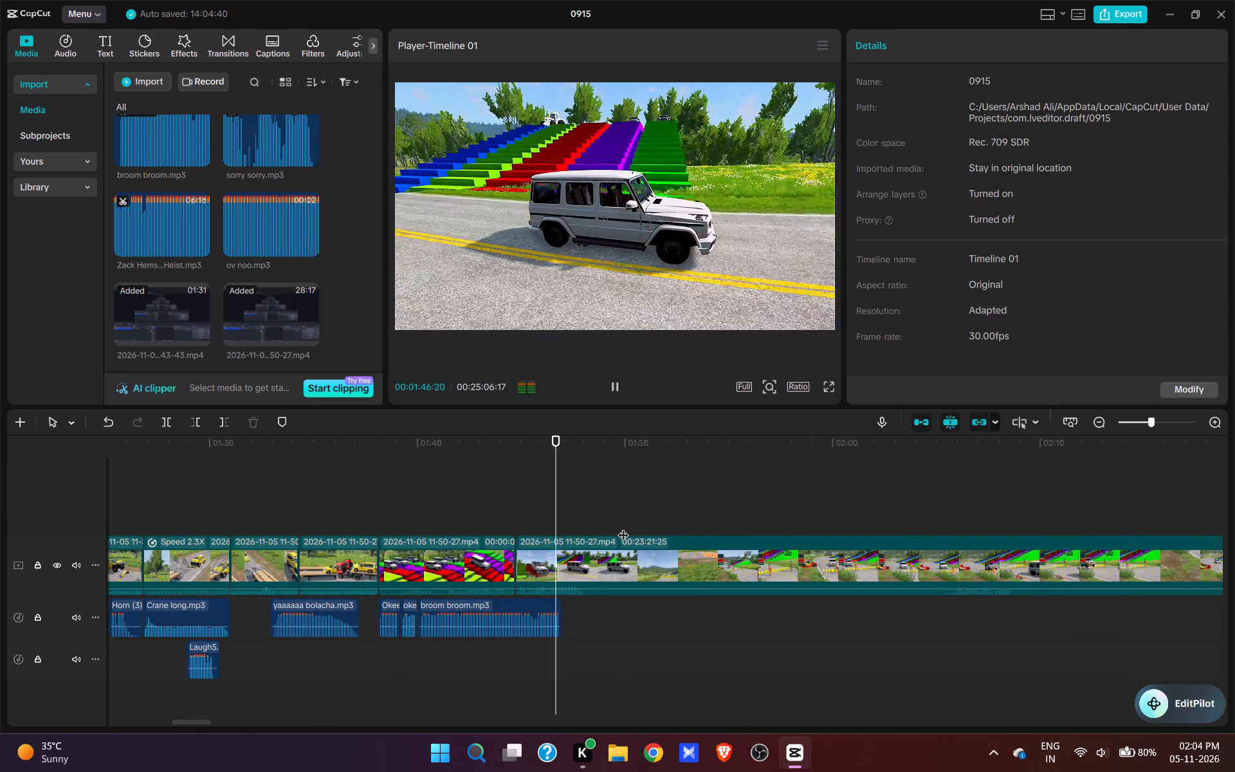
Split at 00:01:47:23 and delete about 17 seconds after it, up to the white car approaching the yellow speed bump.
key(space)
key(space)
key(space)
text(w)
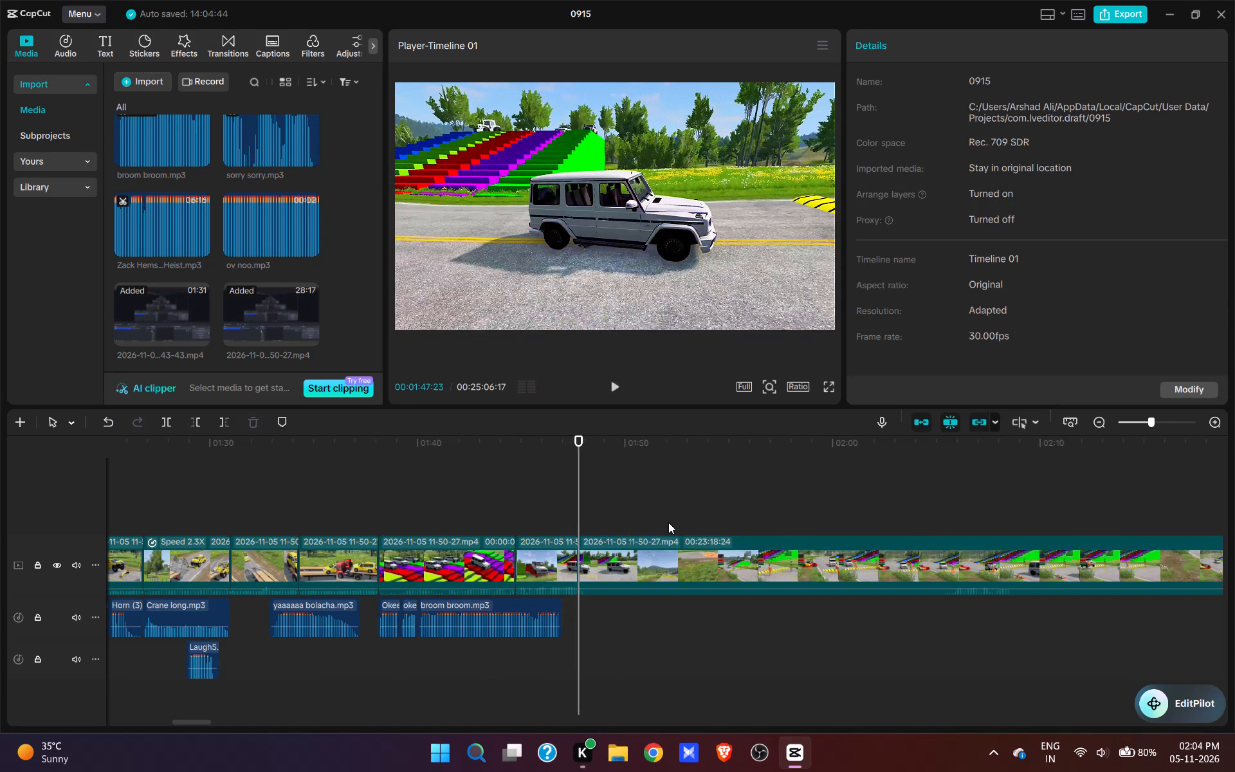
click(969, 513)
click(938, 517)
key(q)
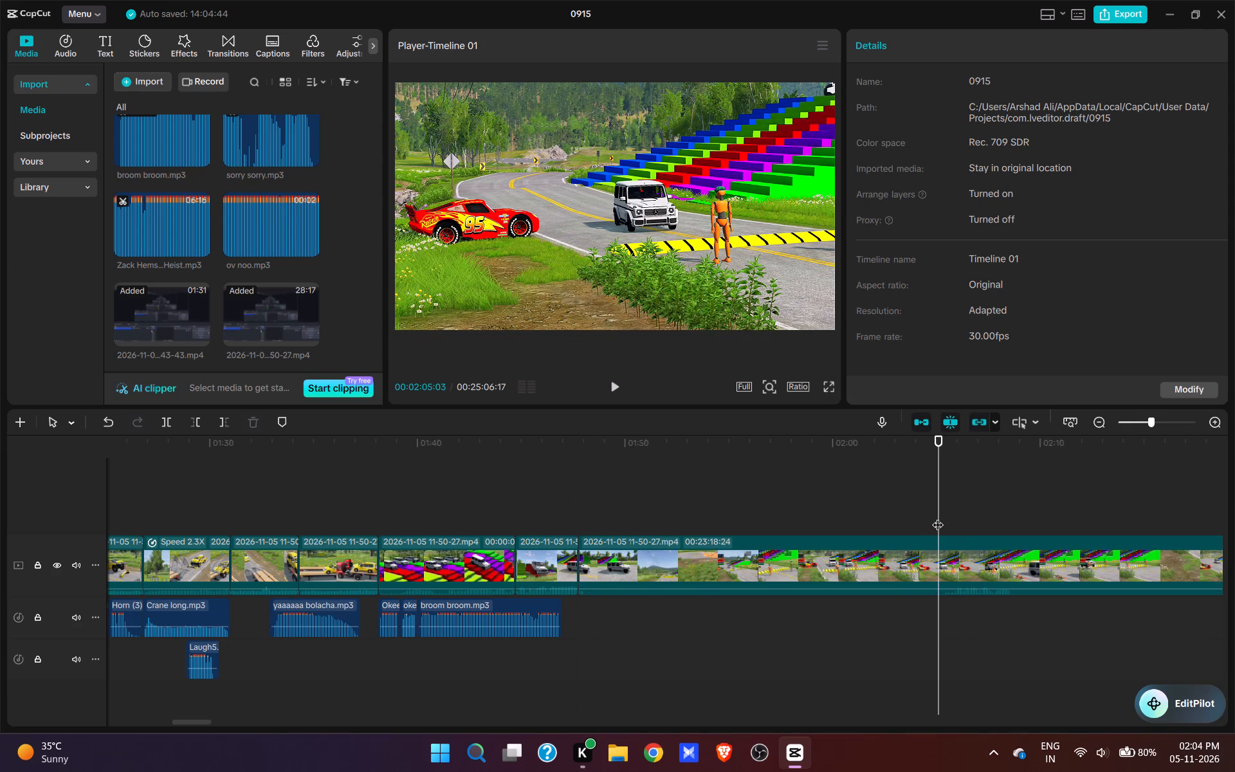
key(space)
key(space)
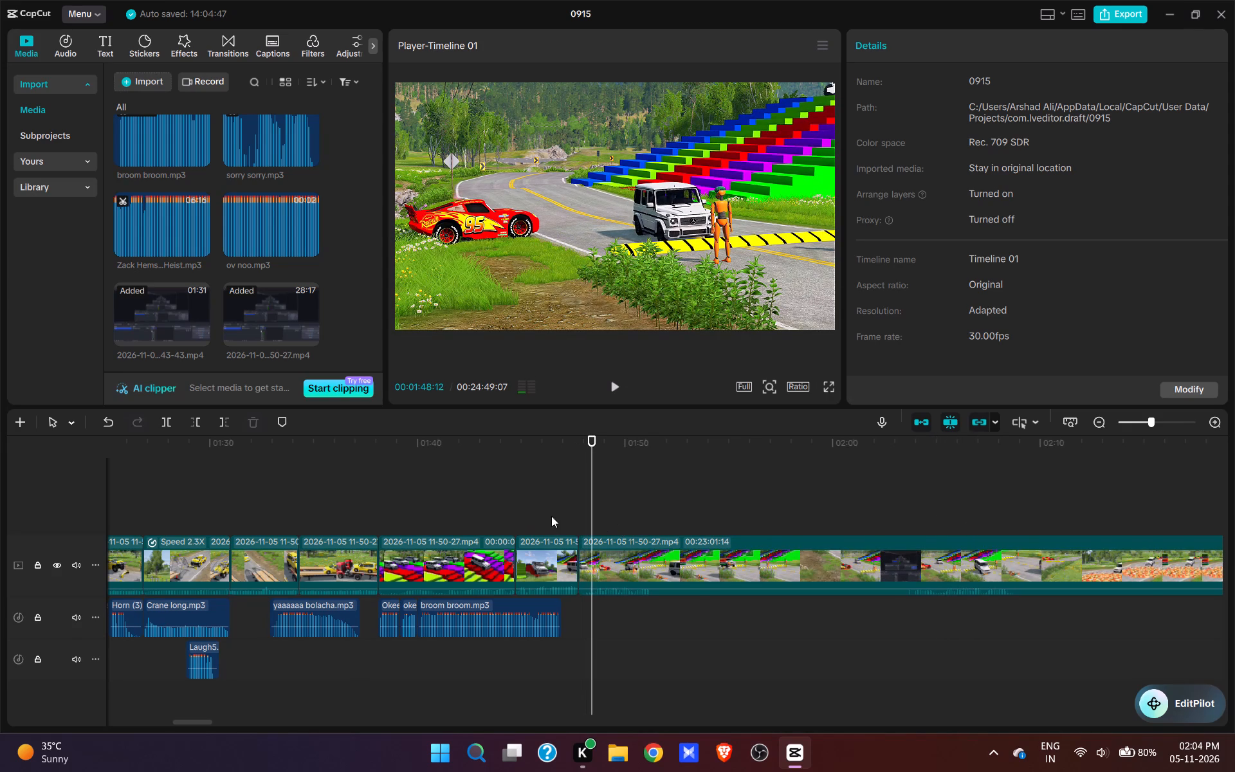
Replay the cut at 00:01:47:23 and trim about 11 frames from the start of the speed bump shot, up to 00:01:48:04.
click(567, 514)
key(space)
key(space)
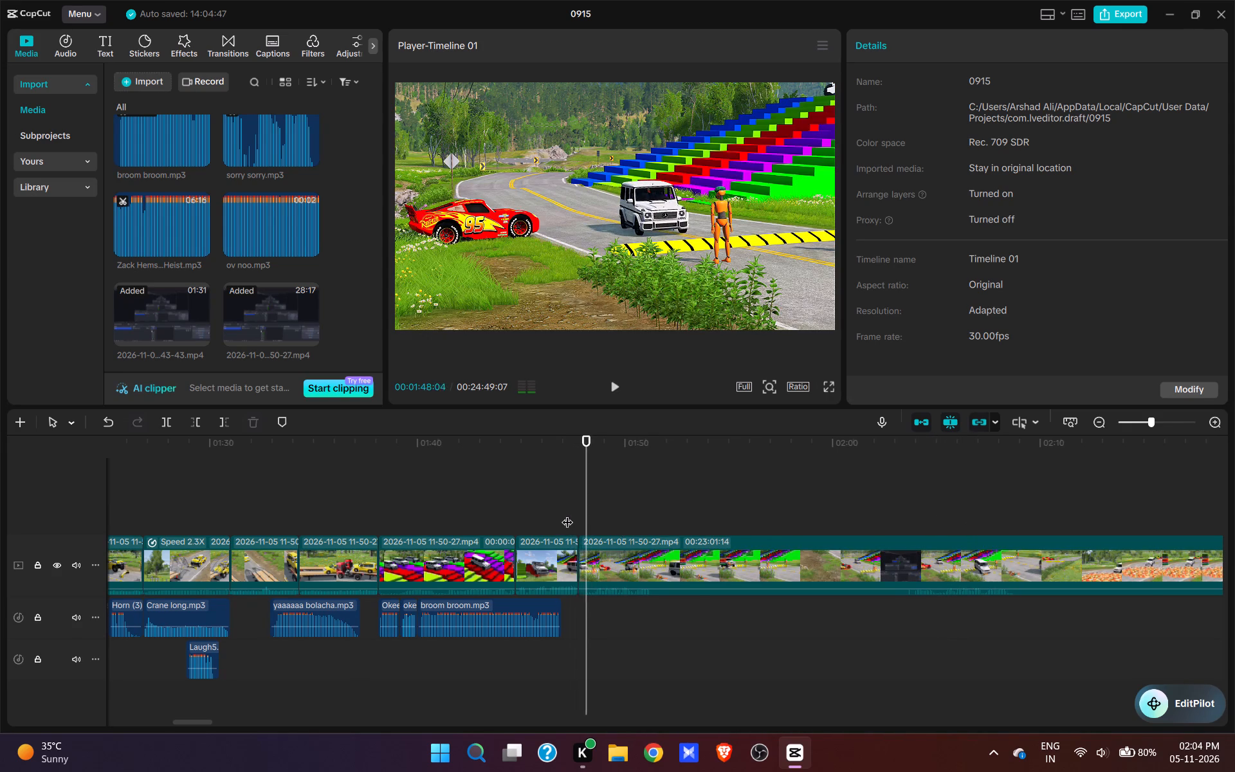
text(q)
key(space)
key(space)
scroll(252, 270, up, 3)
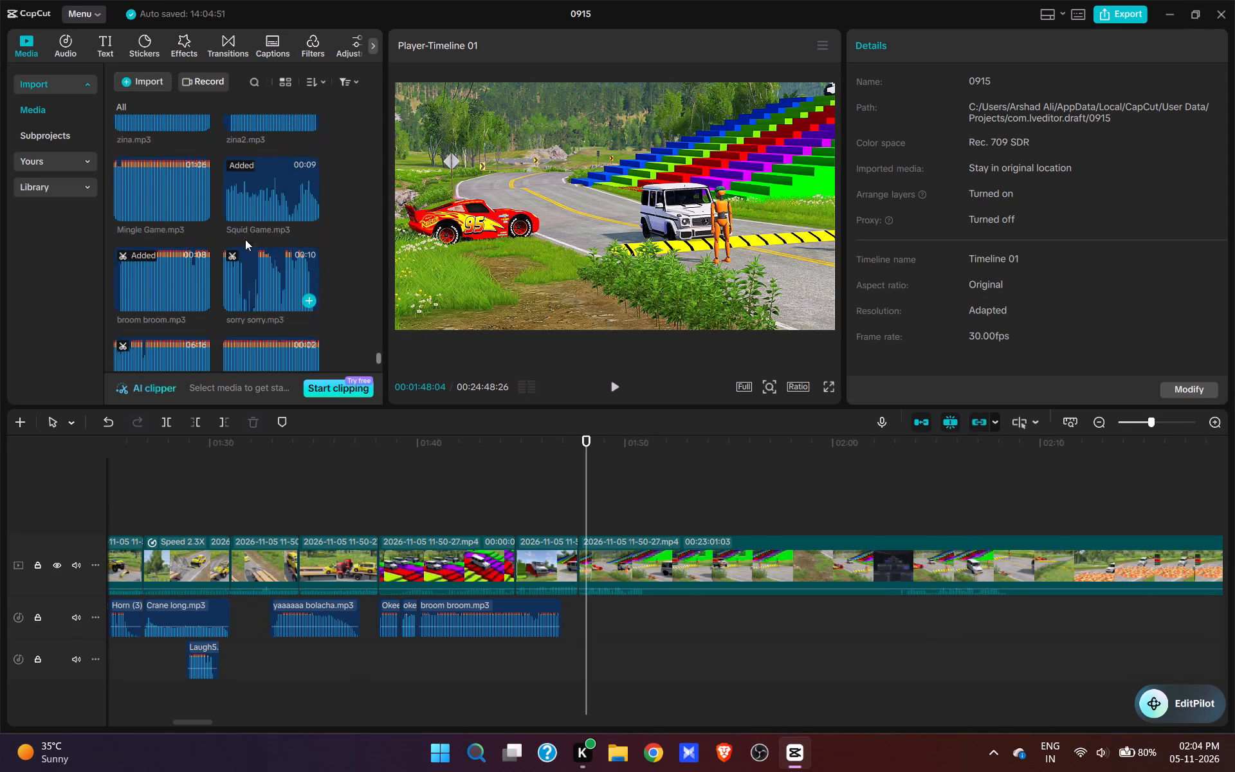
Delete about 16 more seconds after the 00:01:47:23 cut, up to the white car's next approach to the speed bump.
click(900, 513)
key(space)
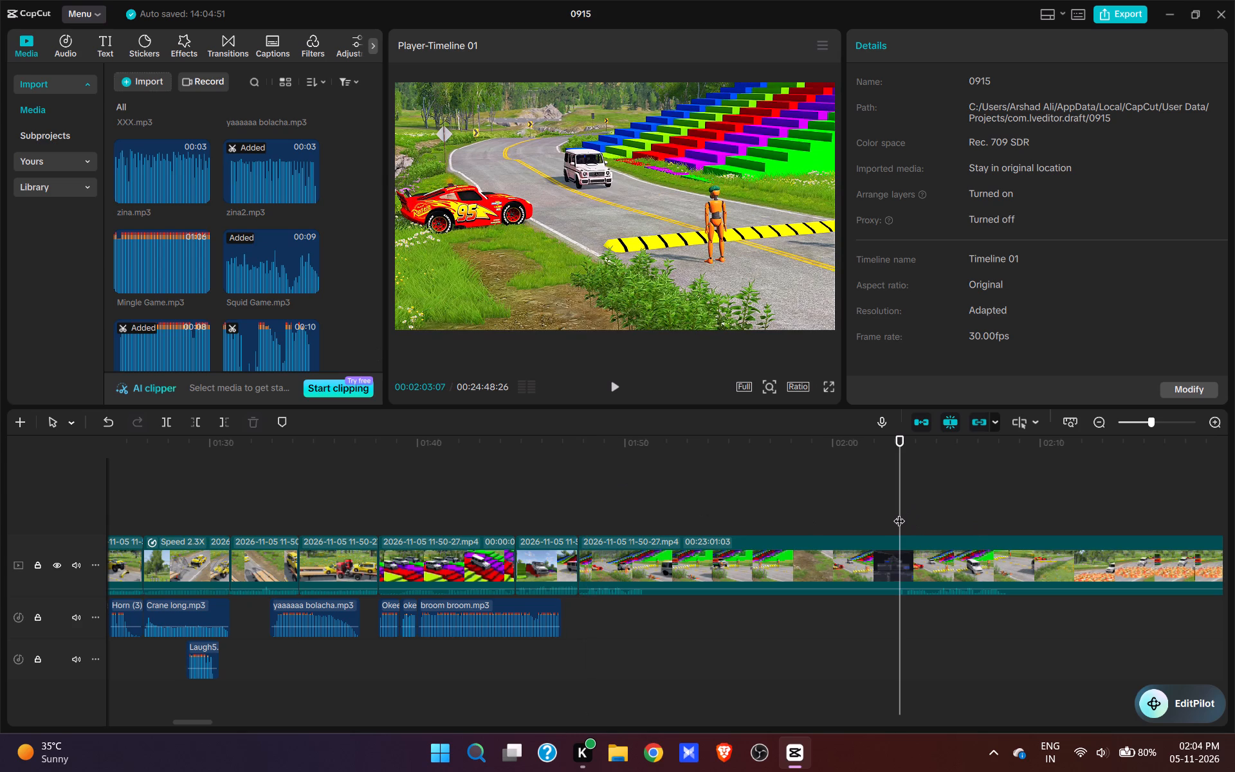
key(space)
text(q)
key(space)
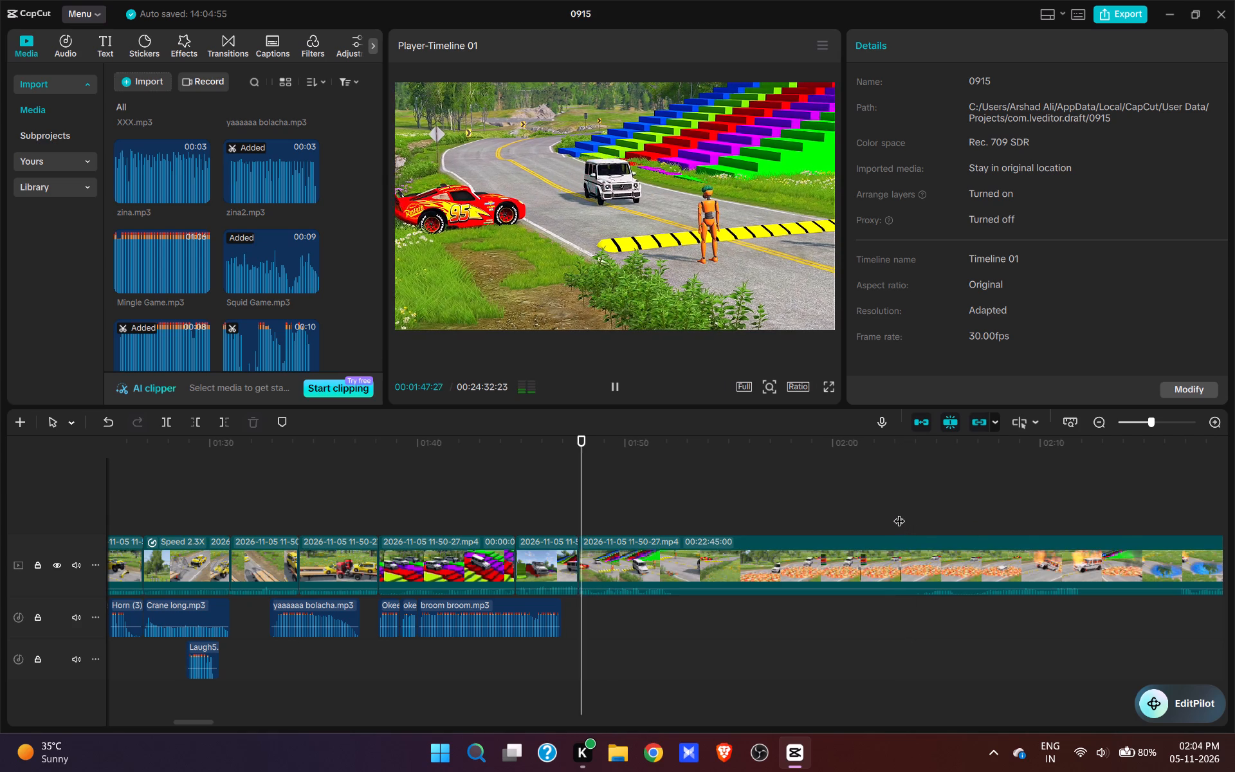
key(space)
Replay the white car road clip and trim about 1.8 seconds off its end, back to about 00:01:46, and play the cut.
click(551, 556)
key(space)
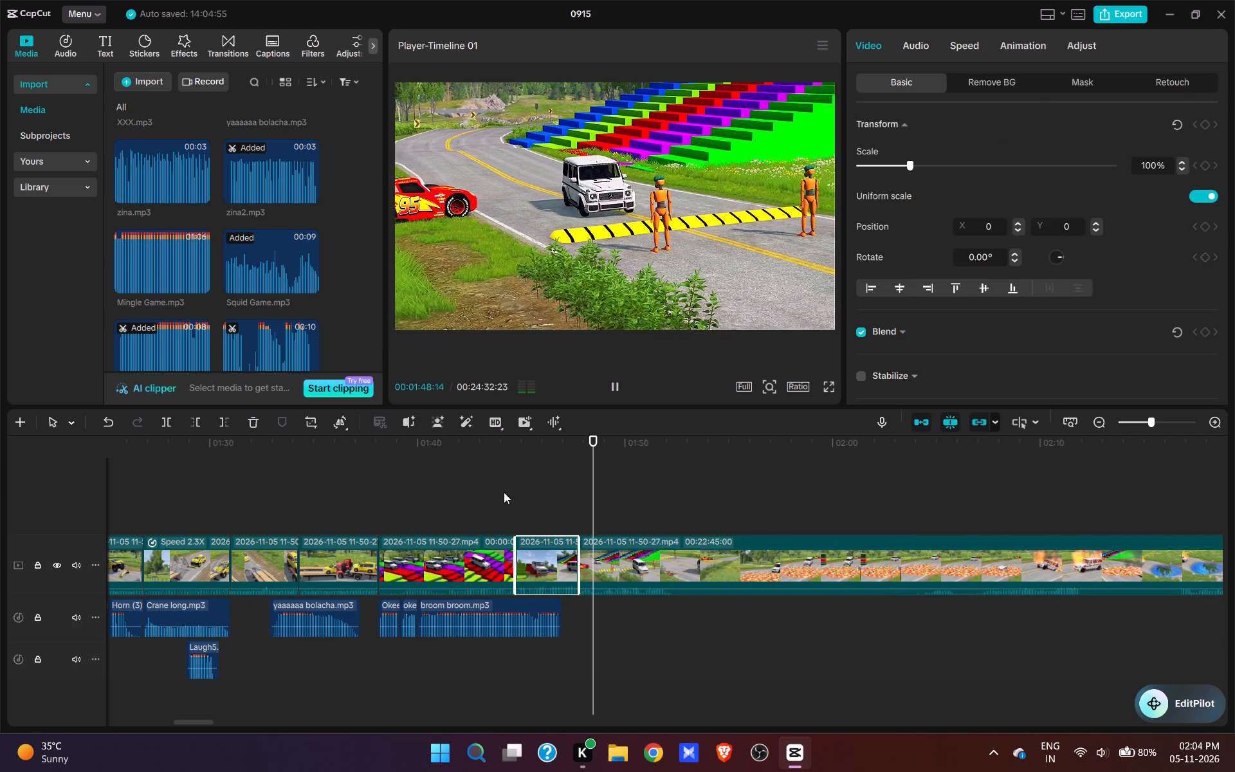
click(504, 491)
key(space)
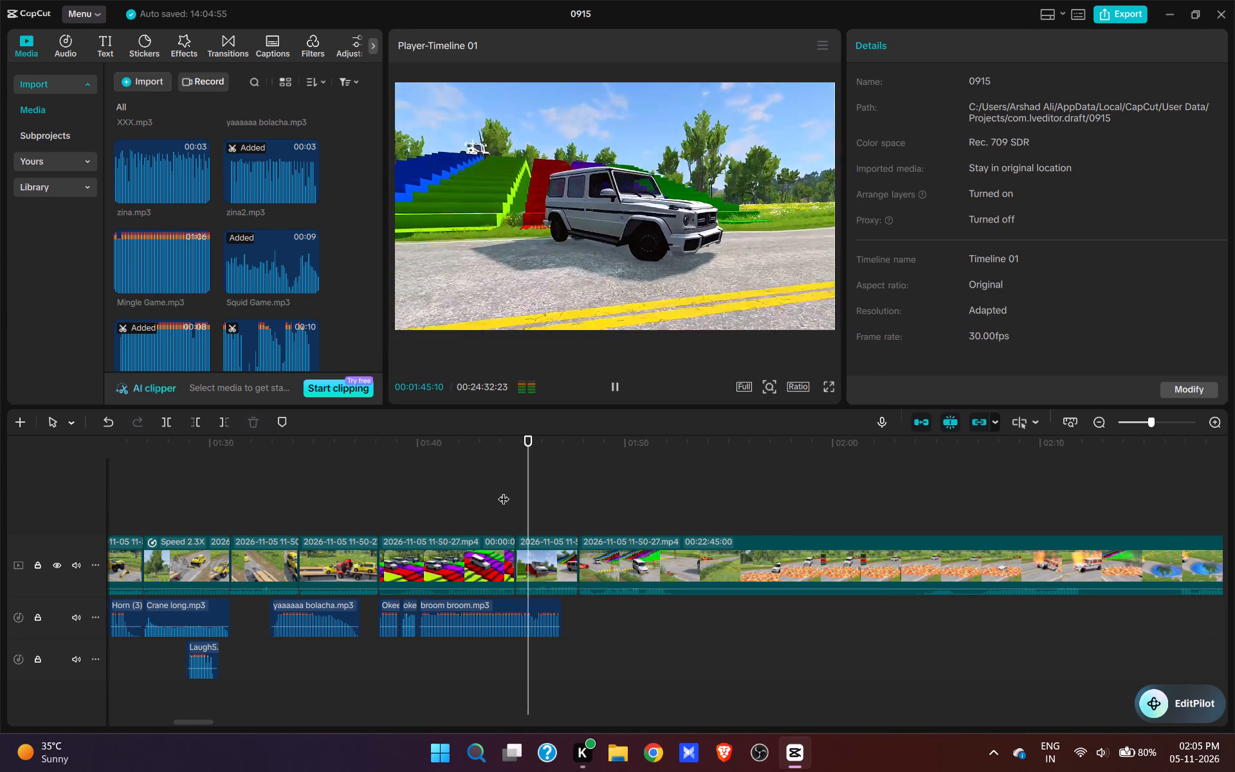
key(space)
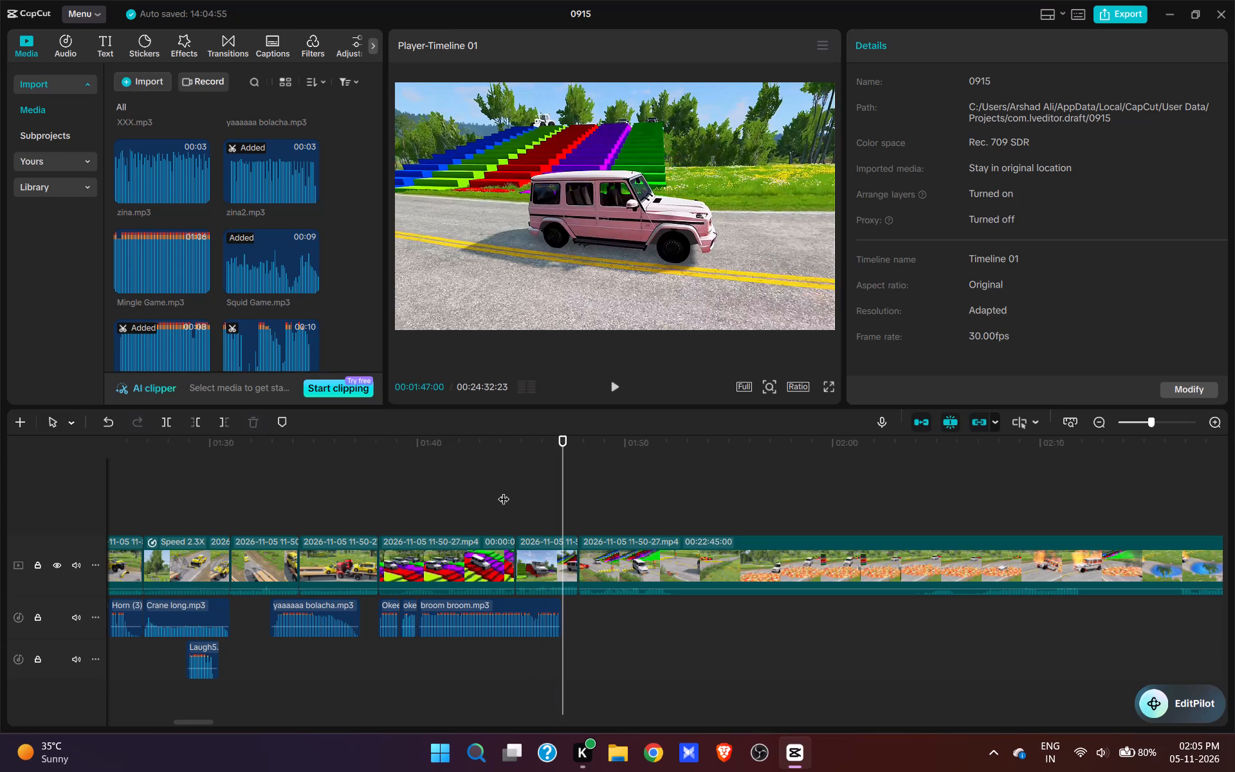
key(space)
key(space)
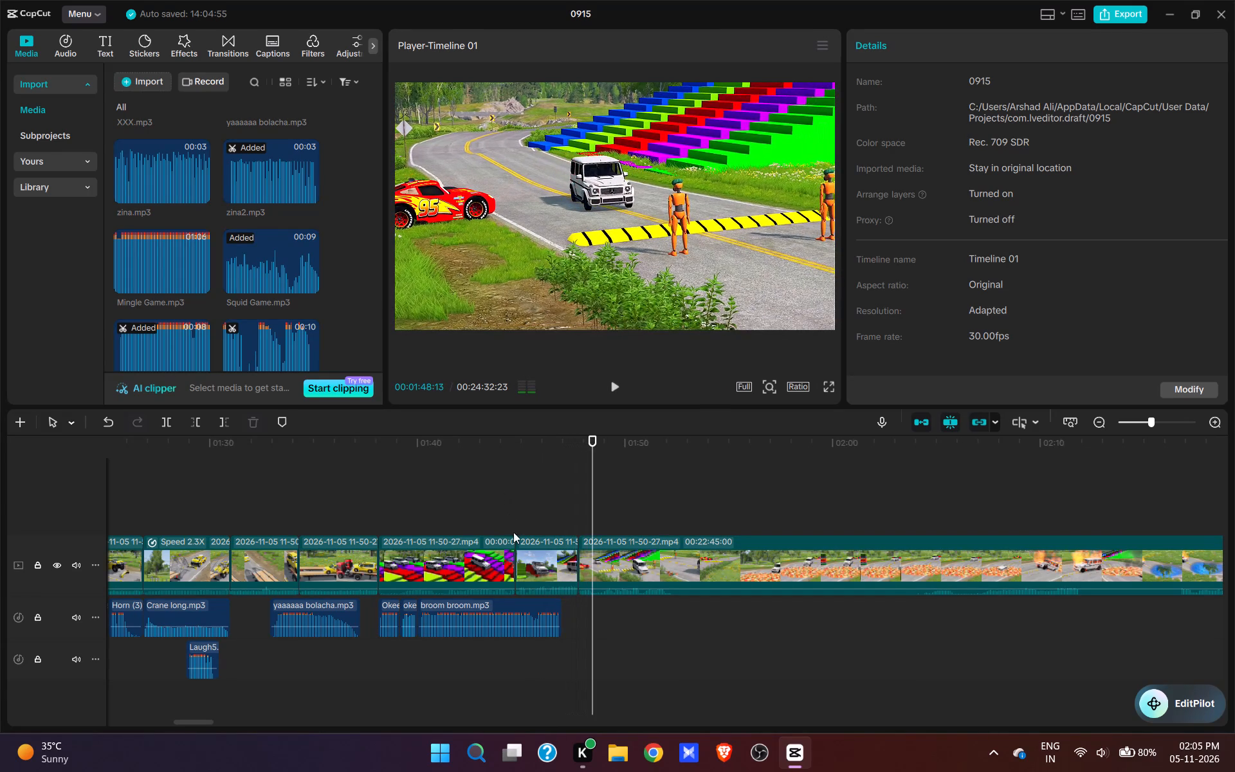
click(545, 557)
click(504, 484)
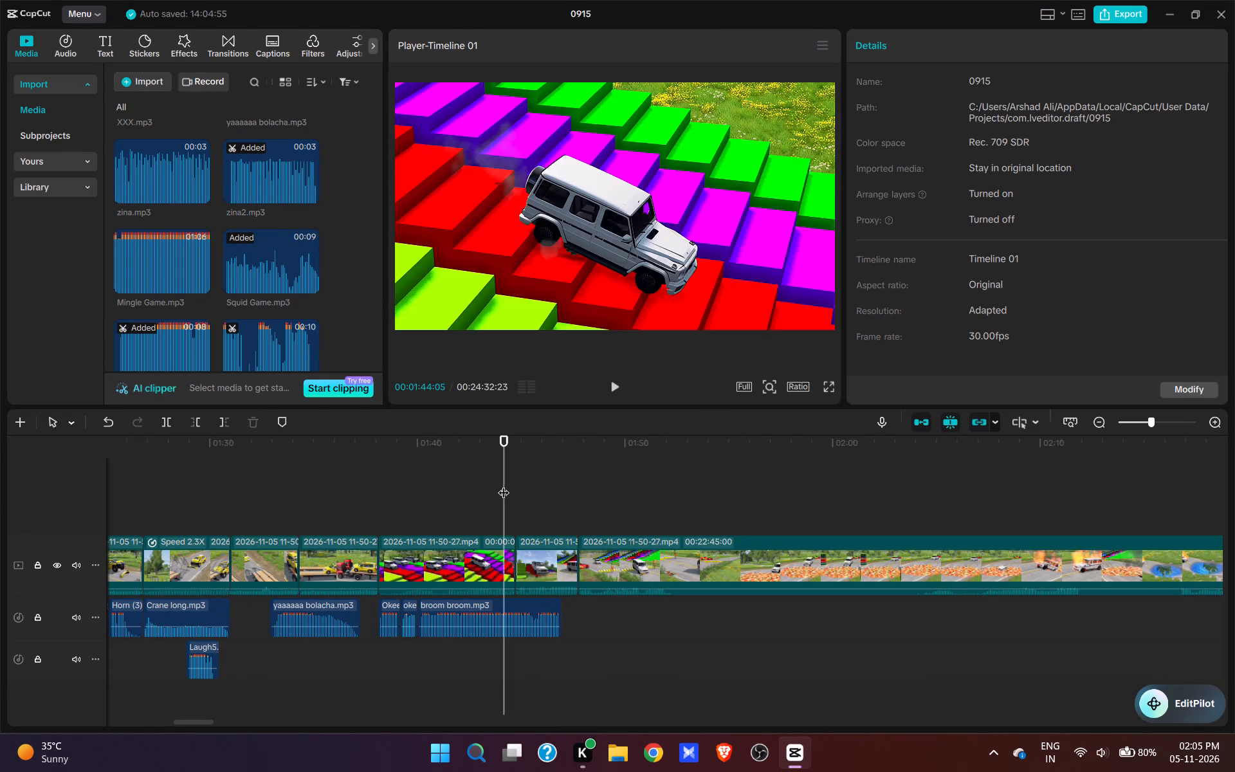
key(space)
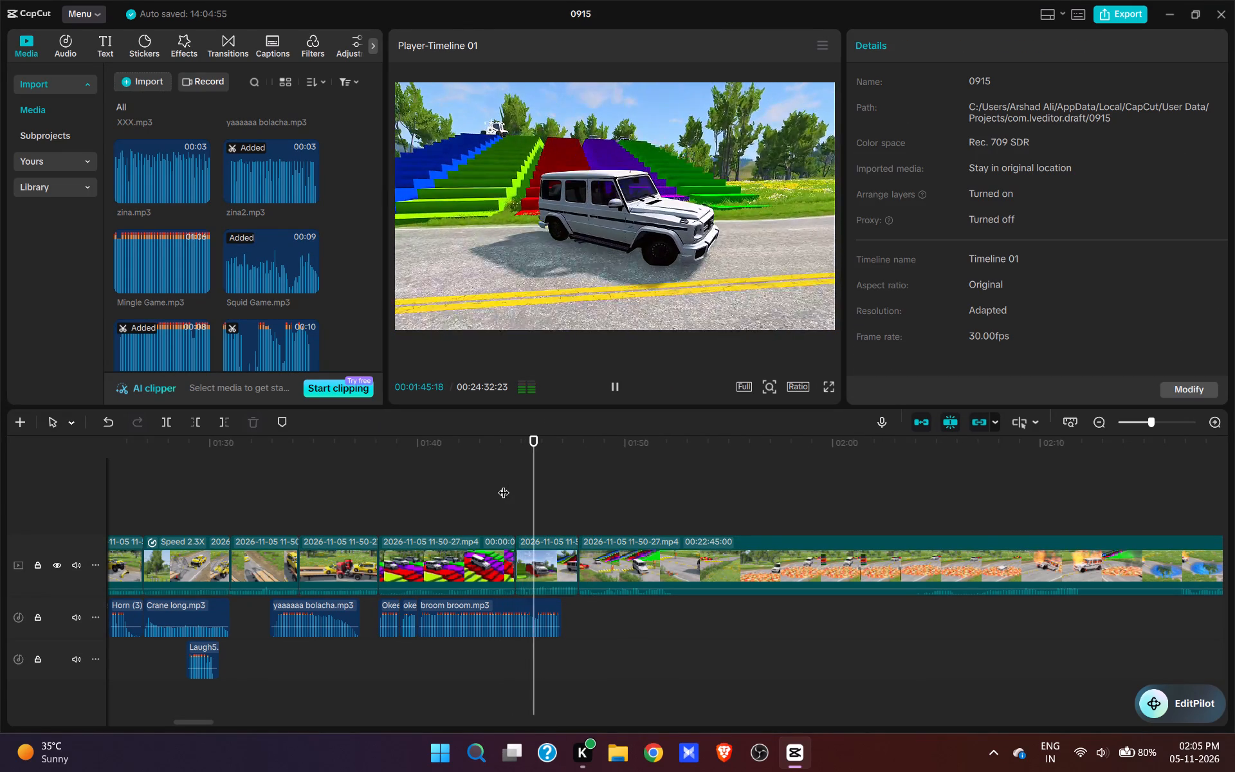
key(space)
click(551, 546)
text(e)
key(space)
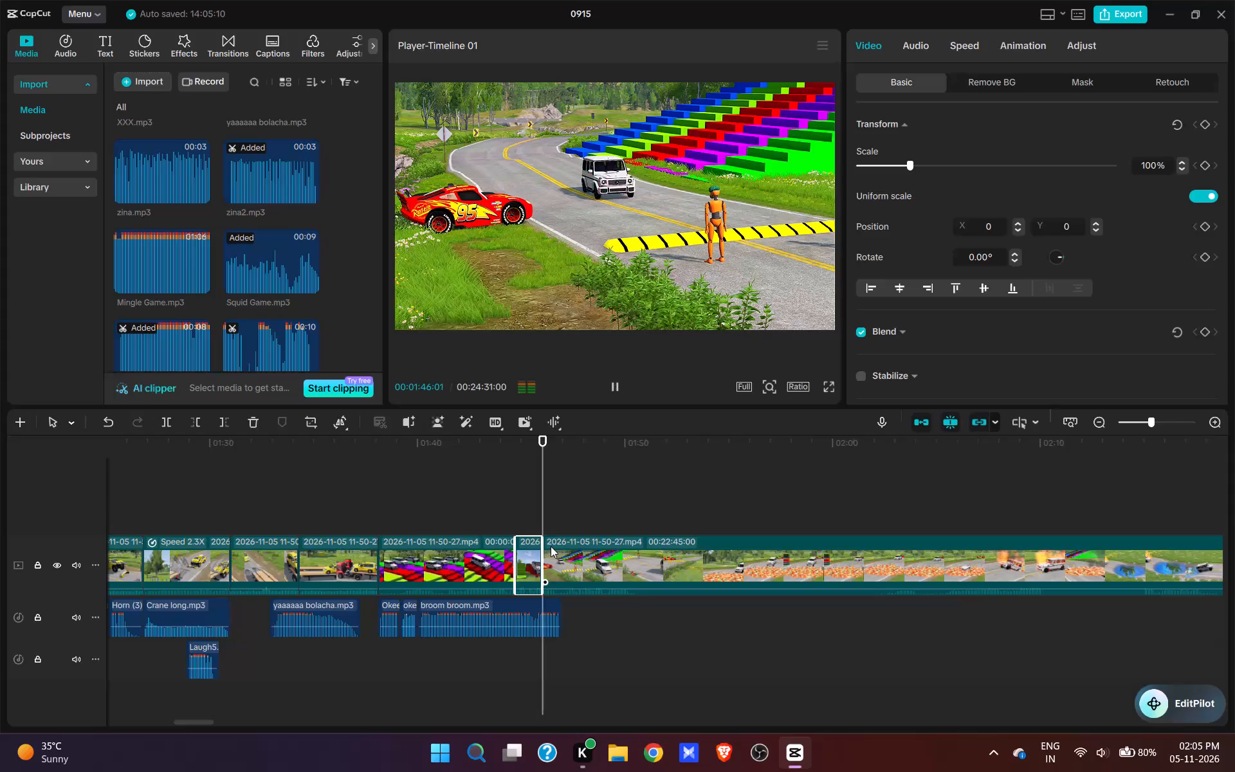
key(space)
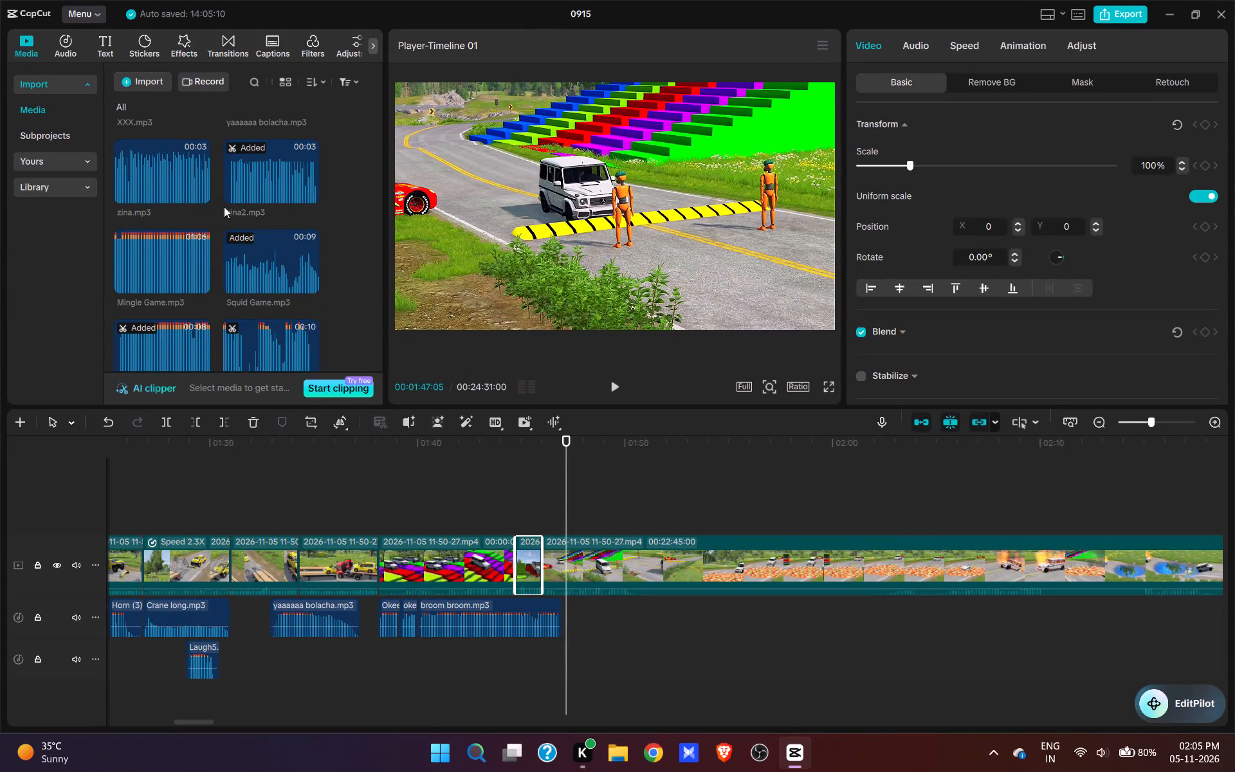
Add Mario Jump.mp3 to the audio track at 00:01:47:05 as the white car reaches the speed bump, and play it.
scroll(208, 225, up, 6)
scroll(246, 161, up, 12)
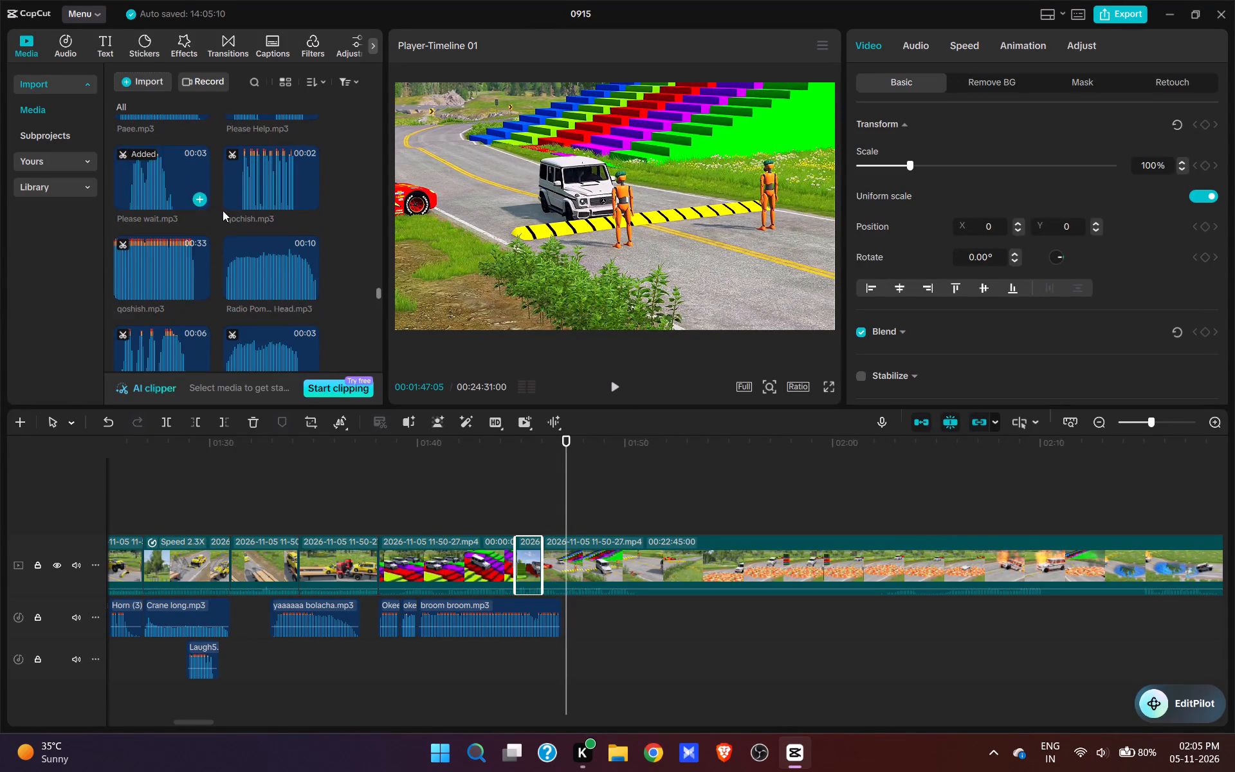
scroll(223, 210, up, 19)
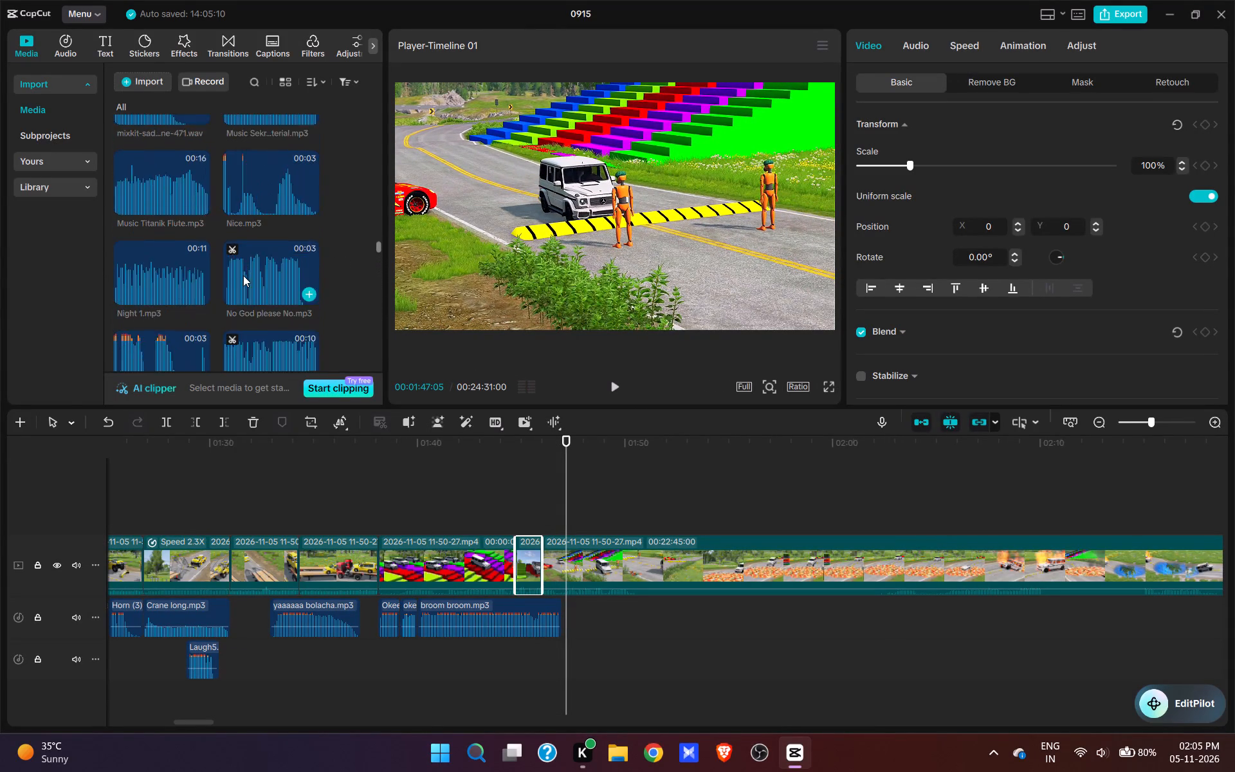
click(196, 166)
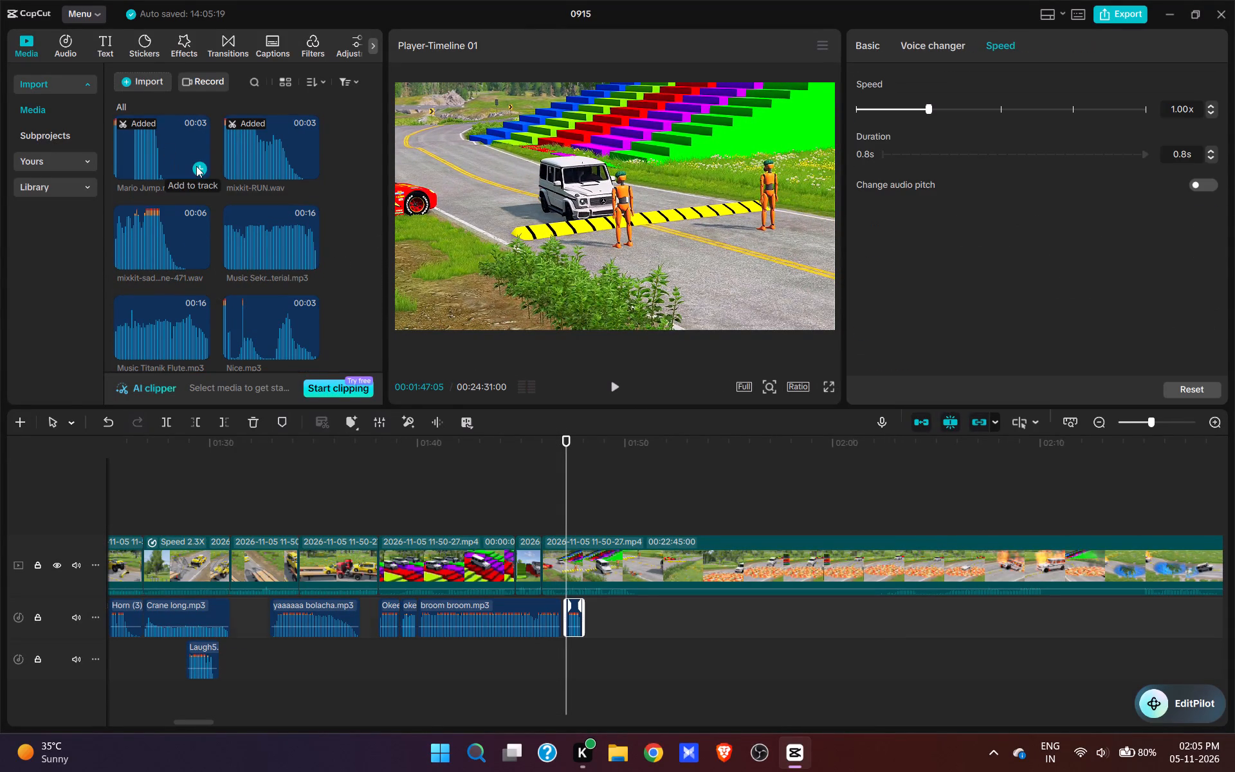
key(space)
key(space)
key(space)
key(space)
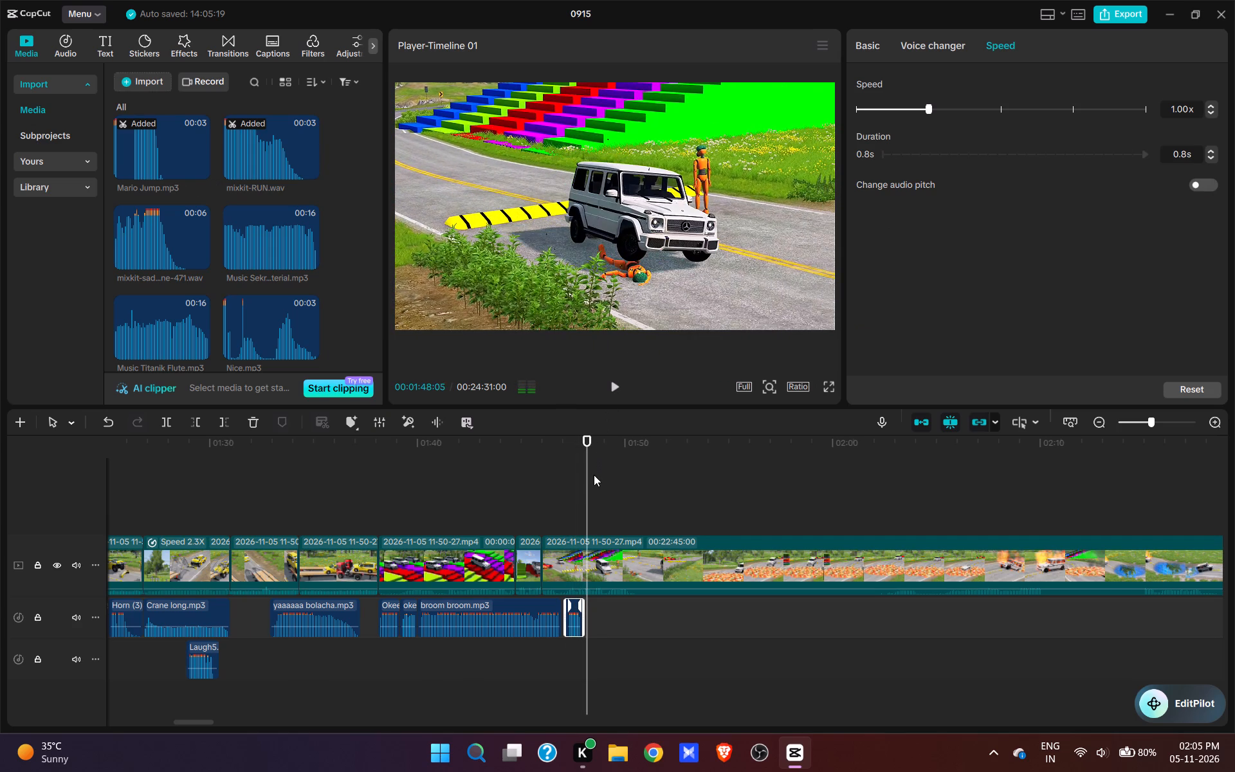
Audition laugh sounds, add Laugh Weird.mp3 at 00:01:47:29 right after the Mario Jump sound, and play it.
click(584, 476)
scroll(205, 270, up, 3)
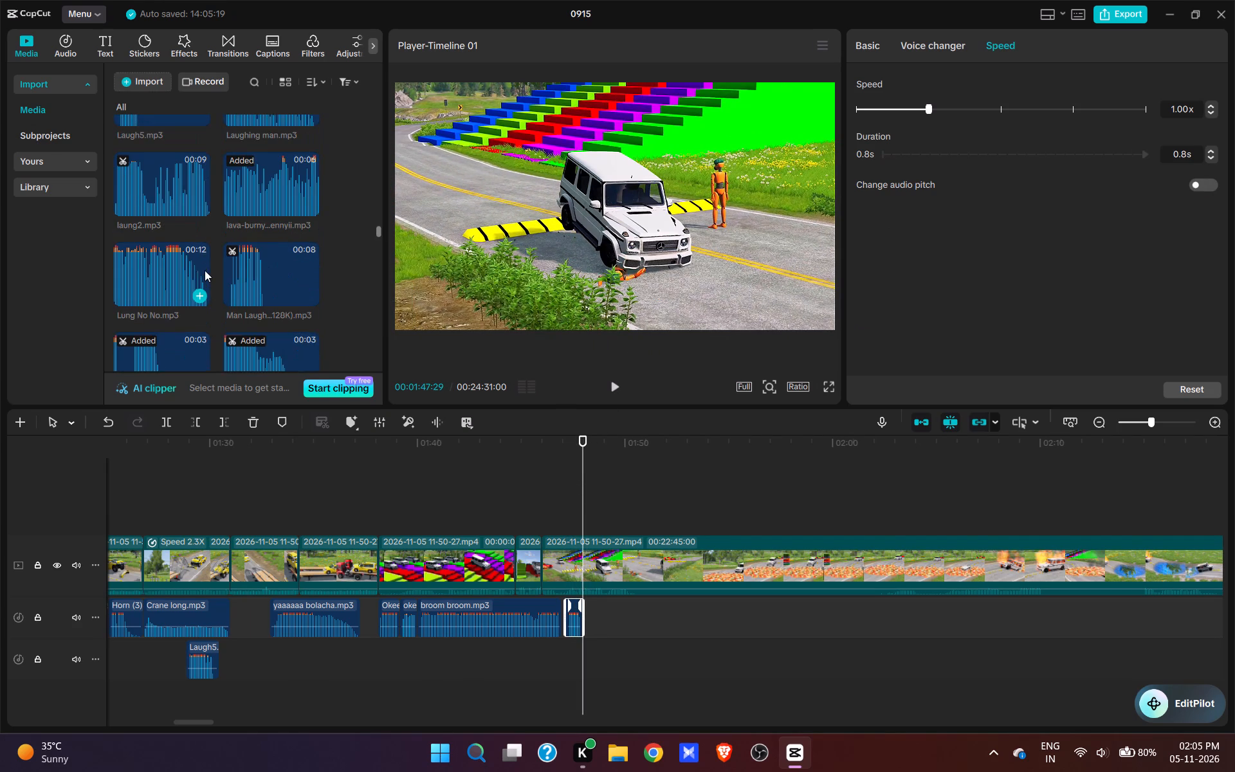
click(169, 194)
click(143, 205)
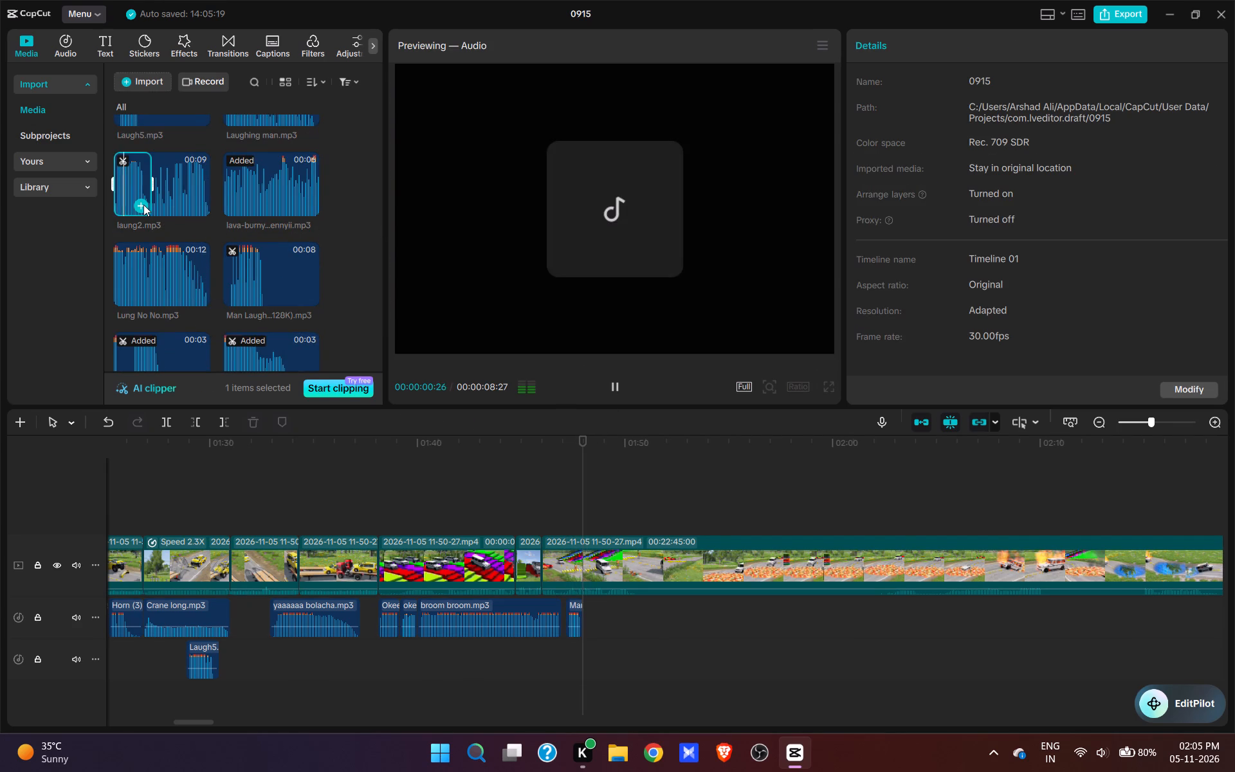
key(d)
scroll(167, 209, up, 1)
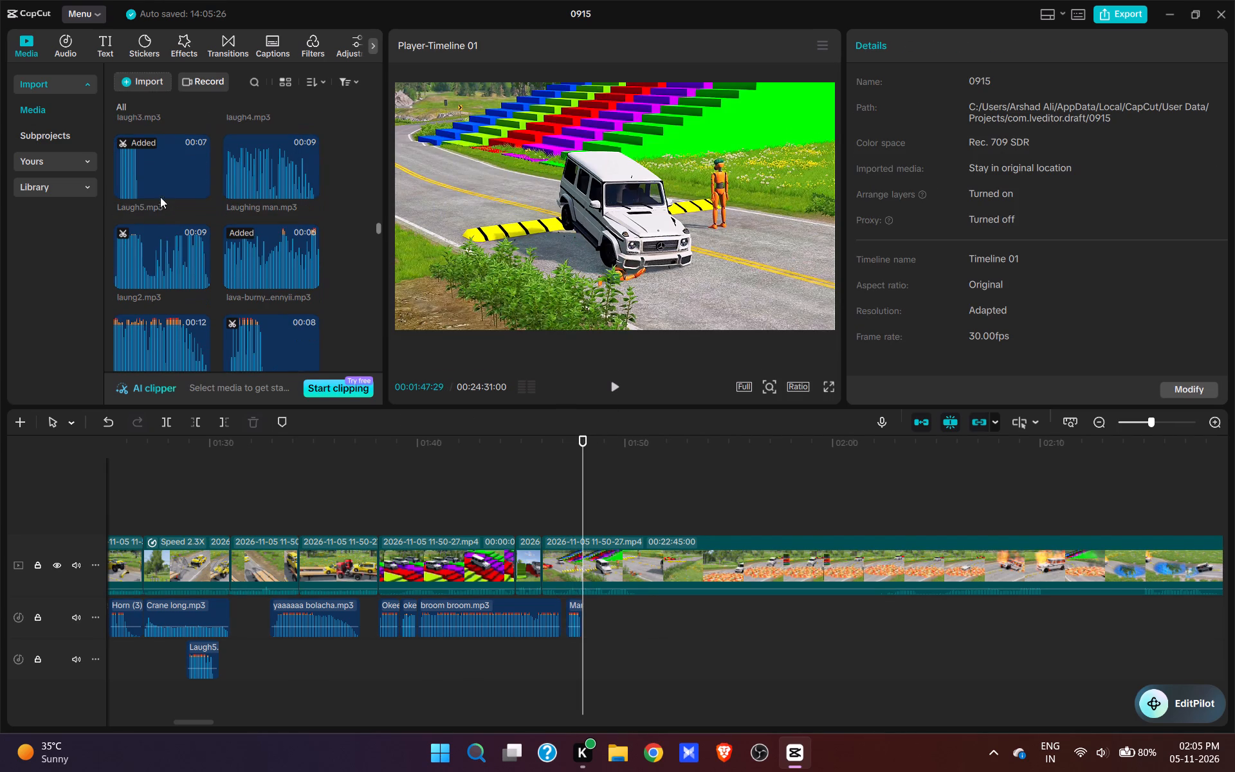
scroll(198, 190, up, 1)
click(170, 181)
scroll(170, 193, up, 1)
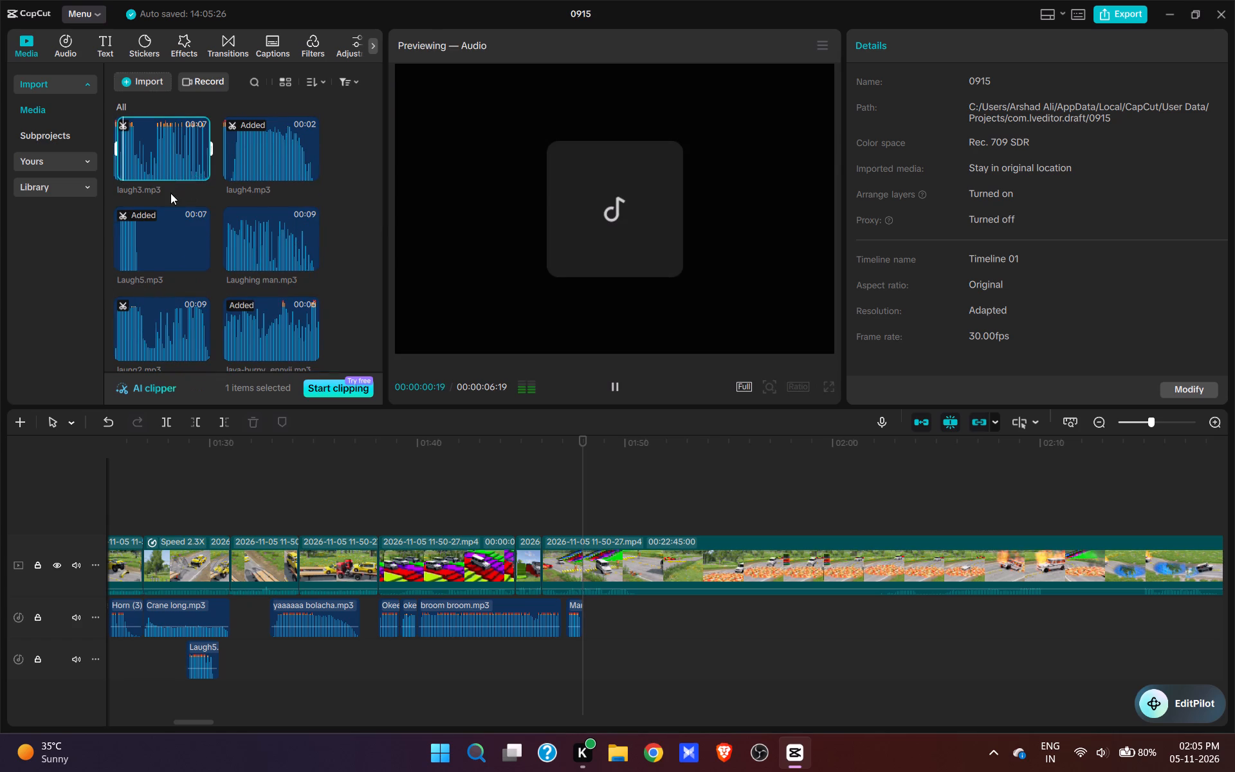
click(166, 151)
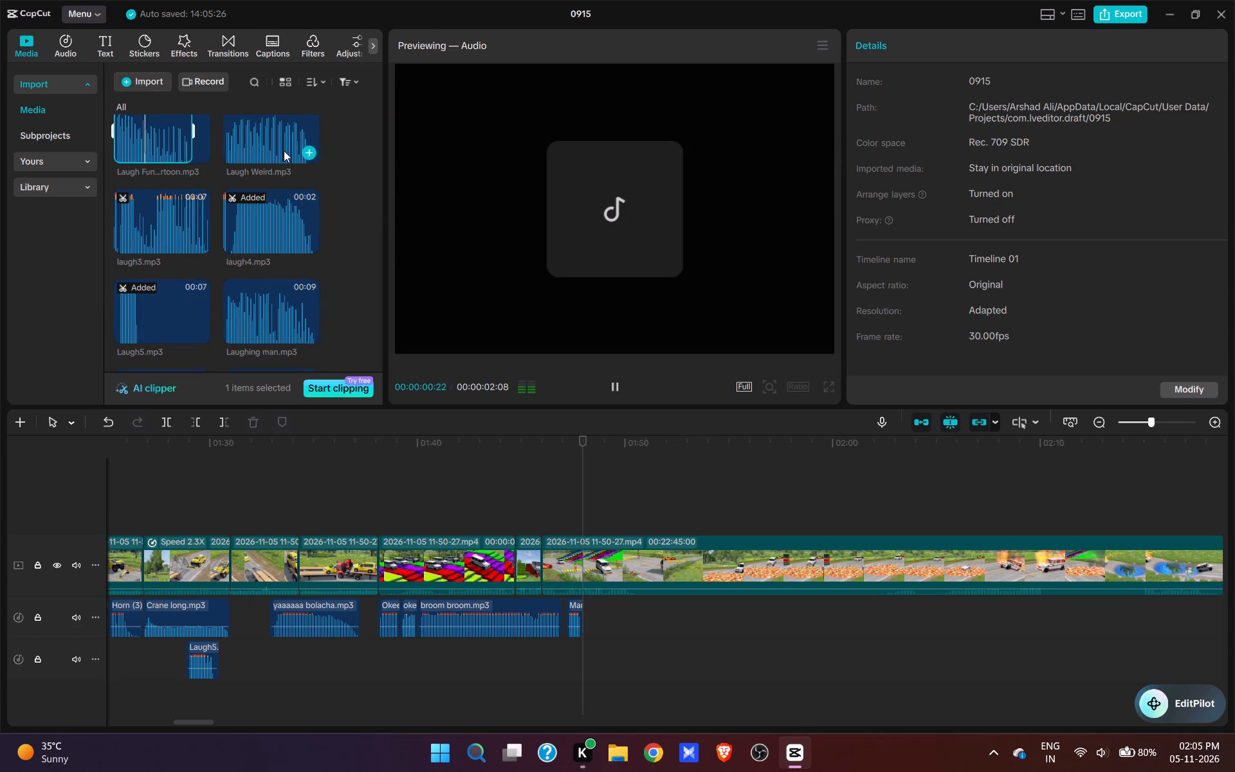
click(309, 150)
key(space)
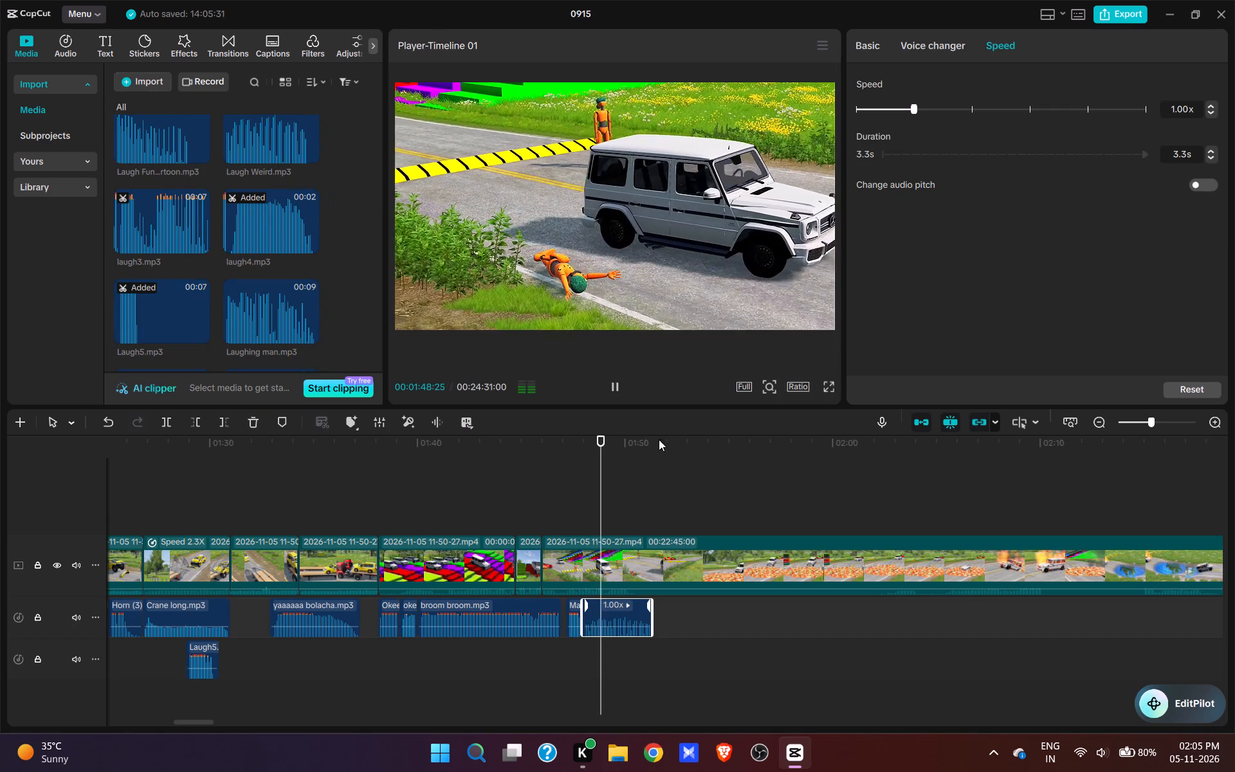
key(space)
Split the speed bump video clip at 00:01:50:07 and trim the end of Laugh Weird.mp3 to the same point.
click(652, 539)
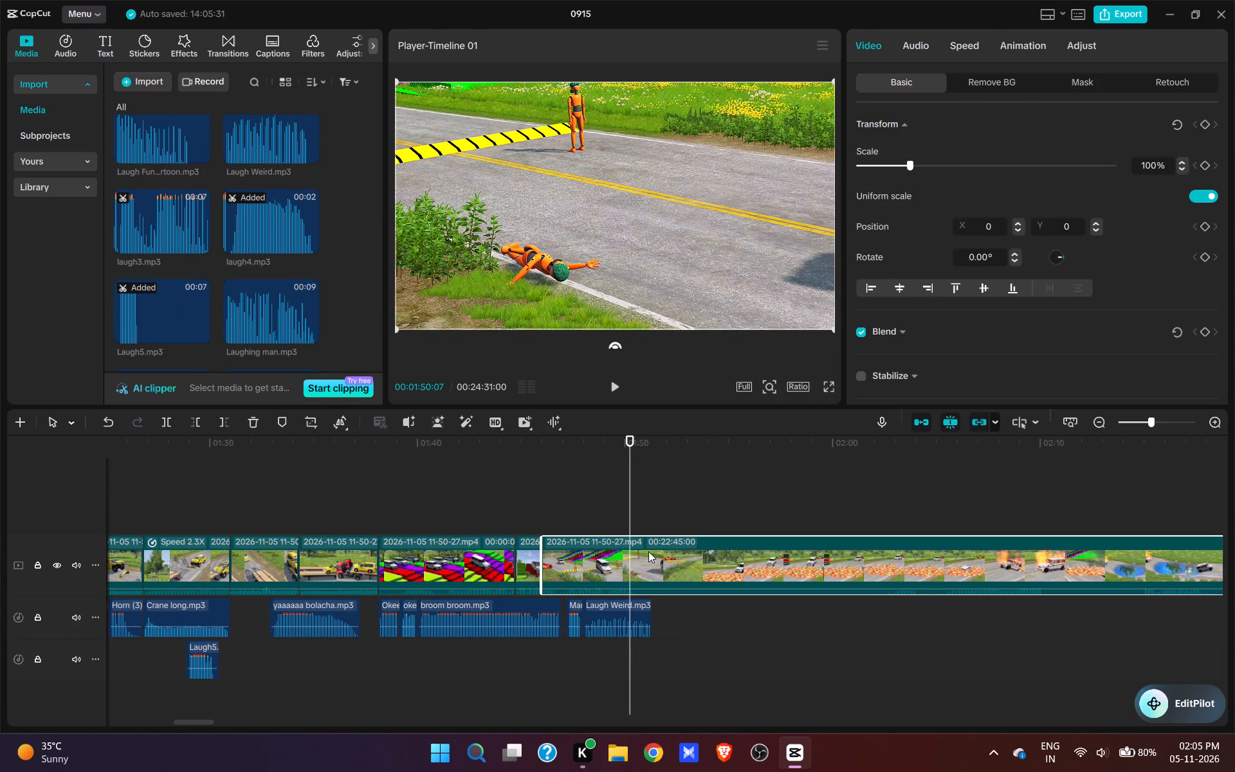
key(w)
click(625, 625)
key(e)
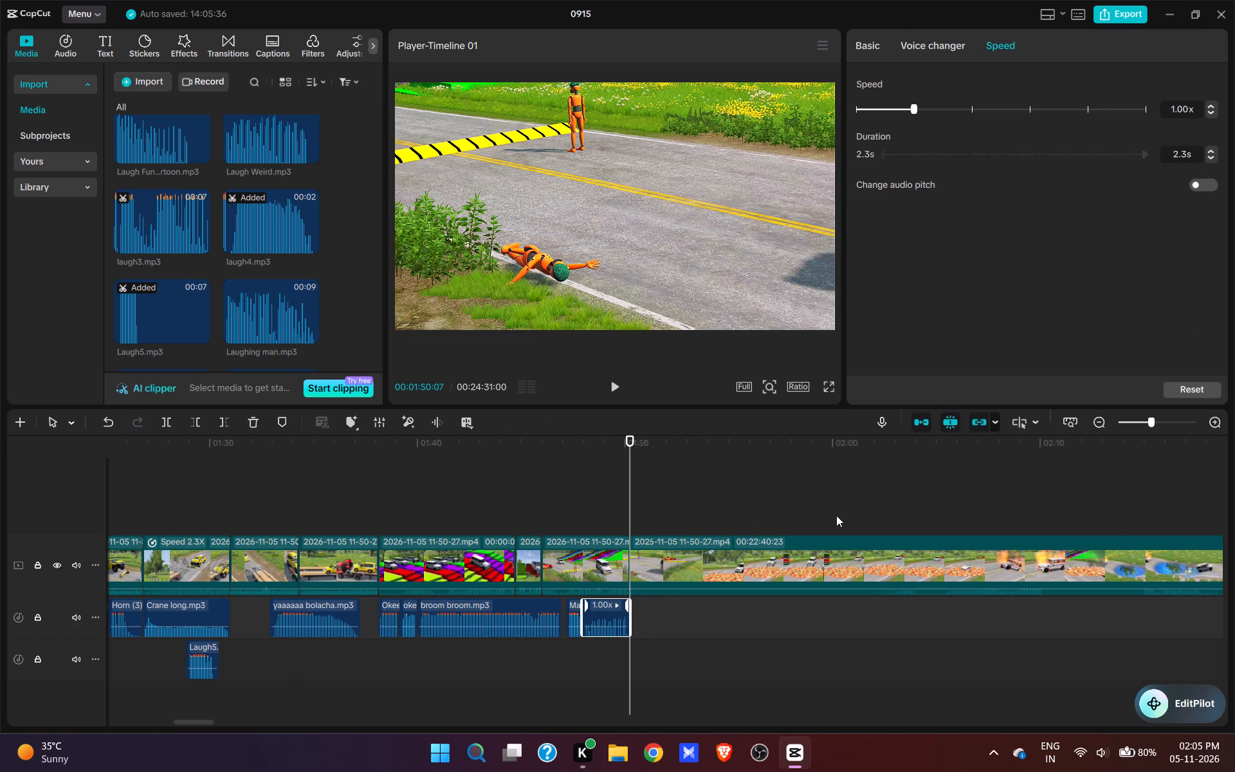
Delete about 13 seconds after the 00:01:50:07 cut, up to the white car approaching the lava pool.
click(836, 515)
key(space)
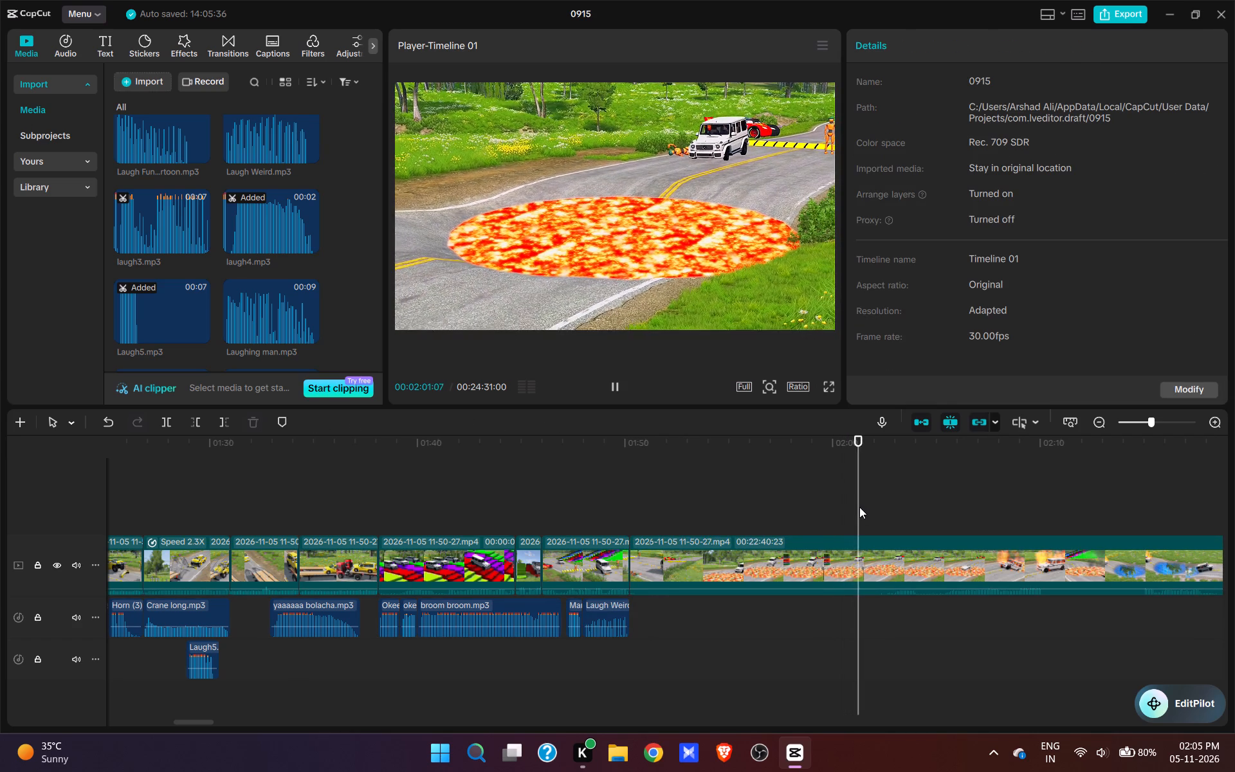
key(space)
text(q)
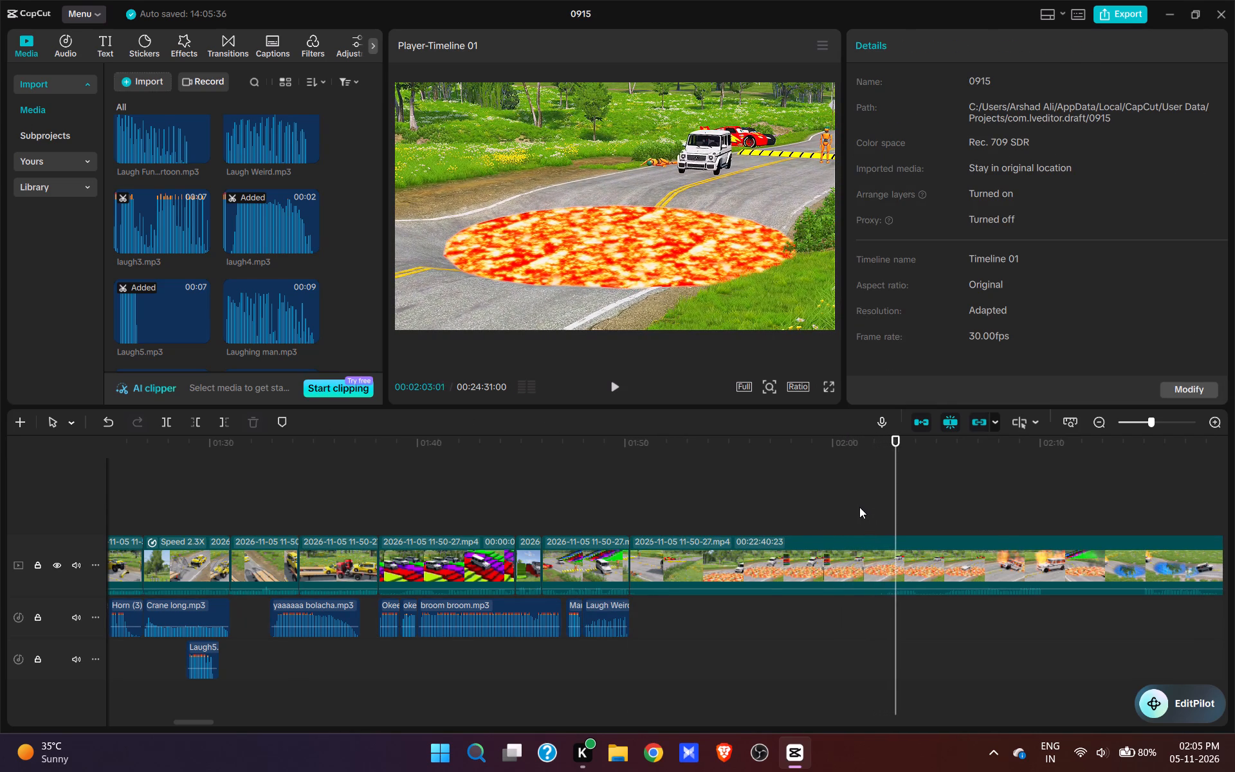
Add no no .mp3 at 00:01:50:07 and trim its end to 00:01:51:20, where the car reaches the lava.
scroll(233, 247, down, 7)
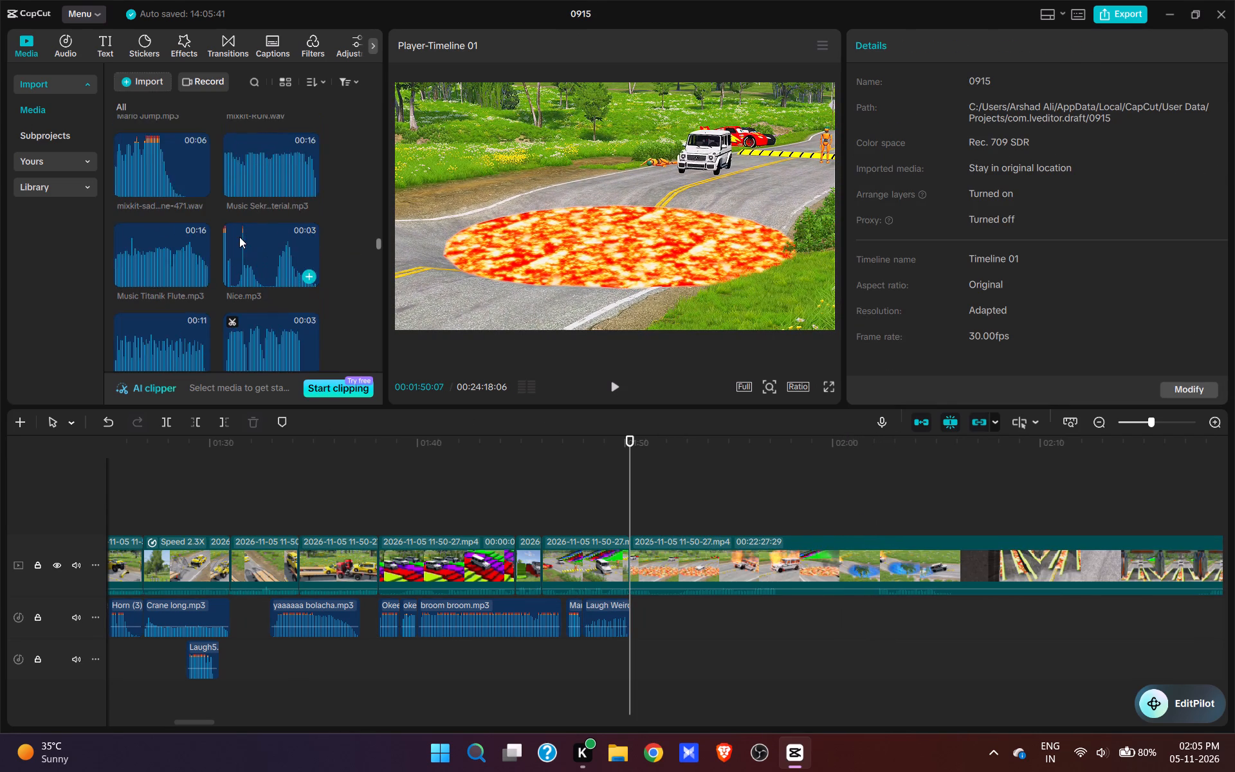
scroll(241, 237, down, 4)
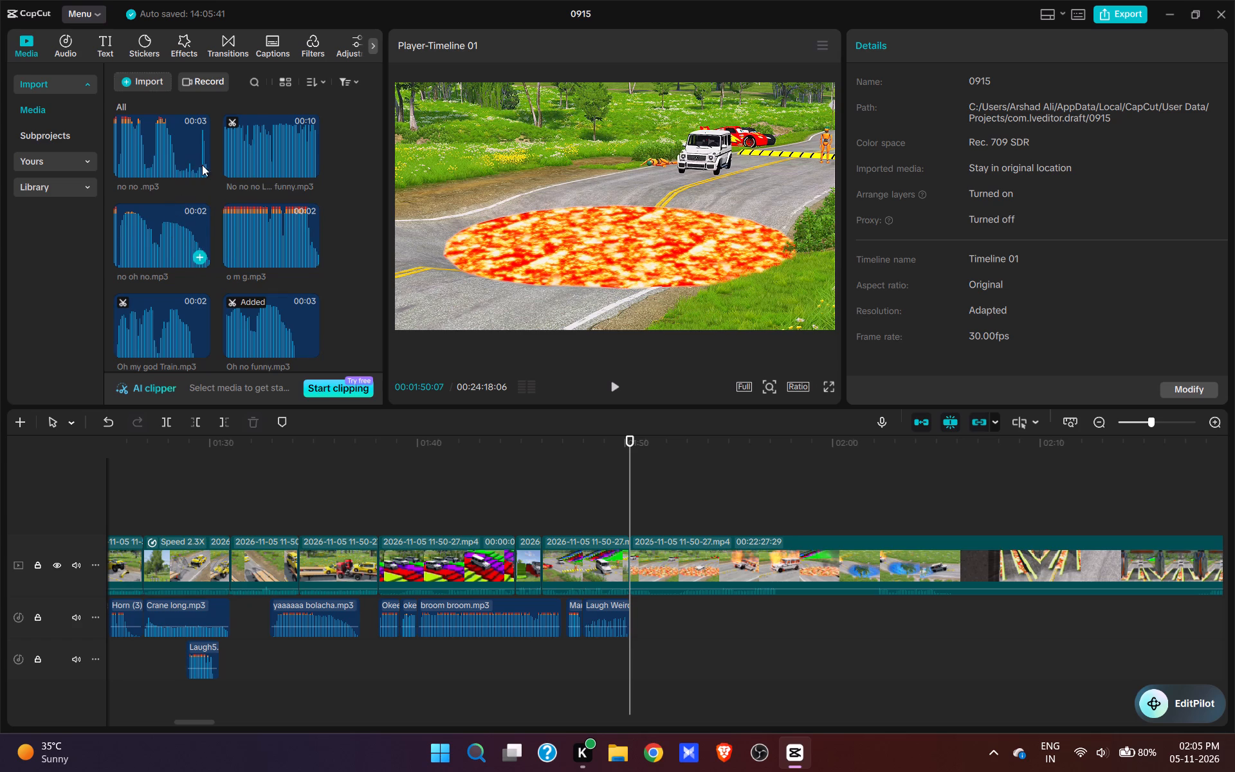
click(200, 167)
key(space)
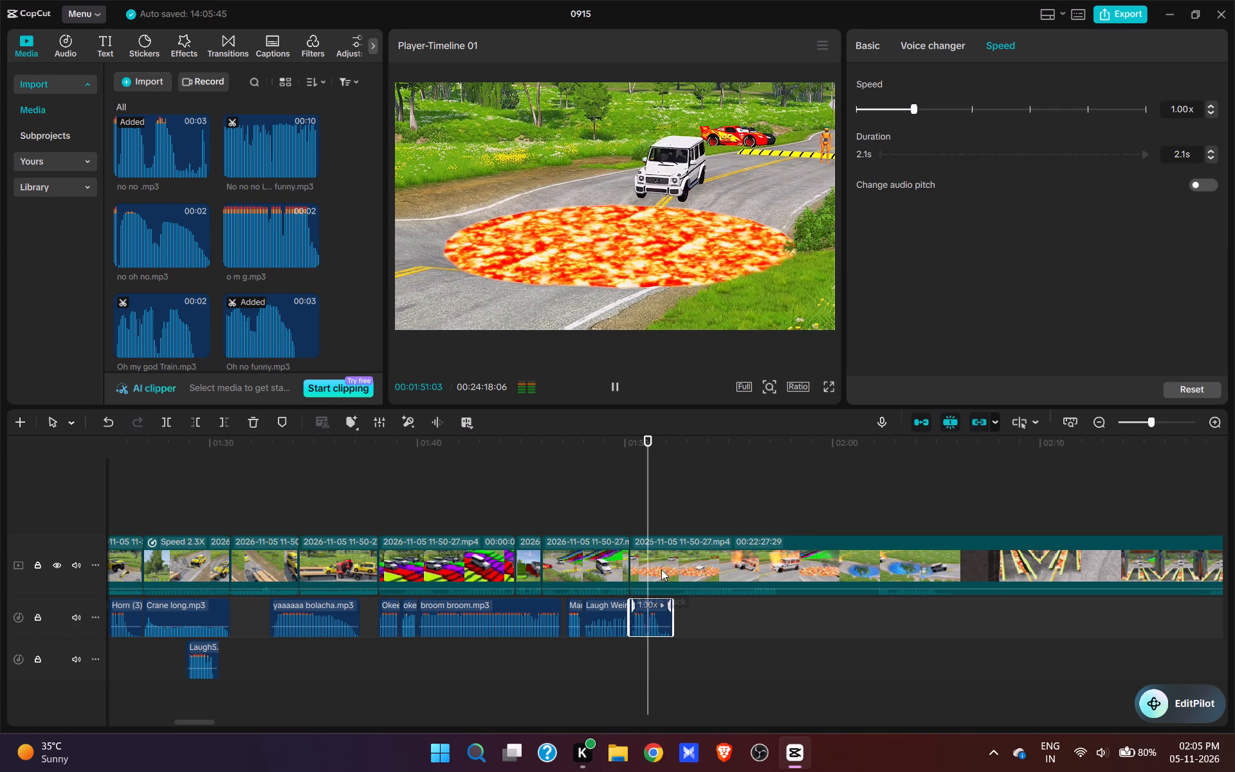
key(space)
key(e)
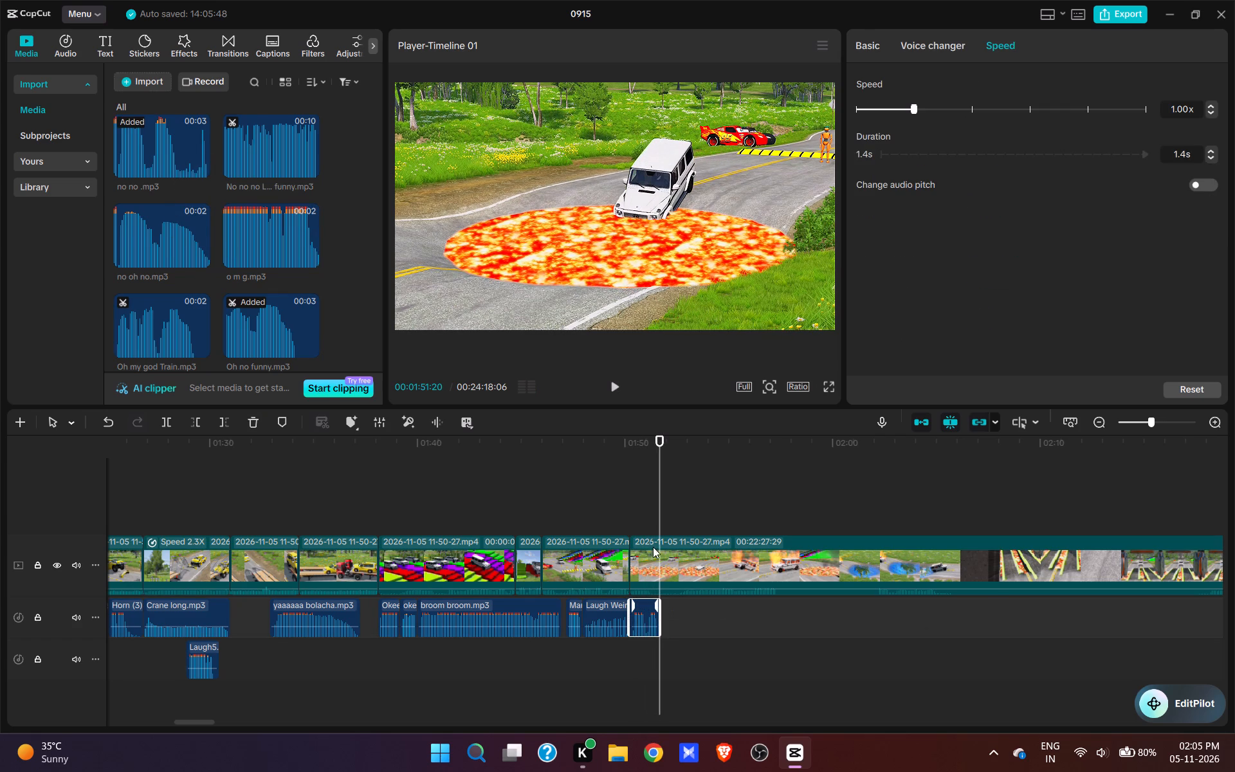
Add the HOT HOT HOT sound at 00:01:51:20 over the car crossing the lava, and play it.
scroll(320, 257, up, 7)
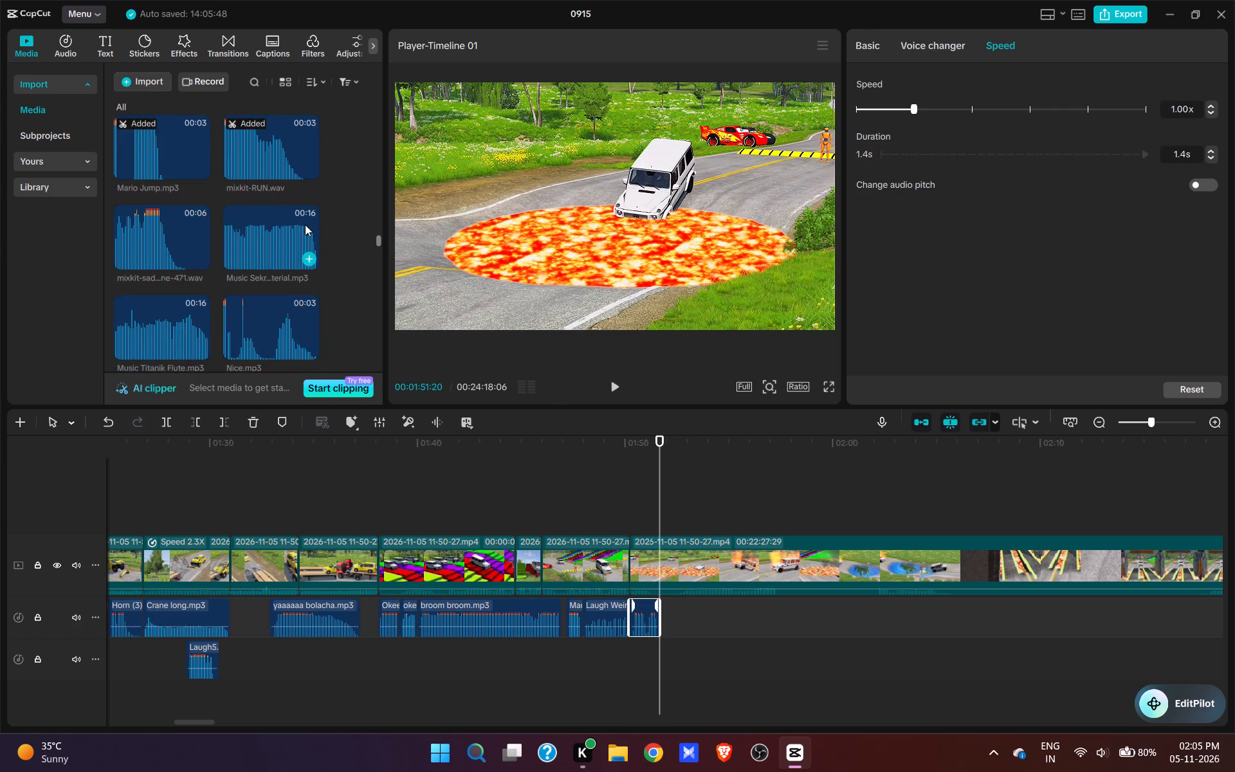
scroll(305, 225, up, 8)
scroll(293, 232, down, 6)
scroll(293, 232, up, 4)
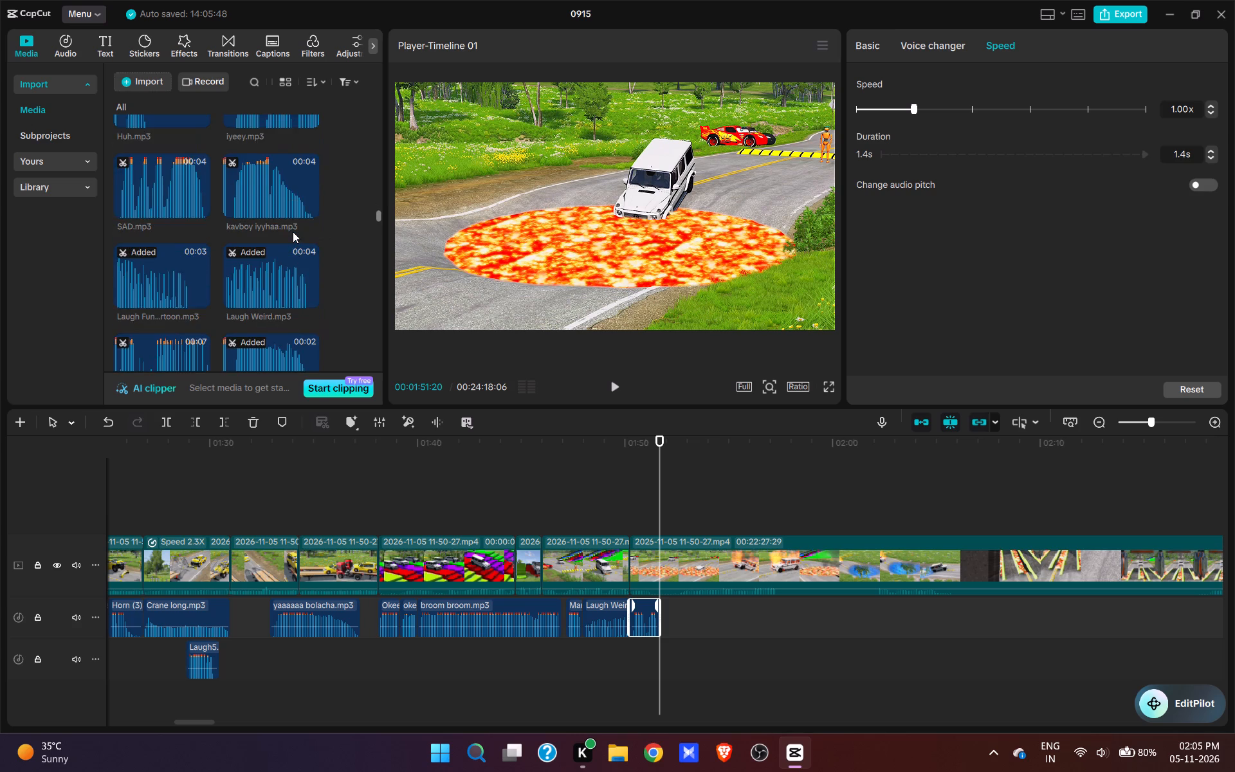
scroll(293, 232, up, 2)
click(313, 171)
key(space)
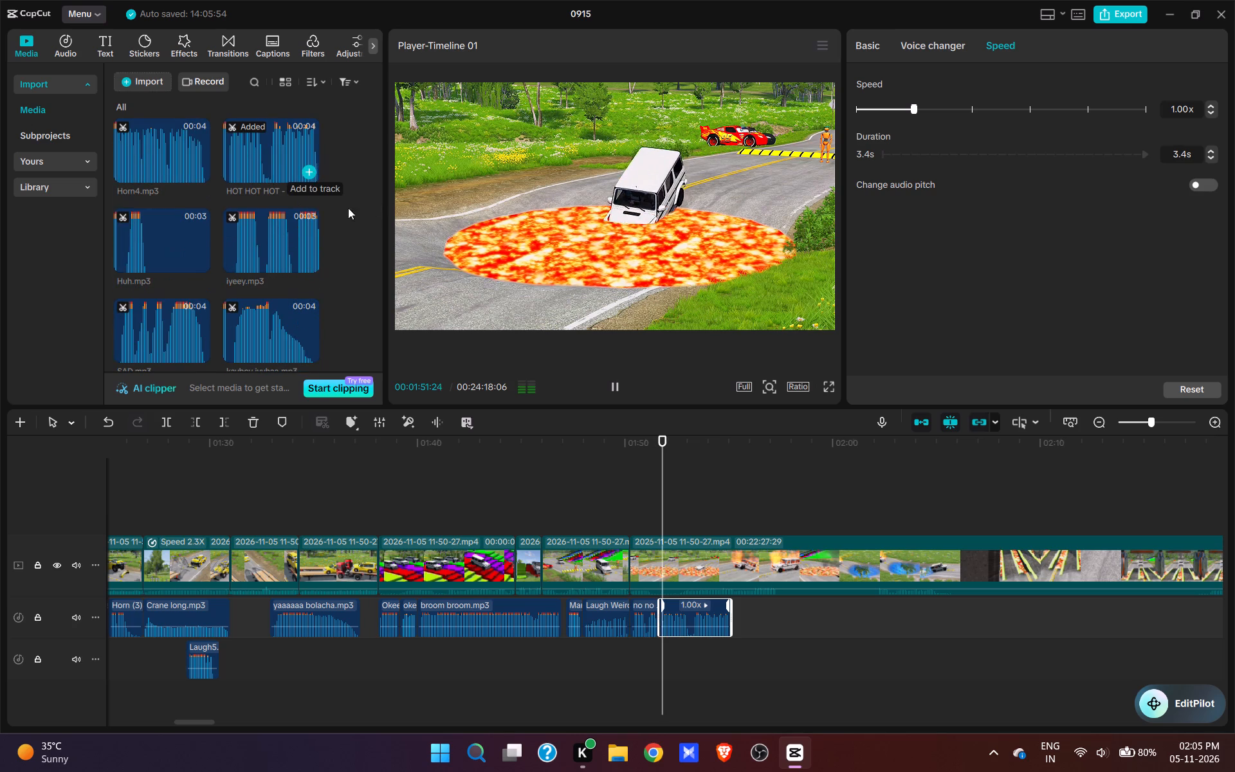
key(space)
Add aaa.mp3 at 00:01:55:03, right after the HOT HOT HOT sound, and play it over the burning car.
click(729, 519)
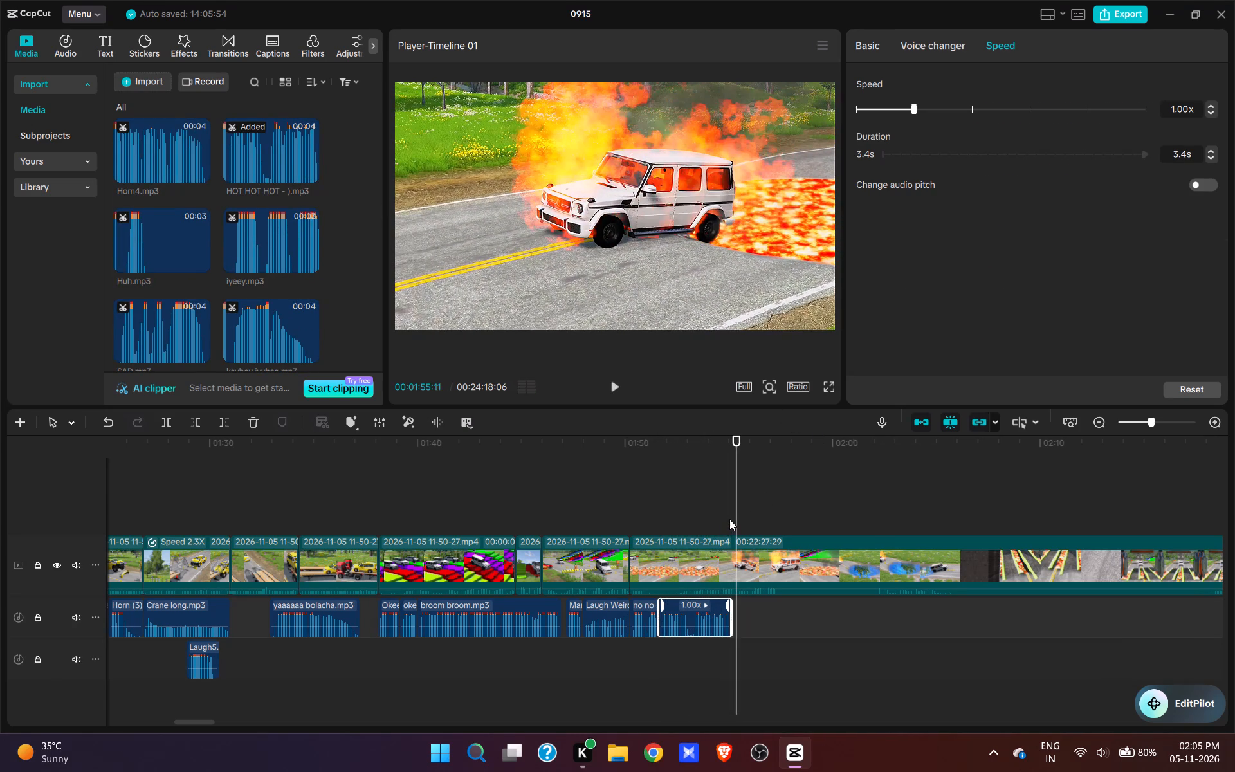
scroll(155, 280, up, 7)
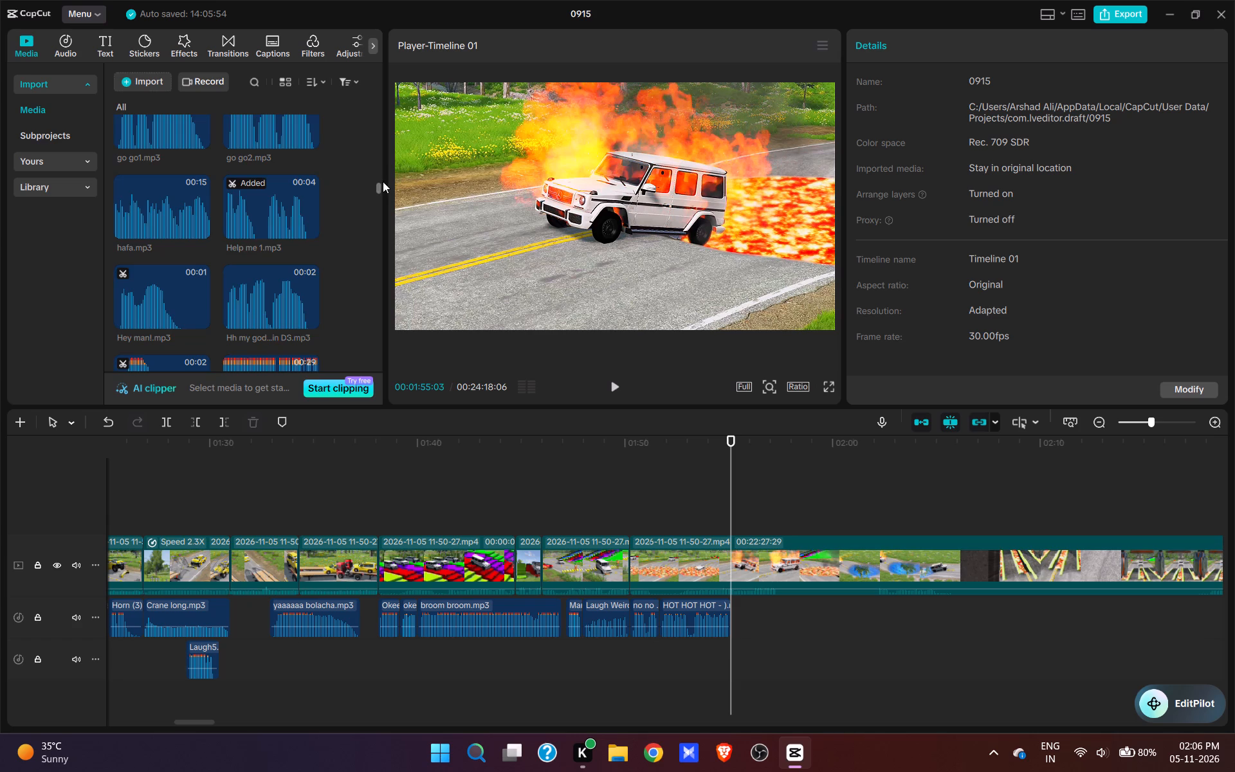
drag(381, 183, 381, 0)
click(206, 173)
key(space)
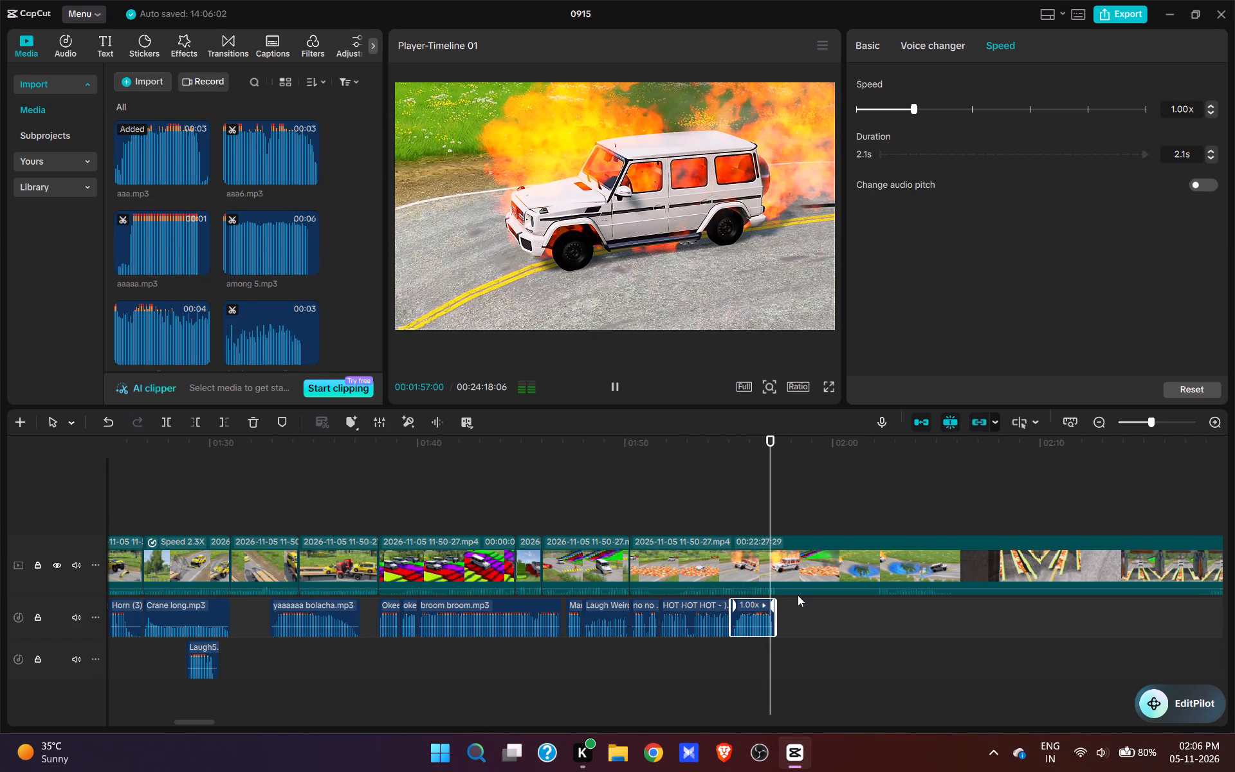
key(space)
Split the video at 00:01:57:07 and delete about 5 seconds after it, up to the burning car approaching the water pool.
click(770, 513)
click(771, 513)
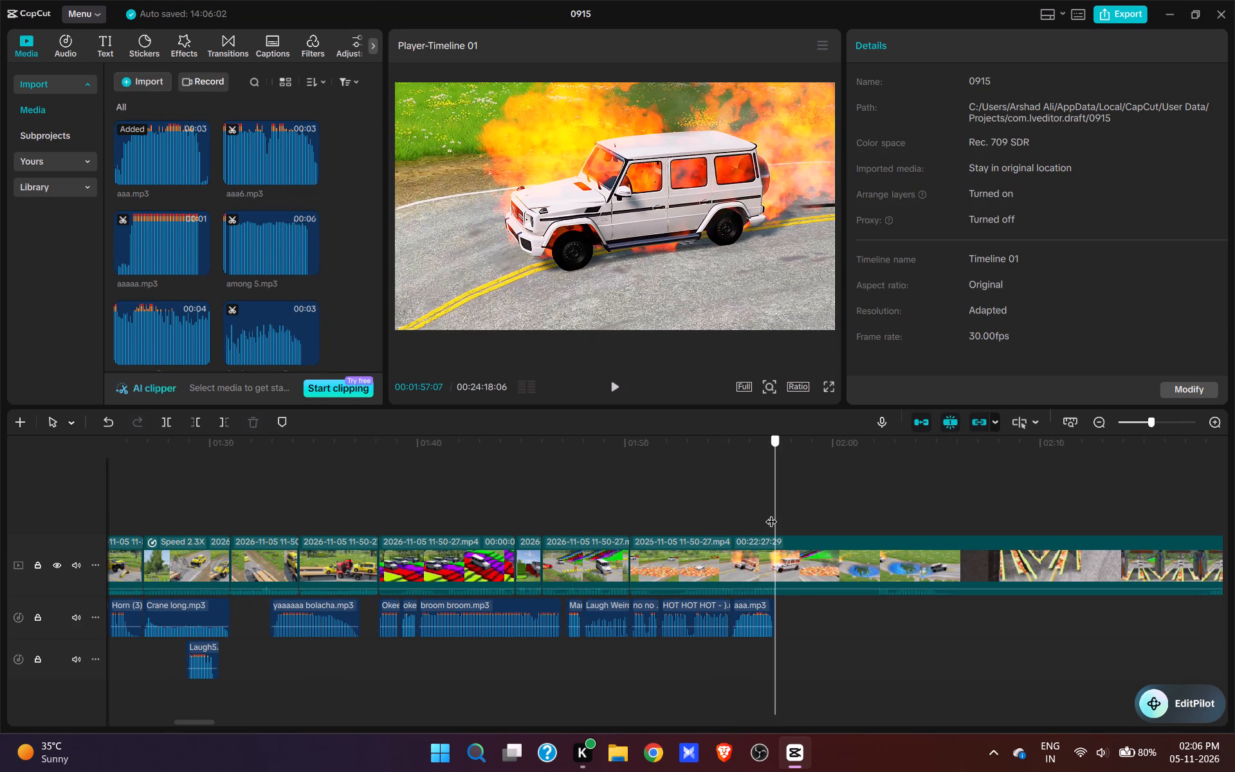
click(780, 557)
key(w)
click(875, 499)
key(space)
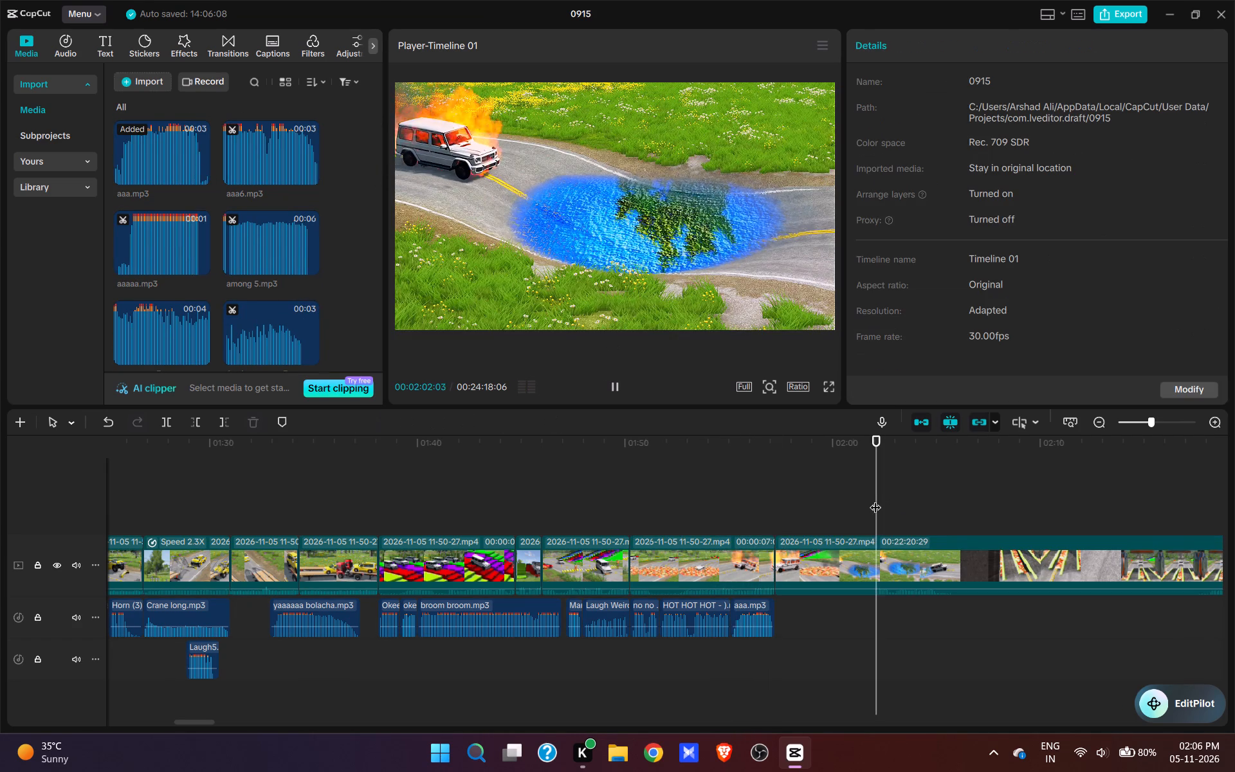
key(space)
text(q)
Add mixkit-RUN.wav at 00:01:57:07 over the car driving through the water pool, and play it.
scroll(237, 245, down, 5)
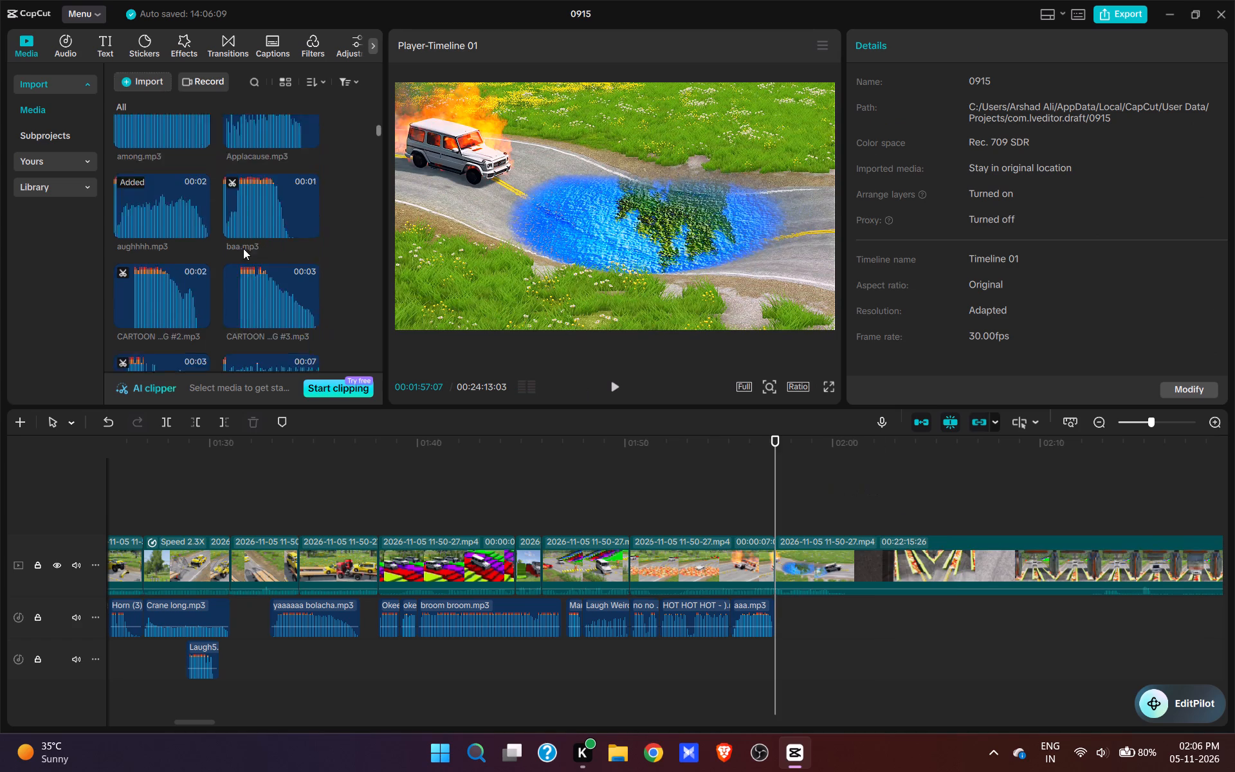
scroll(243, 248, down, 12)
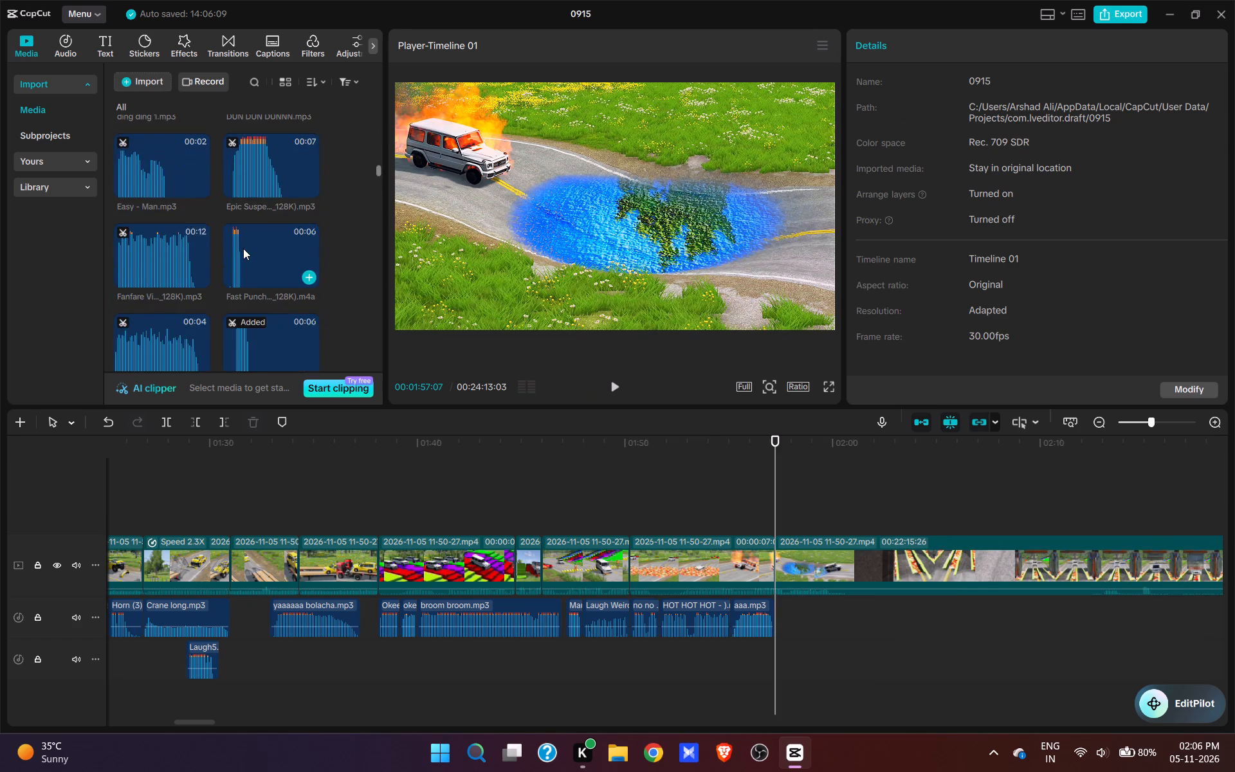
scroll(243, 248, down, 11)
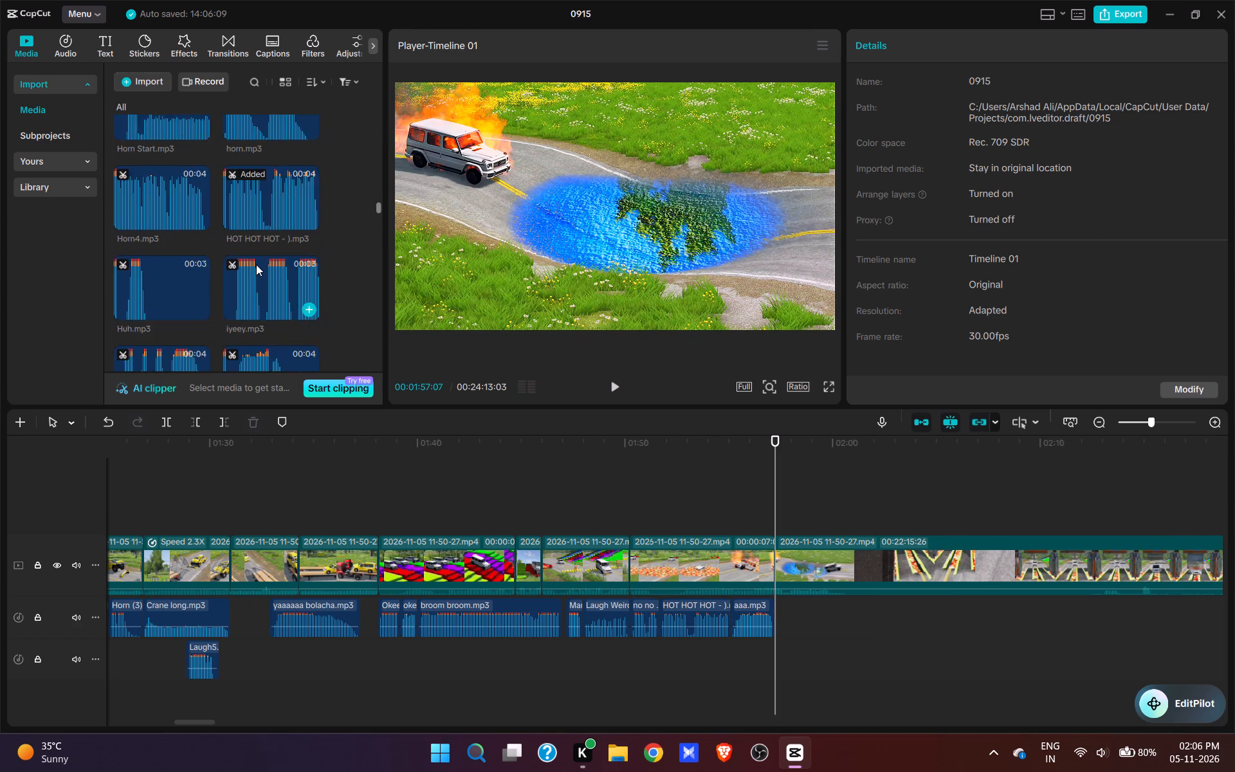
scroll(256, 264, down, 9)
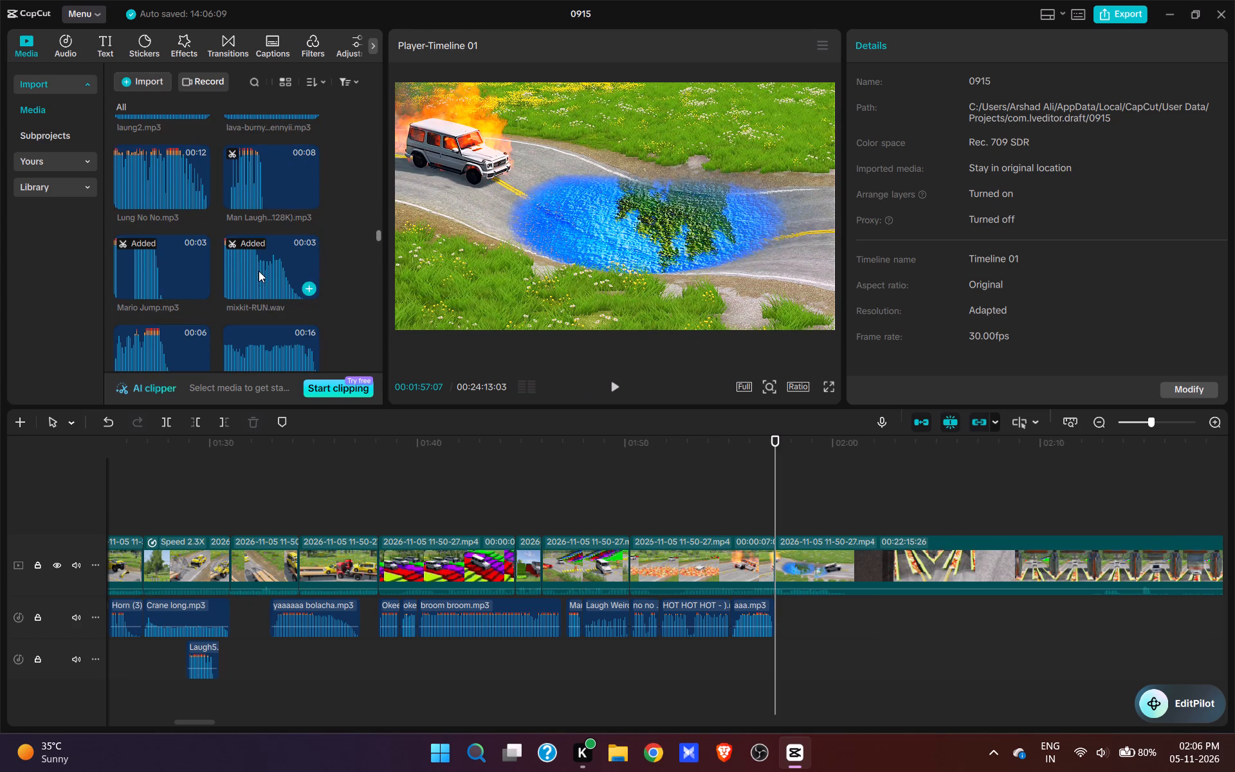
click(311, 288)
key(space)
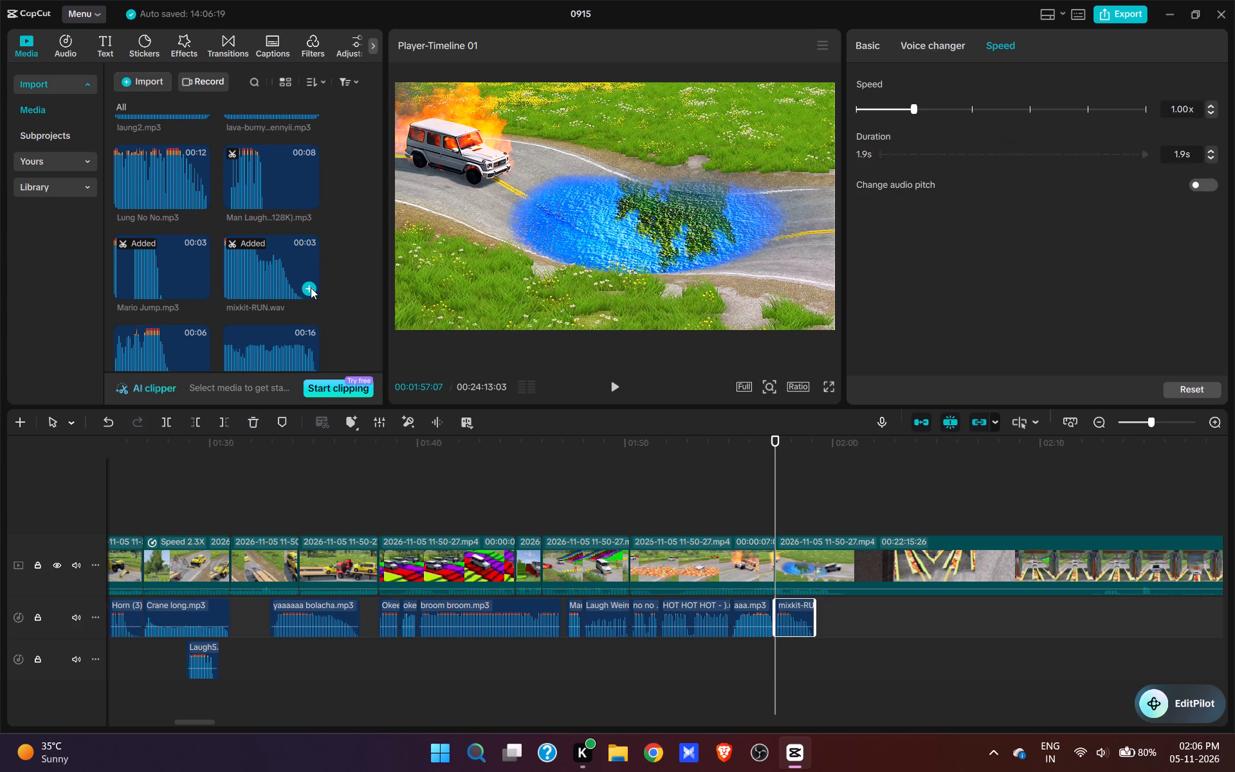
key(space)
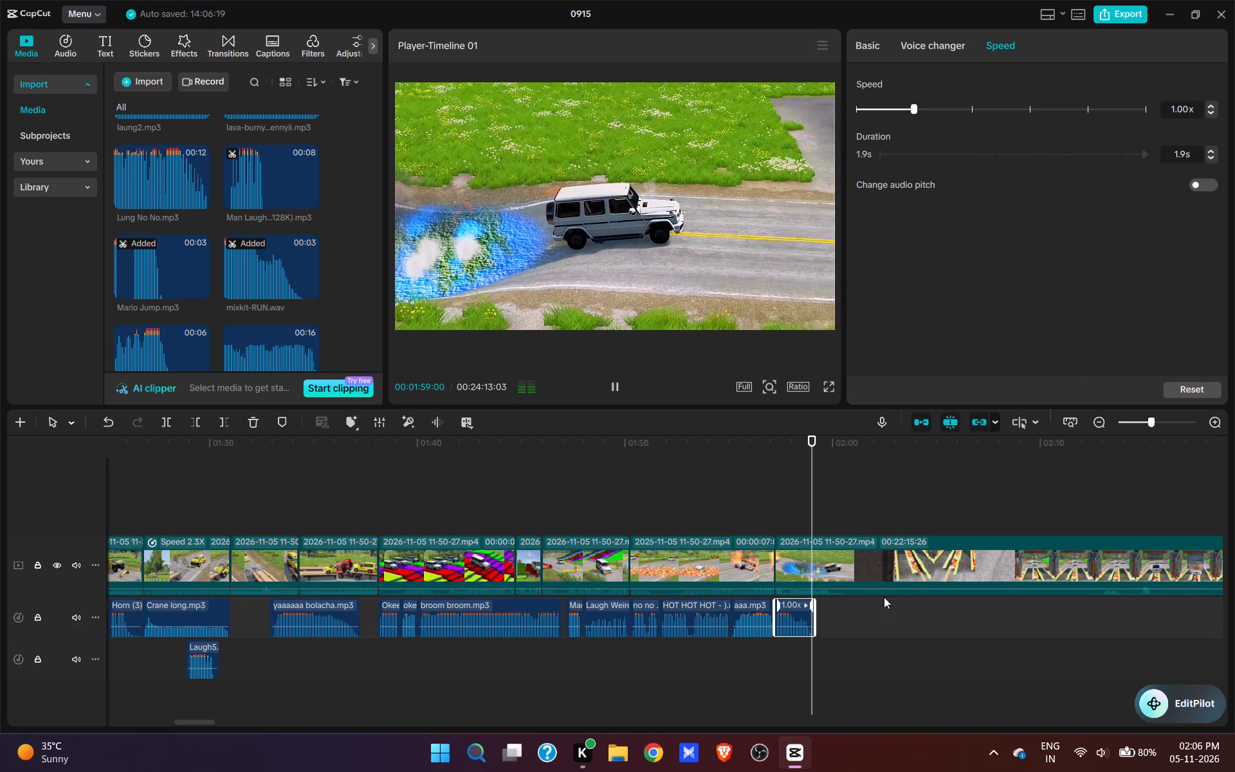
Play past the water pool and split the video at 00:01:59:28, with the white car driving along the road.
key(space)
key(space)
key(space)
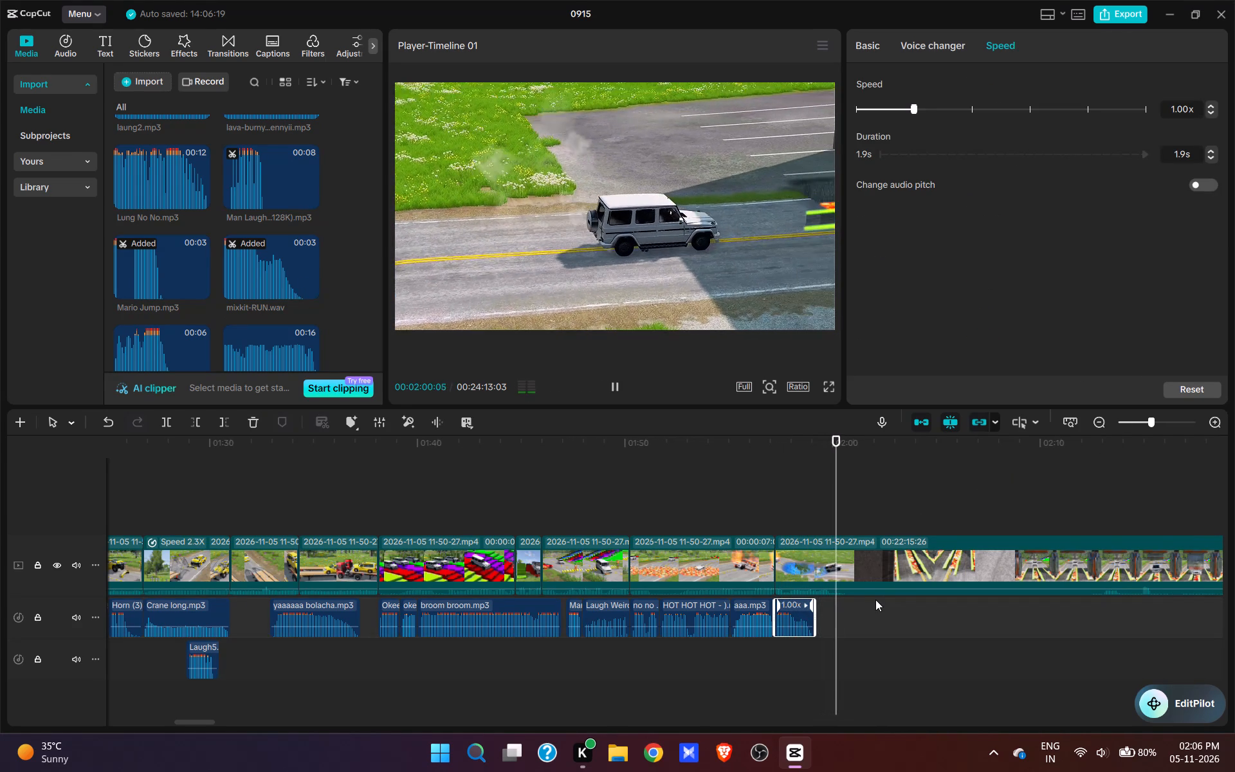
key(space)
click(814, 525)
key(space)
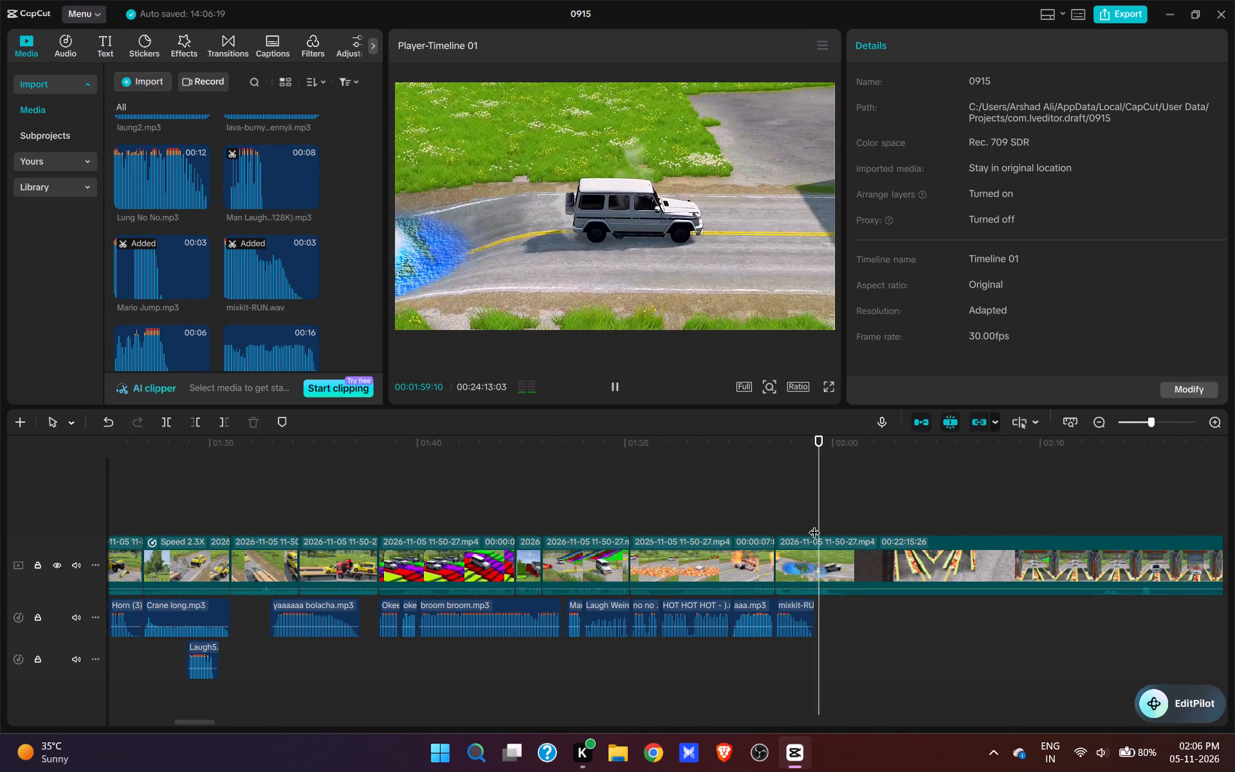
key(space)
text(w)
drag(1059, 529, 764, 587)
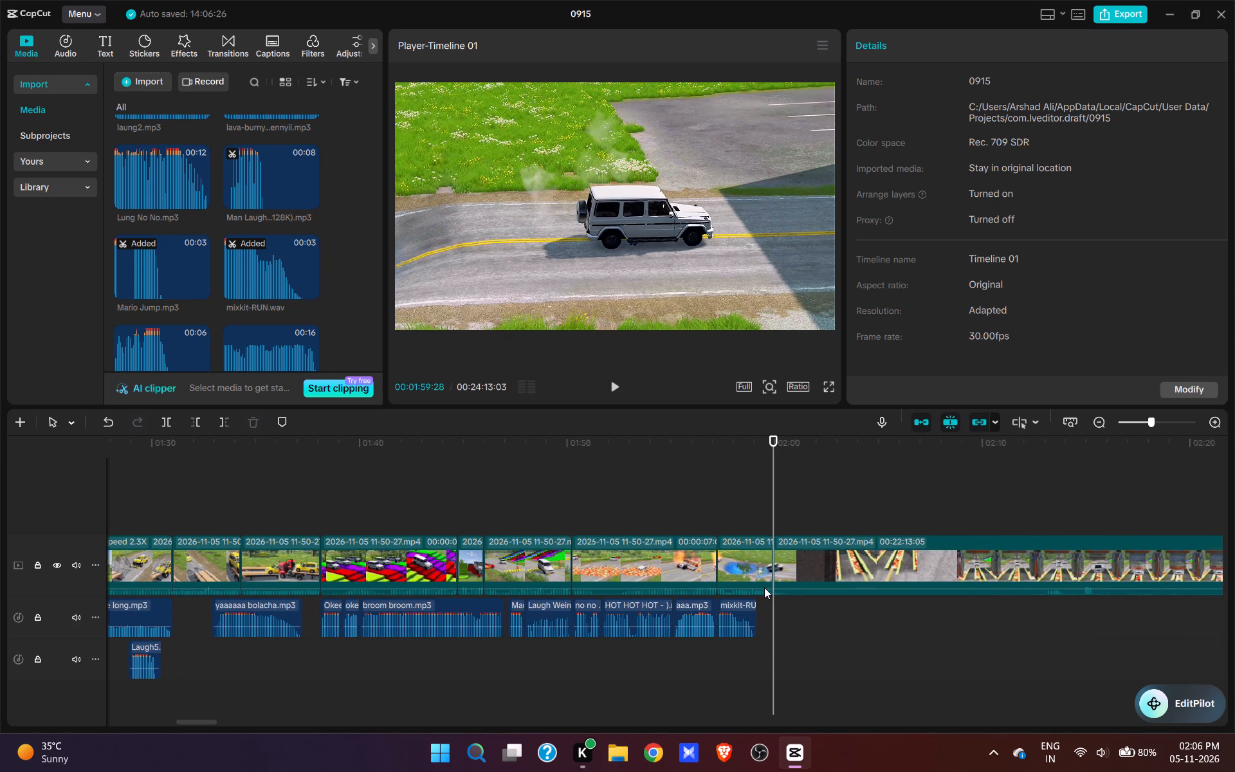
Trim 13 seconds of footage after 00:01:59:28, up to the white car approaching the giant rollers, and play across the cut.
drag(764, 587, 716, 594)
click(702, 499)
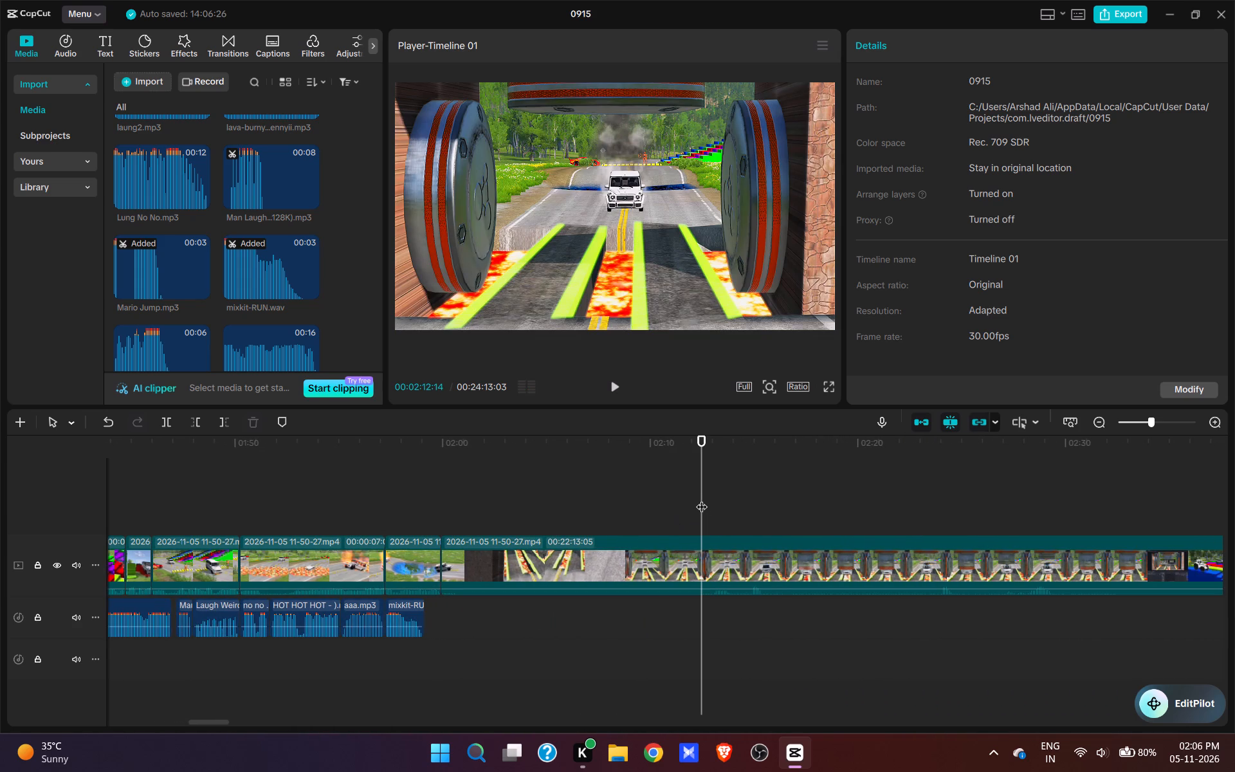
key(space)
key(space)
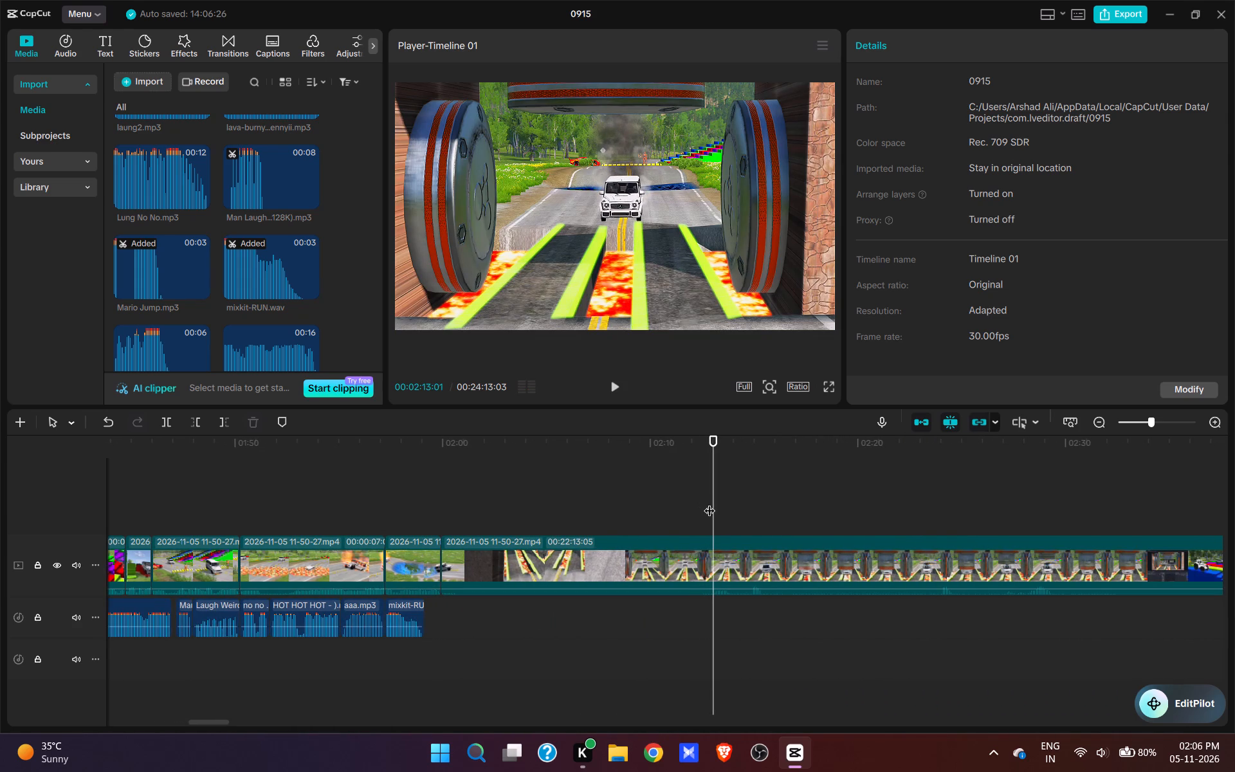
click(711, 503)
key(q)
click(423, 489)
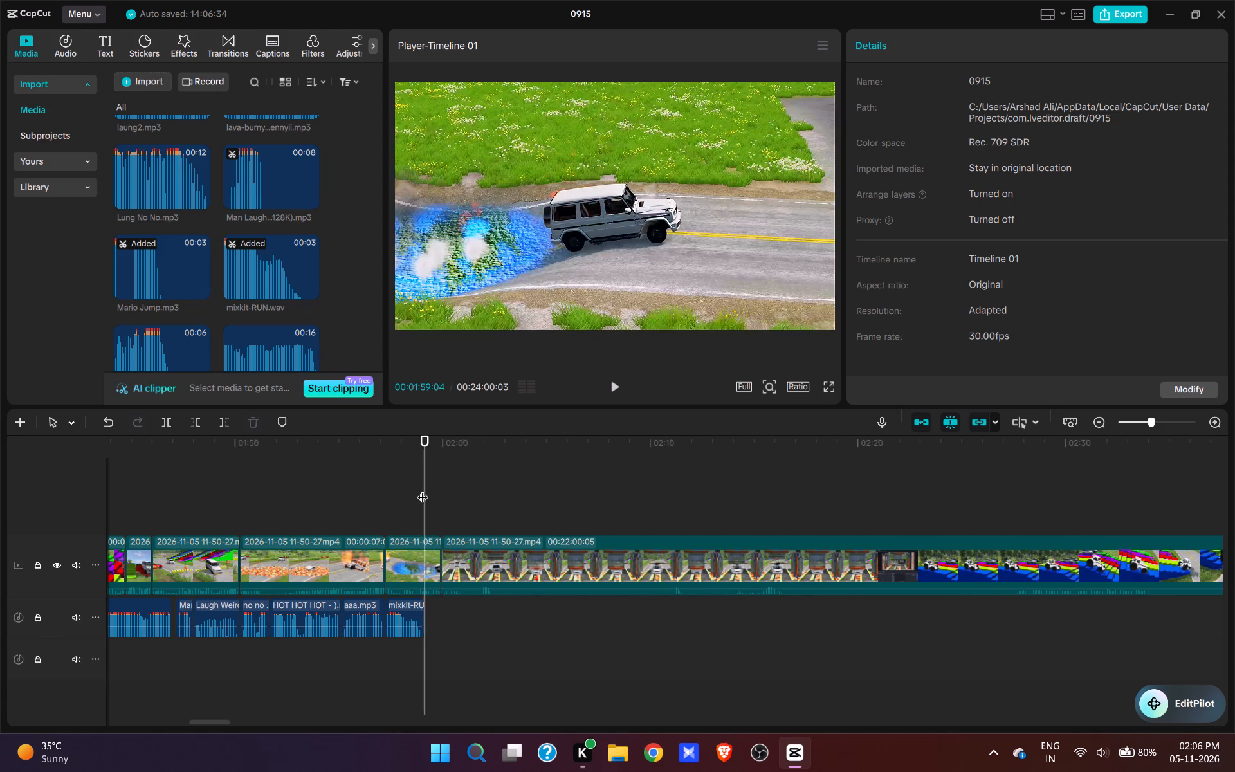
key(space)
key(space)
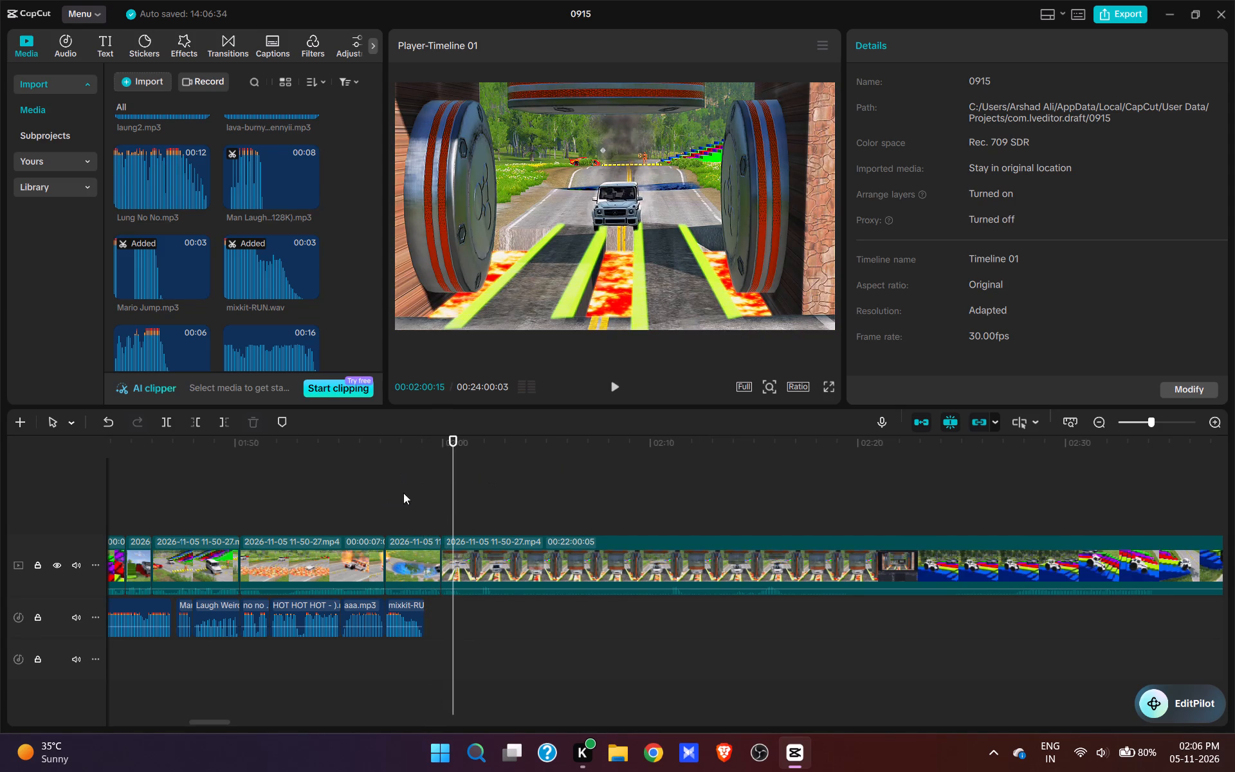
key(space)
click(448, 504)
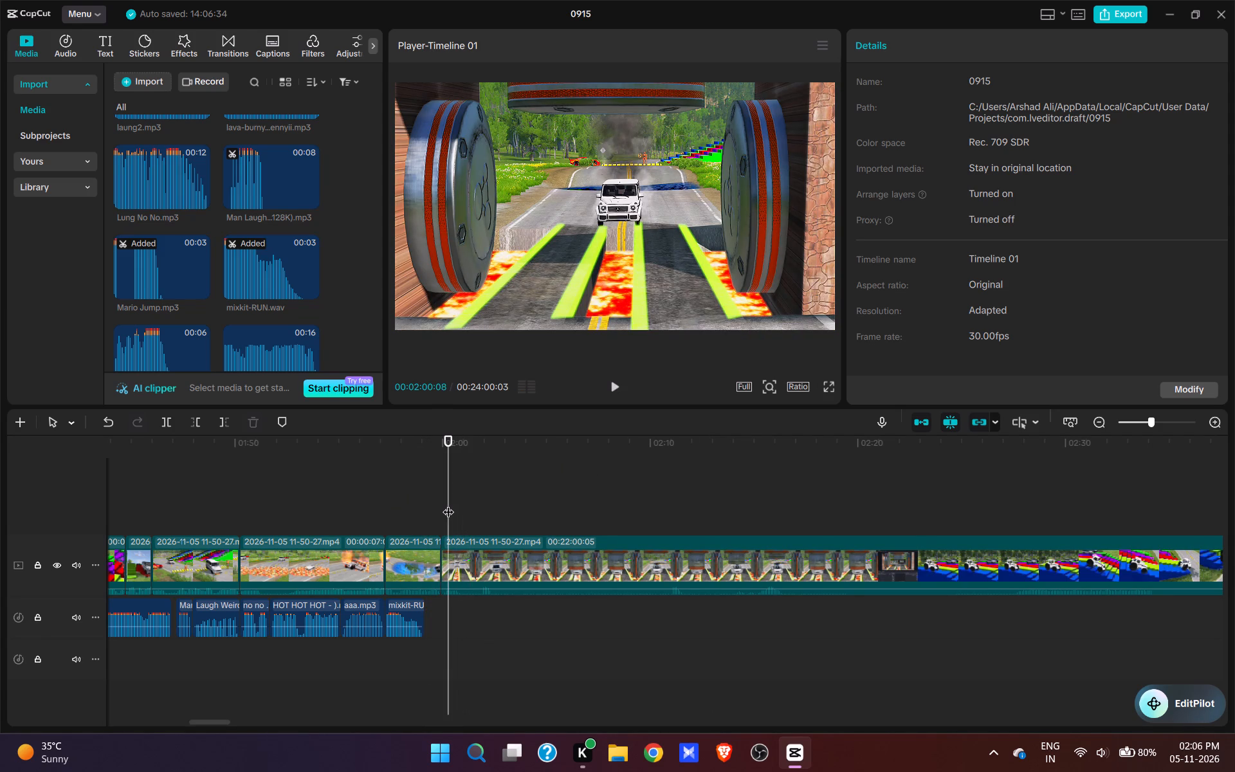
Browse the imported audio for a sound to place at 00:01:59:28, where the white car approaches the rollers.
drag(448, 502, 442, 499)
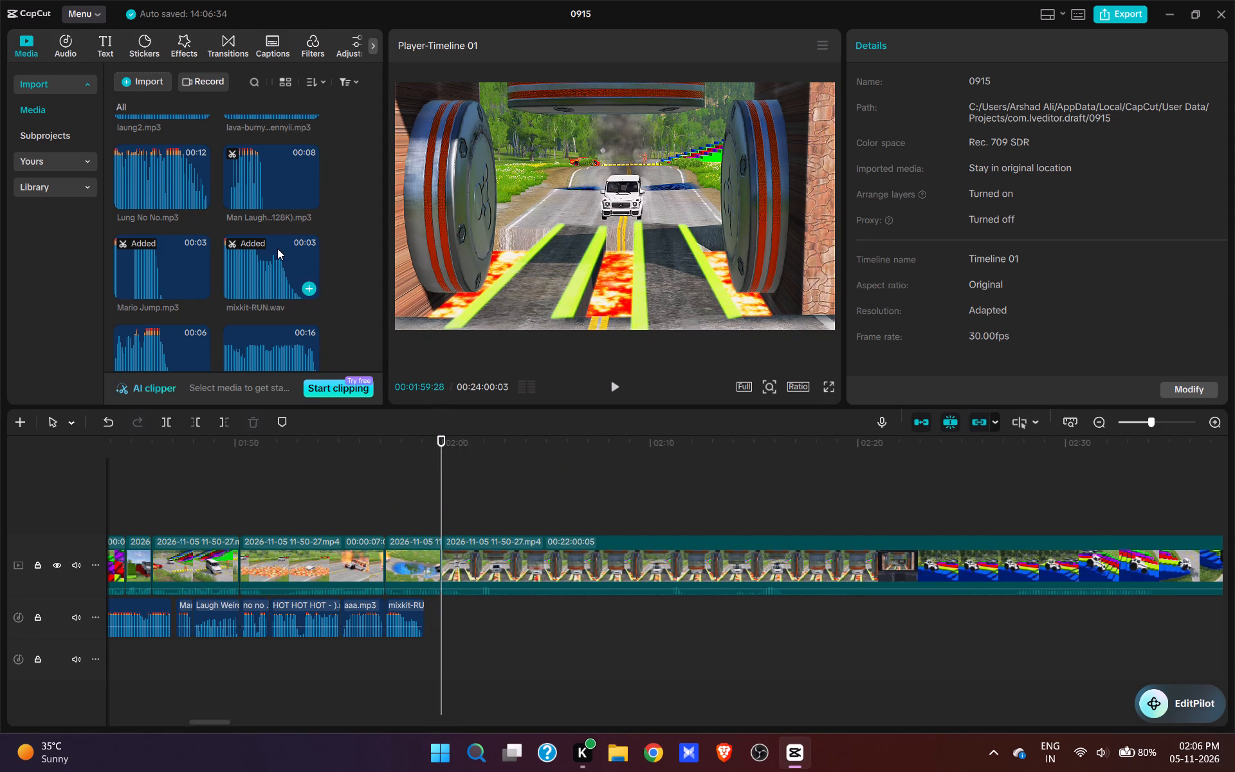
scroll(277, 248, down, 20)
scroll(277, 248, down, 2)
drag(380, 308, 389, 448)
scroll(261, 247, up, 6)
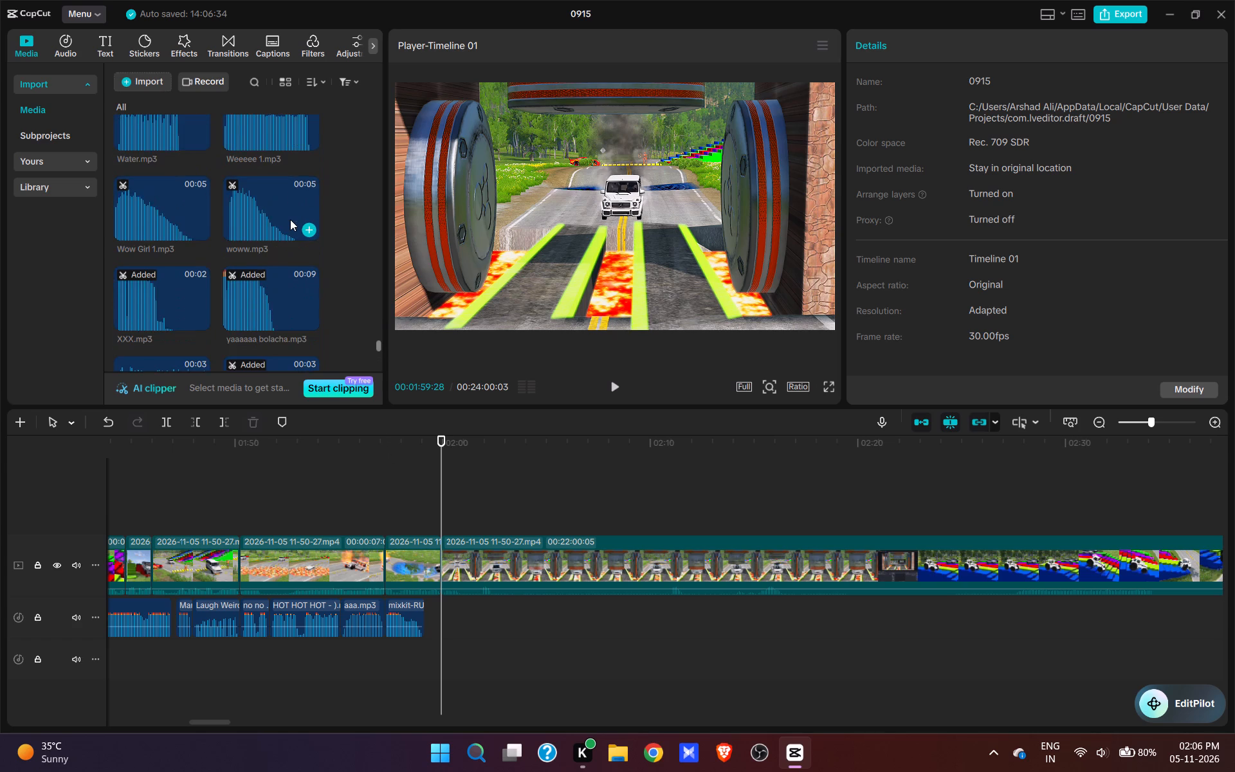
Add trom taram.mp3 at 00:01:59:28 over the white car approaching the rollers, and play it until the car is crushed.
scroll(290, 219, up, 5)
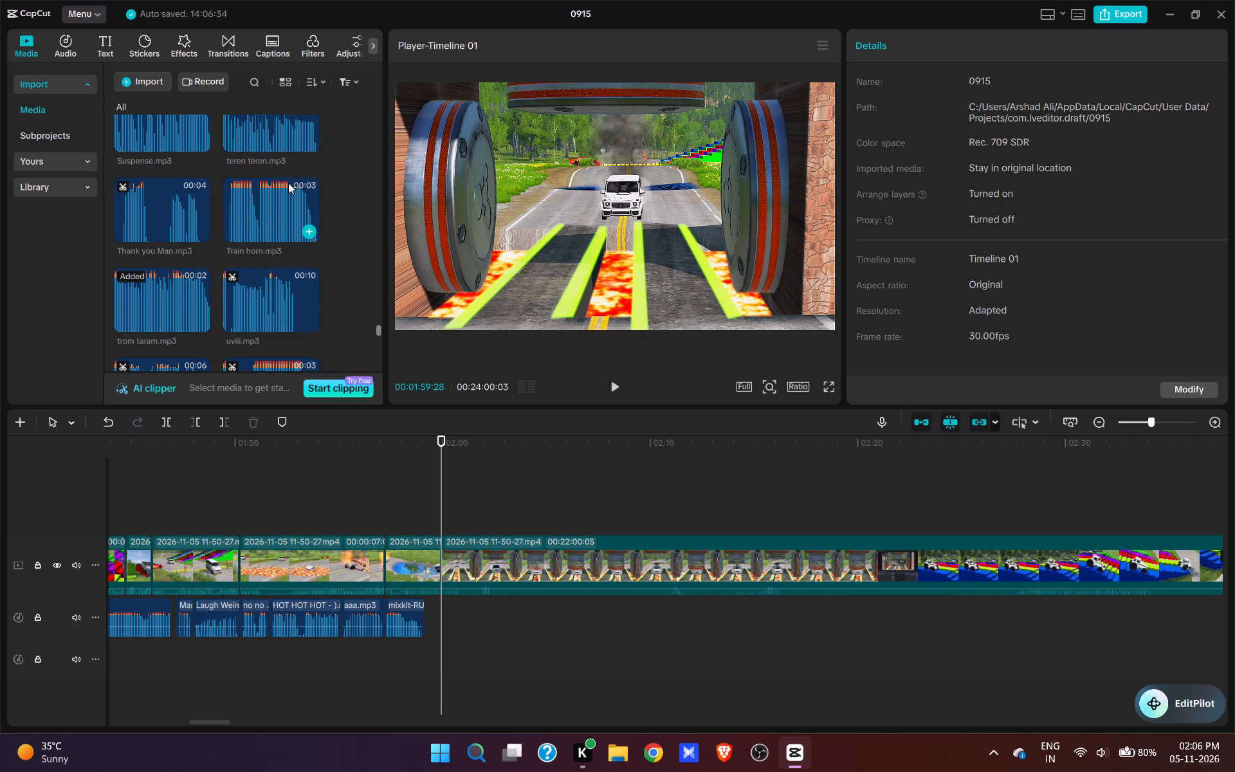
scroll(236, 236, up, 1)
scroll(236, 236, down, 2)
click(196, 251)
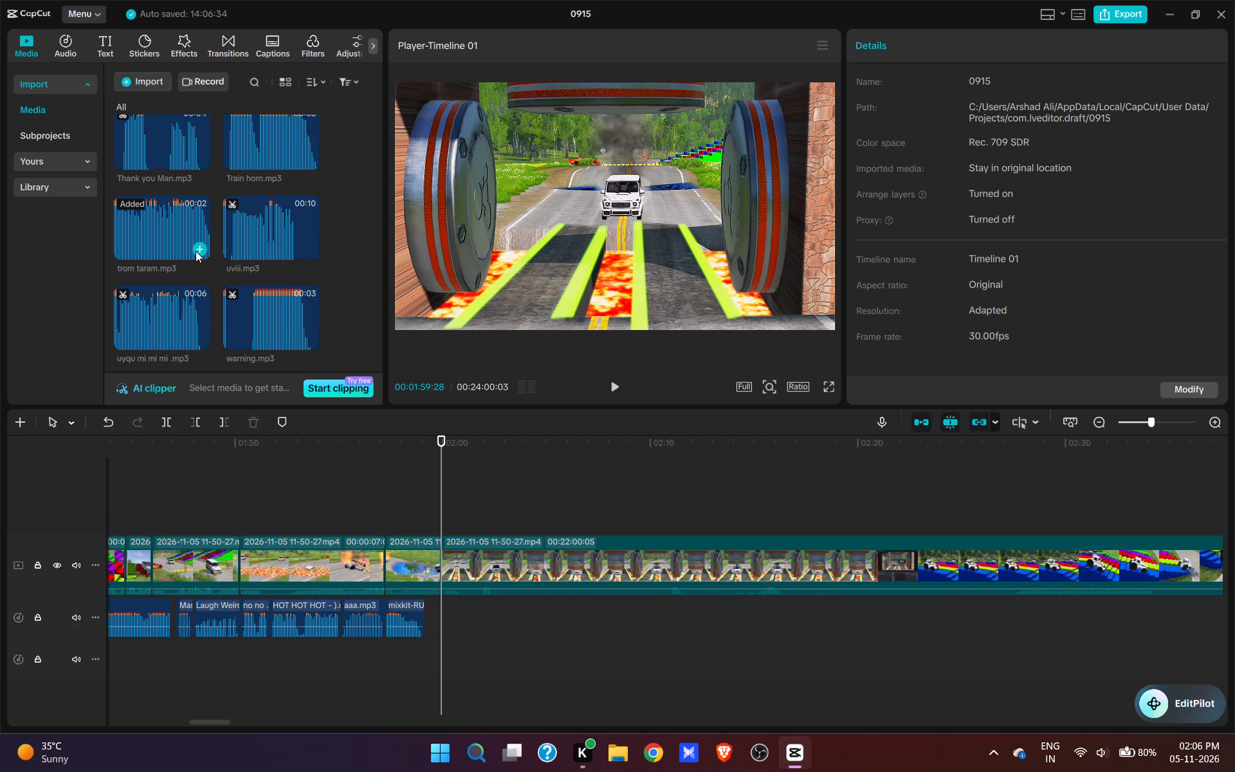
key(space)
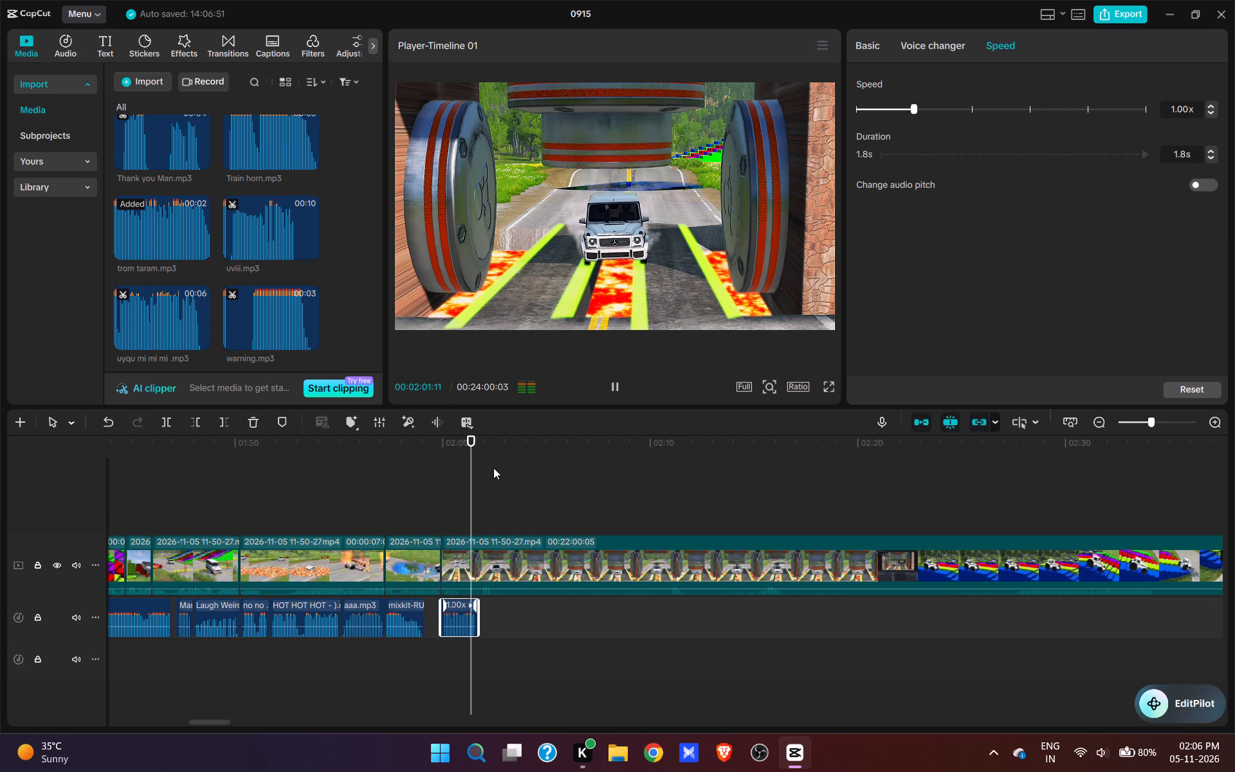
key(space)
key(space)
key(space)
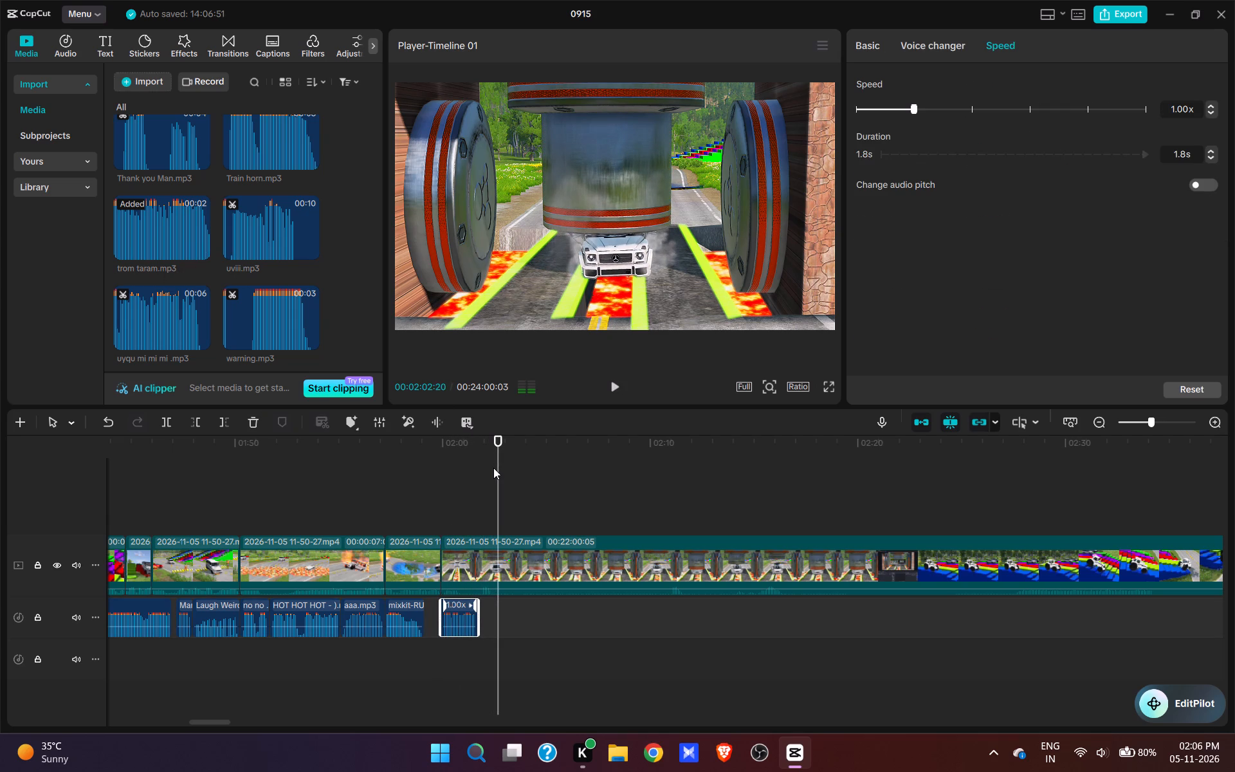
key(space)
click(468, 486)
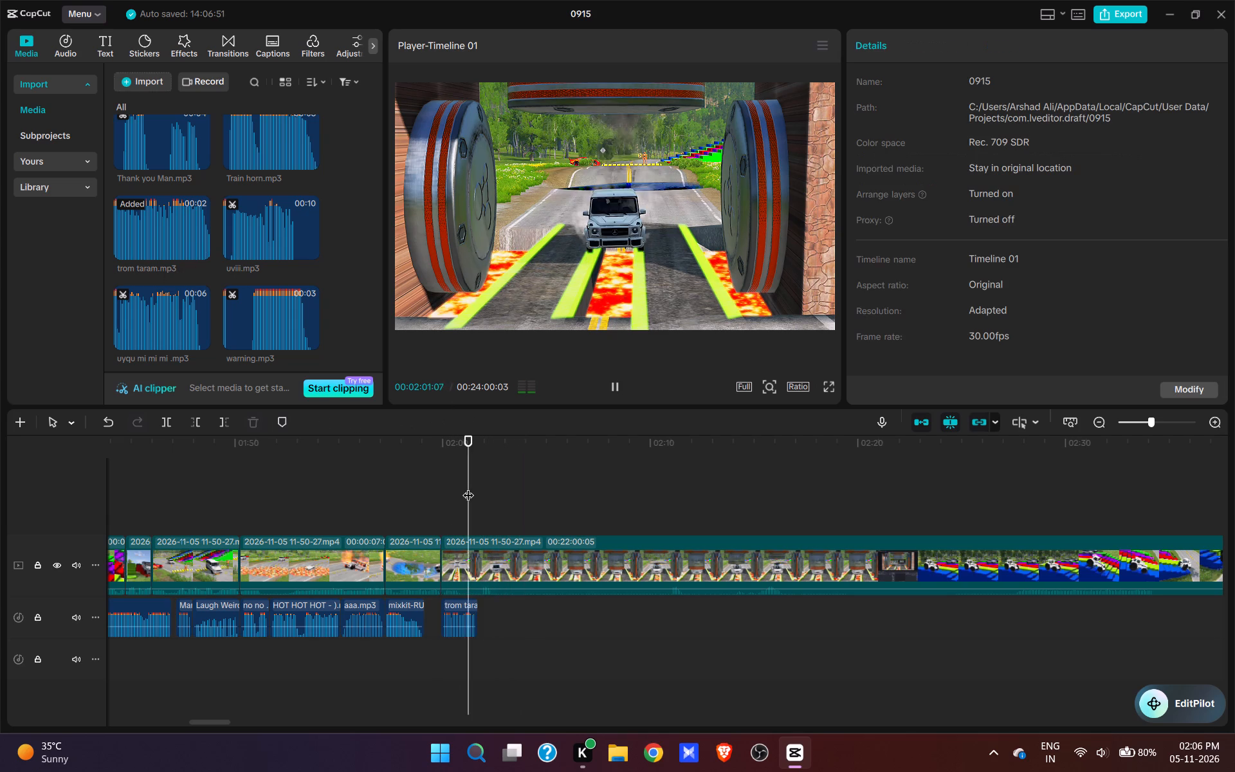
key(space)
key(space)
Preview imported laugh and voice sounds, add laung2.mp3 at 00:02:02:16 over the crushed car, and play the section.
click(479, 504)
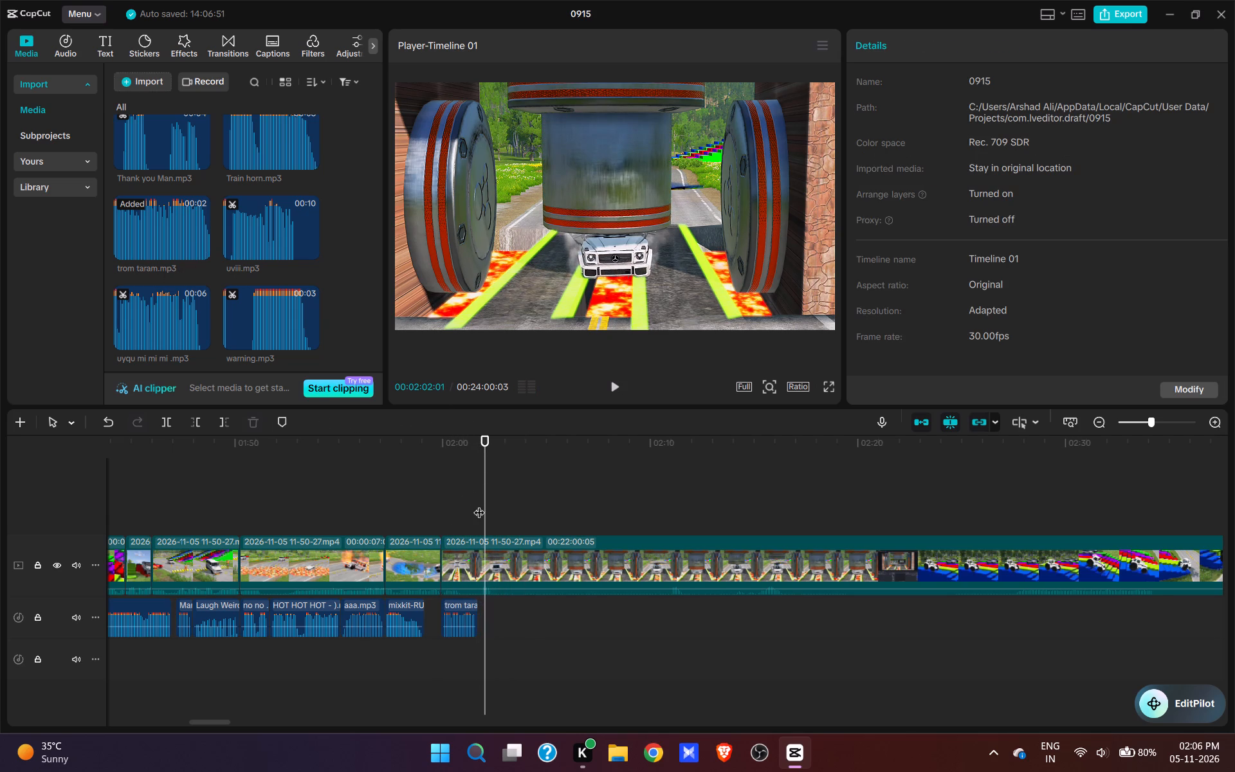
key(space)
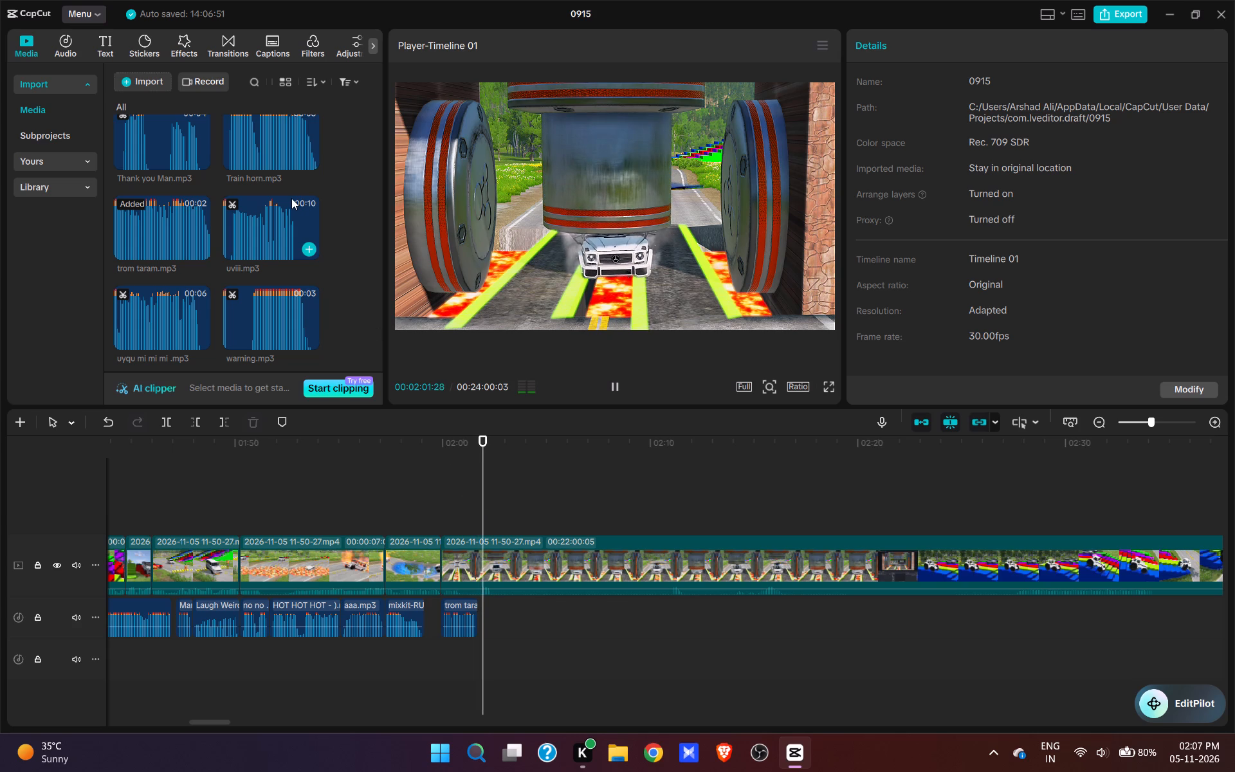
key(space)
scroll(235, 265, up, 10)
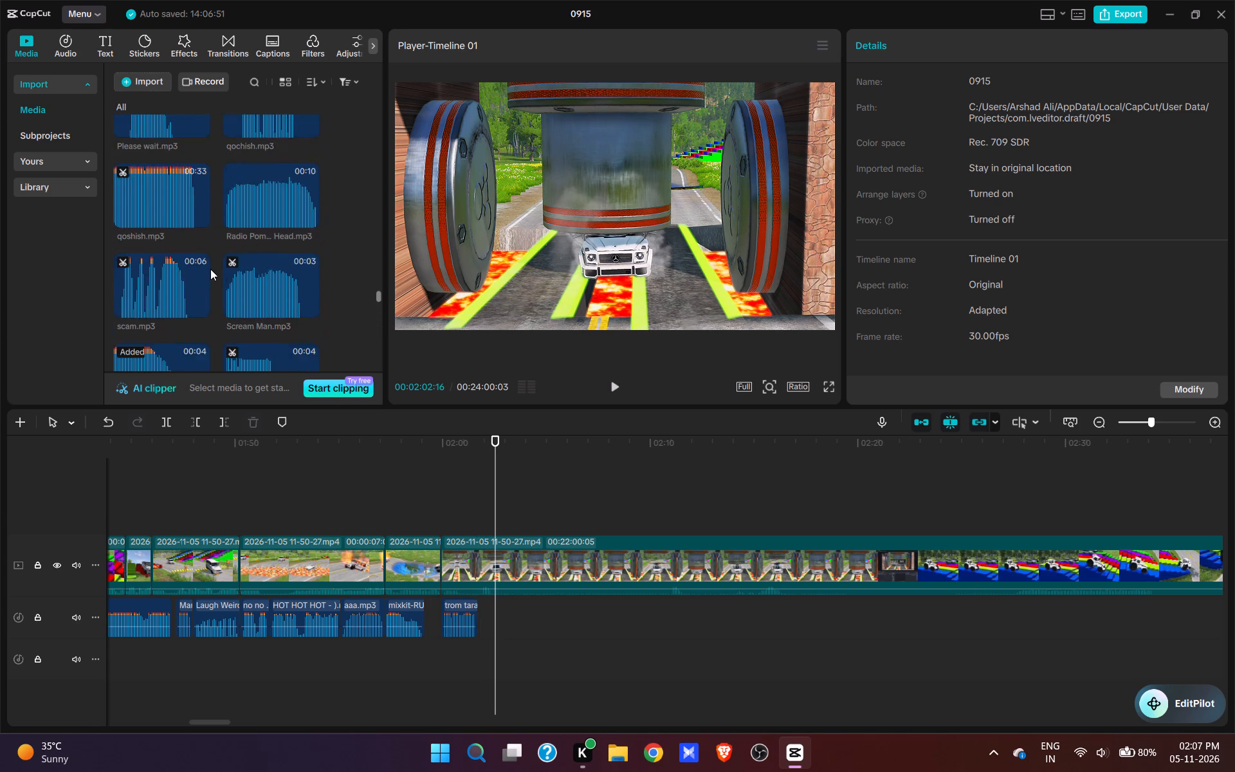
scroll(210, 269, up, 12)
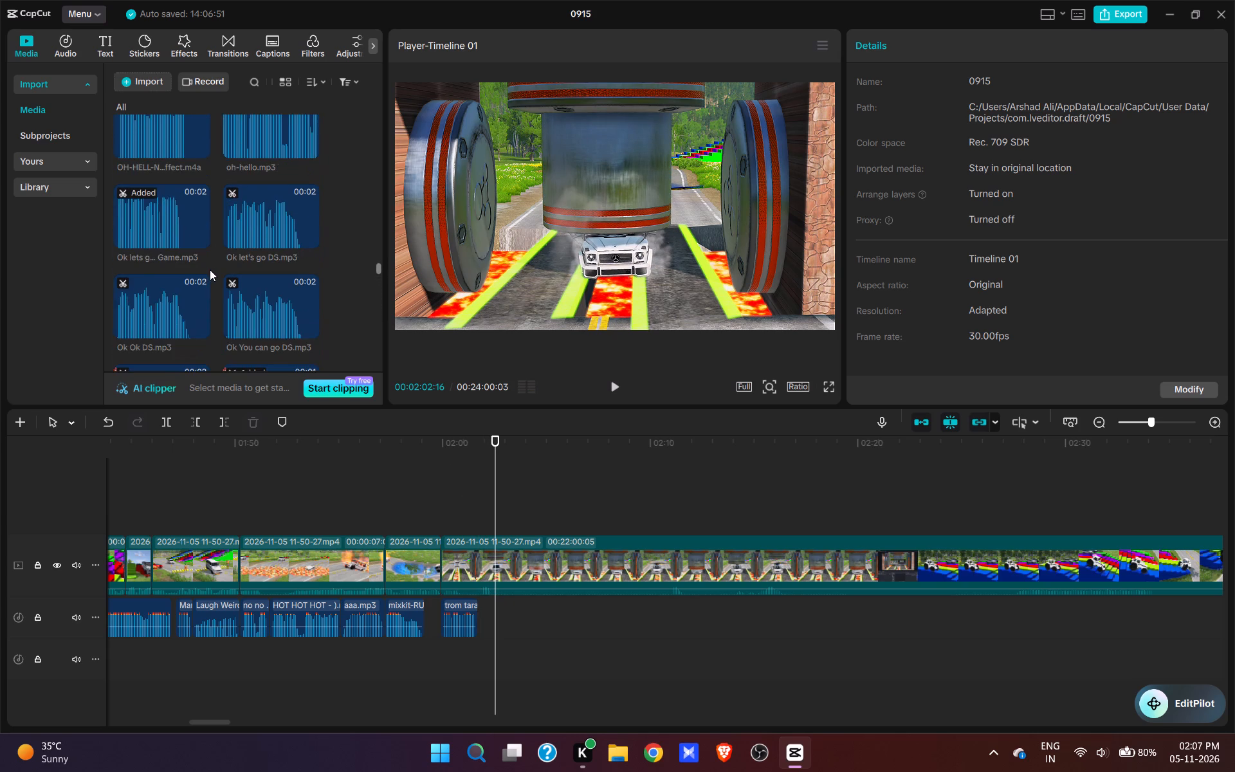
scroll(210, 270, up, 3)
click(161, 239)
scroll(167, 259, up, 3)
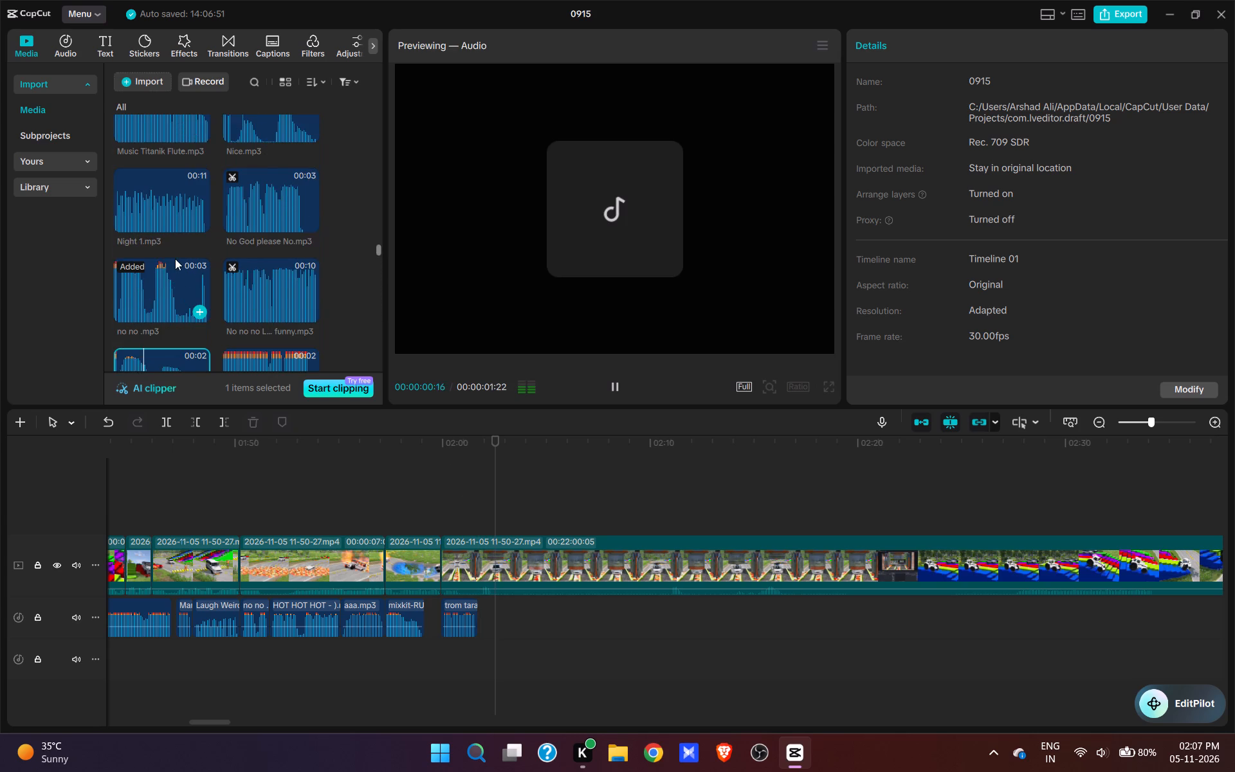
scroll(140, 264, up, 5)
click(142, 238)
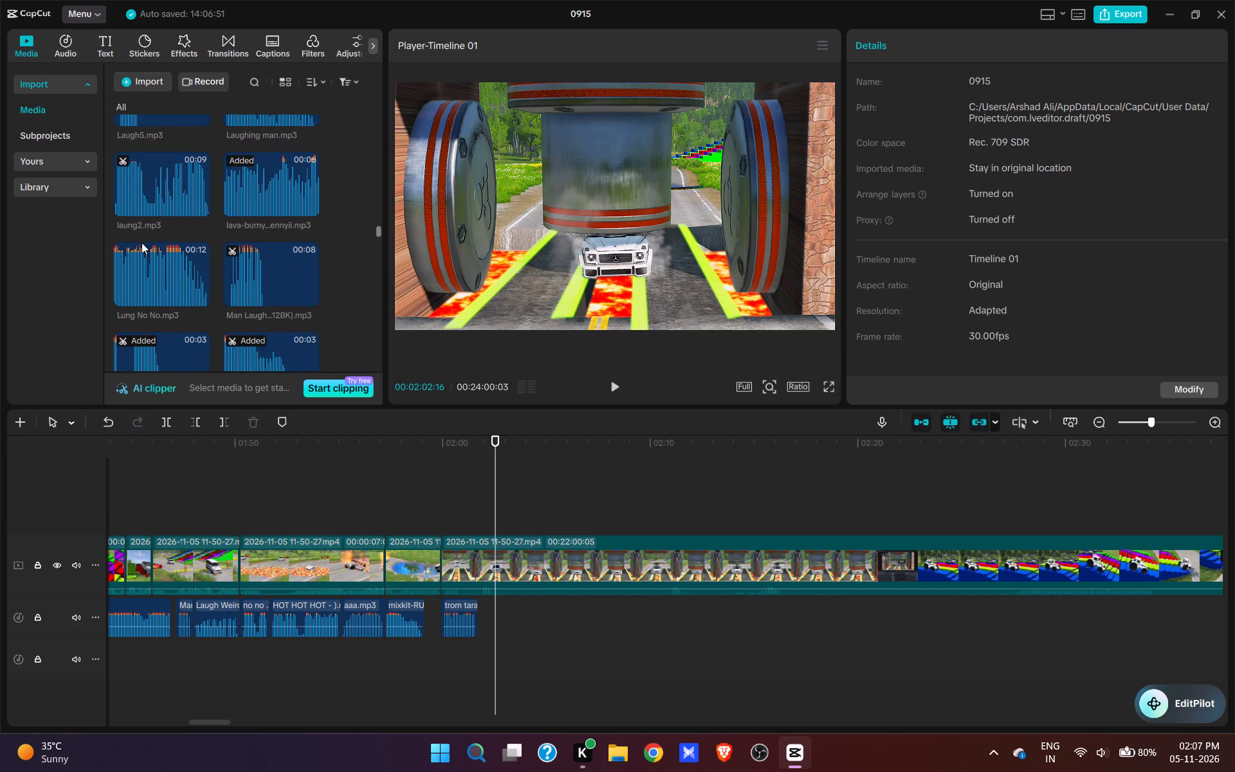
click(144, 268)
click(154, 197)
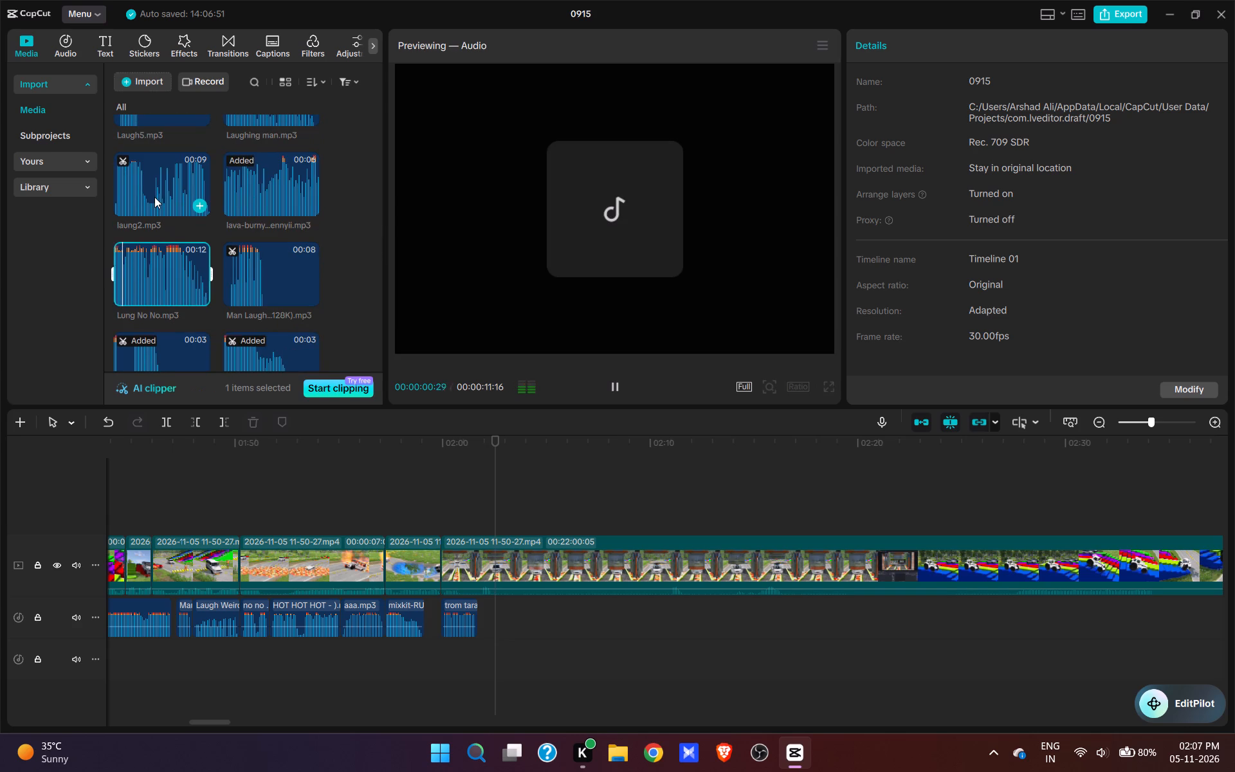
click(139, 204)
key(space)
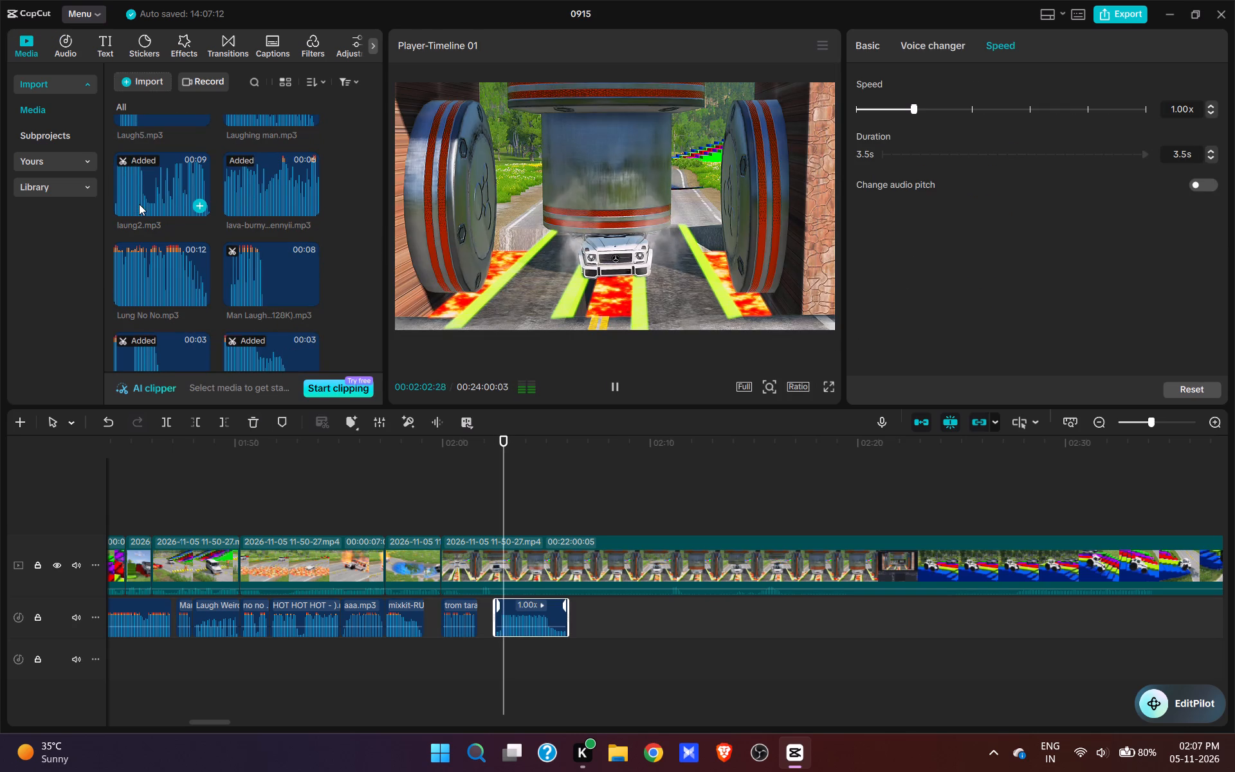
click(441, 502)
key(space)
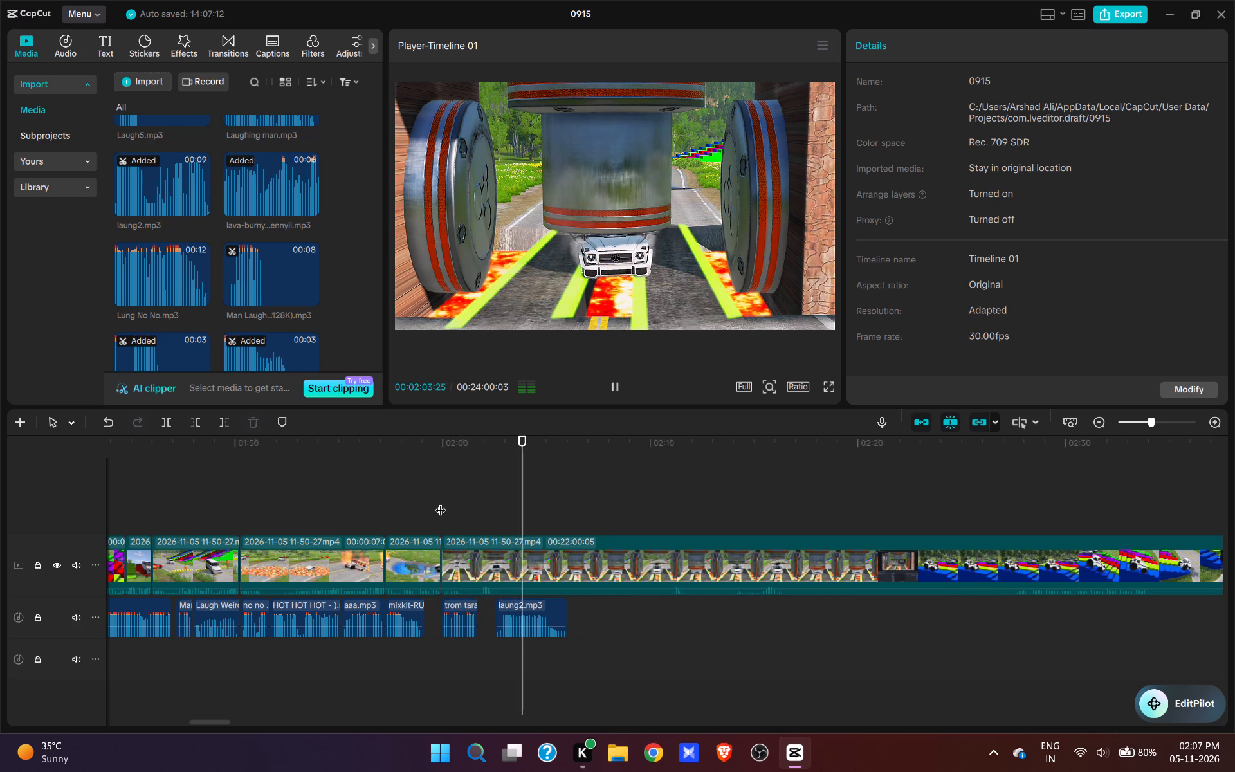
key(space)
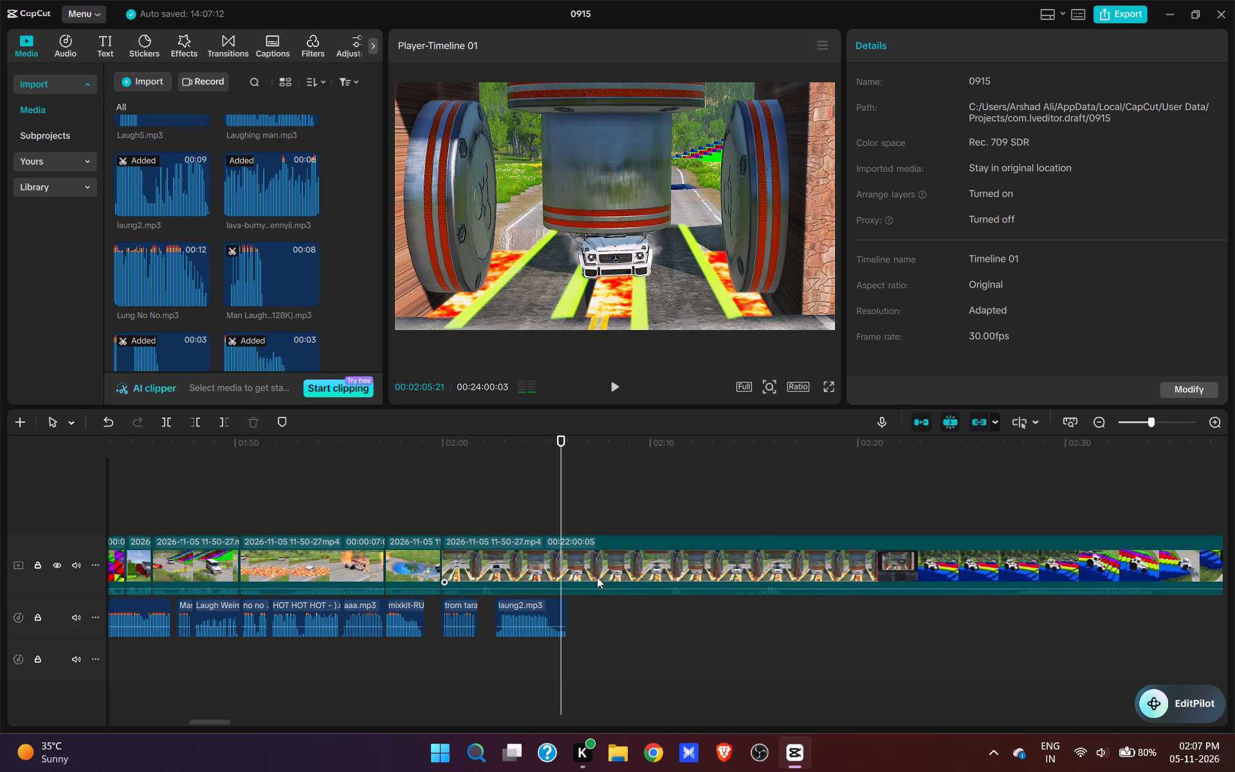
Play through the crushed-car footage and trim the end of laung2.mp3 to 00:02:05:05.
key(space)
click(662, 522)
key(space)
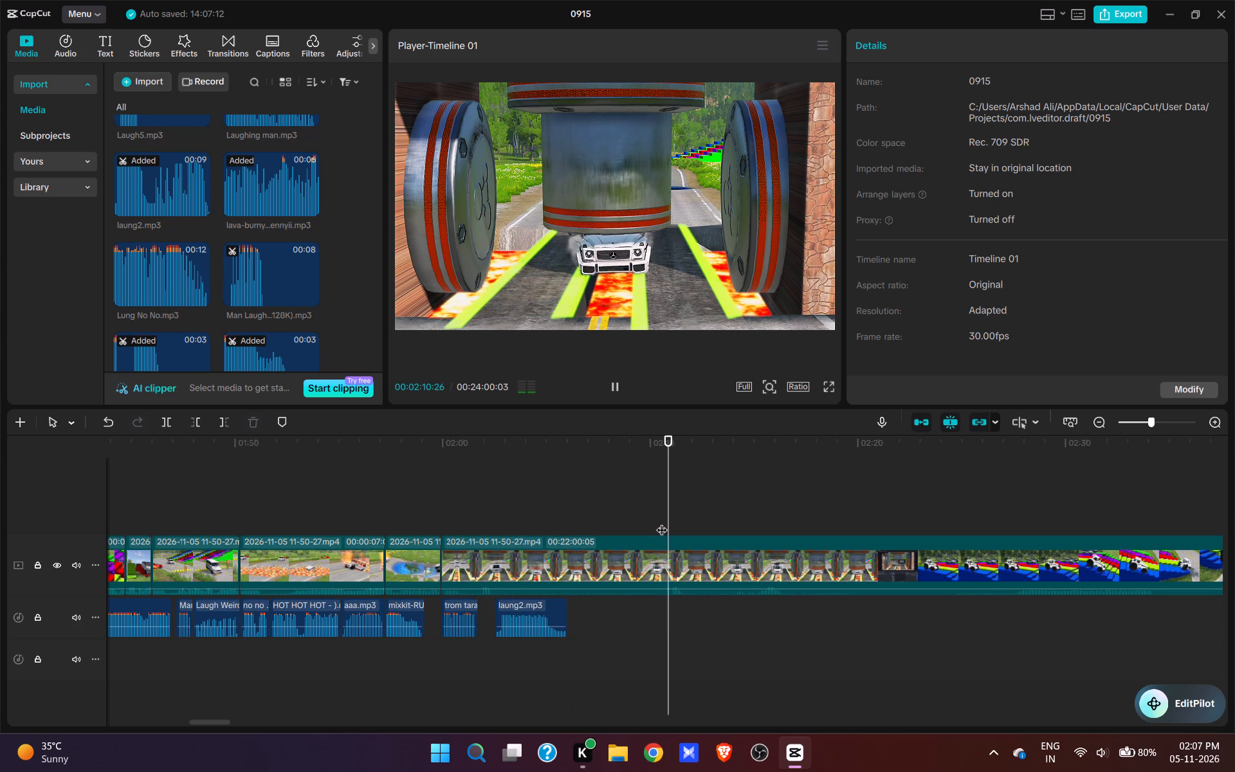
key(space)
key(space)
click(544, 518)
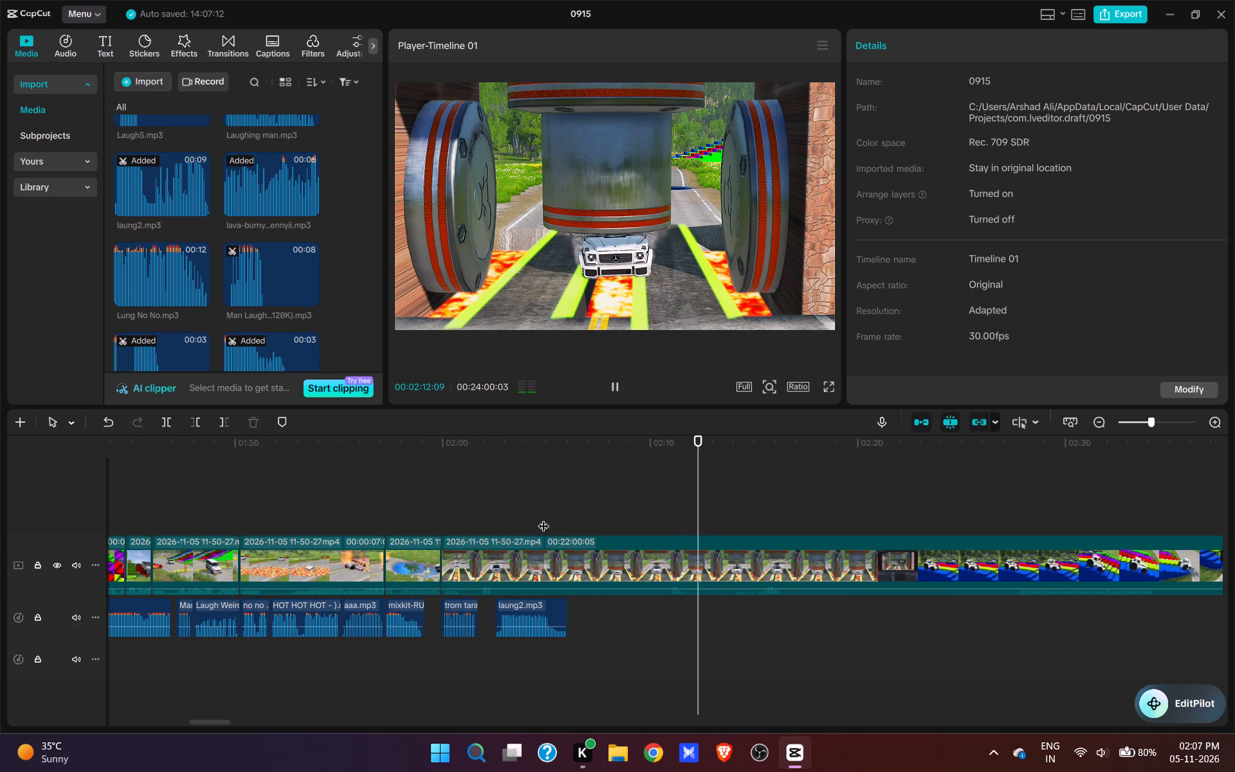
key(space)
key(space)
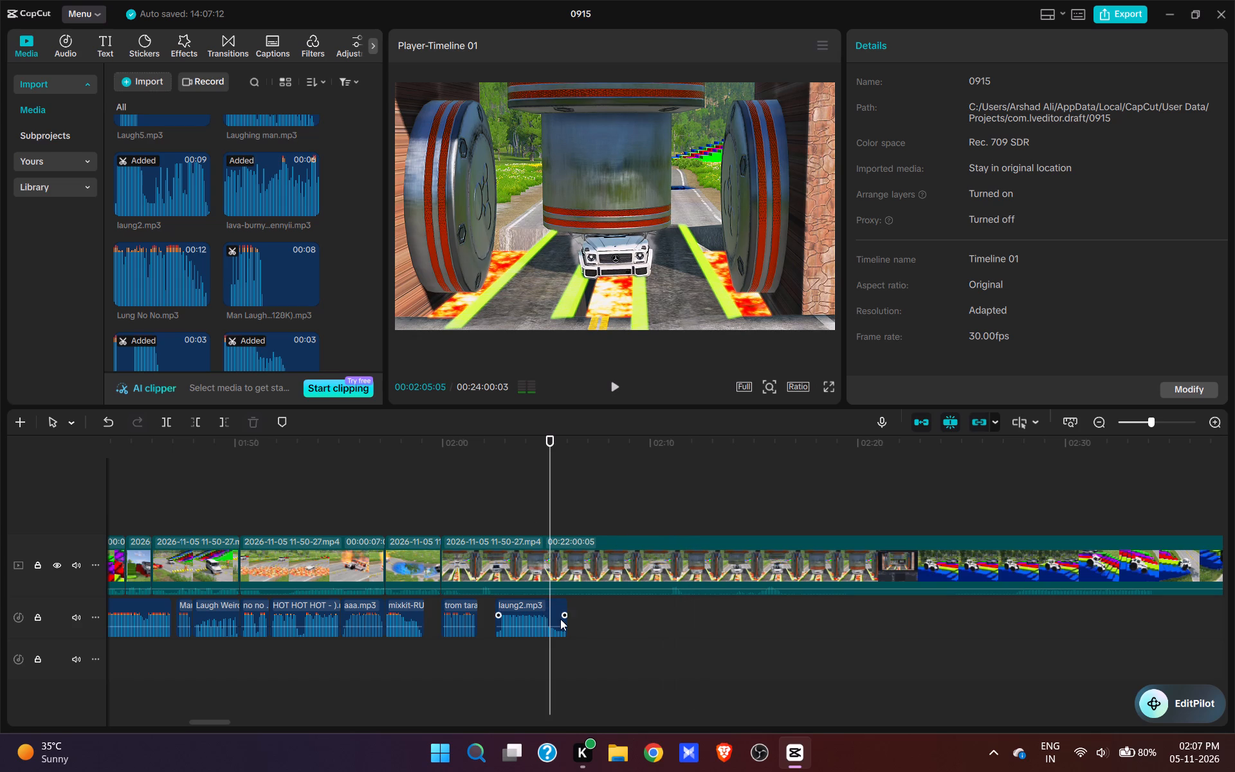
click(560, 619)
key(e)
Split the video at 00:02:05:05, with the car under the press.
click(565, 562)
text(w)
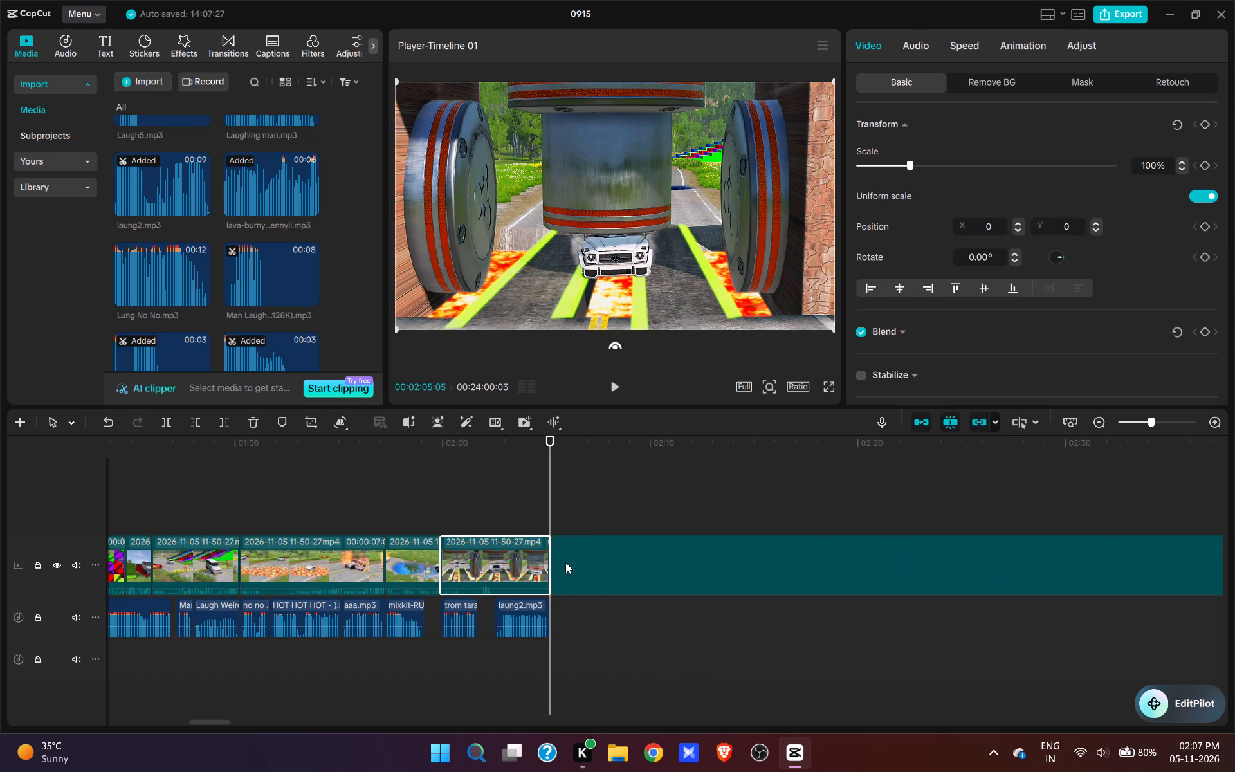
Trim about 2 seconds of footage after 00:02:05:05, up to just before the press lifts off the car.
key(space)
click(648, 528)
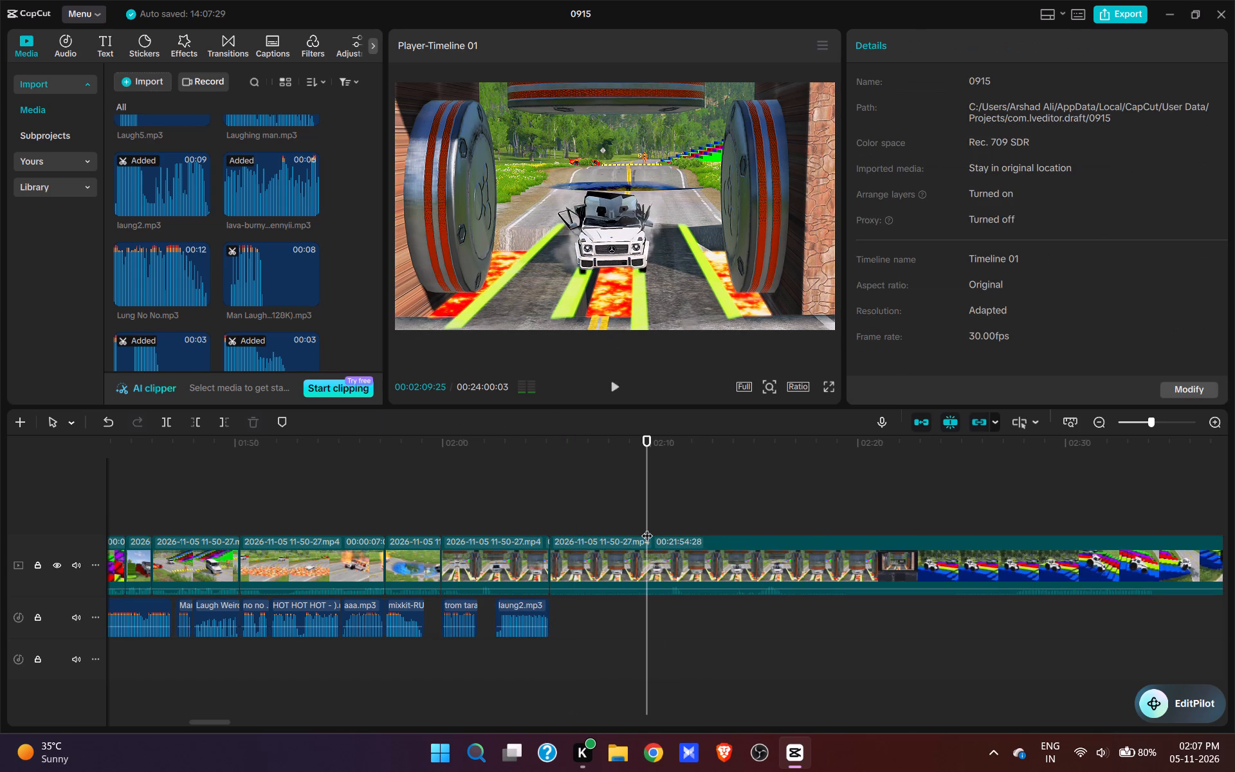
key(space)
click(583, 524)
click(563, 519)
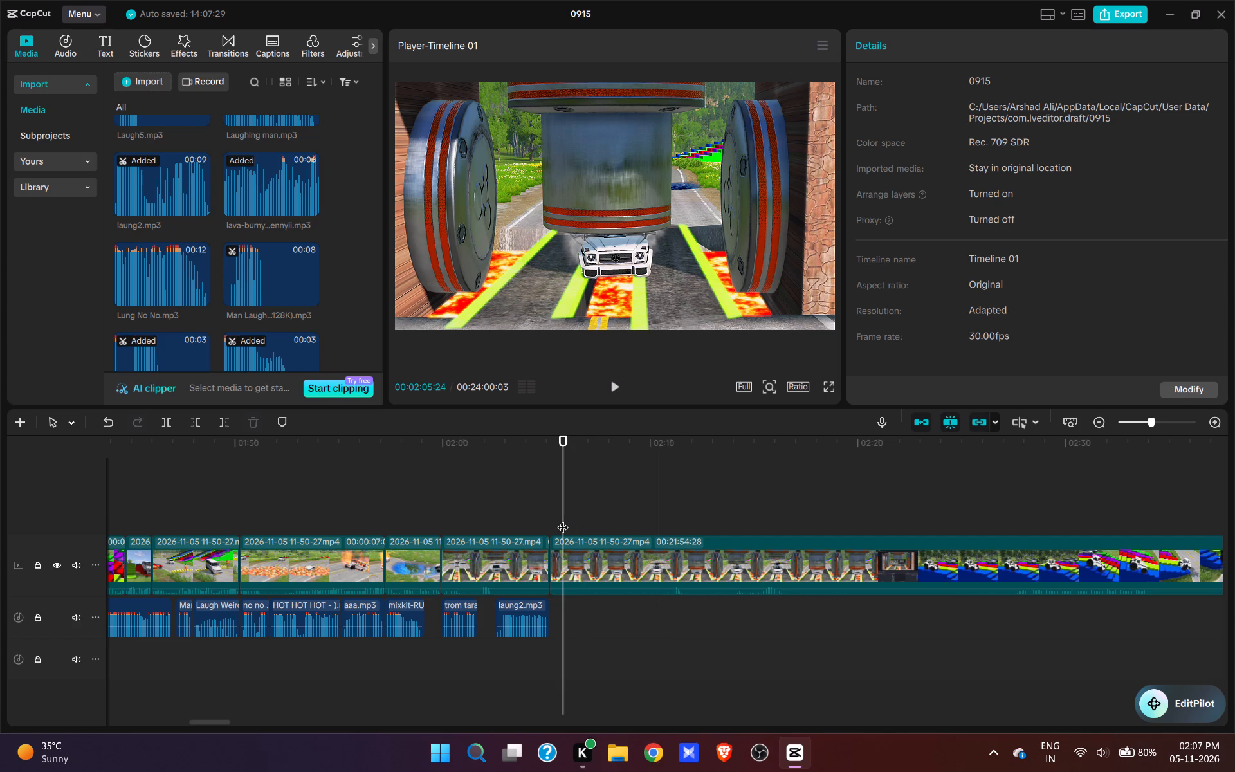
key(space)
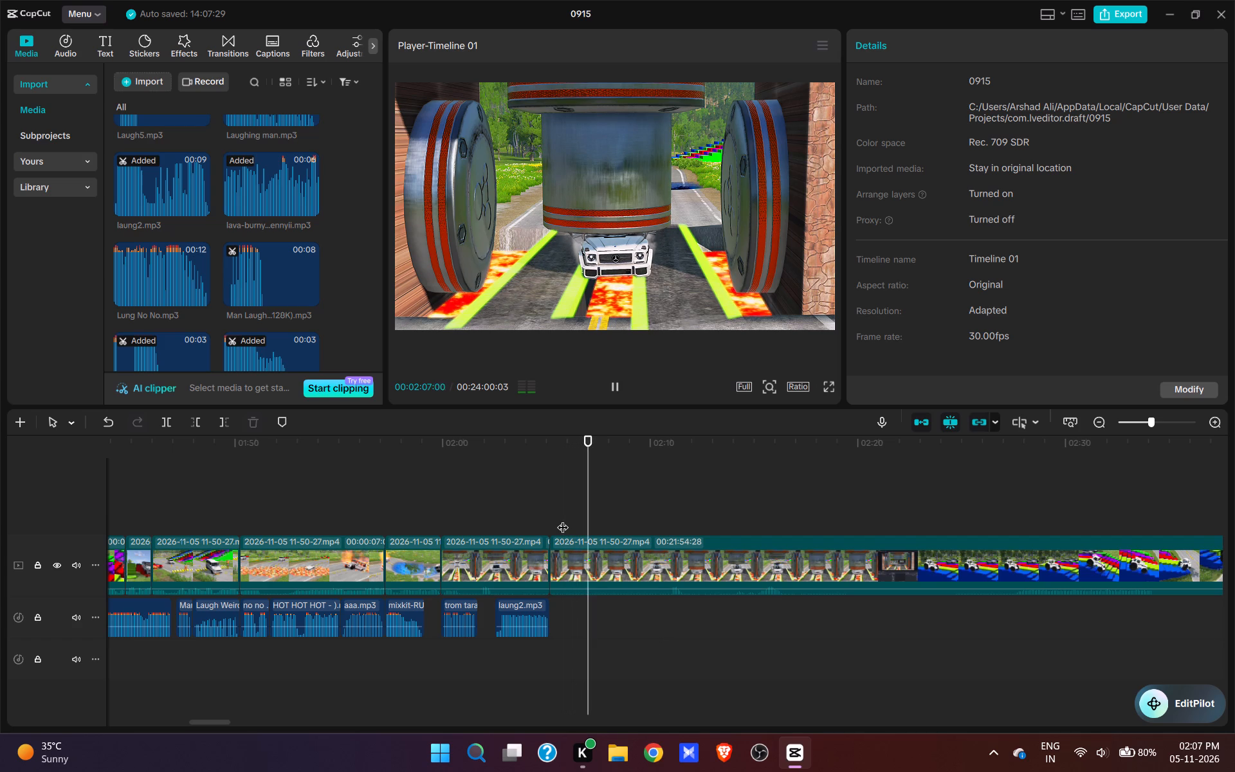
key(space)
click(601, 528)
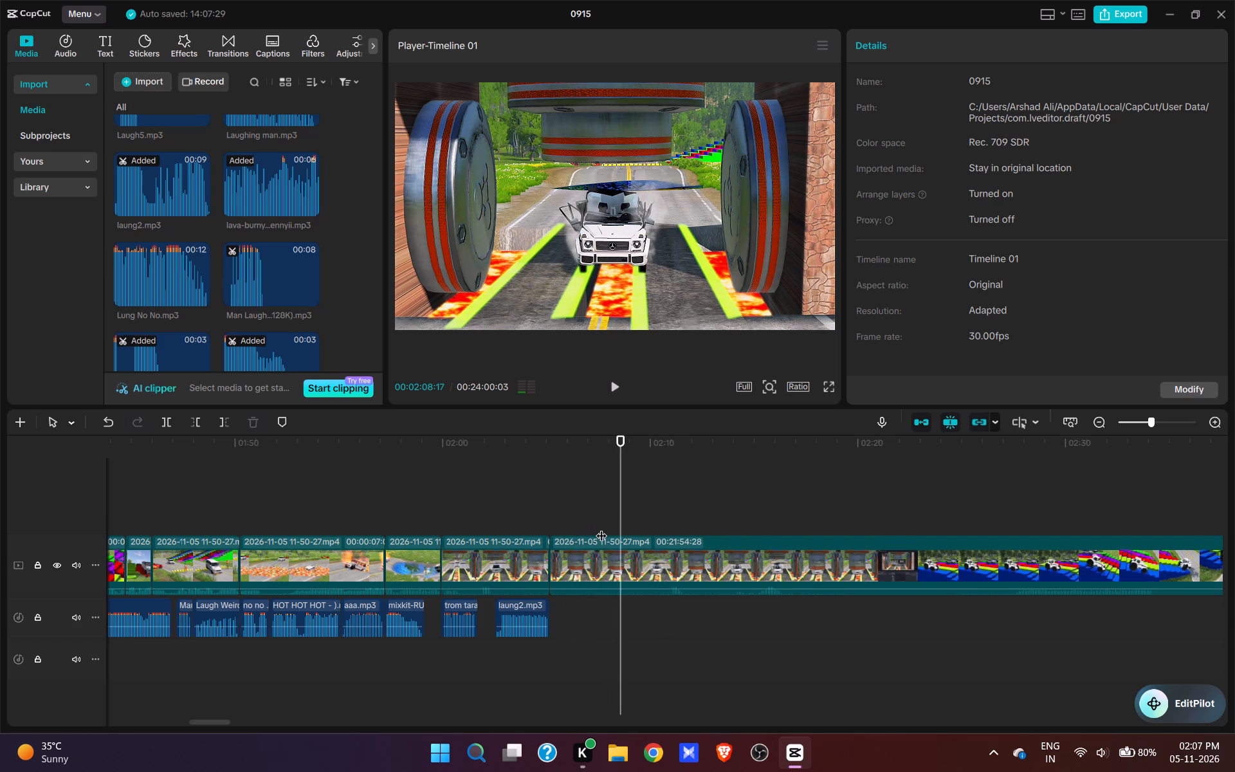
key(space)
click(601, 528)
key(space)
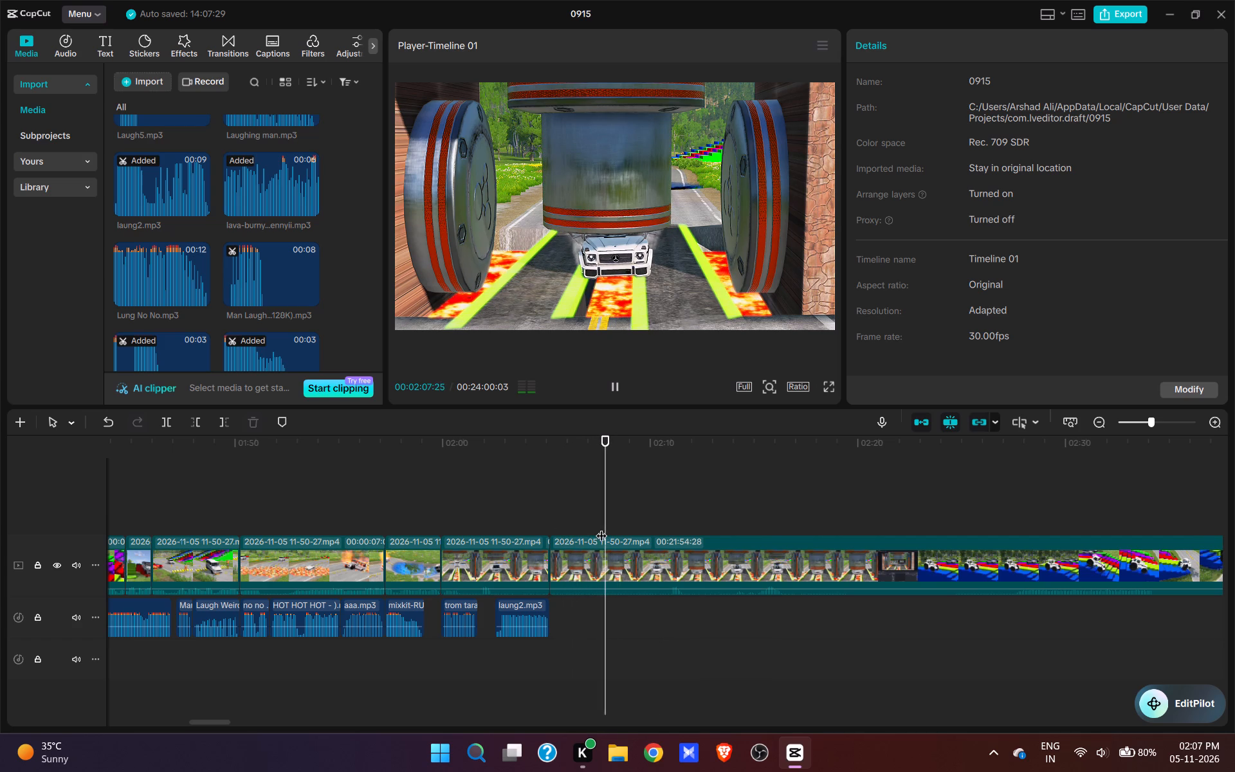
key(space)
click(598, 518)
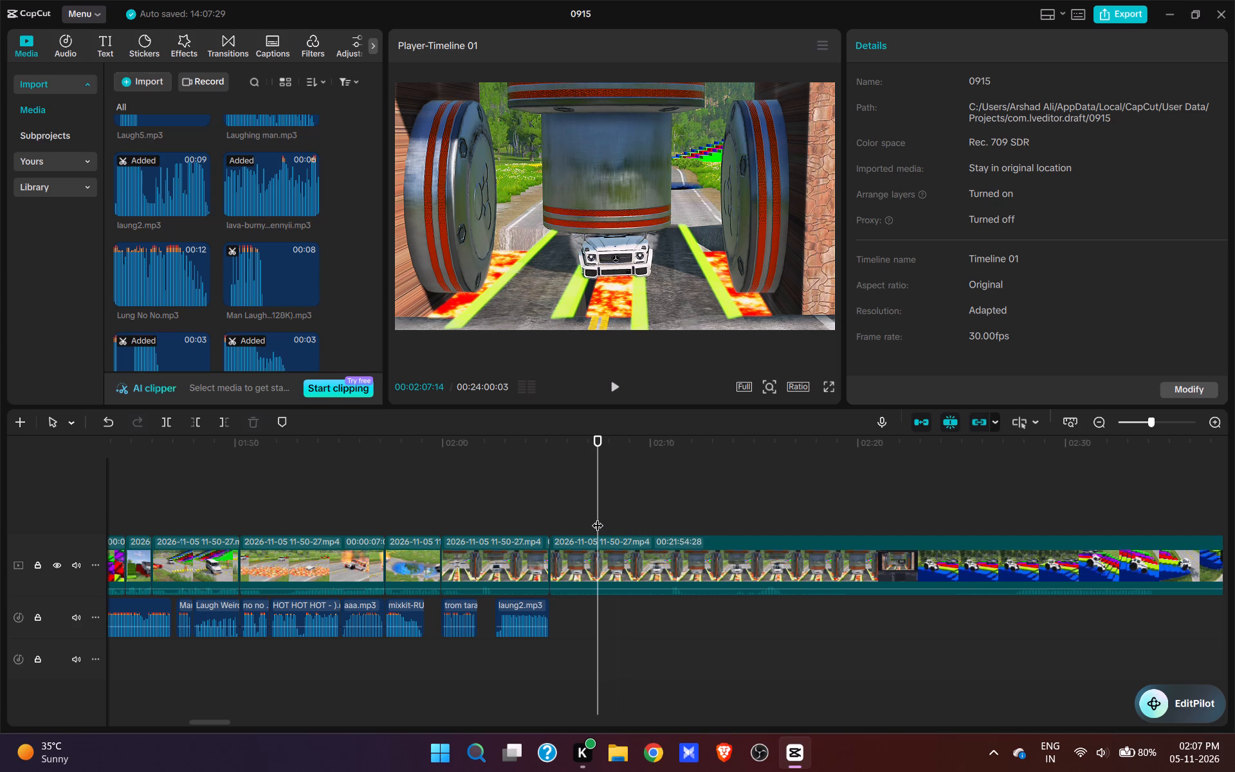
click(595, 516)
key(q)
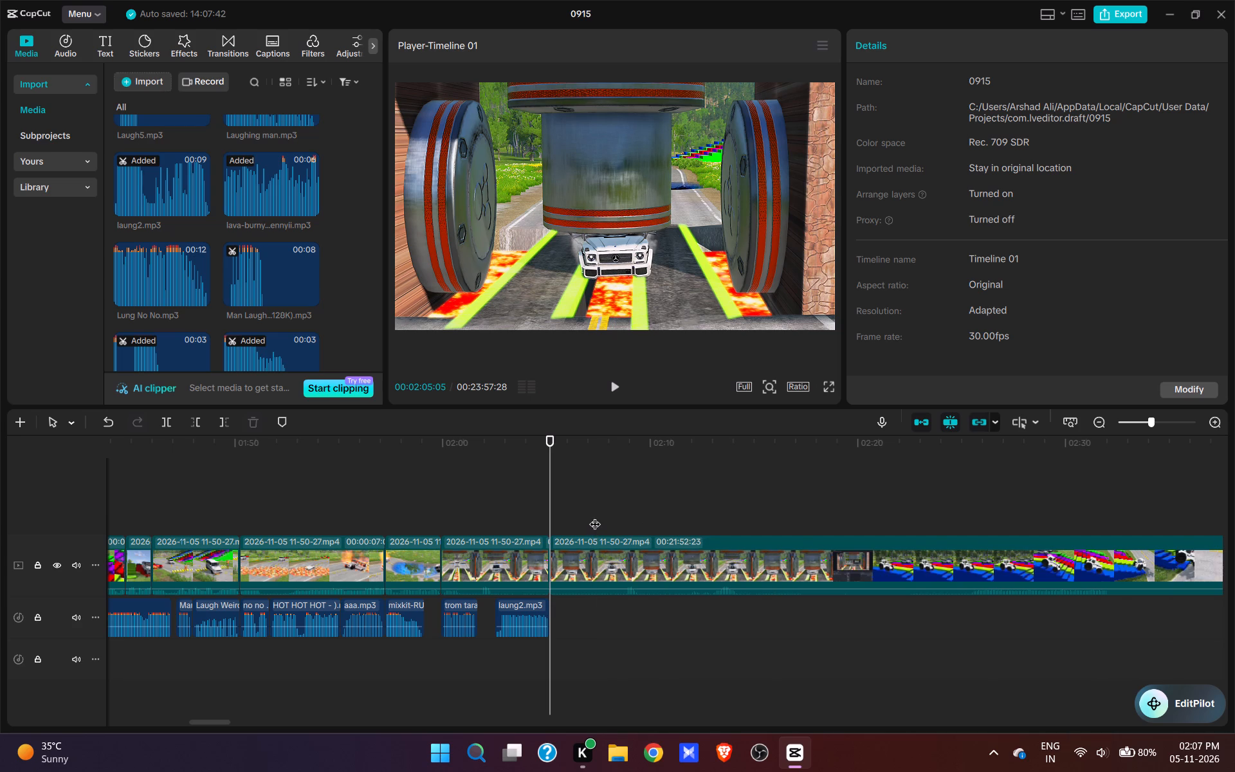
Play across the cut and split the video at 00:02:06:28, with the press raised off the wrecked car.
key(space)
key(space)
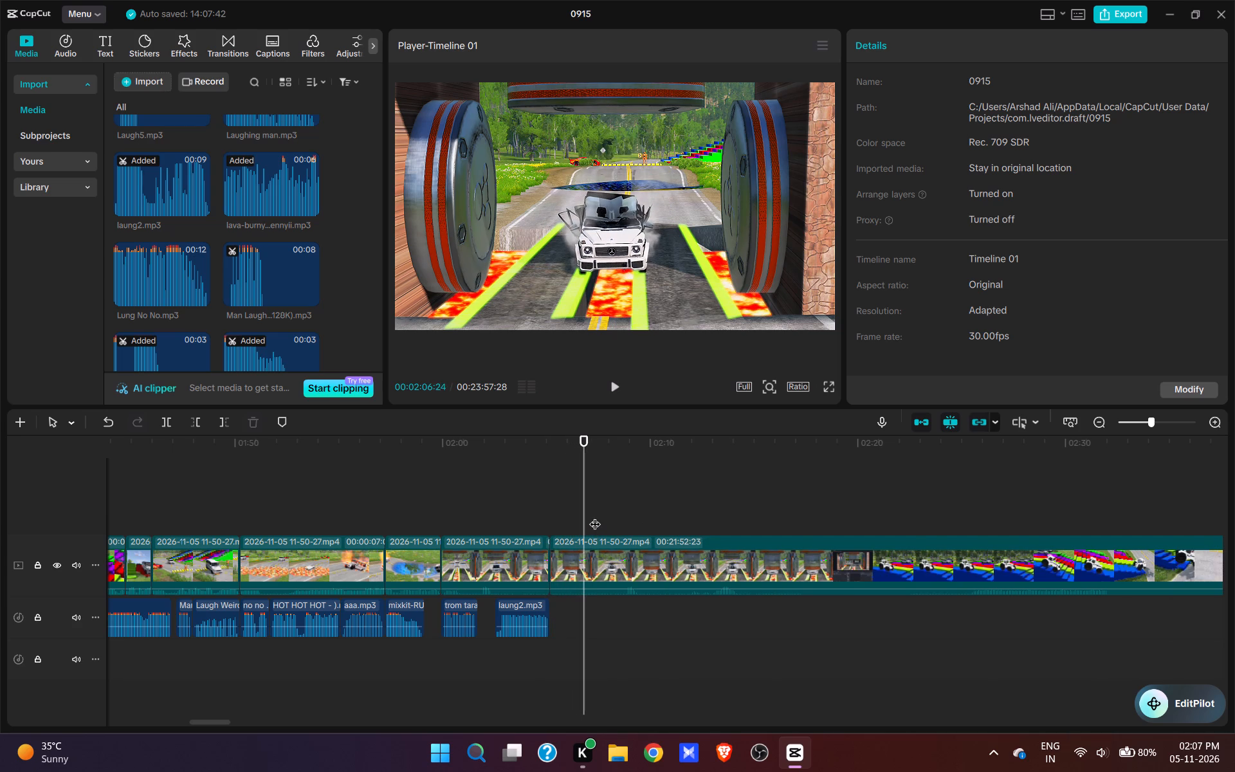
key(space)
key(space)
click(551, 516)
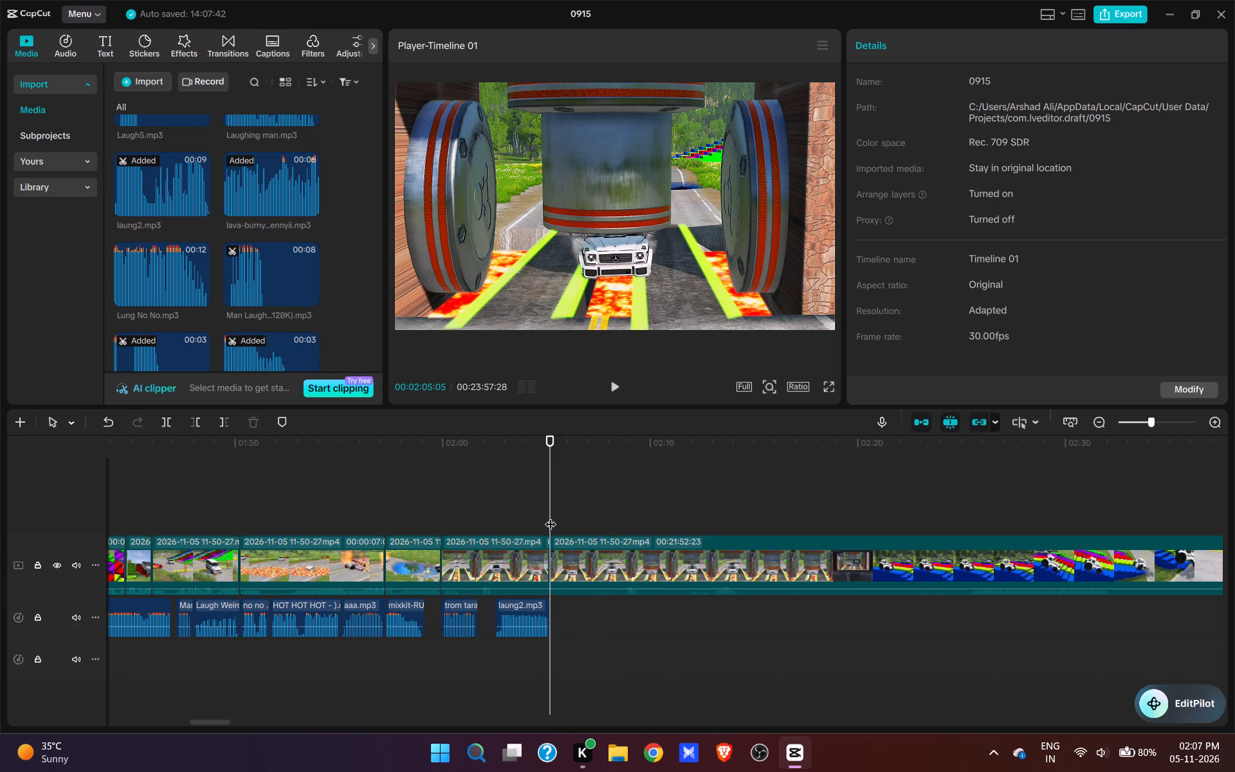
key(space)
key(space)
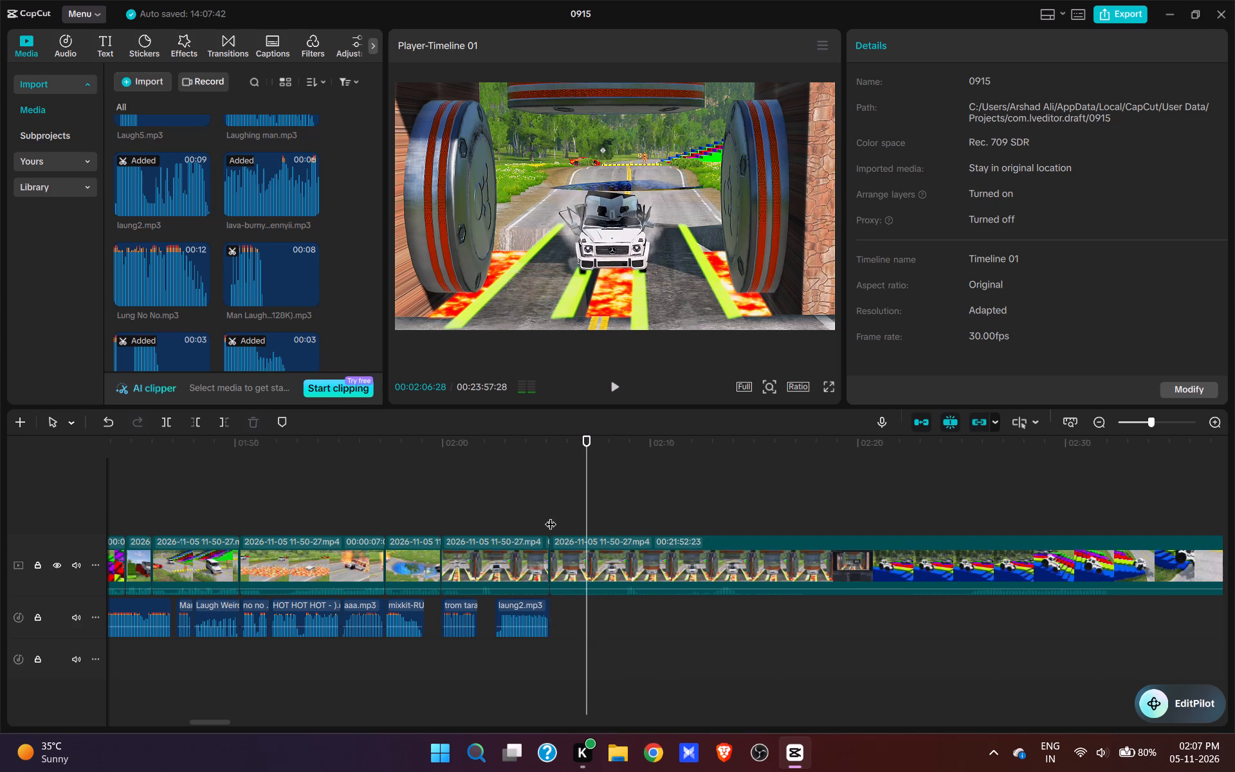
text(w)
Trim about 1 second of footage after 00:02:06:28, where the wrecked car stands, and play from before the cuts.
key(space)
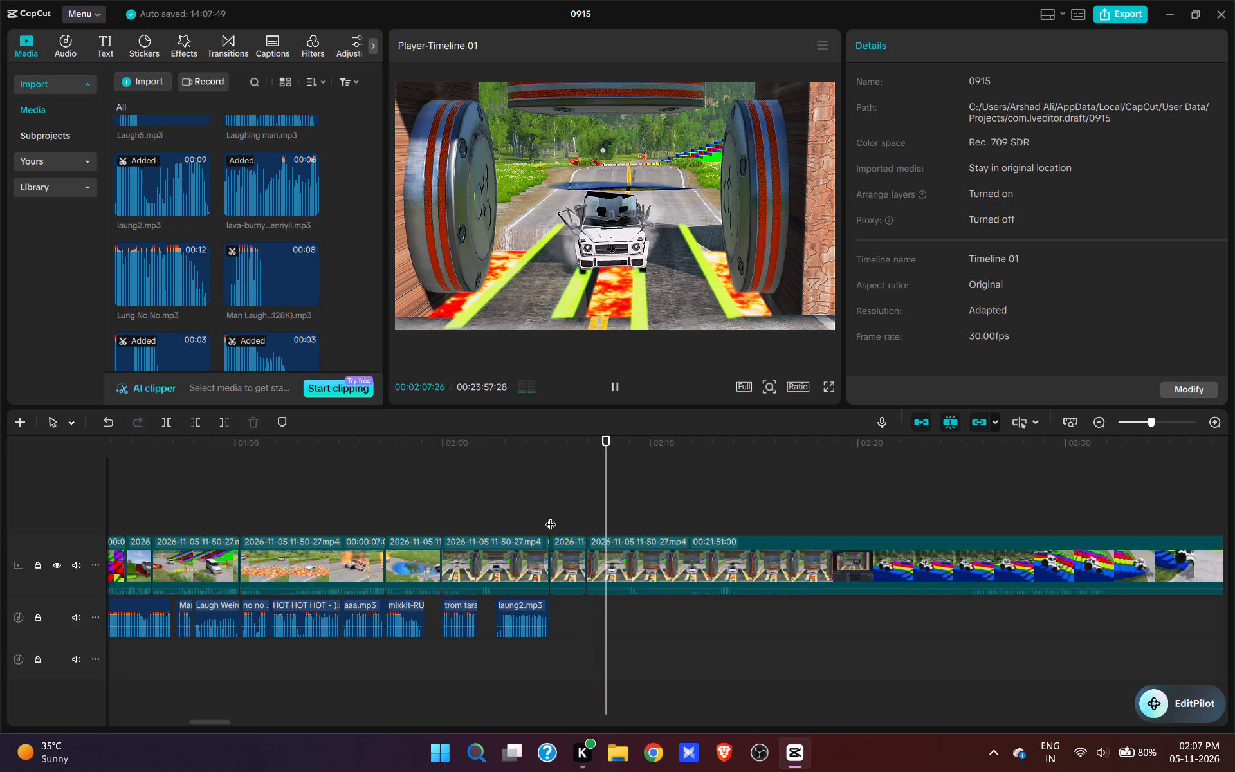
key(space)
click(614, 523)
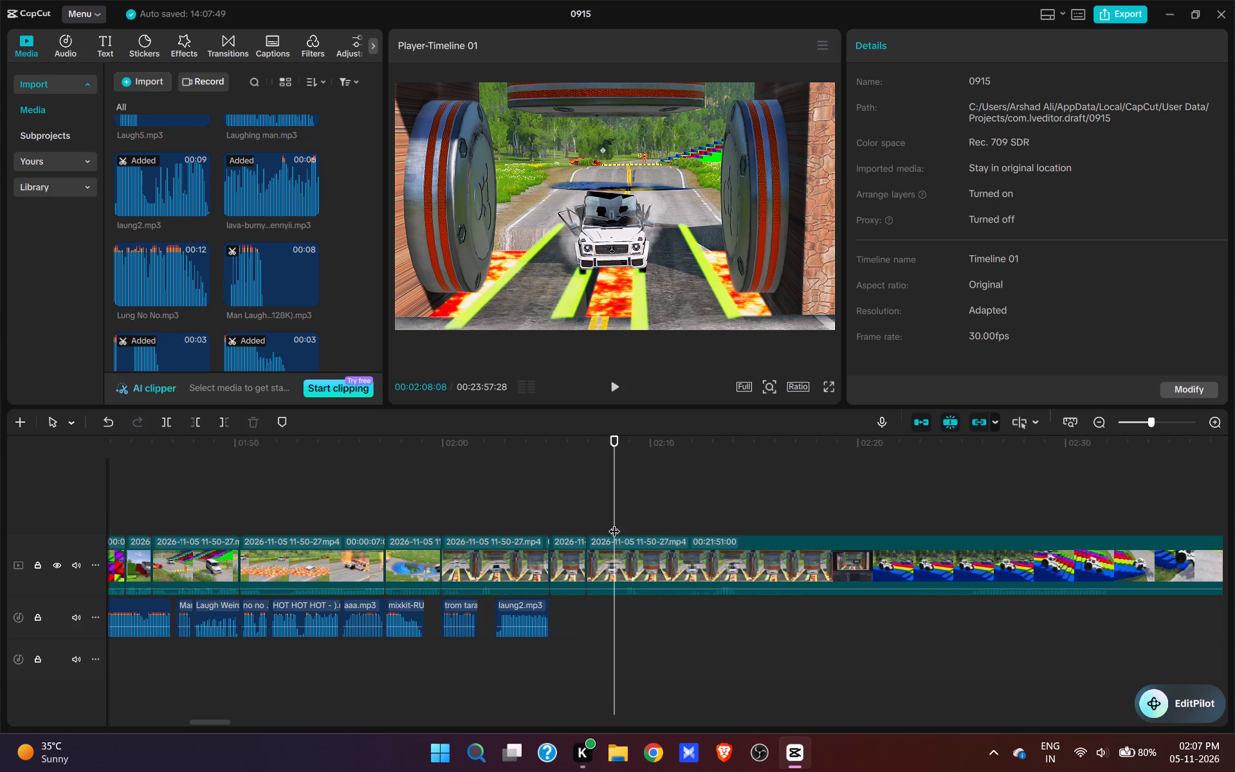
click(612, 524)
key(q)
click(554, 499)
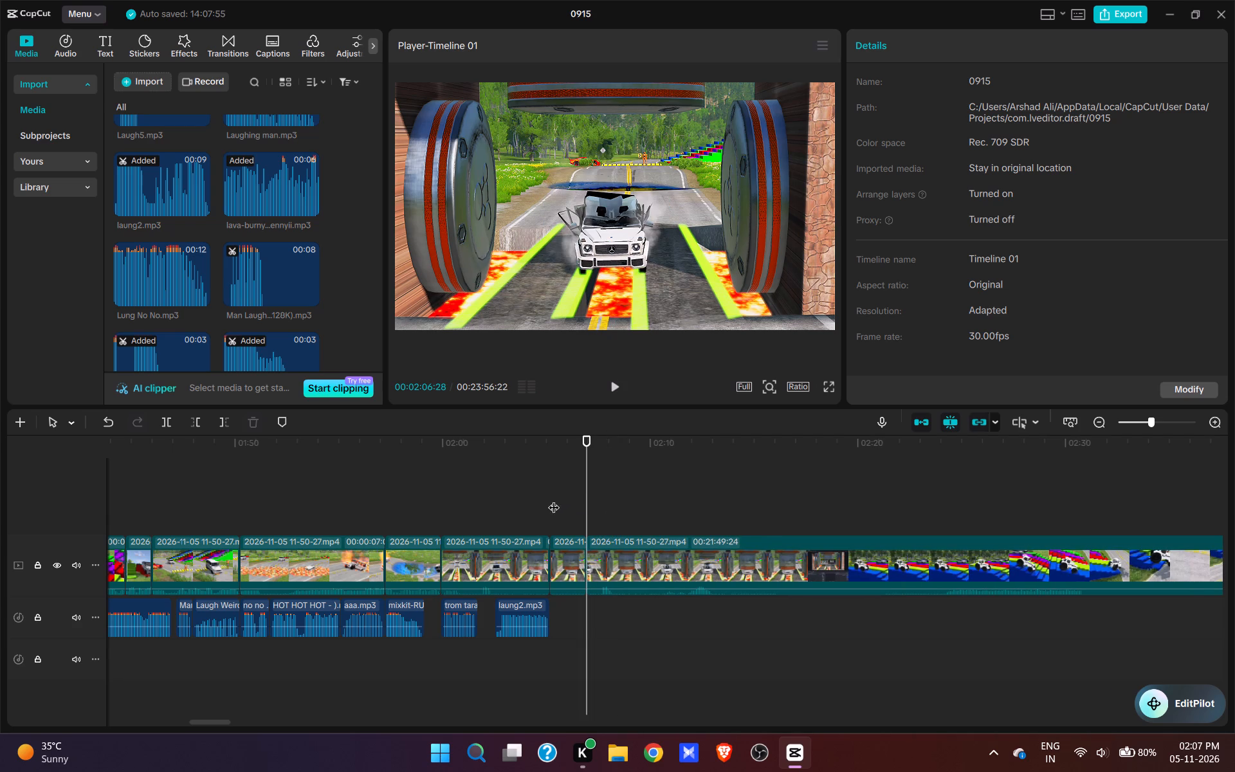
click(523, 504)
key(space)
key(space)
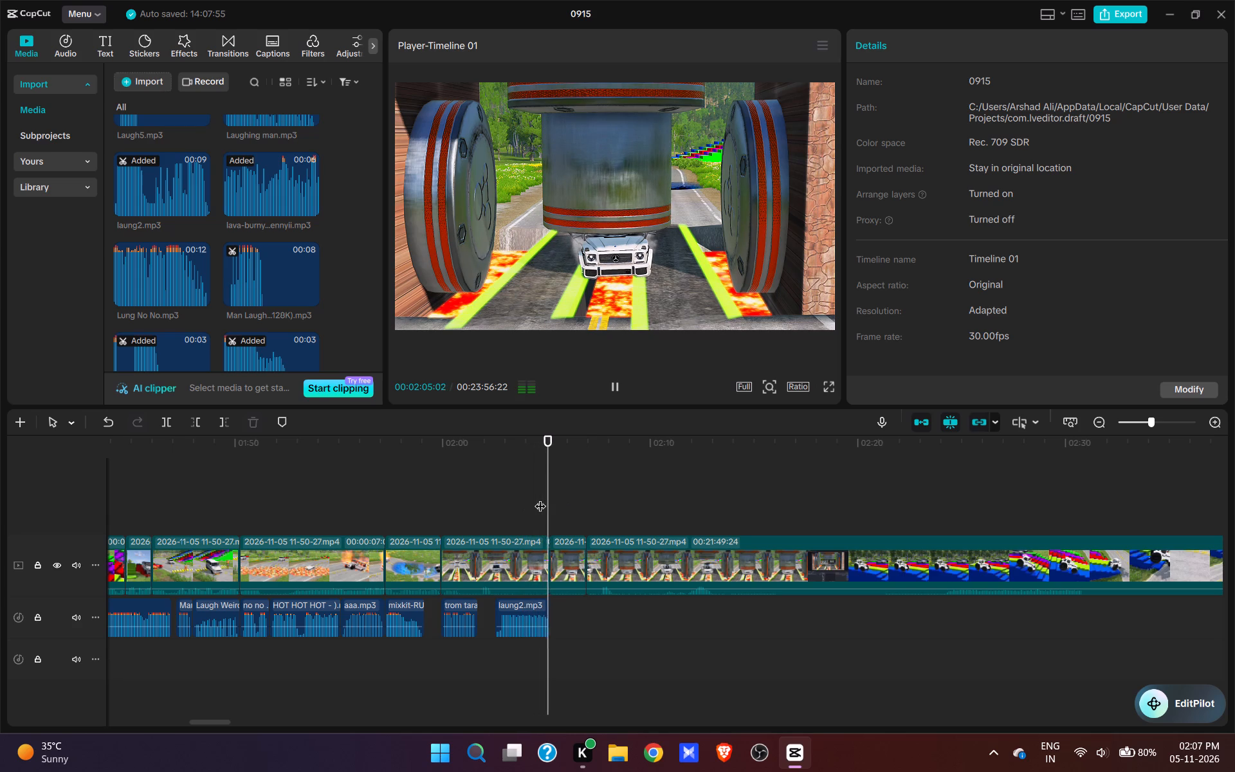
Add Laughing man.mp3 to the audio track at 00:02:05:05 and play the section back with it.
click(553, 502)
scroll(261, 304, up, 4)
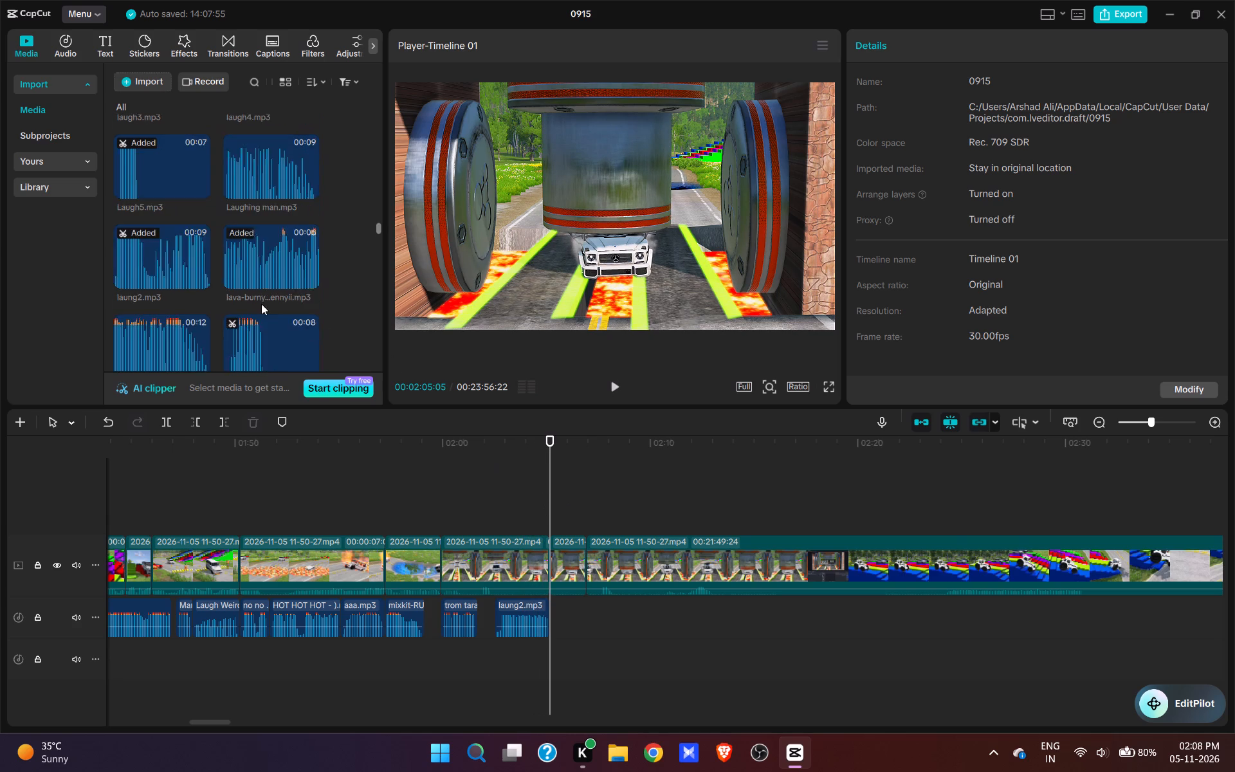
scroll(271, 230, down, 2)
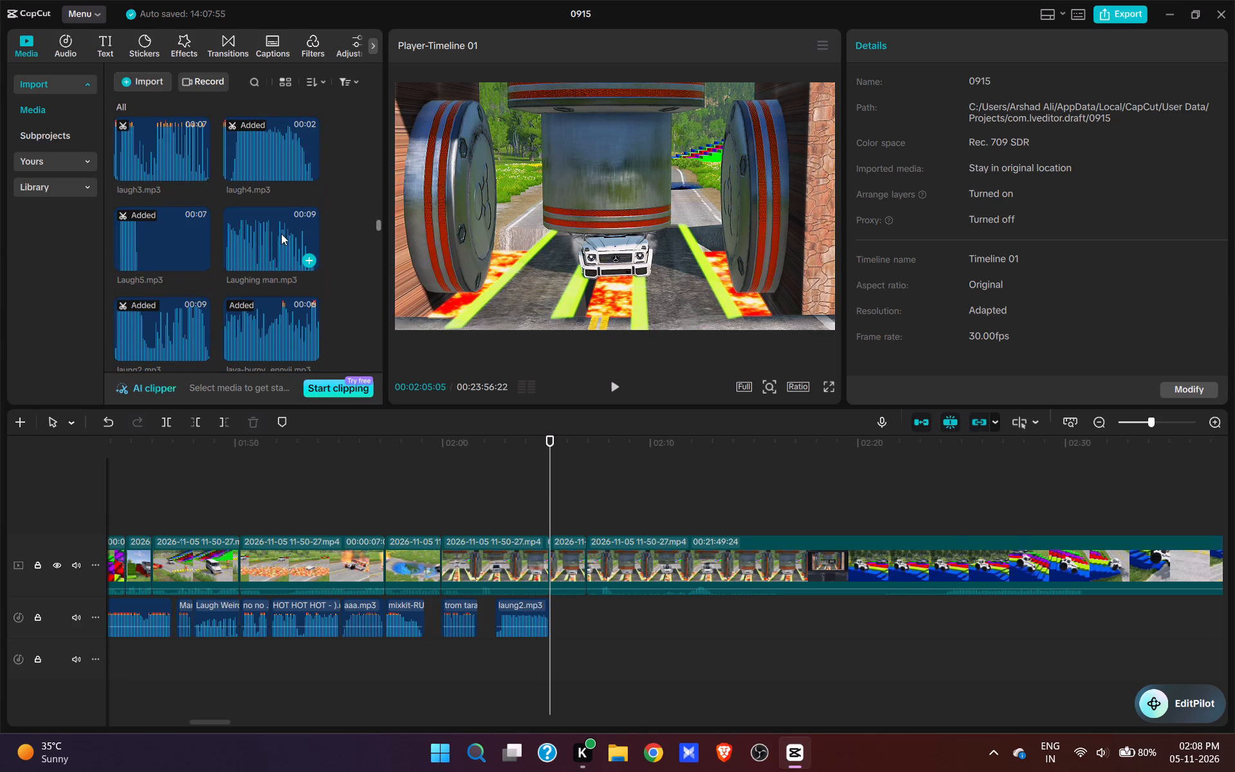
click(269, 229)
click(310, 261)
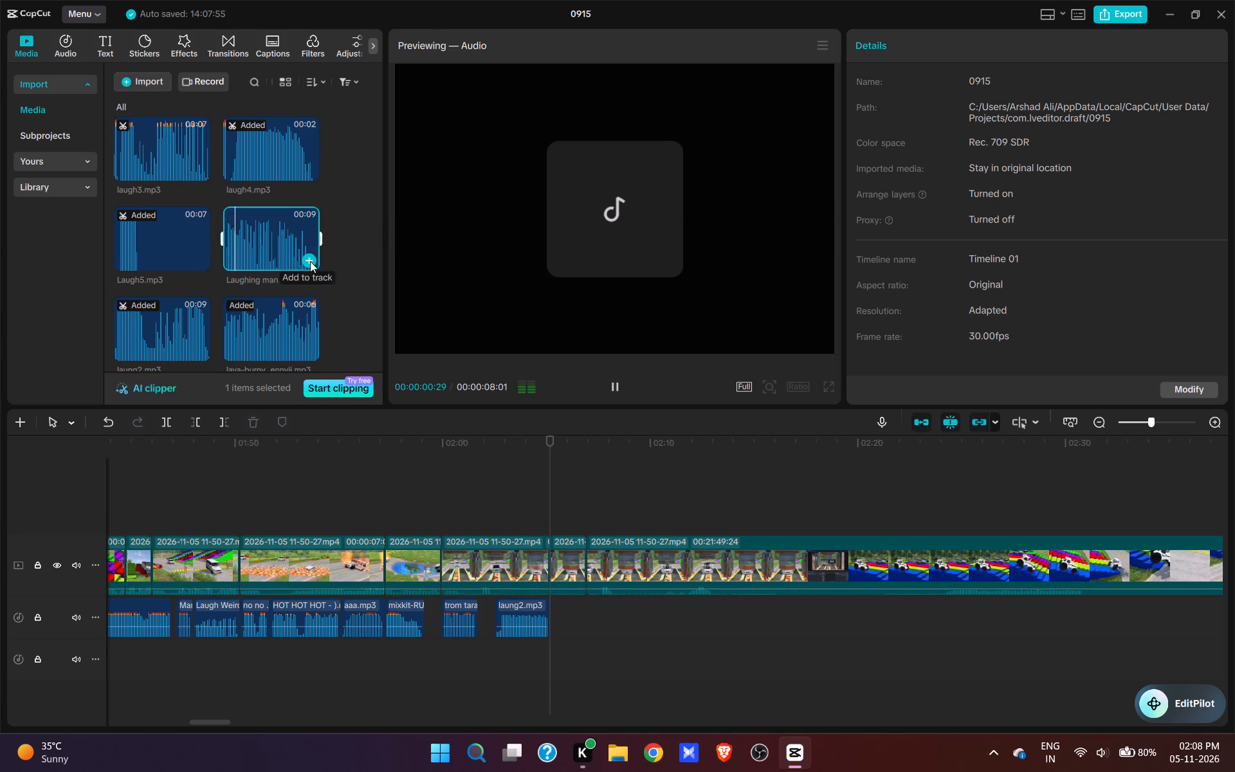
key(space)
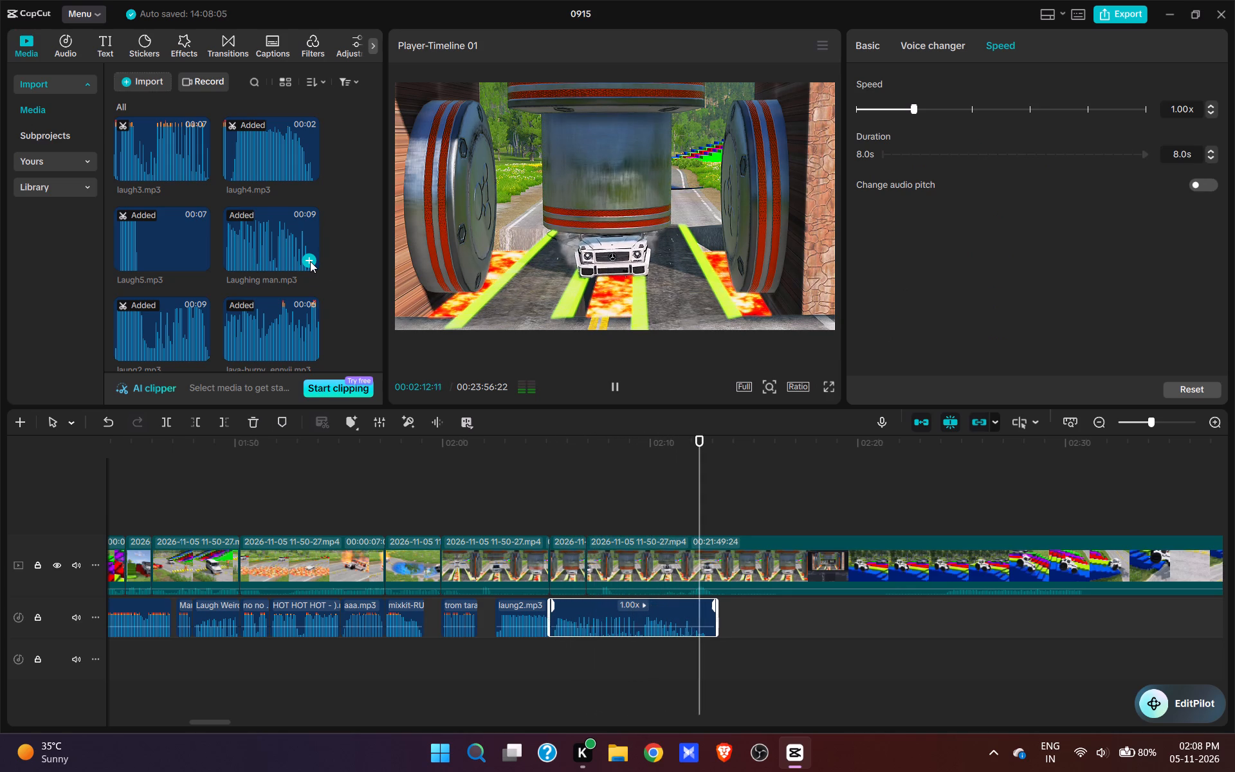
Split the video at 00:02:13:06, near the end of the Laughing man.mp3 sound.
key(space)
click(714, 511)
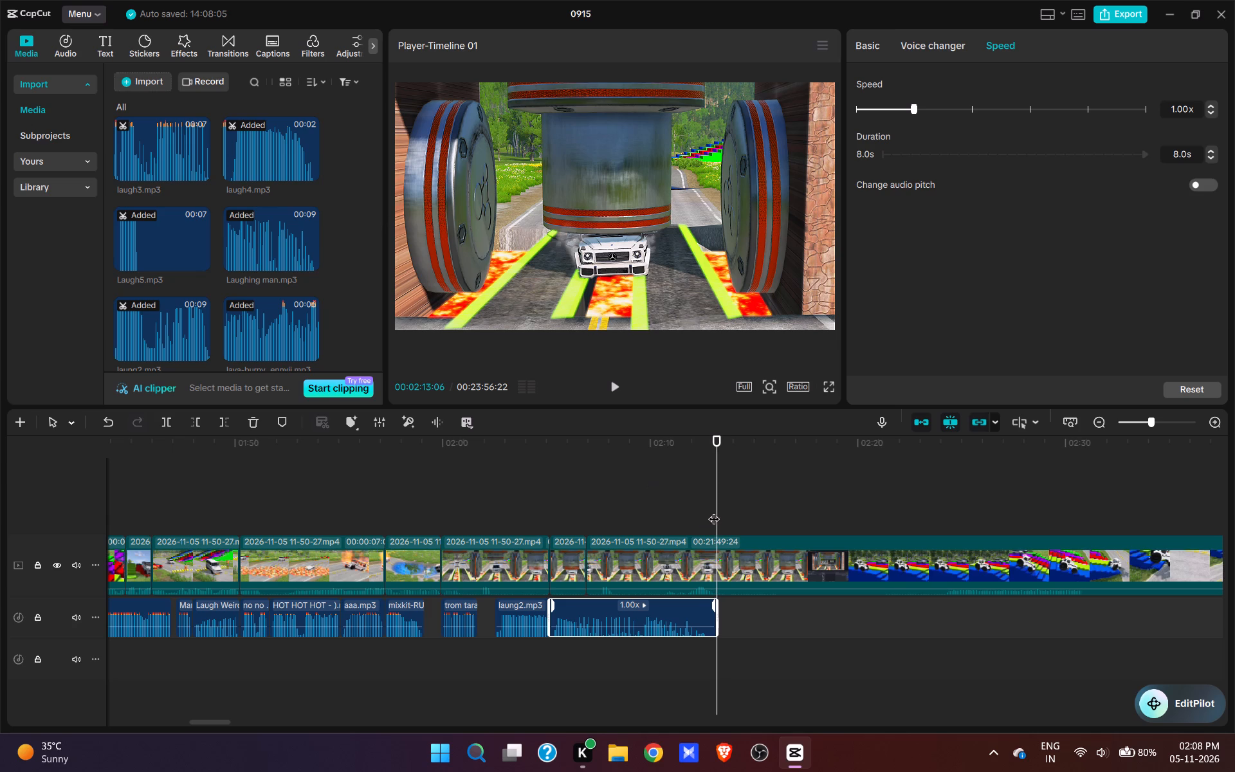
key(space)
key(space)
click(714, 511)
click(714, 511)
click(729, 556)
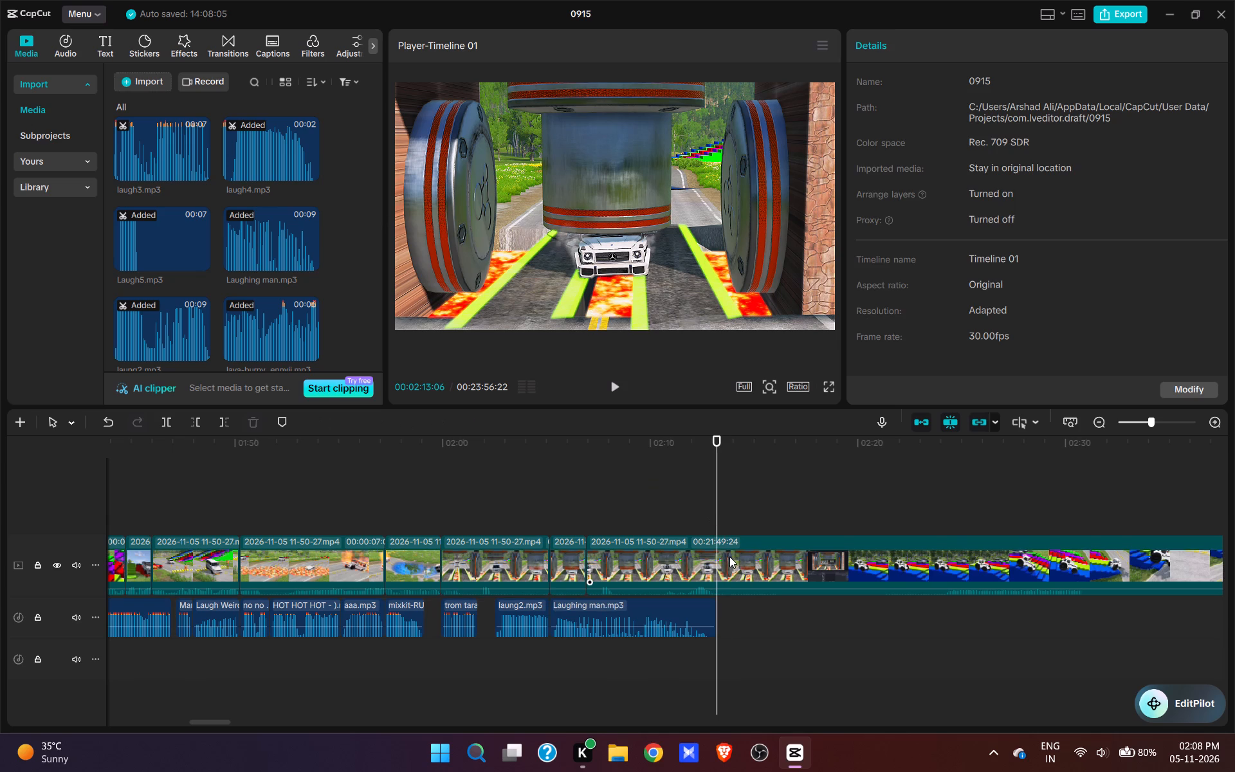
key(w)
Trim nearly 10 seconds of footage after 00:02:13:06, up to the white tractor standing atop the coloured stairs.
drag(742, 565, 659, 652)
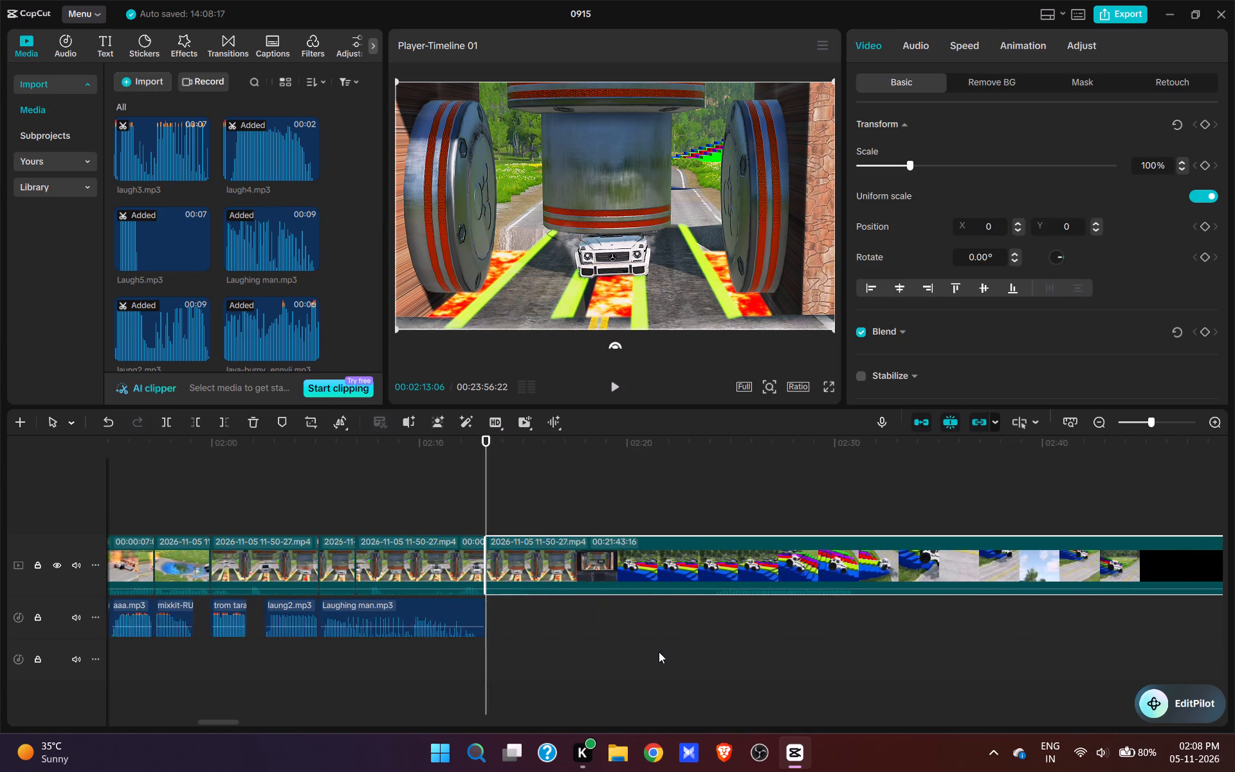
drag(659, 652, 657, 653)
click(493, 497)
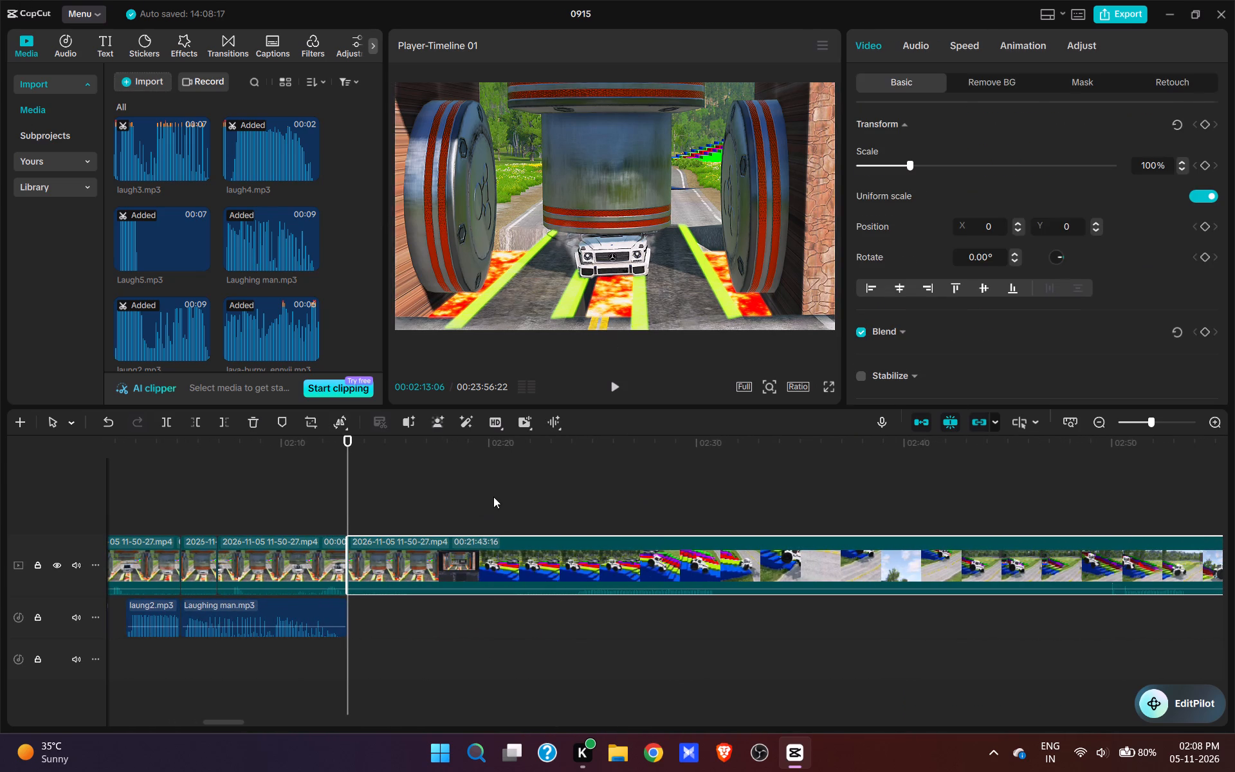
key(space)
click(565, 505)
key(space)
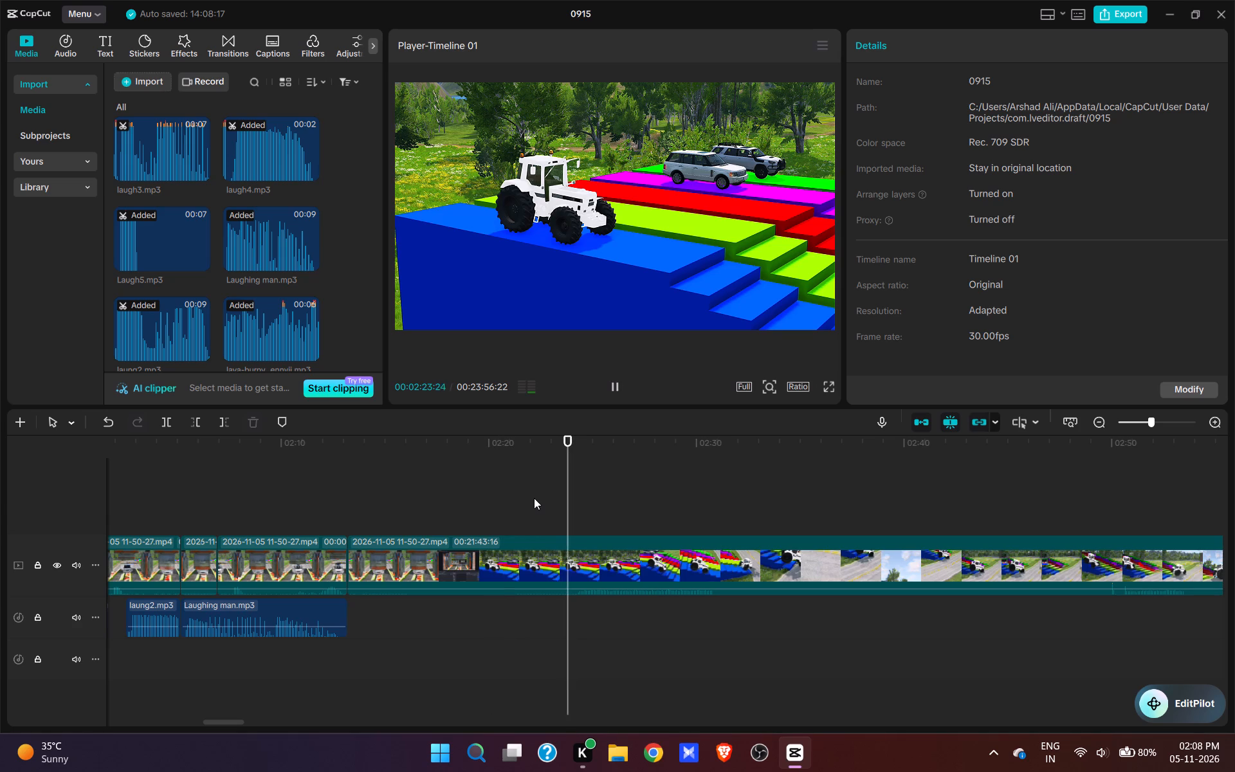
key(space)
click(568, 498)
click(555, 497)
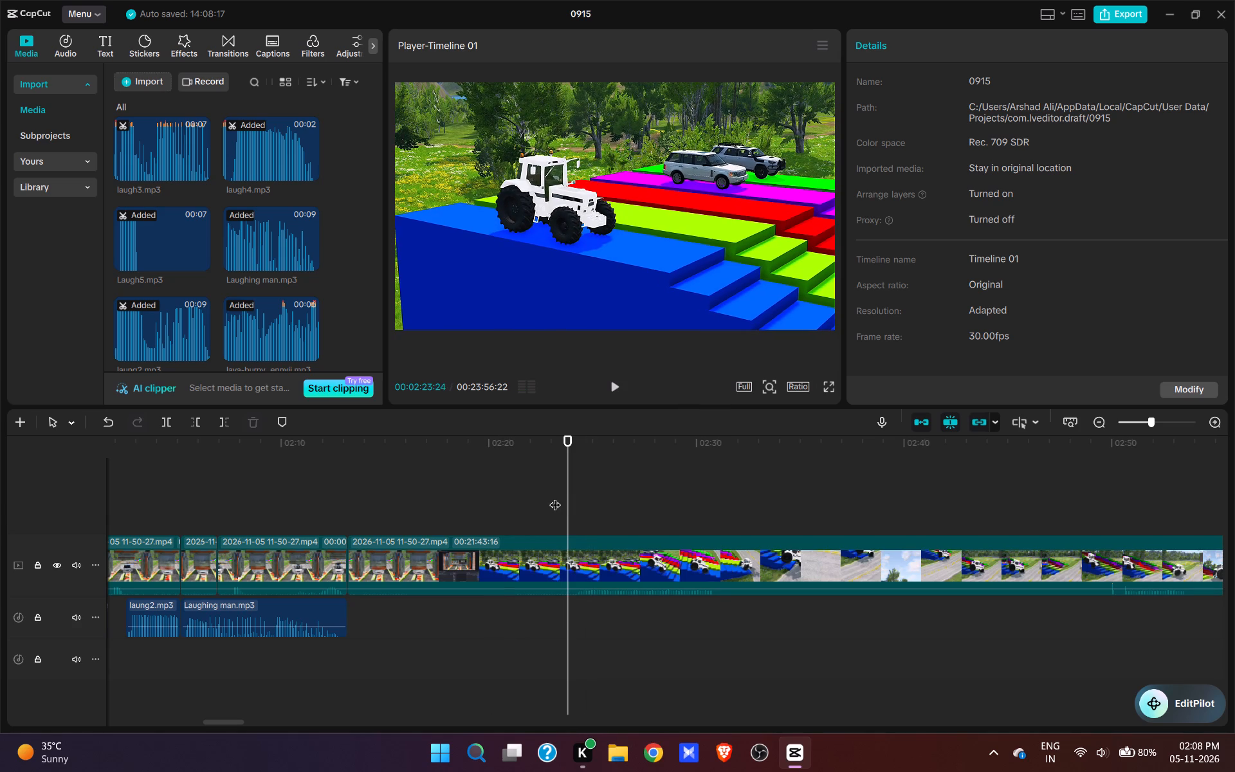
key(space)
key(space)
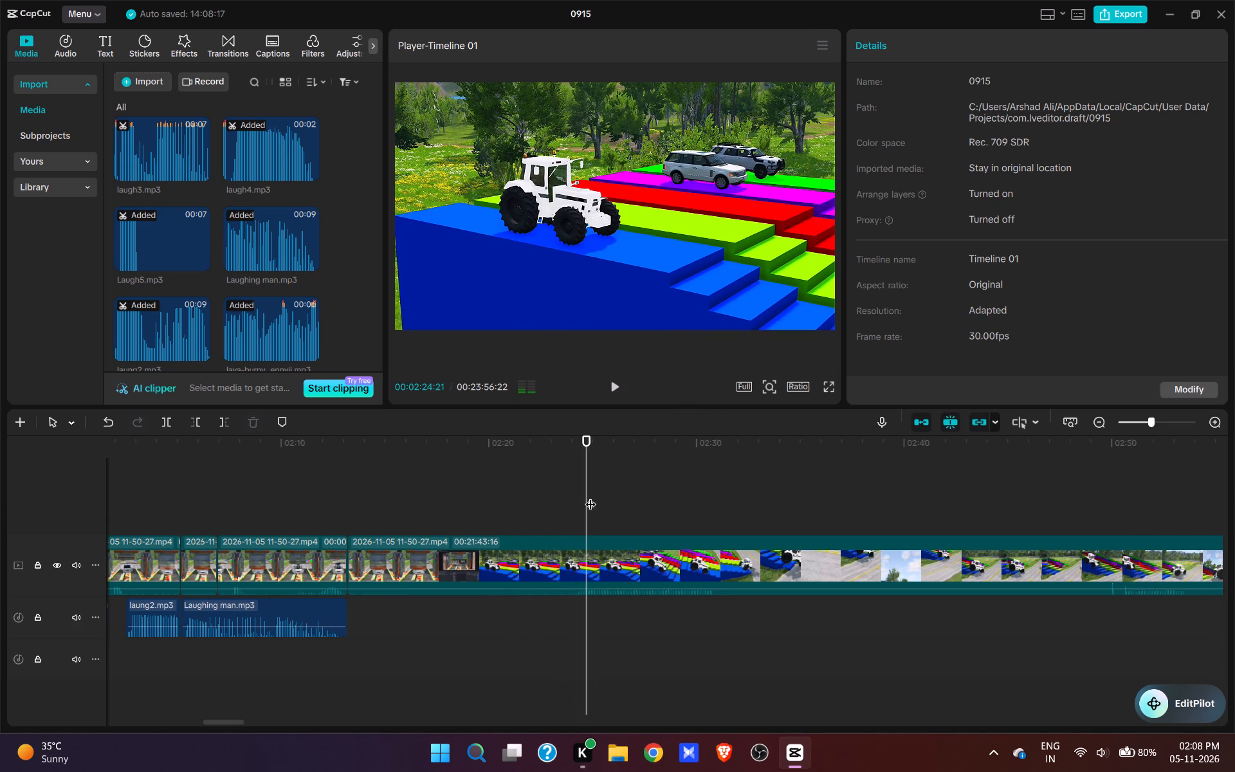
click(578, 498)
key(space)
click(573, 493)
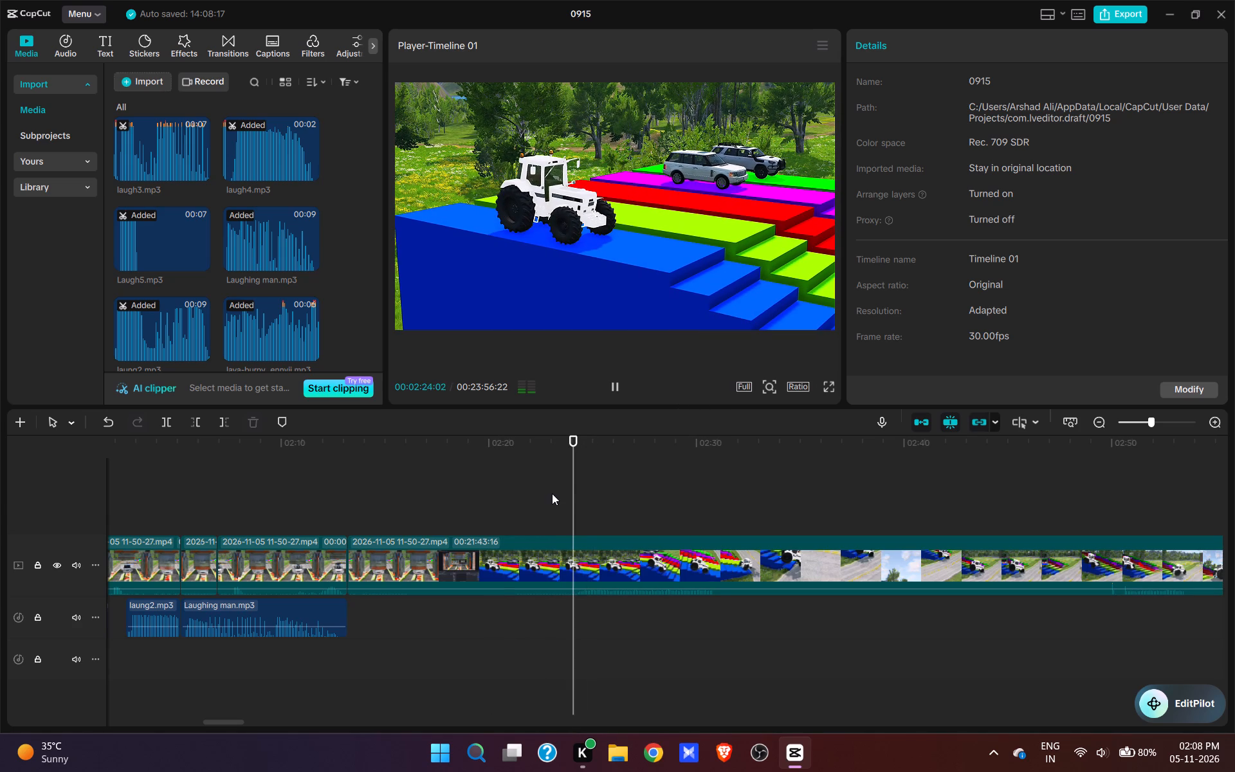
click(550, 493)
key(q)
Trim about half a second more from the start of the tractor clip at 00:02:13:06 and play it.
key(space)
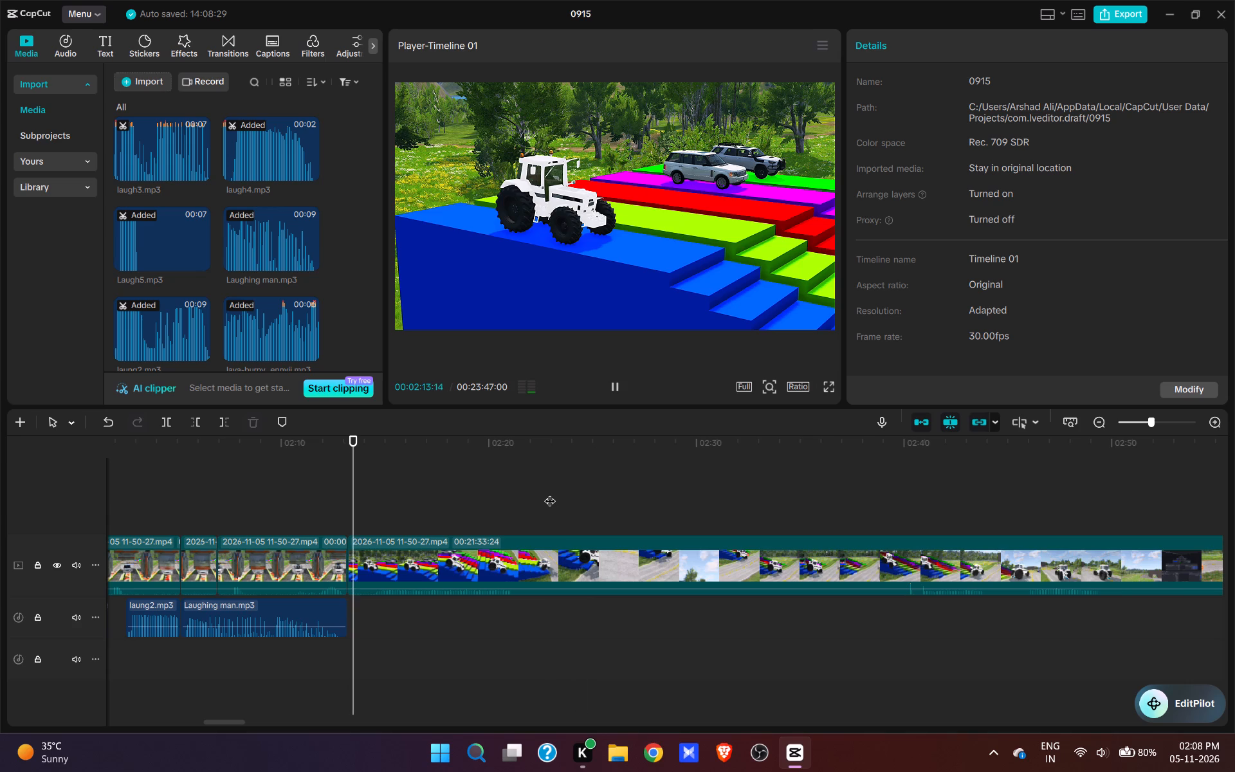
key(space)
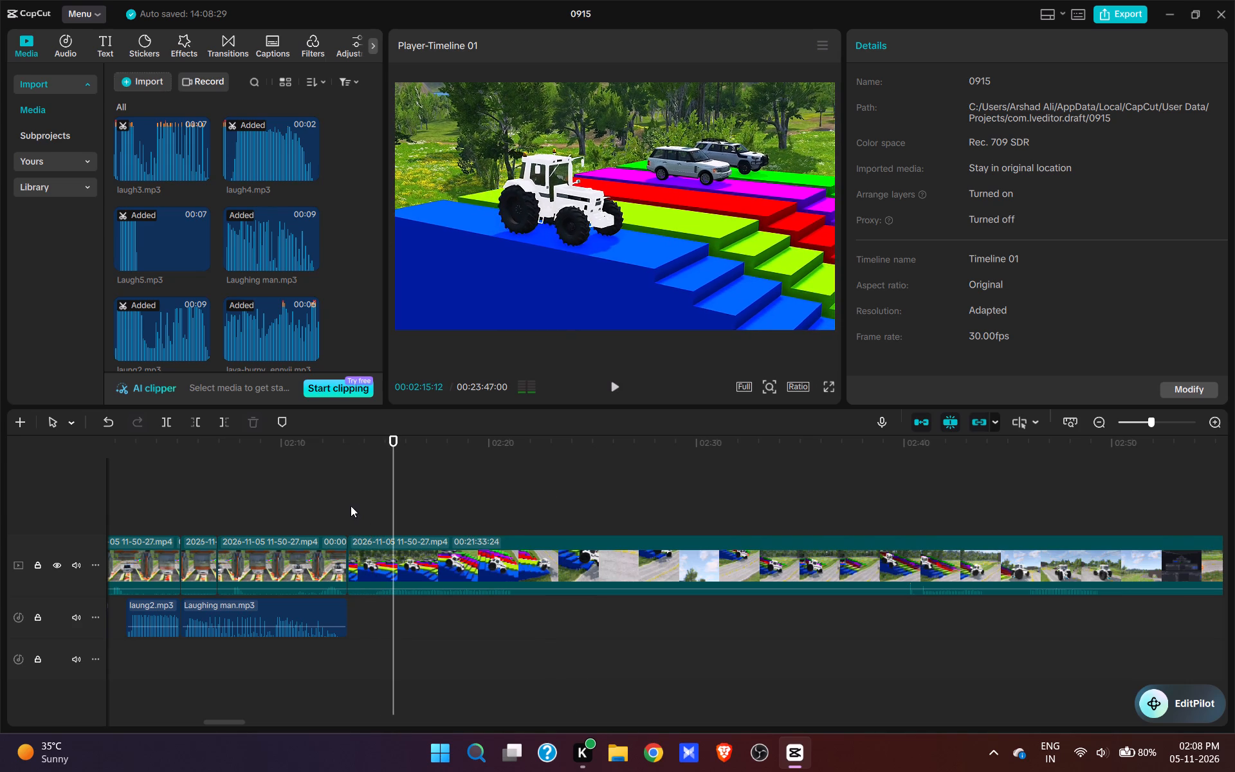
click(351, 506)
key(space)
key(space)
key(space)
key(space)
text(q)
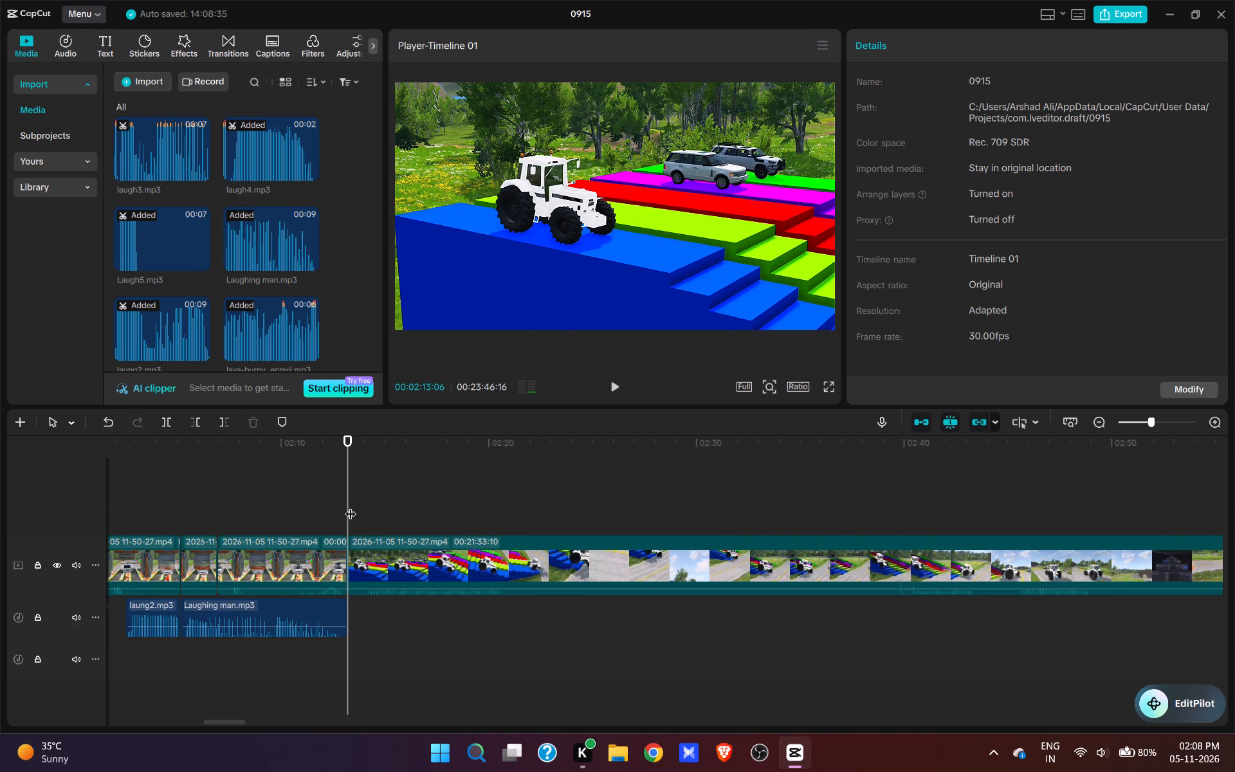
click(351, 506)
key(space)
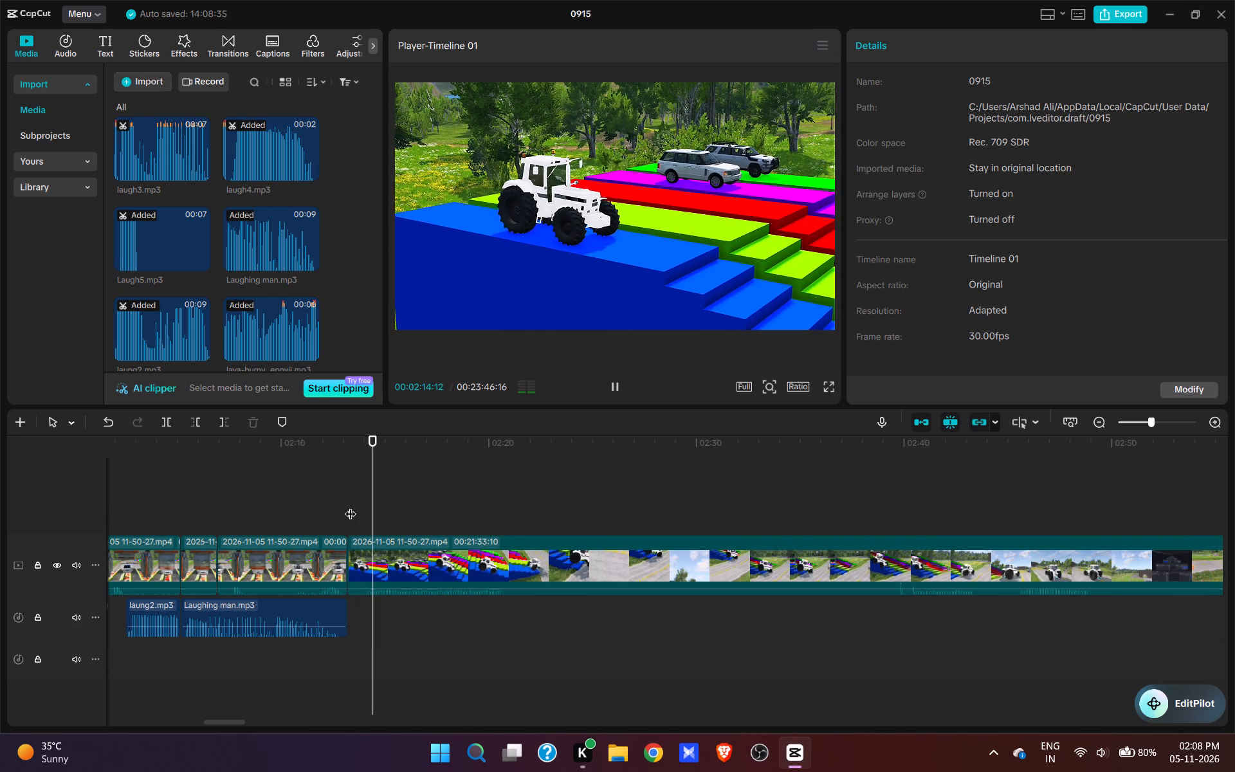
Add go go1.mp3 to the audio track at 00:02:13:06, where the tractor clip starts, and play over it.
click(347, 498)
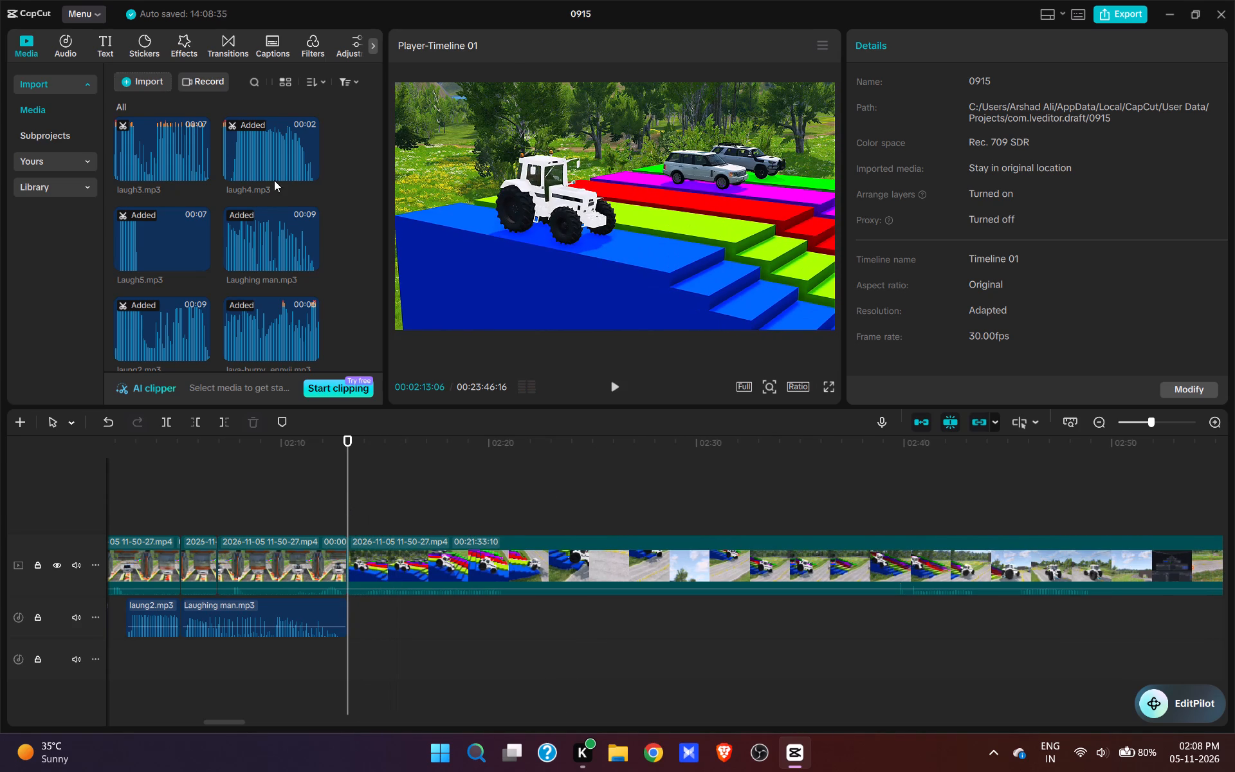
scroll(299, 196, down, 10)
scroll(296, 226, up, 10)
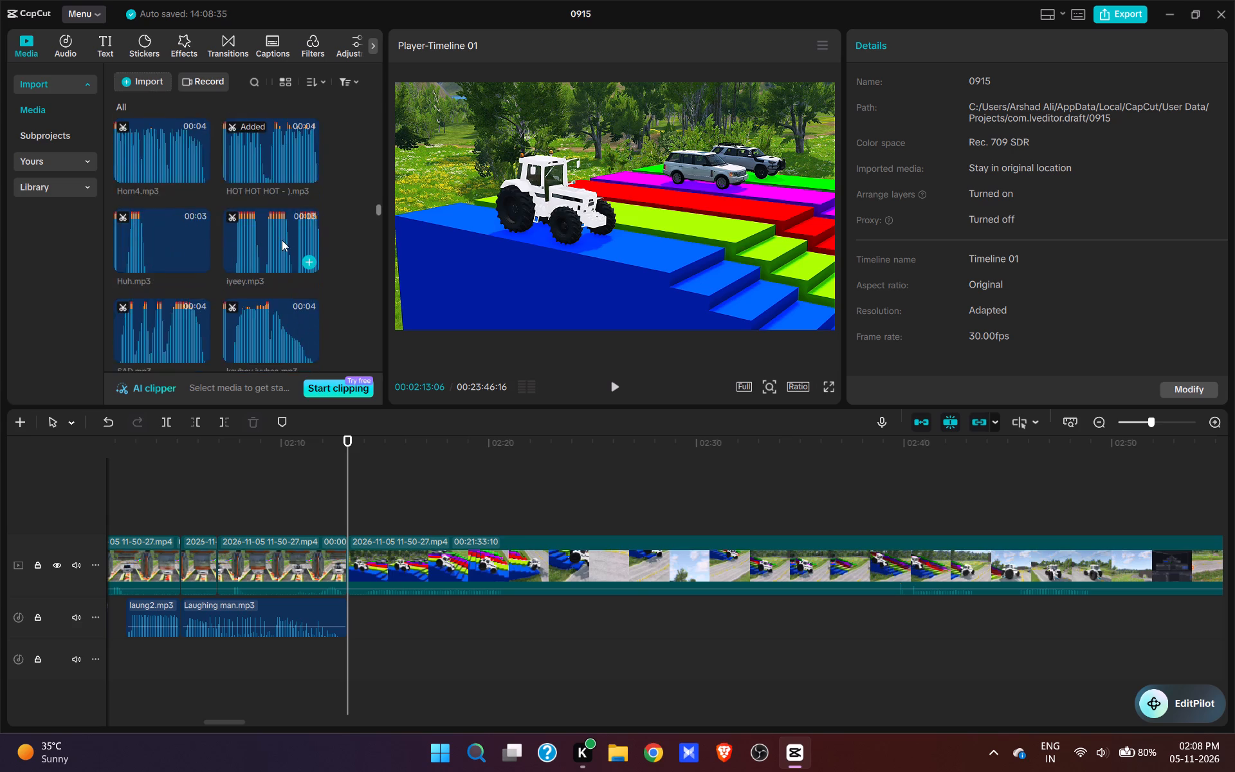
scroll(282, 240, up, 13)
scroll(235, 289, up, 1)
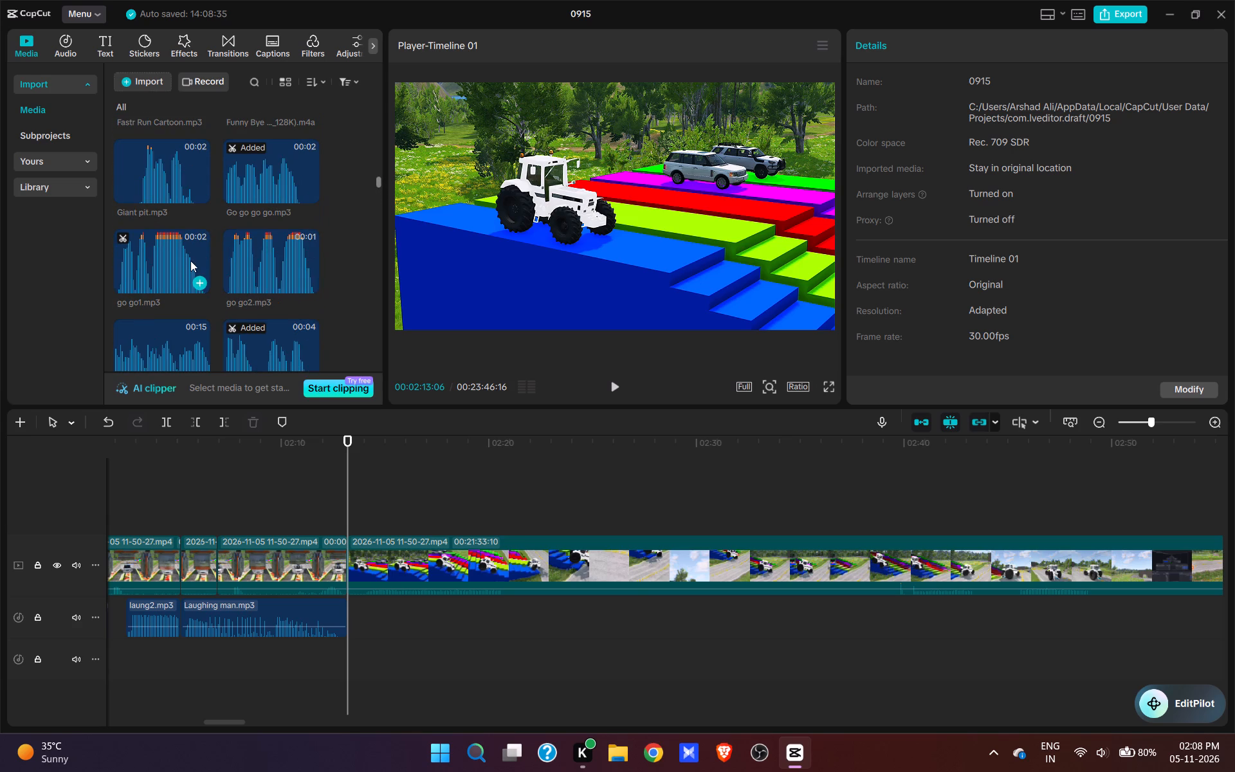
click(190, 261)
click(201, 283)
key(space)
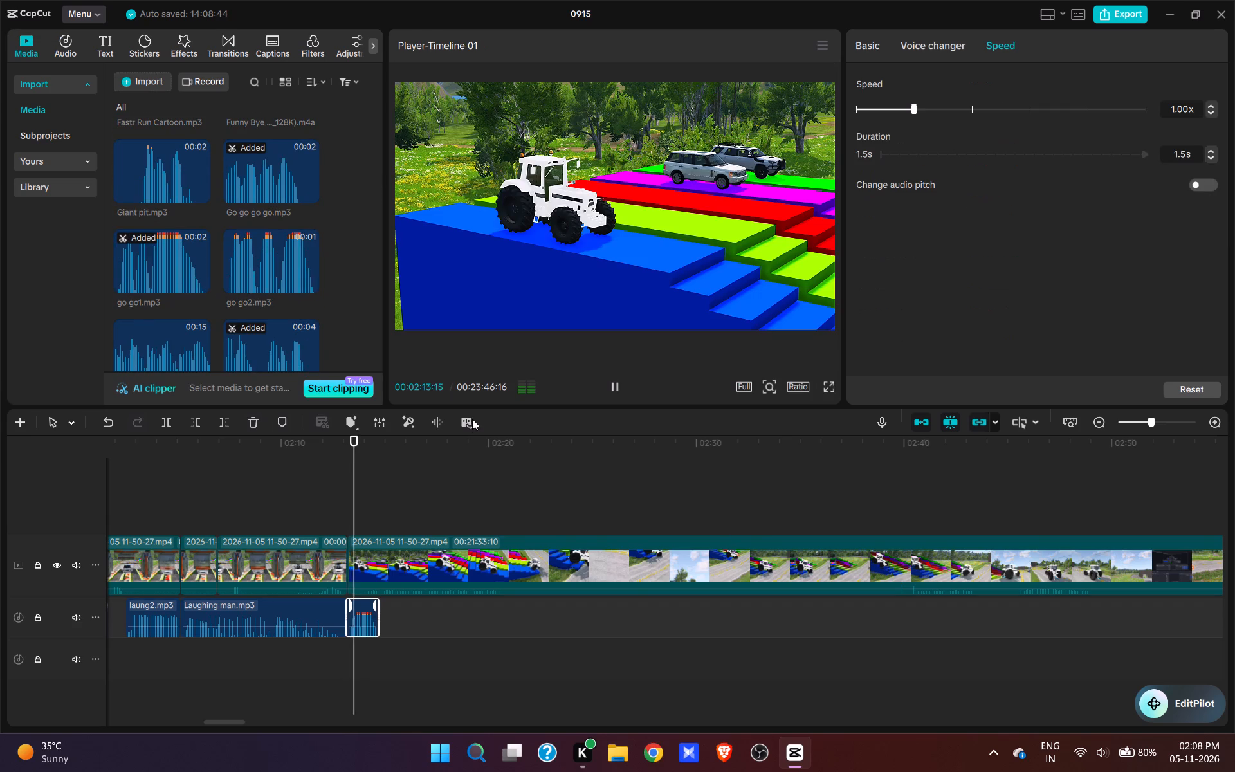
key(space)
click(380, 482)
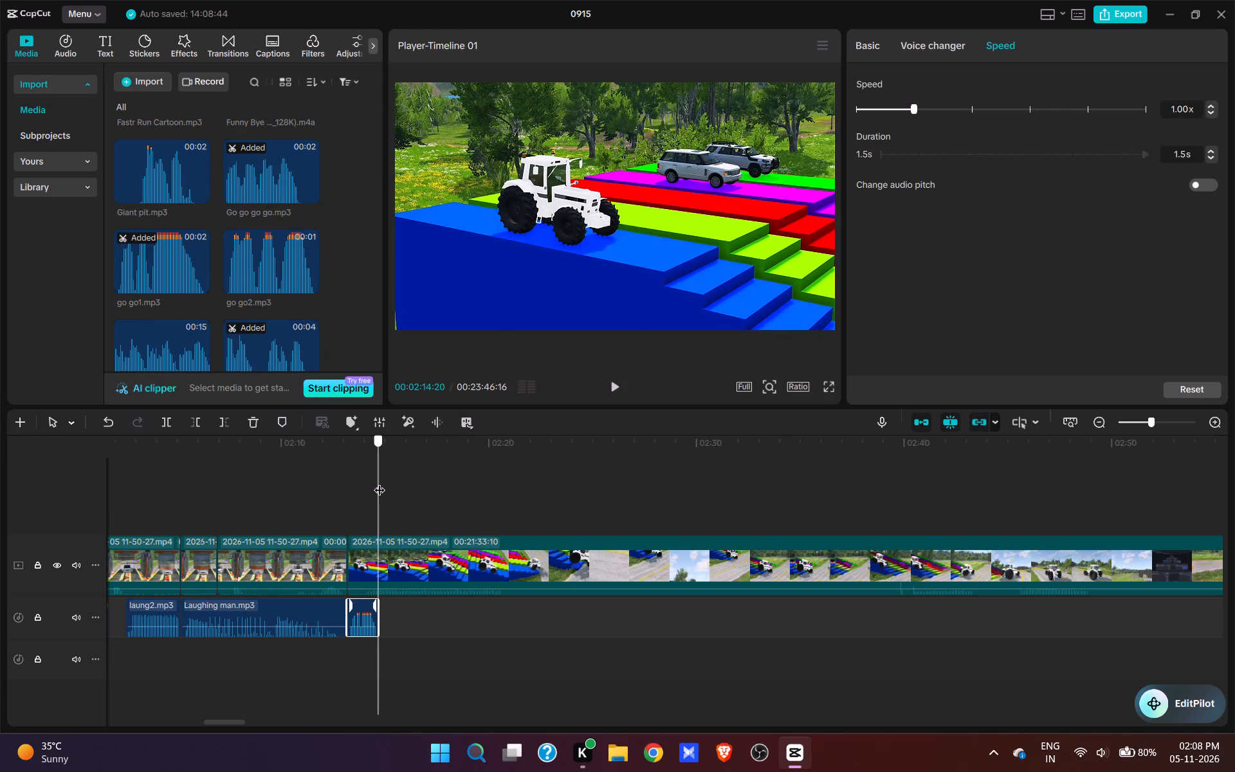
Add kavboy iyyhaa.mp3 at 00:02:14:20, right after go go1.mp3, and trim its end to 00:02:17:07.
scroll(271, 289, up, 10)
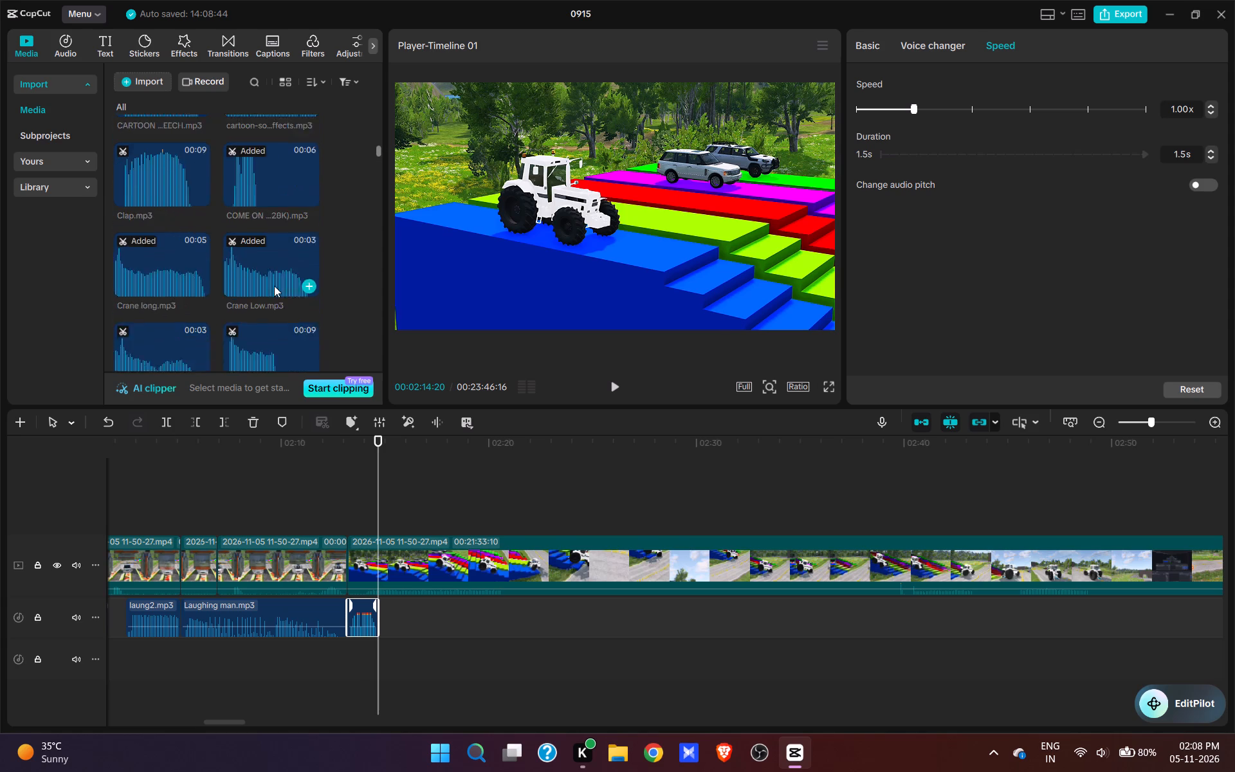
scroll(274, 286, up, 1)
scroll(274, 286, down, 16)
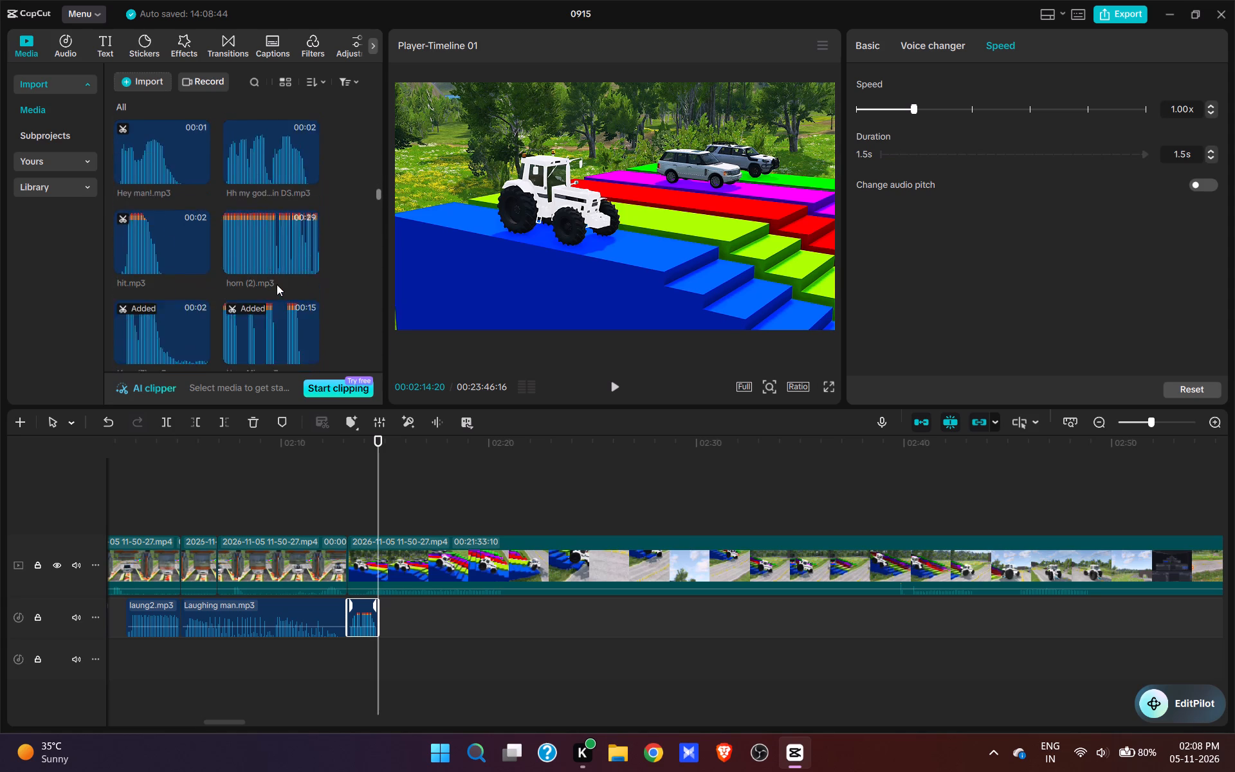
scroll(277, 284, down, 5)
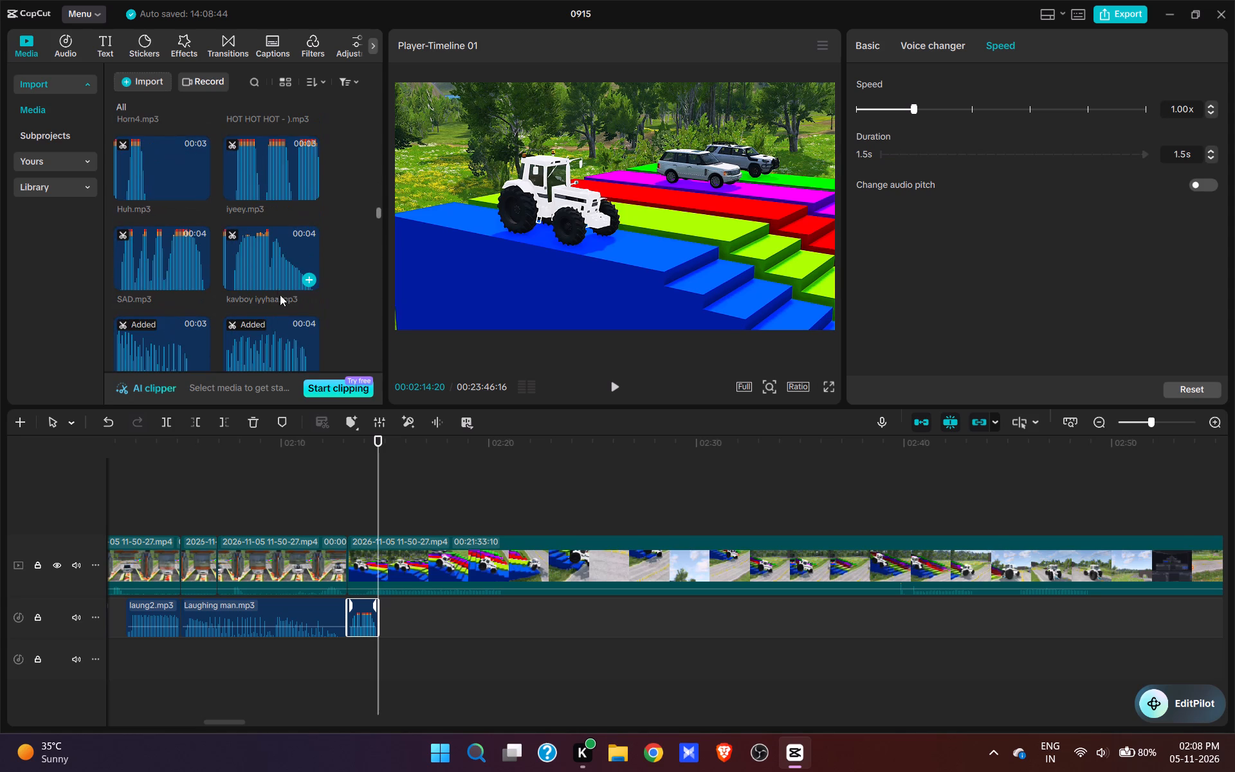
click(313, 278)
key(space)
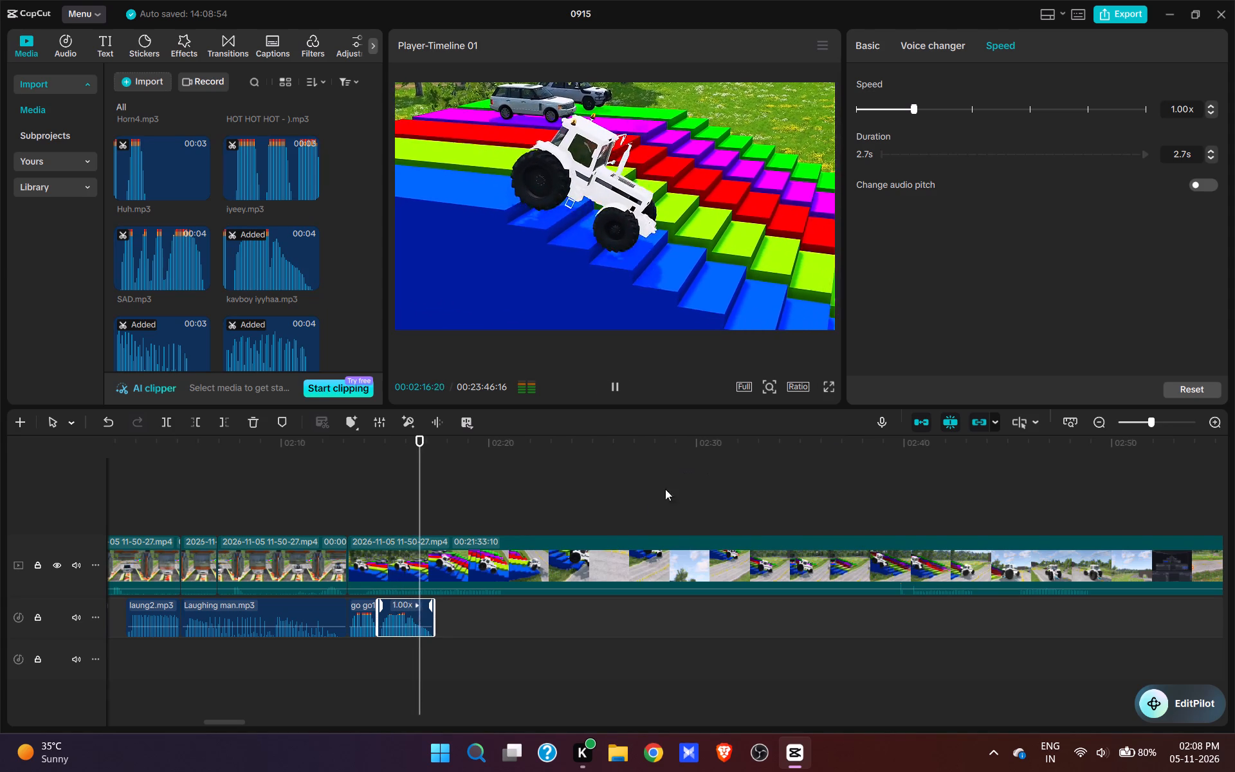
key(space)
key(e)
key(space)
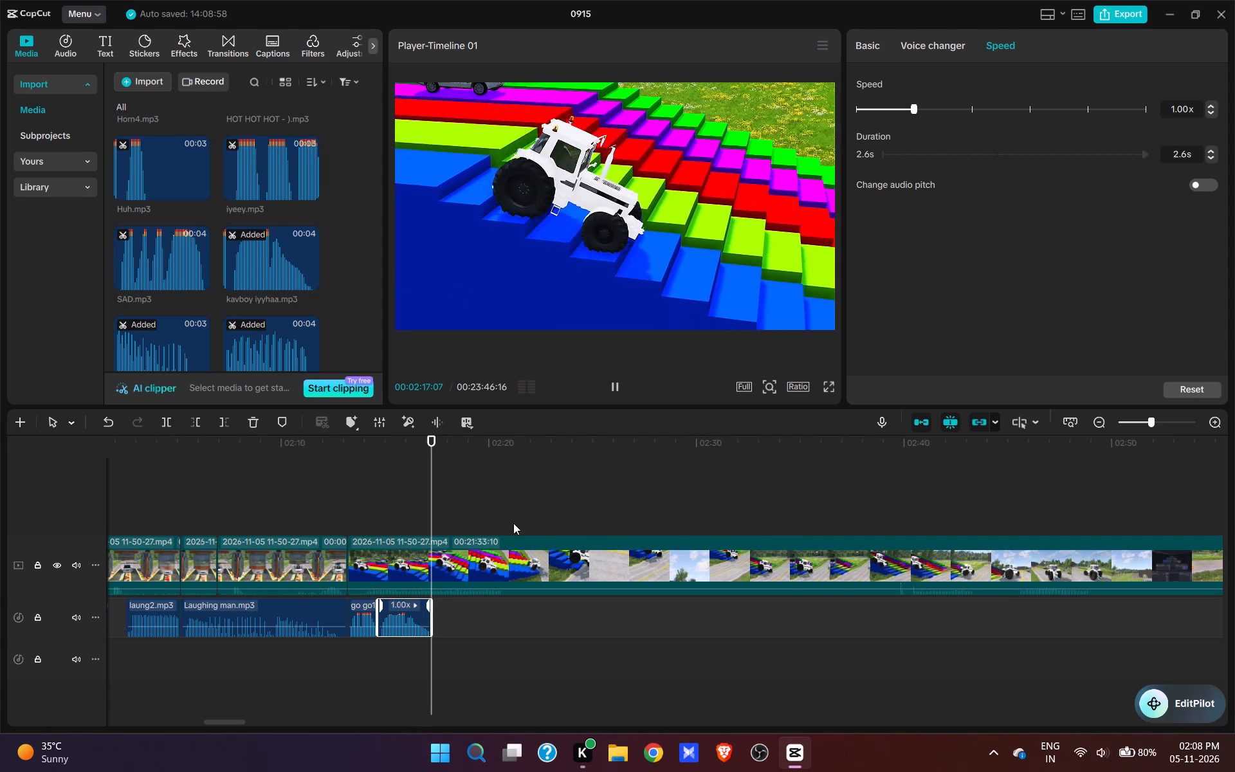
click(434, 516)
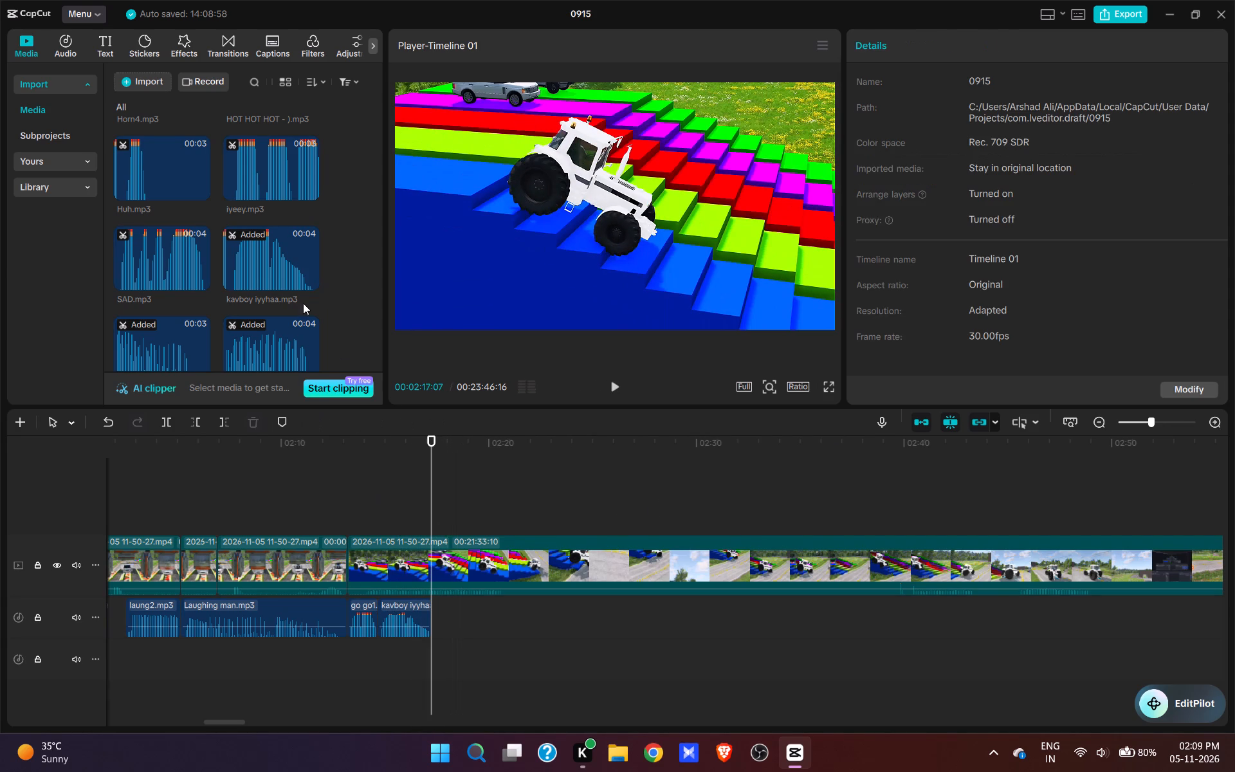
Add zina.mp3 to the audio track at 00:02:17:07, right after kavboy iyyhaa.mp3, and play it with the tractor's descent.
scroll(303, 303, down, 8)
drag(381, 238, 358, 453)
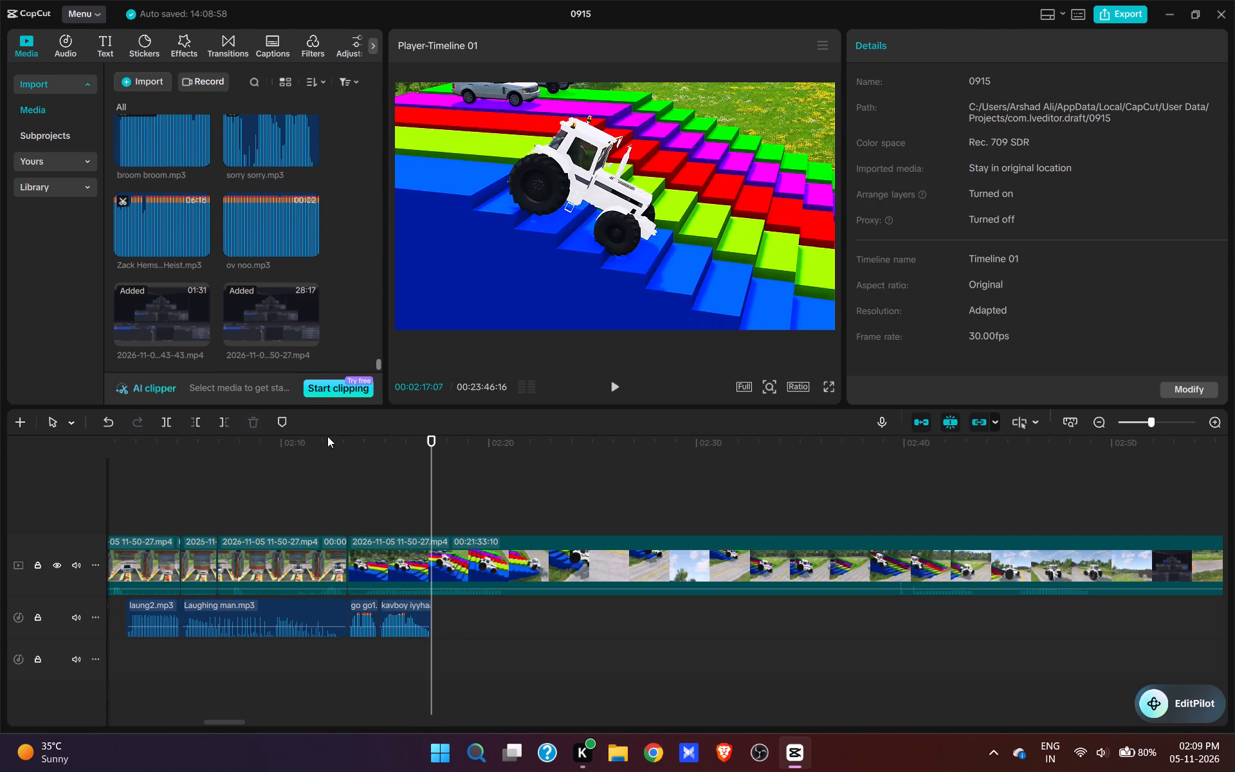
scroll(208, 245, up, 3)
click(144, 179)
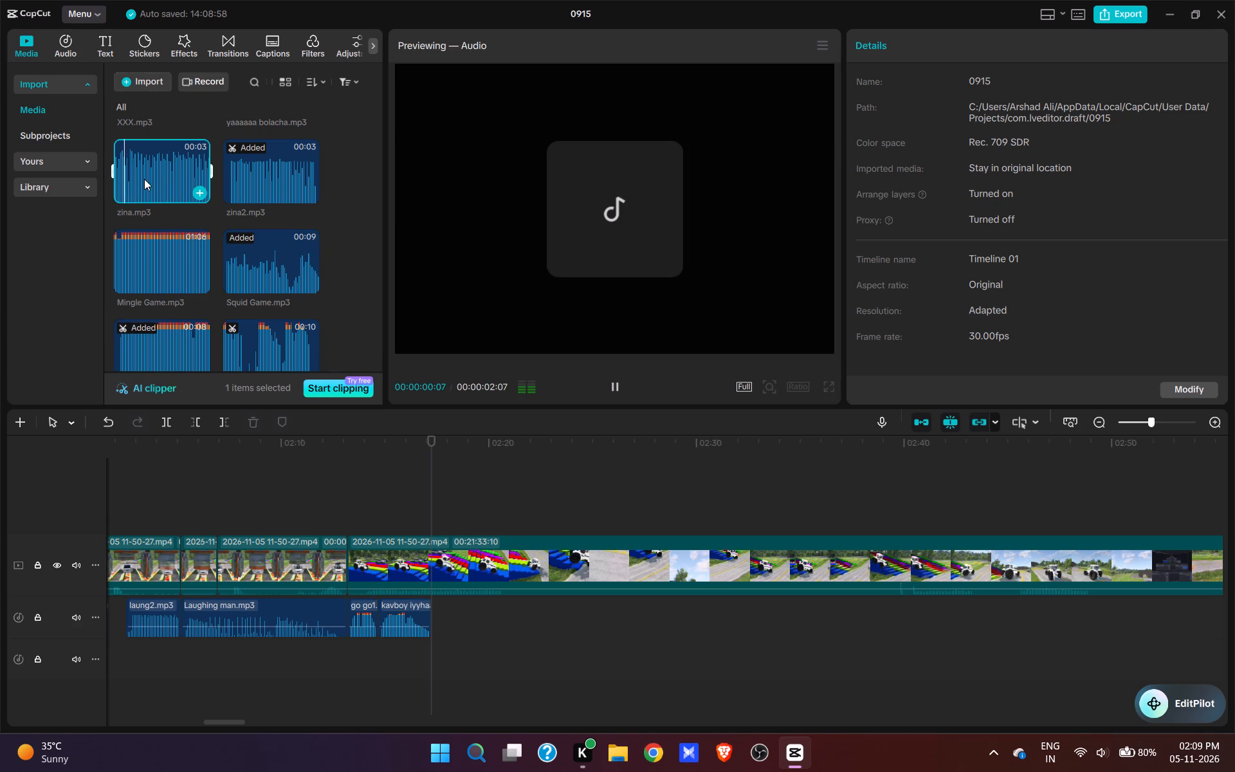
click(203, 194)
key(space)
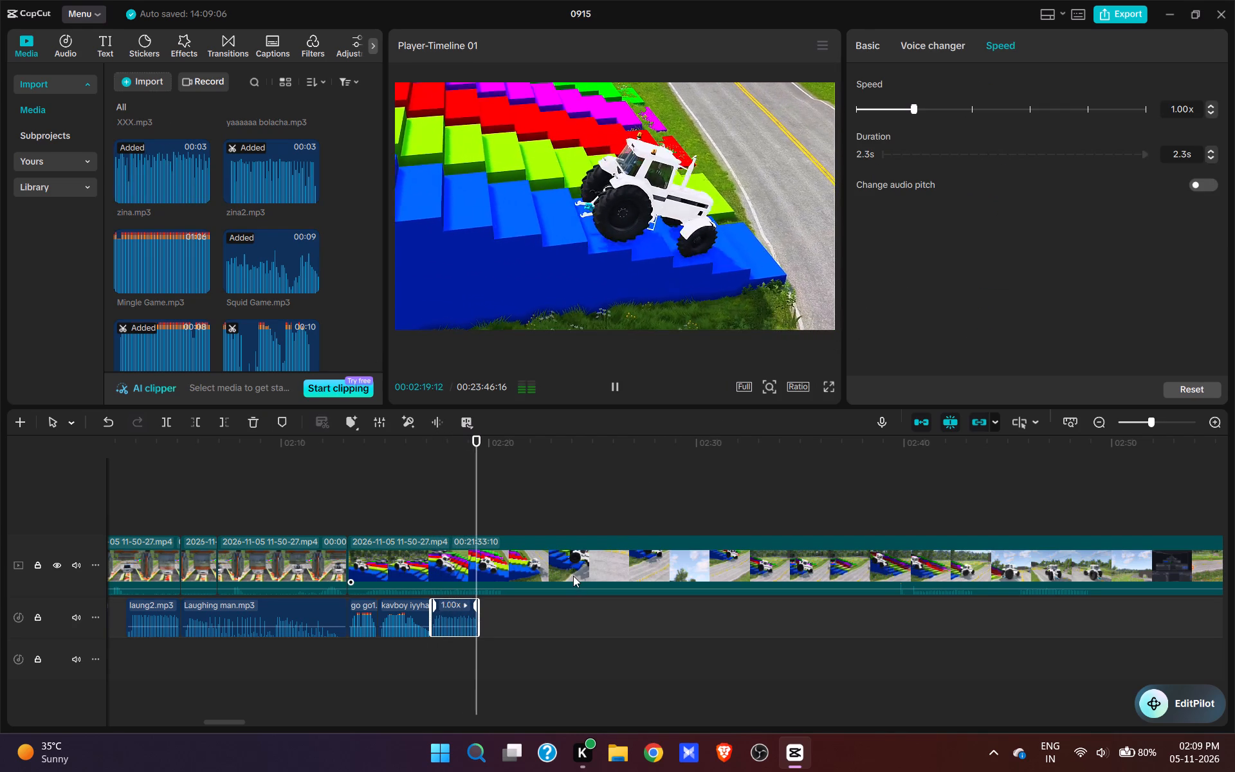
Split the video at 00:02:20:16, with the tractor at the foot of the coloured stairs.
key(space)
text(w)
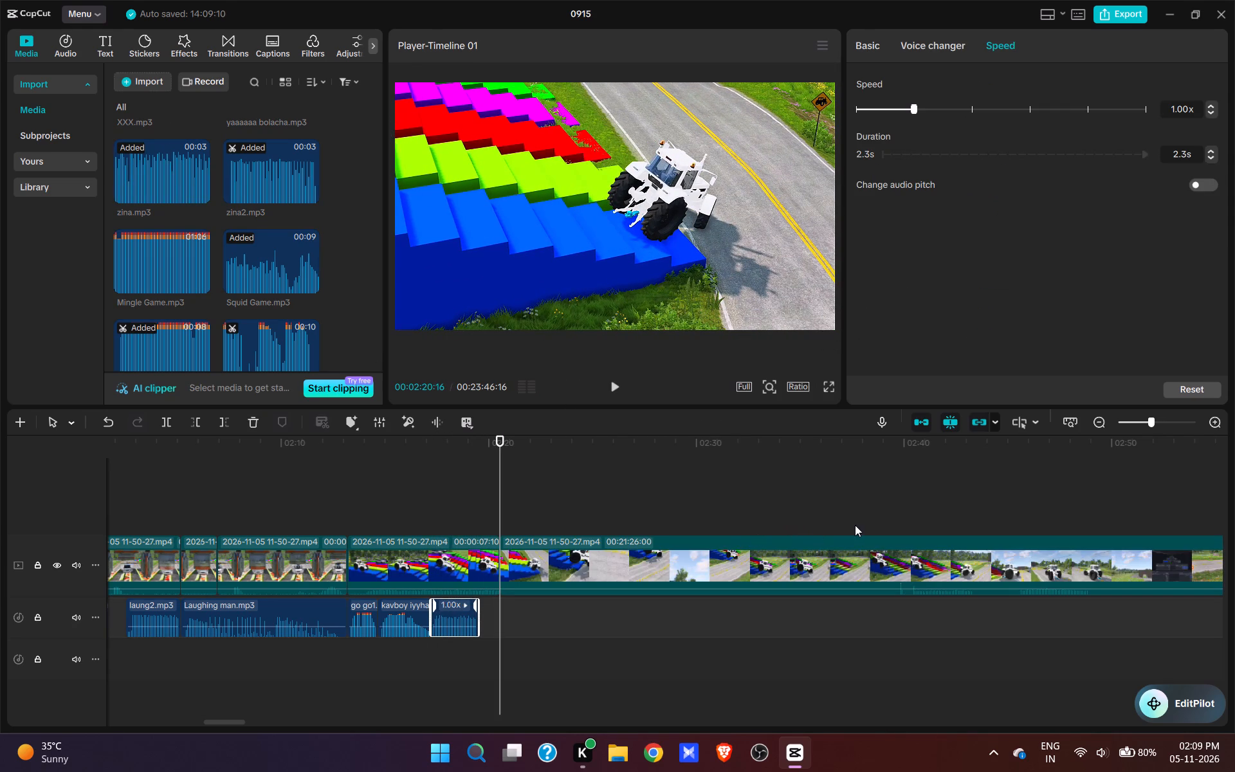
Trim about 20 seconds of footage after 00:02:20:16, up to the side view of the tractor descending the stairs.
click(899, 520)
key(space)
key(space)
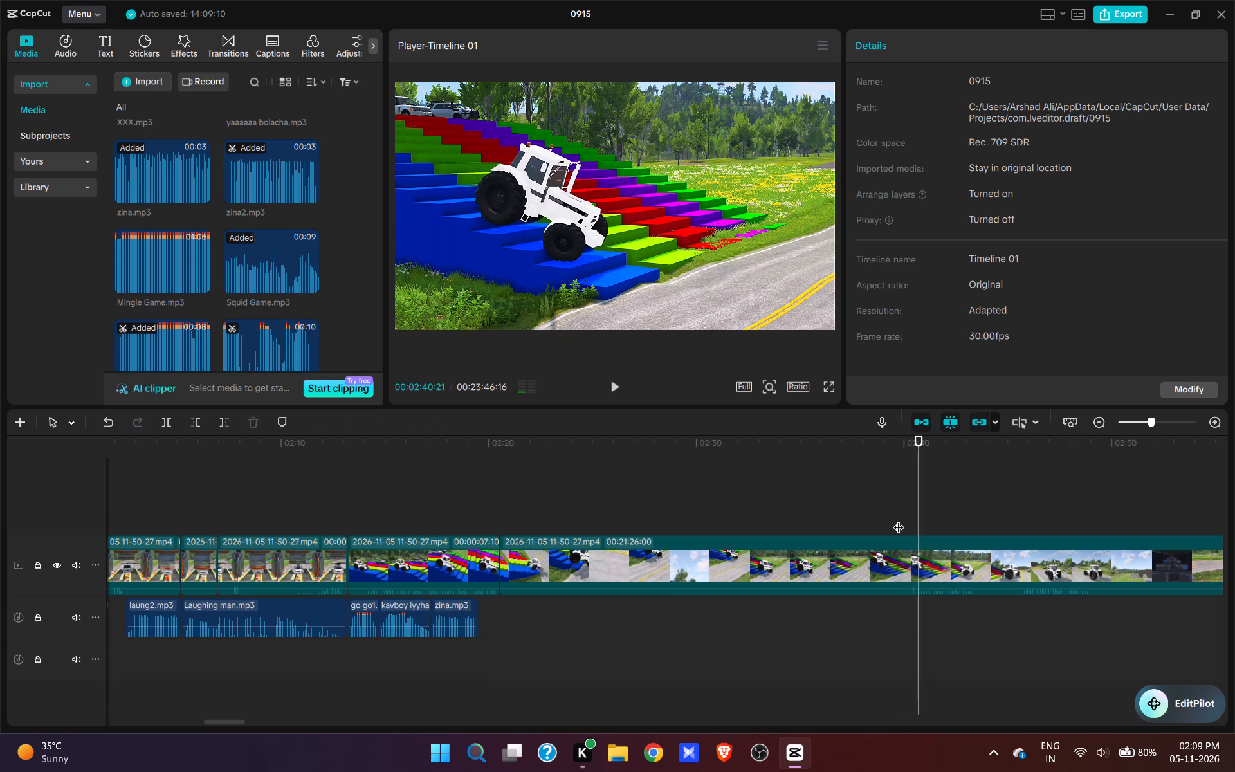
text(q)
Add broom broom.mp3 to the audio track at 00:02:20:16 and play it with the tractor driving onto the road.
scroll(289, 309, down, 6)
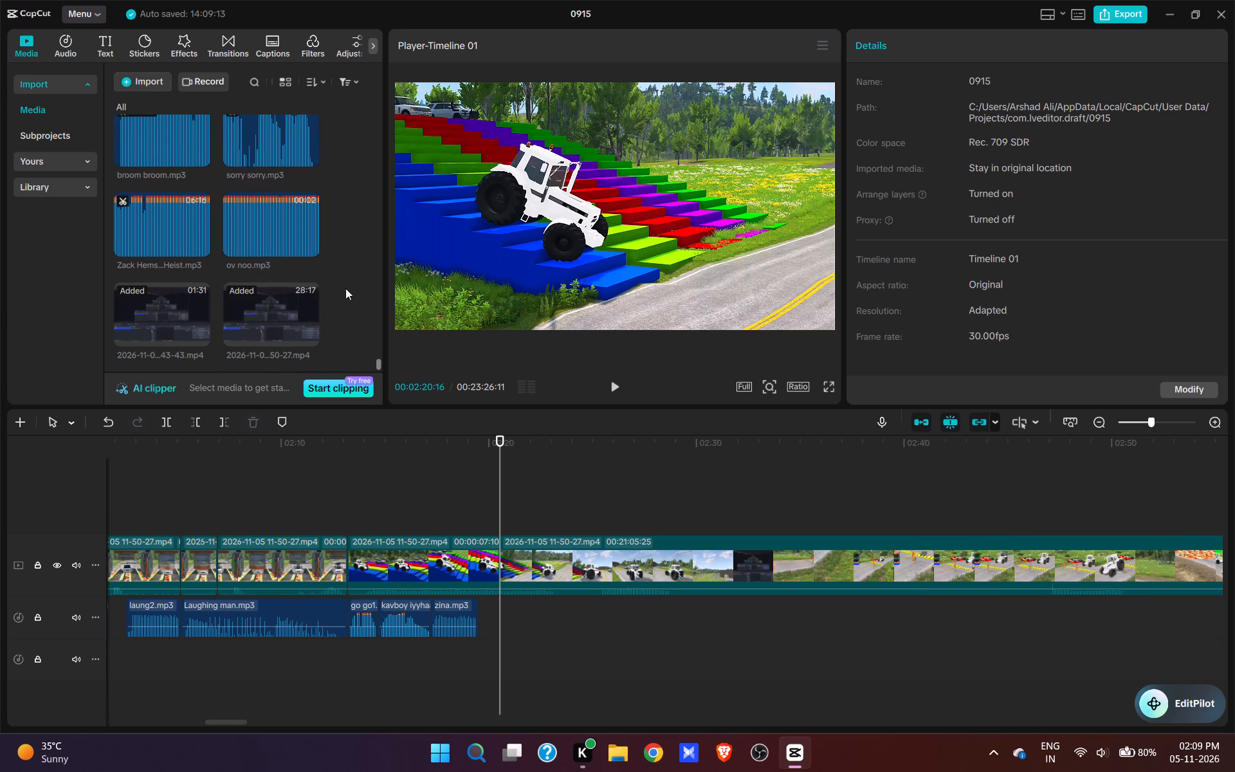
scroll(356, 270, down, 4)
click(196, 152)
key(space)
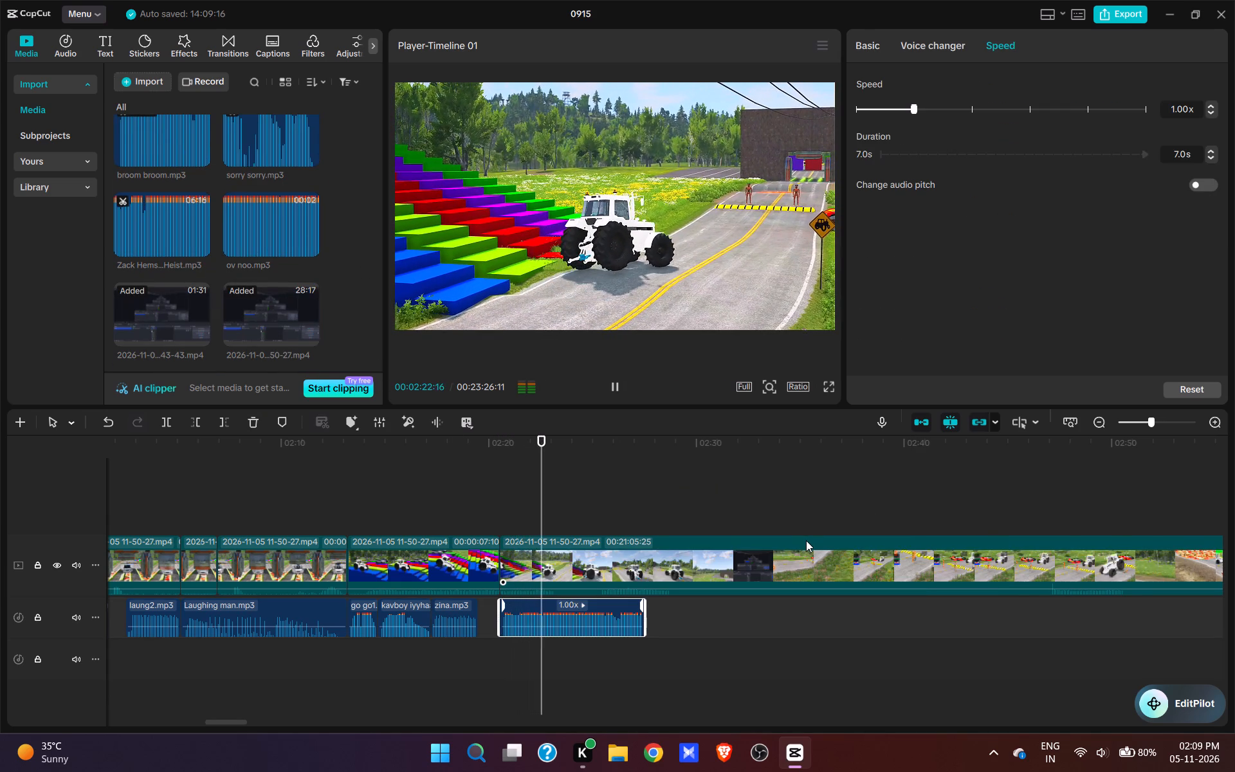
Split the video about 2 seconds into the broom broom.mp3 sound, once the tractor is on the road.
key(space)
click(573, 568)
key(w)
Trim about 3 seconds from the start of the clip after the last split, up to the tractor driving along the road.
click(604, 503)
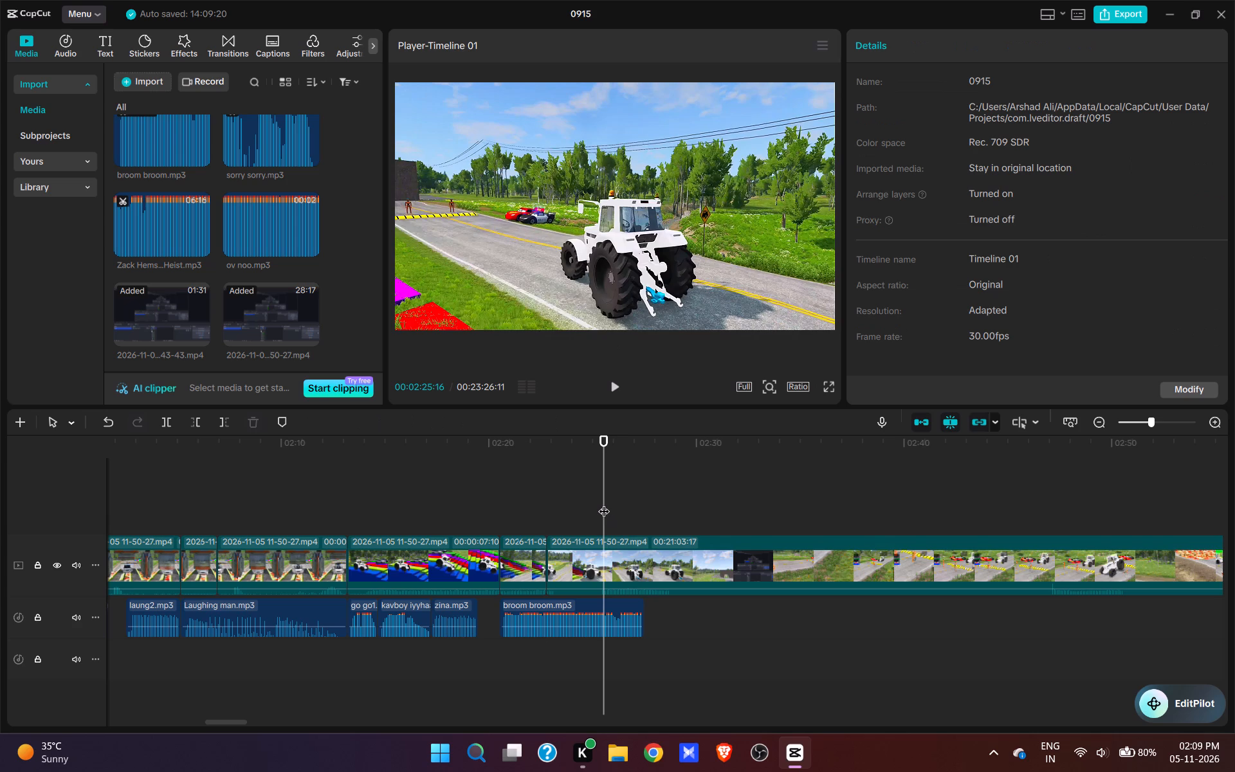
key(q)
Play the cut and split the video at 00:02:25:19, as the tractor passes the red and police cars.
click(511, 509)
key(space)
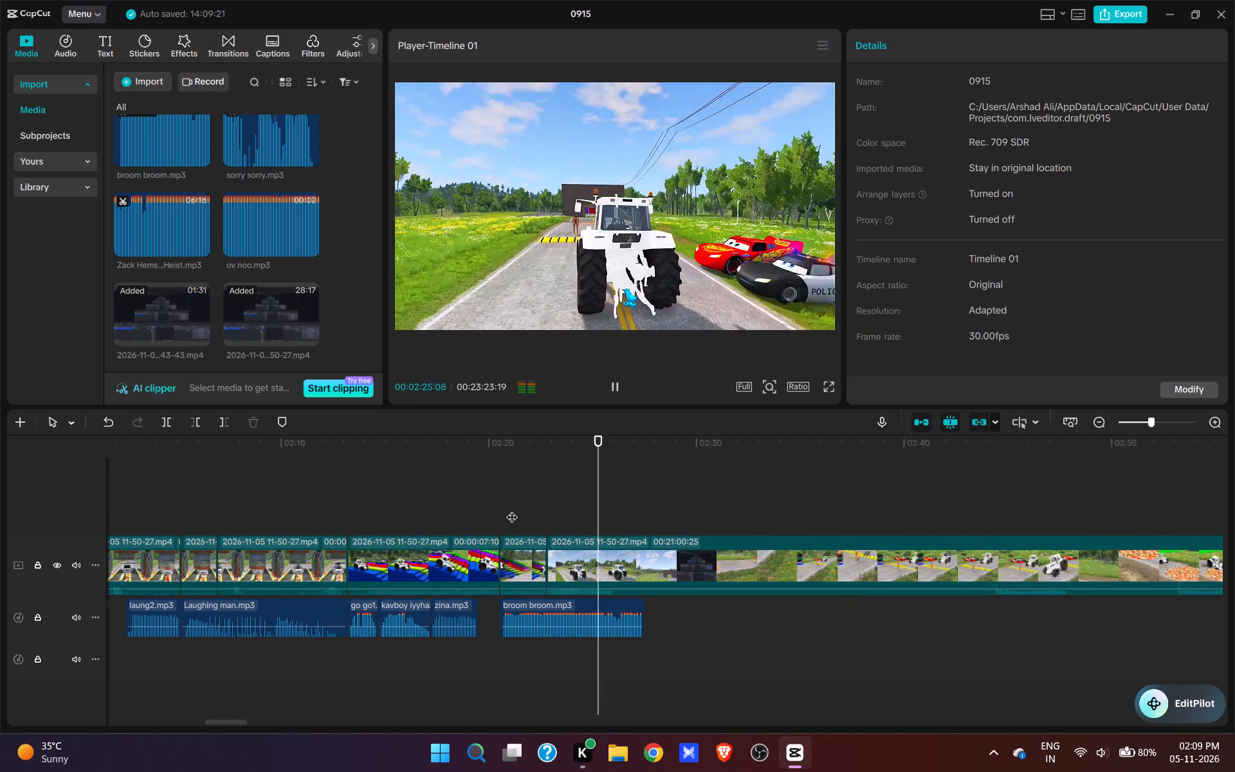
key(space)
click(606, 513)
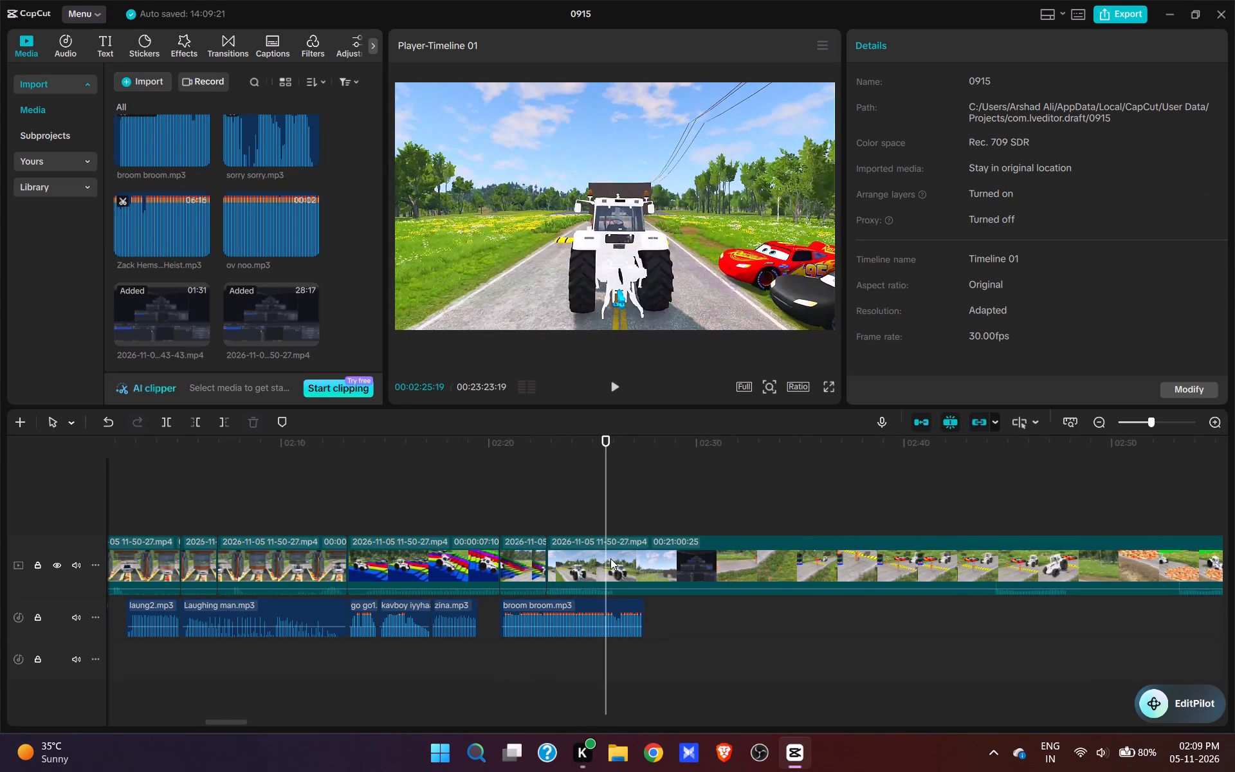
click(610, 557)
key(w)
Trim about 19 seconds of footage after 00:02:25:19, up to the tractor reaching the yellow speed bump.
click(601, 623)
click(972, 518)
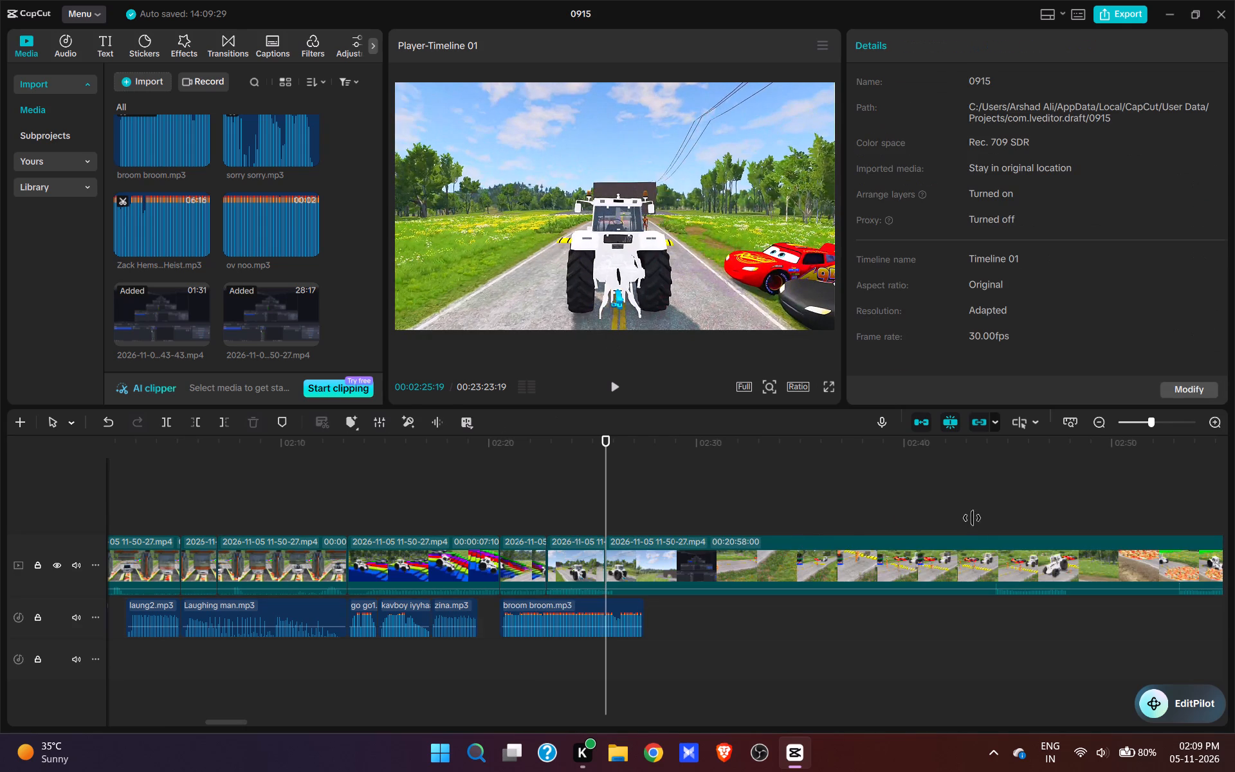
click(987, 516)
key(space)
key(space)
text(q)
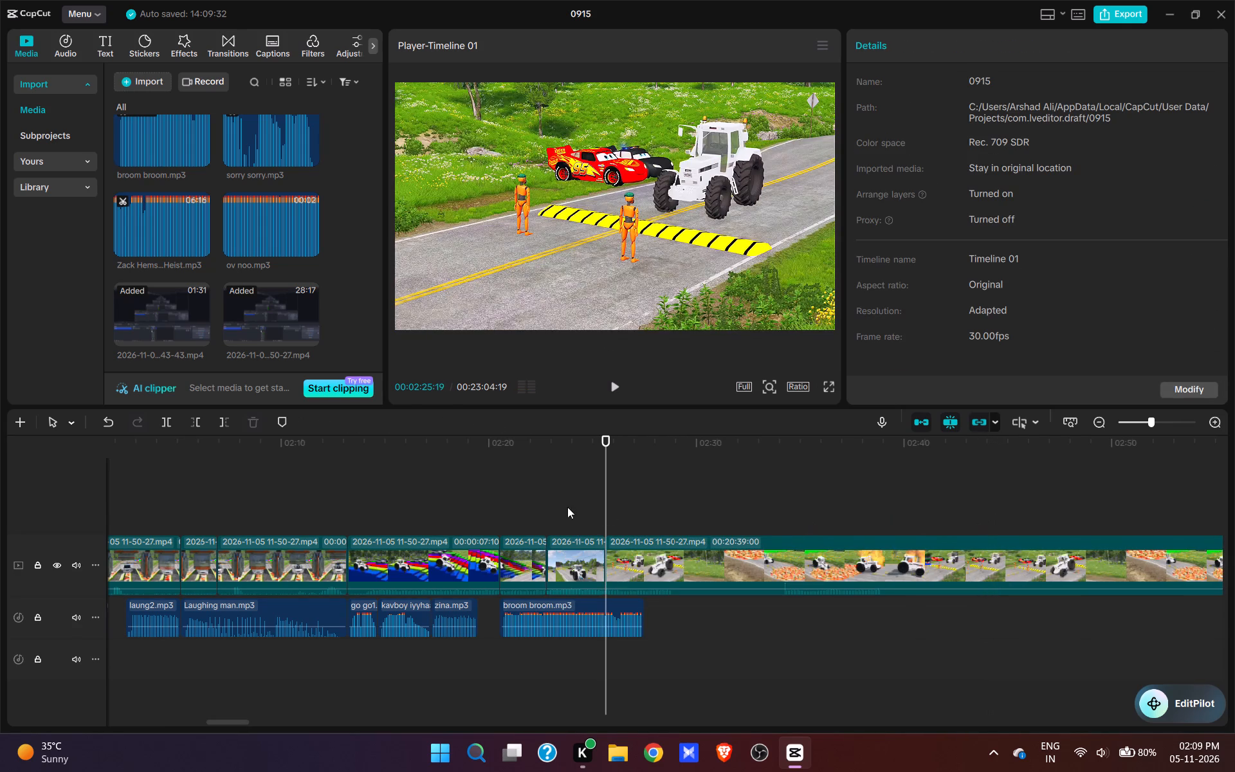
Trim the end of the broom broom.mp3 sound to the video cut at 00:02:25:19.
click(579, 502)
key(space)
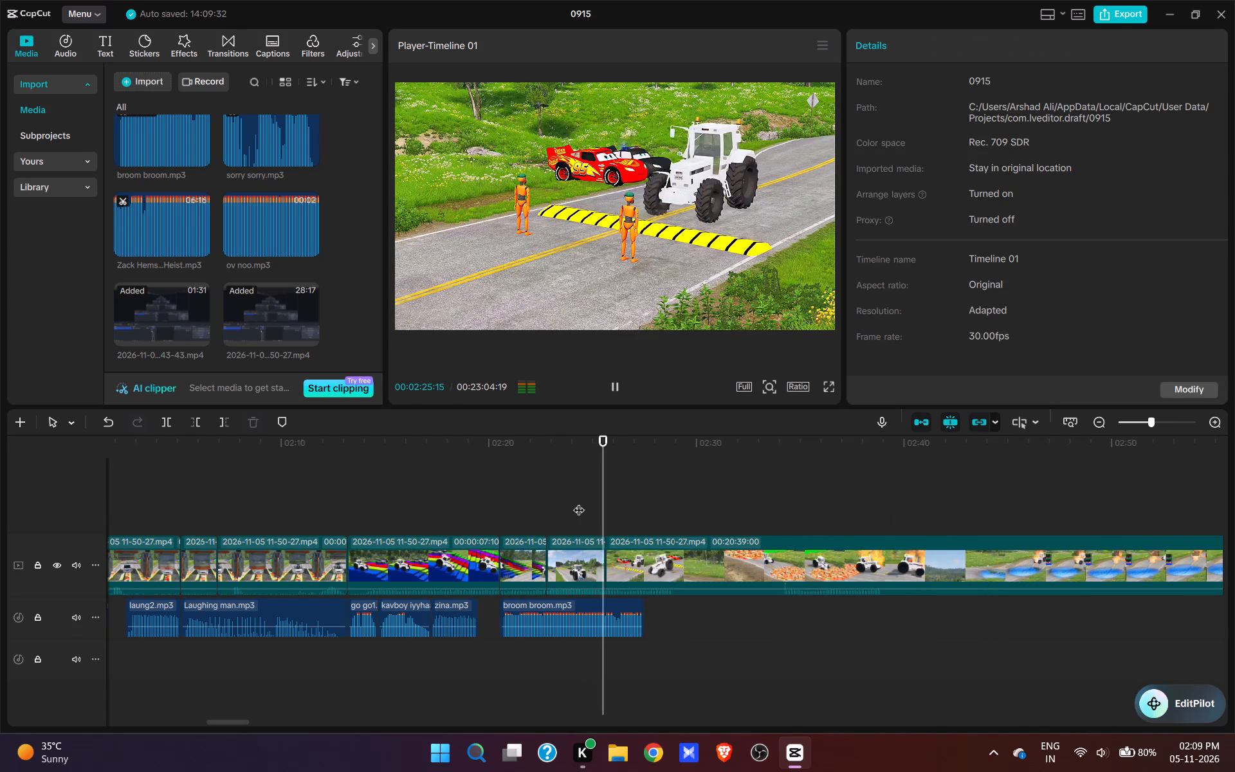
key(space)
click(614, 504)
click(609, 499)
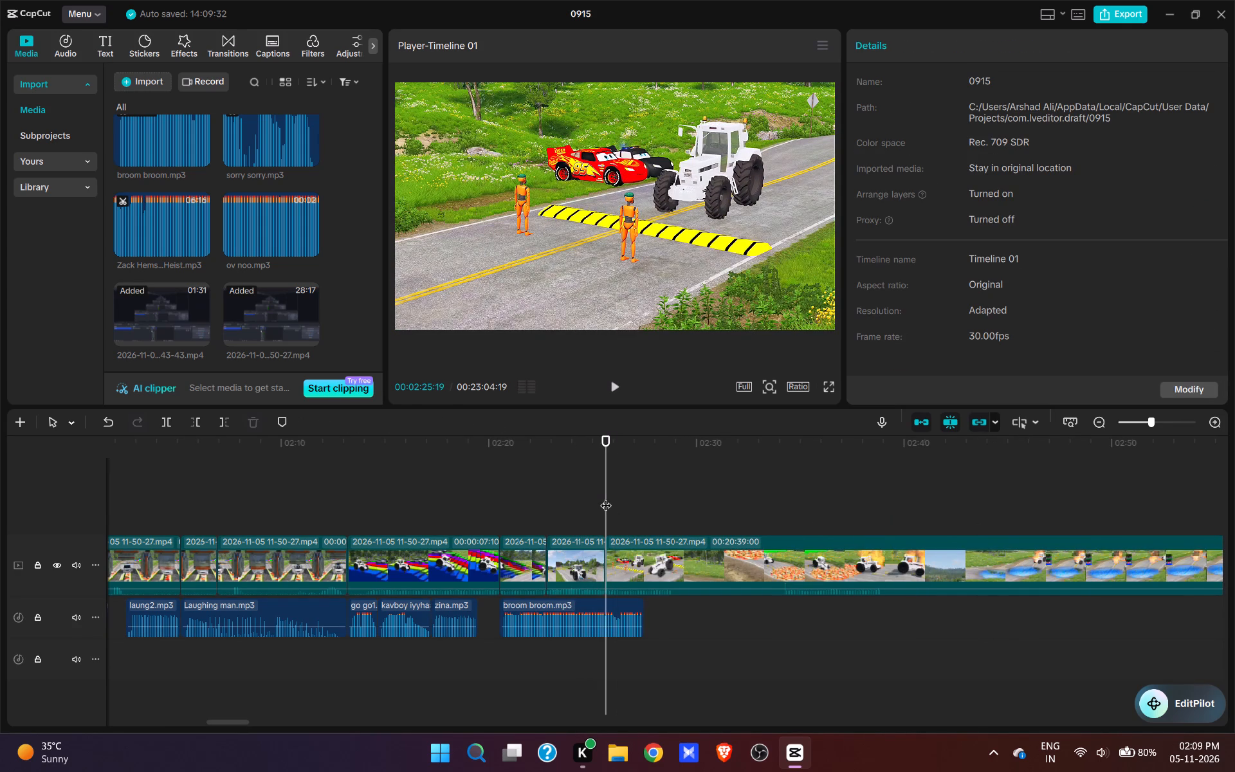
click(608, 613)
key(e)
Add laugh4.mp3 to the audio track at 00:02:25:26 and play it with the tractor crossing the speed bump.
key(space)
key(space)
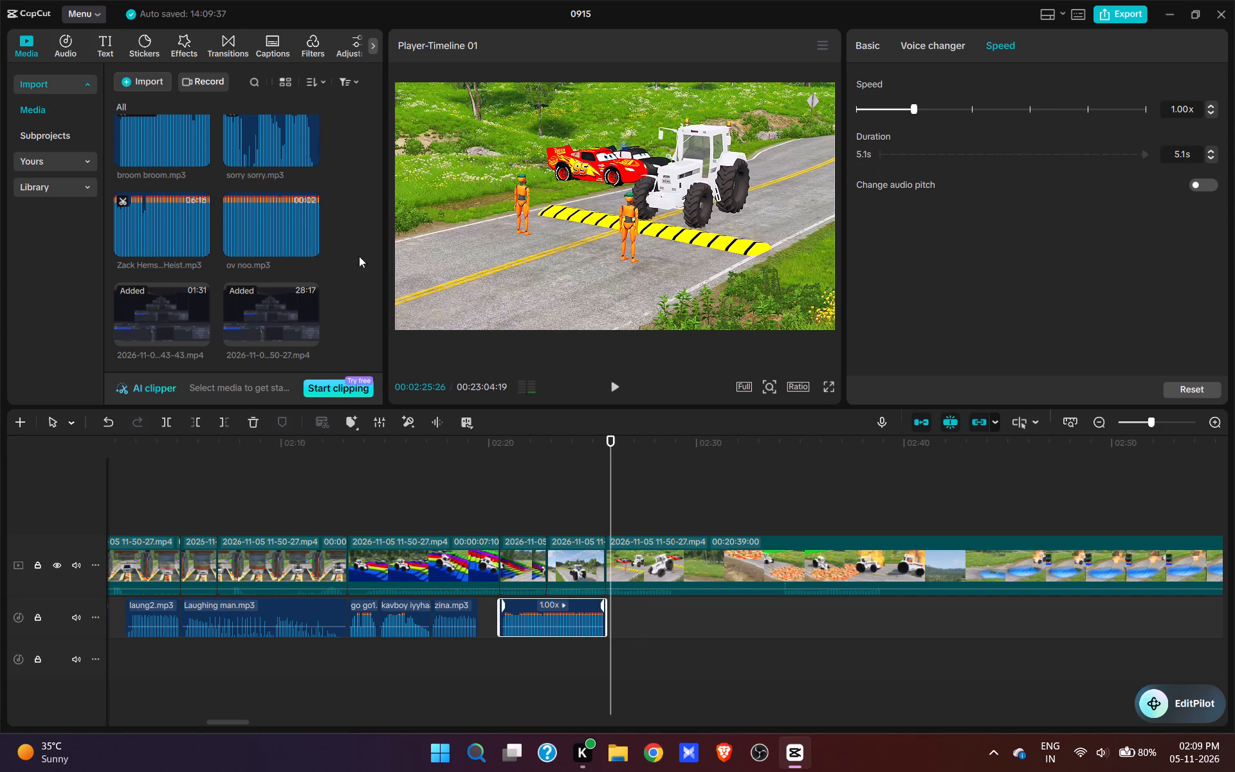
scroll(308, 284, up, 17)
scroll(290, 253, up, 4)
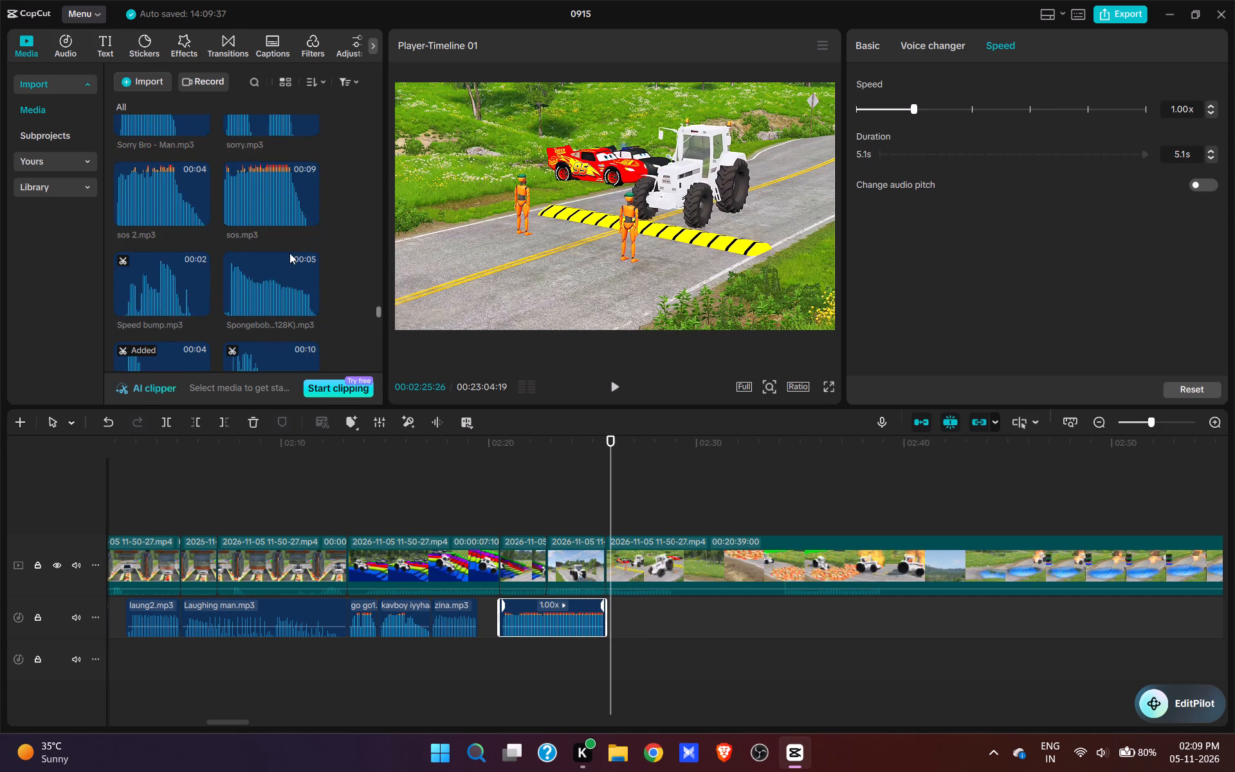
scroll(253, 251, up, 18)
scroll(279, 282, up, 5)
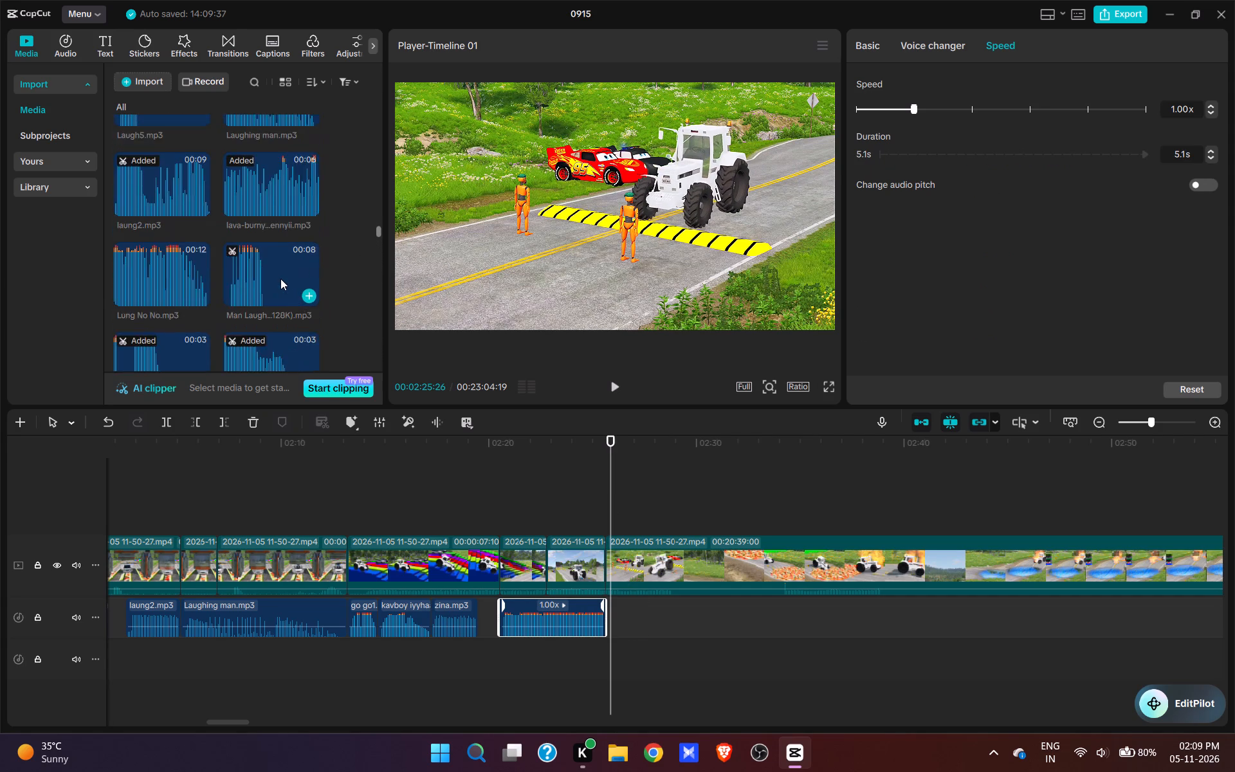
scroll(262, 241, up, 2)
click(270, 224)
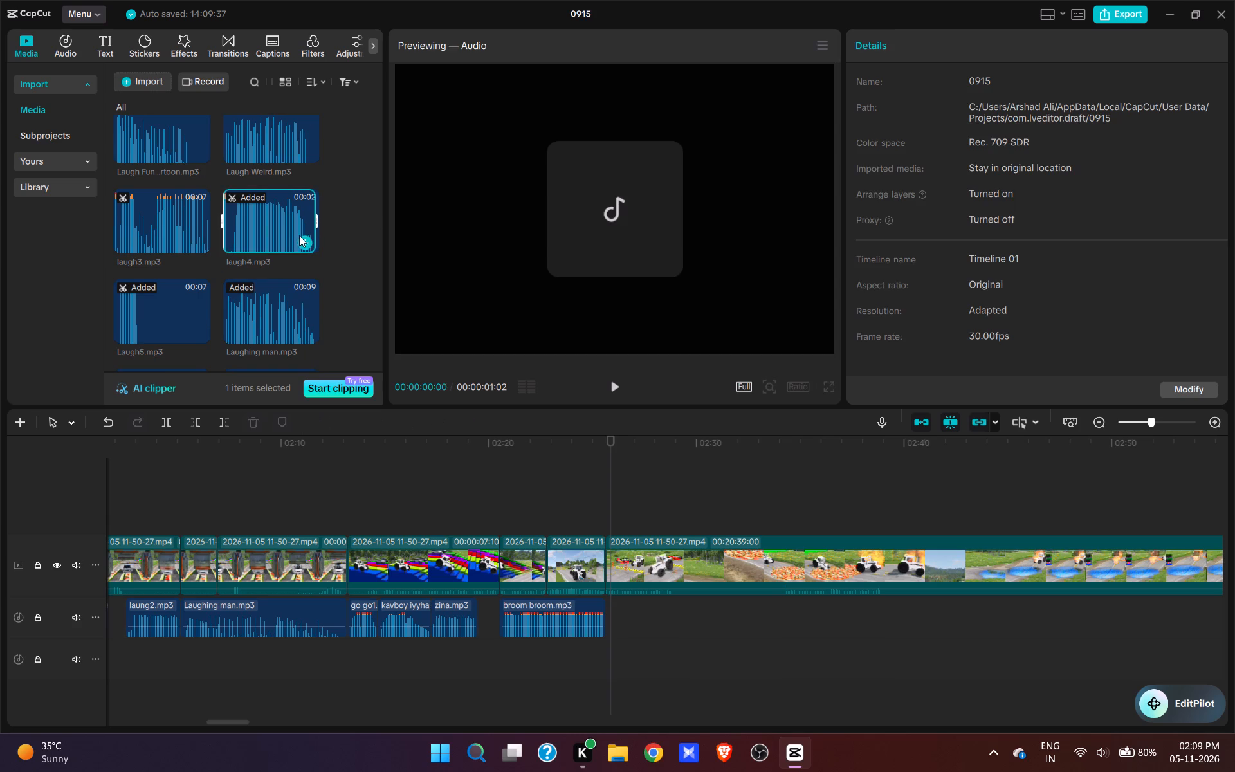
click(302, 241)
key(space)
key(space)
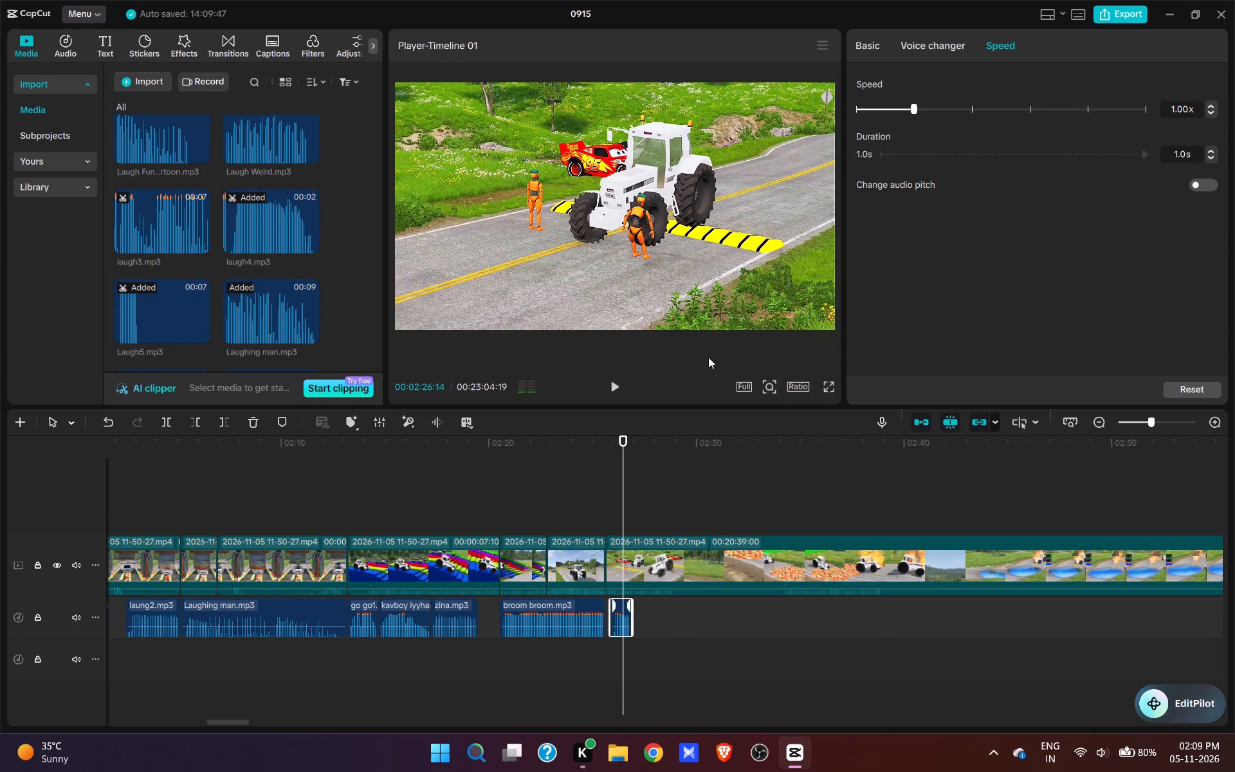
Add Laugh5.mp3 to the audio track at 00:02:26:27, right after laugh4.mp3, and play it.
key(space)
key(space)
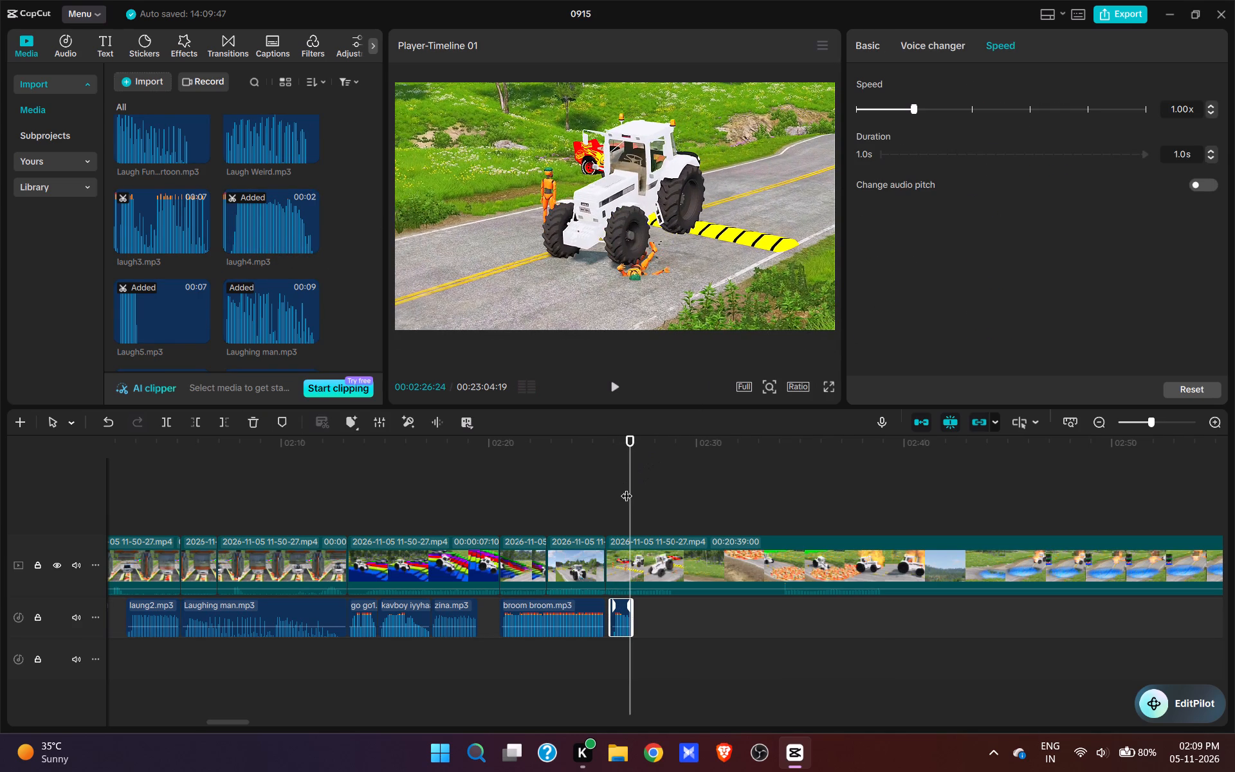
click(632, 492)
click(200, 332)
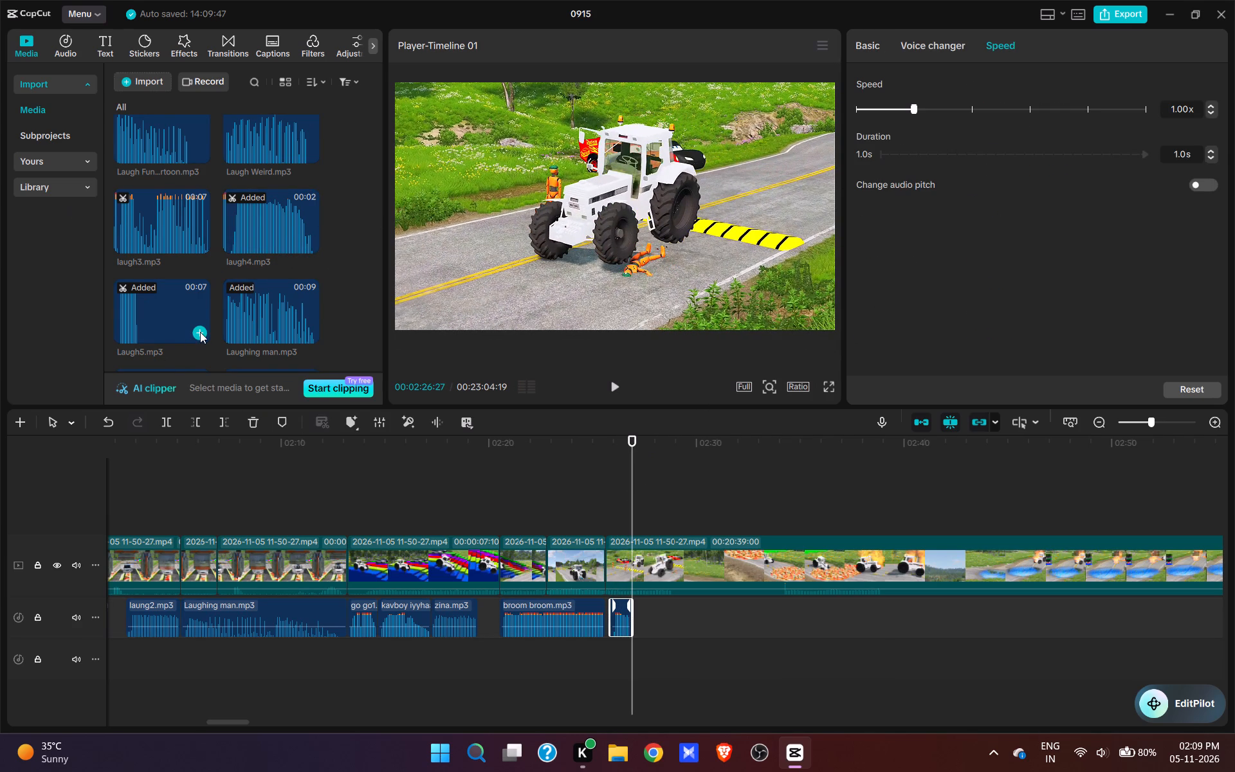
key(space)
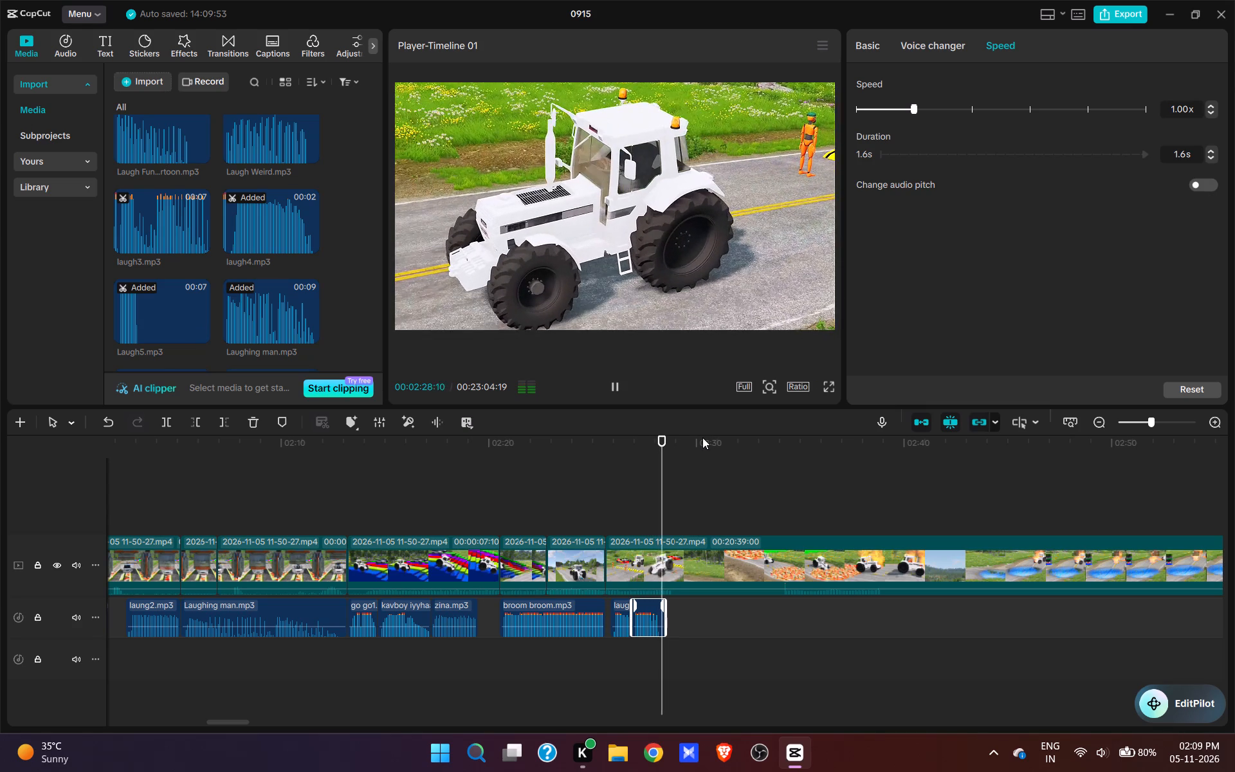
Split the video at 00:02:28:21, just after the Laugh5.mp3 sound ends.
key(space)
click(664, 511)
key(space)
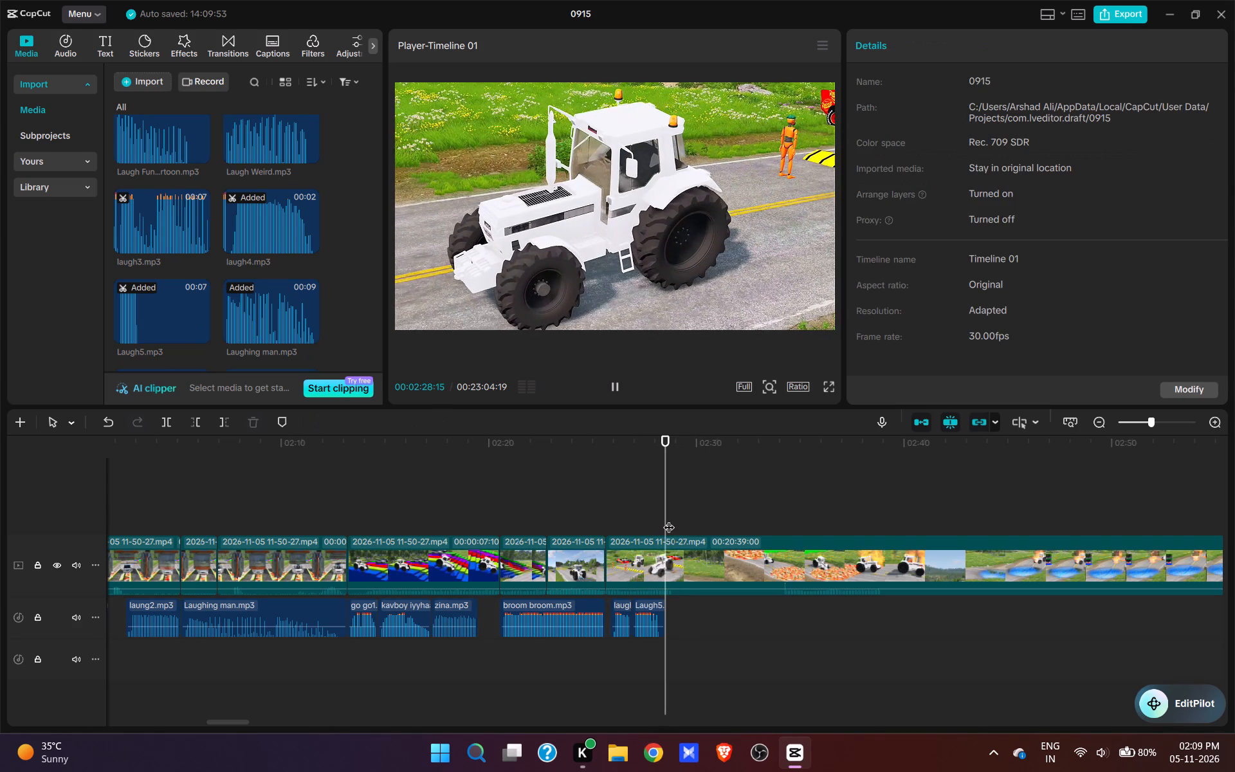
key(space)
text(w)
Trim nearly 6 seconds of footage after 00:02:28:21, up to the tractor approaching the lava pool.
click(755, 497)
key(space)
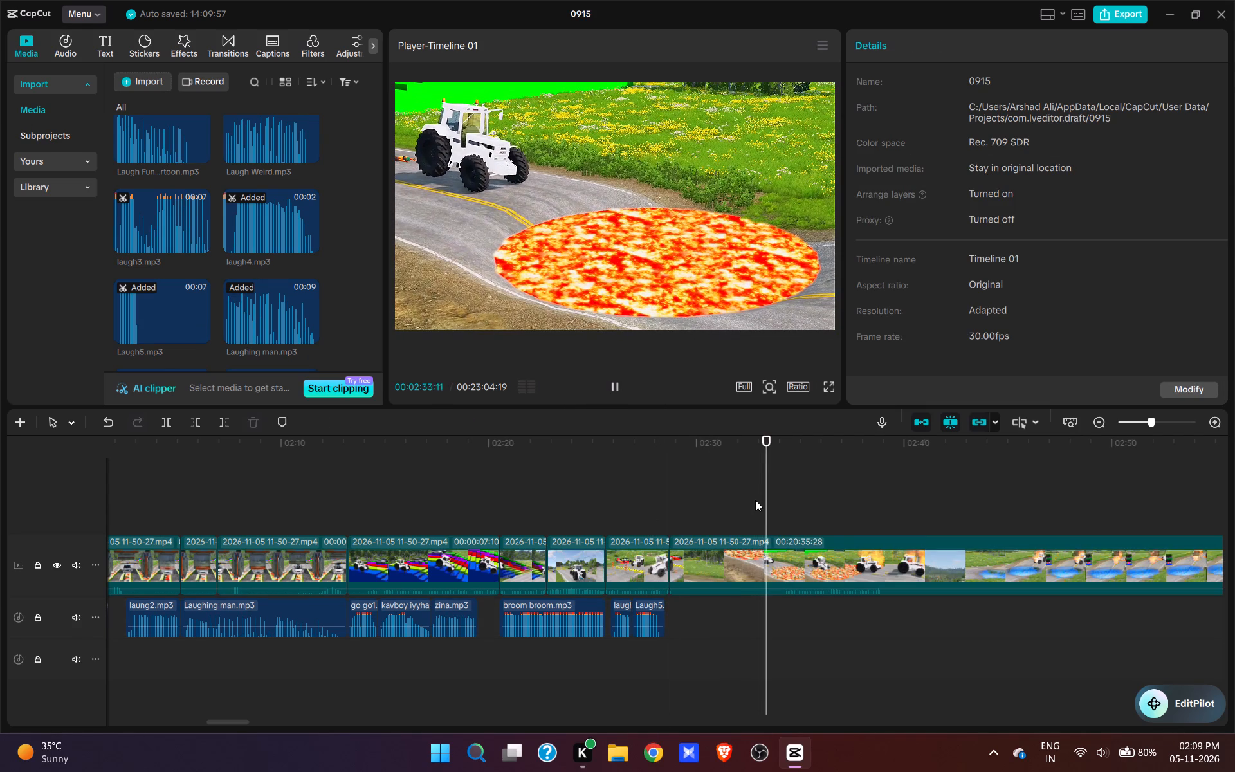
key(space)
text(q)
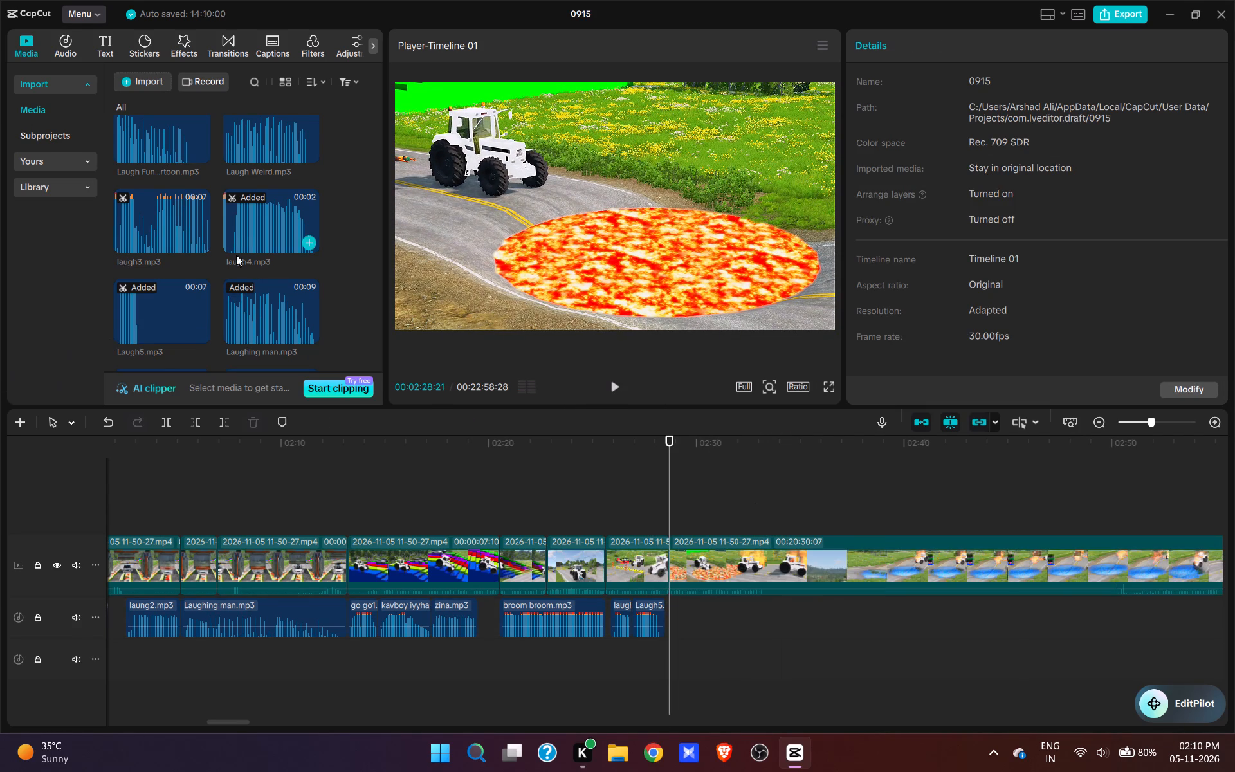
Add No God please No.mp3 to the audio track at 00:02:28:21 and play it with the tractor crossing the lava.
scroll(262, 266, up, 6)
scroll(262, 266, down, 7)
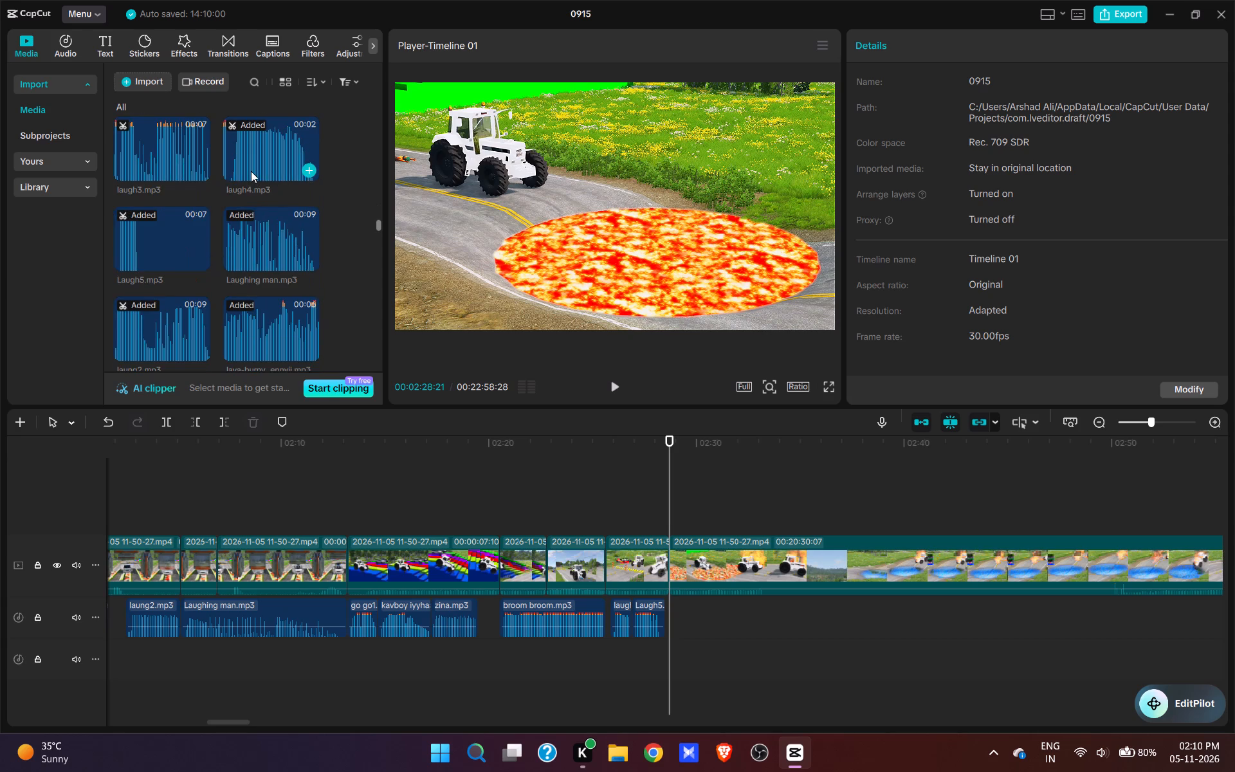
scroll(251, 171, down, 5)
scroll(322, 192, down, 5)
scroll(297, 219, up, 1)
scroll(279, 152, up, 1)
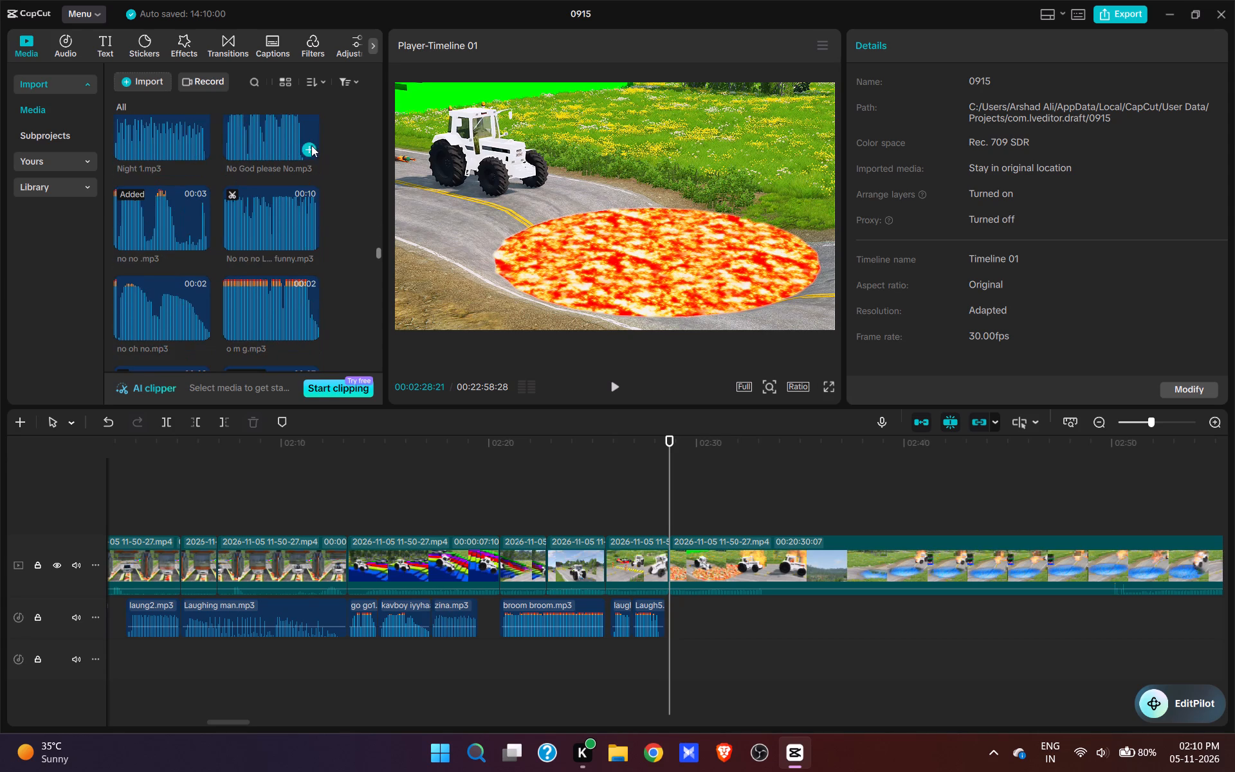
scroll(309, 185, up, 2)
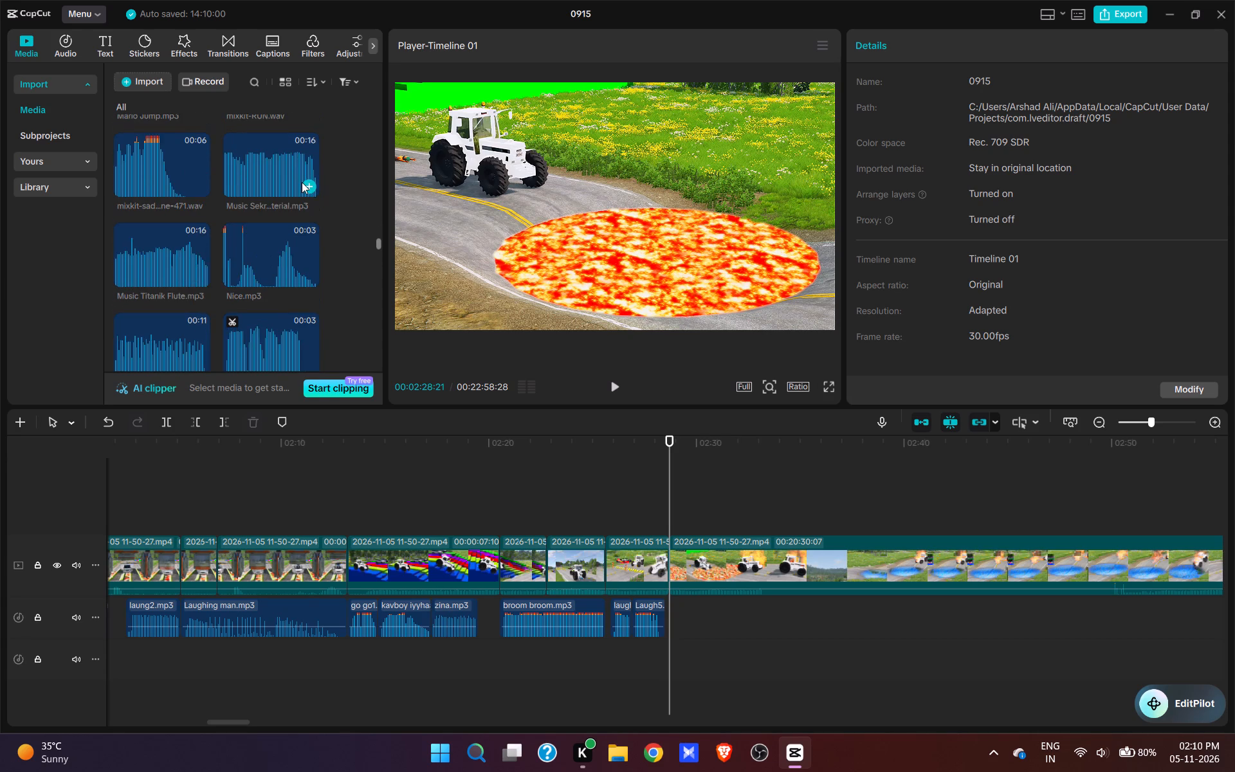
scroll(302, 182, up, 1)
scroll(302, 182, down, 3)
scroll(280, 286, up, 1)
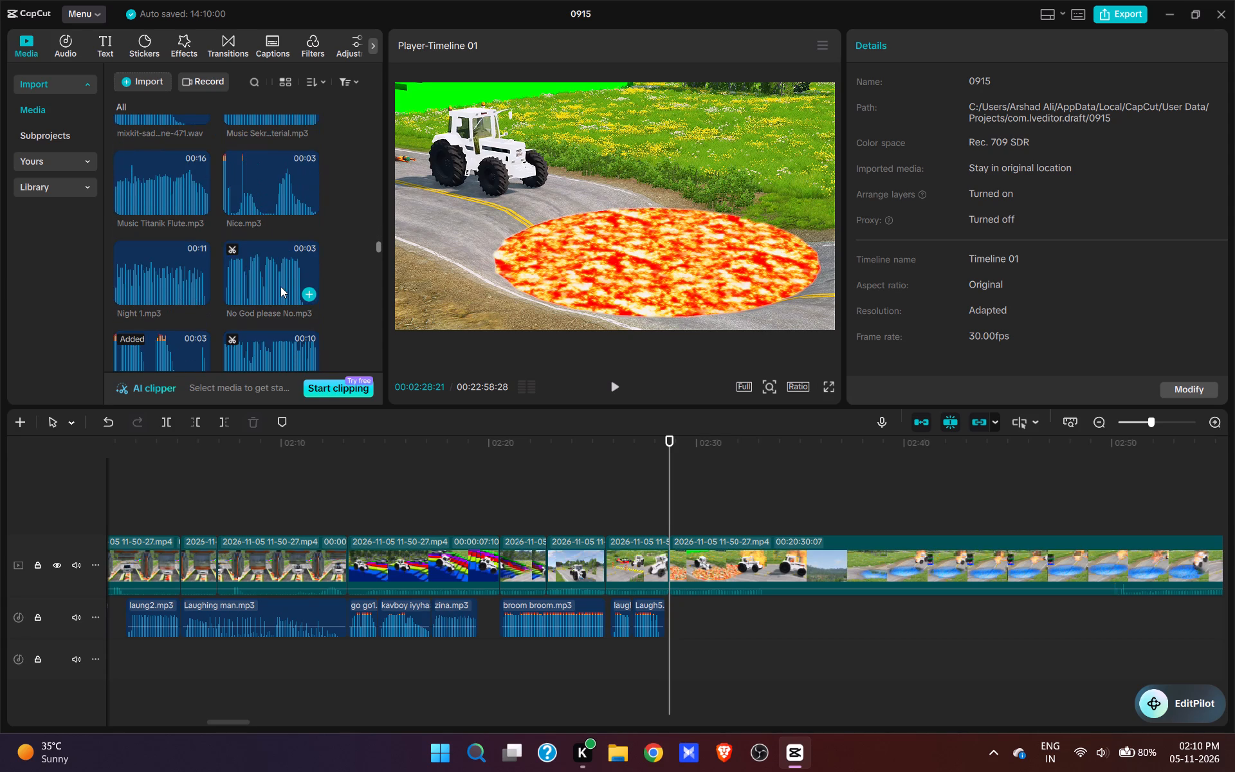
scroll(280, 286, down, 2)
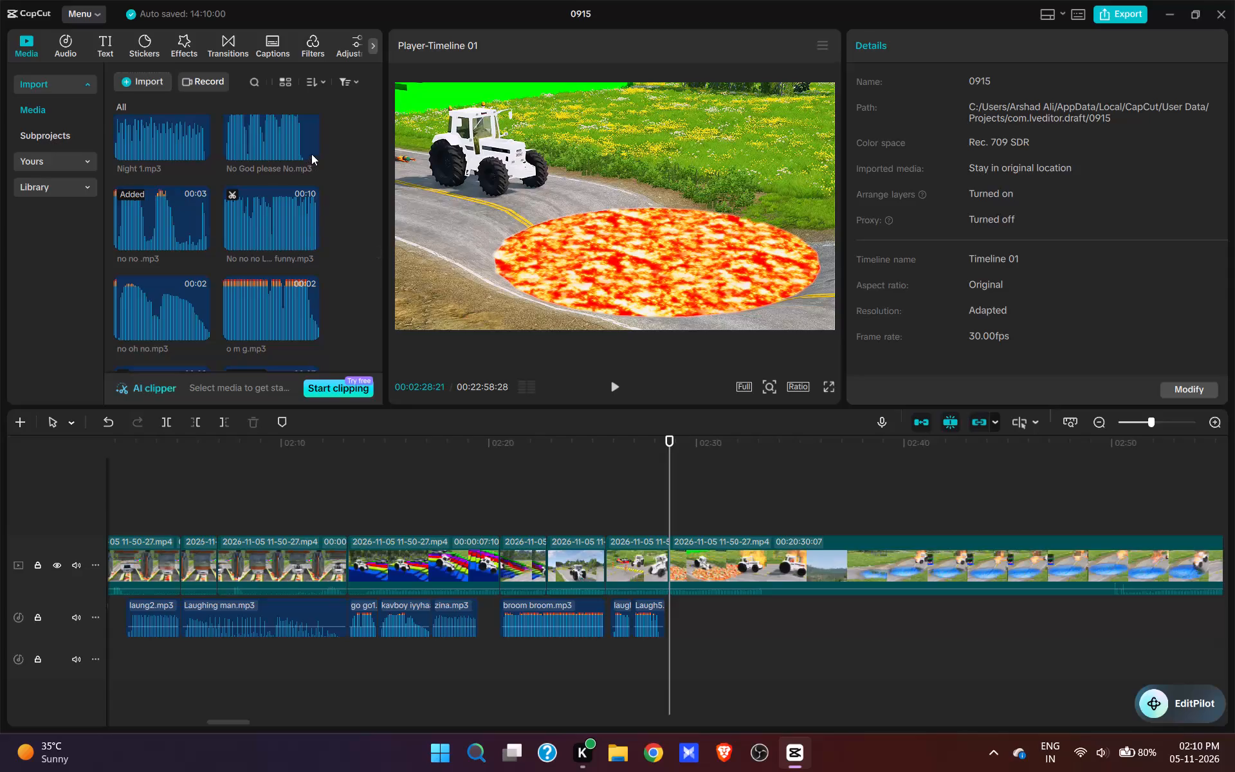
click(311, 148)
key(space)
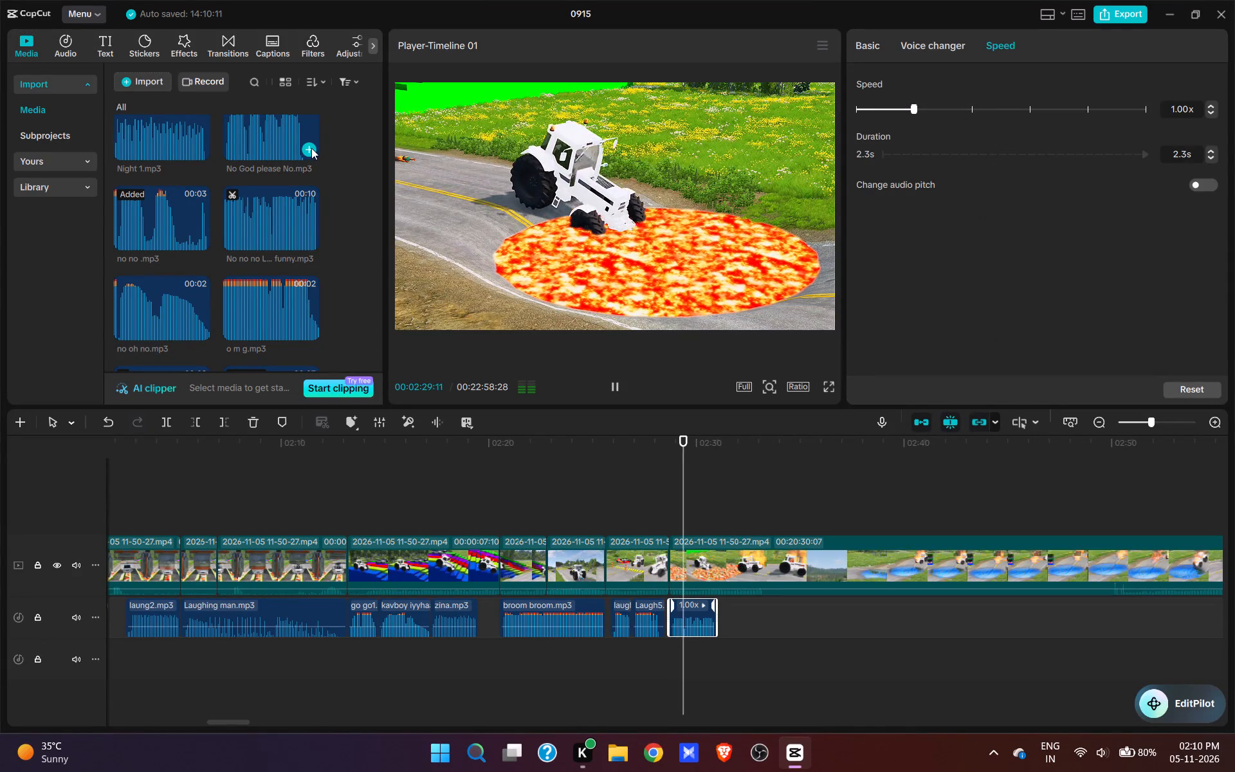
key(space)
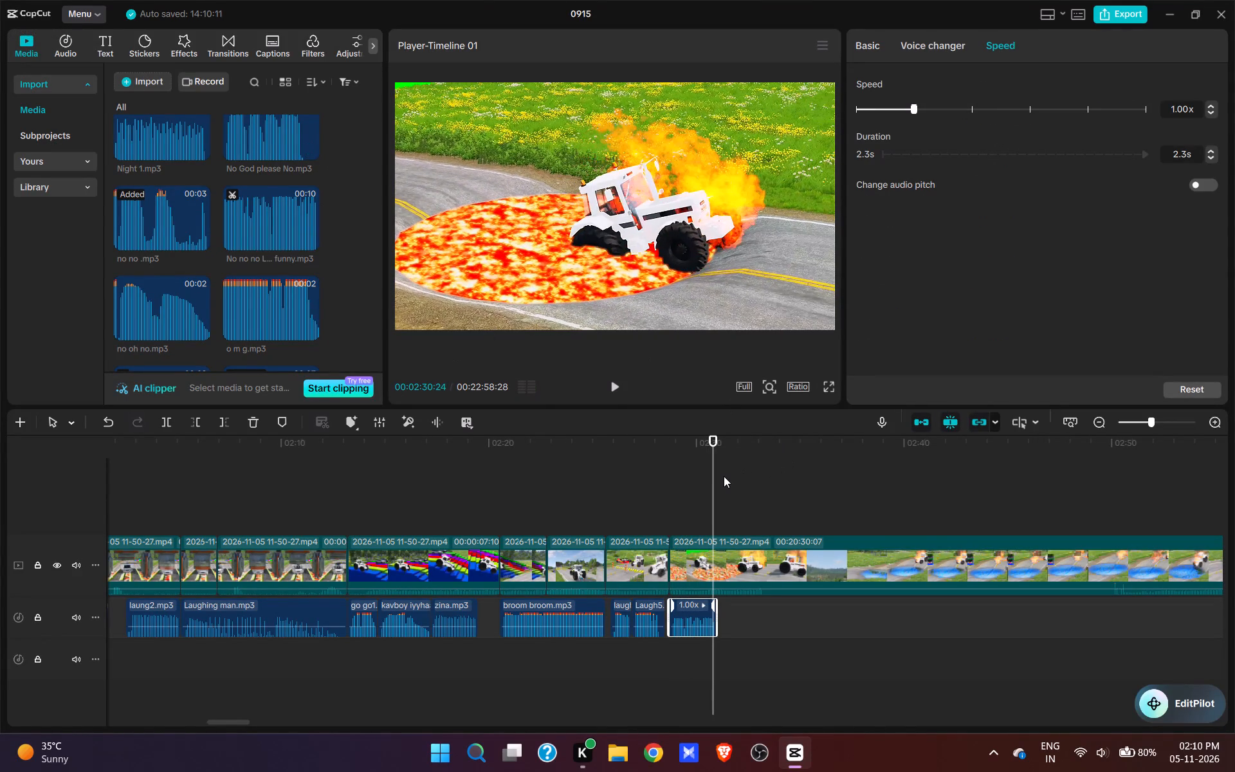
key(space)
key(space)
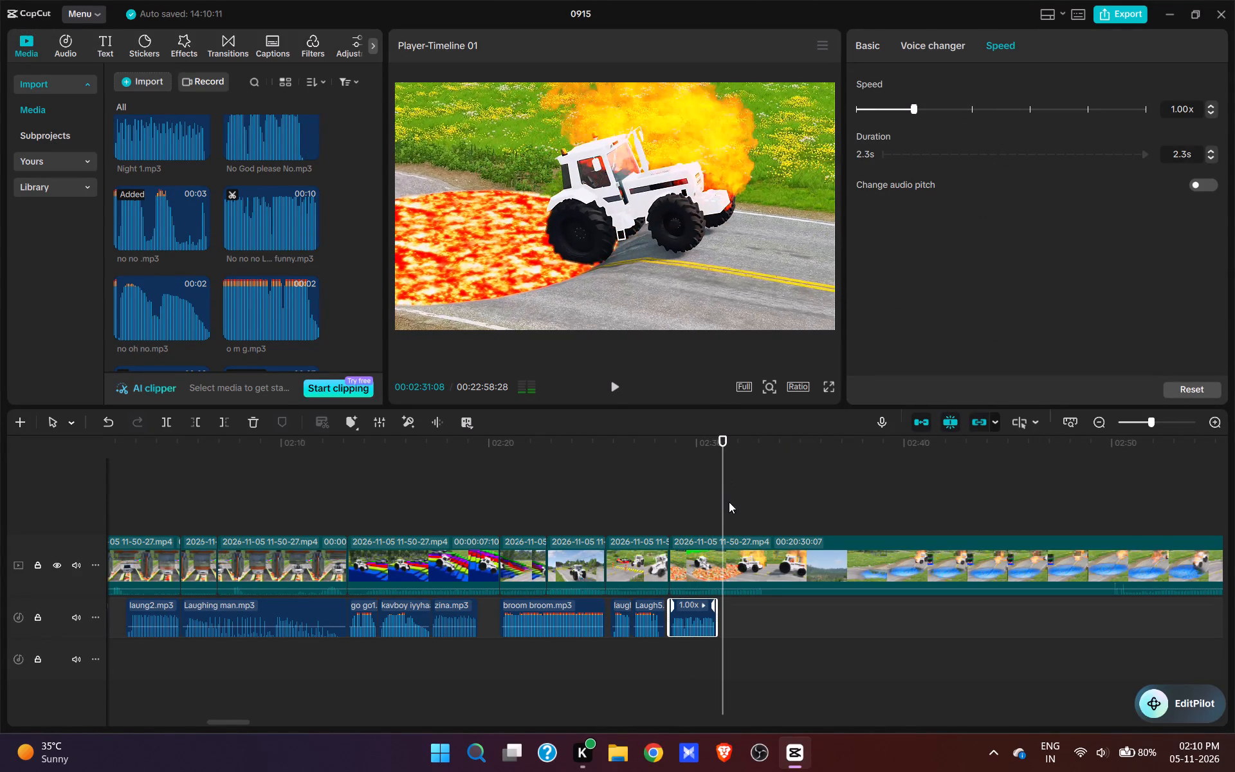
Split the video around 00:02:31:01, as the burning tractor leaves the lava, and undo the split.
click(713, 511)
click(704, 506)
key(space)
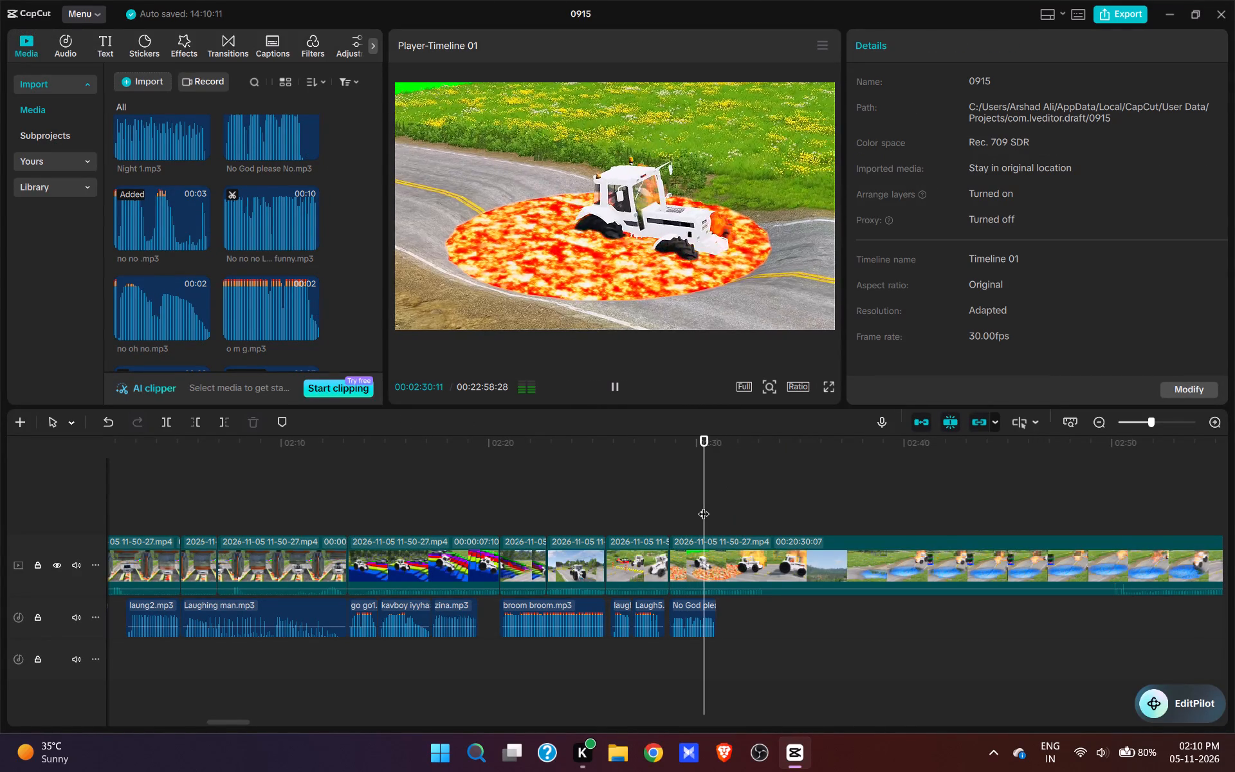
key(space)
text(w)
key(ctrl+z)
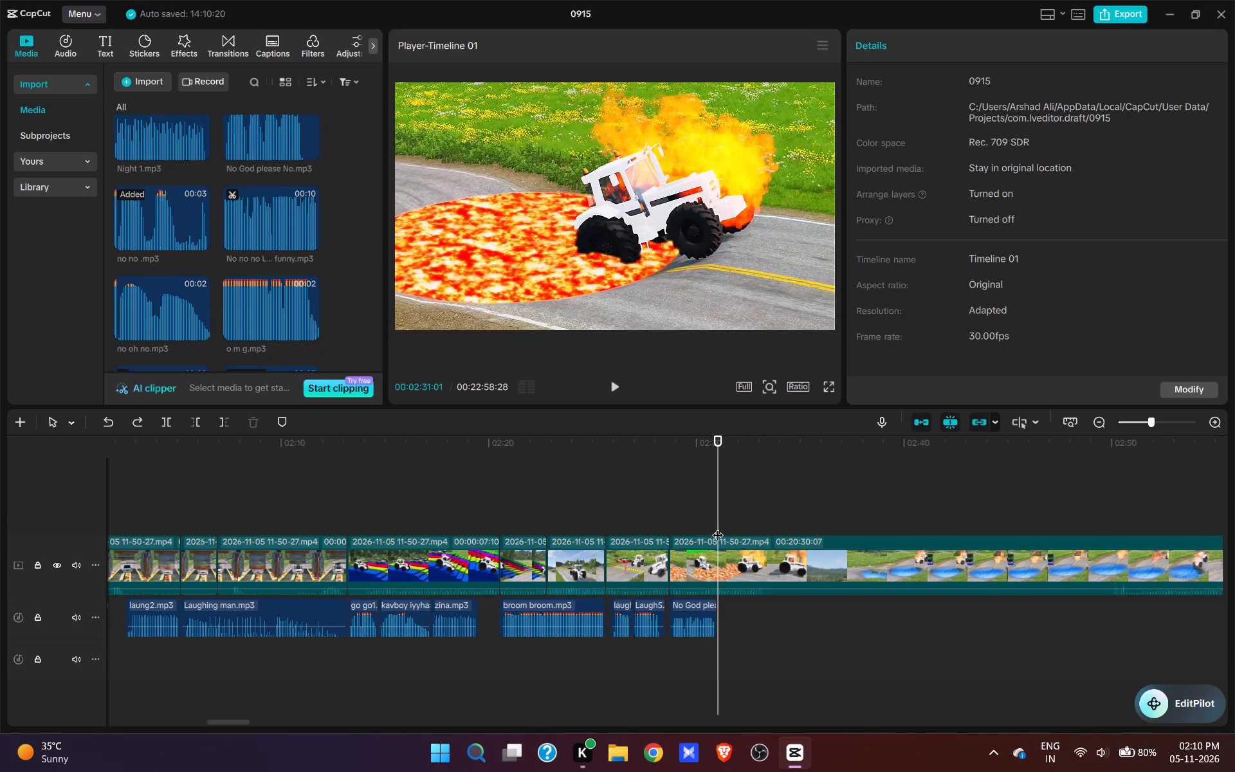
Add the HOT HOT HOT sound to the audio track at 00:02:30:29 and play it with the burning tractor.
click(716, 519)
scroll(229, 288, up, 7)
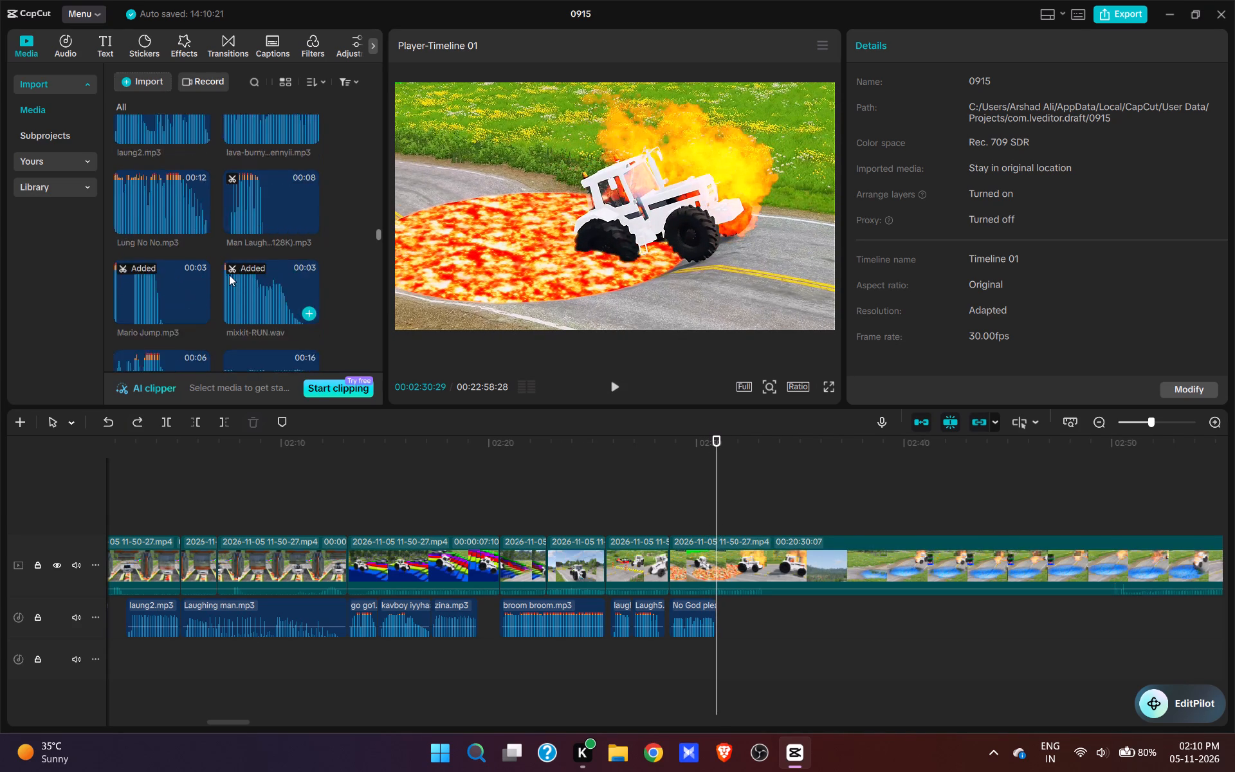
scroll(229, 275, up, 7)
click(311, 170)
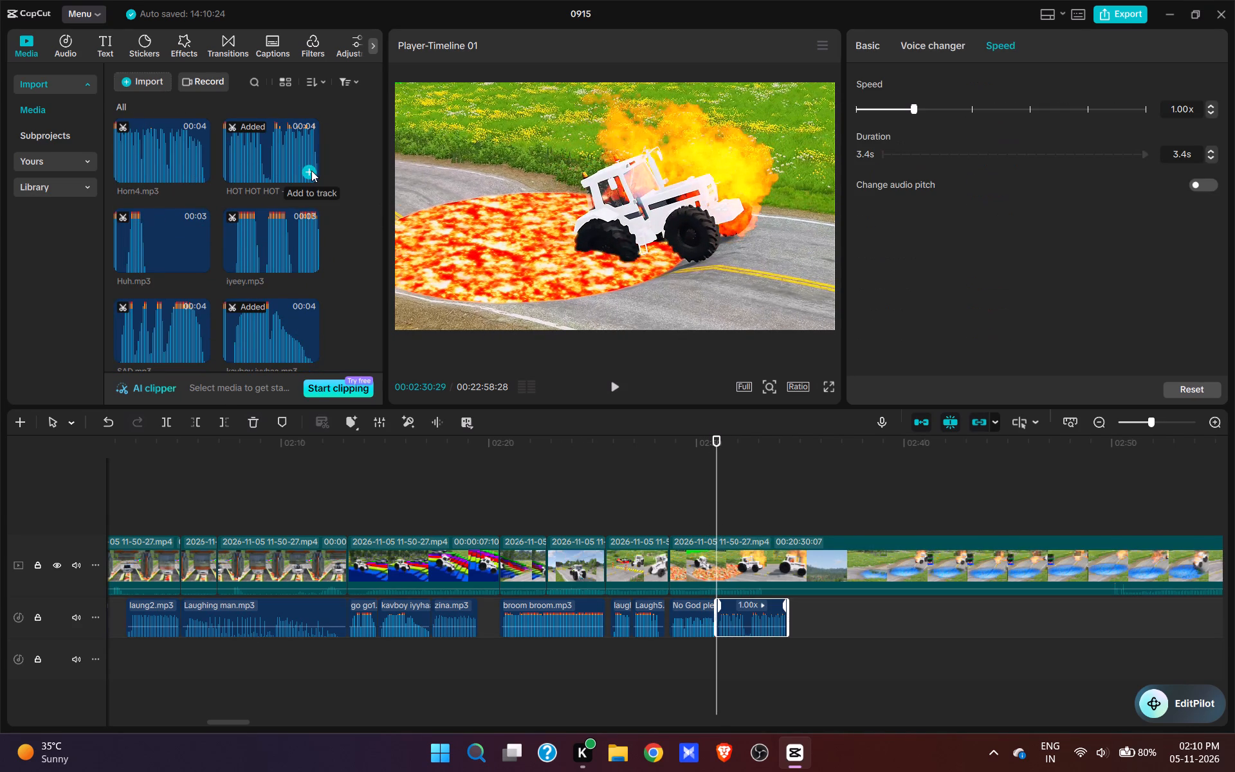
key(space)
key(space)
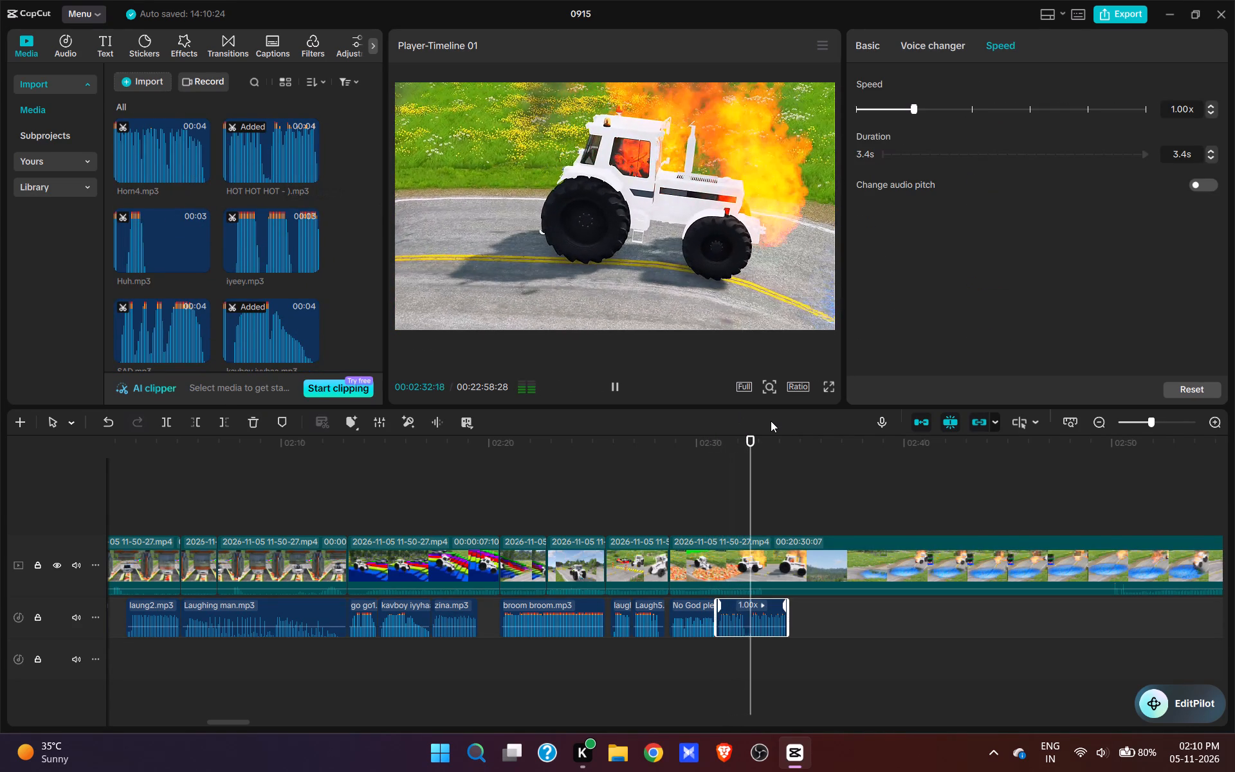
Split the video clip, not the HOT HOT HOT sound, at 00:02:33:00 with the burning tractor on the road.
key(space)
key(space)
key(w)
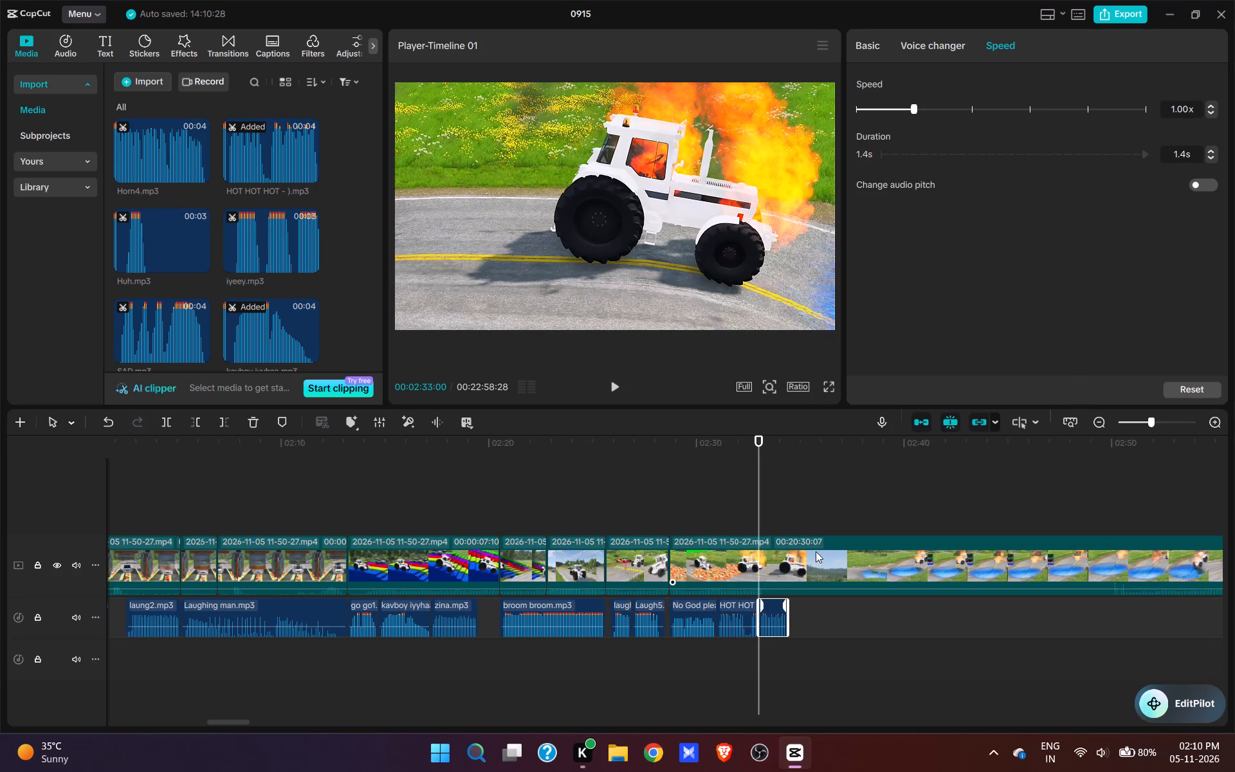
key(ctrl+z)
click(808, 568)
key(w)
Cut the video from the split at 00:02:33:00 to just before the burning tractor enters the blue water, and play the join.
click(1061, 509)
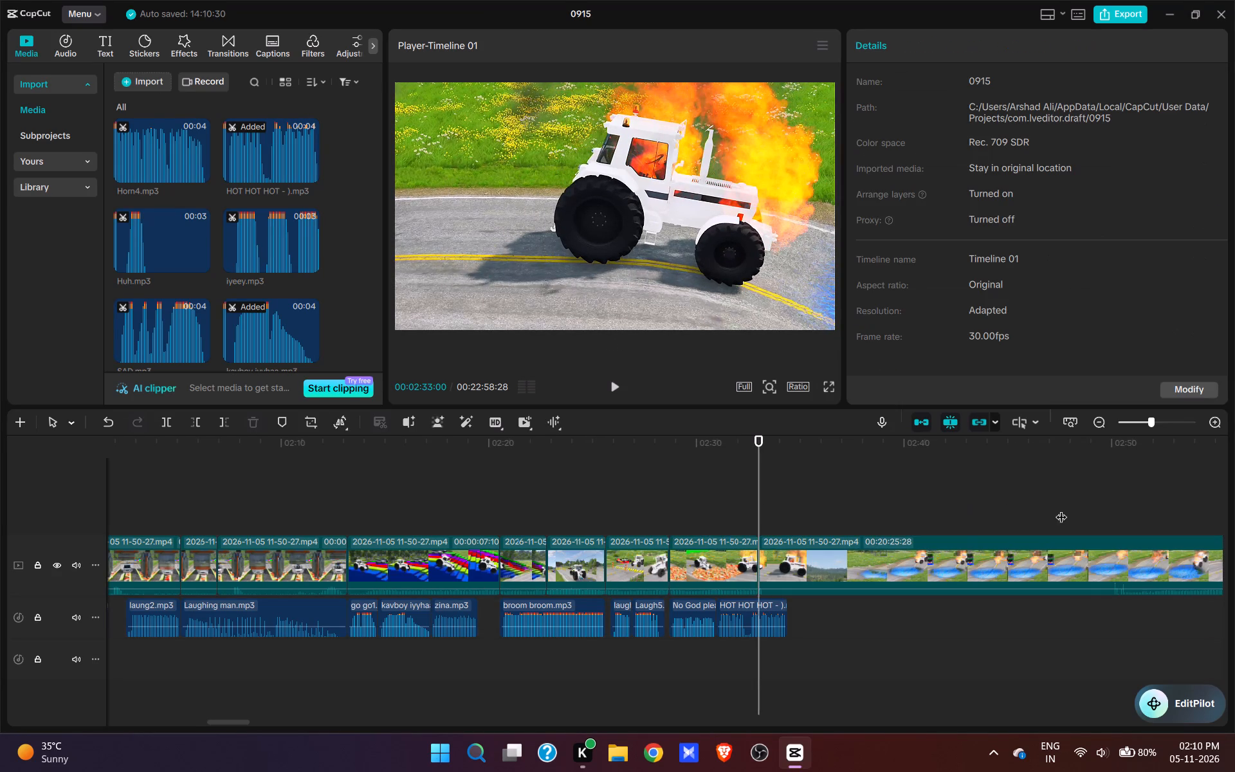
drag(1063, 509, 801, 584)
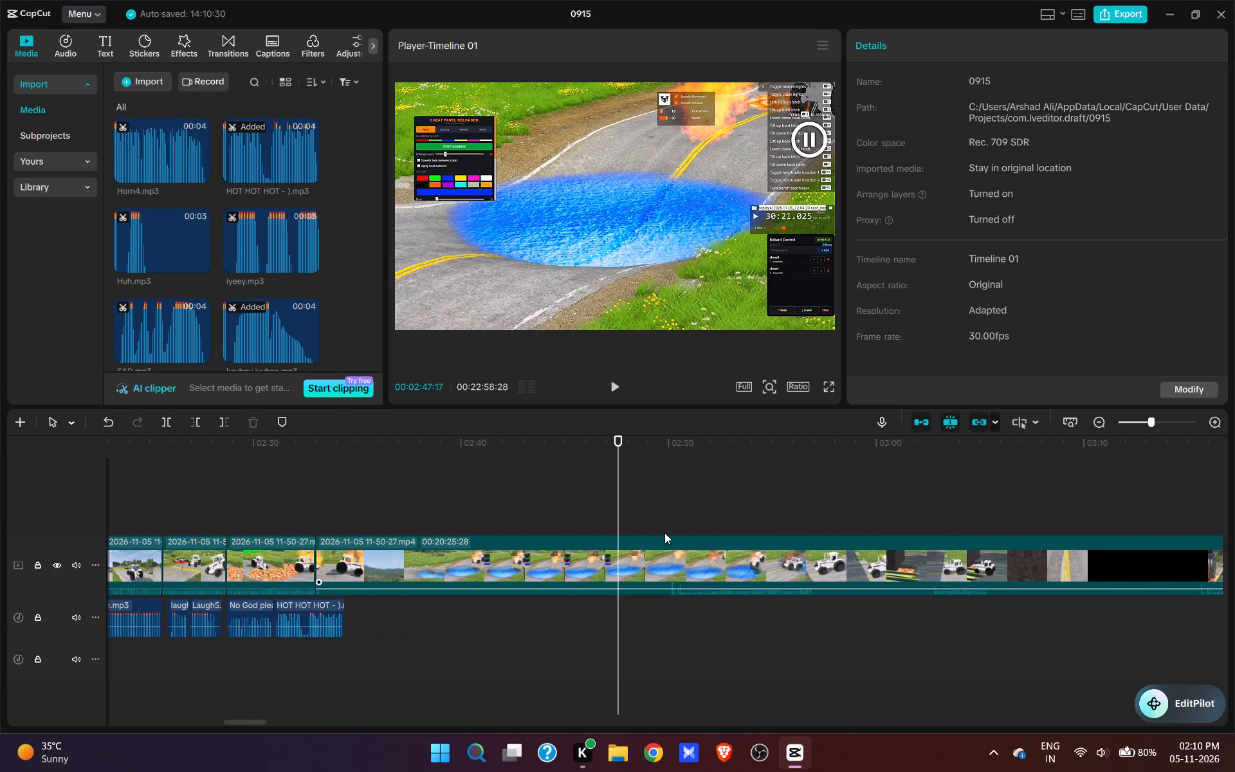
click(657, 516)
key(space)
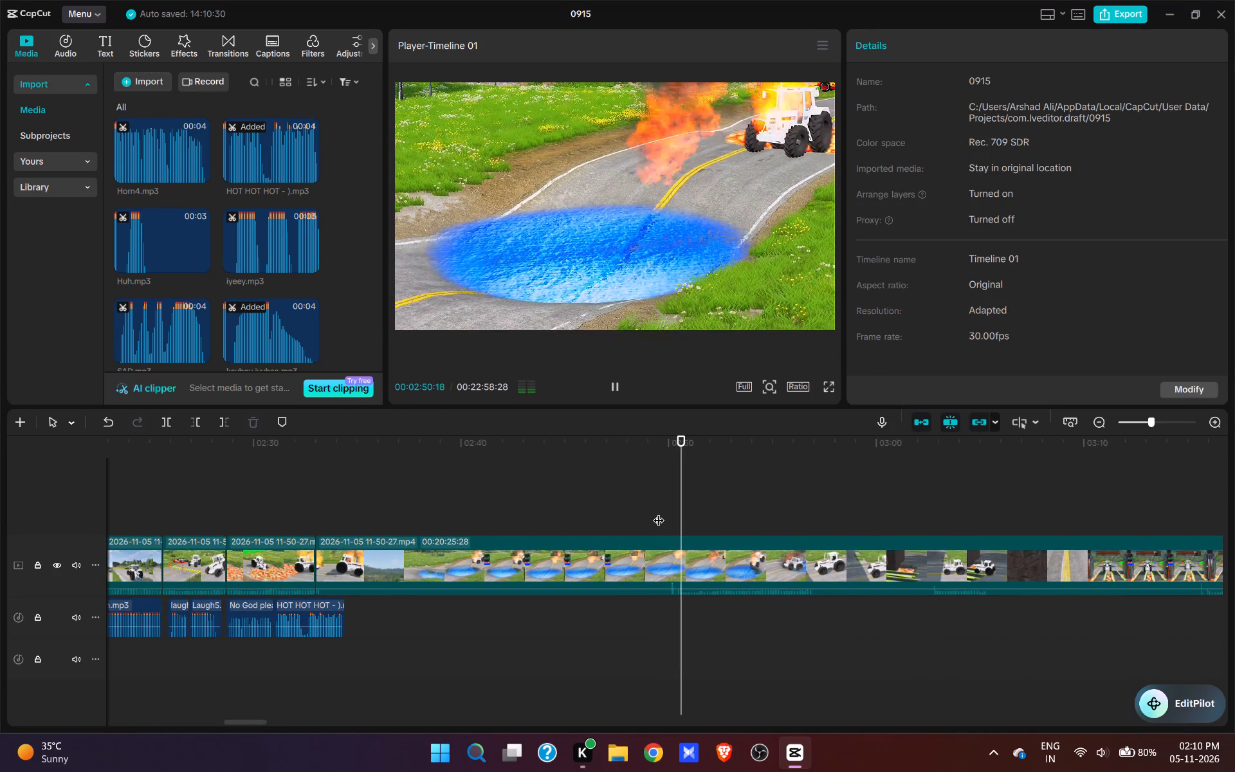
key(space)
text(q)
key(space)
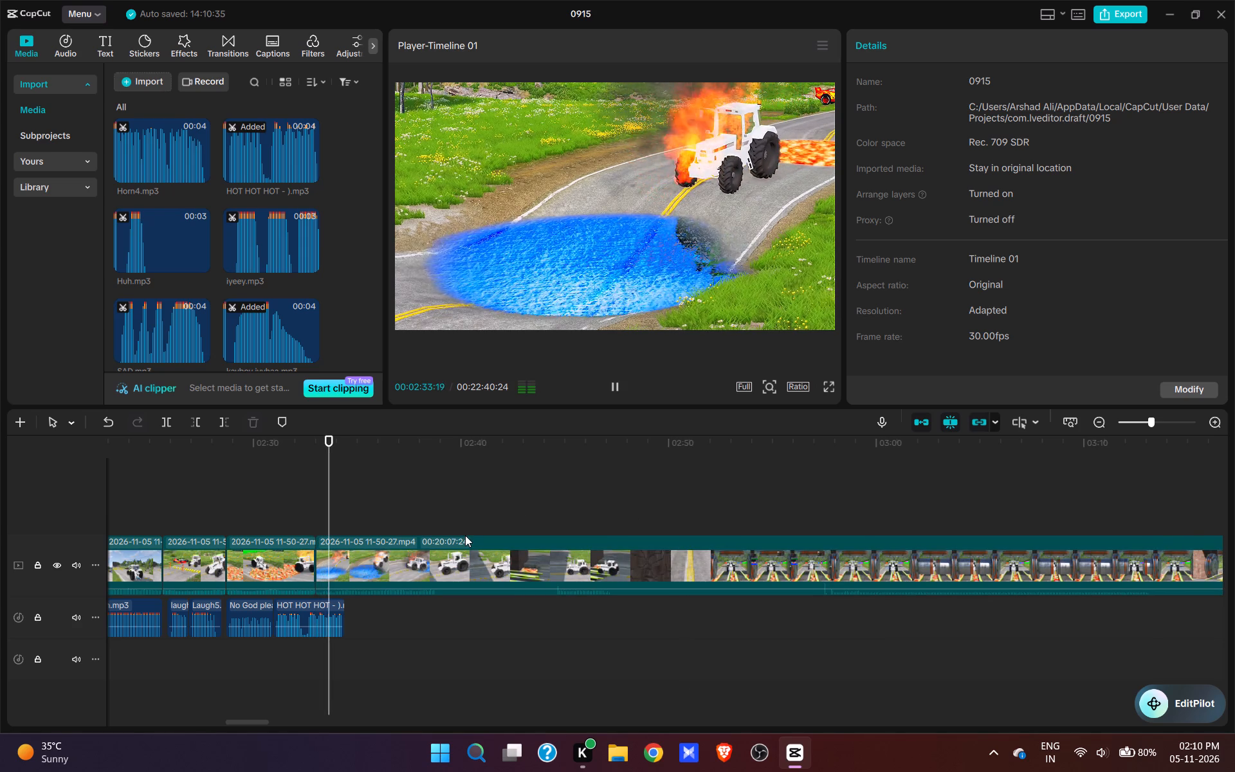
key(space)
Add Huh.mp3 to the audio track at 00:02:34:12 and play it with the burning tractor dropping into the water.
click(347, 501)
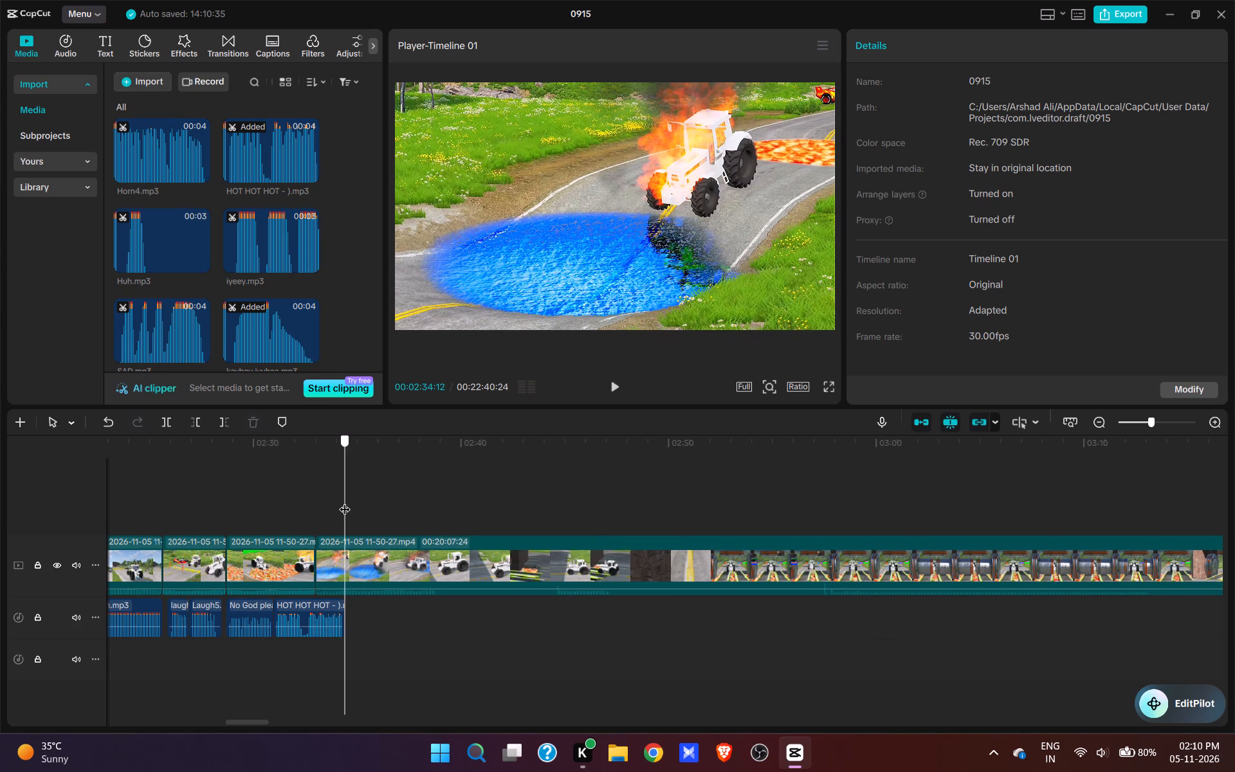
click(283, 255)
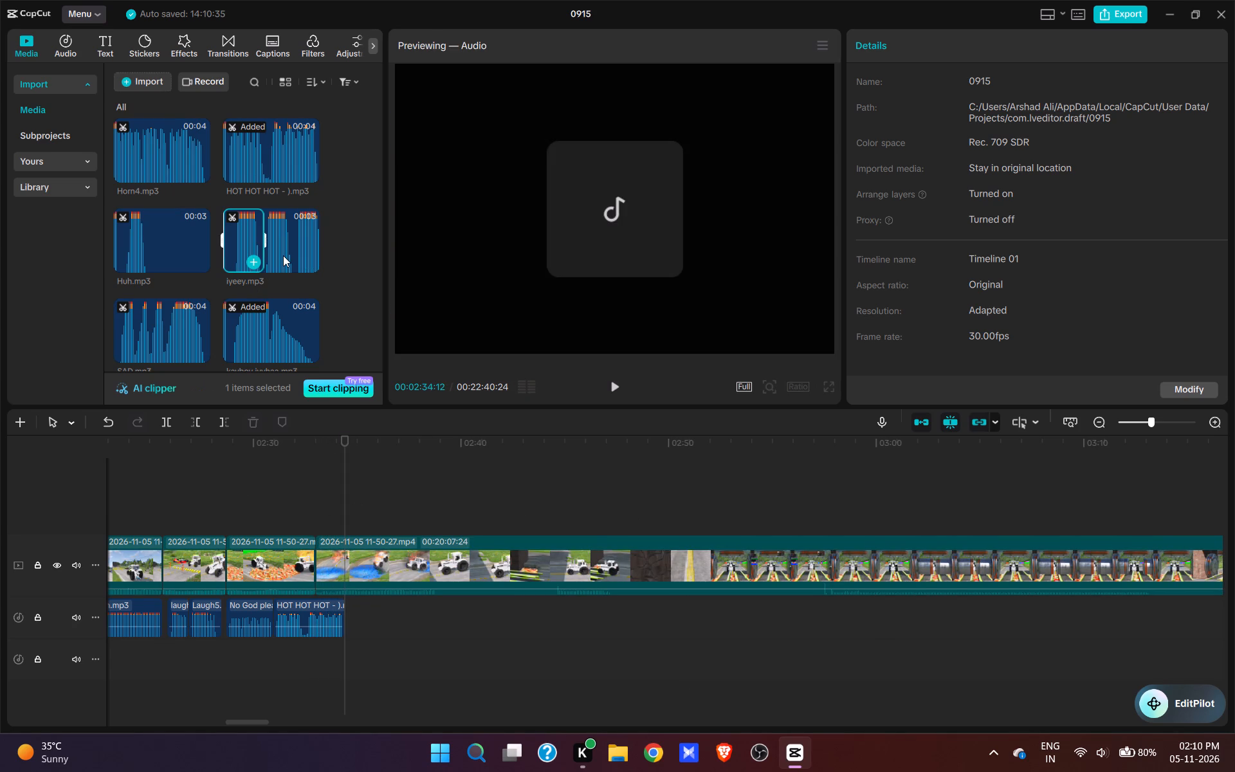
click(143, 244)
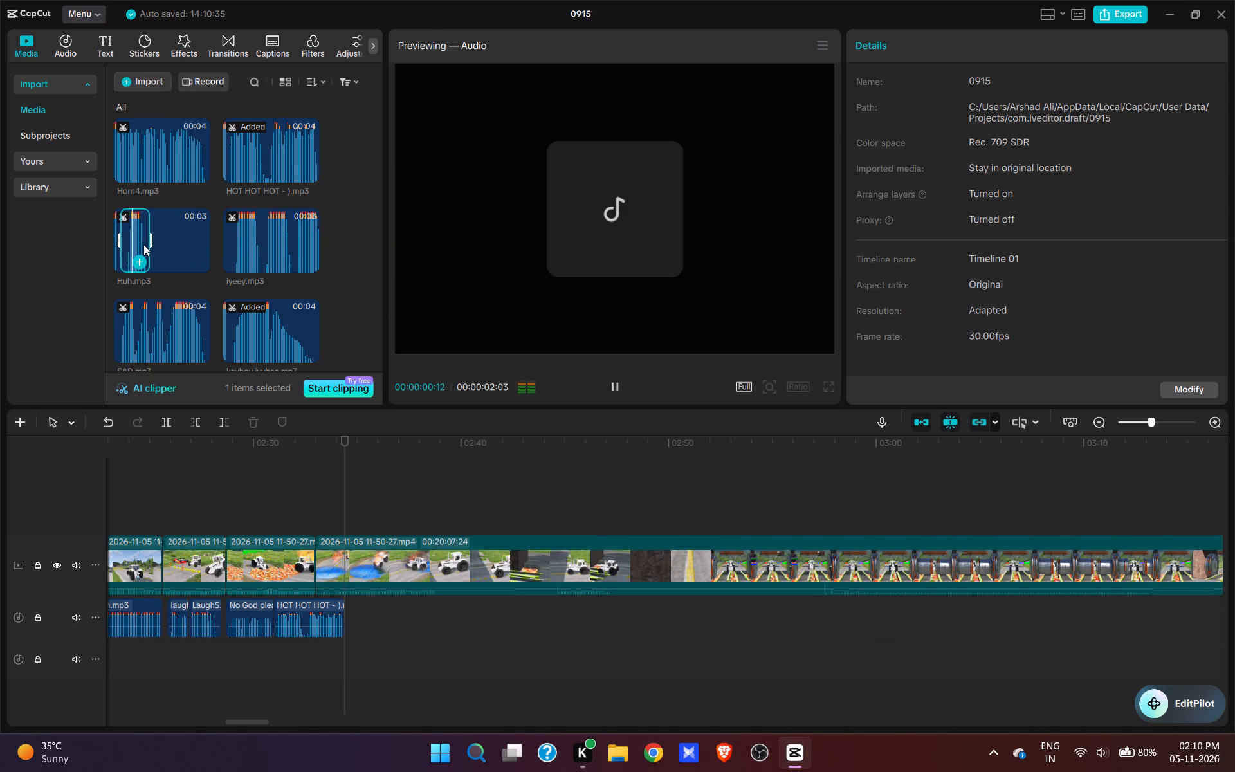
click(139, 259)
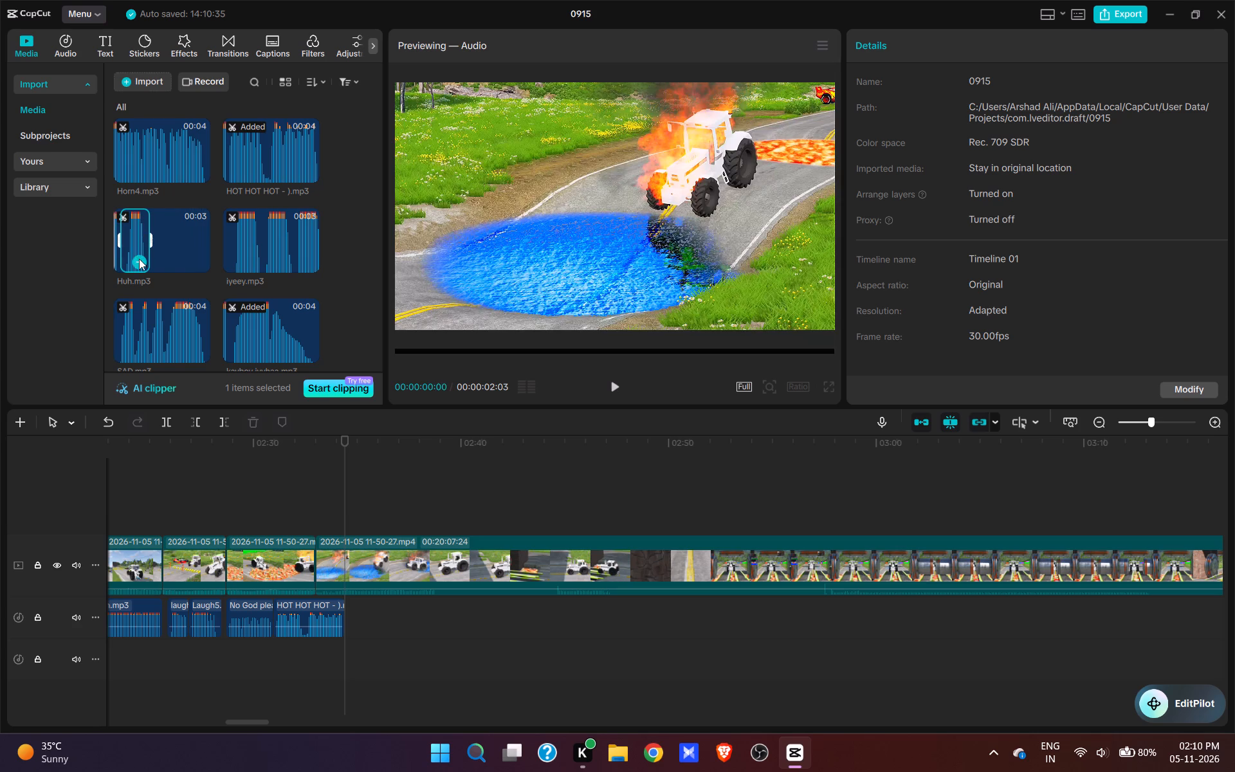
key(space)
key(space)
key(space)
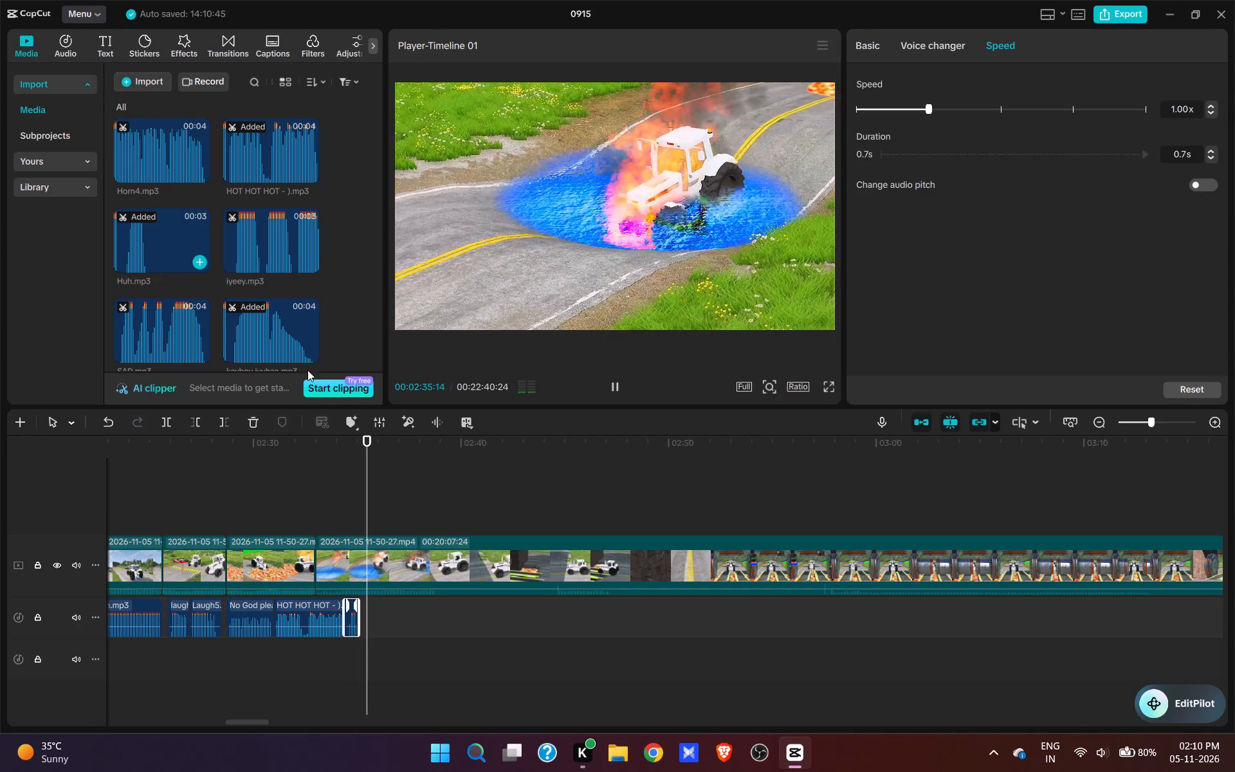
key(space)
Find the Man Laugh sound in the media library, add it at 00:02:36:01 and play it with the tractor leaving the water.
scroll(264, 275, up, 5)
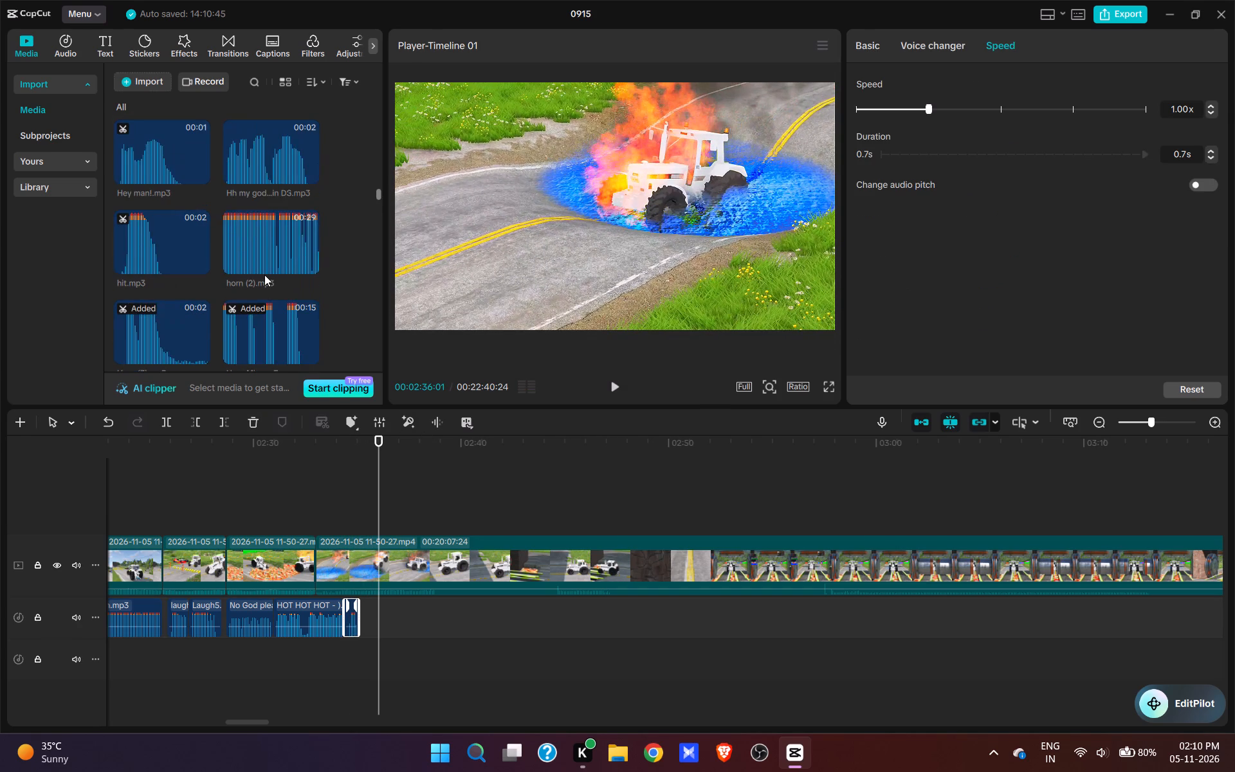
scroll(264, 275, up, 9)
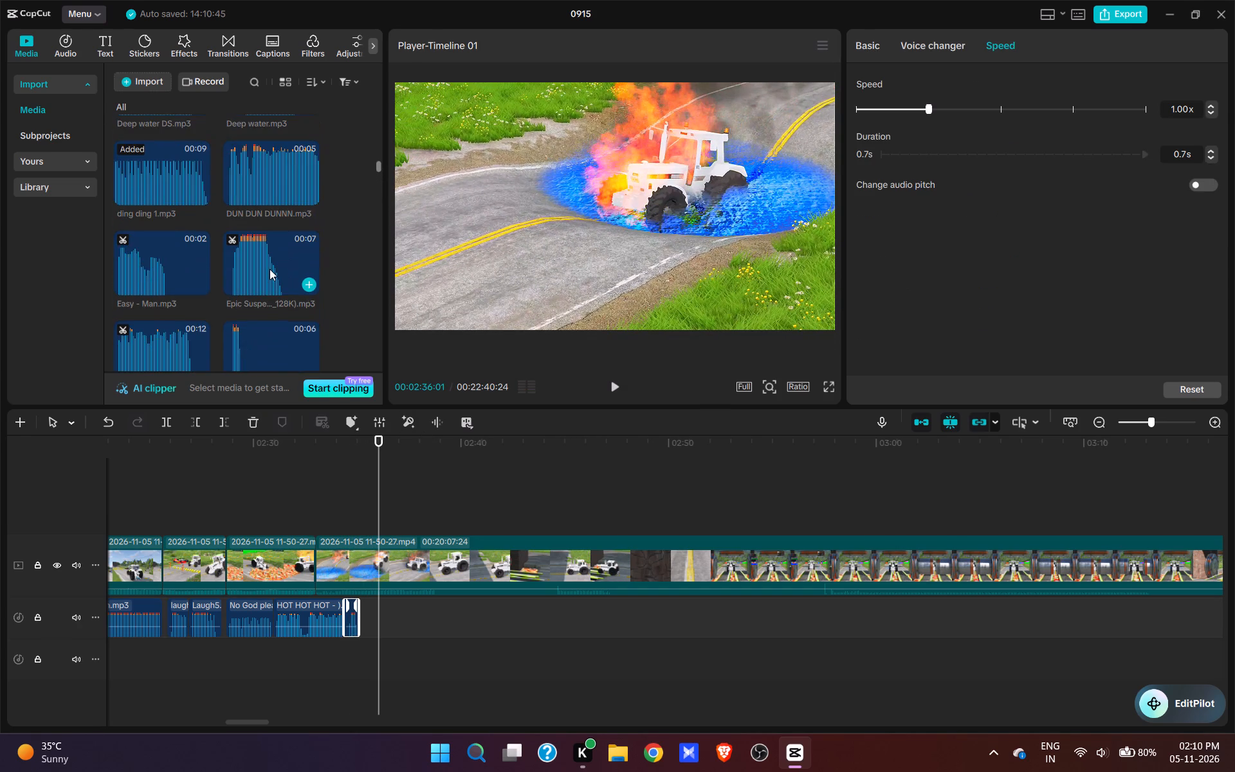
scroll(270, 269, down, 15)
scroll(224, 230, down, 4)
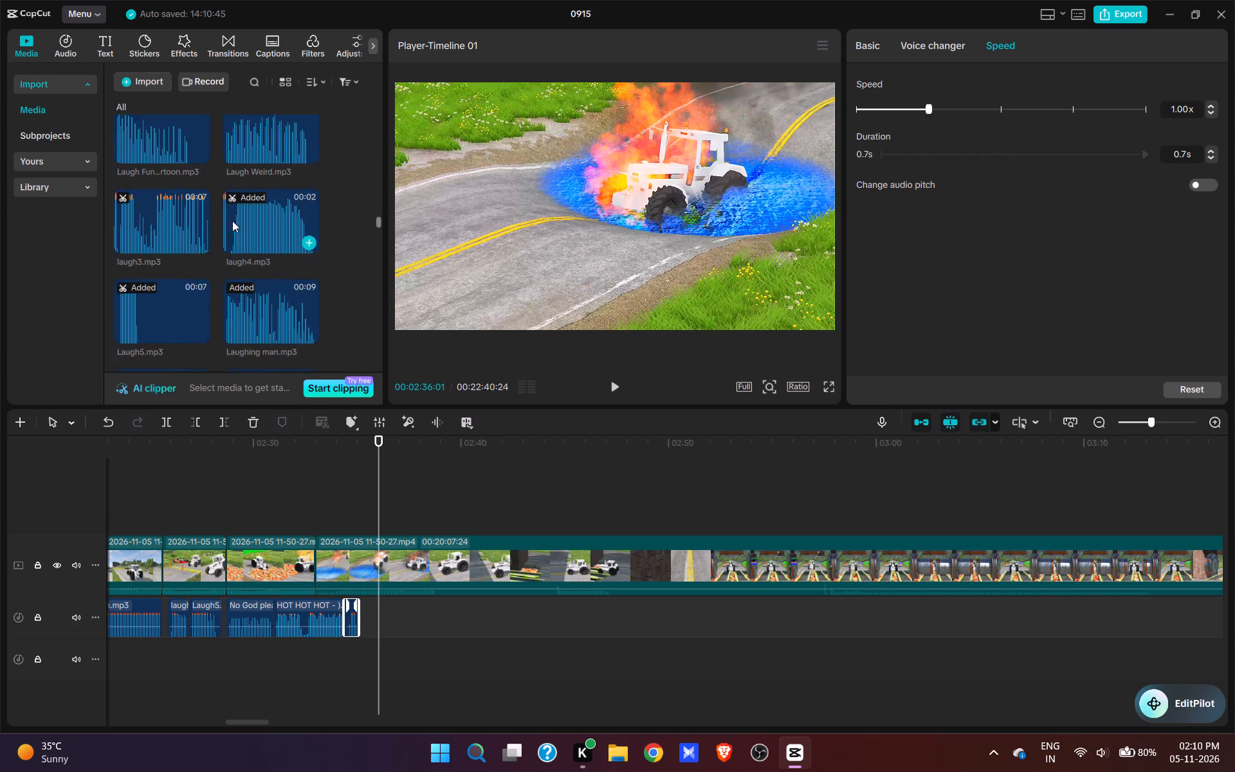
scroll(246, 219, down, 4)
click(286, 150)
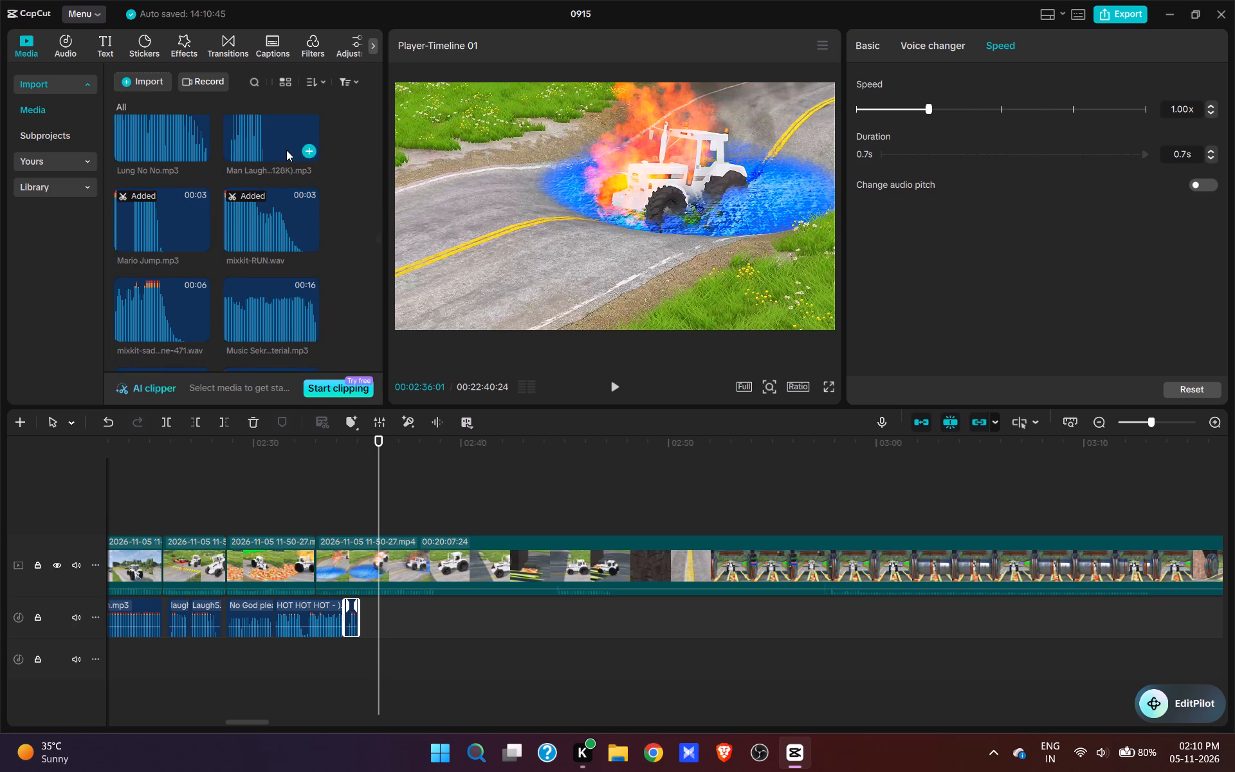
click(250, 152)
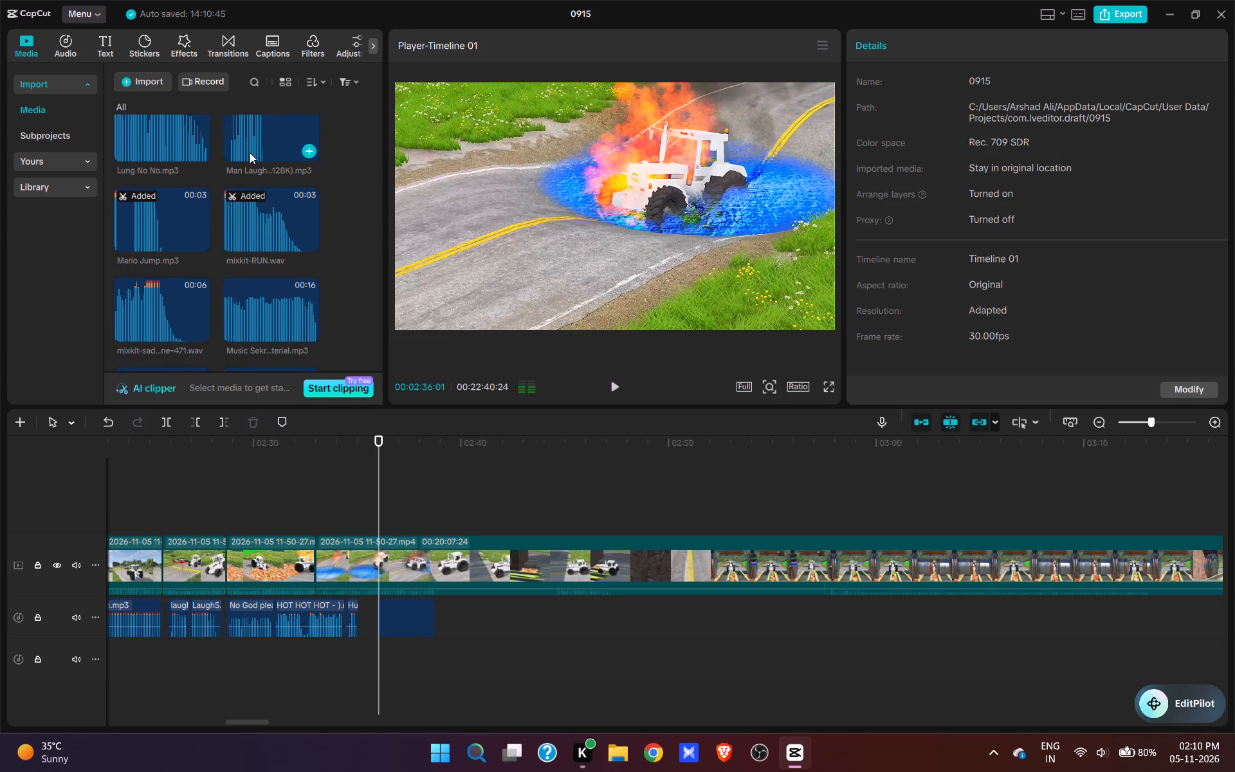
key(space)
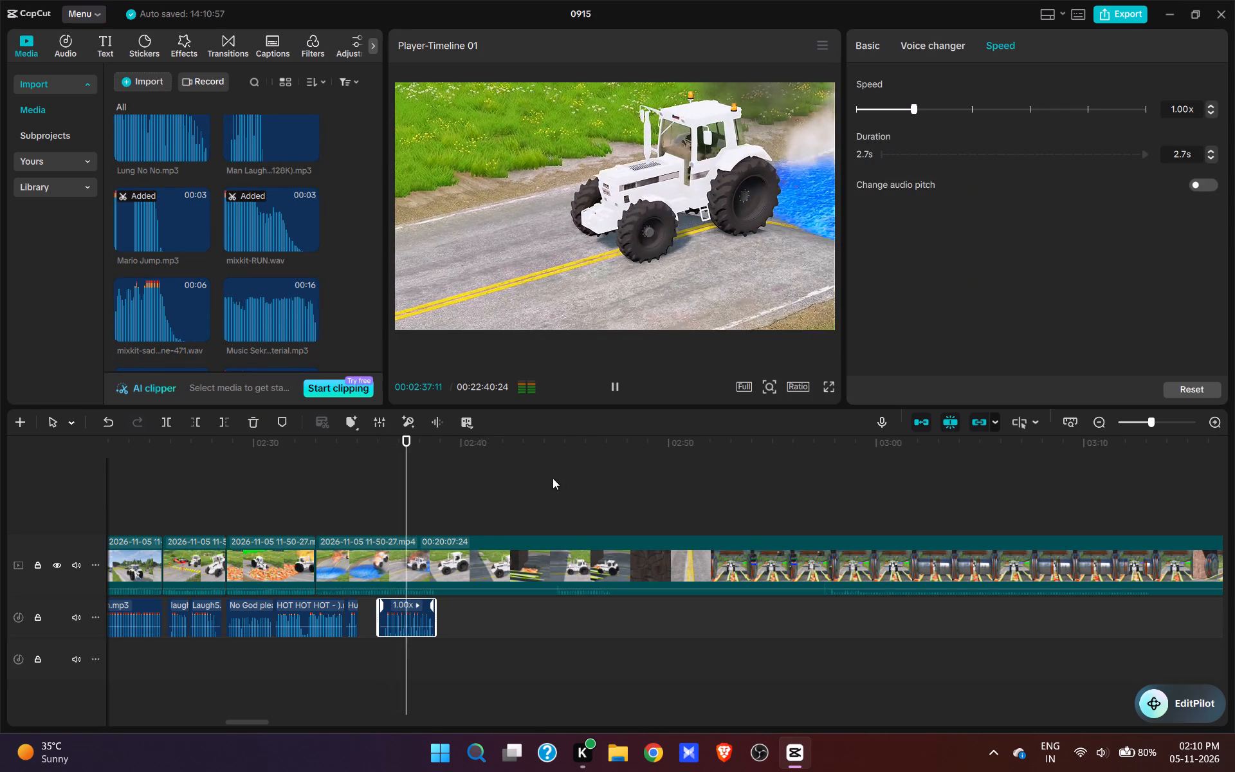
key(space)
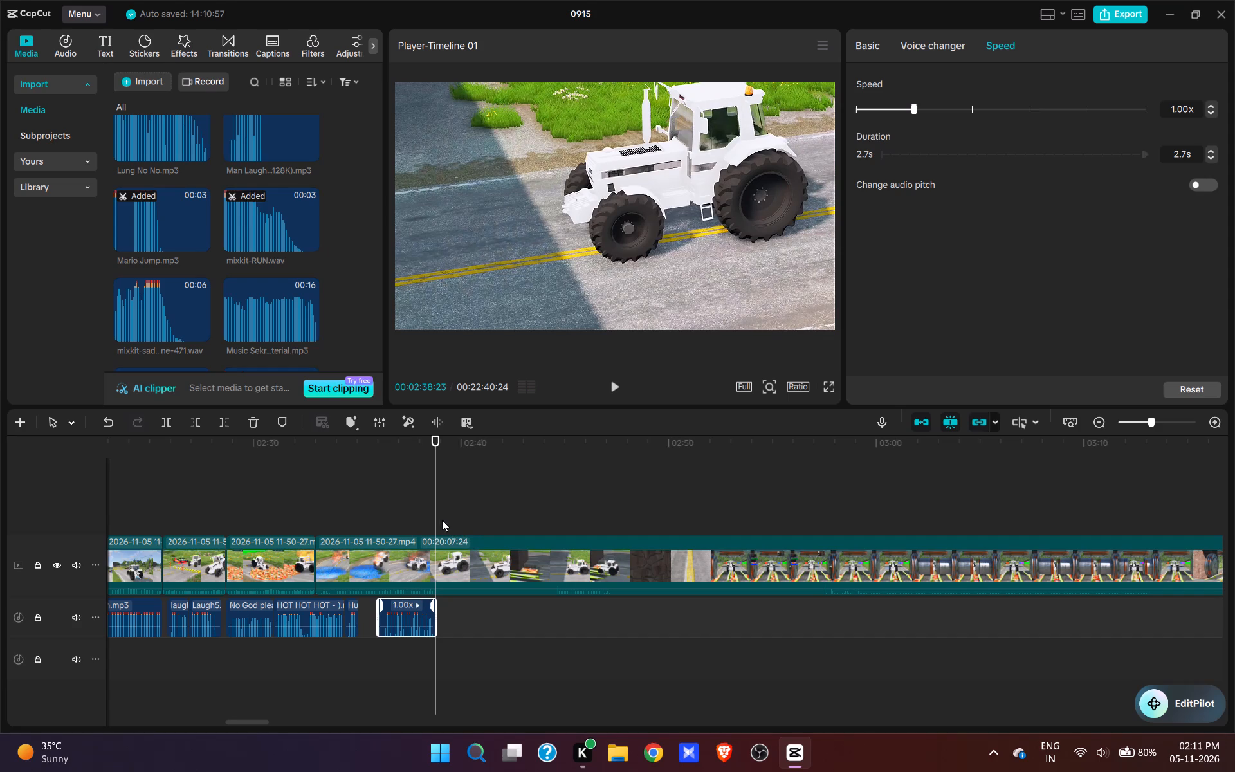
Move the Man Laughing sound earlier to start at about 00:02:35:15 and play it with the tractor in the water.
drag(399, 603, 389, 603)
click(368, 517)
drag(414, 603, 432, 605)
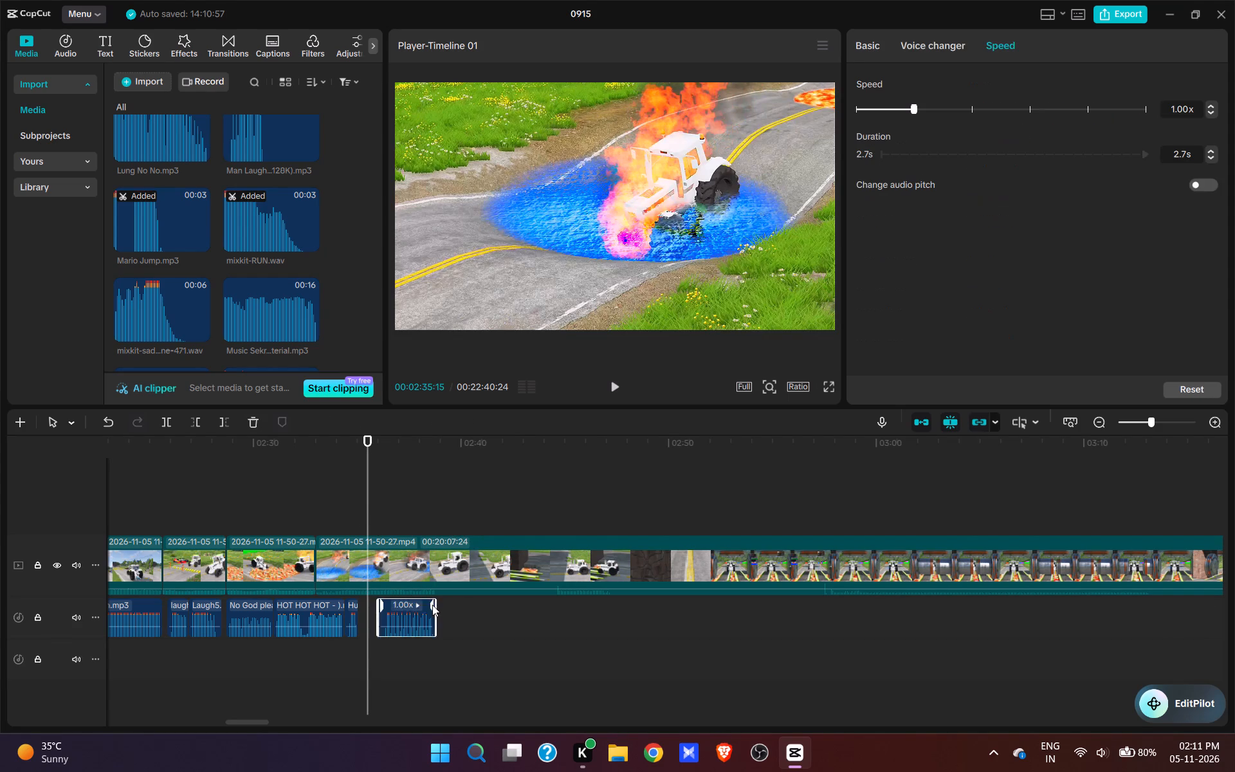
drag(432, 605, 406, 604)
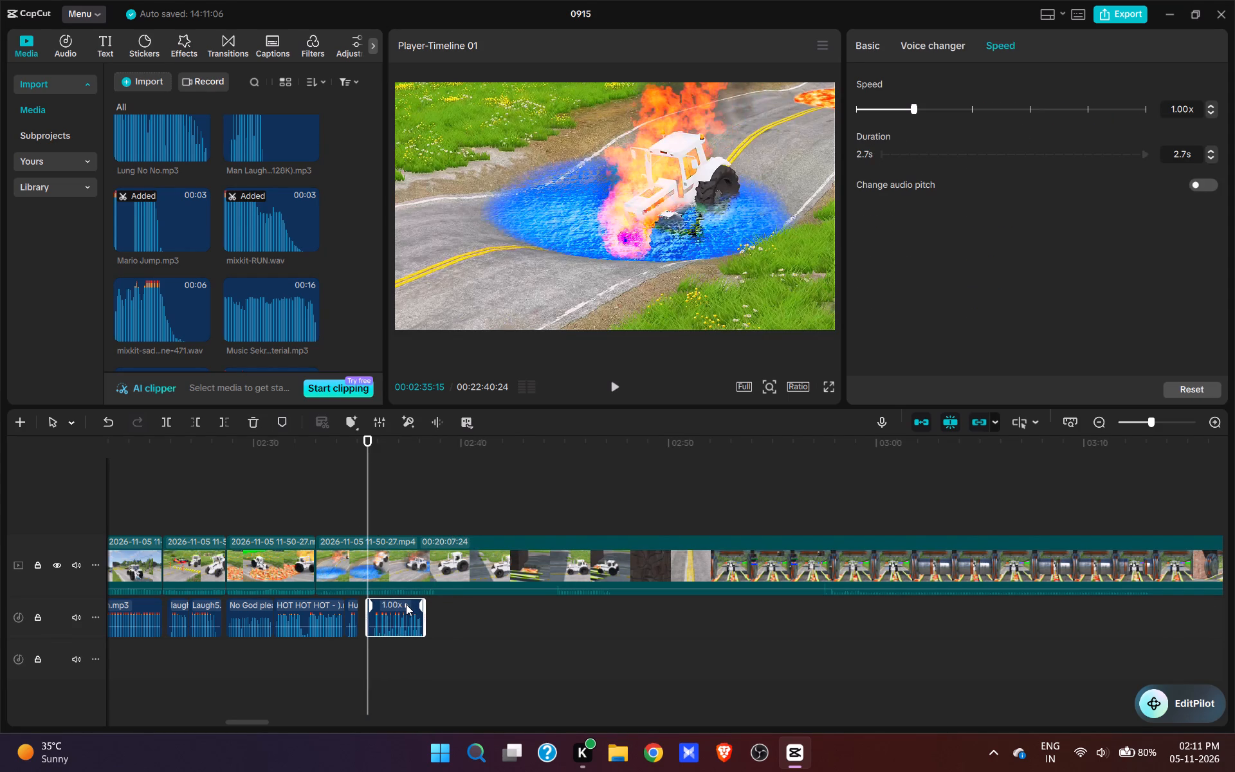
key(space)
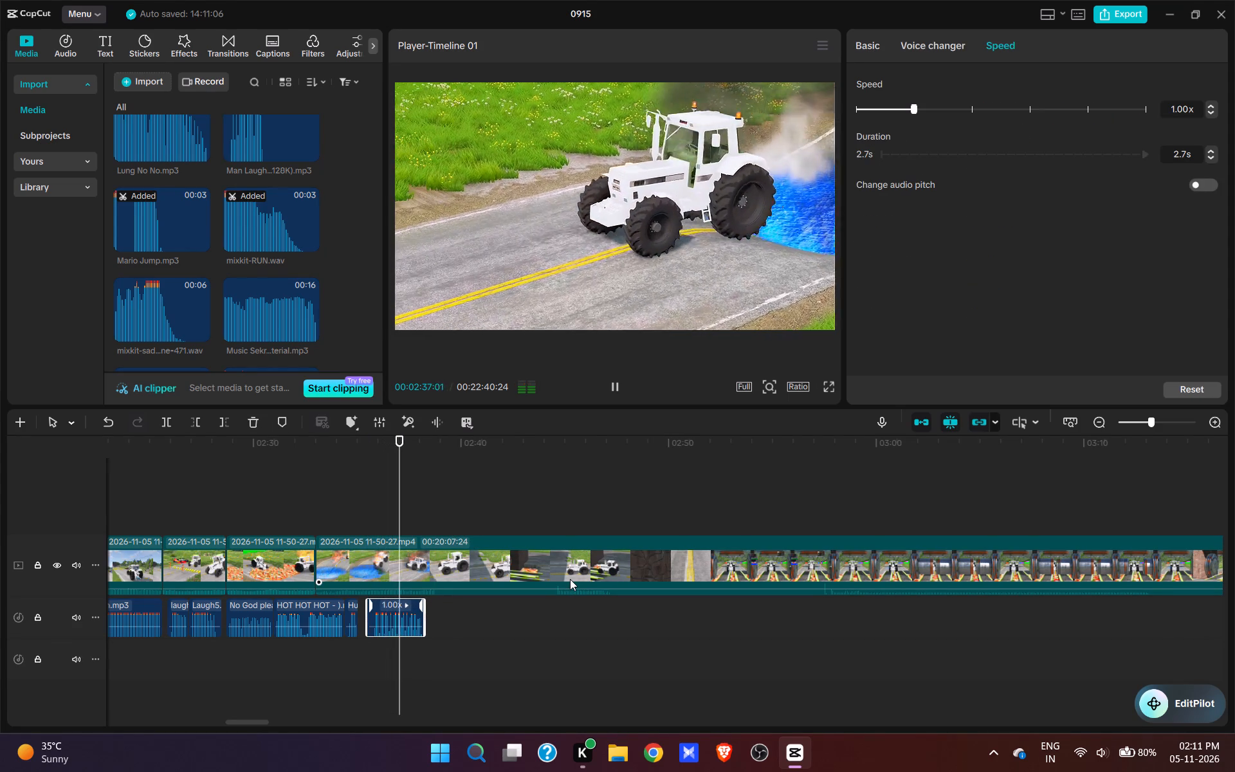
key(space)
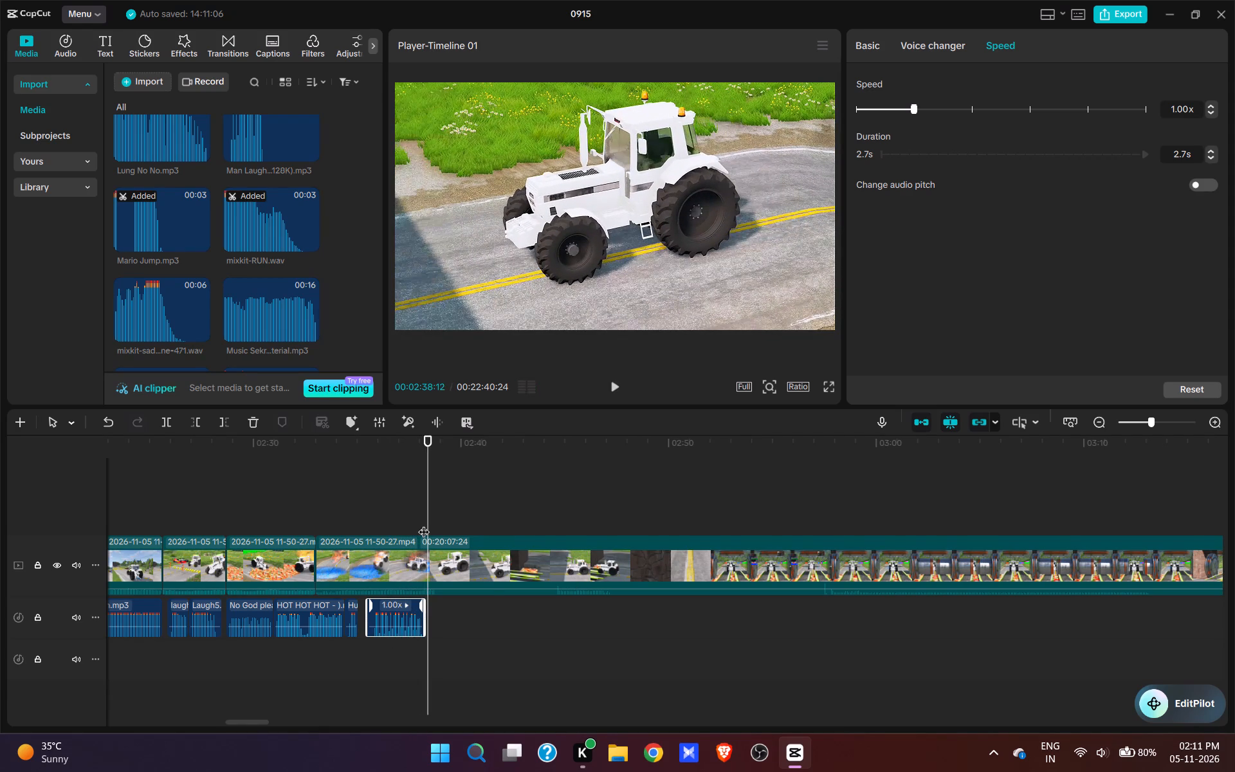
Split the video at 00:02:38:07, remove the footage after it up to the tractor near the green ramps, and play the join.
click(424, 524)
click(426, 544)
key(w)
click(514, 489)
key(space)
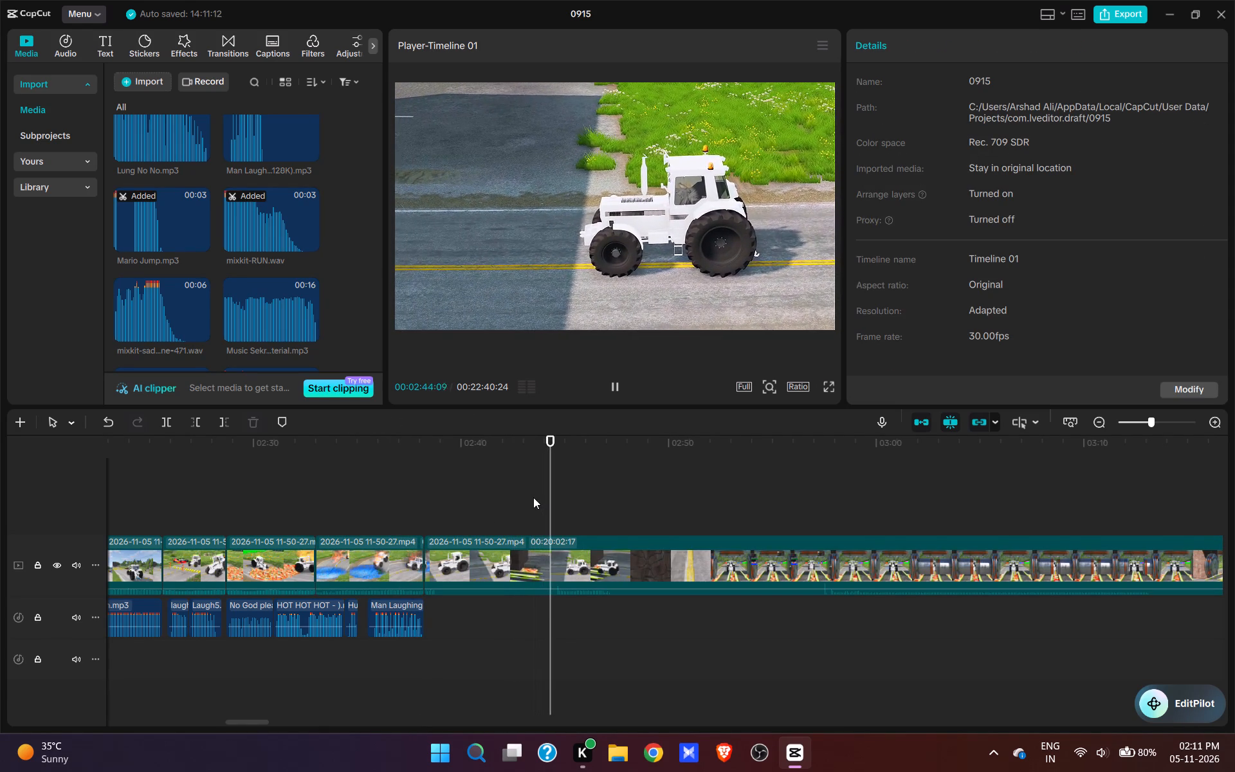
key(space)
text(q)
click(387, 481)
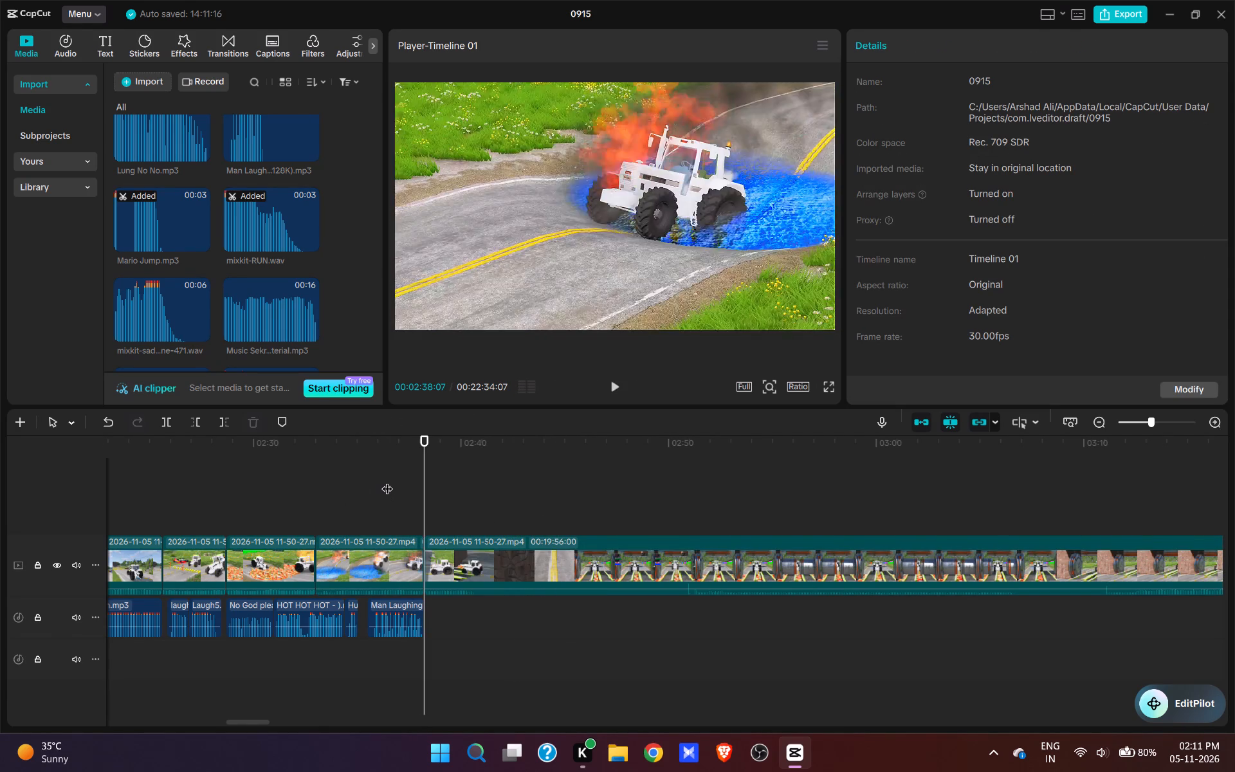
key(space)
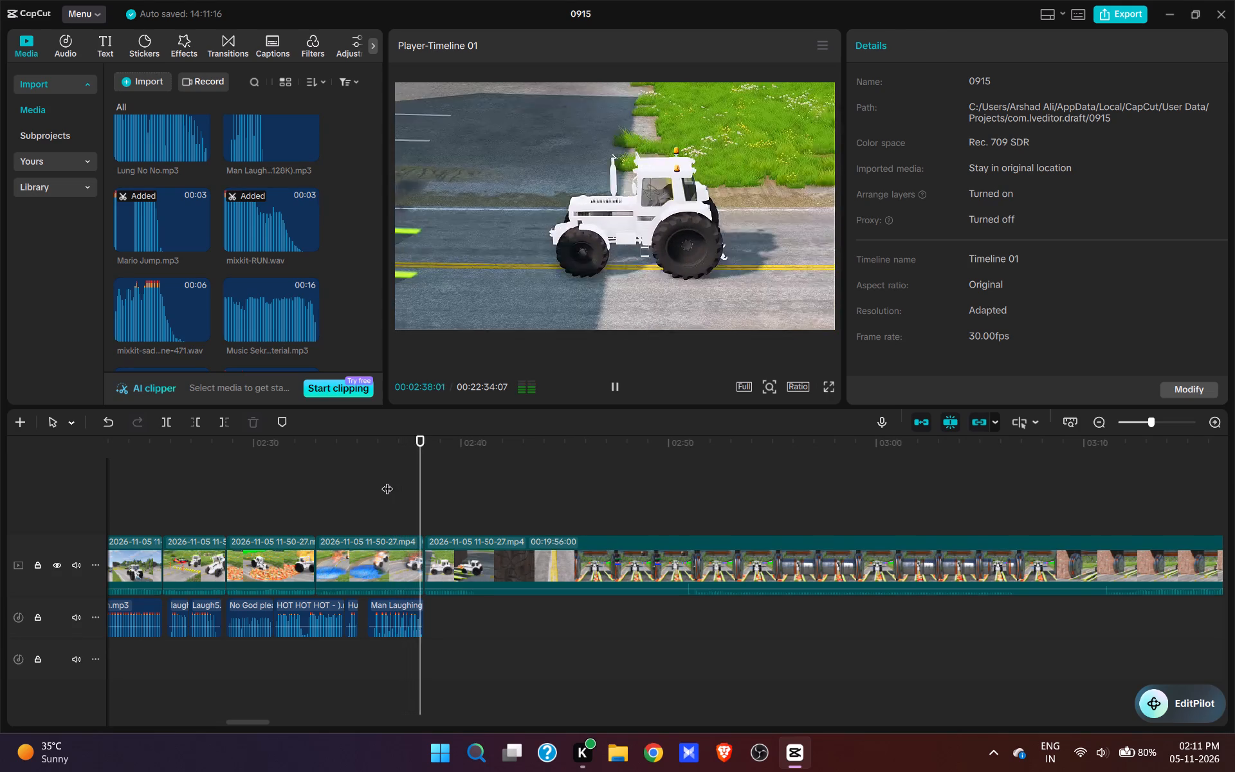
key(space)
Split the video at 00:02:39:29, remove the footage after it up to the front view of the rollers, and play the section.
key(space)
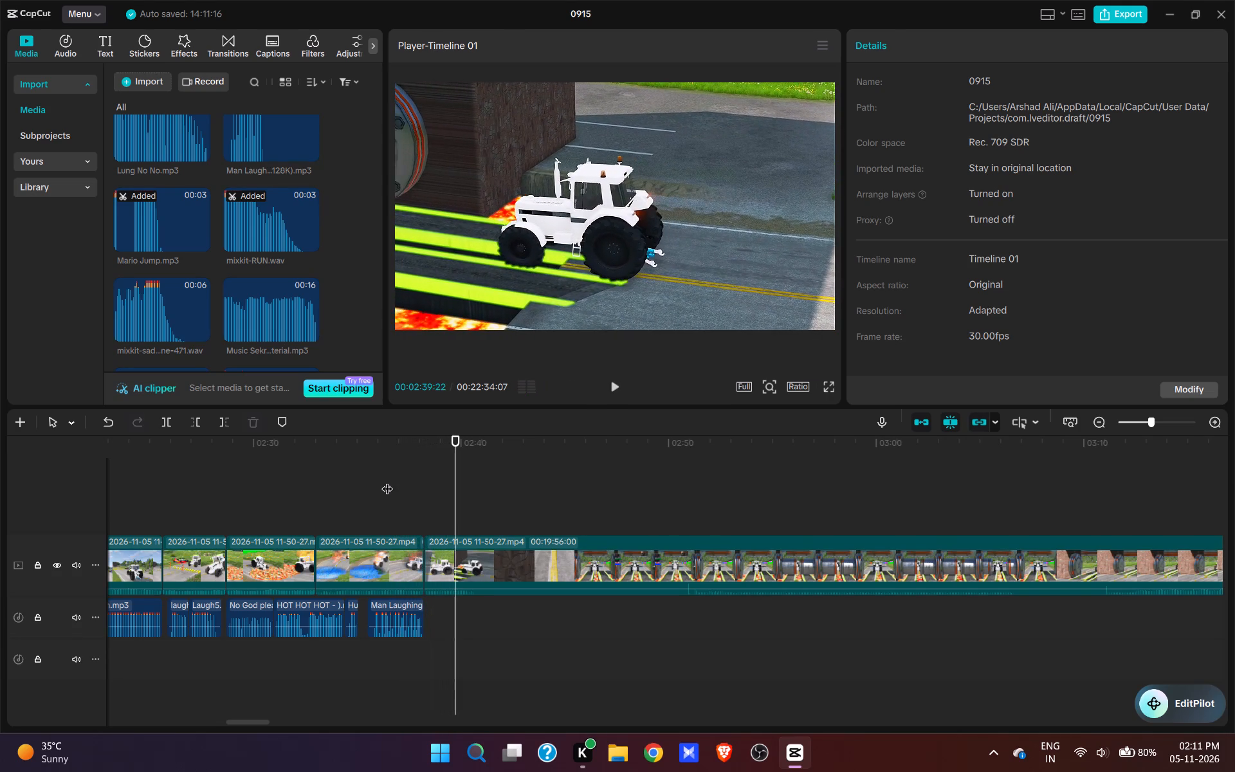
key(space)
text(w)
click(683, 503)
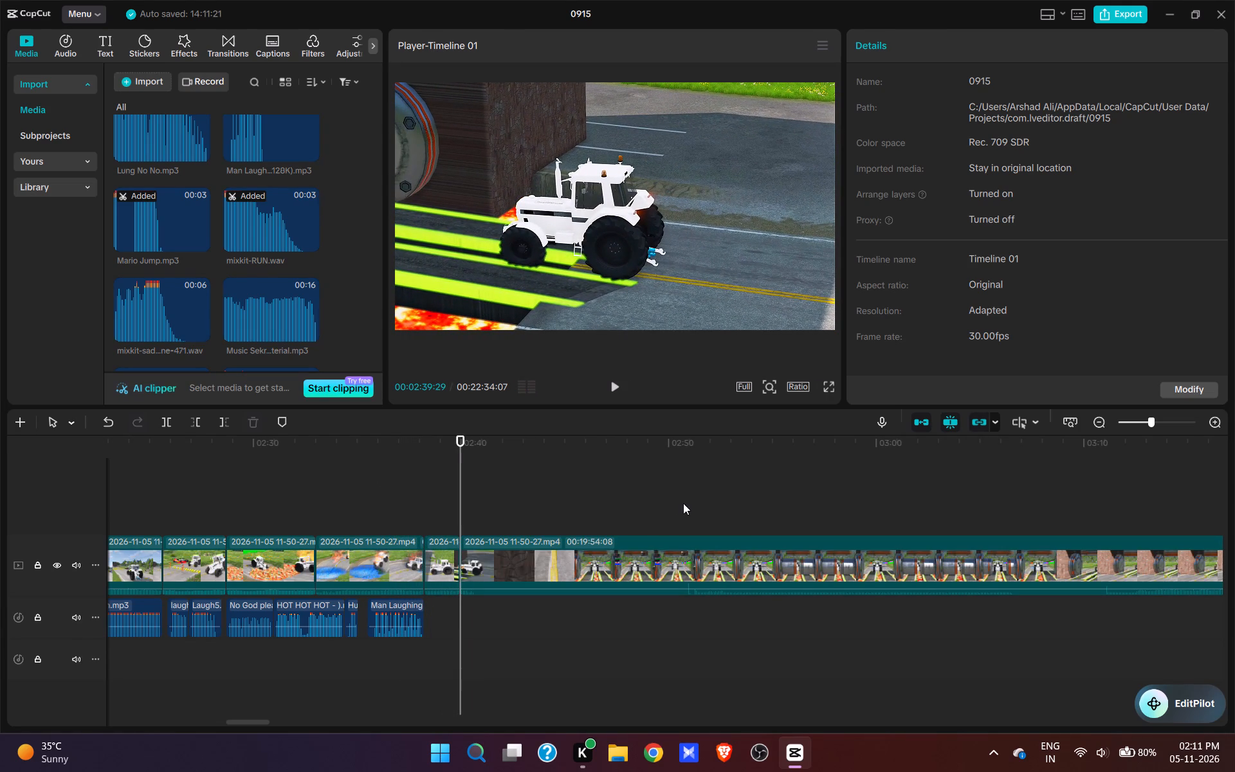
key(space)
key(space)
text(q)
click(417, 484)
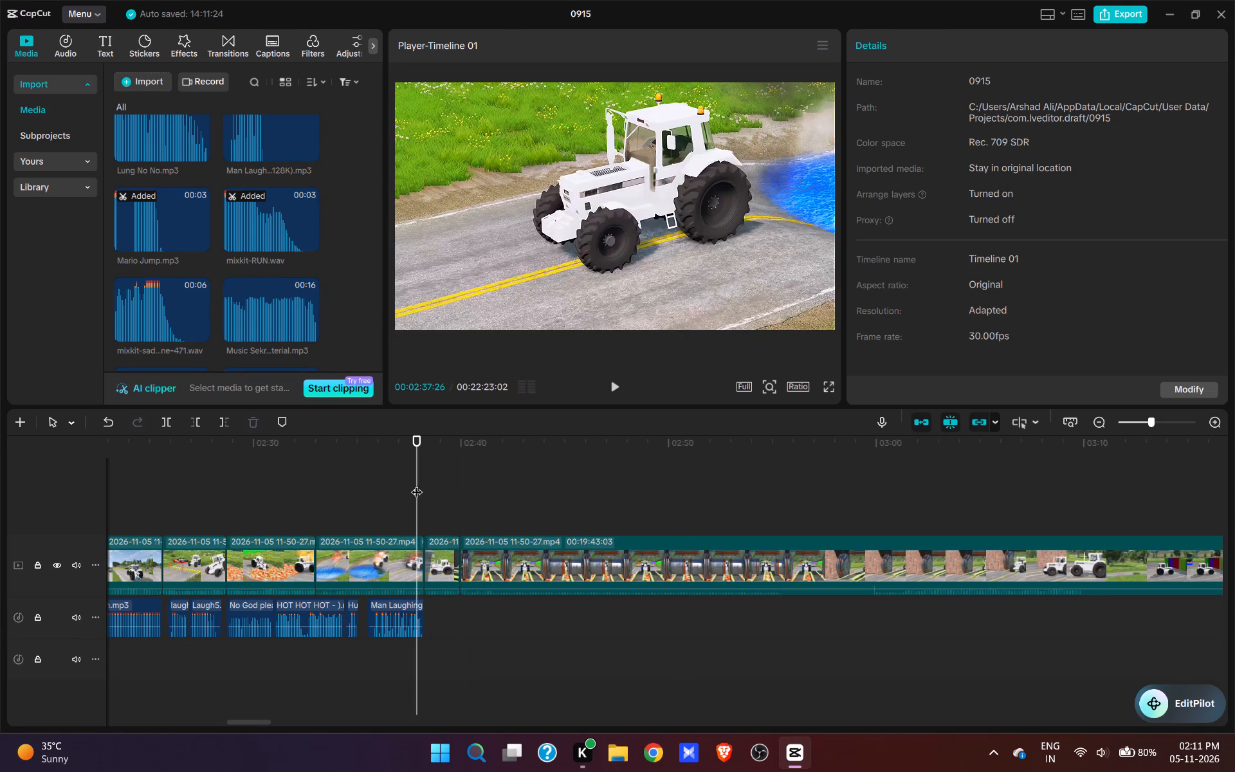
key(space)
key(space)
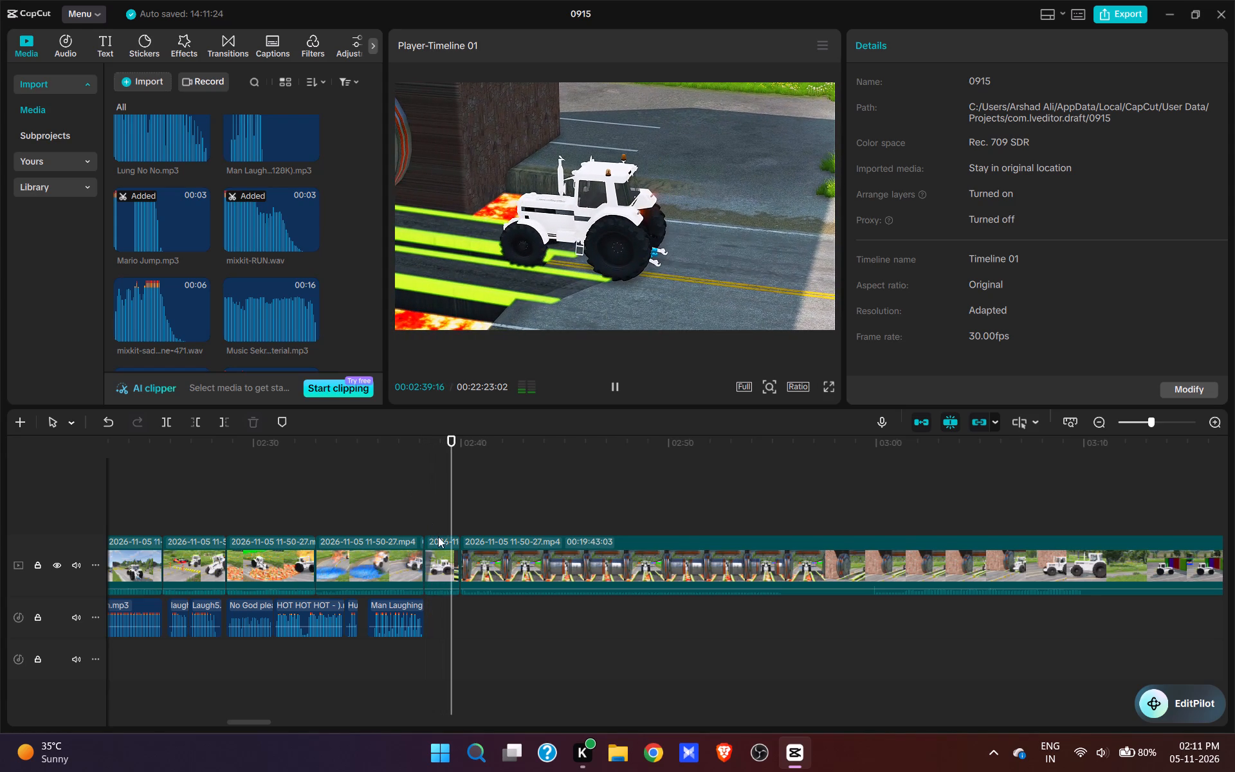
Delete the short tractor clip between 00:02:38:07 and 00:02:39:29 and play the end of the water scene.
click(438, 541)
key(d)
click(408, 502)
key(space)
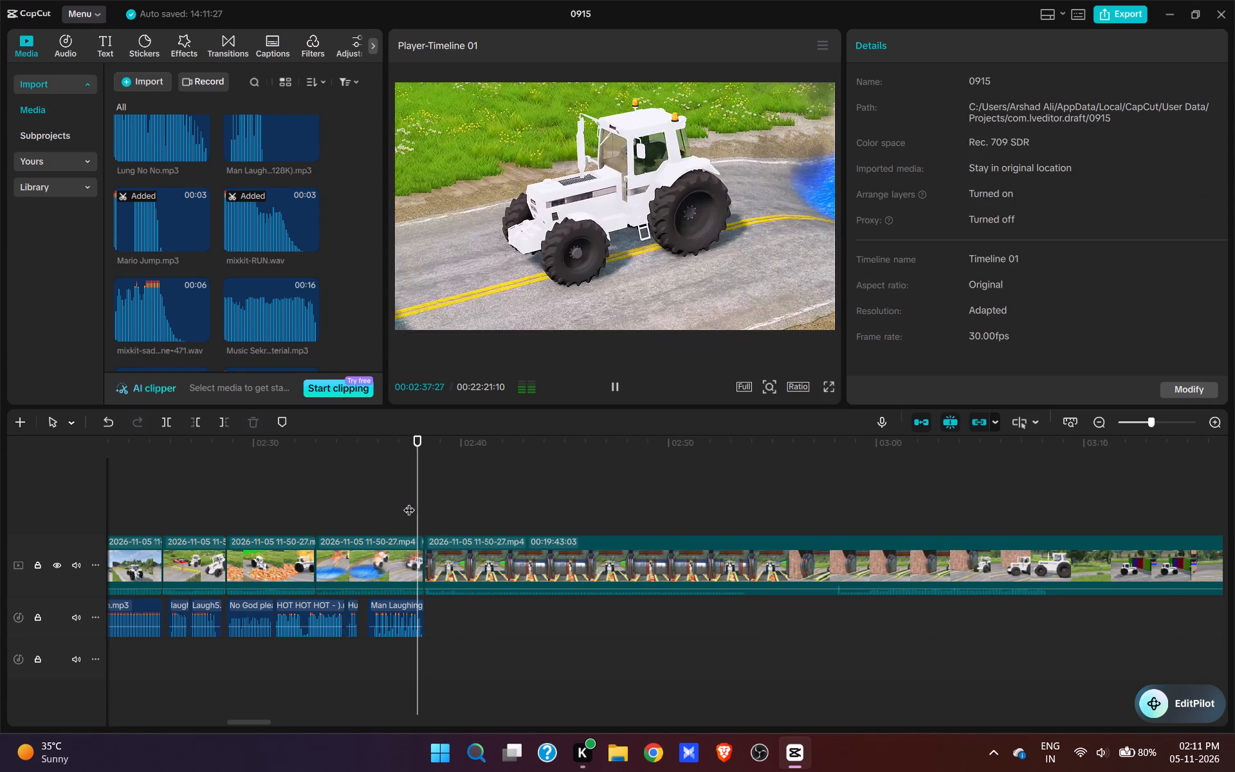
key(space)
Extend the start of the roller clip at 00:02:38:07 earlier by about 0.8 seconds and play it.
click(423, 499)
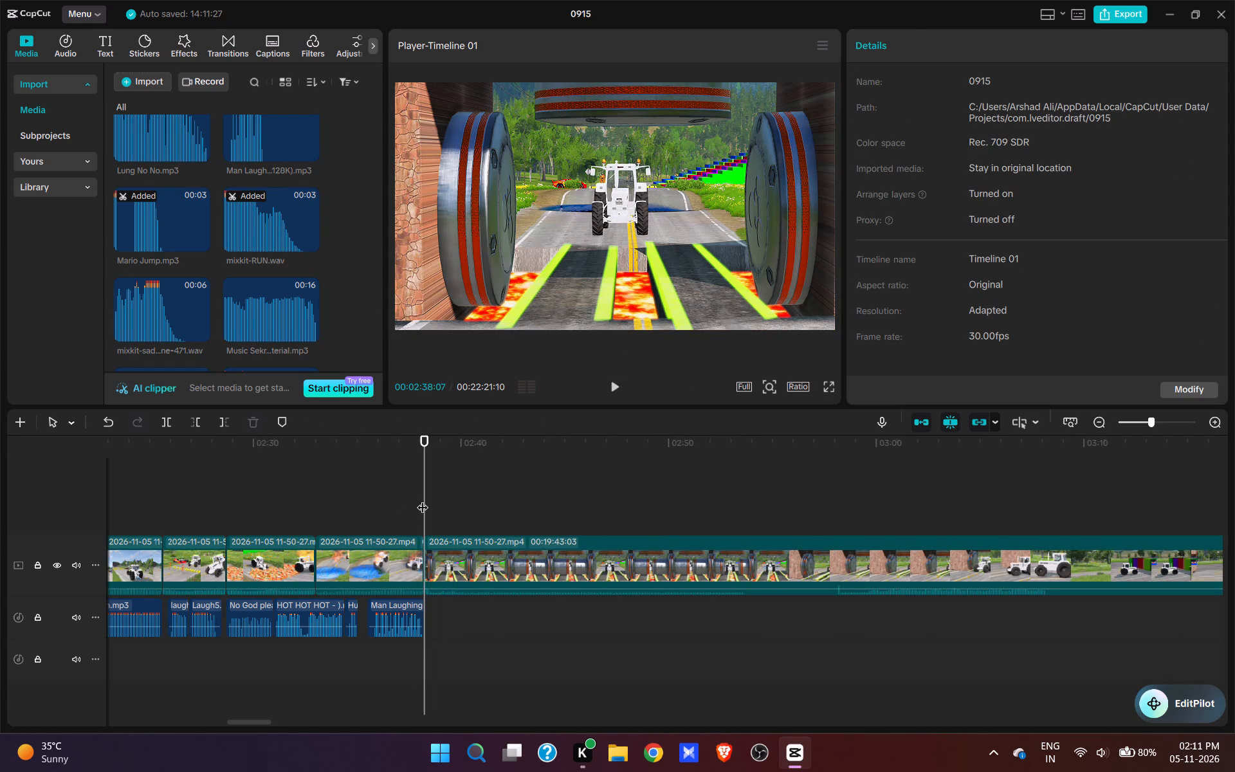
click(440, 542)
drag(421, 558, 415, 556)
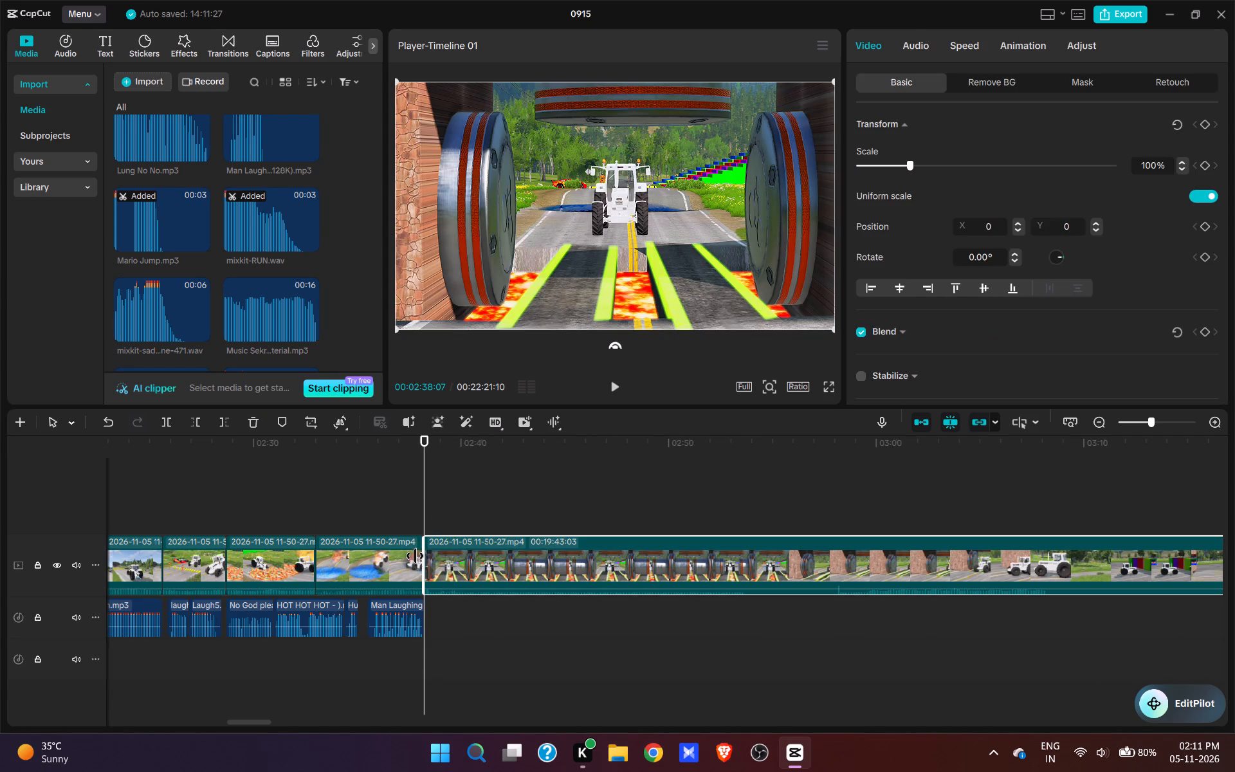
drag(415, 556, 407, 553)
key(space)
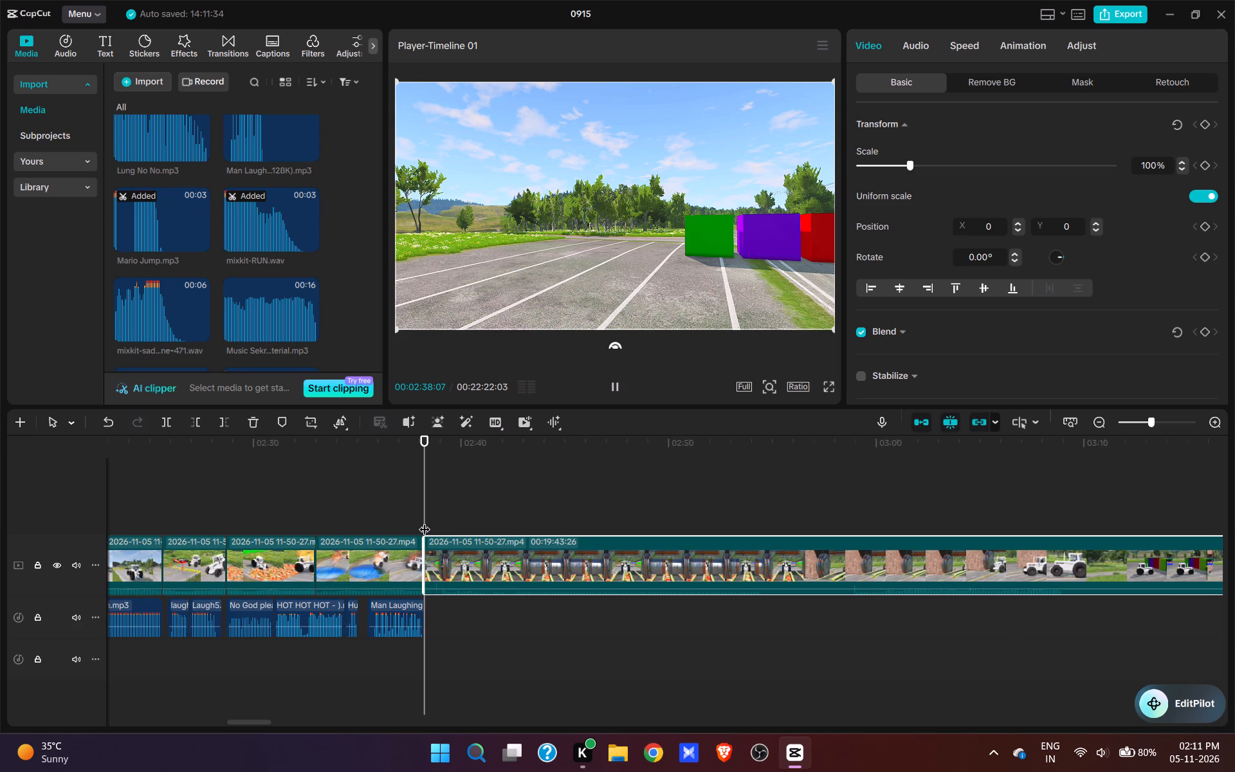
key(space)
Go back to the join between the water scene and the roller clip near 00:02:38 and play it.
drag(401, 538, 431, 539)
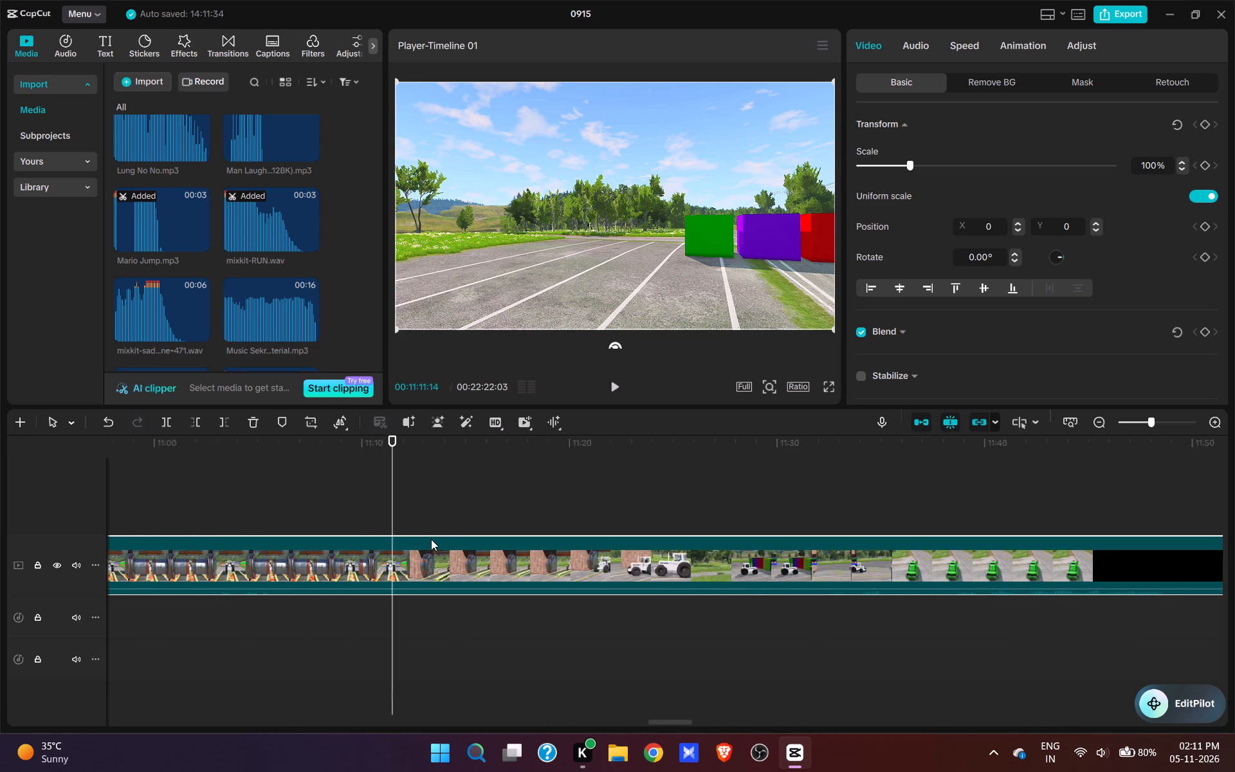
drag(431, 539, 432, 539)
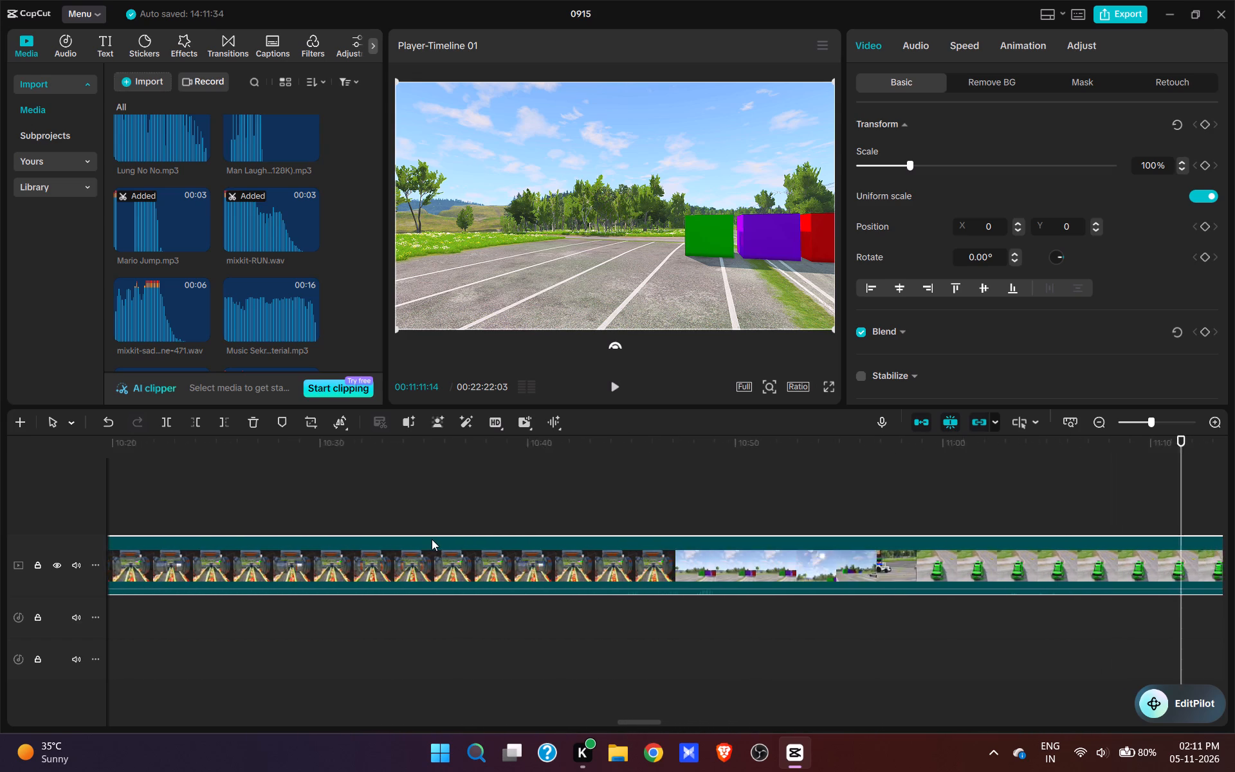
drag(432, 539, 433, 539)
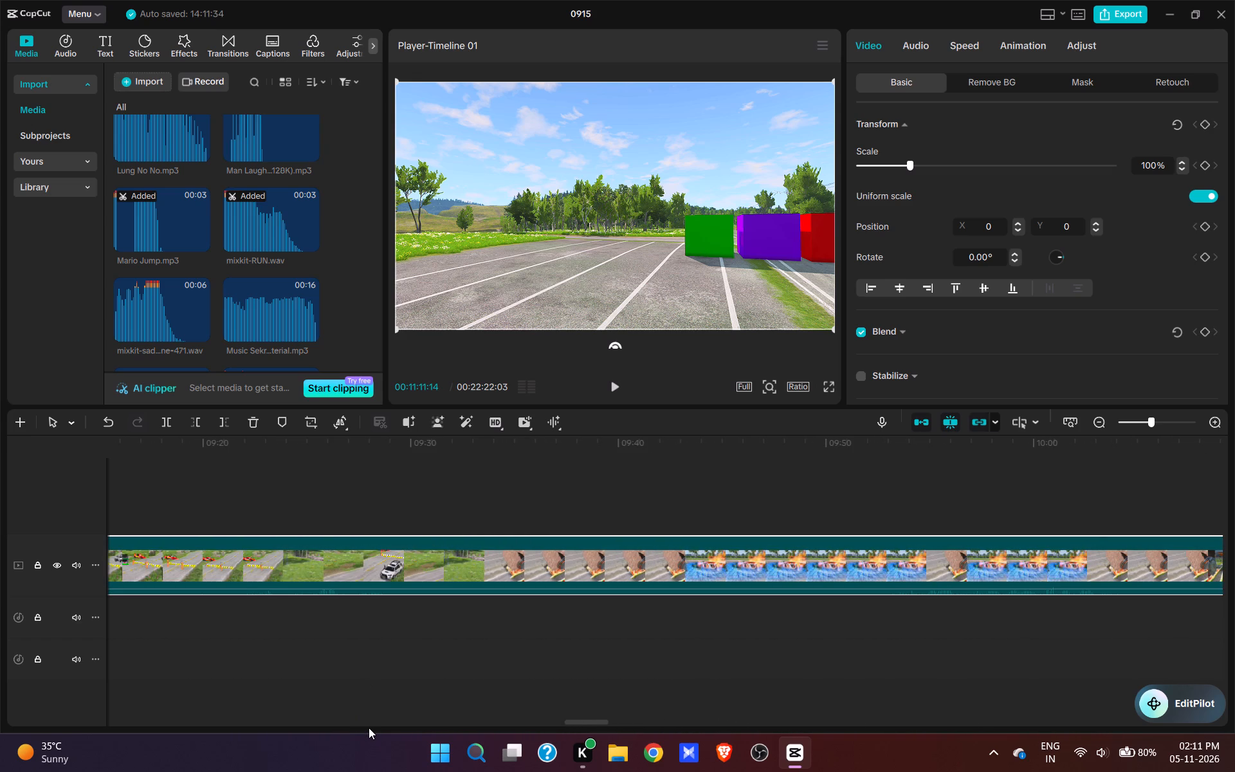
click(369, 728)
click(325, 728)
click(323, 724)
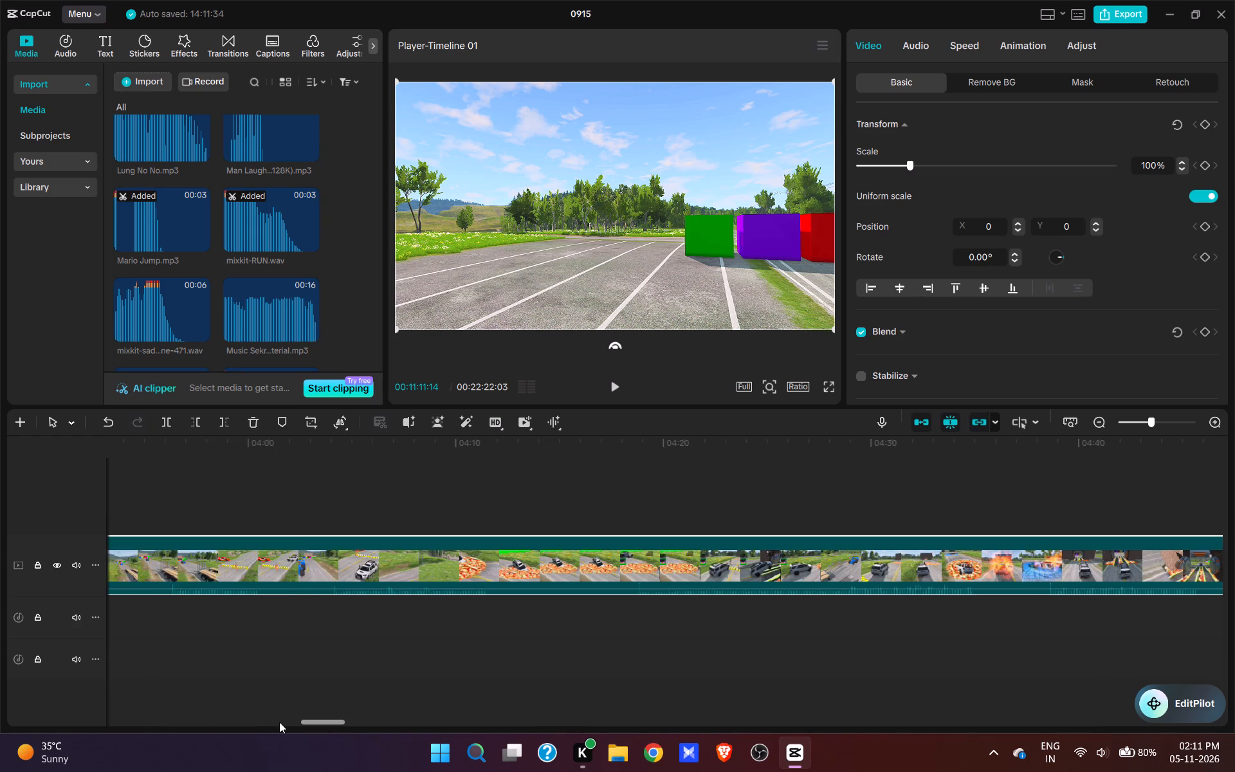
click(271, 721)
click(193, 717)
click(186, 724)
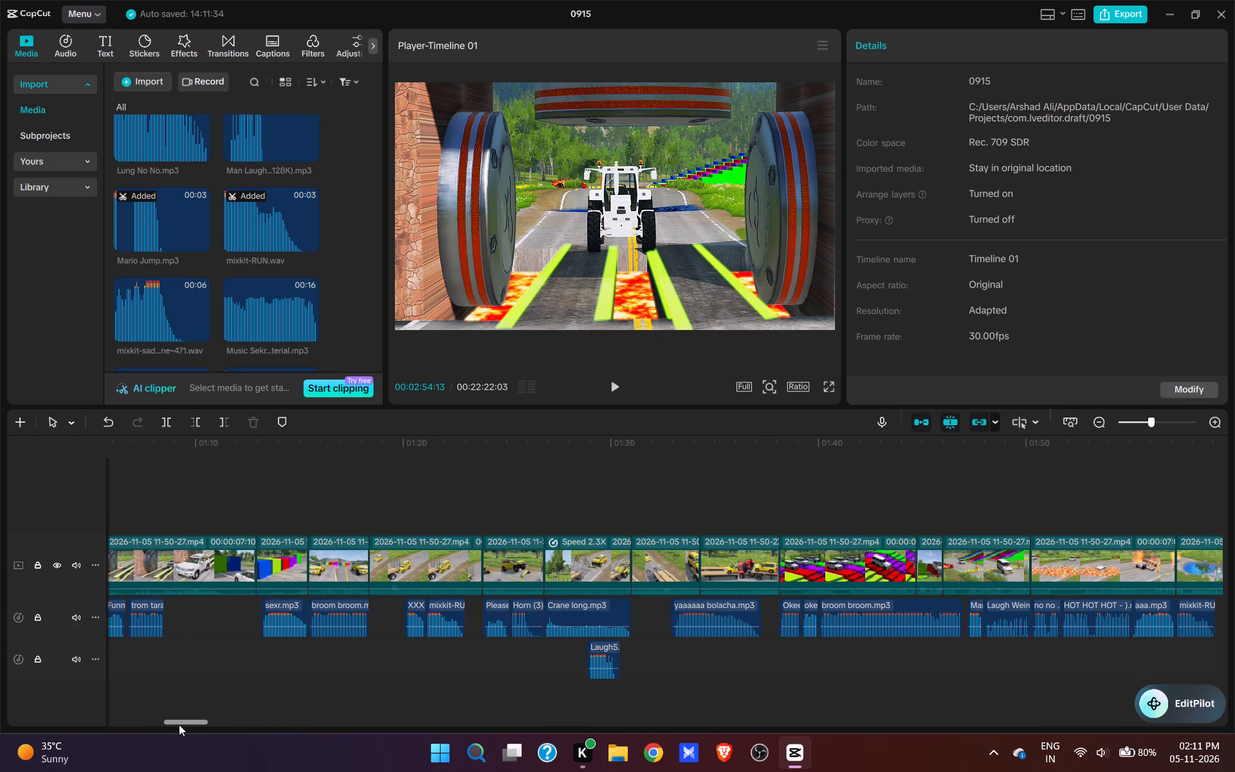
drag(194, 723, 234, 721)
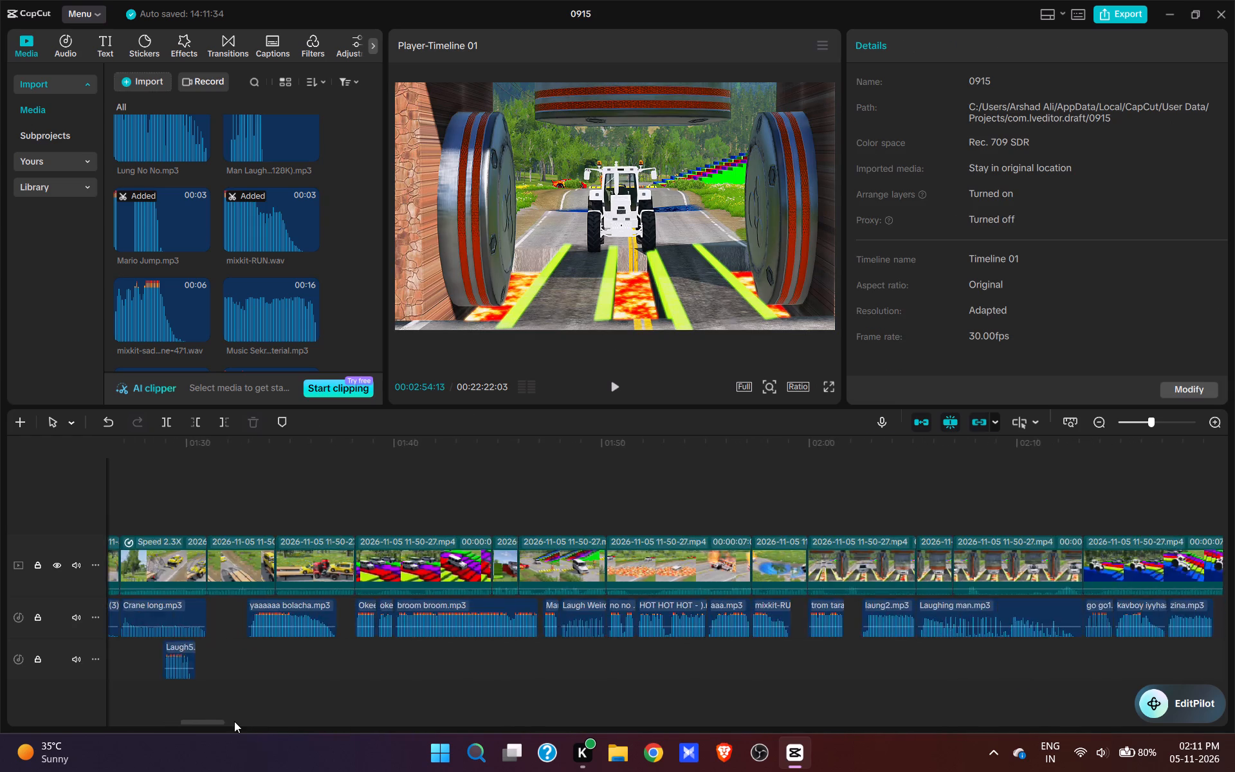
drag(234, 721, 259, 717)
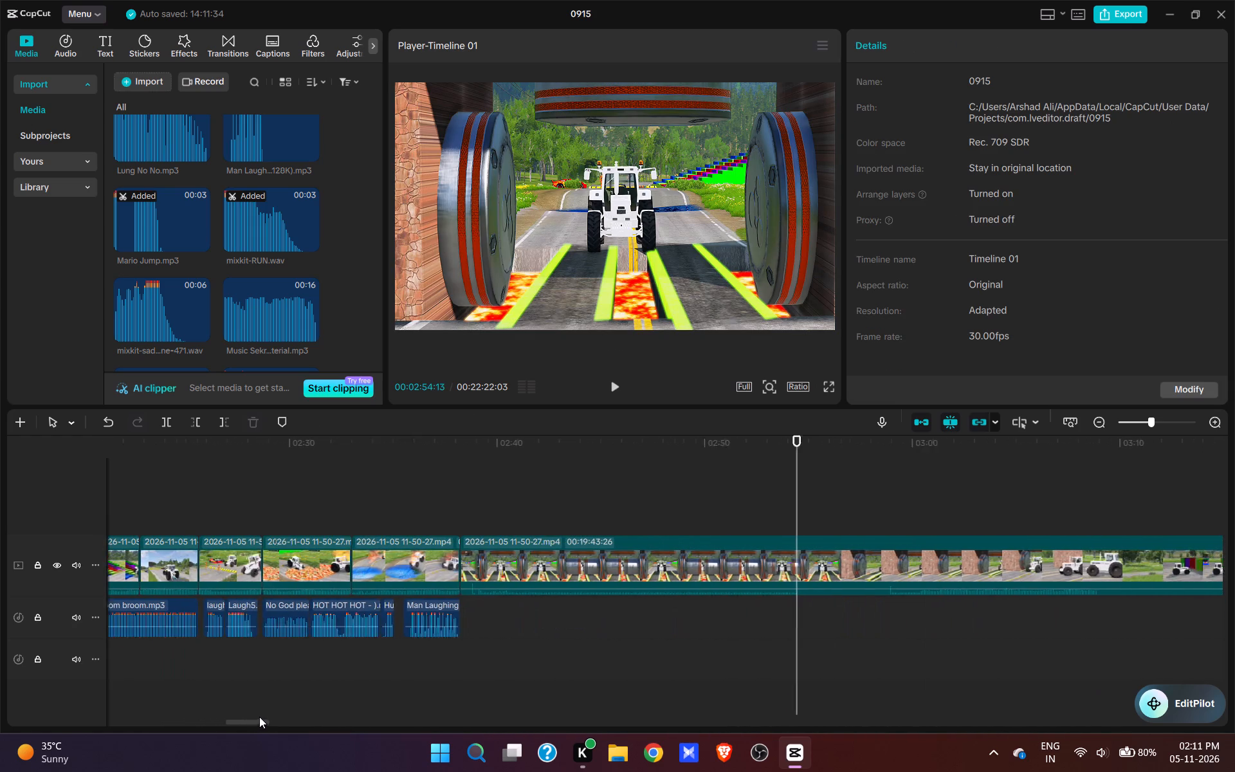
drag(259, 717, 259, 716)
click(374, 485)
key(space)
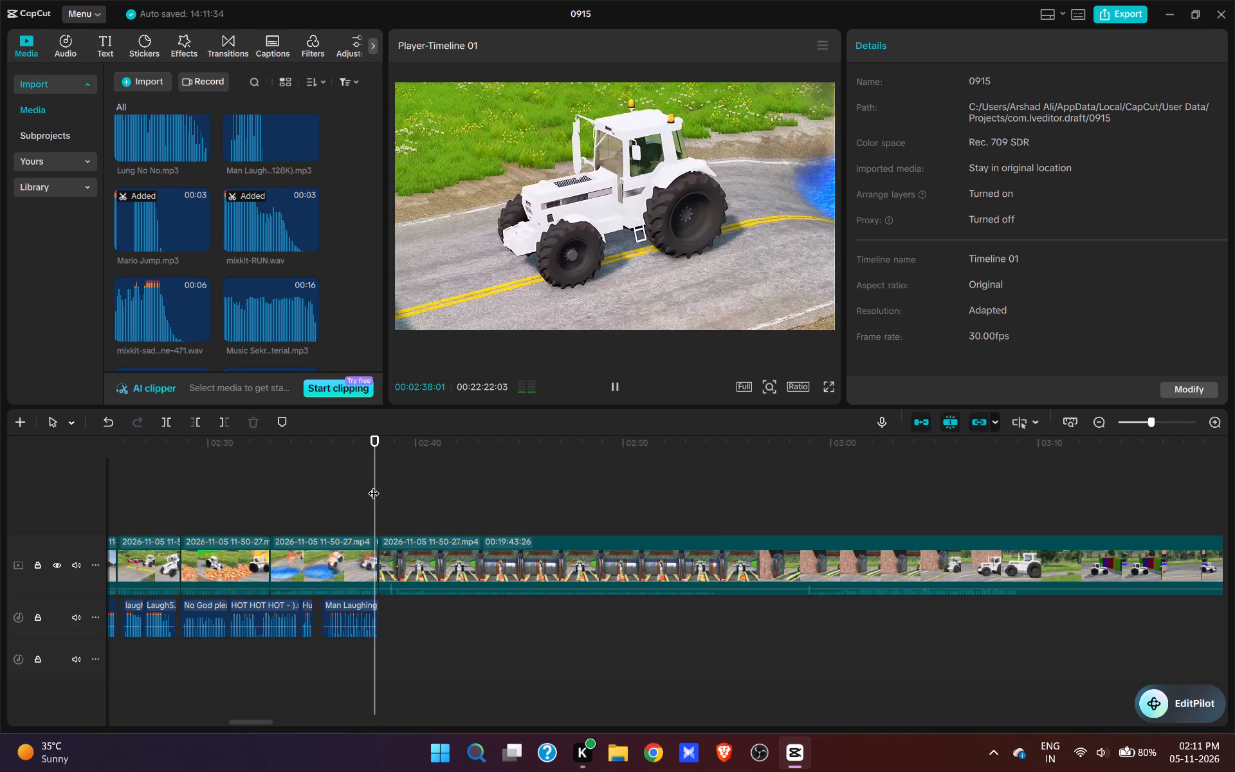
key(space)
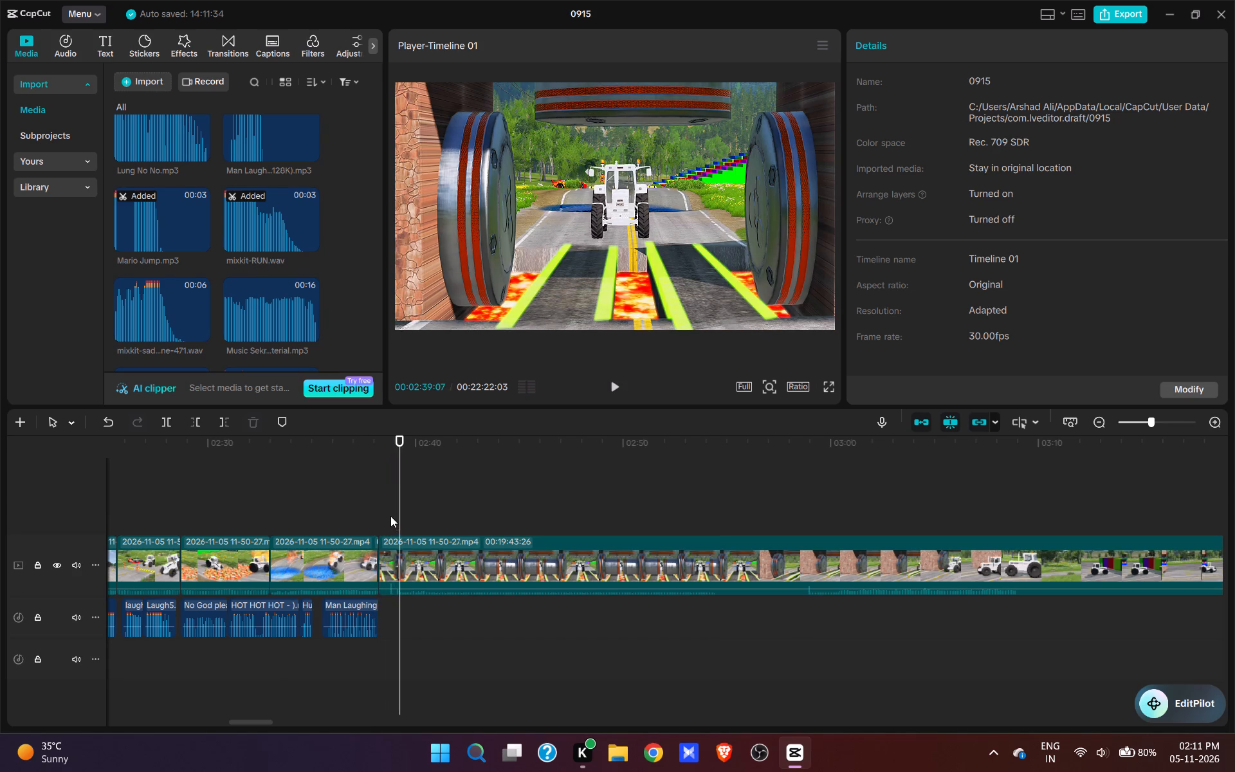
Trim the start of the roller clip up to 00:02:39:00, closing the gap to the water scene.
click(390, 515)
key(space)
key(space)
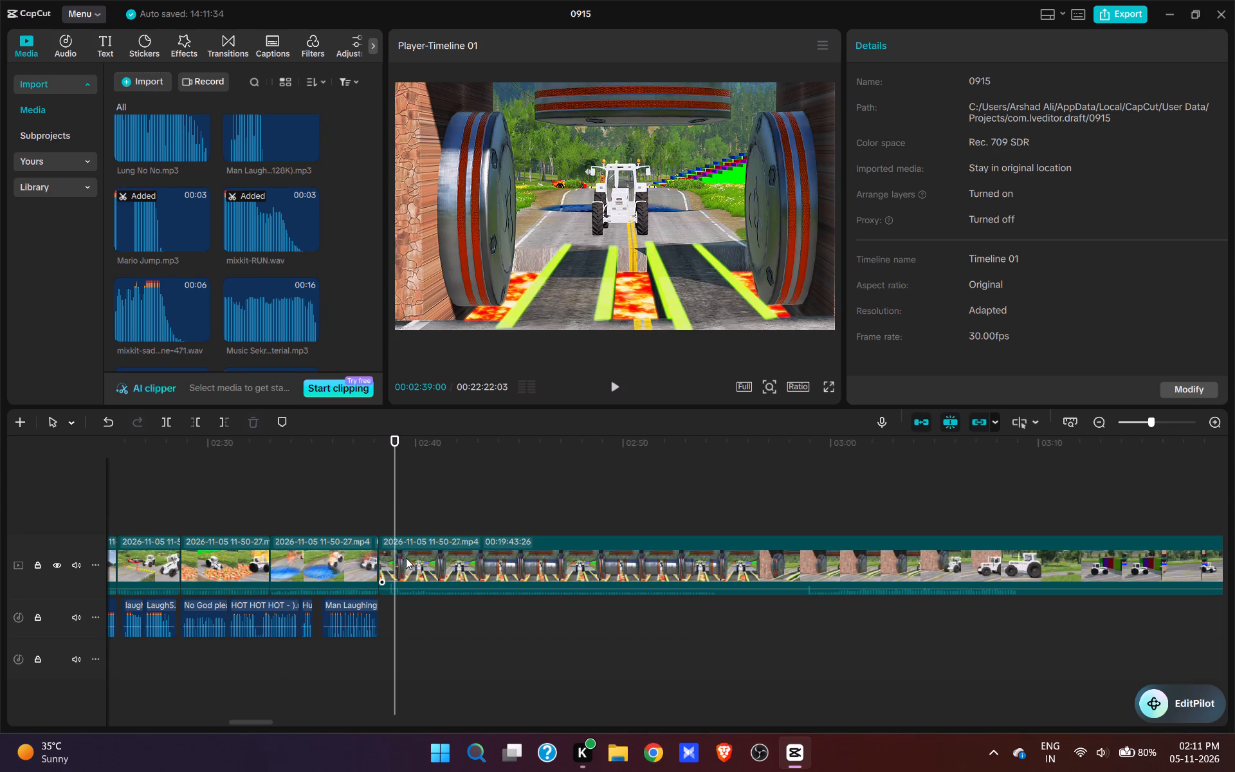
click(406, 558)
key(q)
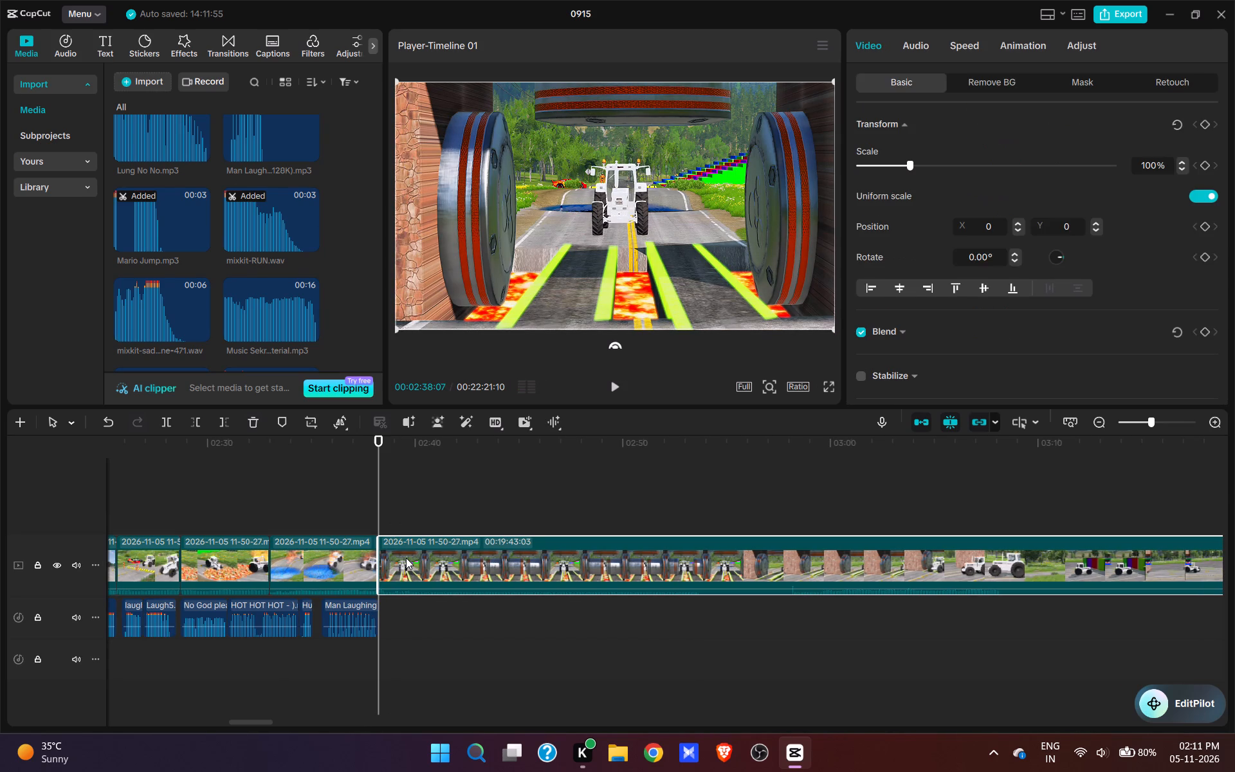
Browse the imported sound effects for one suited to the roller scene and preview the Spongebob audio.
scroll(277, 160, down, 20)
scroll(277, 160, down, 8)
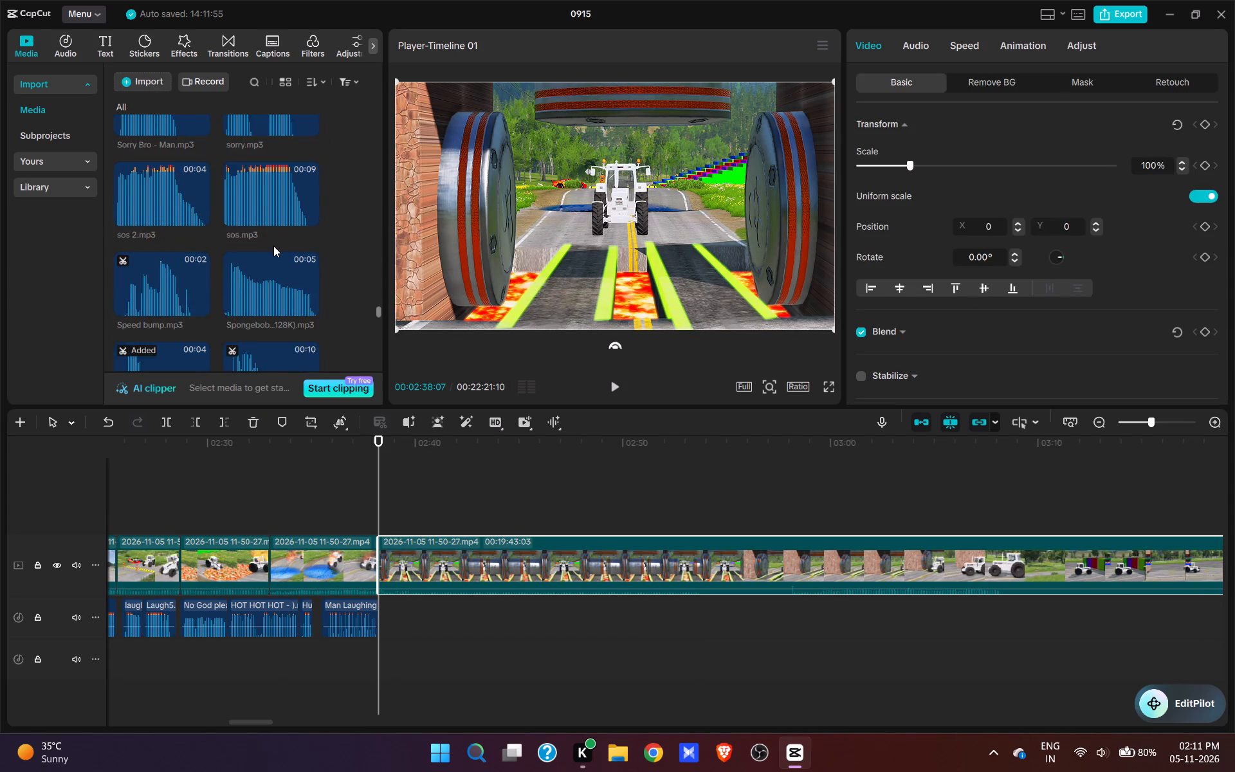
scroll(273, 246, down, 1)
scroll(275, 237, up, 8)
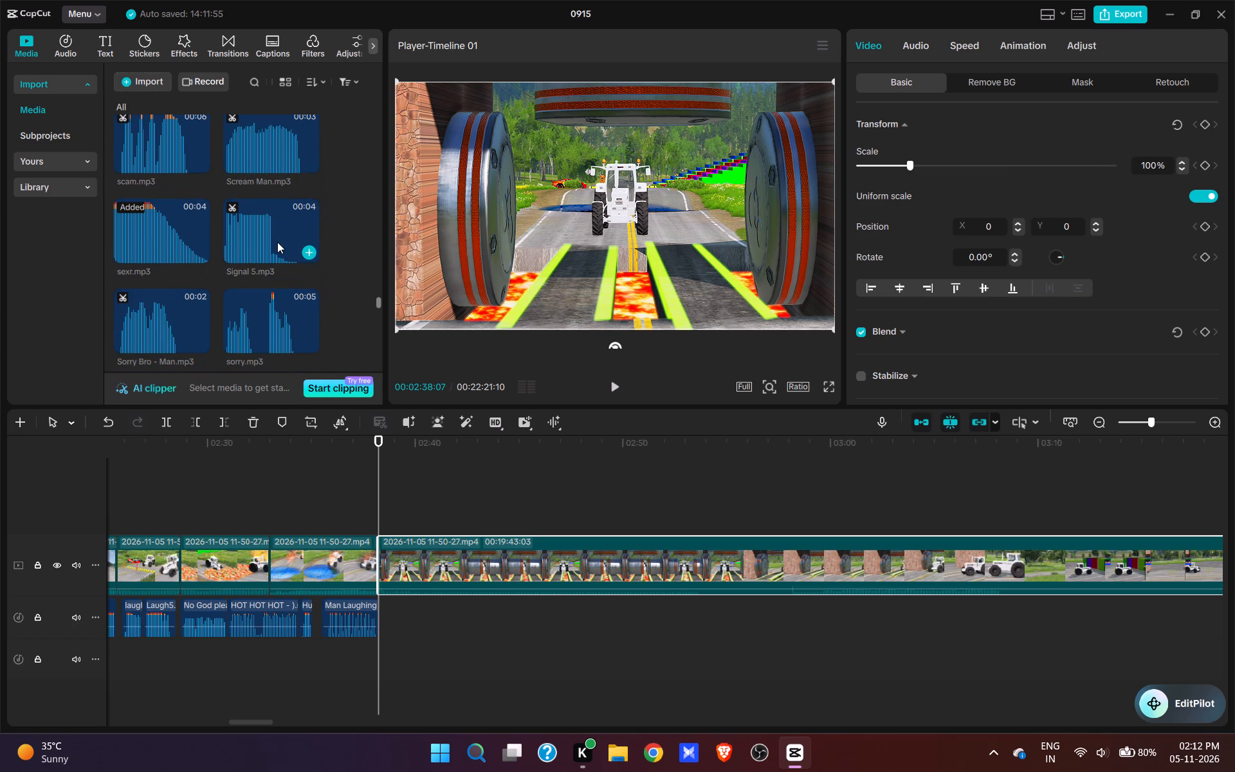
scroll(170, 251, up, 1)
scroll(229, 234, up, 1)
scroll(229, 234, down, 3)
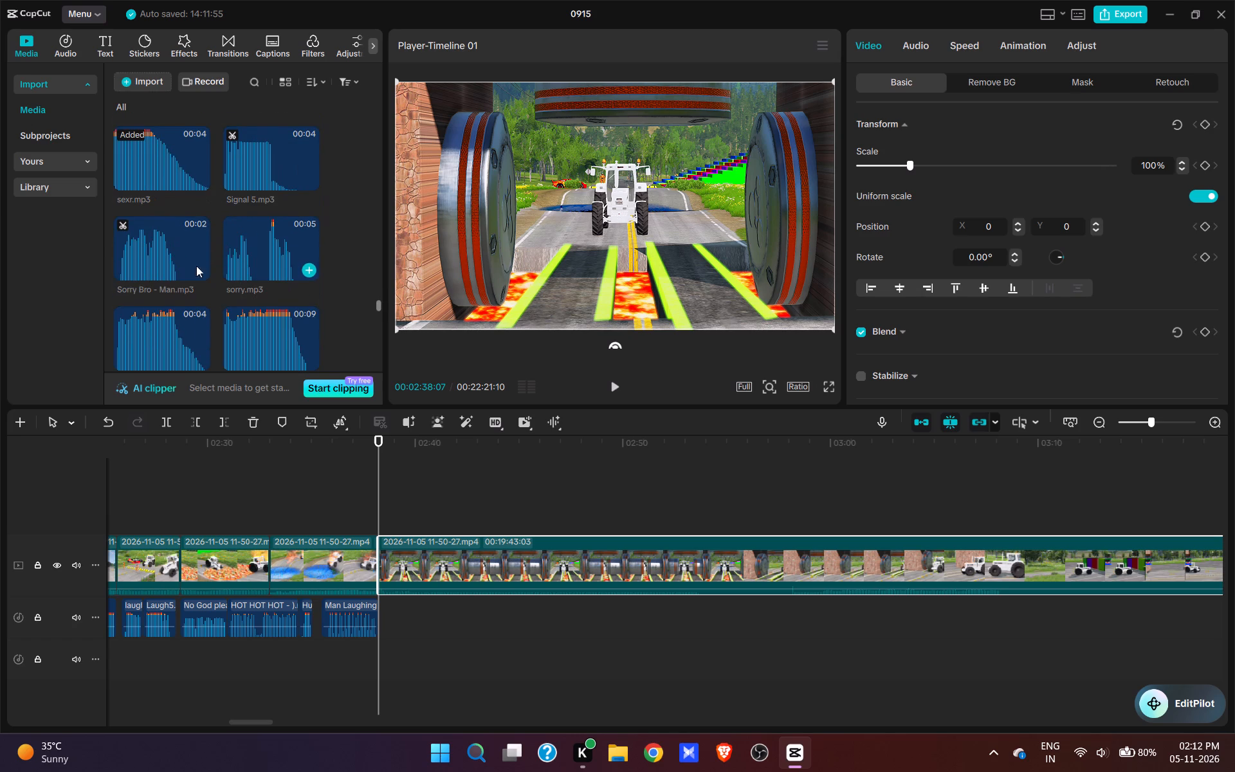
scroll(192, 230, down, 1)
scroll(241, 273, up, 4)
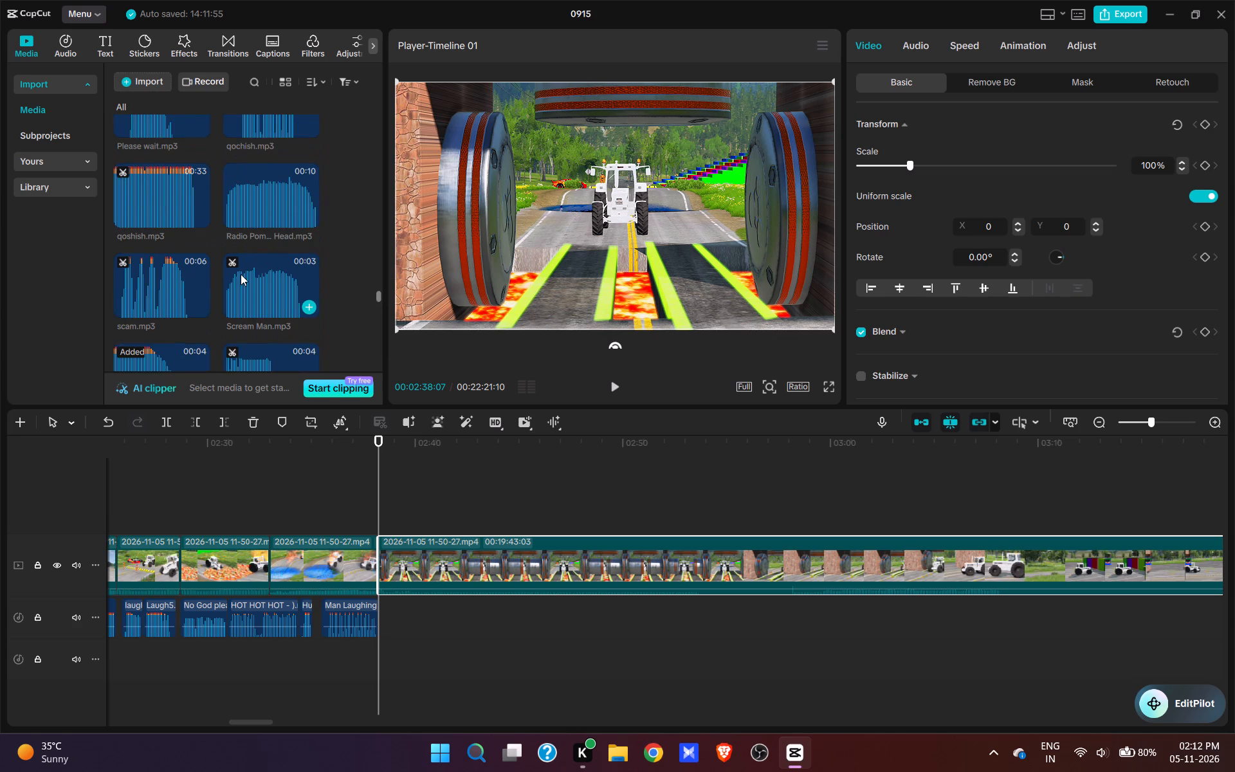
scroll(241, 274, down, 5)
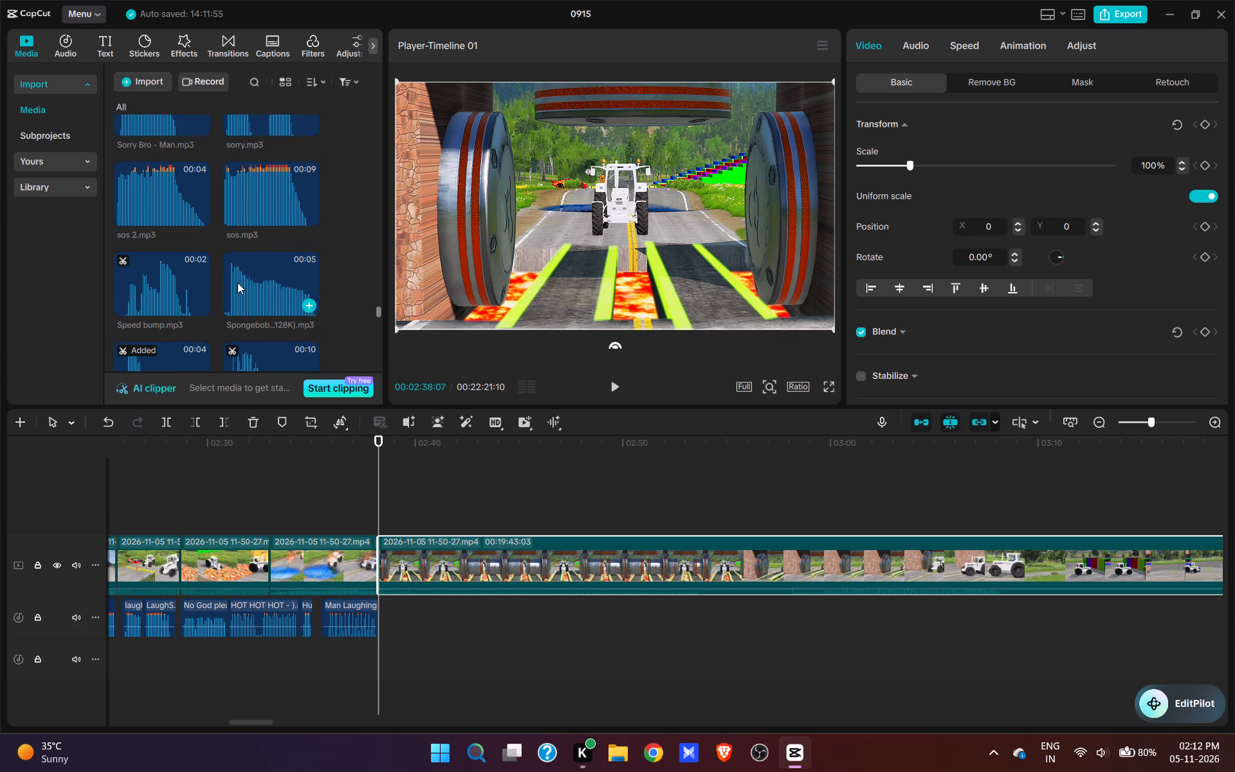
click(250, 289)
scroll(171, 295, down, 1)
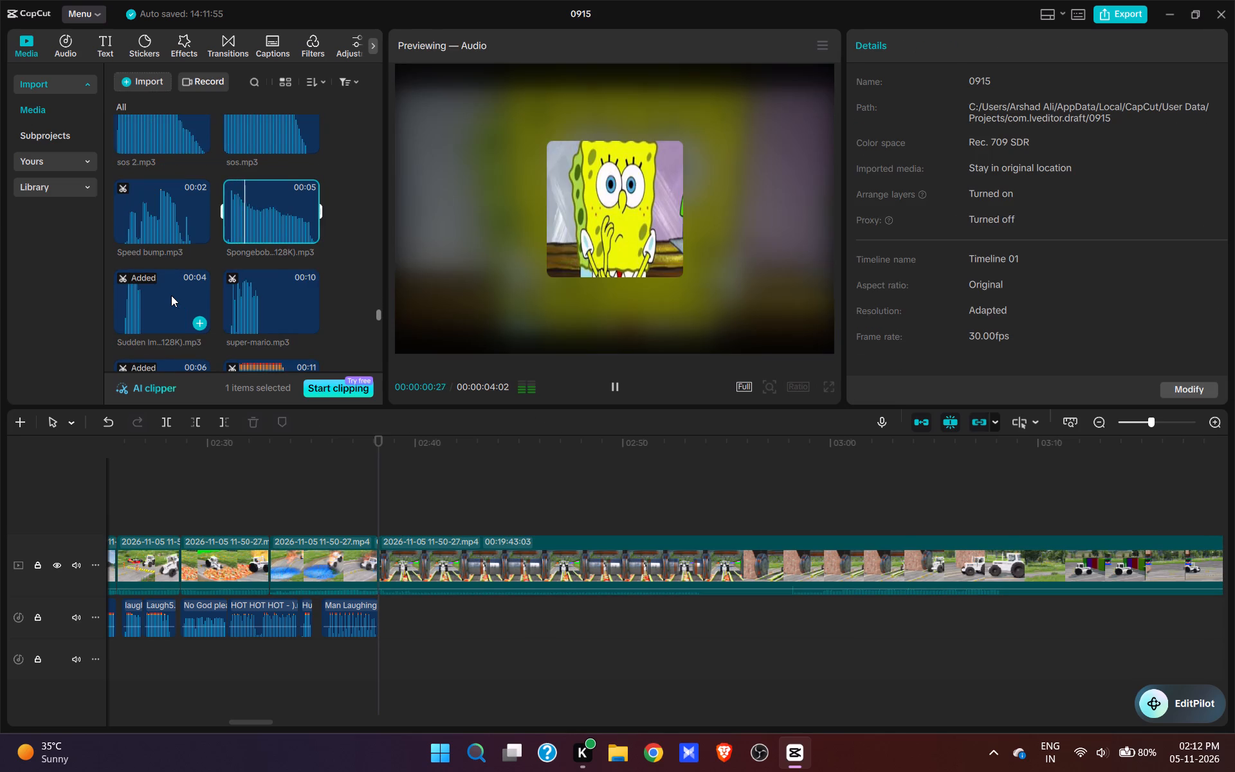
Add the Suspense sound at the start of the roller clip, 00:02:38:07, and play it.
scroll(171, 295, down, 2)
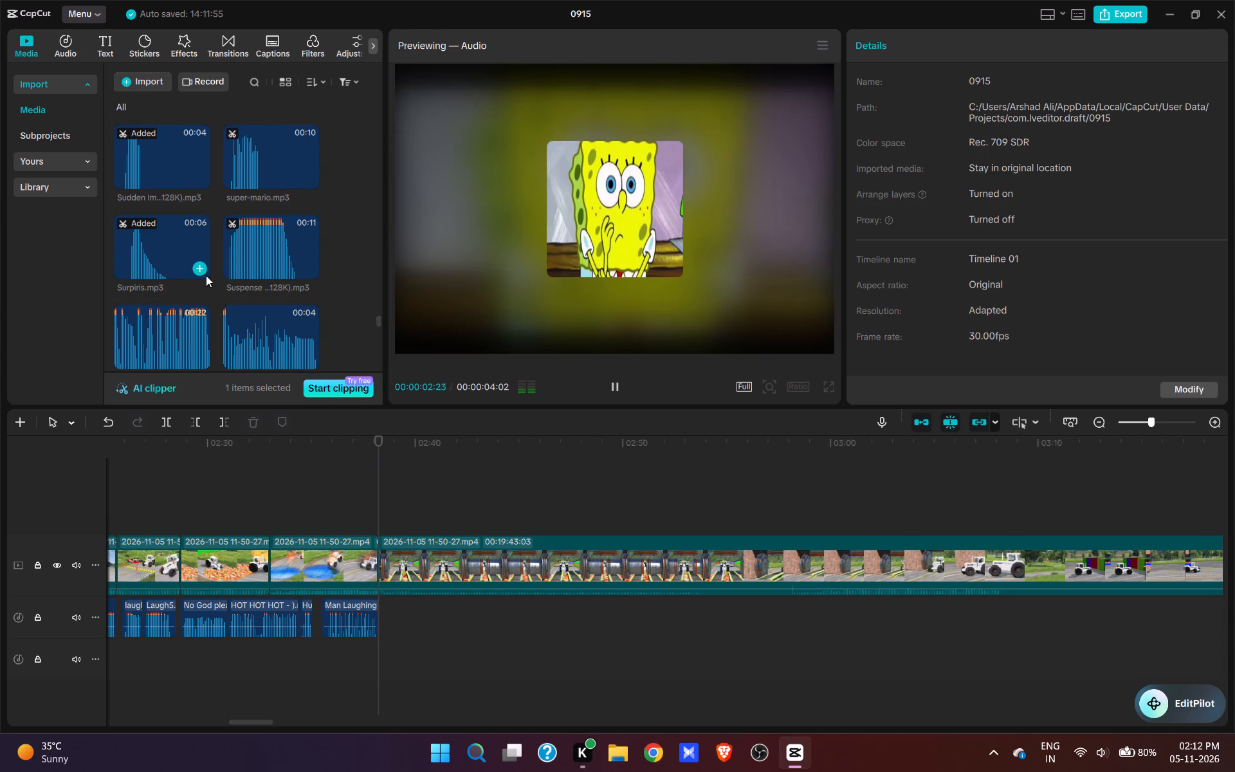
click(284, 254)
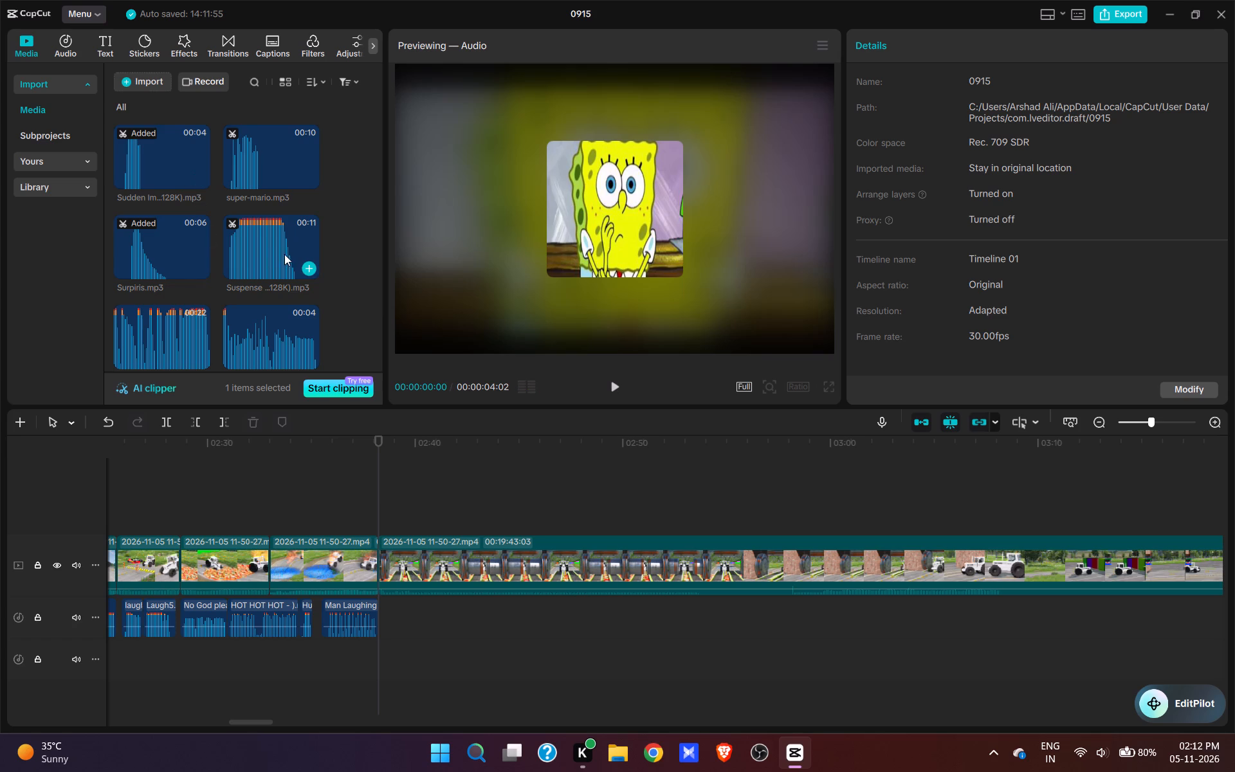
click(288, 268)
key(space)
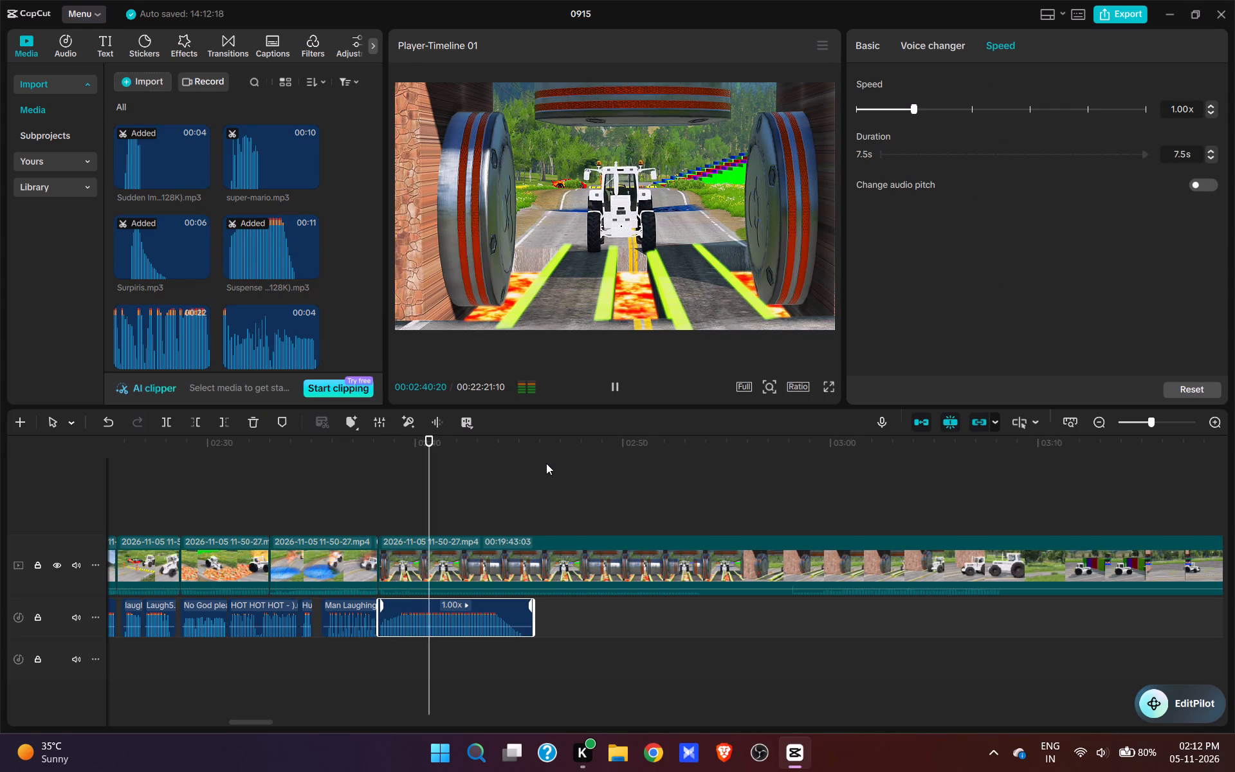
key(space)
Trim the end of the Suspense sound to 00:02:41:04, as the rollers start closing.
click(442, 520)
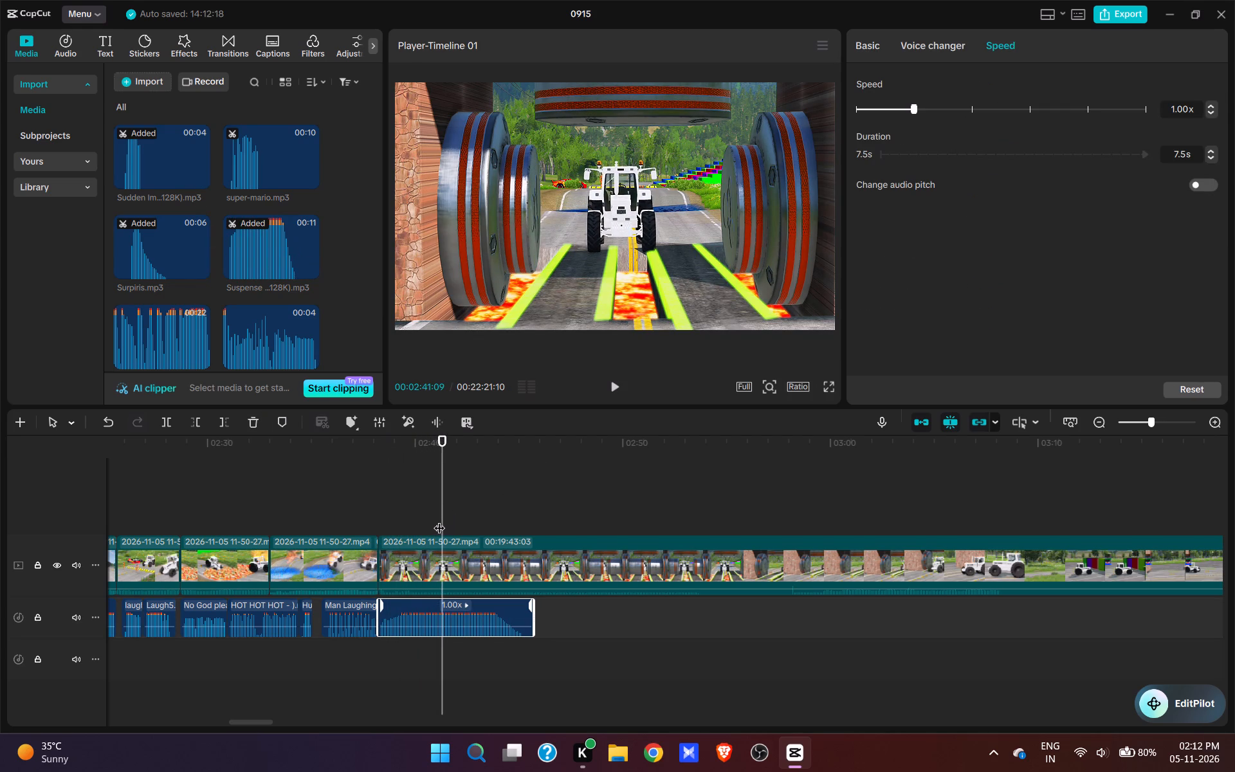
click(439, 520)
click(461, 609)
key(e)
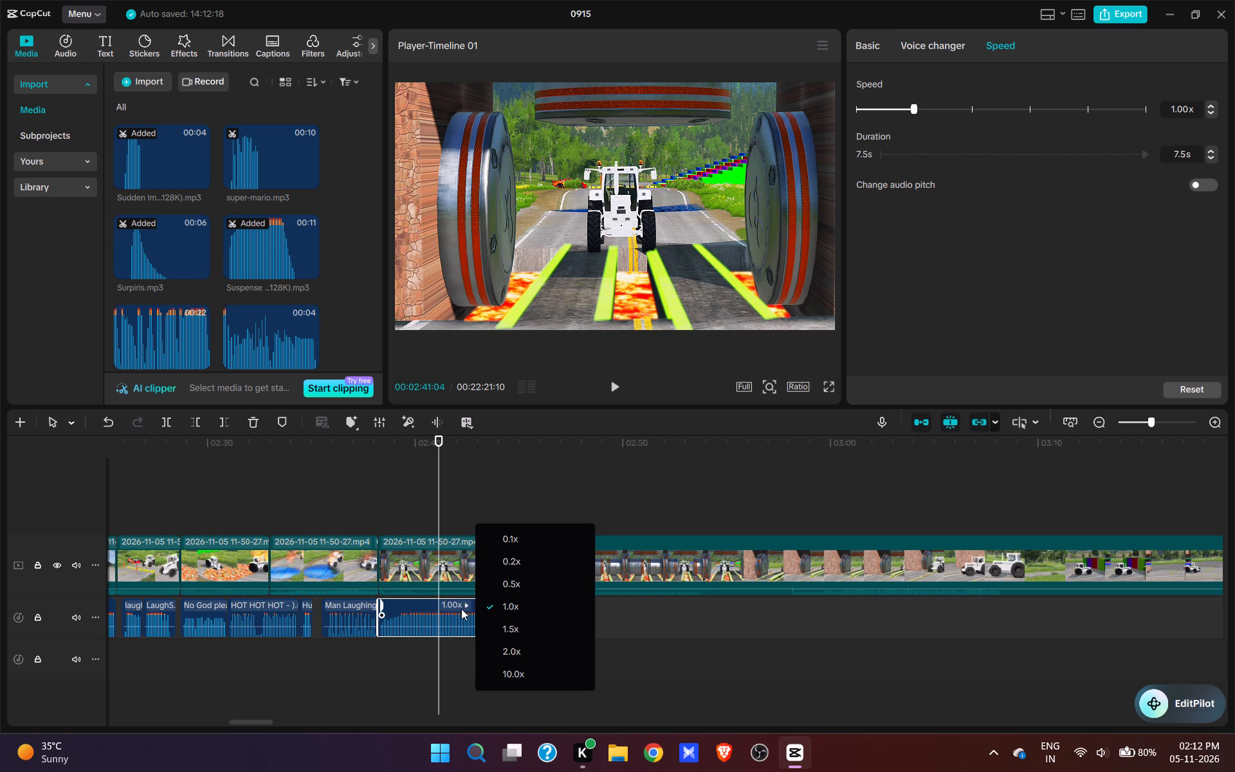
click(461, 611)
key(e)
Paste the copied 1.93x crane sound at 00:02:41:04 and play the rollers closing.
key(ctrl+v)
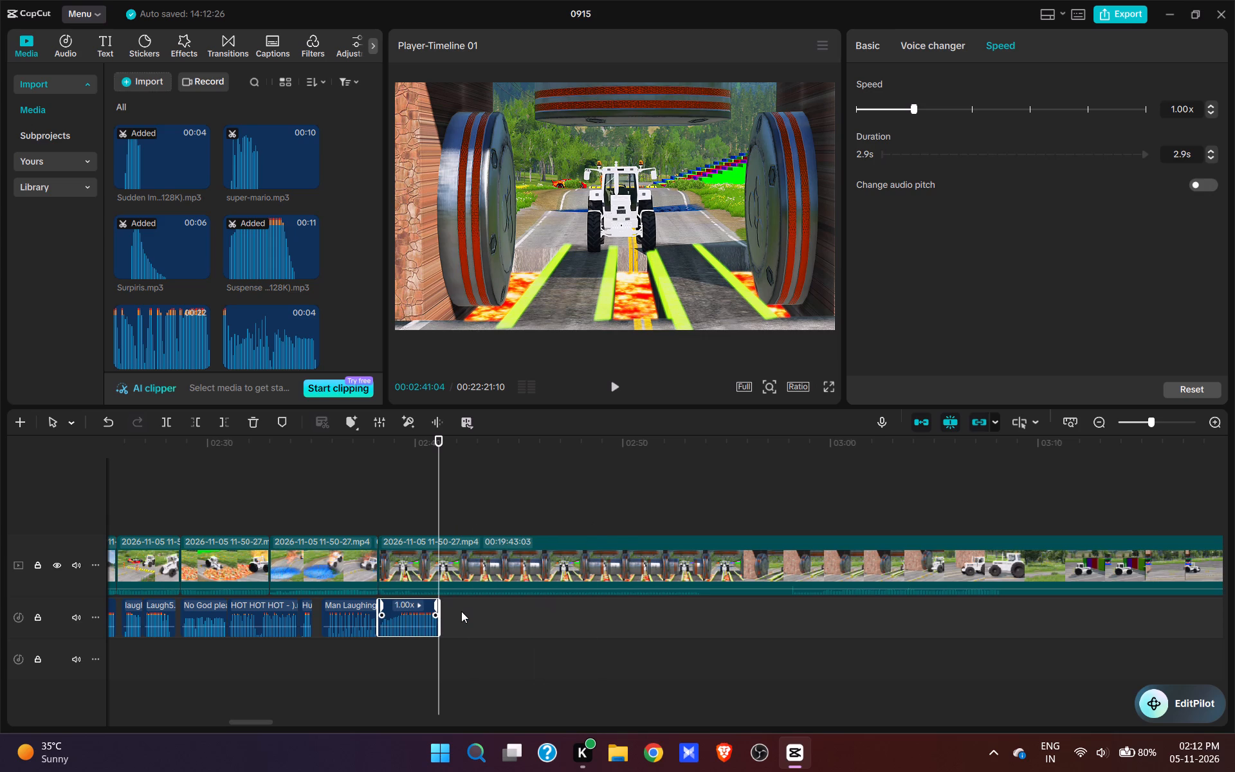
key(space)
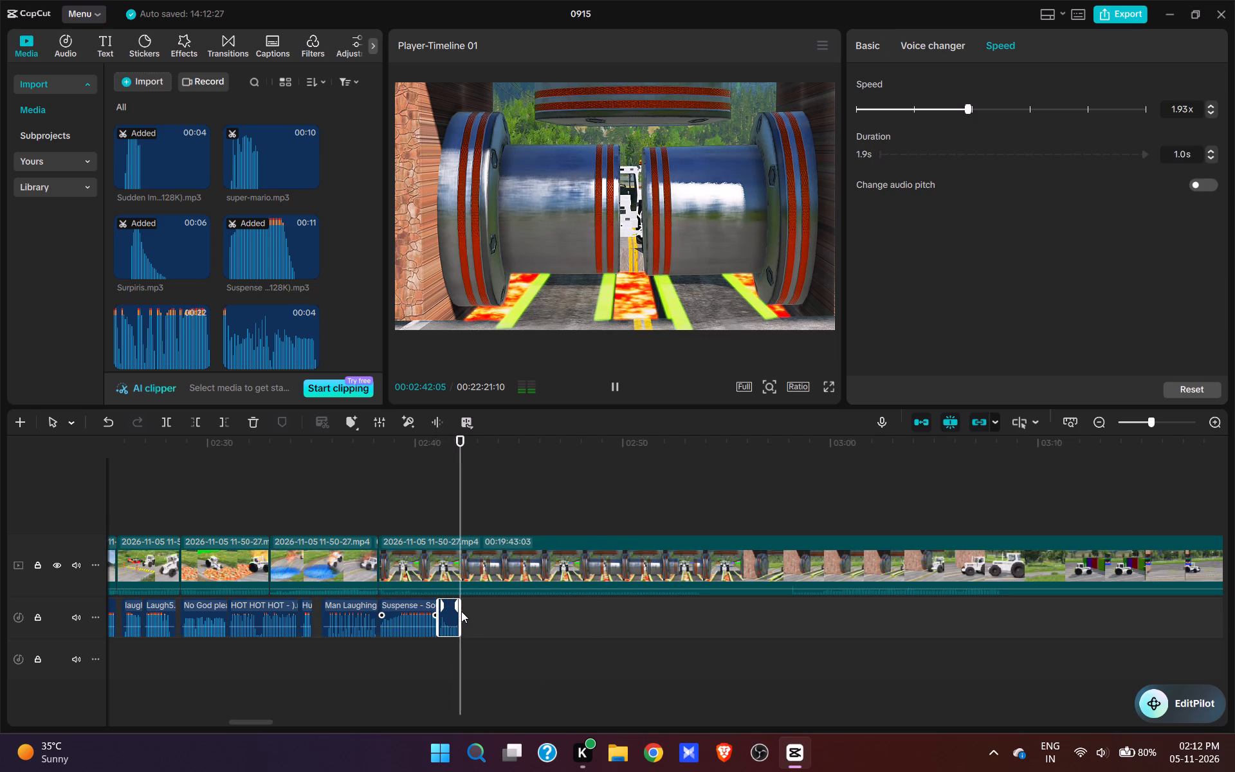
key(space)
key(space)
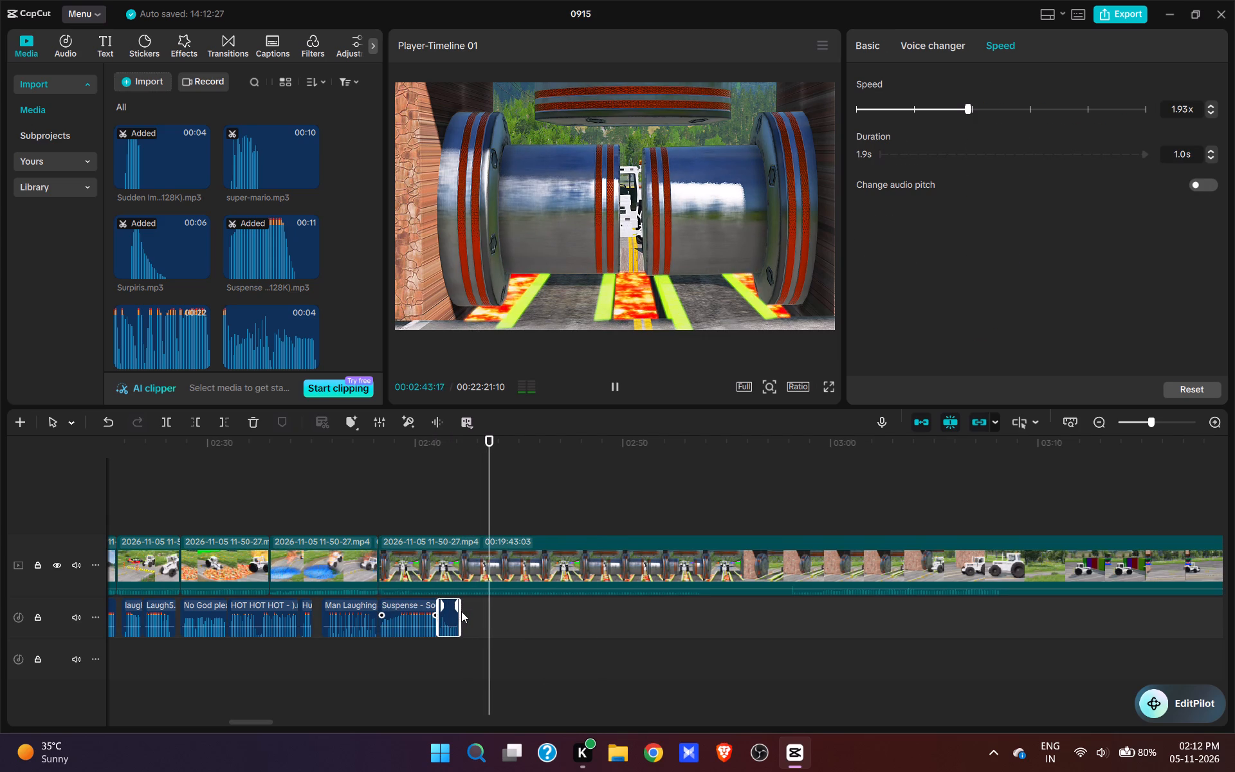
key(space)
Paste the copied 1.93x crane sound again at 00:02:43:29, where the rollers start opening, and play it.
click(505, 517)
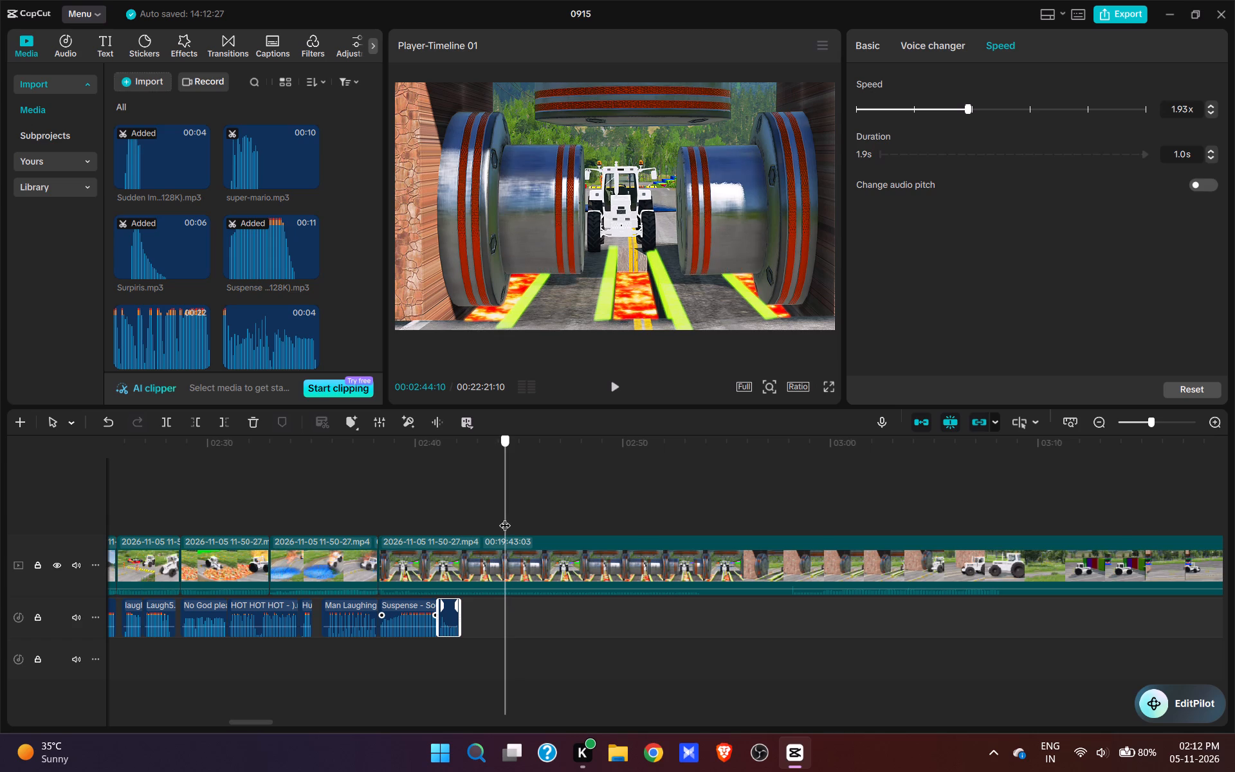
click(502, 515)
click(496, 514)
click(496, 514)
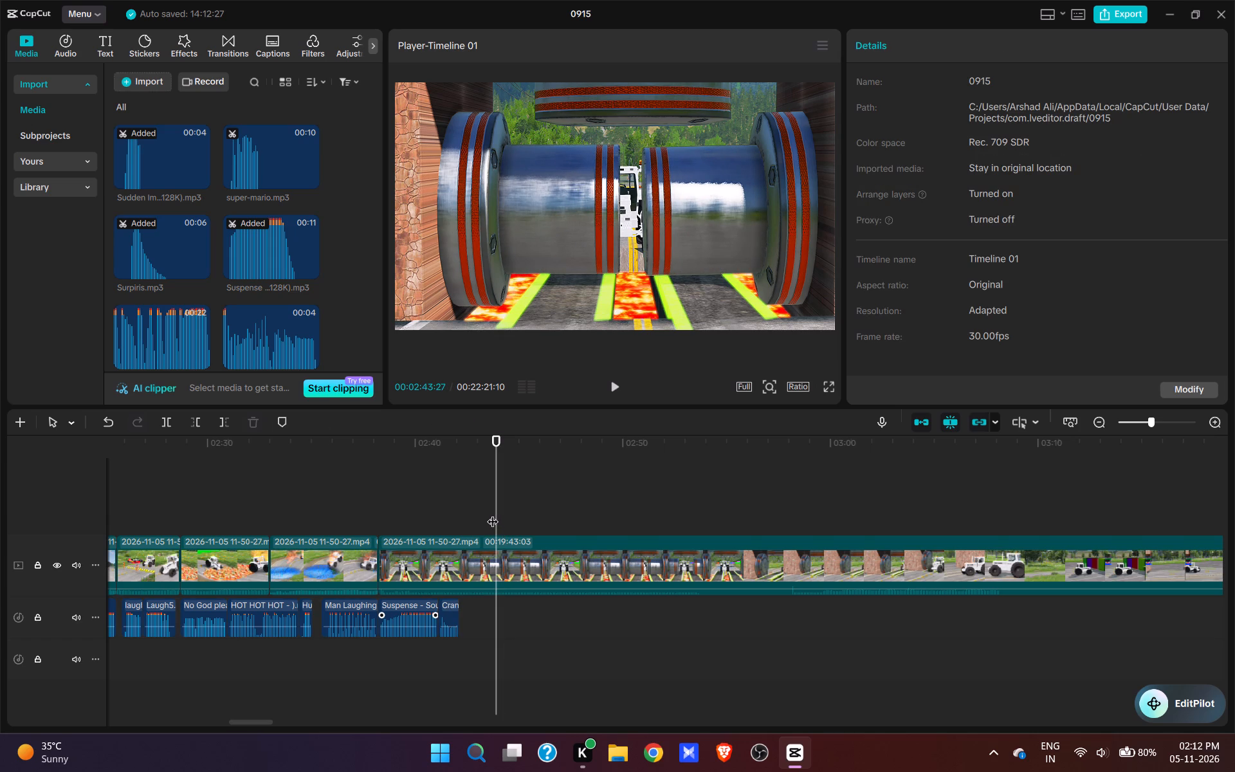
click(492, 513)
key(space)
key(space)
key(ctrl+v)
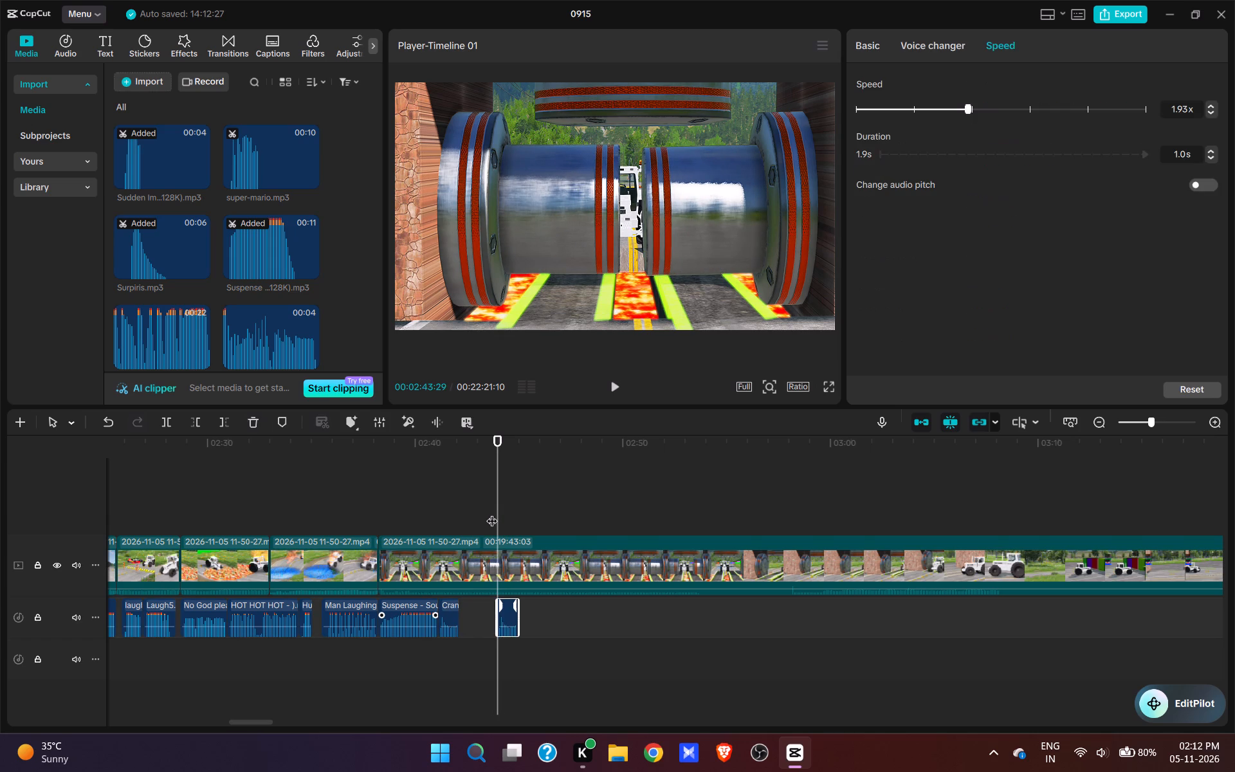
key(space)
key(space)
Play the roller section from the Suspense sound through both crane sounds to check the sync.
click(462, 511)
click(404, 508)
key(space)
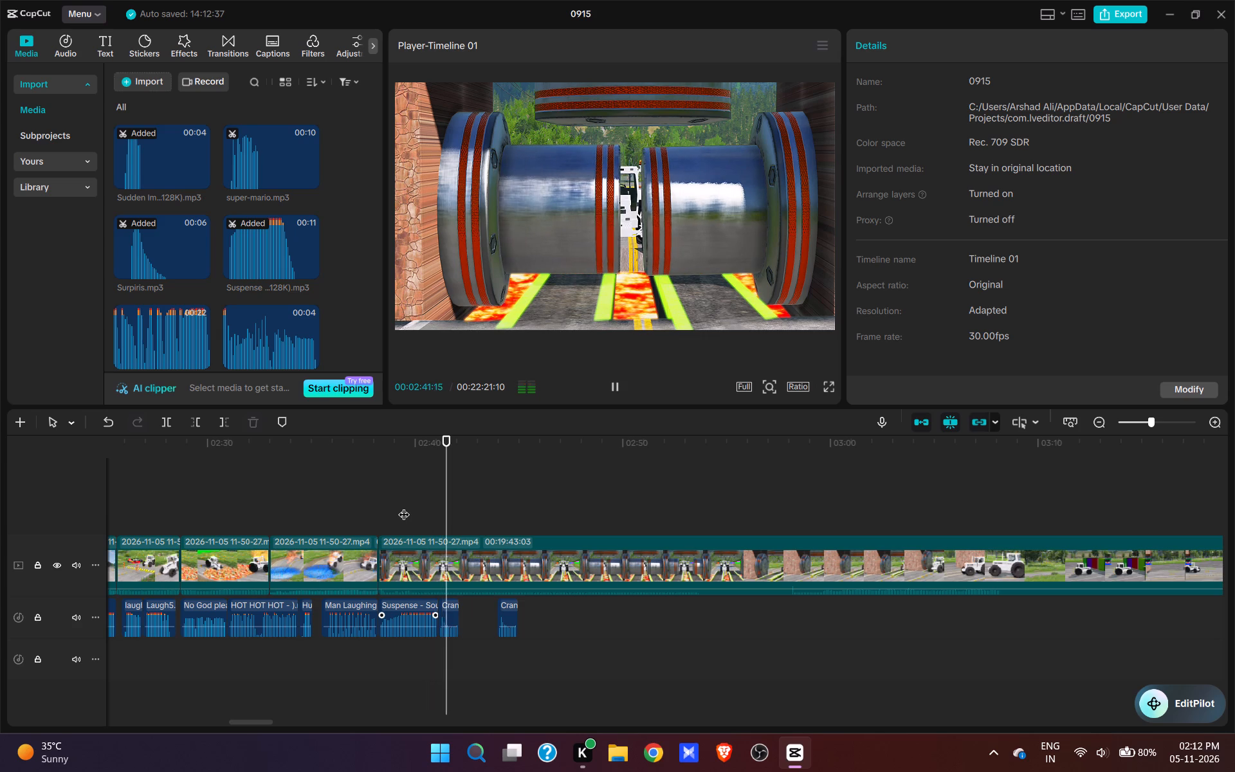
key(space)
key(space)
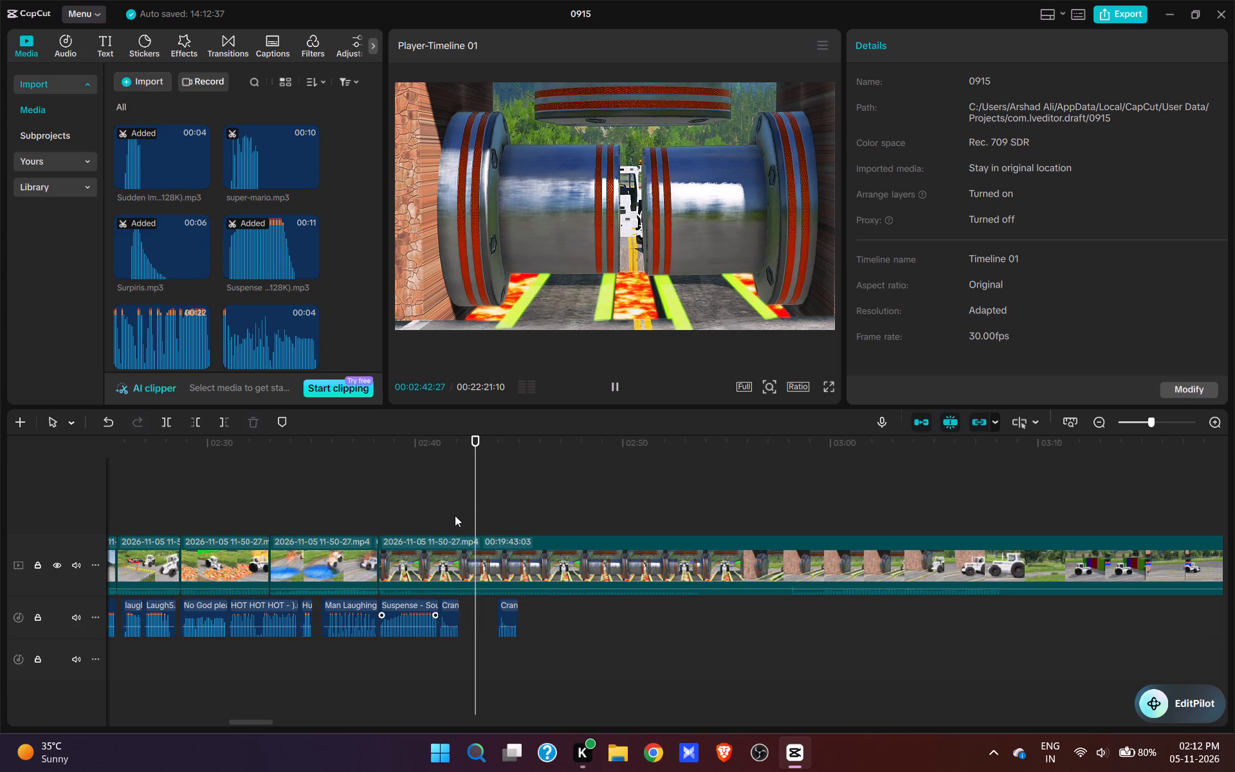
key(space)
Add aughhhh.mp3 at 00:02:42:04, while the rollers are closed, and play it with the footage.
click(463, 505)
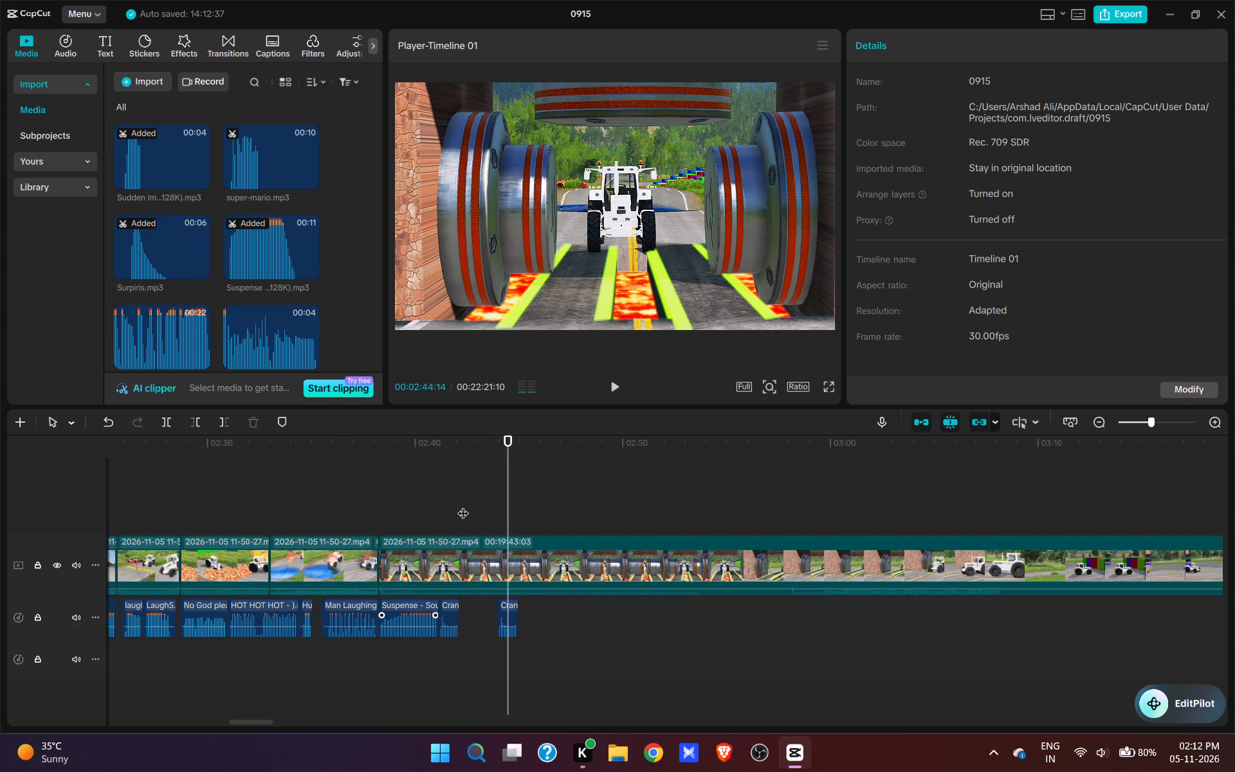
scroll(252, 273, up, 20)
scroll(252, 273, up, 7)
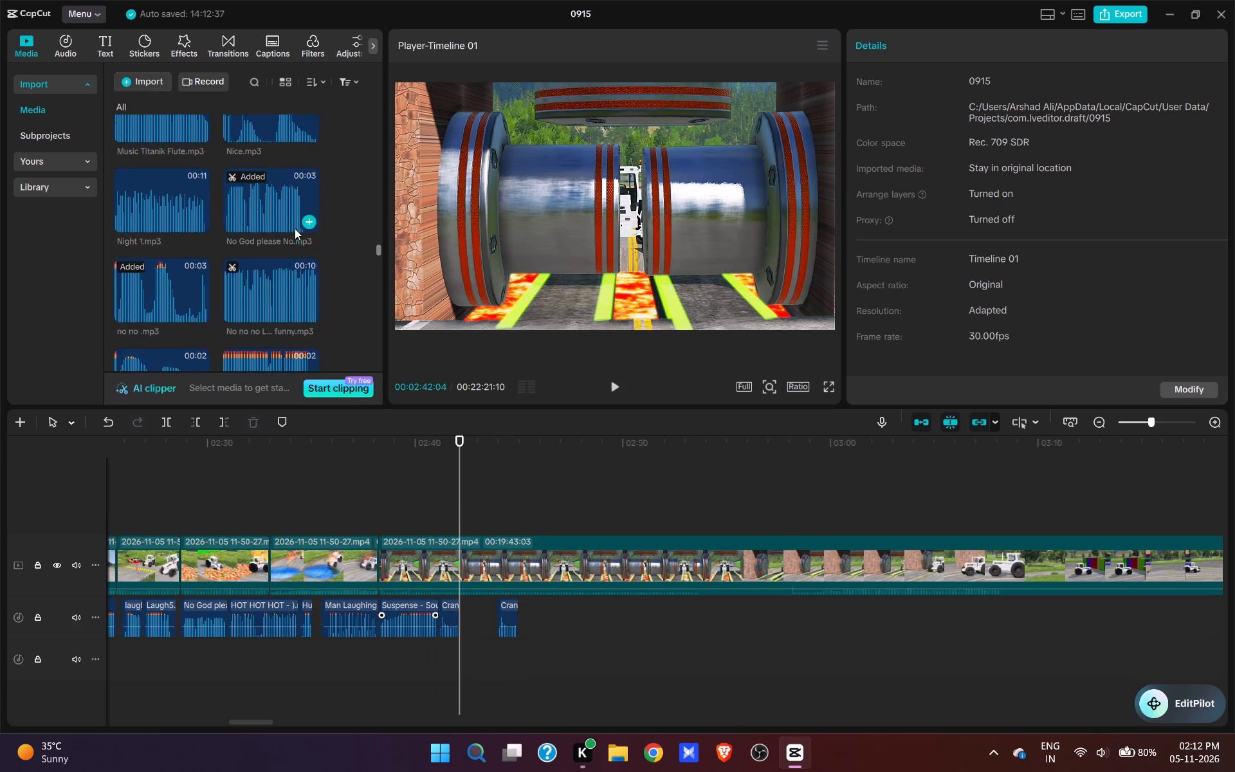
scroll(295, 228, up, 10)
drag(380, 205, 385, 73)
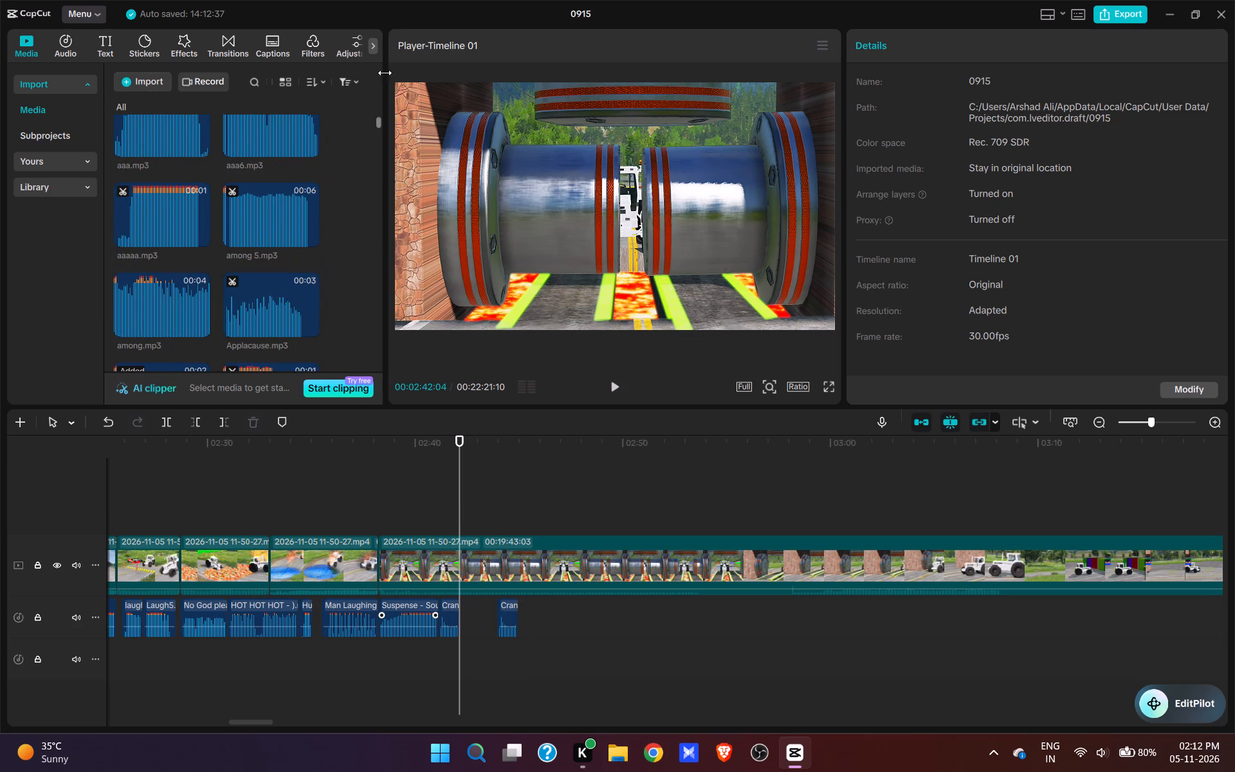
drag(385, 73, 387, 44)
scroll(261, 196, down, 2)
click(194, 299)
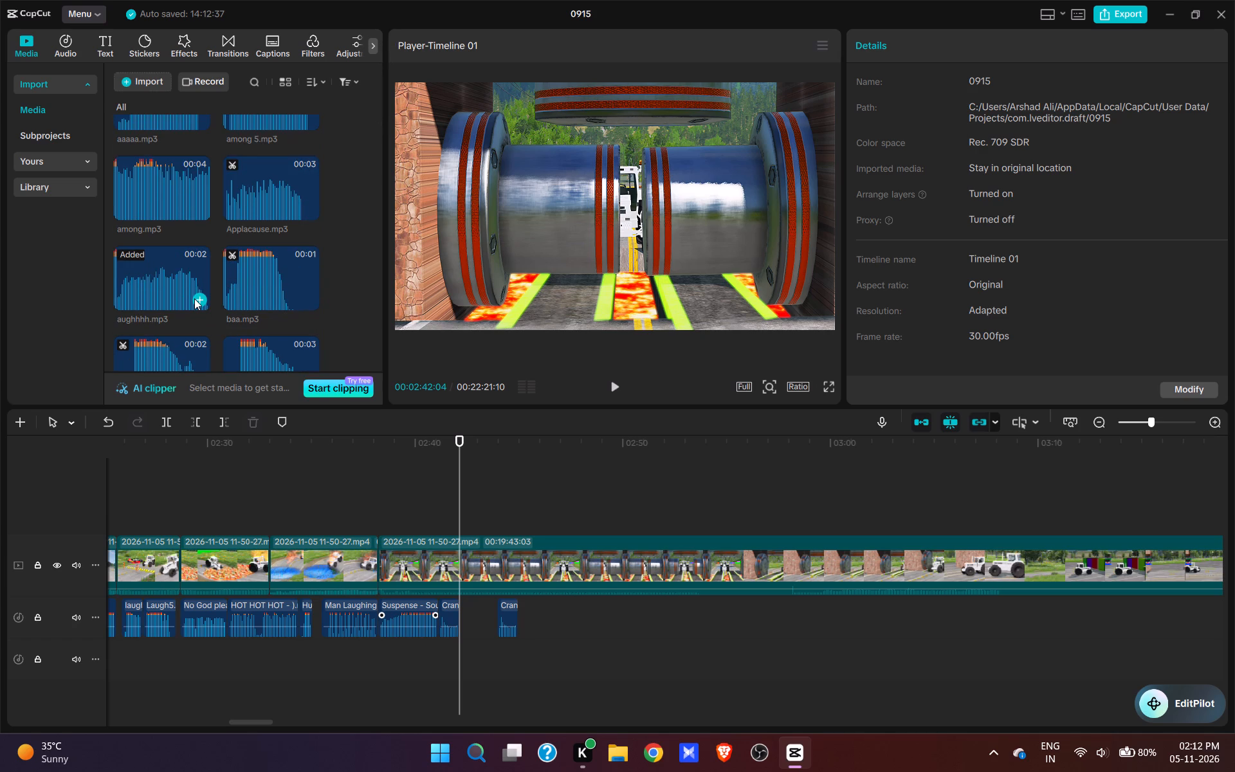
key(space)
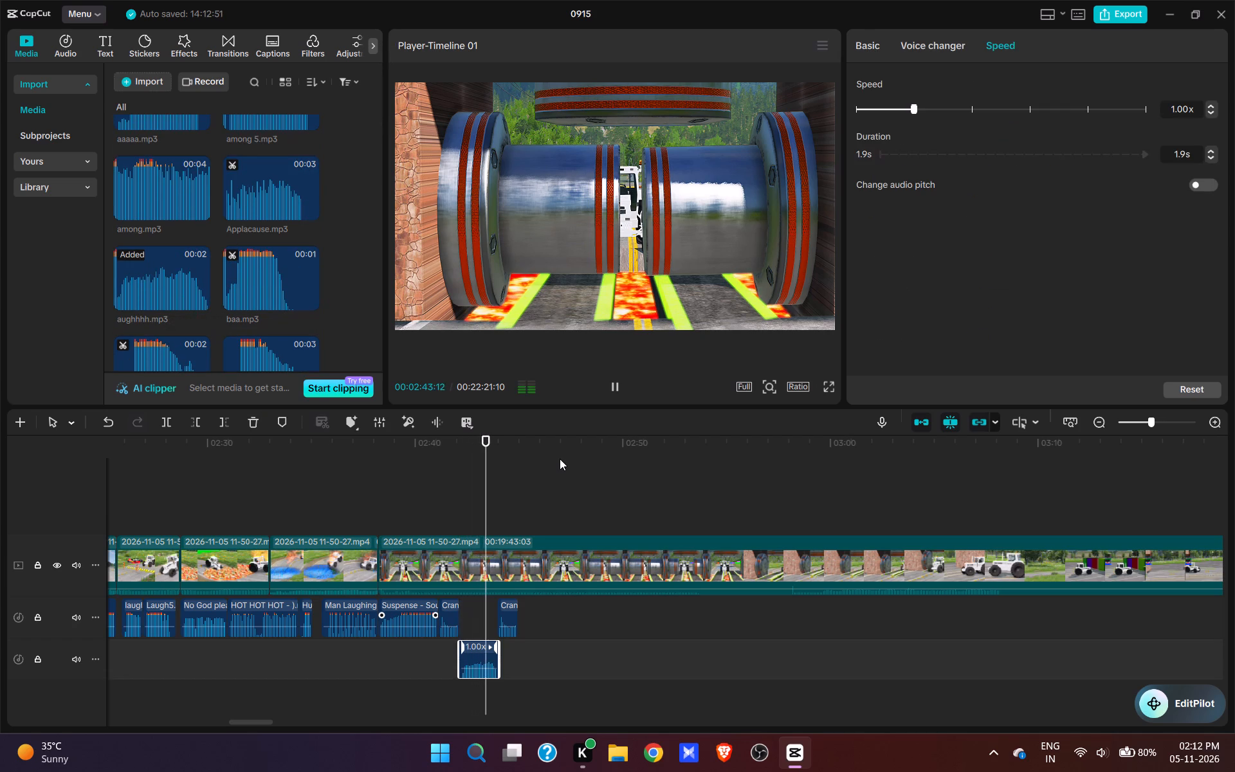
key(space)
Add Help me 1.mp3 at 00:02:44:29, right after the second crane sound, and play it.
drag(524, 509, 522, 511)
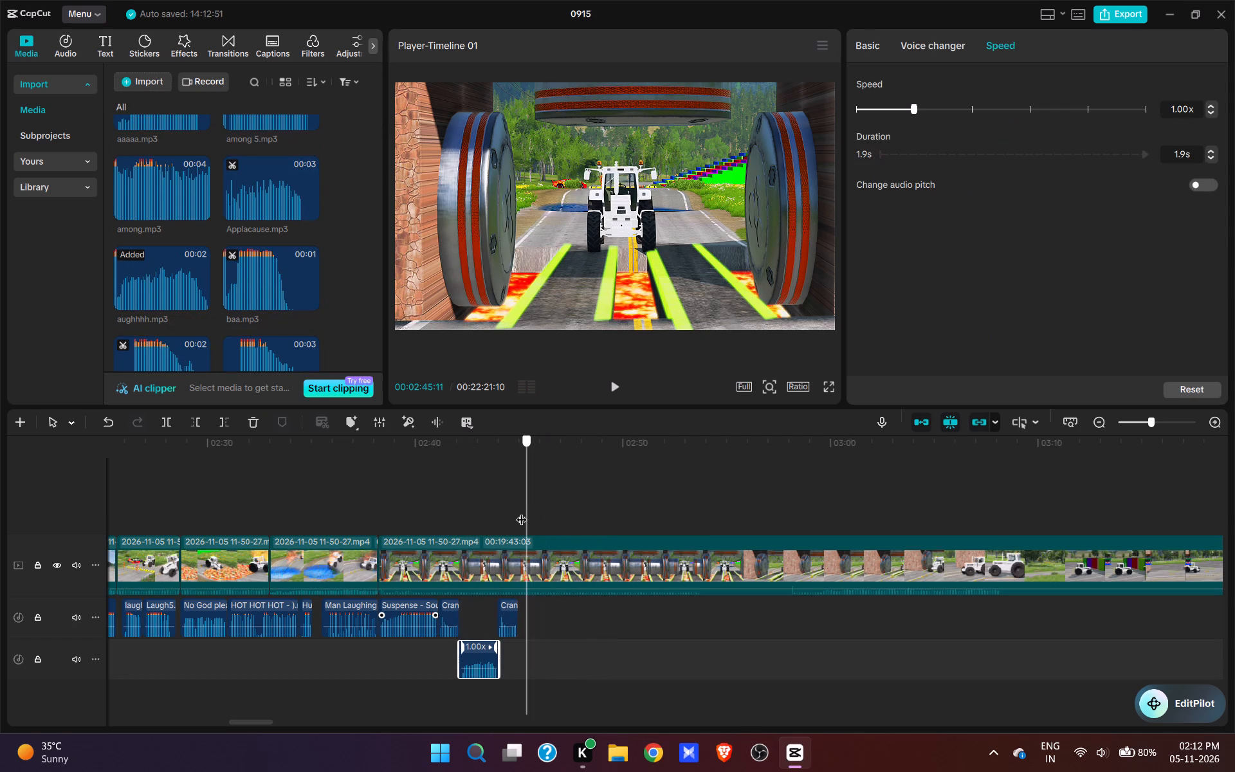
drag(522, 511, 515, 505)
scroll(274, 257, down, 12)
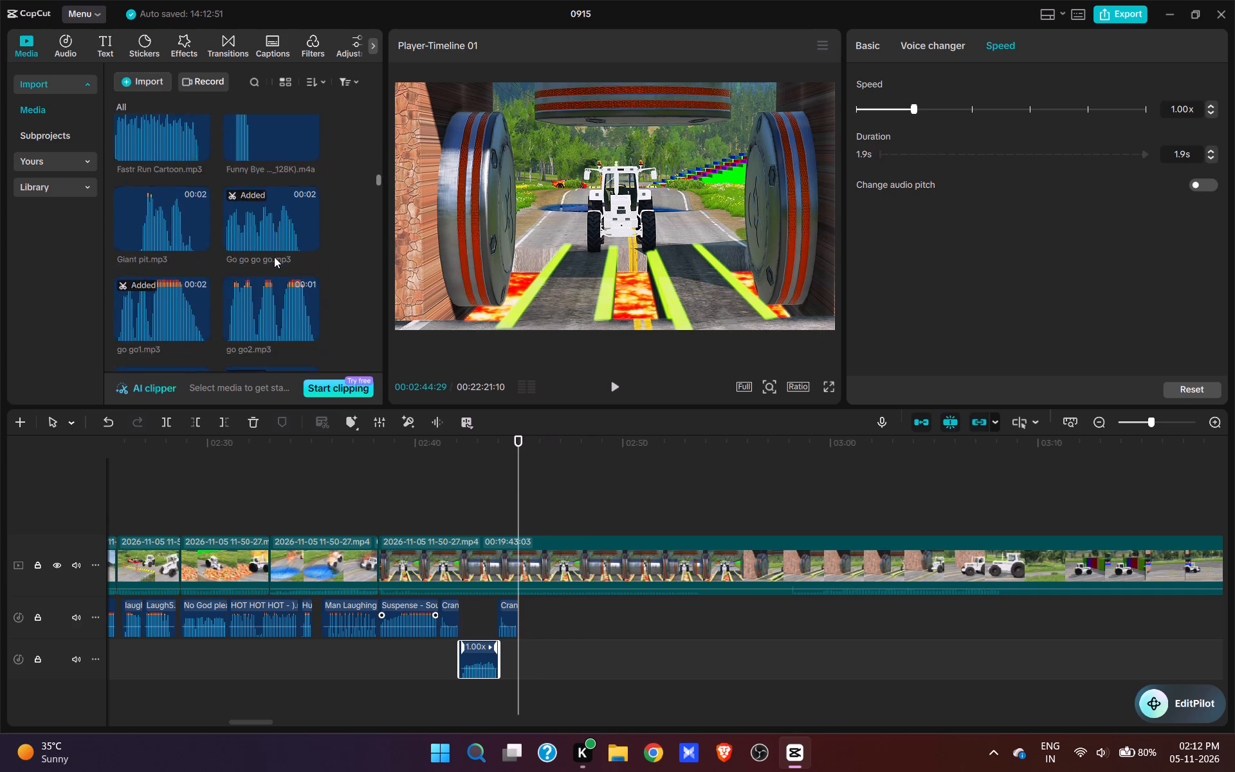
scroll(274, 257, down, 9)
scroll(274, 257, up, 2)
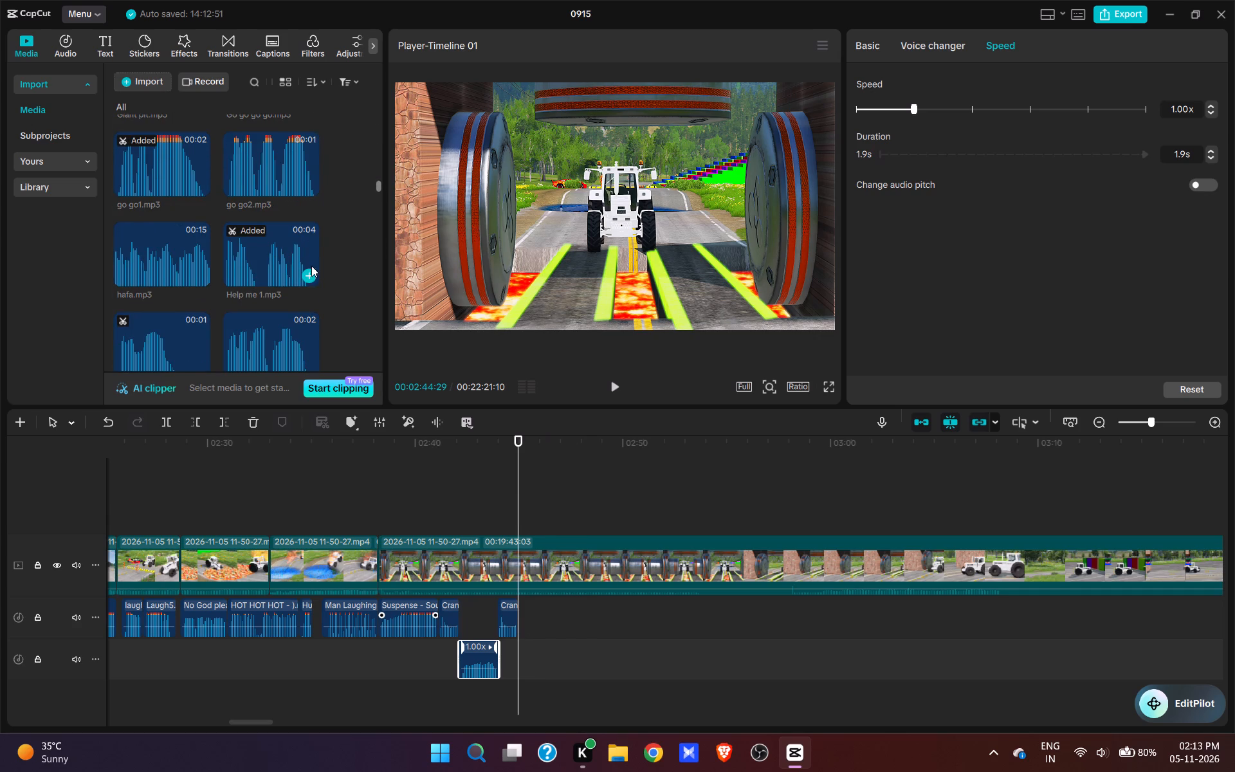
click(313, 275)
key(space)
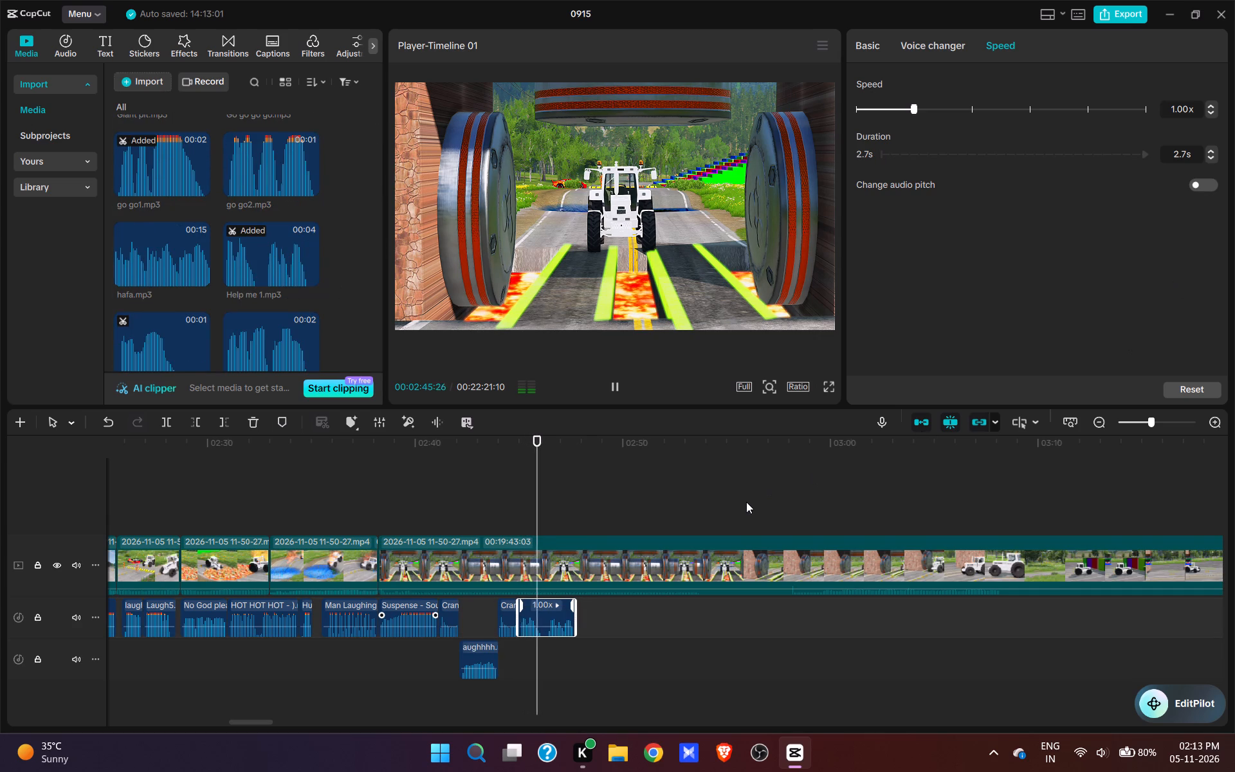
key(space)
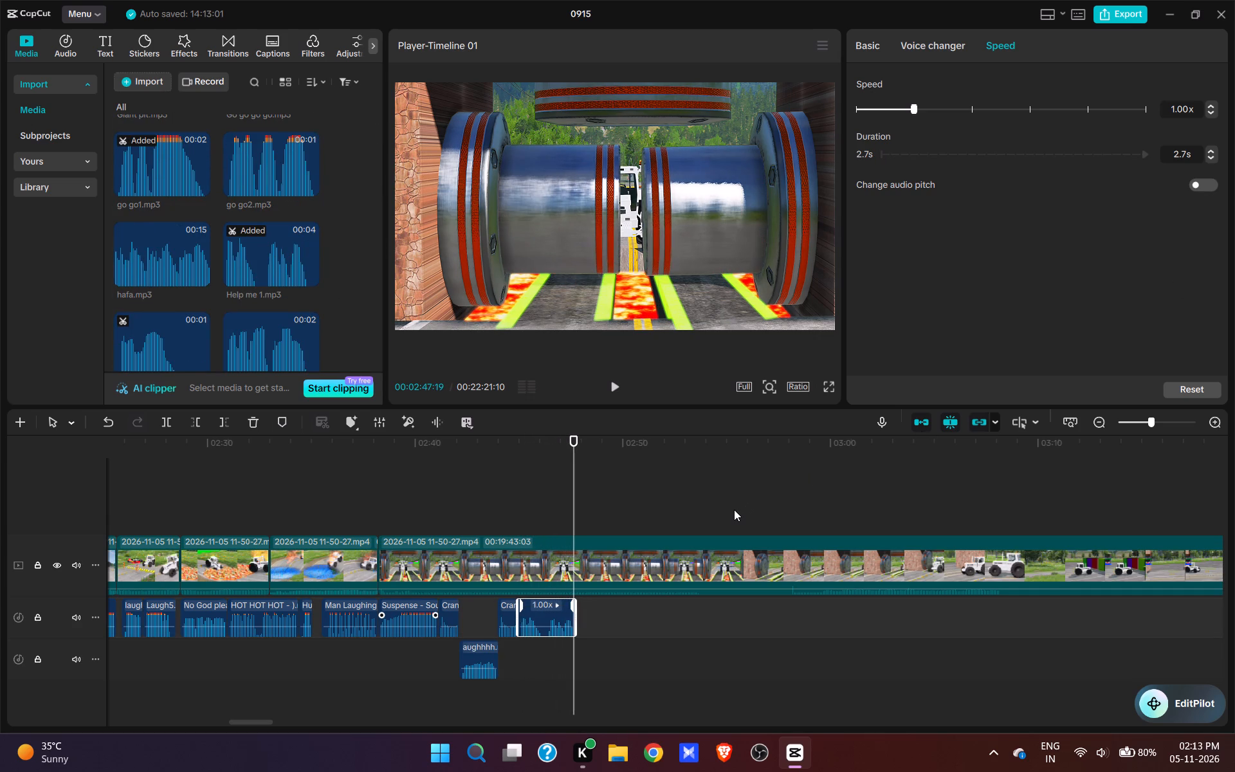
Add the COME ON sound at 00:02:47:21, directly after Help me 1, and play it.
key(space)
click(576, 512)
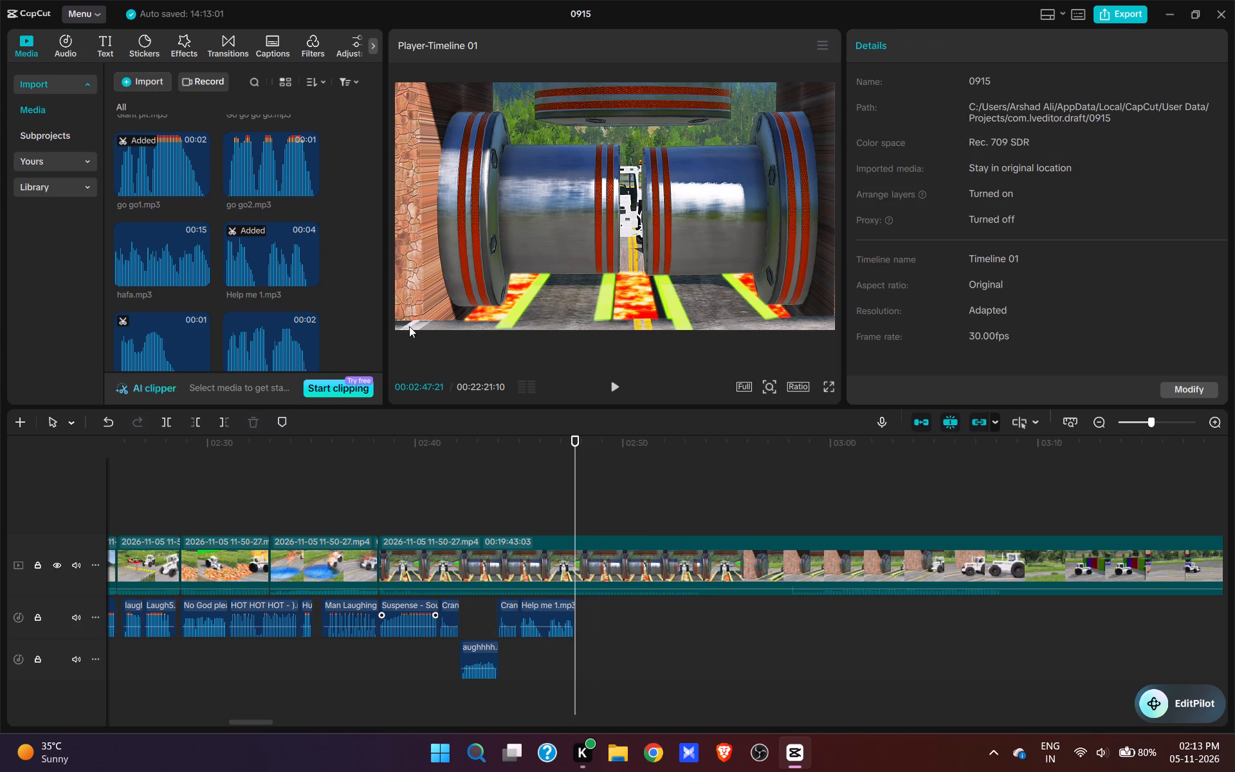
scroll(262, 313, up, 12)
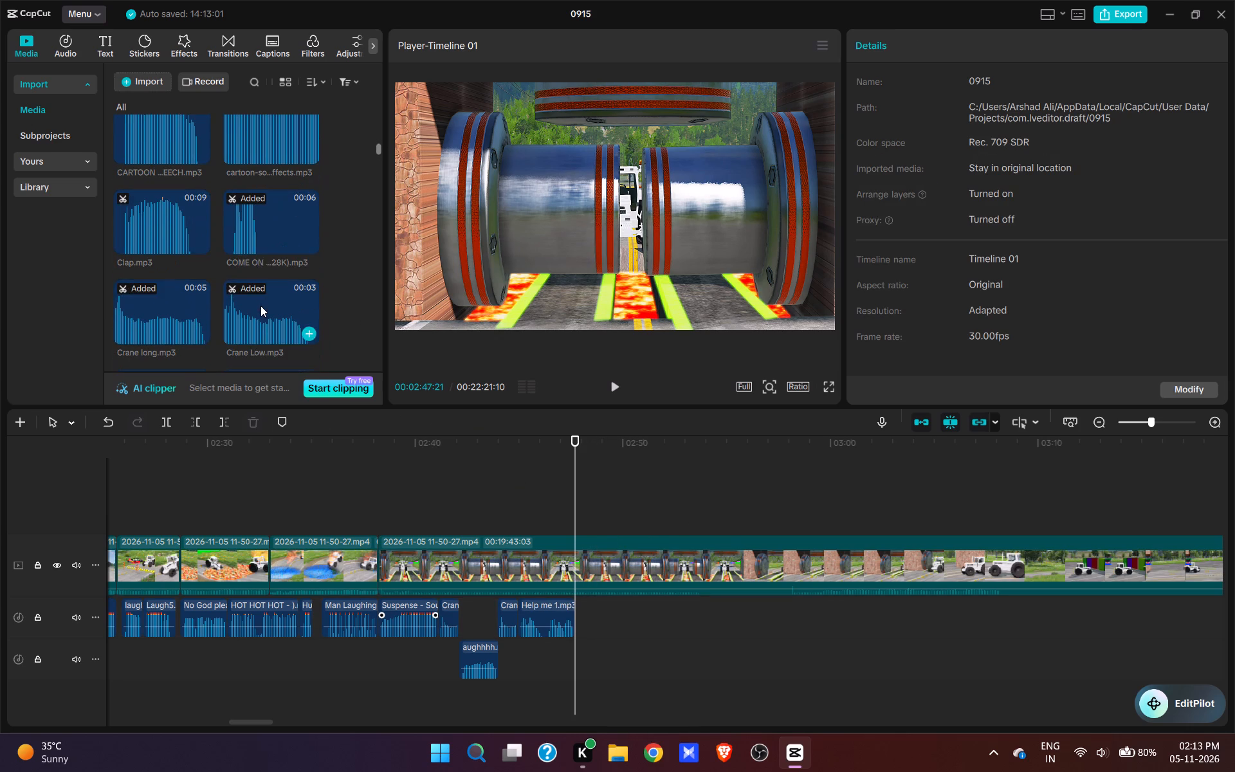
click(307, 246)
key(space)
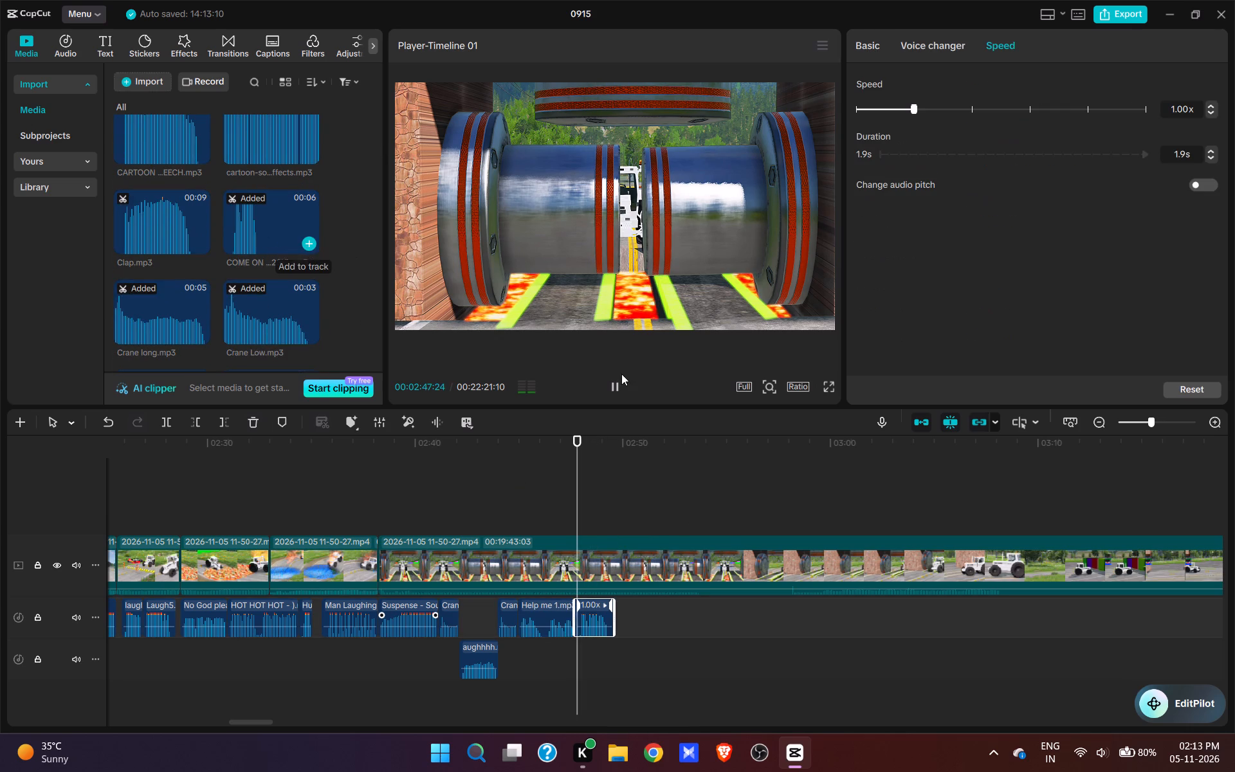
key(space)
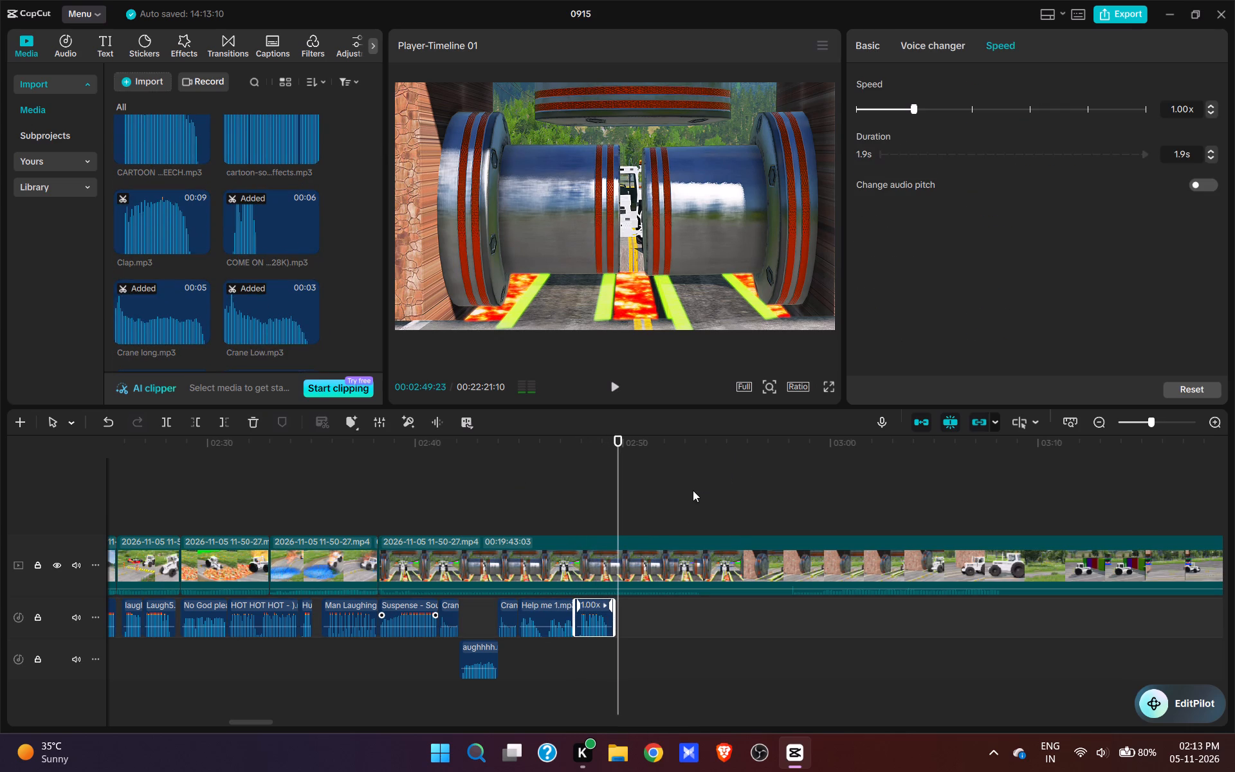
Play the footage beyond the COME ON sound, then replay from the Help me 1 sound to check the timing.
click(616, 511)
key(space)
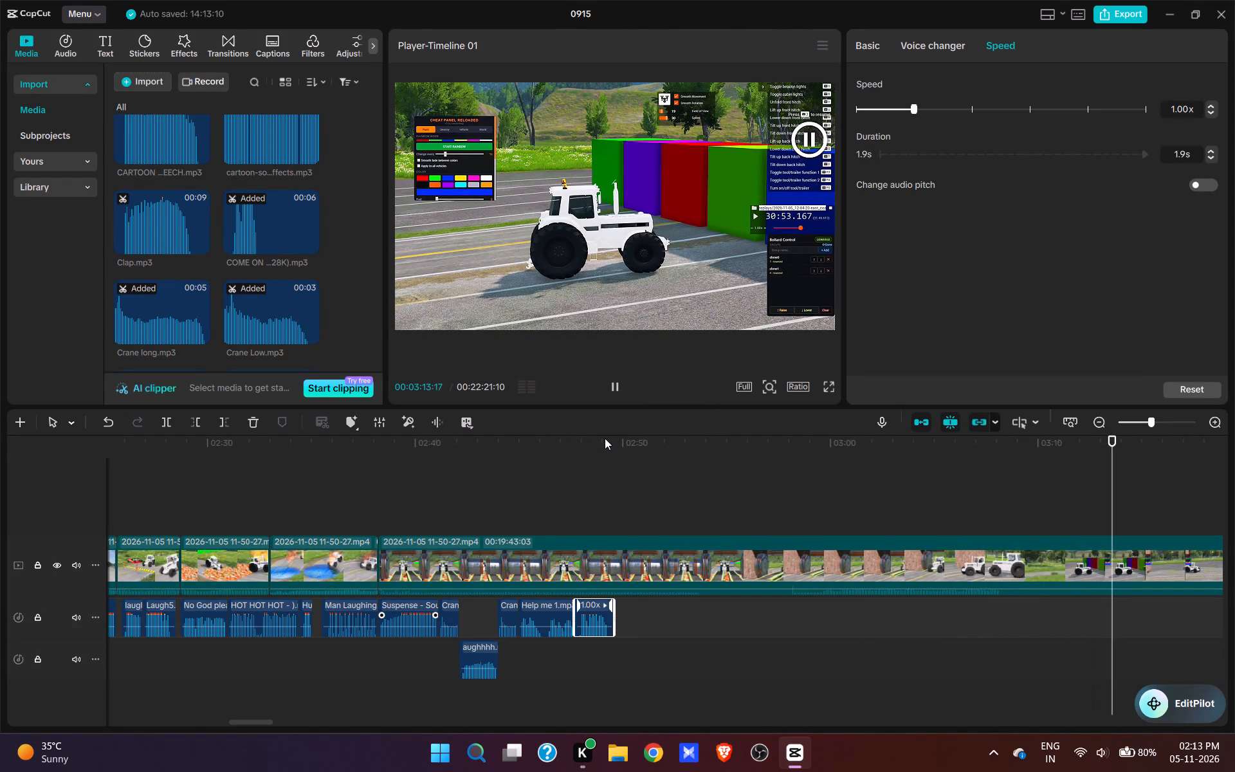
click(522, 505)
key(space)
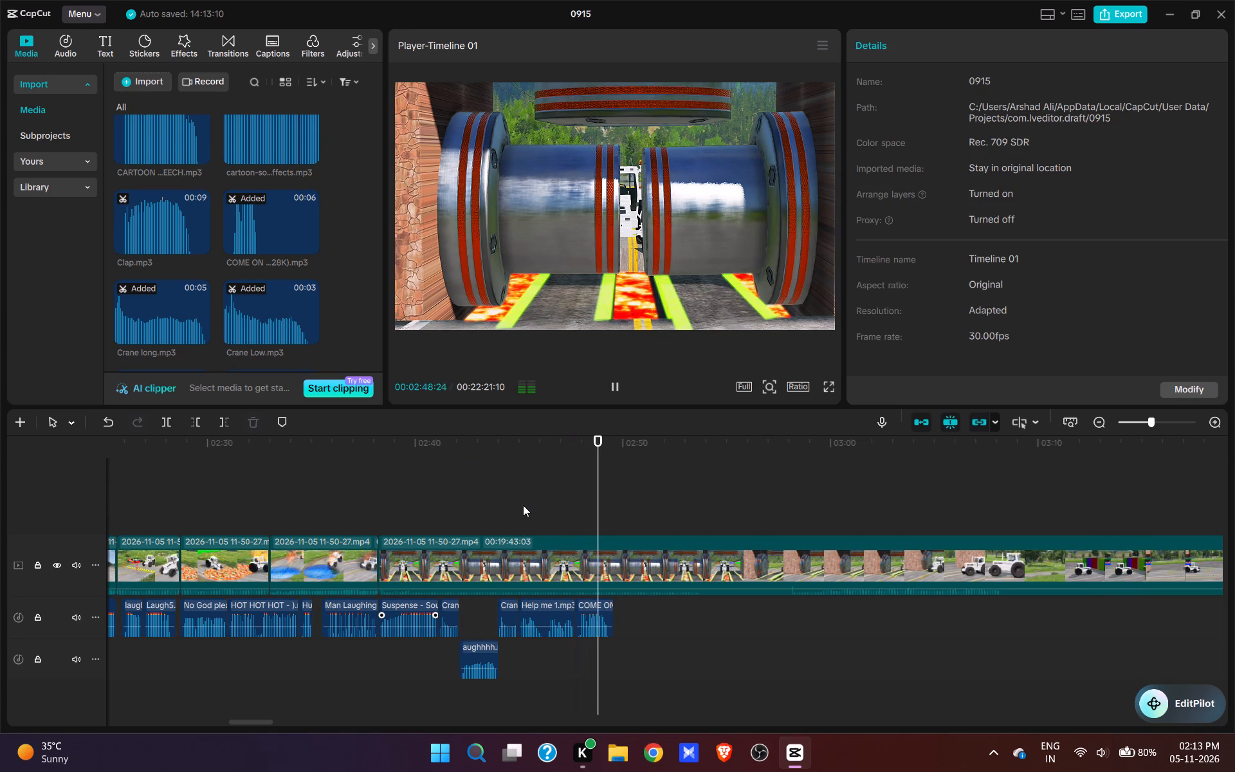
key(space)
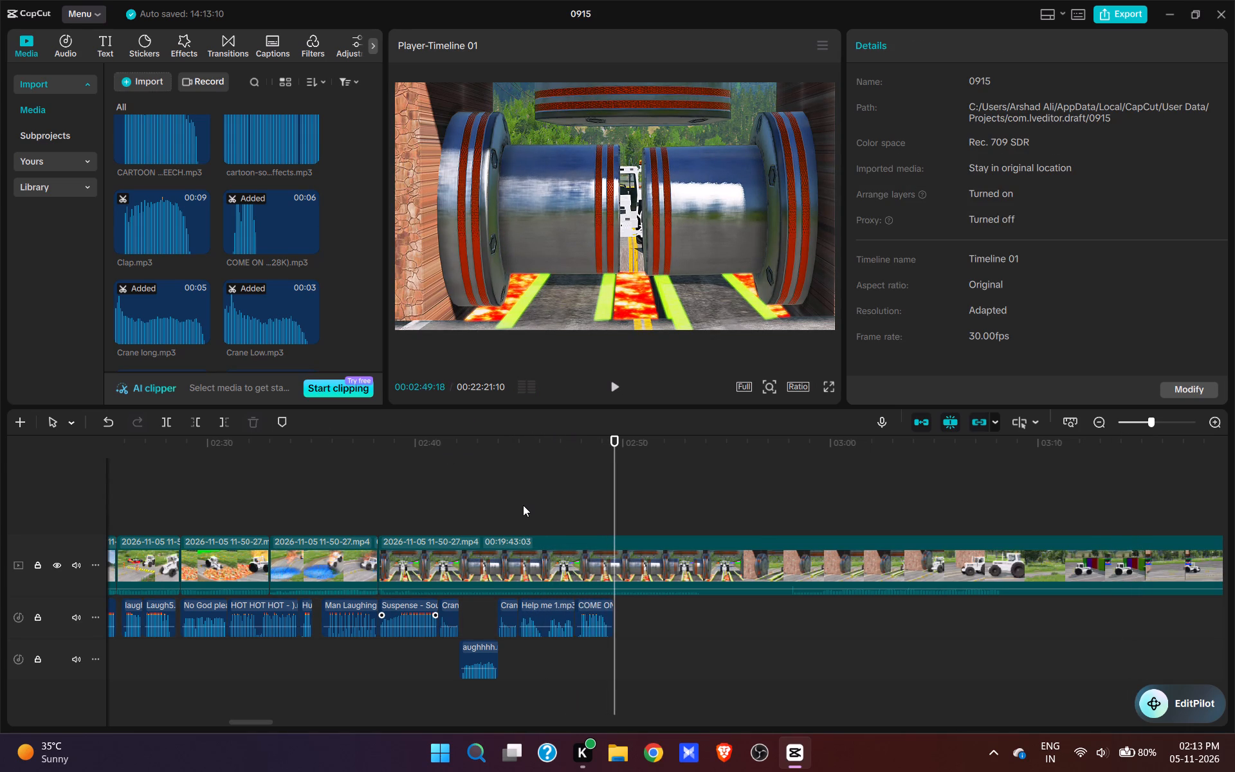
key(space)
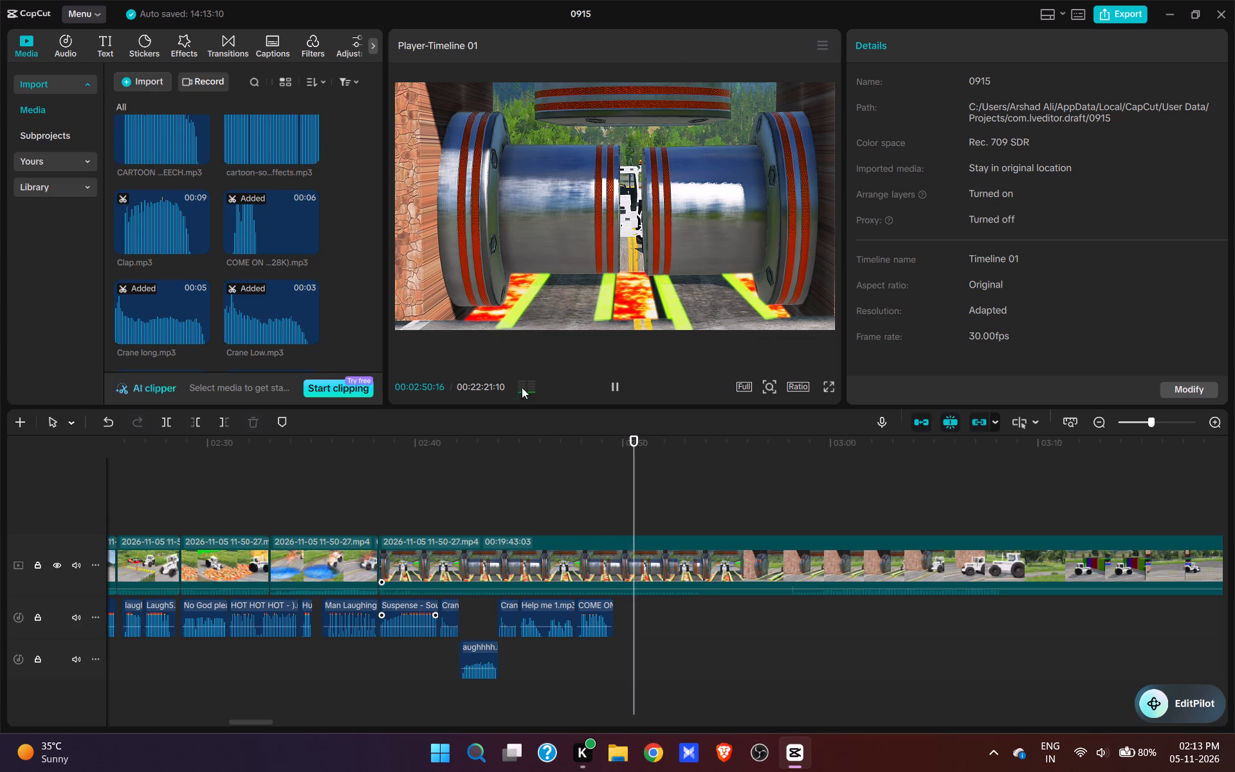
Split the roller video clip at 00:02:49:17, where the COME ON sound ends.
click(615, 511)
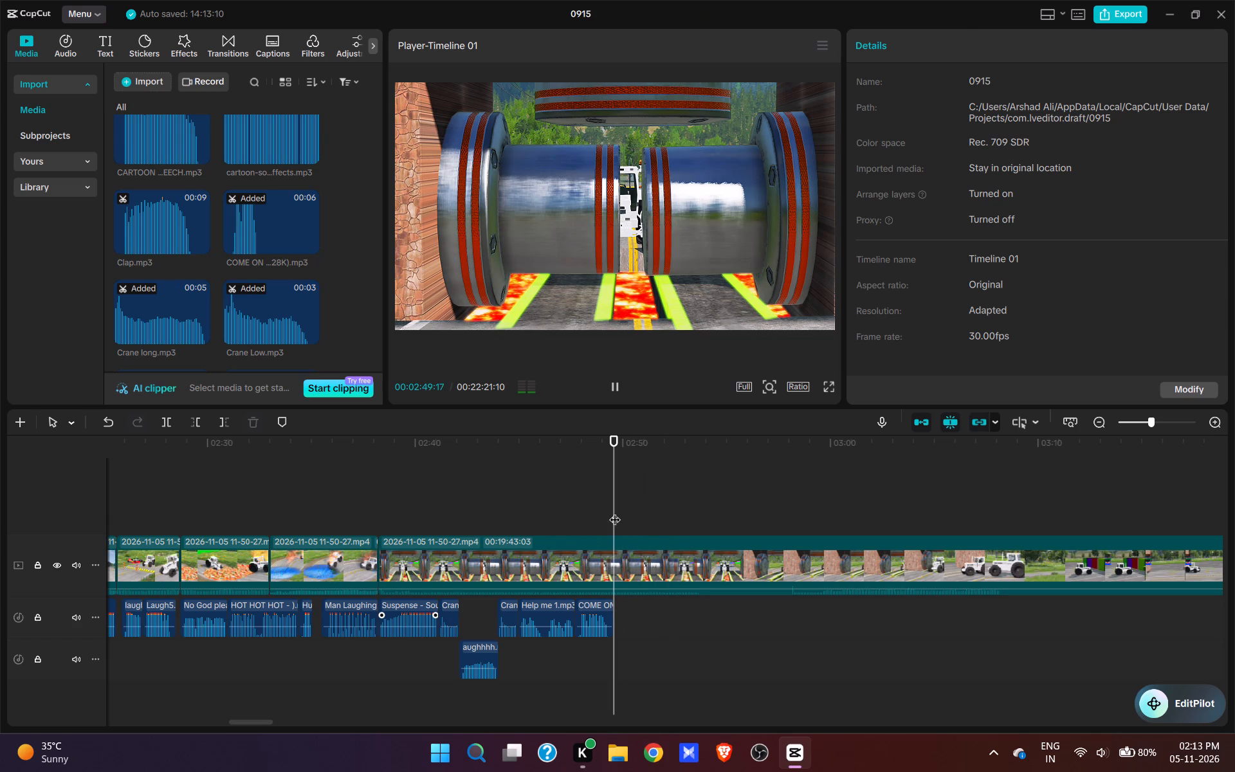
scroll(212, 239, down, 13)
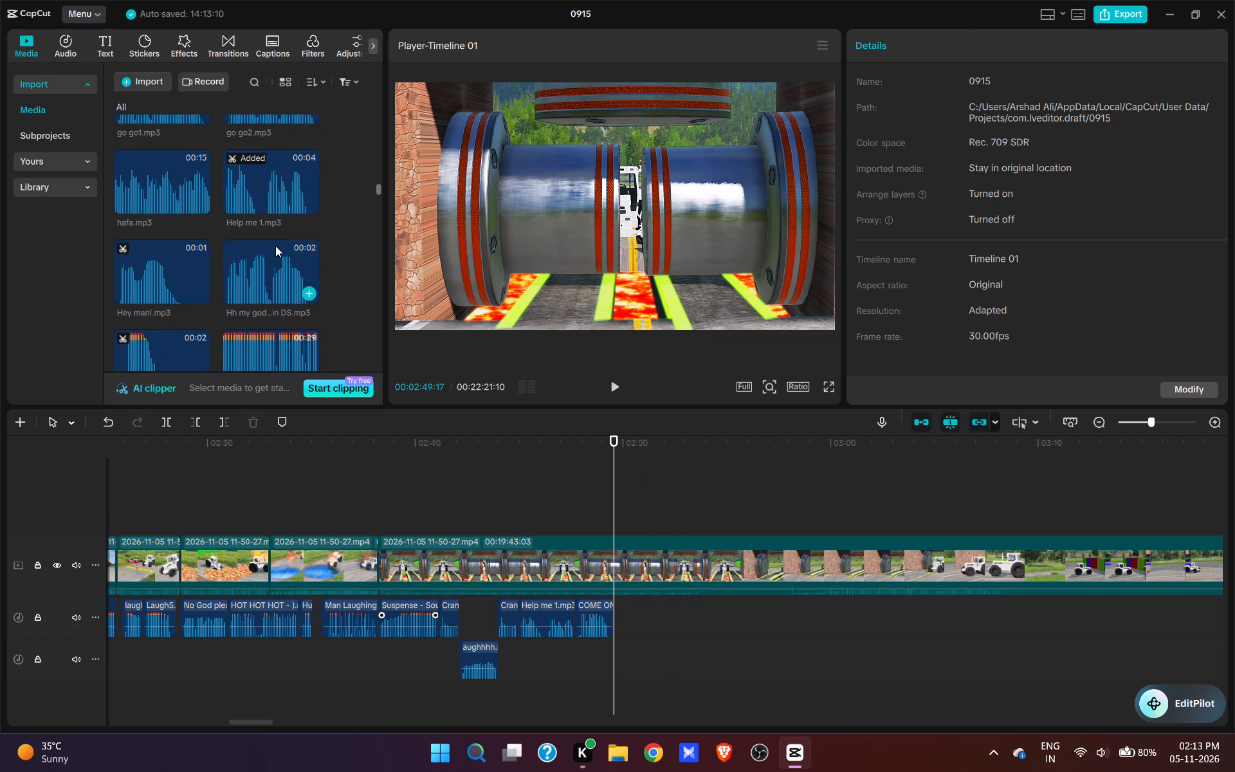
scroll(275, 246, down, 3)
click(621, 547)
key(w)
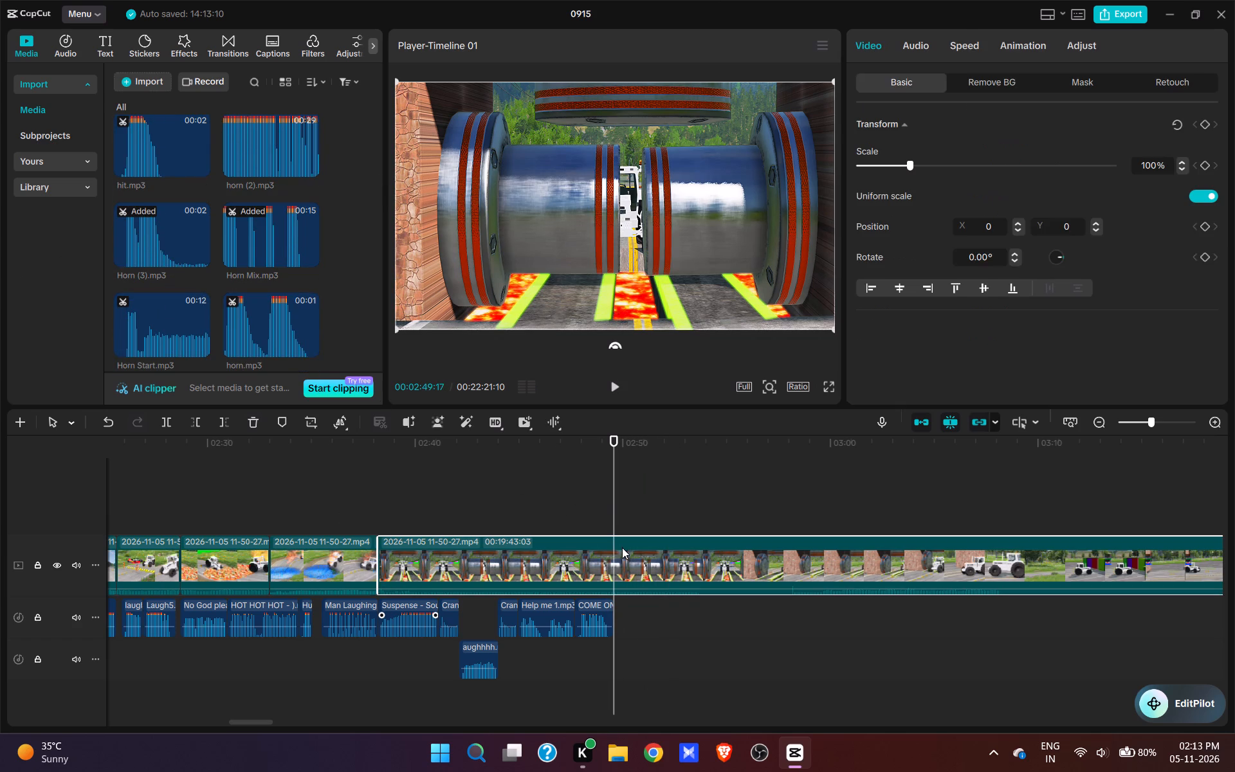
Add Ok You can go DS.mp3 at 00:02:49:17, right after the COME ON sound, and play it.
scroll(294, 260, down, 9)
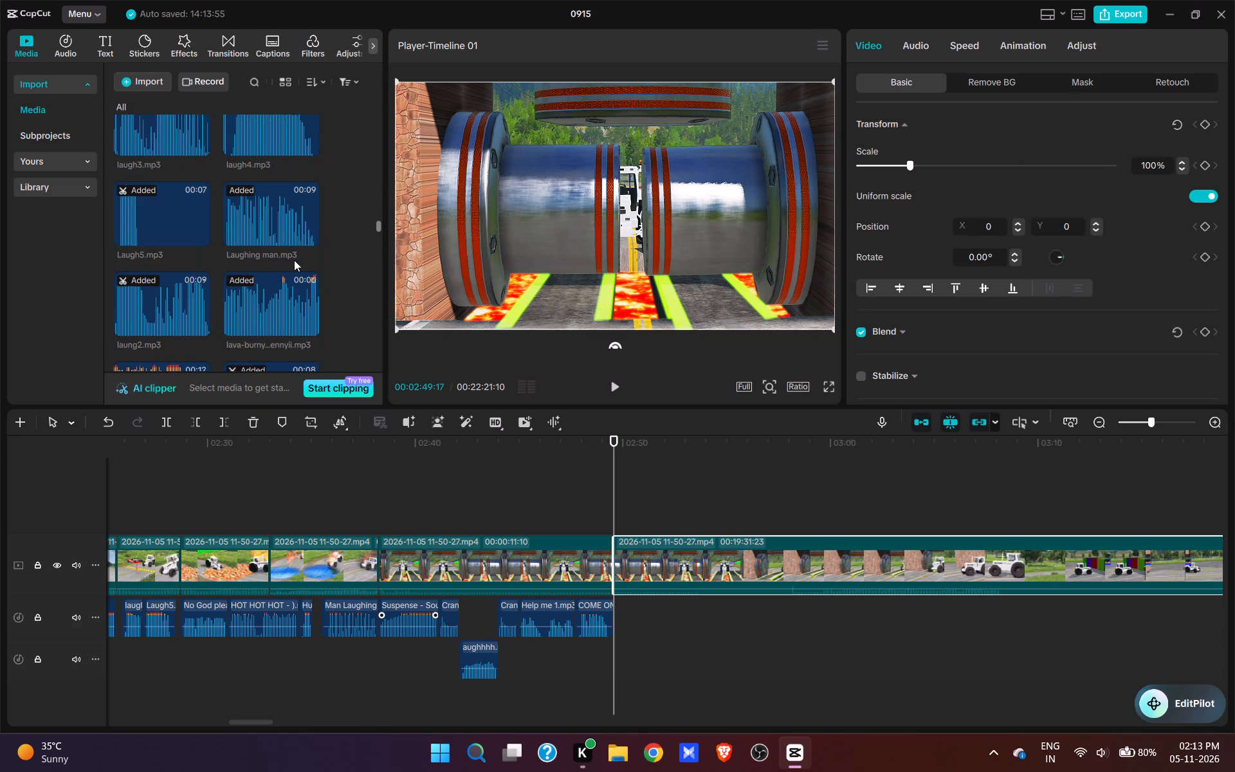
scroll(294, 260, down, 12)
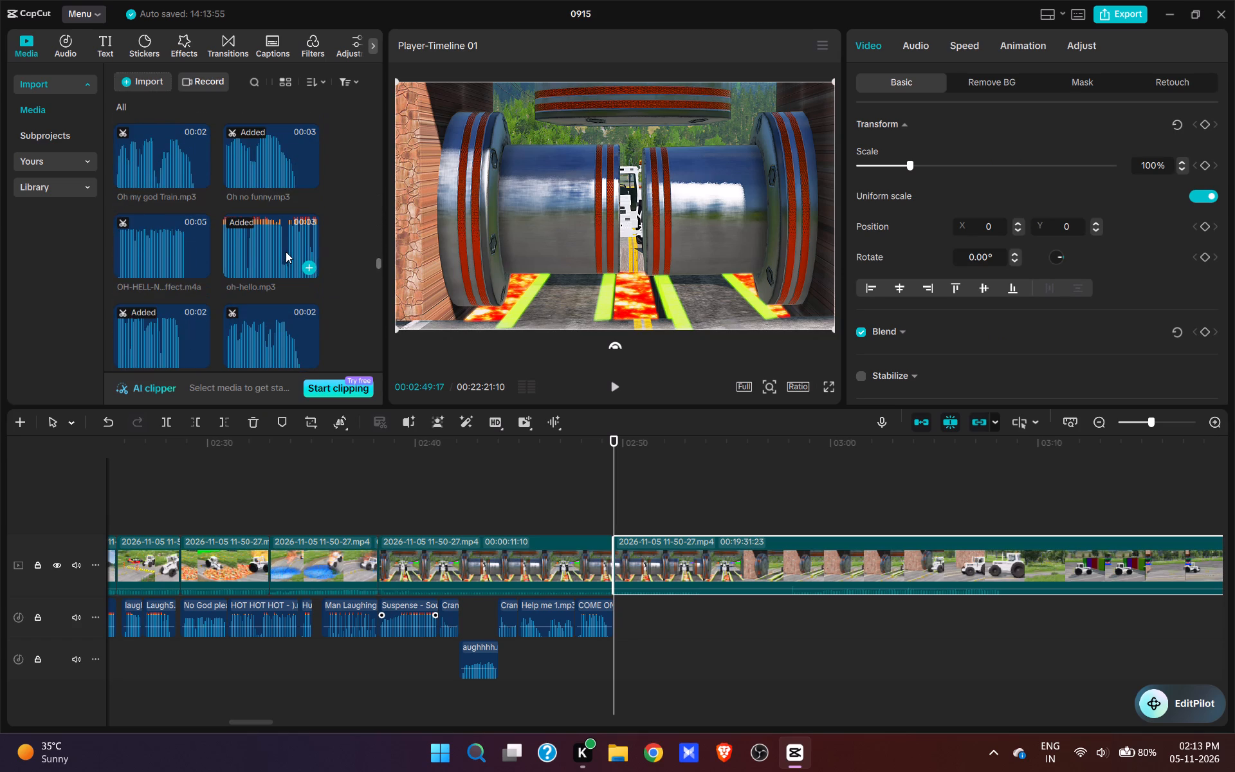
scroll(286, 252, down, 2)
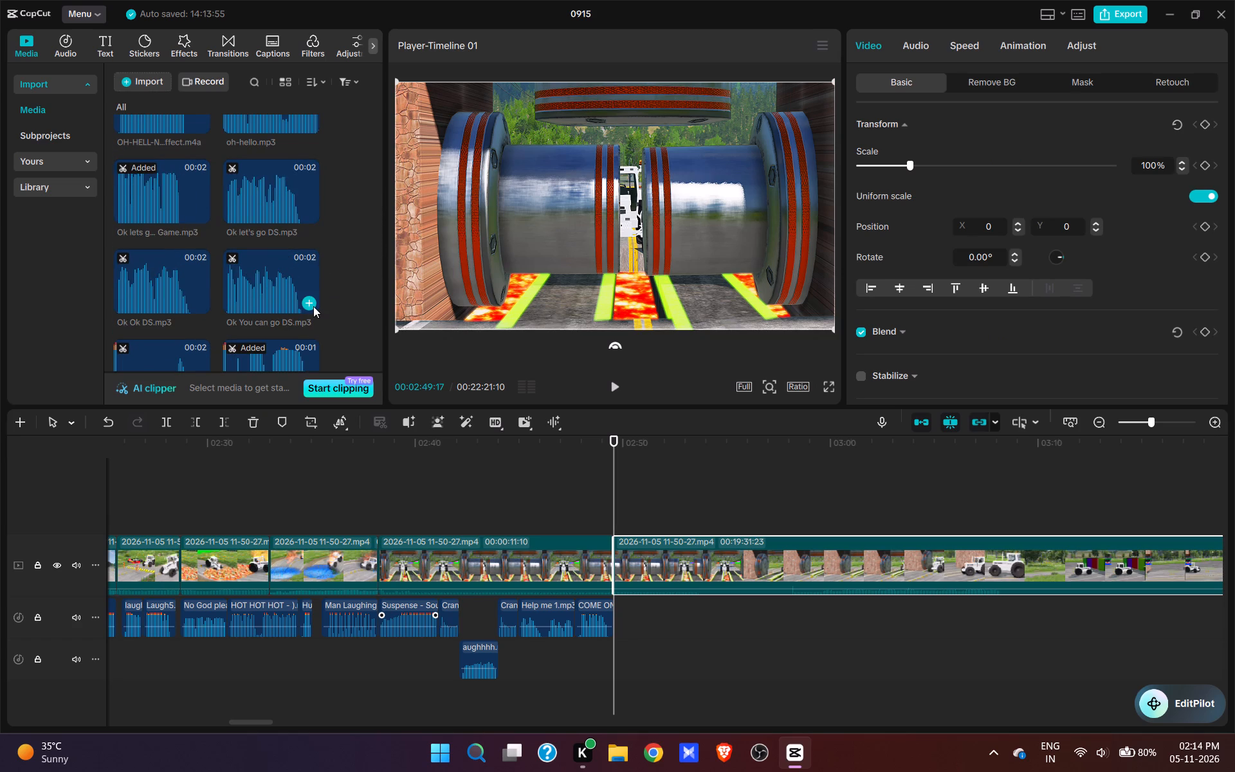
click(310, 305)
key(space)
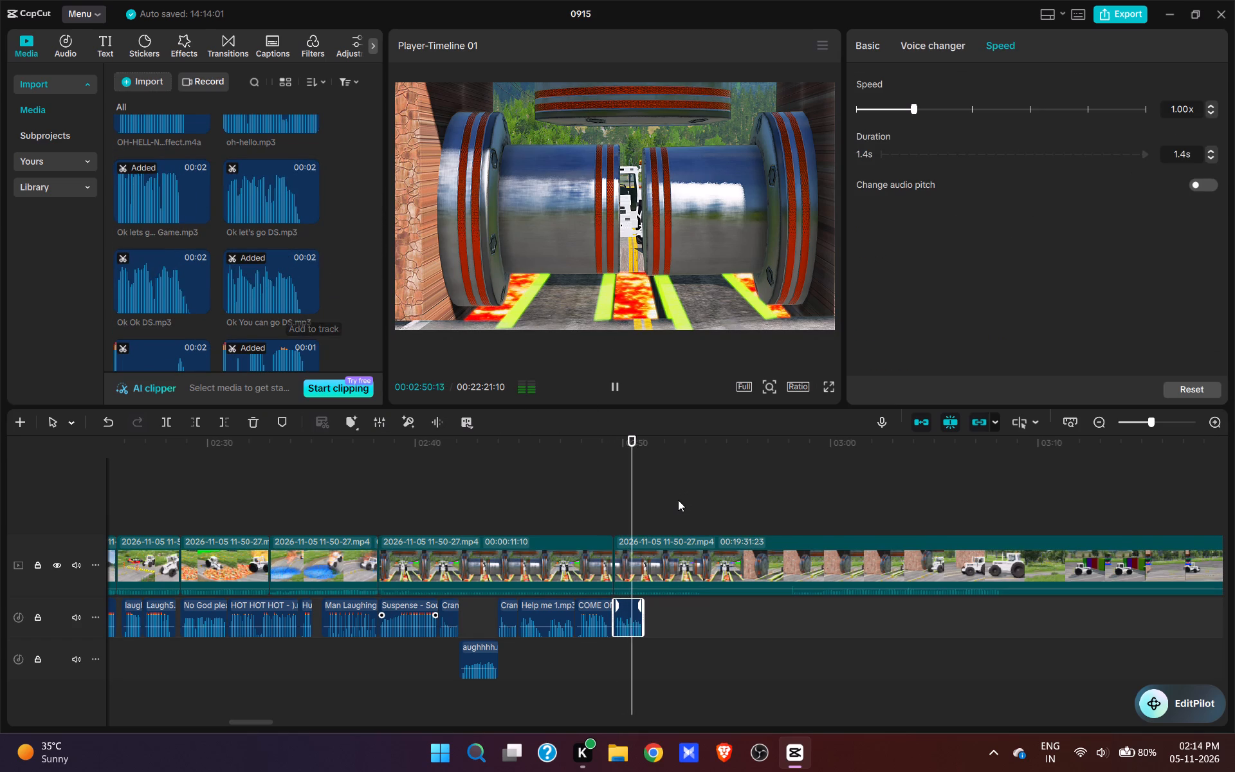
key(space)
Cut the footage from the 00:02:49:17 split to about 00:02:51:07, closing the gap, and play across the cut.
click(648, 511)
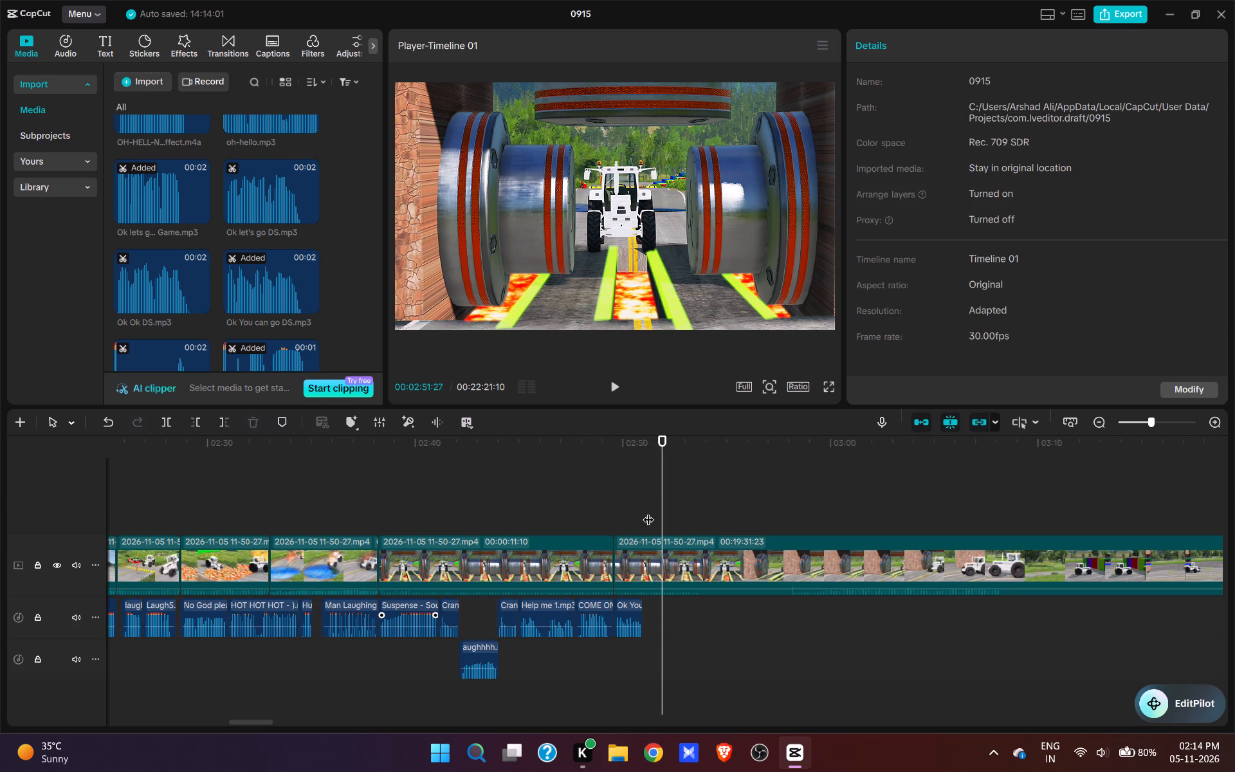
key(q)
key(space)
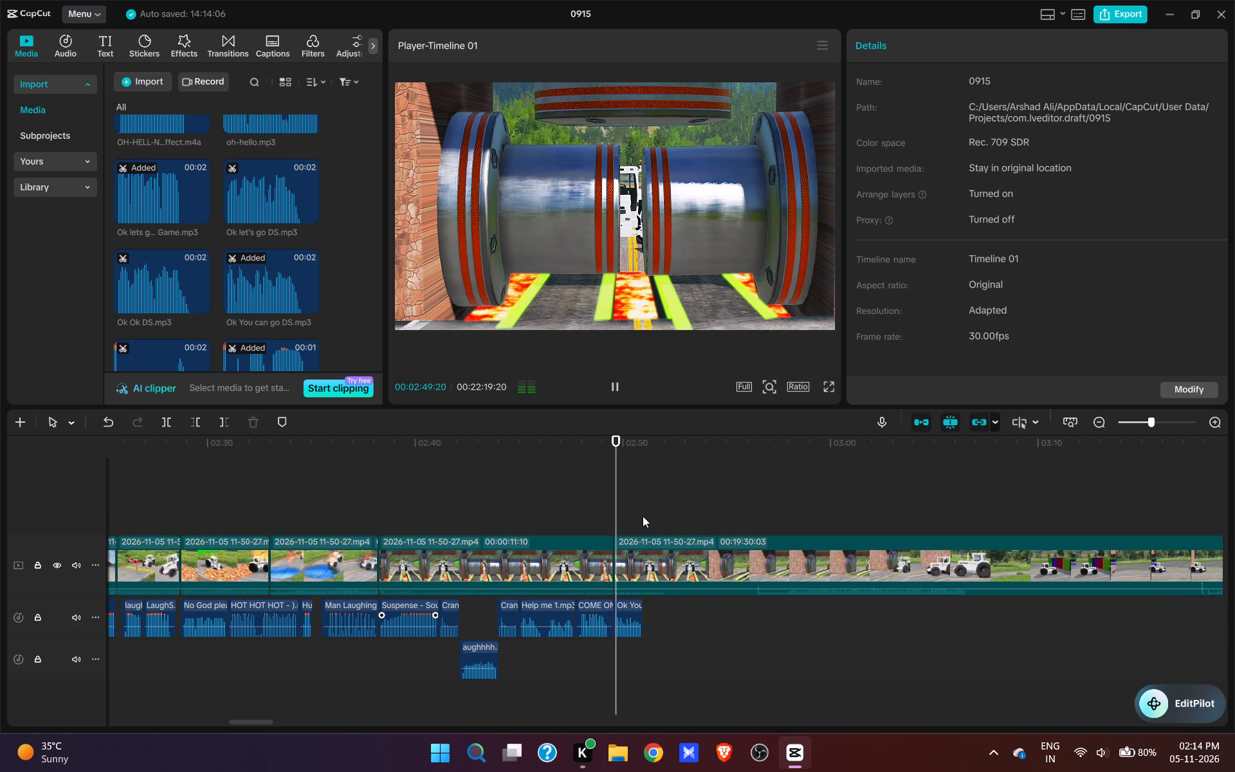
key(space)
key(space)
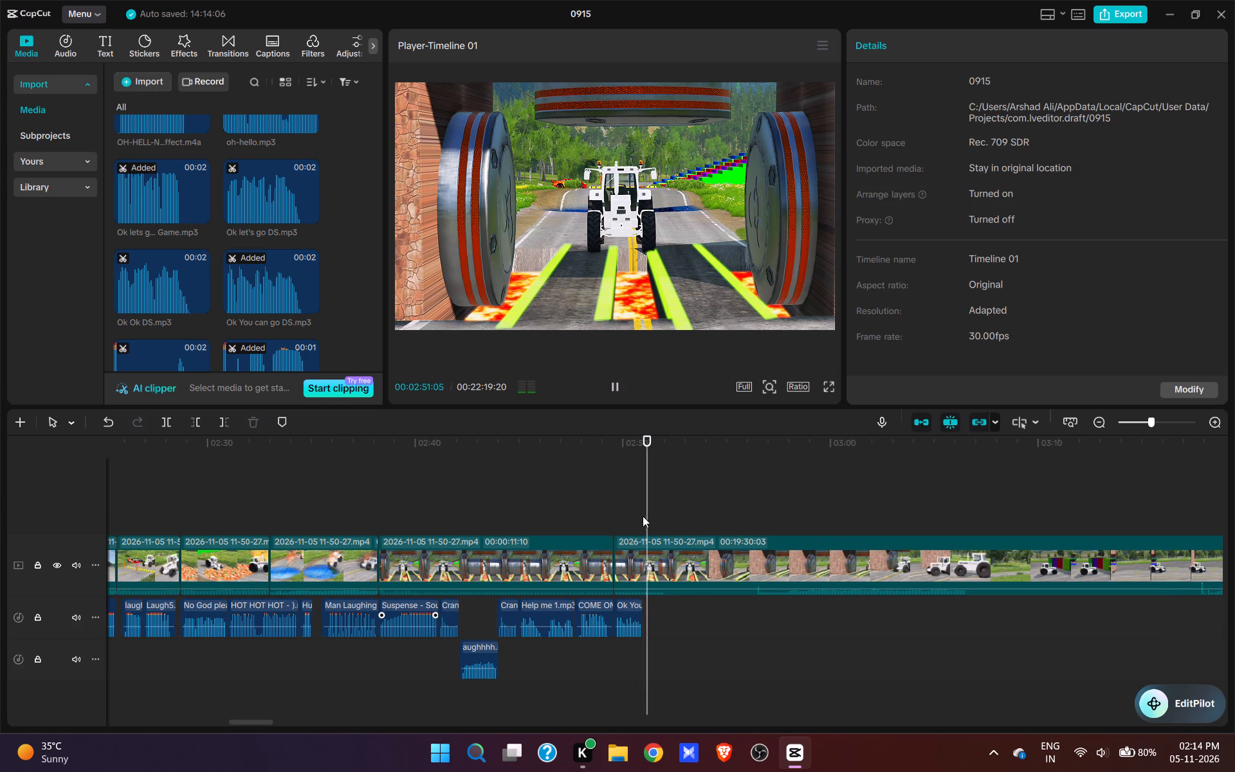
key(space)
click(600, 544)
key(space)
click(593, 510)
key(space)
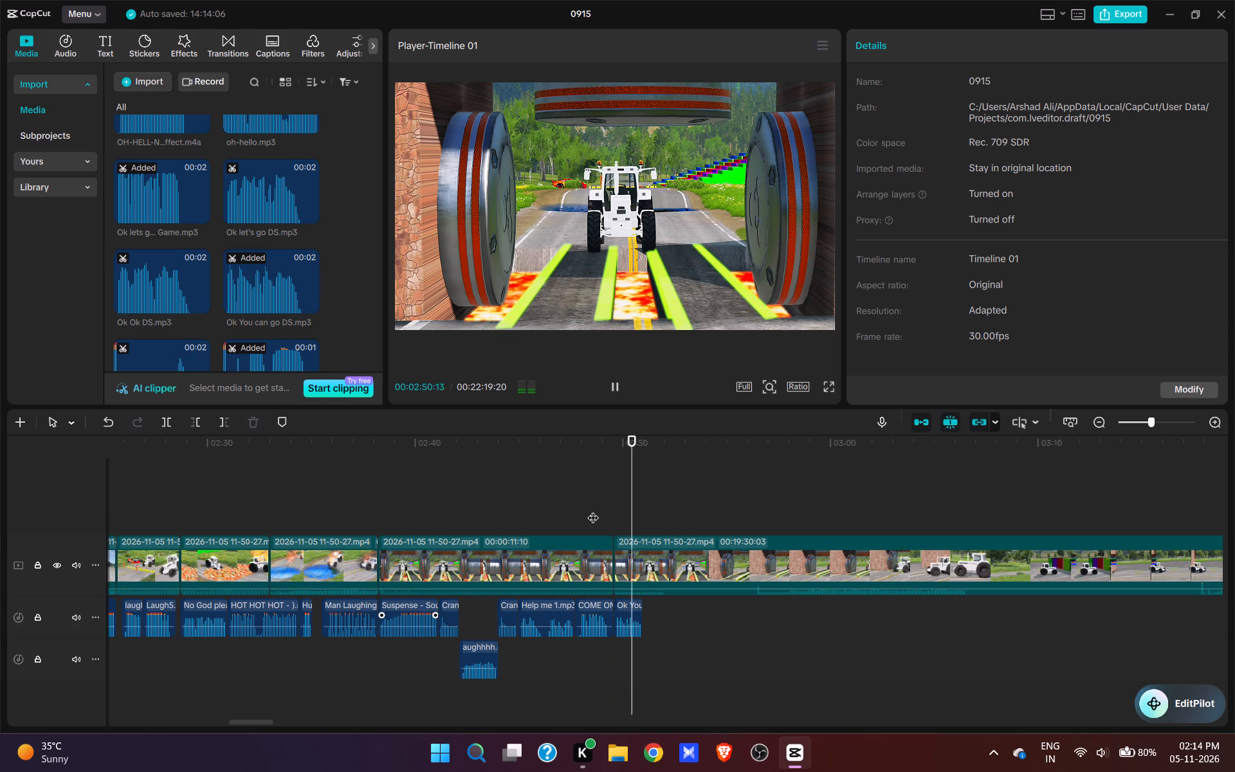
key(space)
Split the video at 00:02:50:29 and cut the footage up to about 00:02:56:25, where the side view shows the waiting tractor.
click(646, 506)
click(654, 562)
key(w)
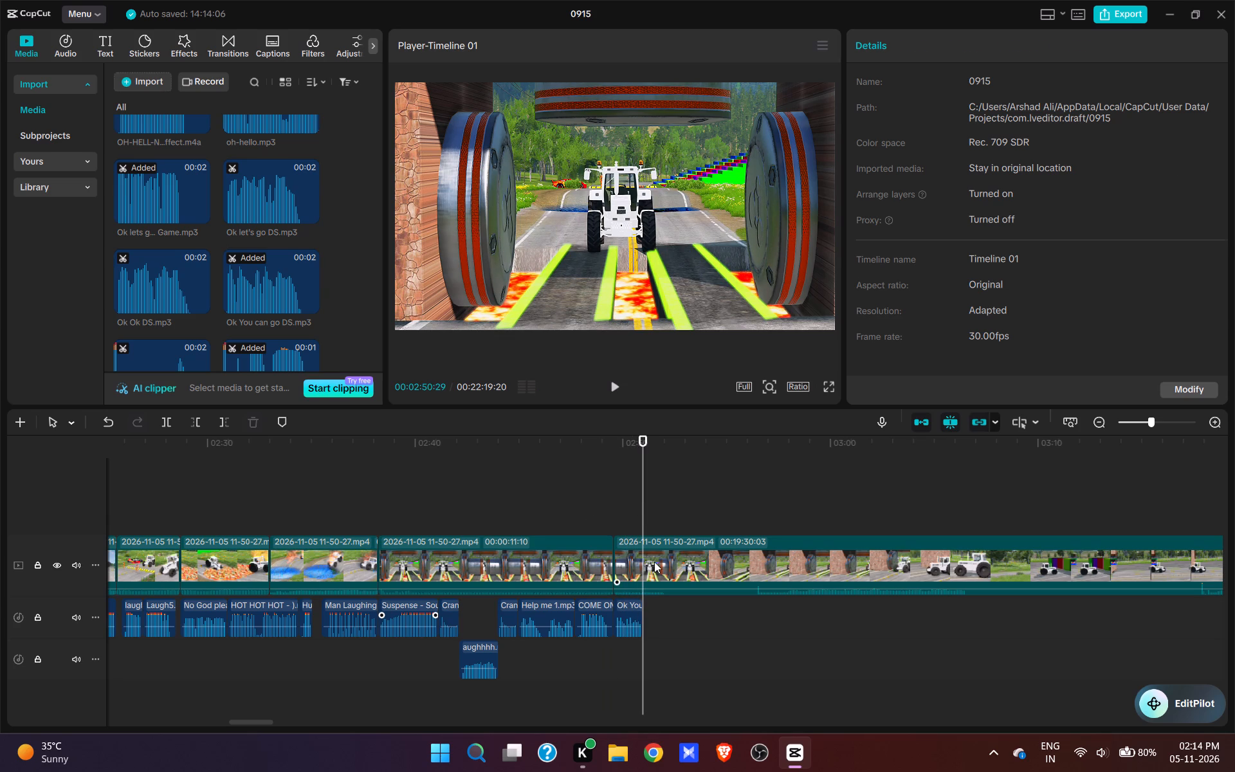
click(744, 526)
key(space)
key(space)
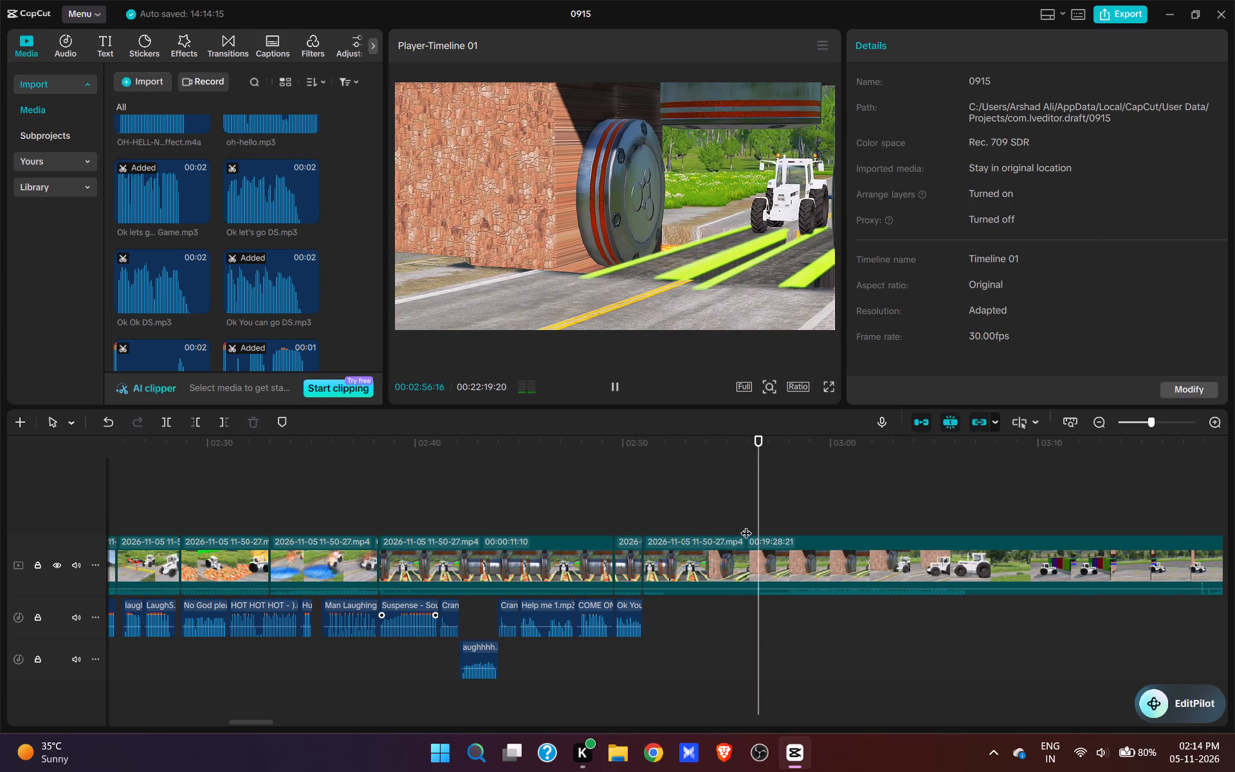
text(q)
Find Thank you Man.mp3 in the imported sounds, add it at 00:02:50:29 after the Ok You can go sound, and play it.
scroll(287, 270, down, 9)
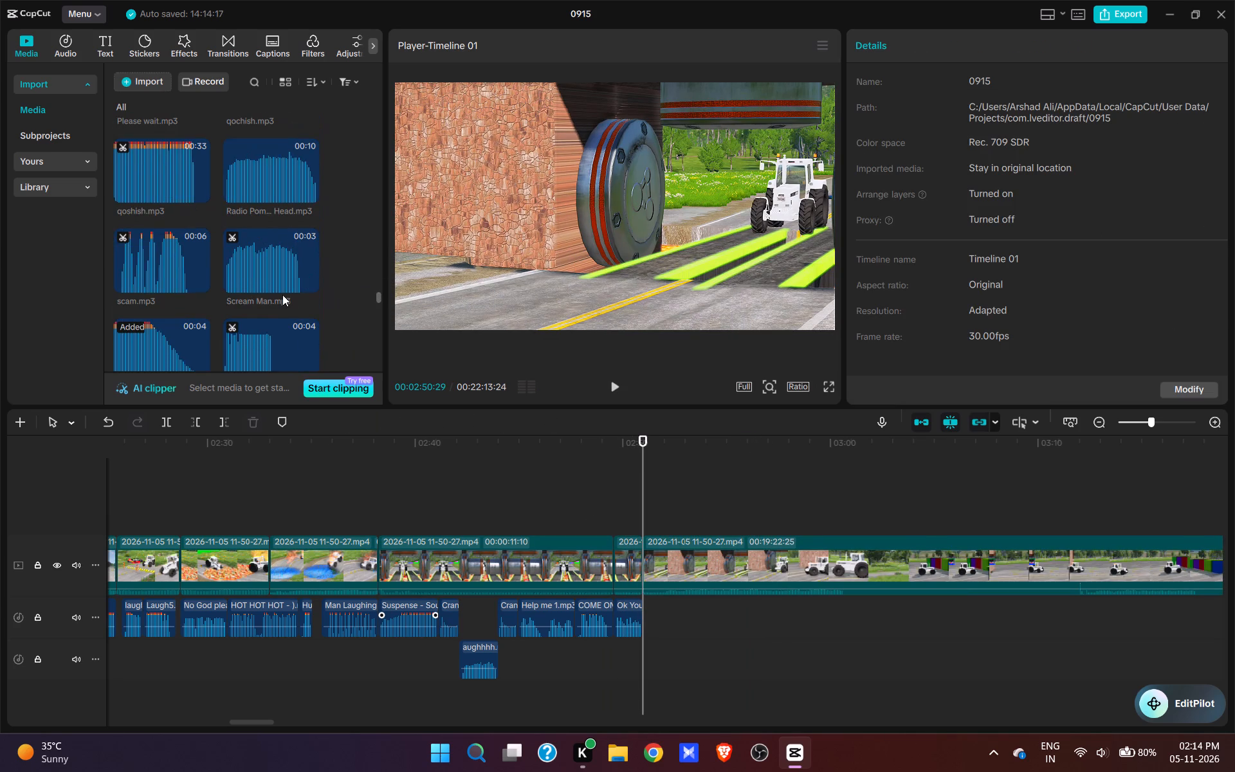
scroll(282, 295, up, 14)
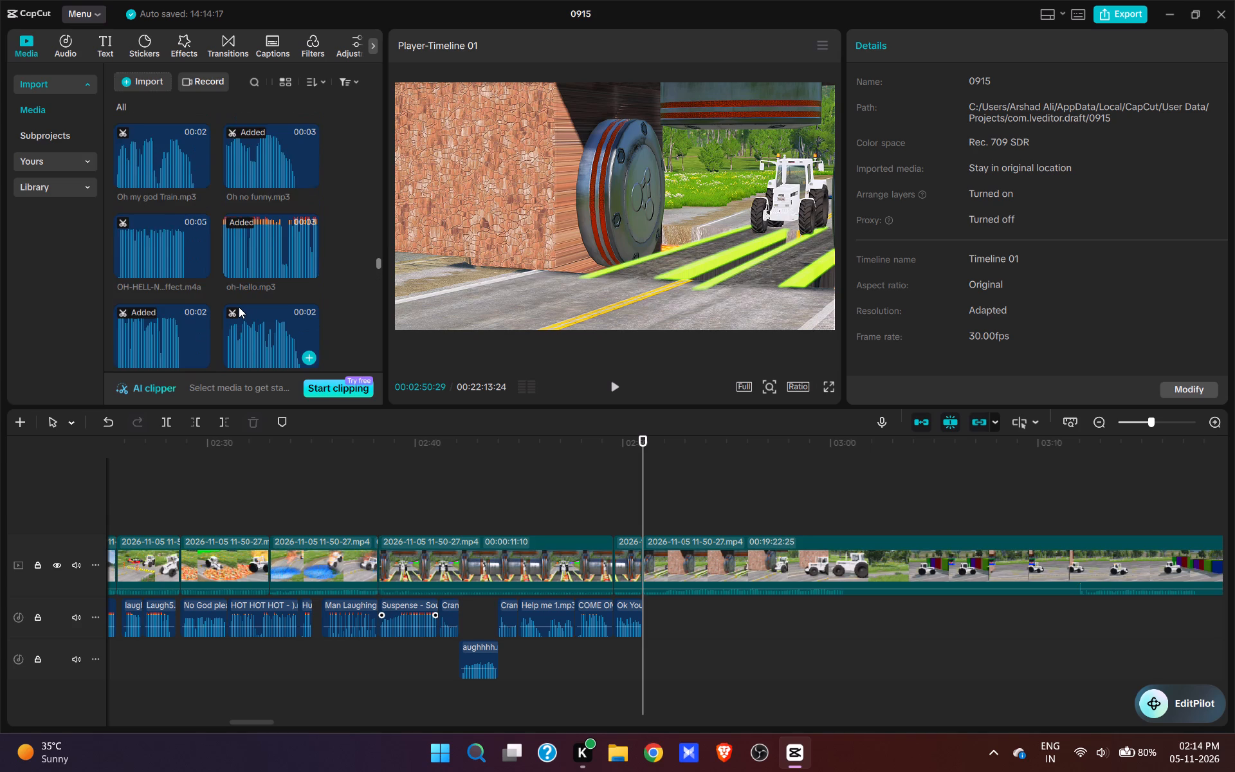
scroll(223, 309, down, 3)
scroll(230, 286, up, 8)
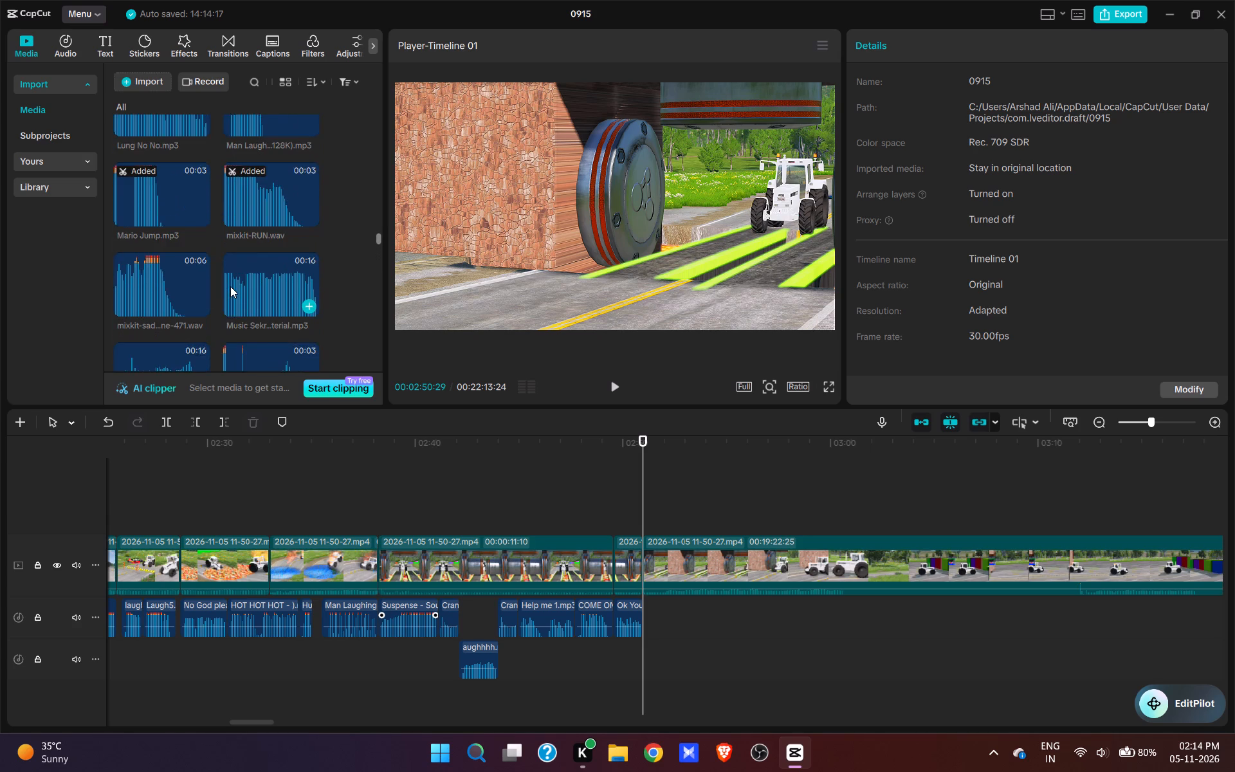
scroll(230, 286, up, 3)
scroll(230, 286, down, 20)
scroll(230, 286, down, 2)
scroll(293, 268, down, 3)
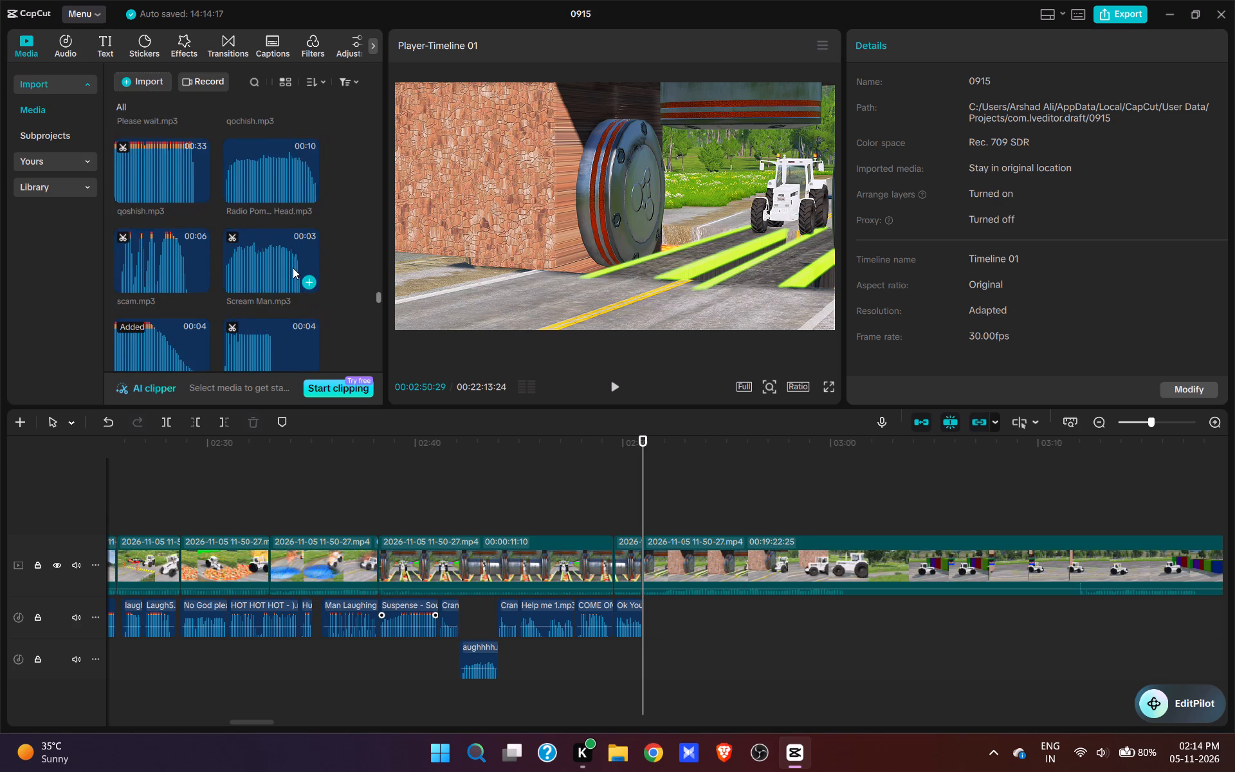
scroll(293, 268, down, 19)
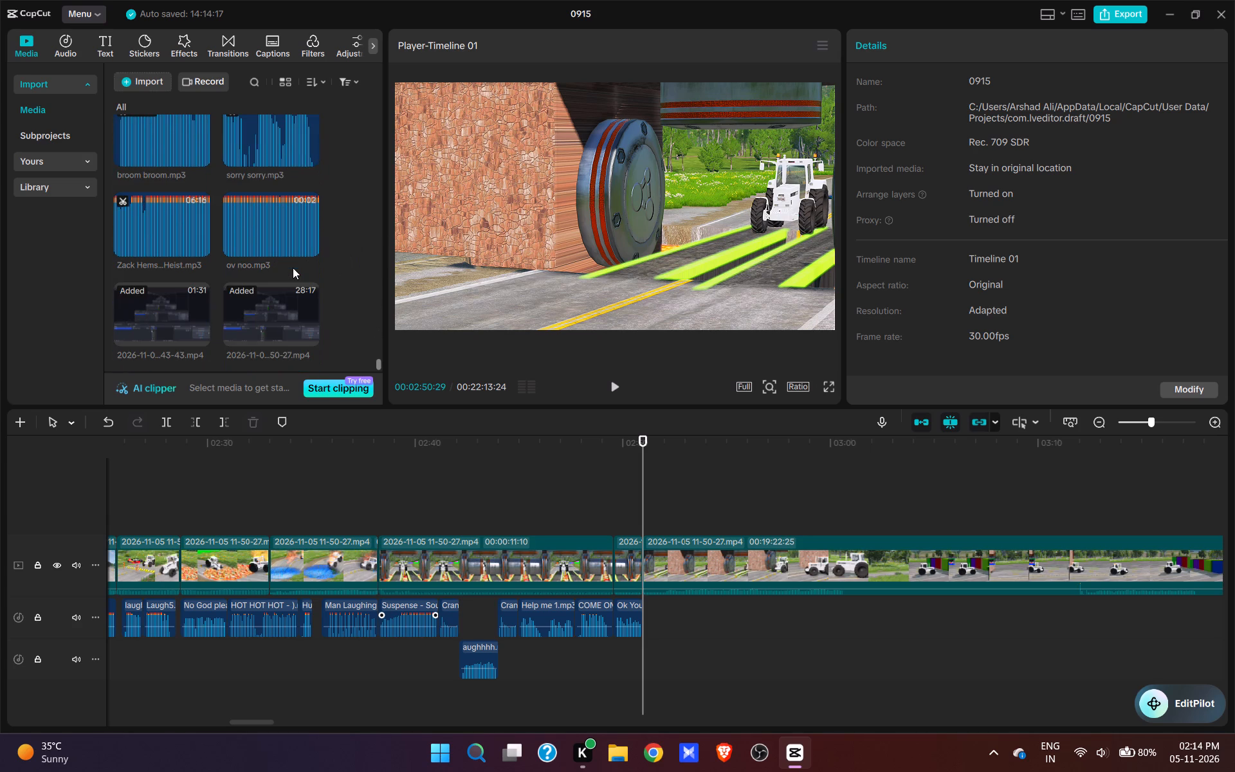
scroll(293, 268, down, 6)
scroll(293, 268, up, 3)
scroll(181, 255, up, 1)
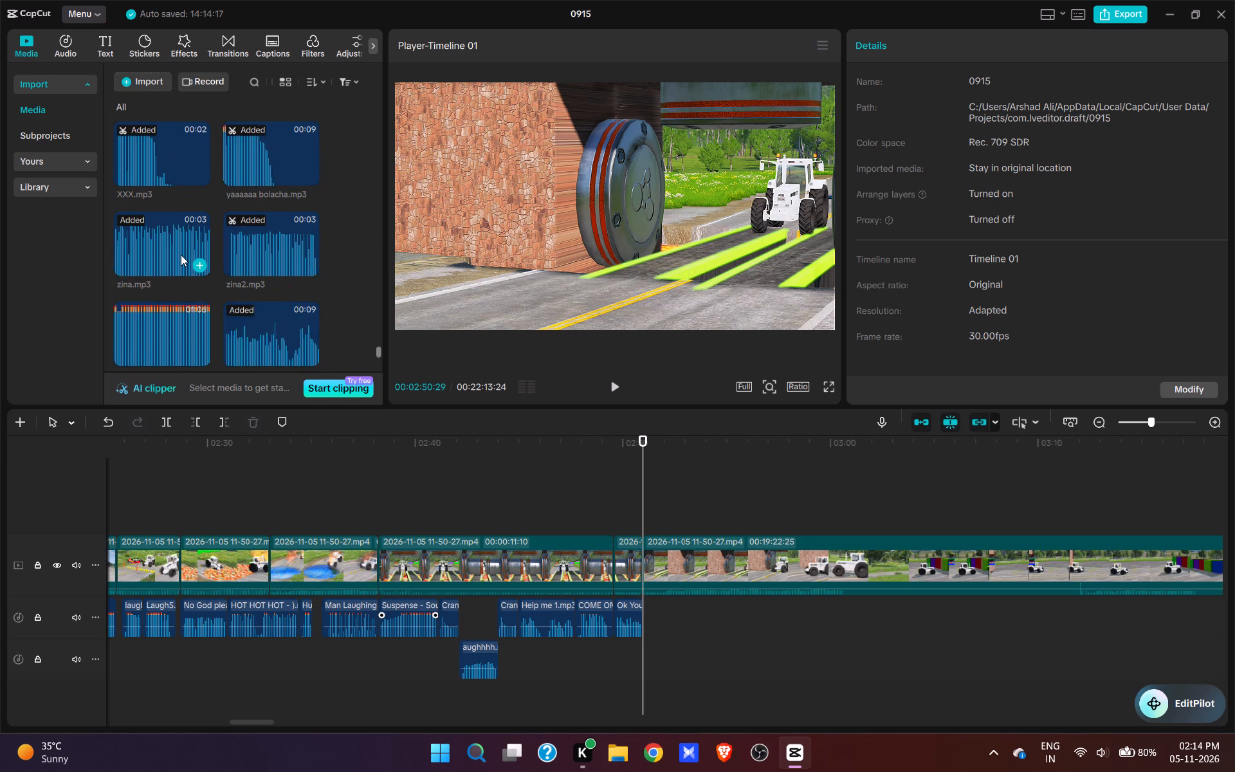
scroll(181, 255, up, 6)
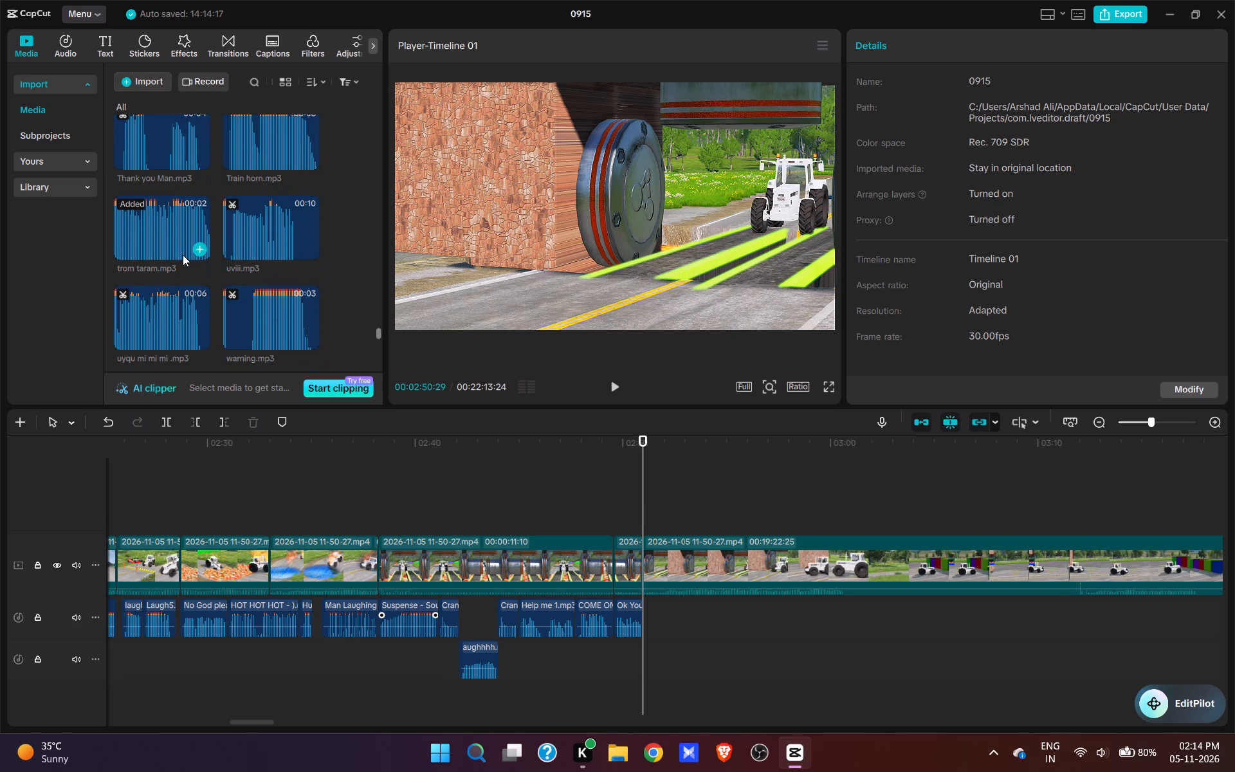
click(203, 158)
key(space)
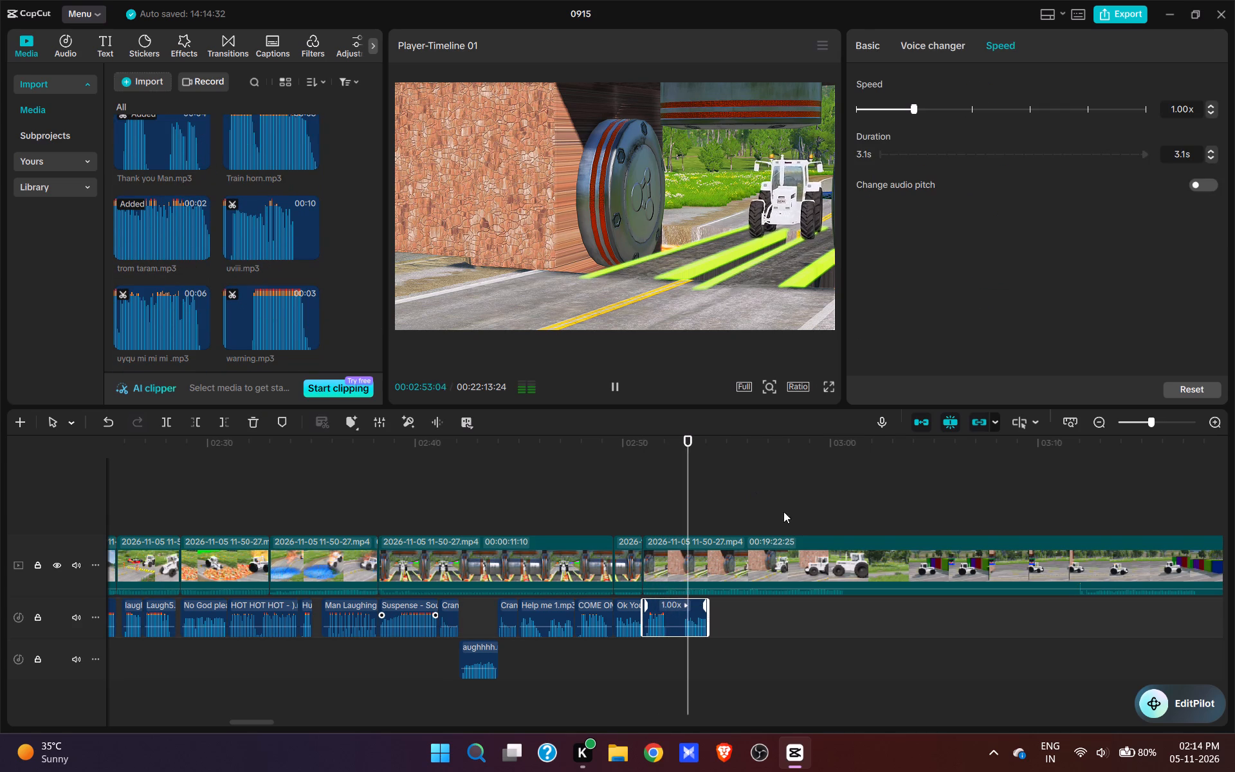
key(space)
Add zina2.mp3 at 00:02:53:26, near the end of the Thank you Man sound, and play it as the tractor drives off.
drag(711, 522, 703, 519)
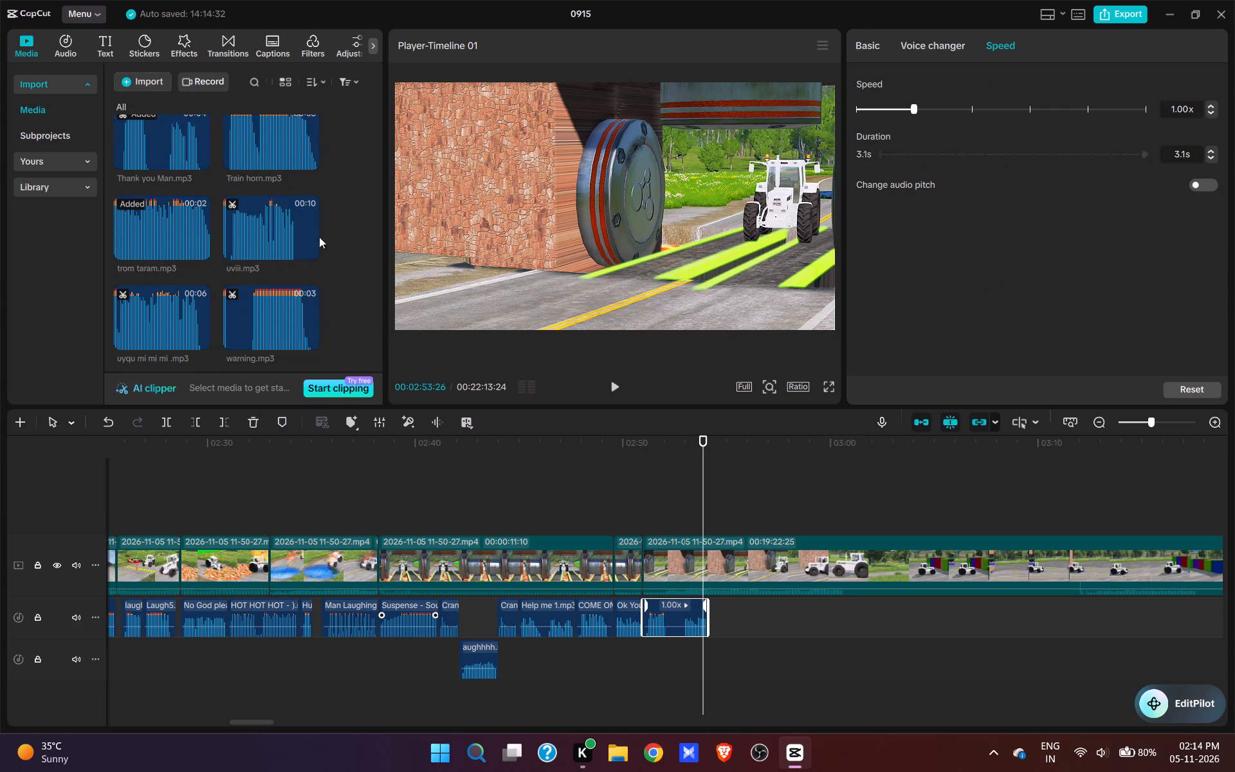
scroll(272, 229, down, 8)
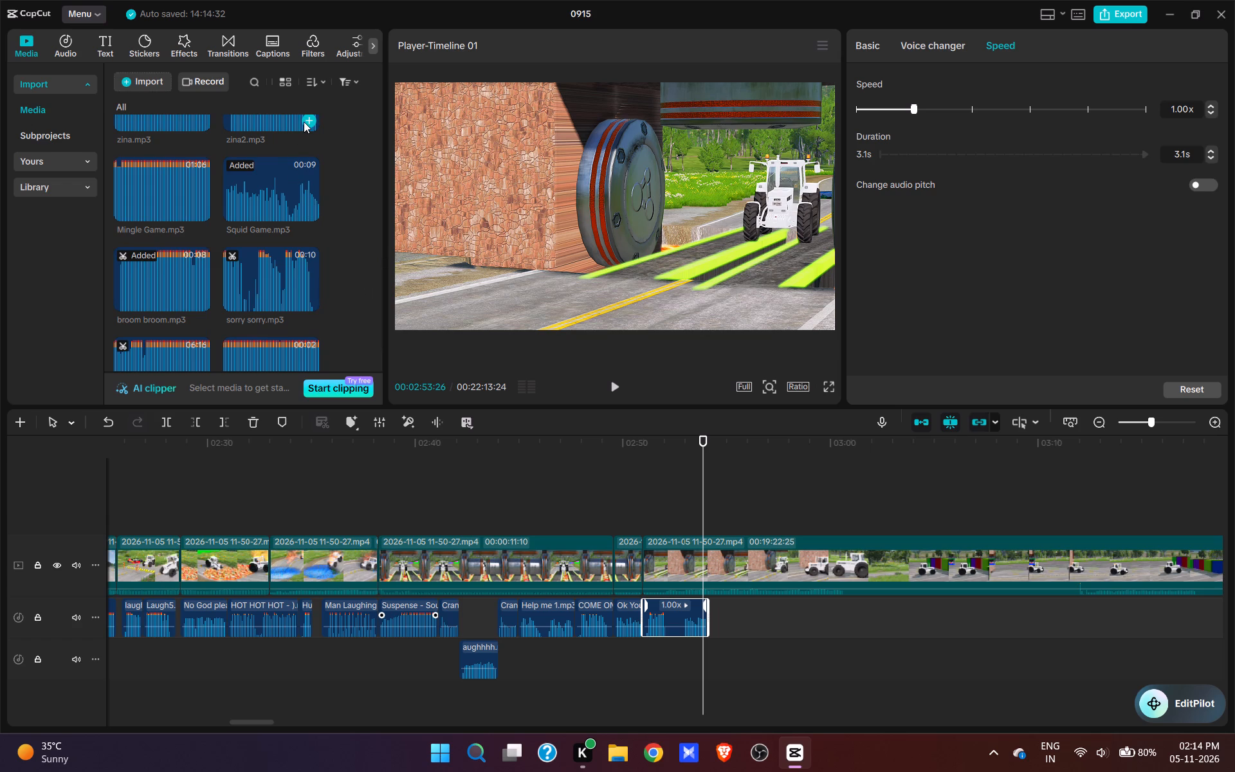
click(304, 122)
key(space)
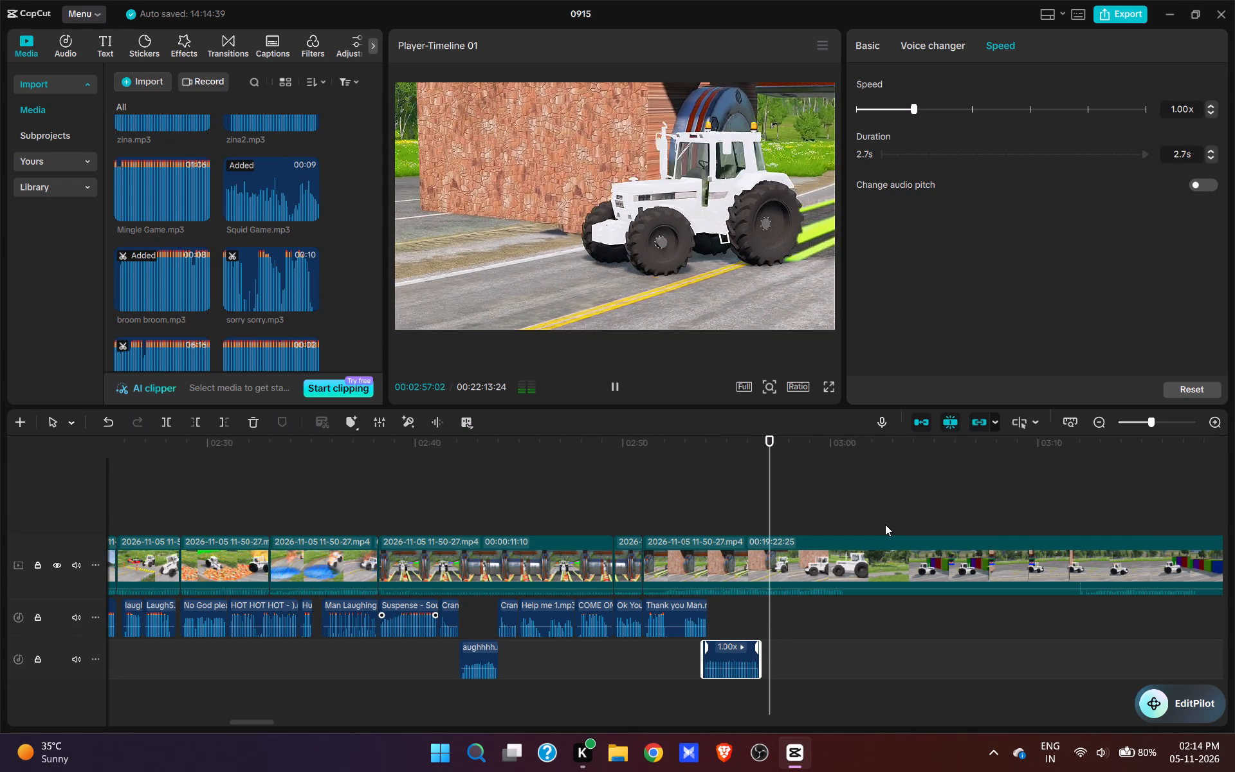
Split the video at 00:02:58:11 and cut the footage up to about 00:03:12:15, where the white tractor leaves the brick wall.
key(space)
text(w)
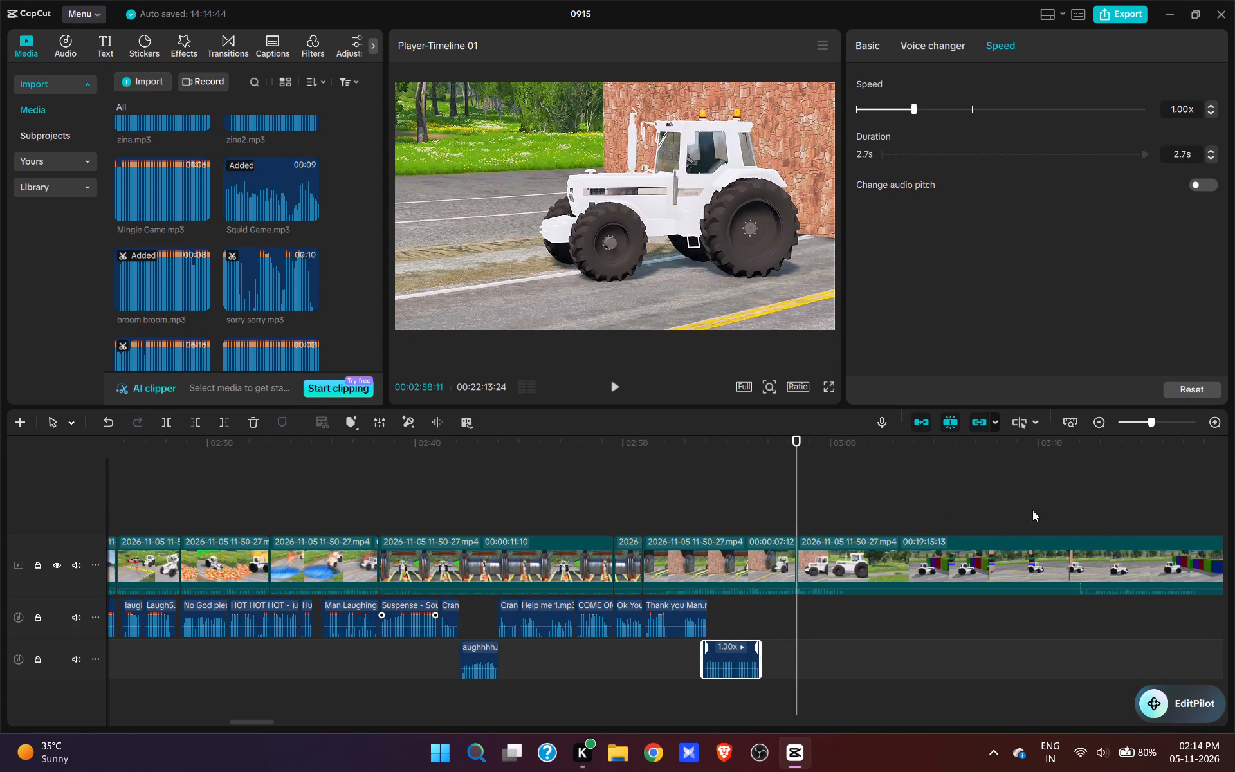
click(1066, 510)
key(space)
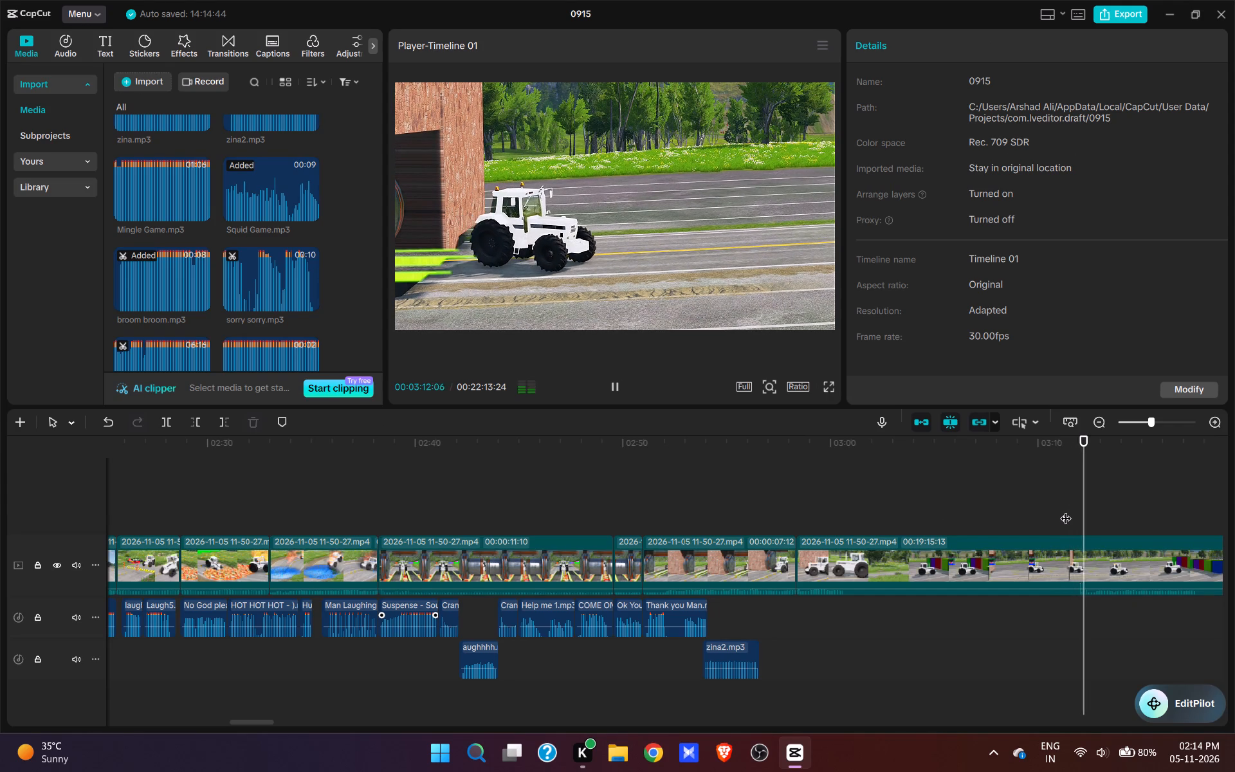
key(space)
text(q)
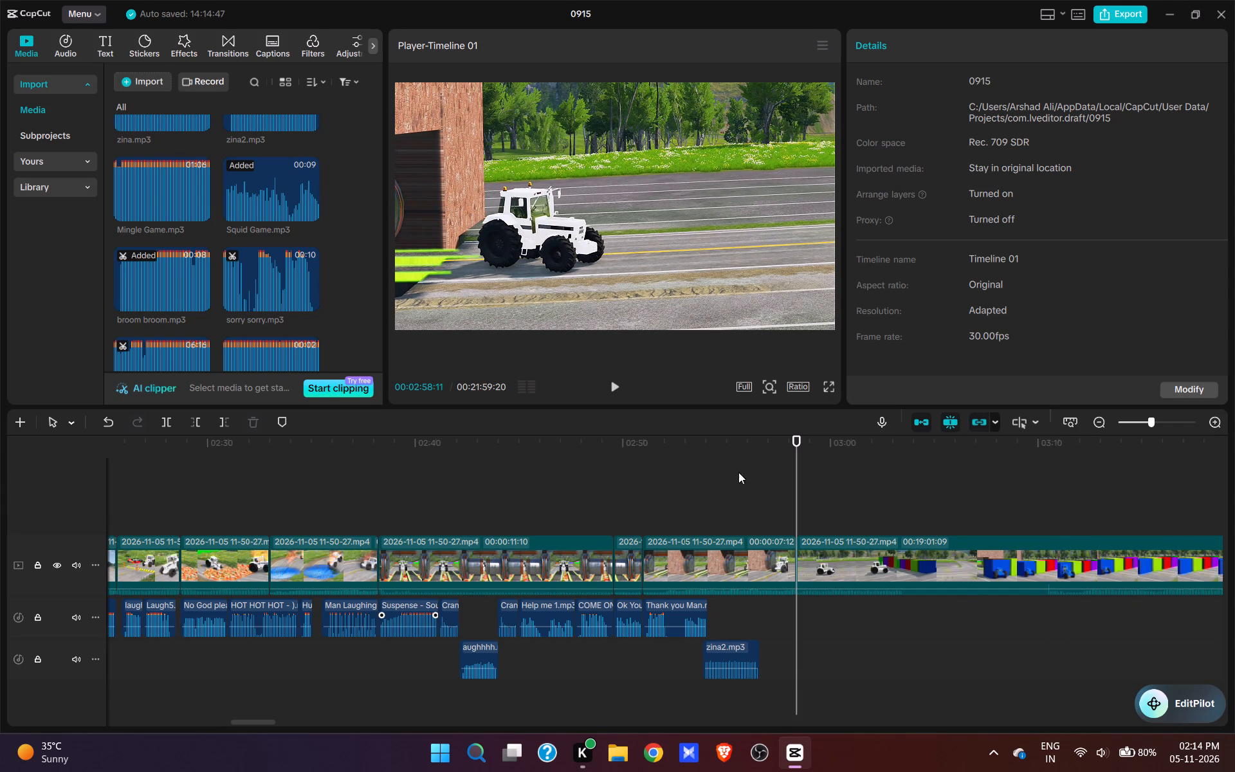
Add zina.mp3 at the 00:02:58:11 cut and play until the white tractor goes behind the coloured blocks.
scroll(279, 245, down, 6)
scroll(340, 277, down, 2)
scroll(340, 277, up, 10)
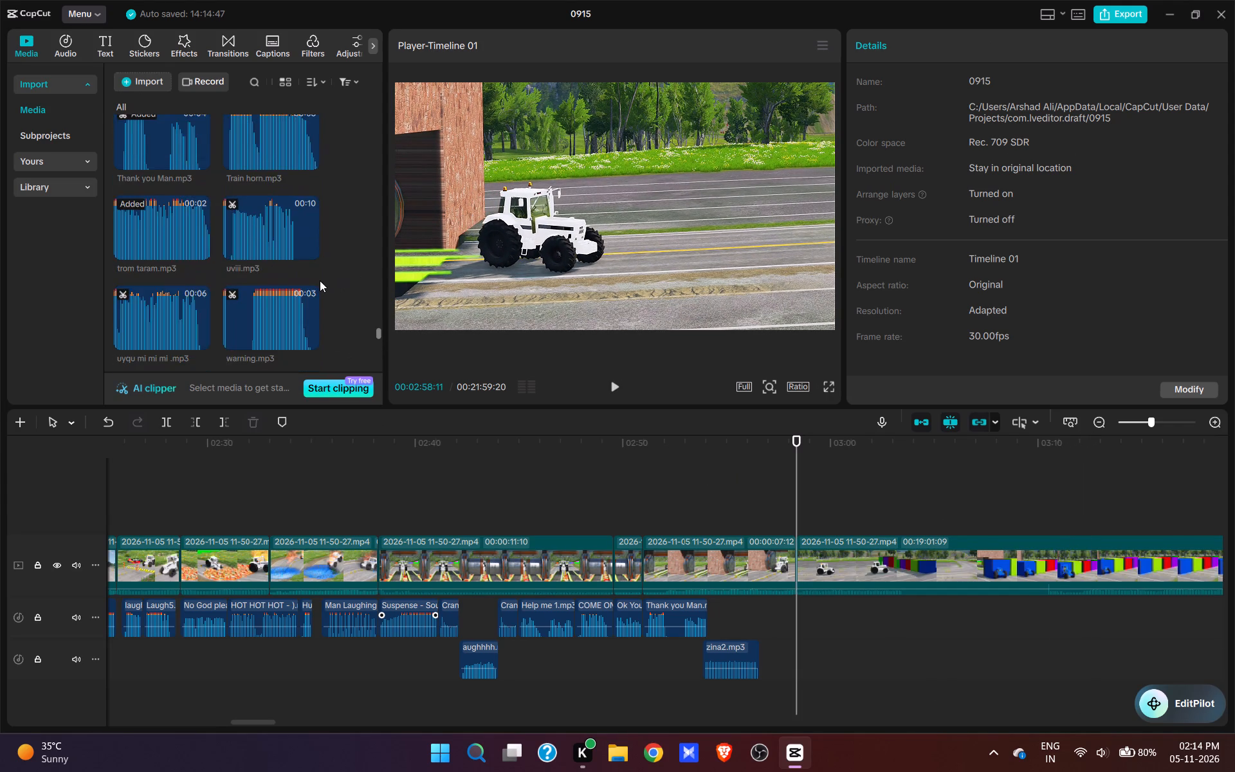
scroll(320, 280, up, 4)
scroll(320, 280, down, 20)
scroll(320, 280, down, 5)
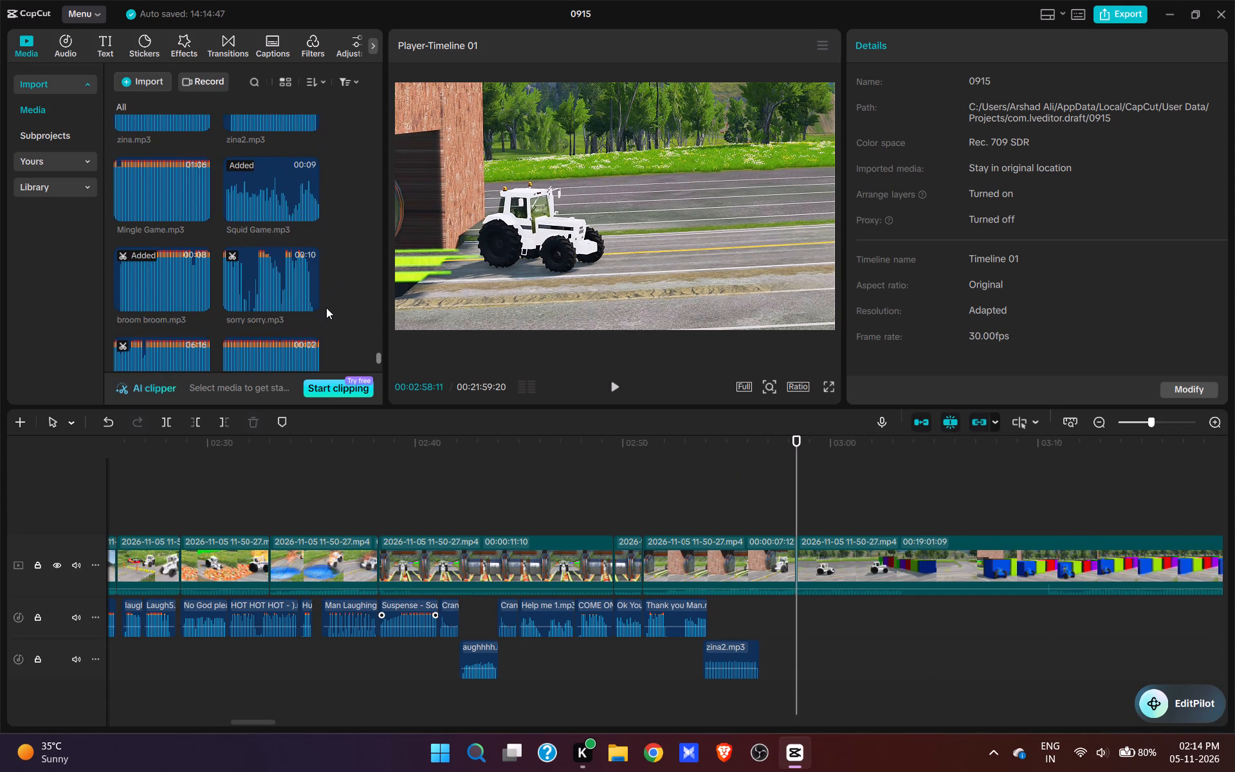
scroll(252, 271, up, 4)
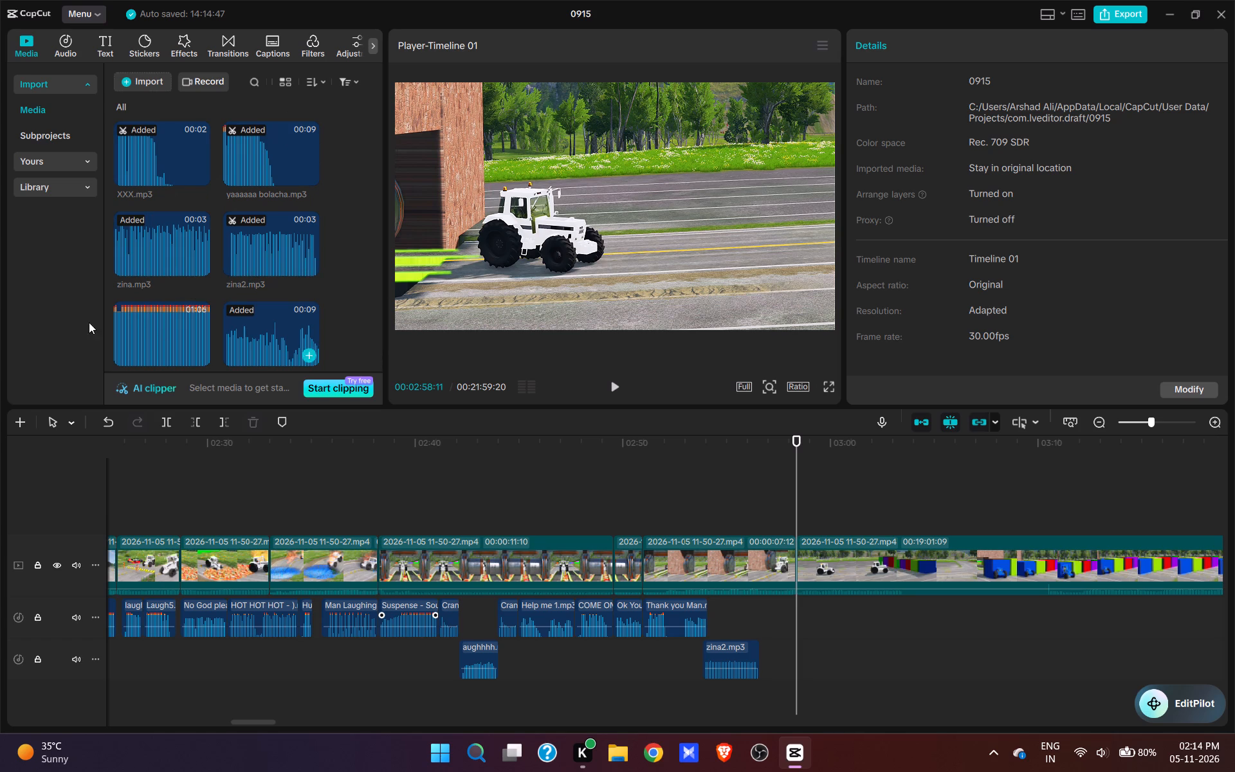
click(199, 264)
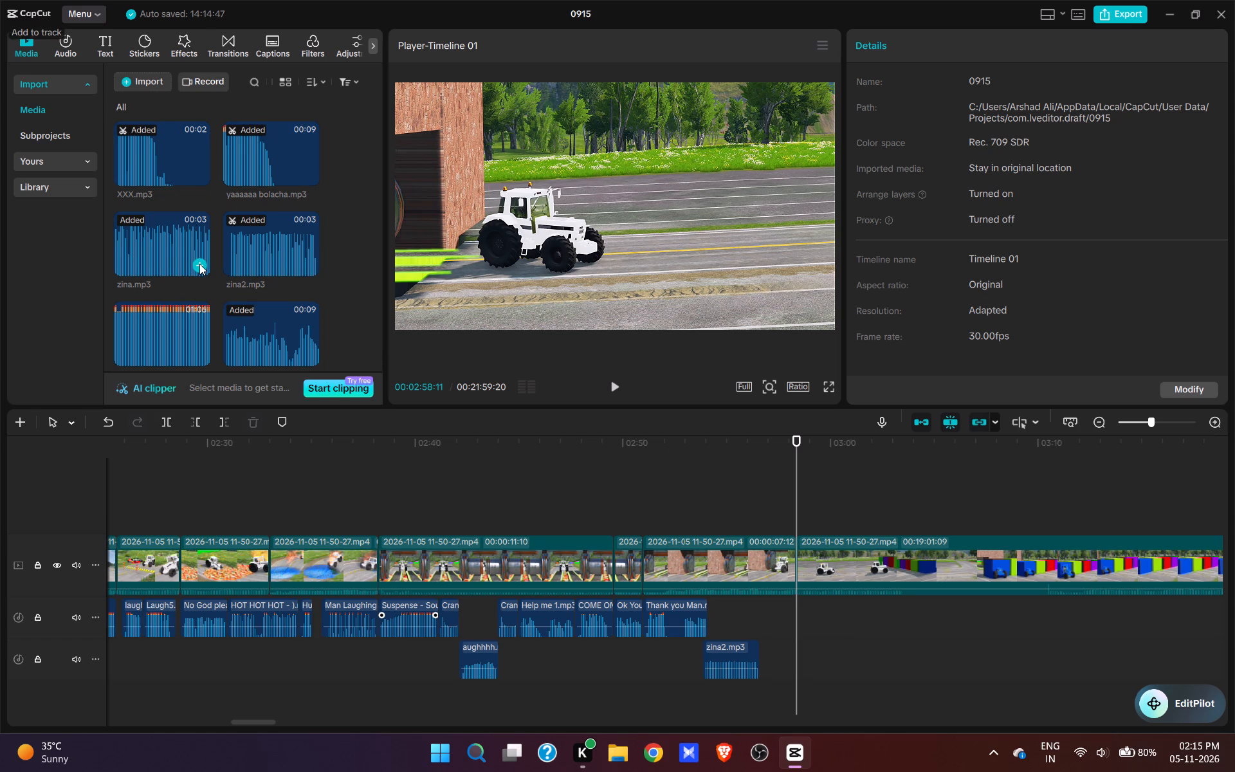
key(space)
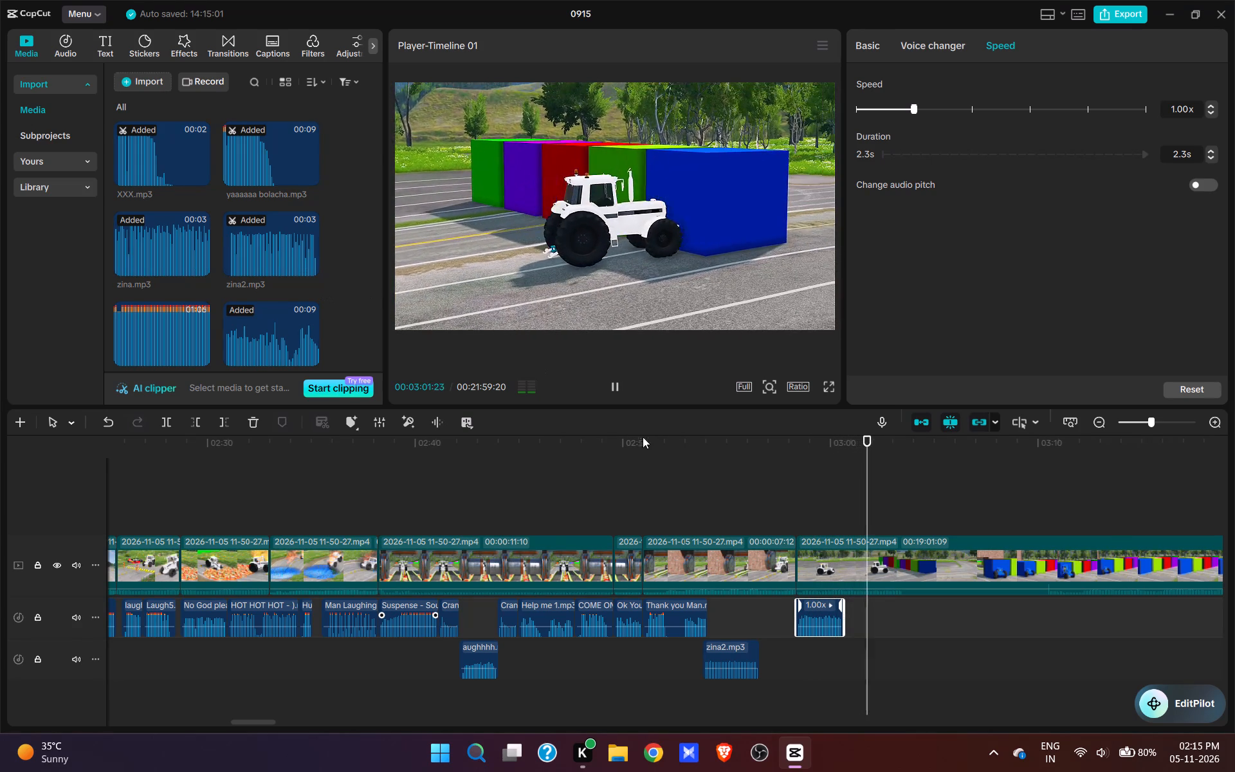
key(space)
key(space)
key(space)
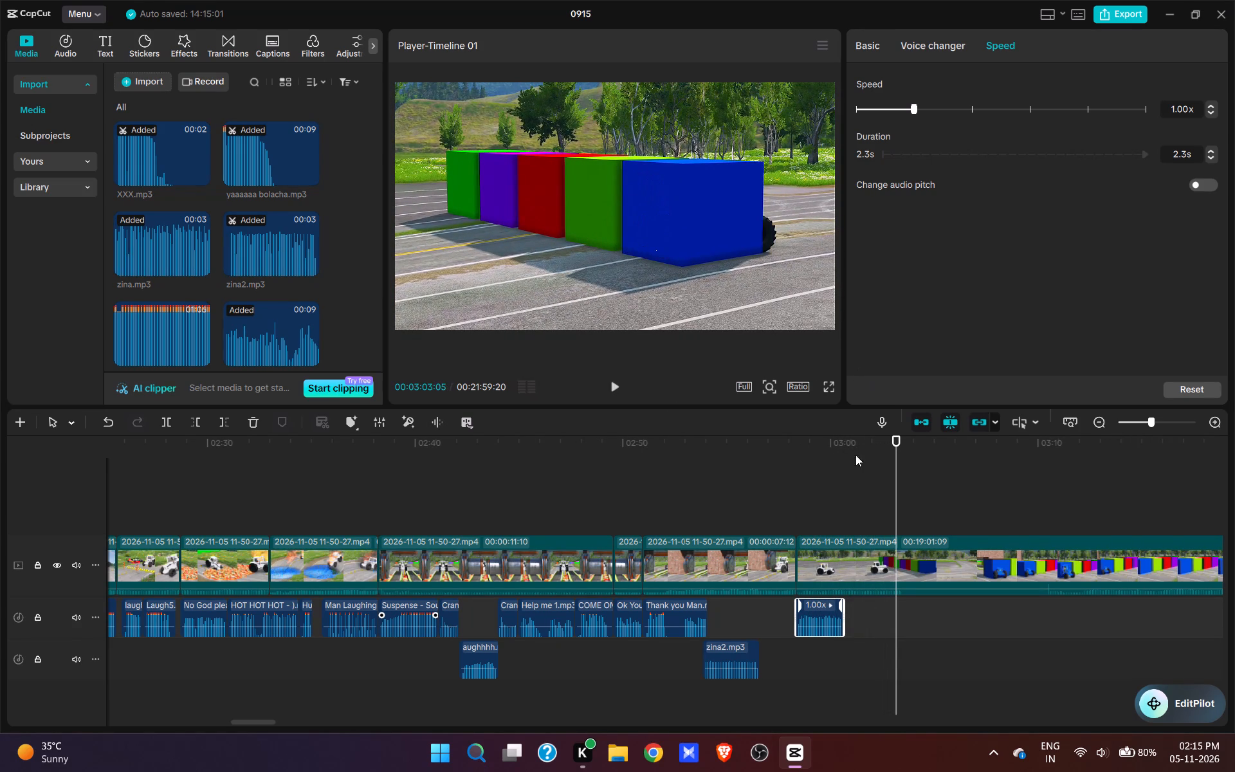
Split the video at 00:03:03:05, cut the footage up to 00:03:17:24 where the blue tractor is about to emerge, and play the cut.
key(w)
drag(877, 491, 628, 585)
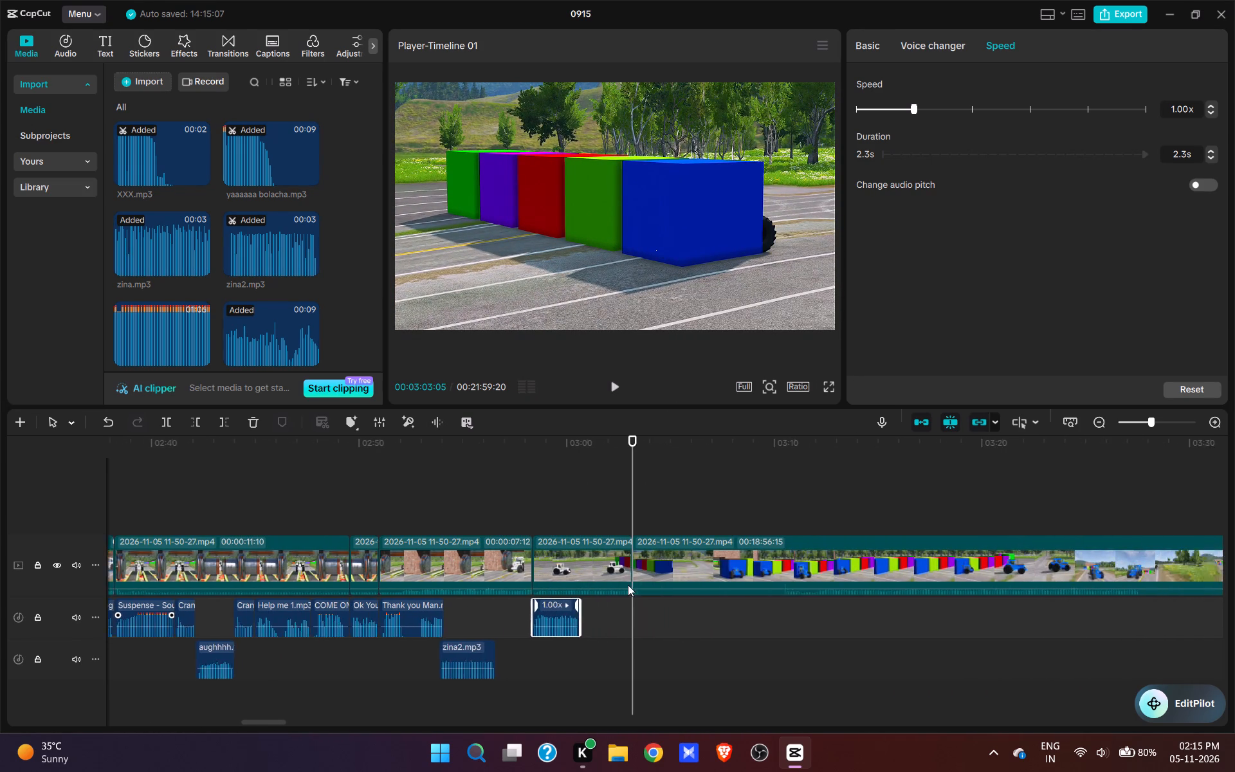
drag(628, 585, 596, 599)
click(439, 509)
click(466, 501)
key(space)
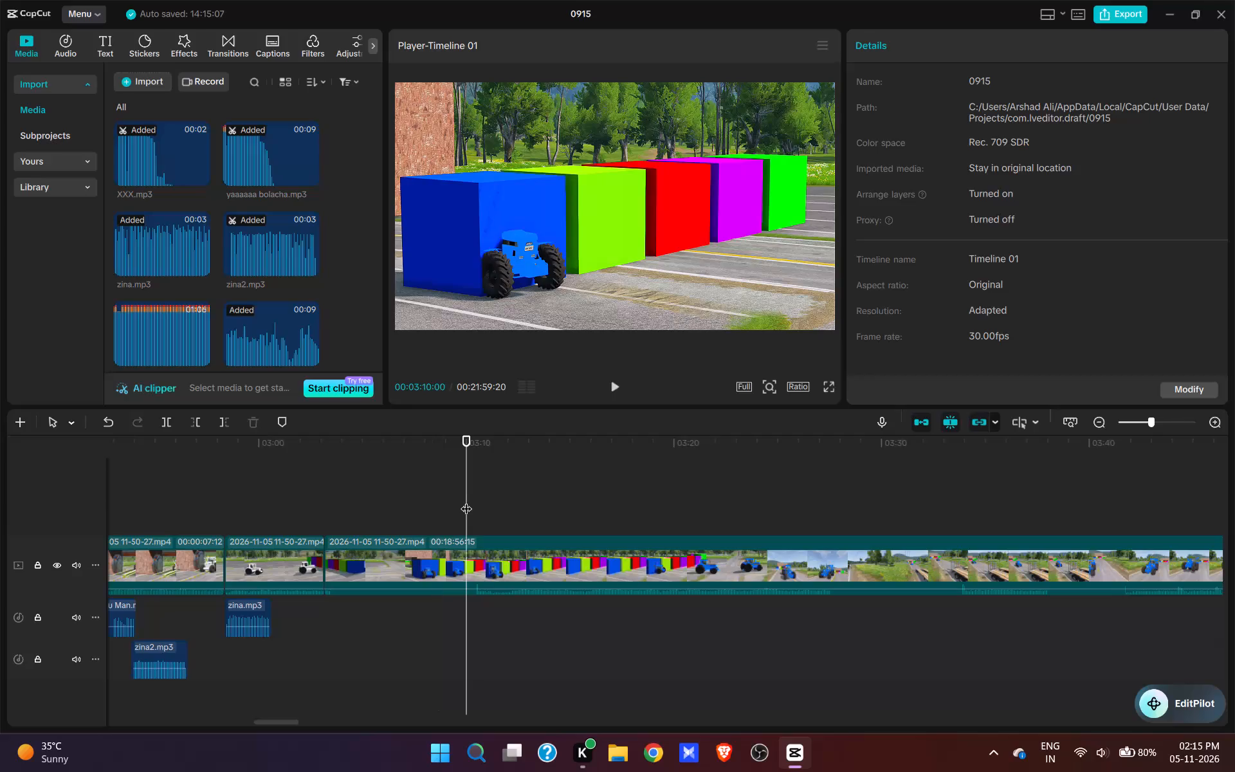
key(space)
click(486, 501)
click(579, 502)
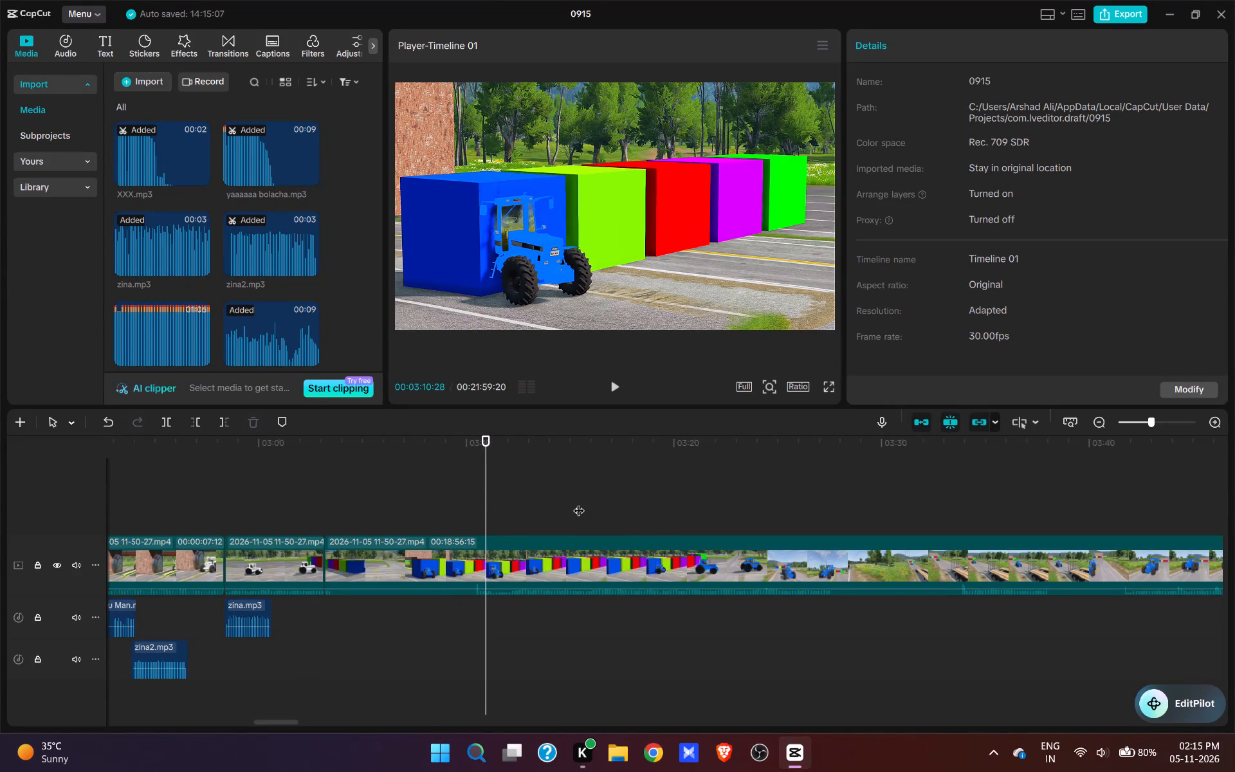
key(space)
click(626, 497)
click(664, 499)
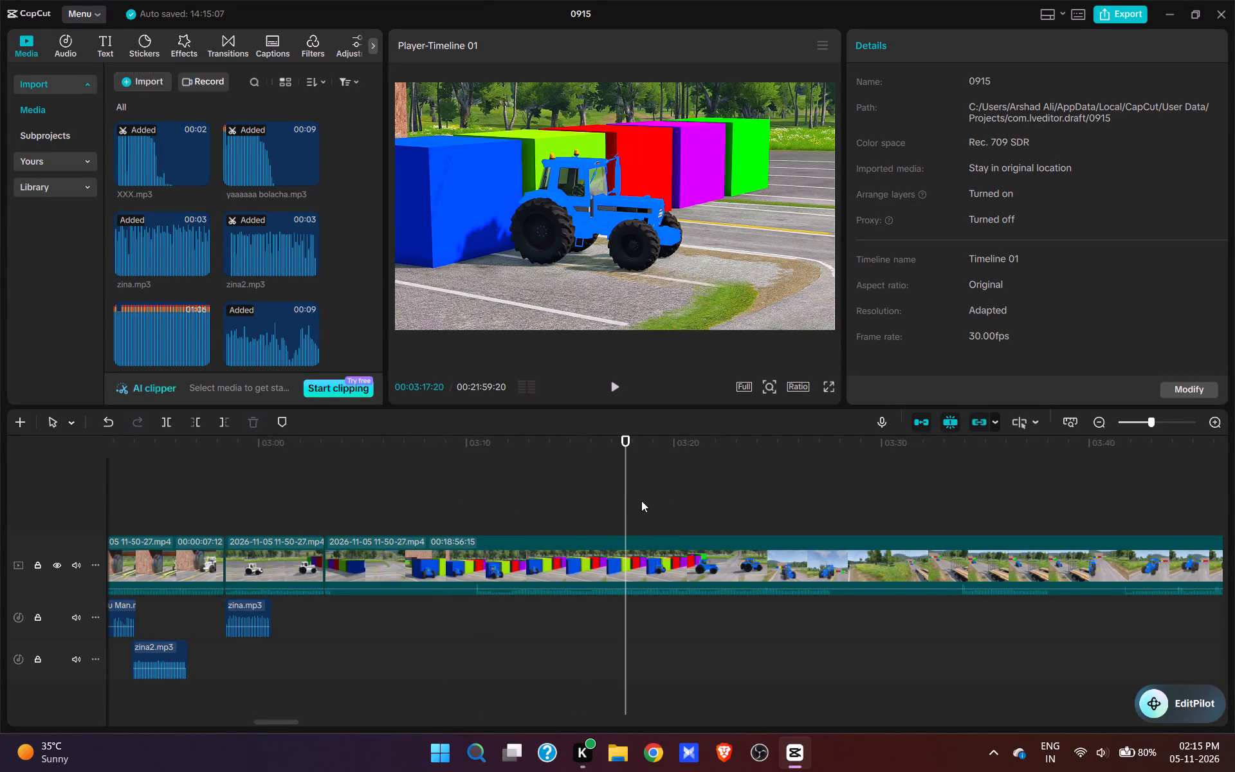
click(639, 501)
click(628, 511)
key(q)
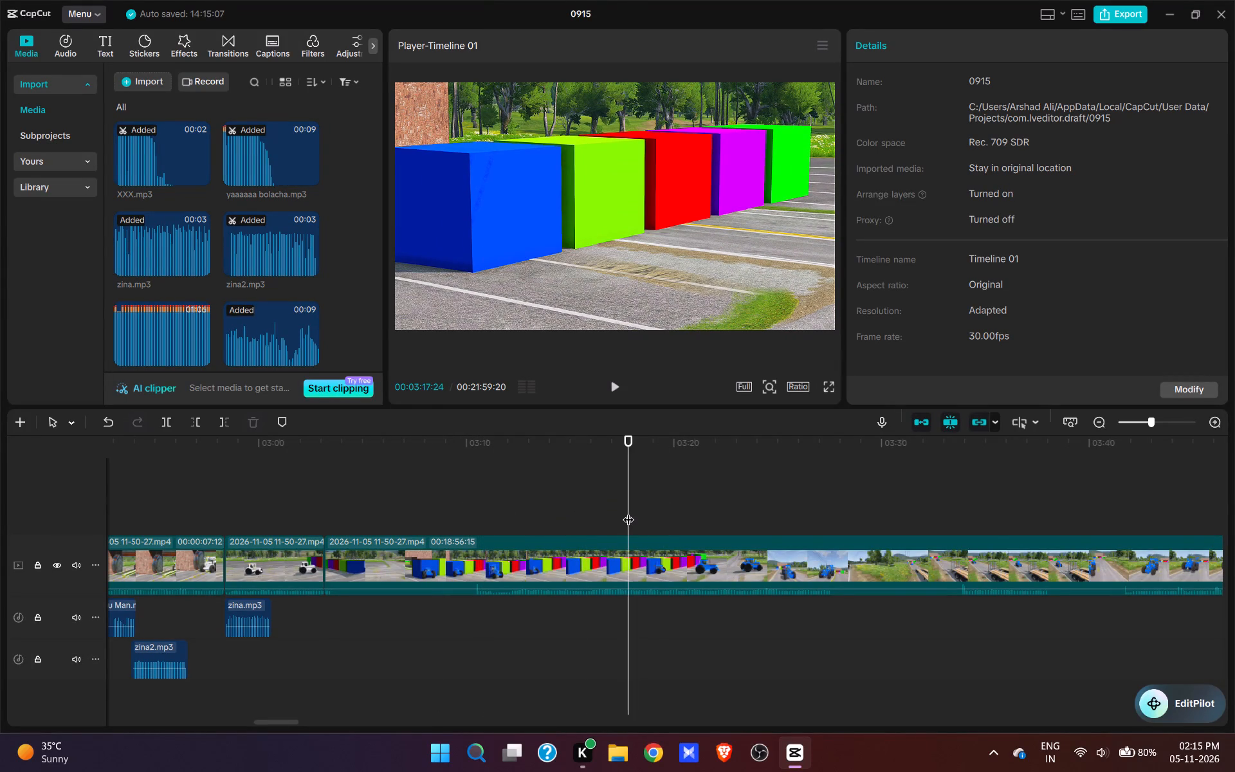
key(space)
key(space)
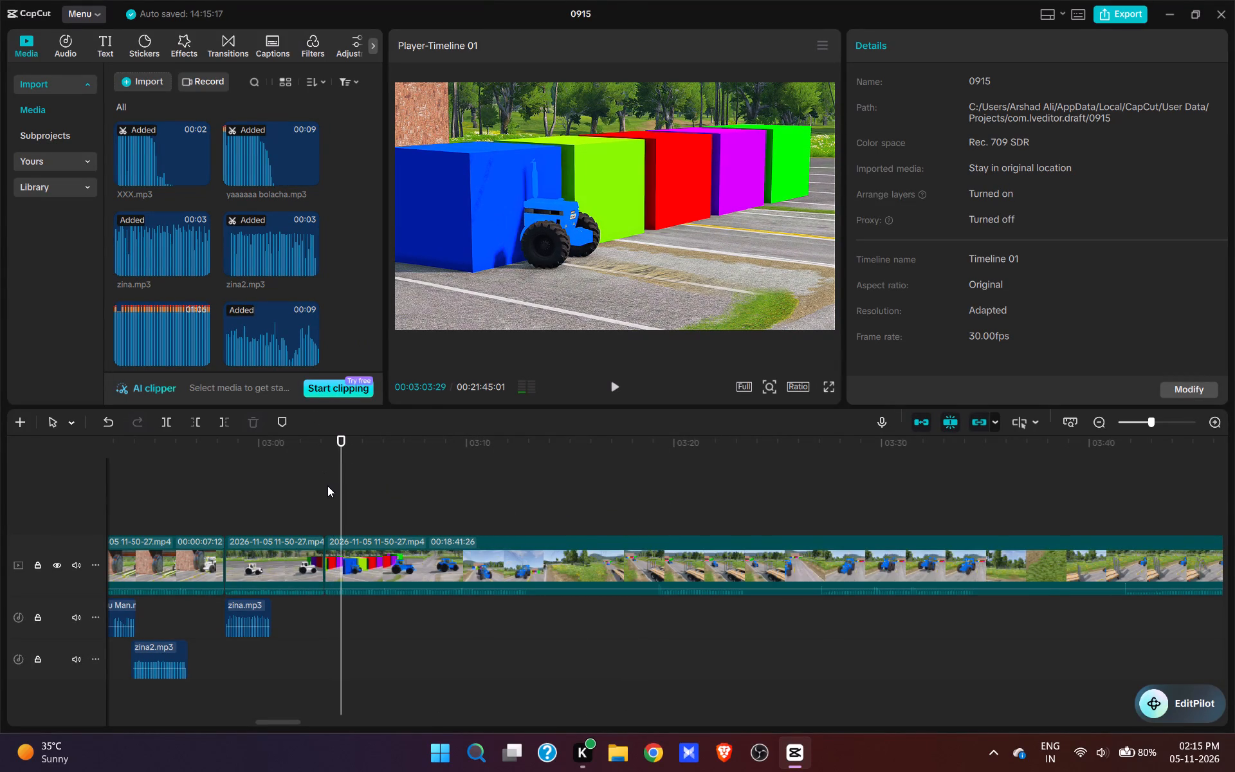
Add Wow Girl 1.mp3 at the 00:03:03:05 cut and play it as the blue tractor emerges from the blocks.
double_click(327, 486)
scroll(221, 178, down, 5)
scroll(221, 178, up, 1)
scroll(221, 178, down, 2)
scroll(277, 249, down, 8)
scroll(154, 316, up, 3)
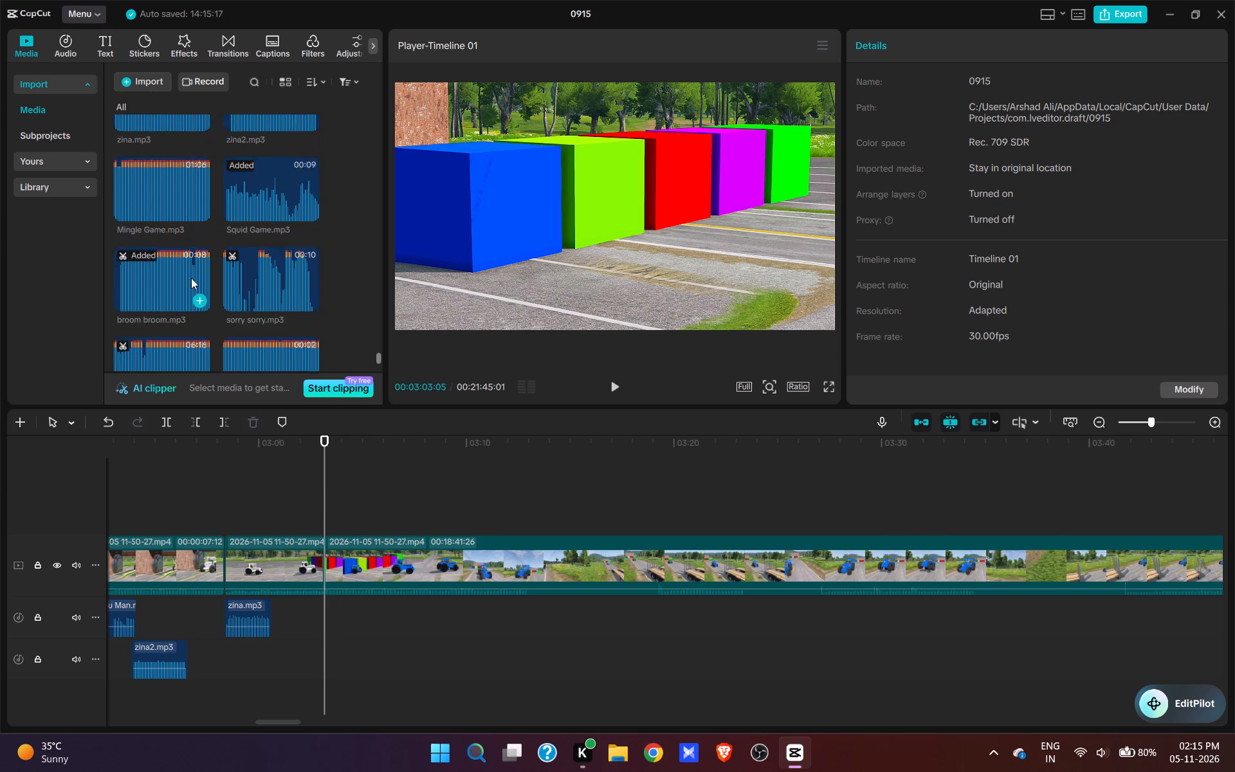
scroll(191, 278, up, 1)
scroll(199, 268, down, 2)
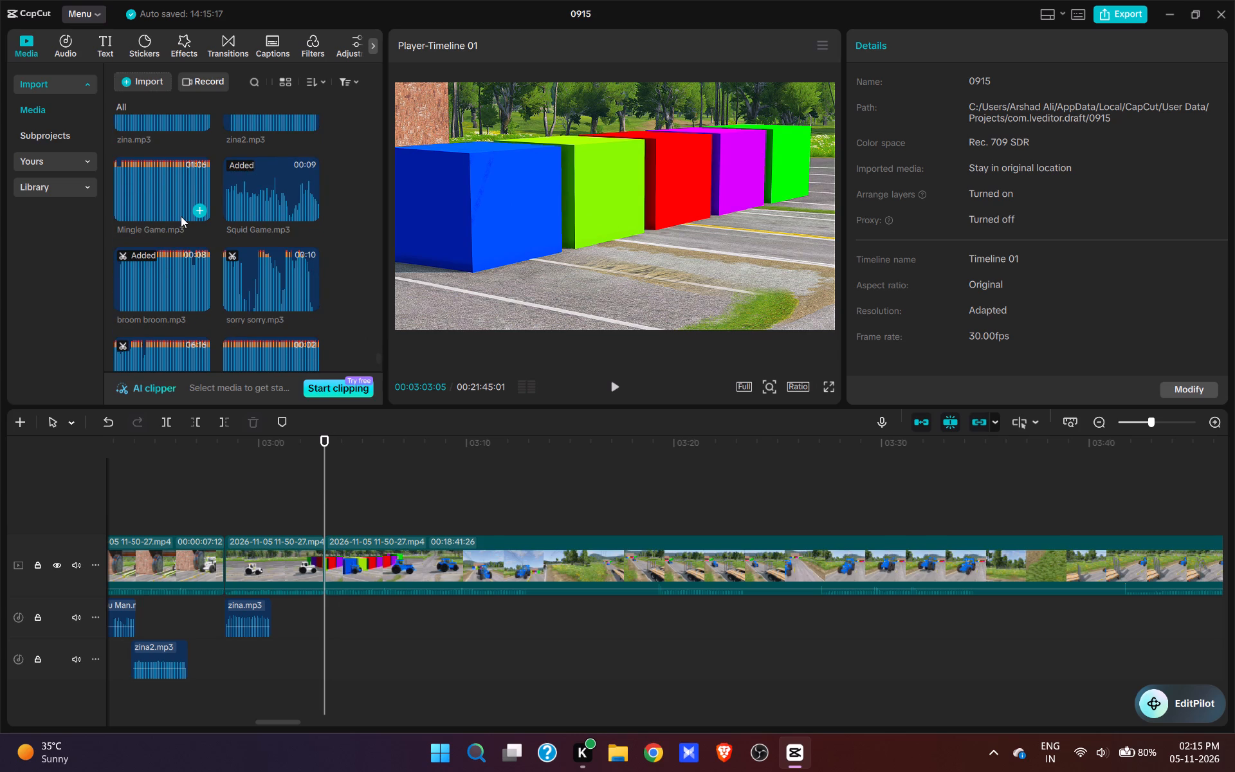
scroll(181, 216, up, 4)
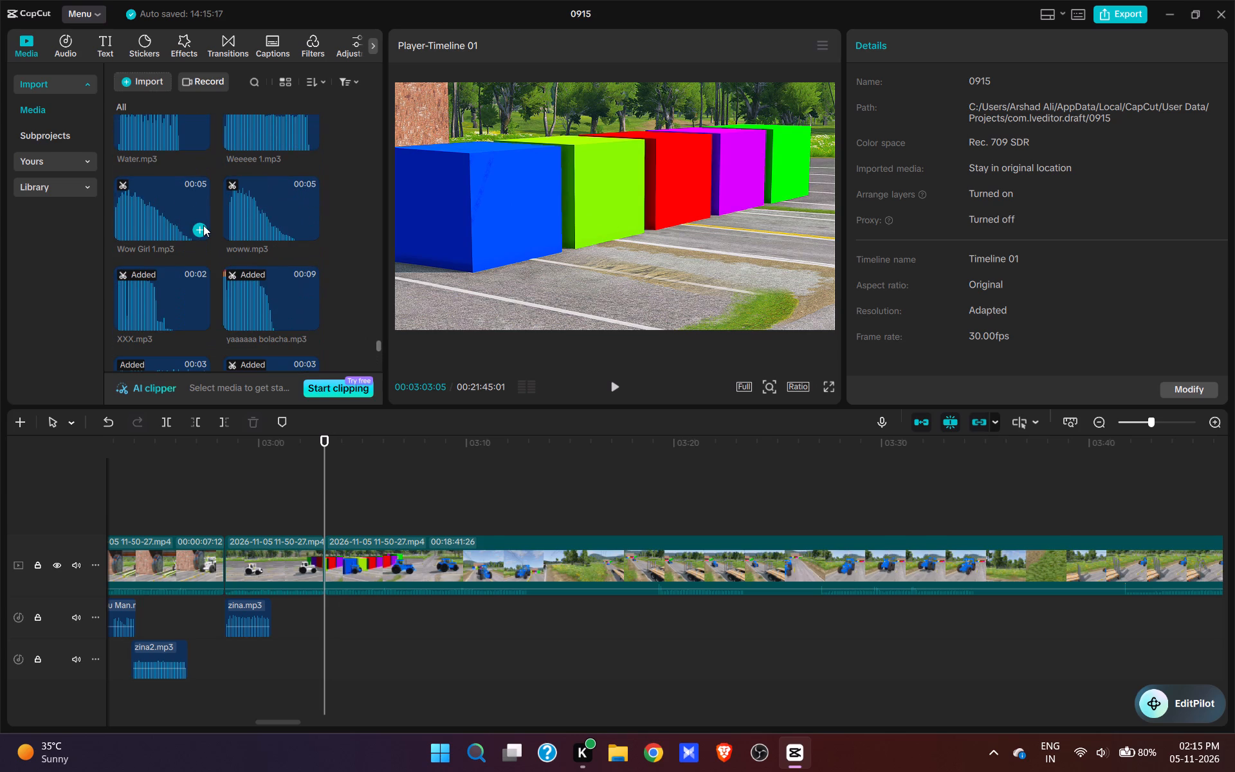
click(203, 226)
key(space)
drag(459, 430, 554, 495)
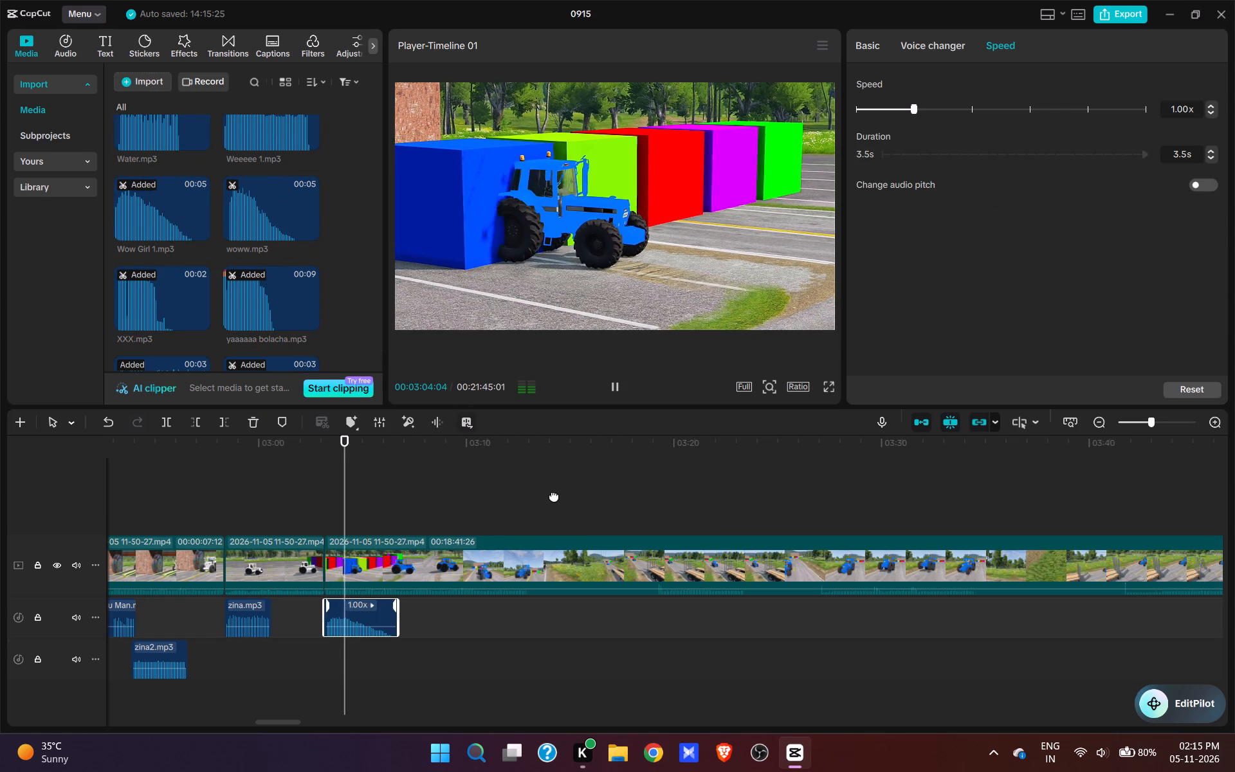
Trim the end of the Wow Girl 1 sound at 00:03:06:06 and resume playback.
key(space)
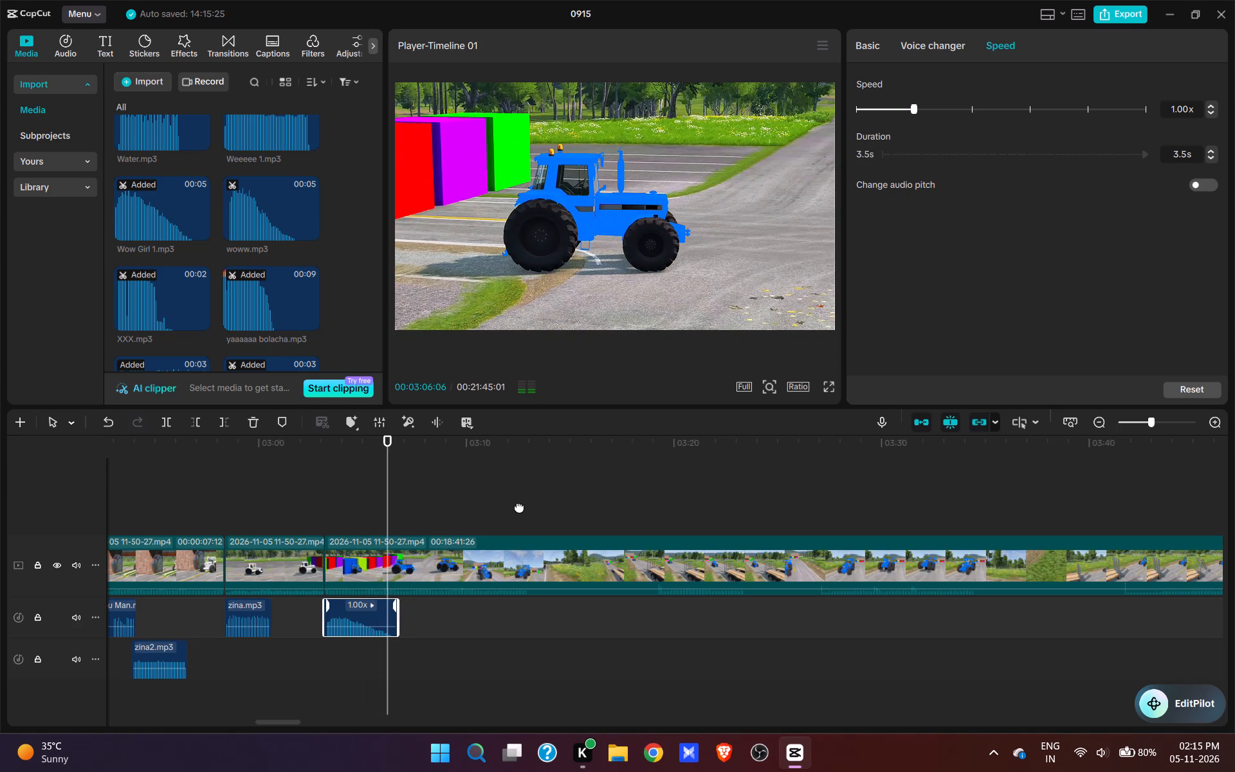
key(e)
key(space)
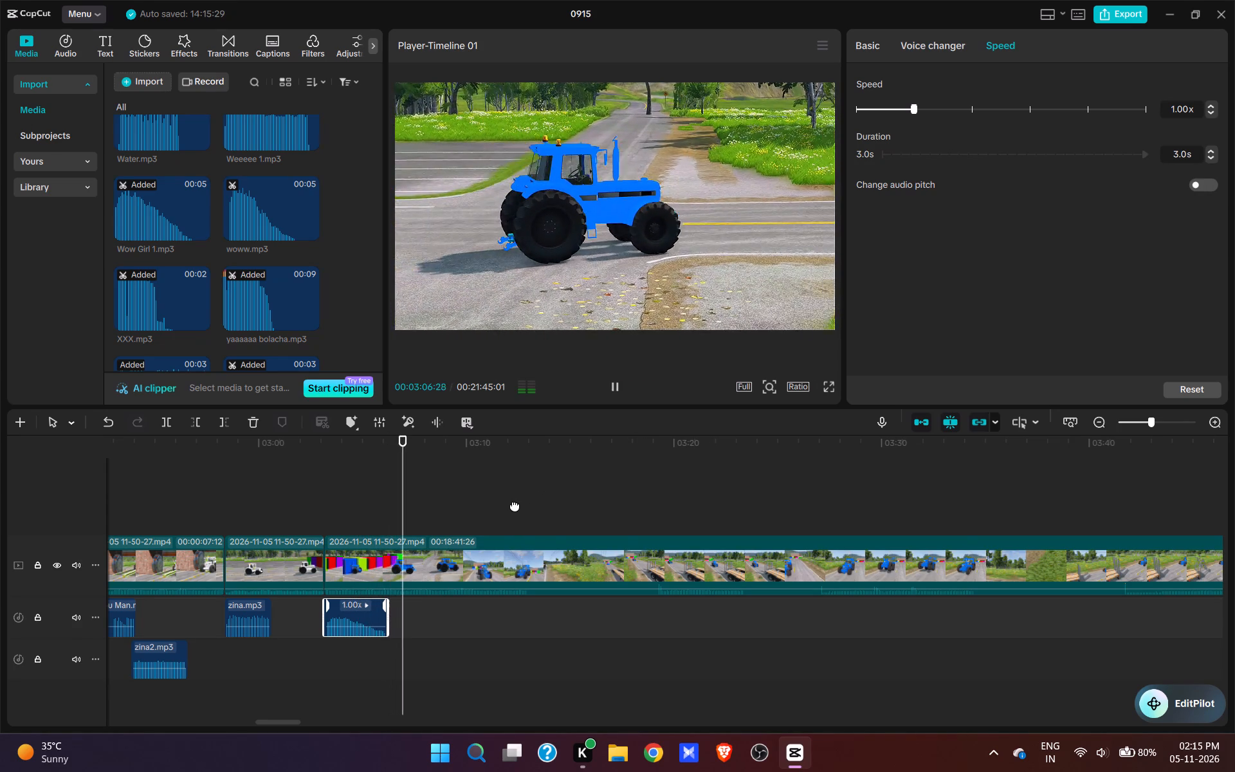
Split the video at 00:03:08:00 as the blue tractor drives along the road, and check the footage just after the split.
key(space)
key(w)
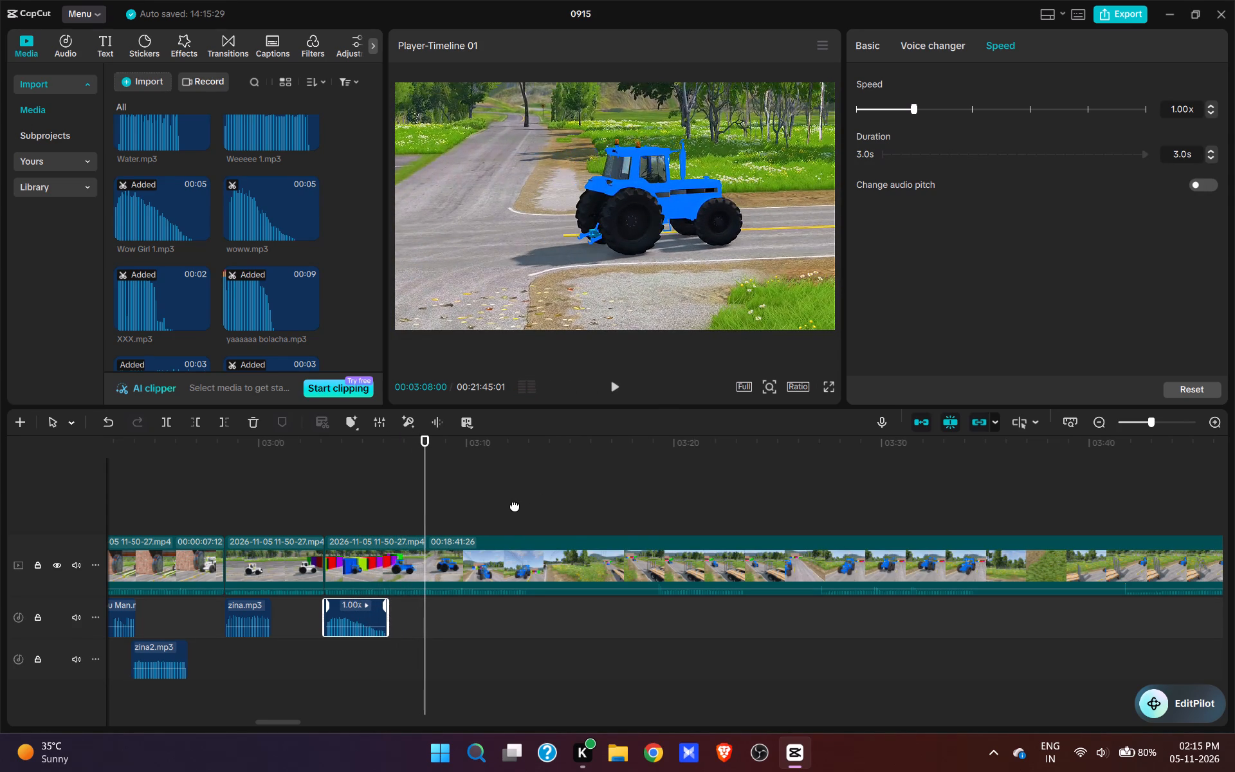
click(479, 507)
key(space)
click(457, 510)
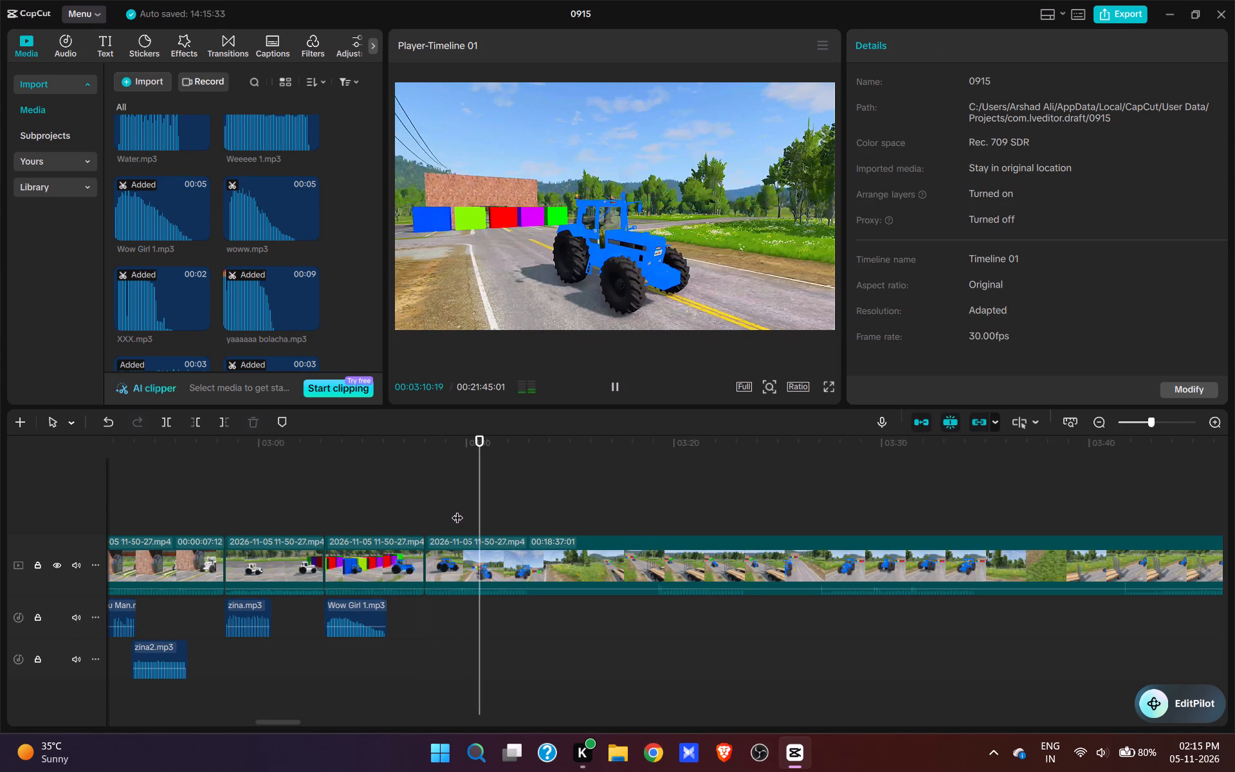
click(443, 510)
click(434, 511)
click(428, 511)
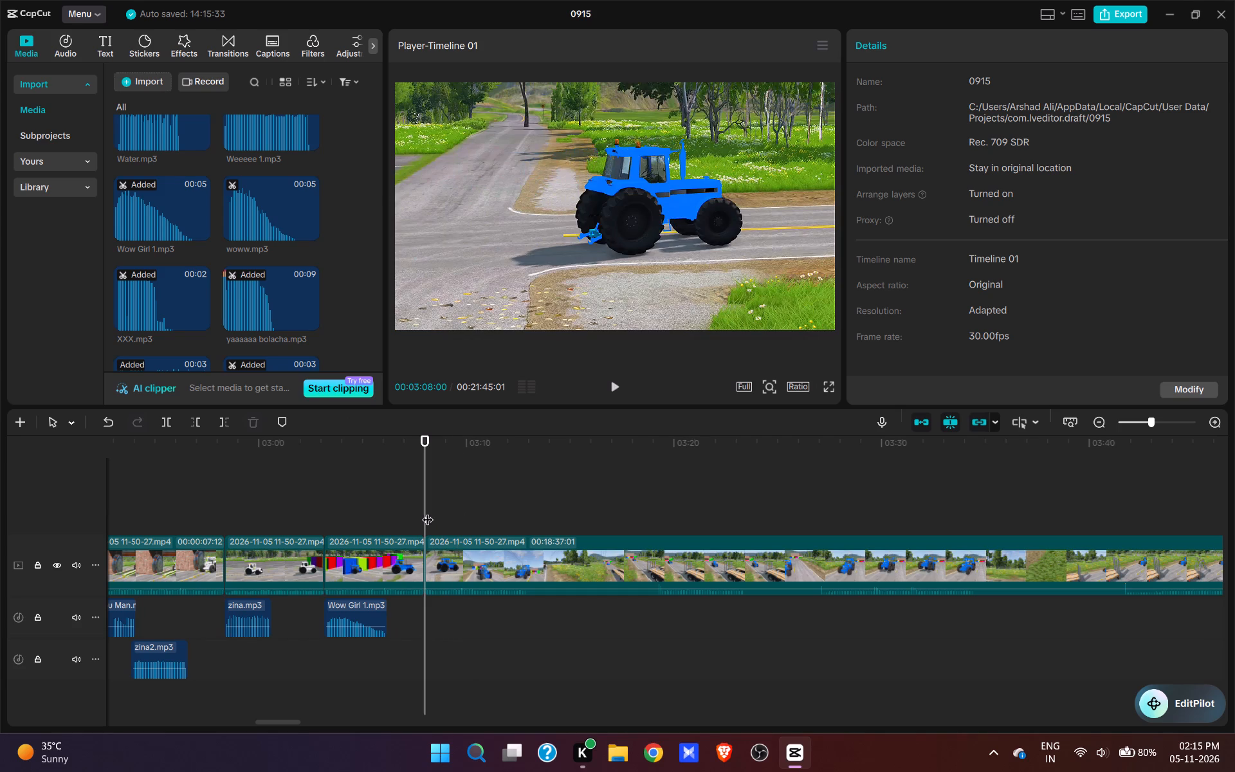
Check the footage after the 00:03:08:00 split and undo that split.
key(space)
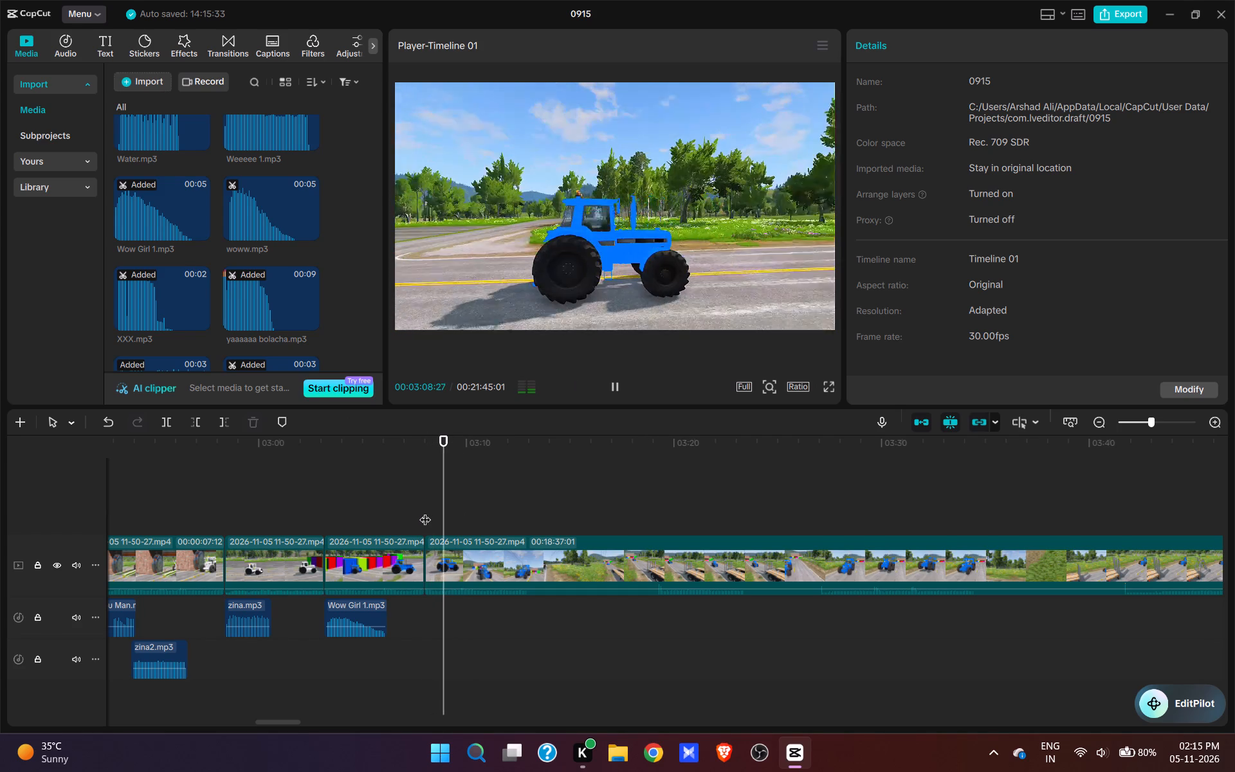
key(space)
key(ctrl+z)
Add broom broom.mp3 at 00:03:08:16 as the blue tractor drives along the road, and play it.
click(390, 518)
key(space)
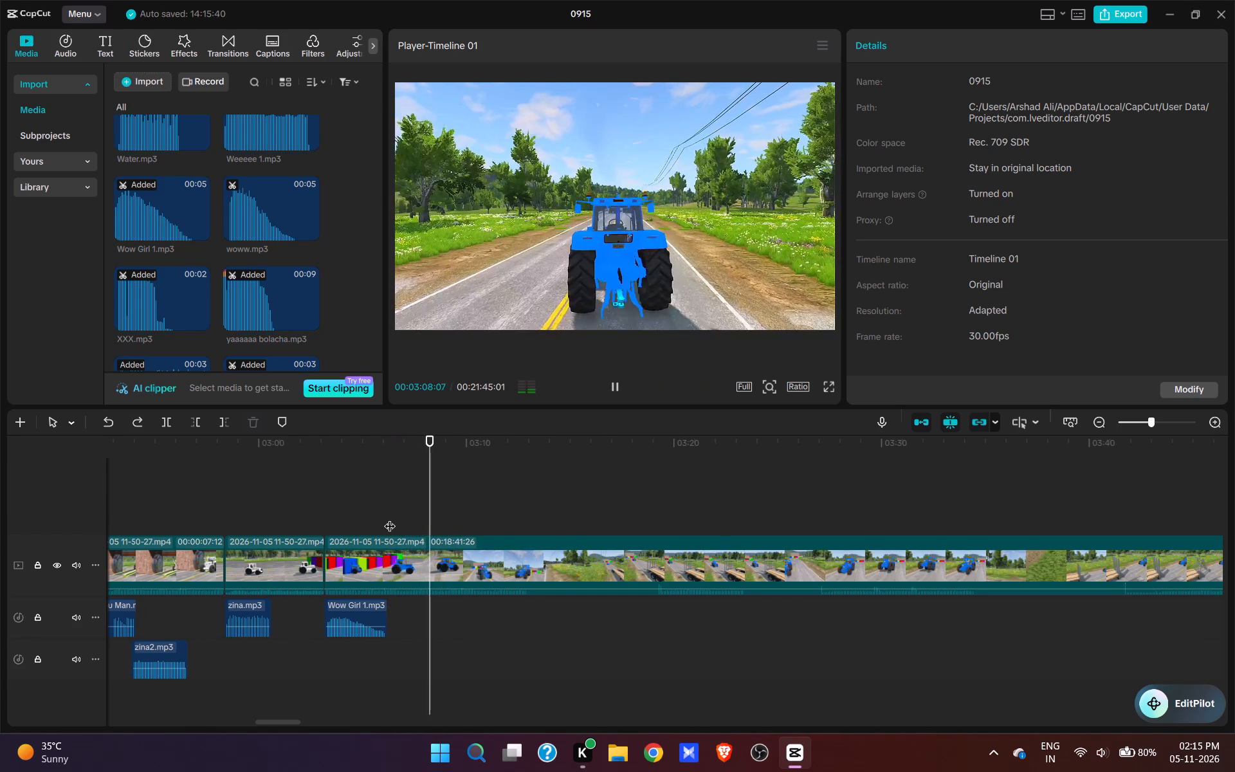
key(space)
scroll(239, 238, down, 7)
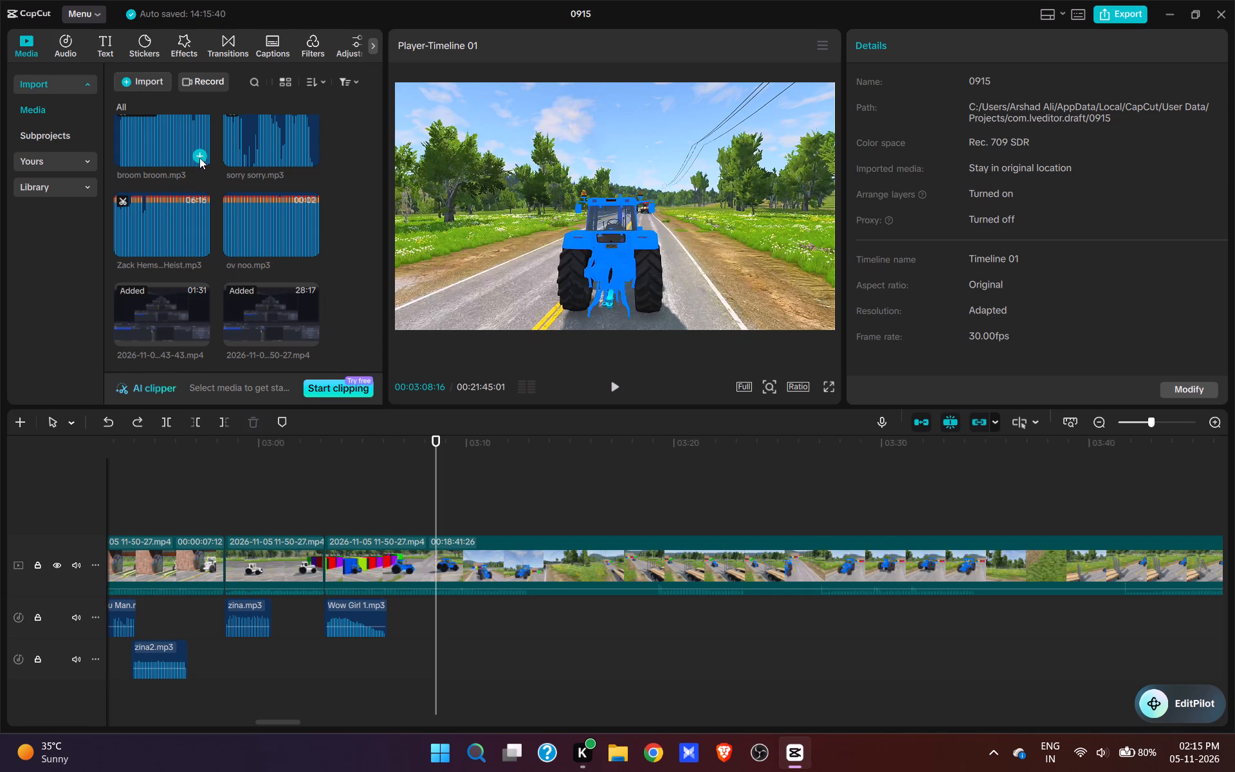
click(198, 158)
key(space)
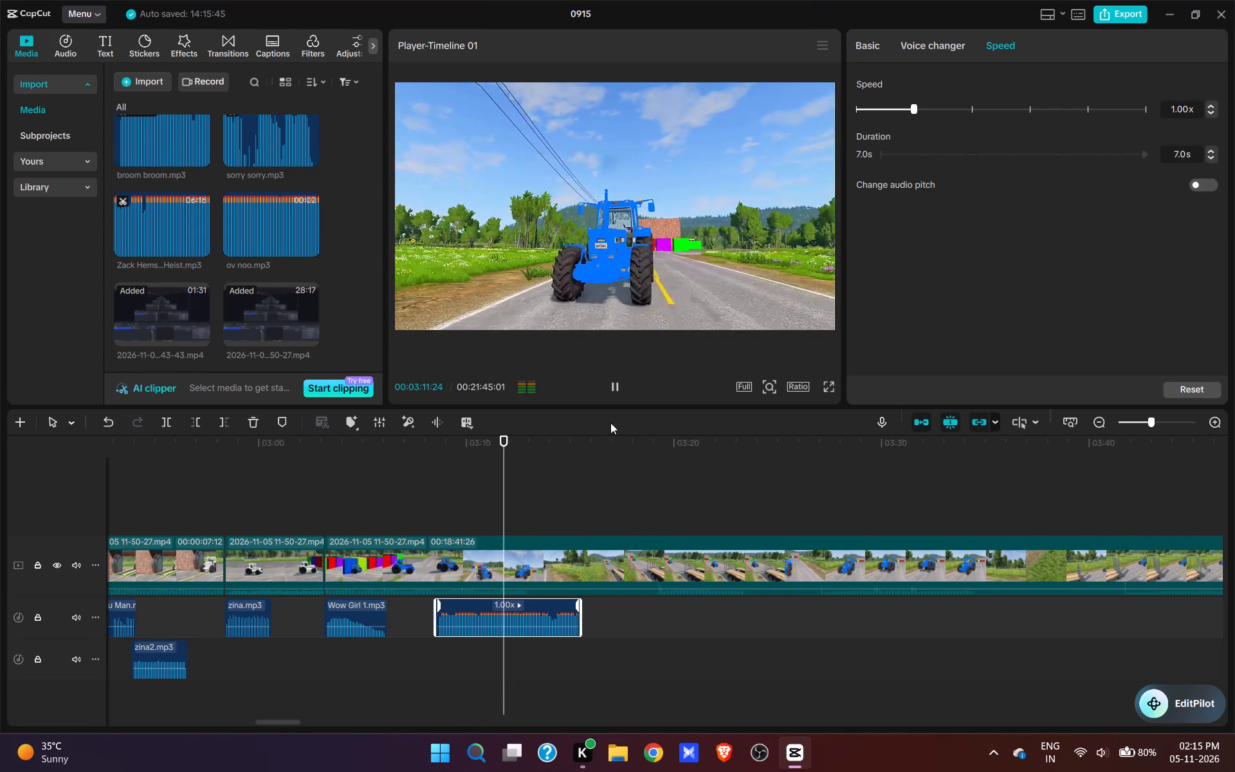
Split the video at 00:03:13:01 and trim the end of the preceding tractor clip back to 00:03:12:18.
key(space)
click(572, 561)
key(w)
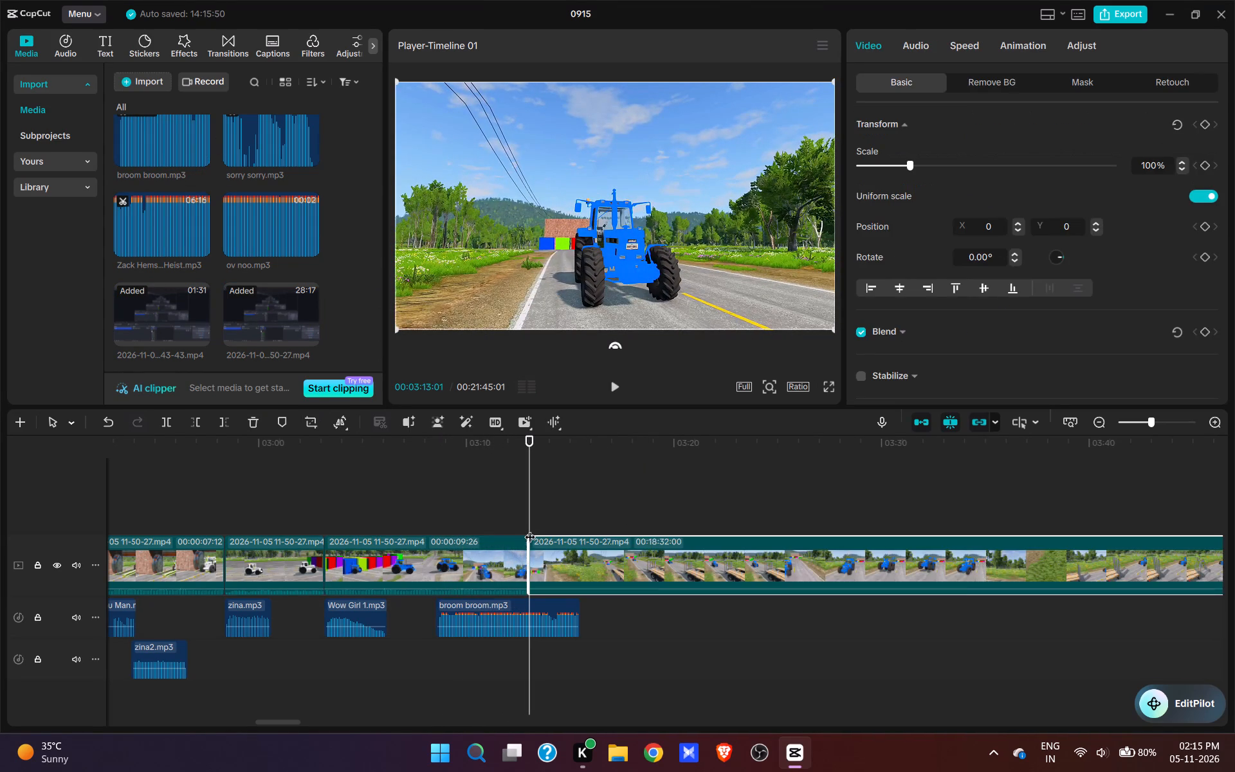
click(508, 517)
key(space)
key(space)
text(e)
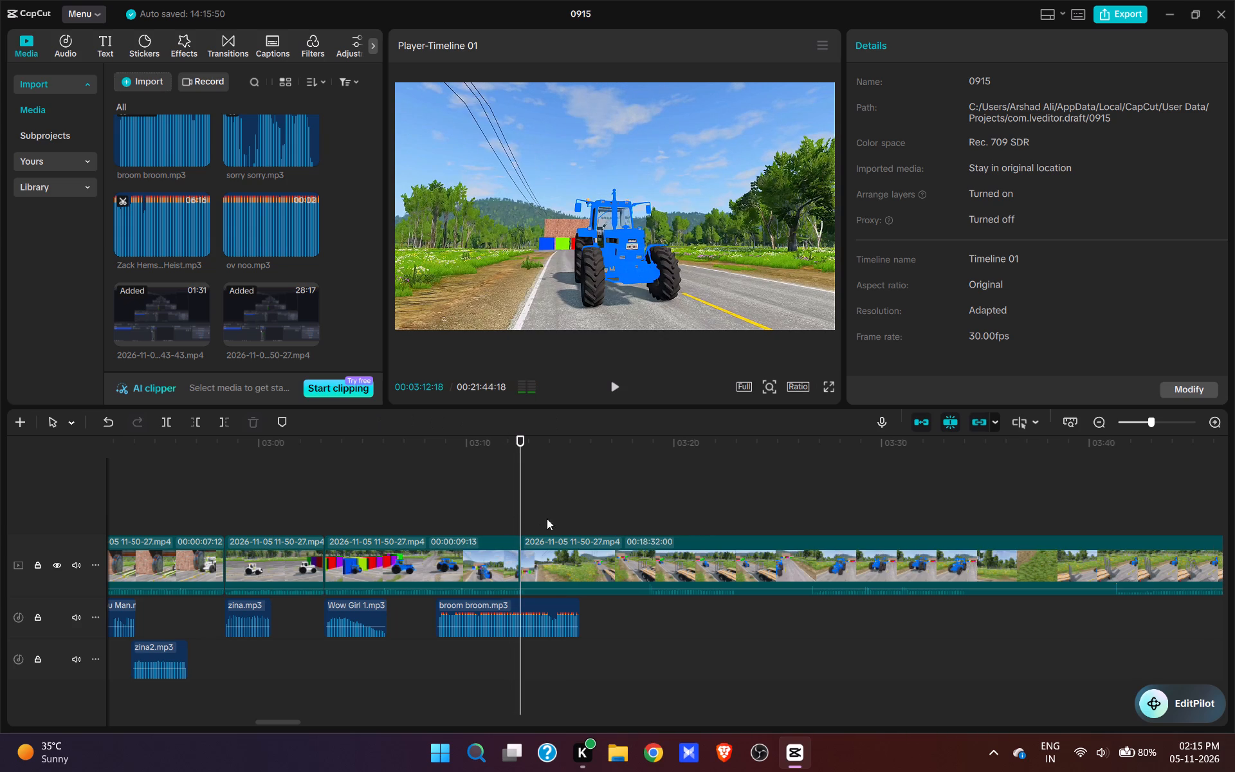
Cut the footage after 00:03:12:18 up to where the blue tractor approaches the flatbed trailers, and play the cut.
click(631, 510)
key(space)
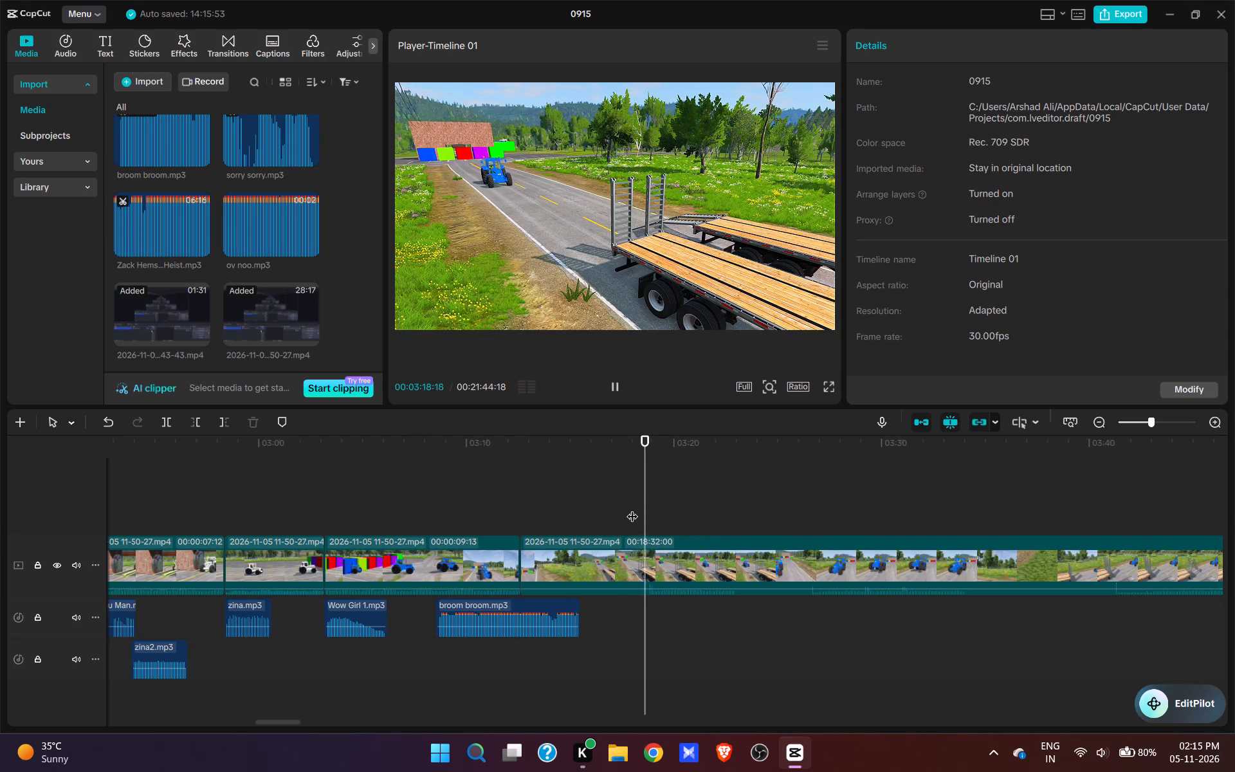
key(space)
text(q)
key(space)
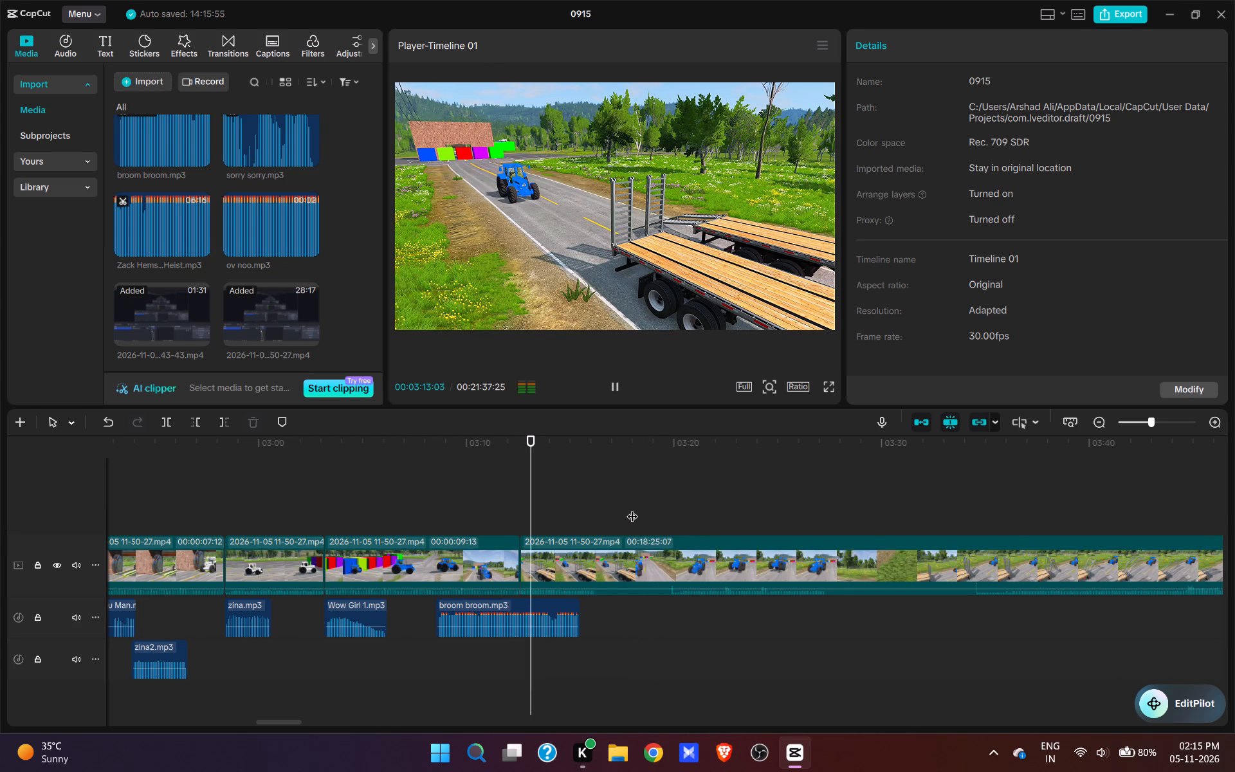
key(space)
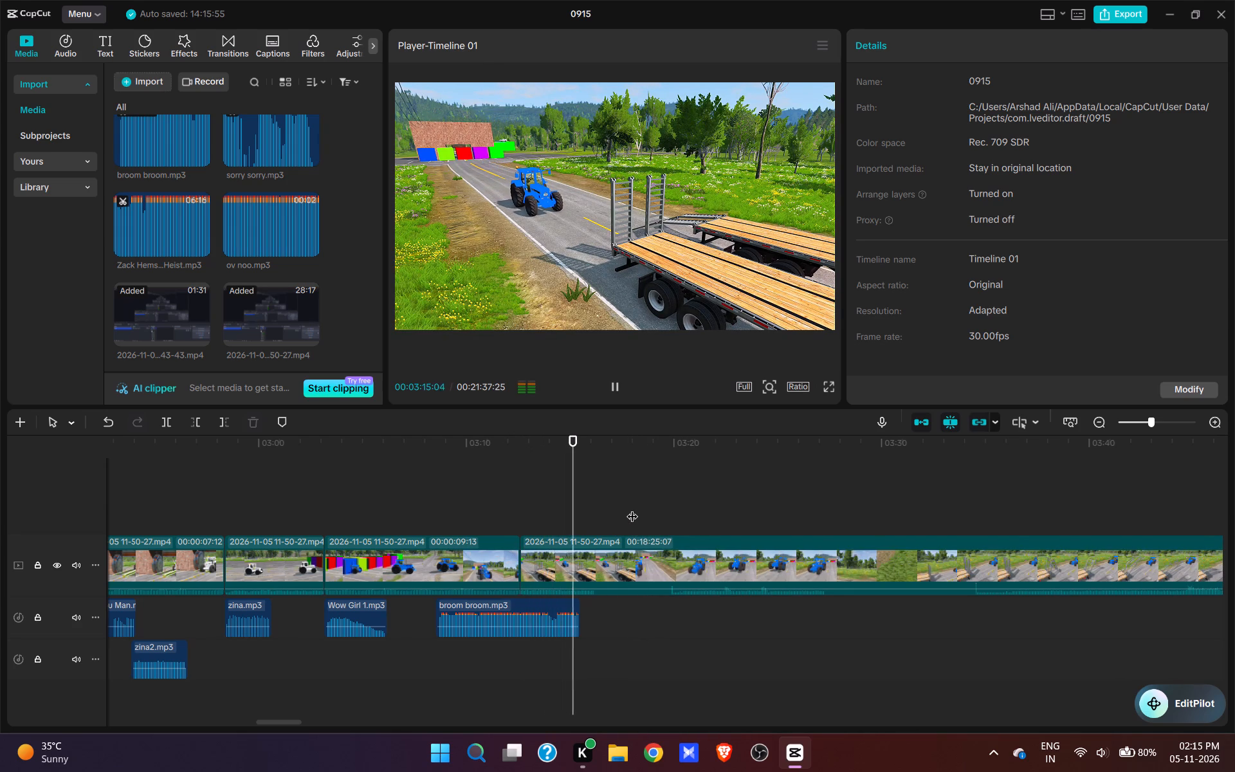
Replay the cut to the trailer view and trim the end of the broom broom sound at 00:03:13:14.
click(449, 501)
key(space)
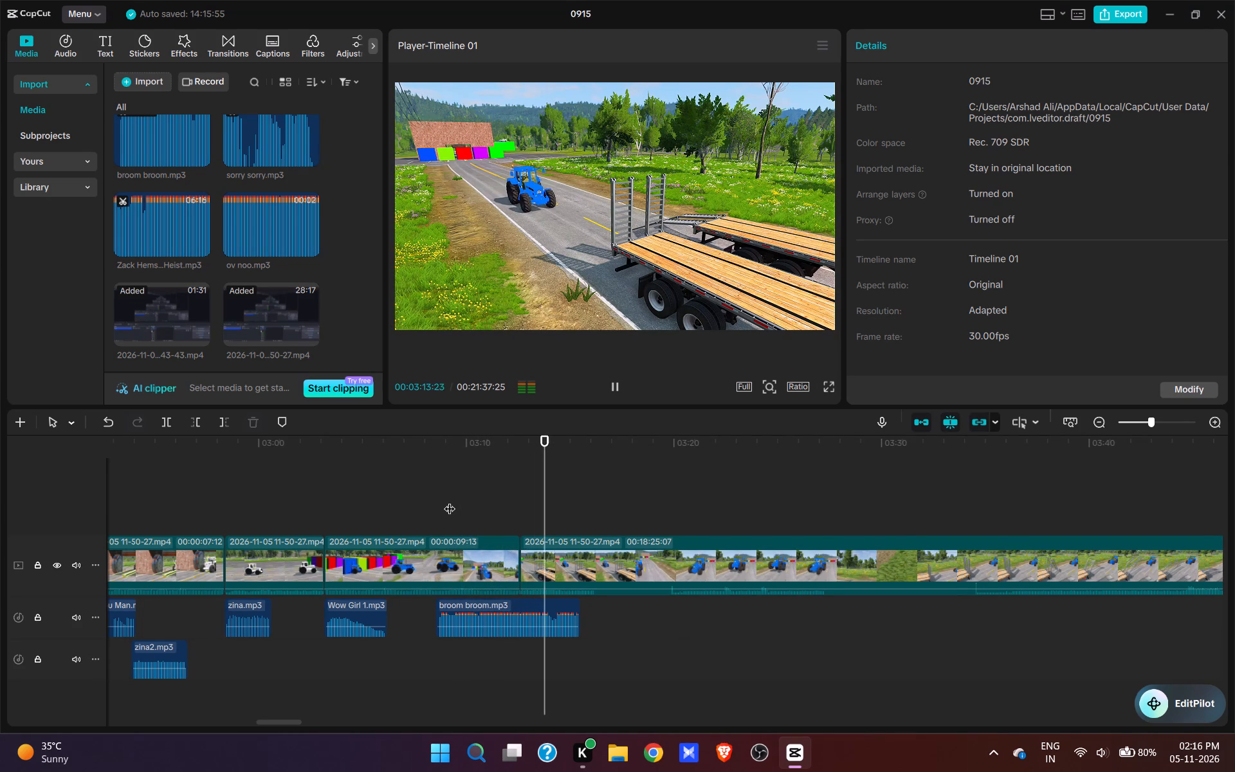
key(space)
click(517, 506)
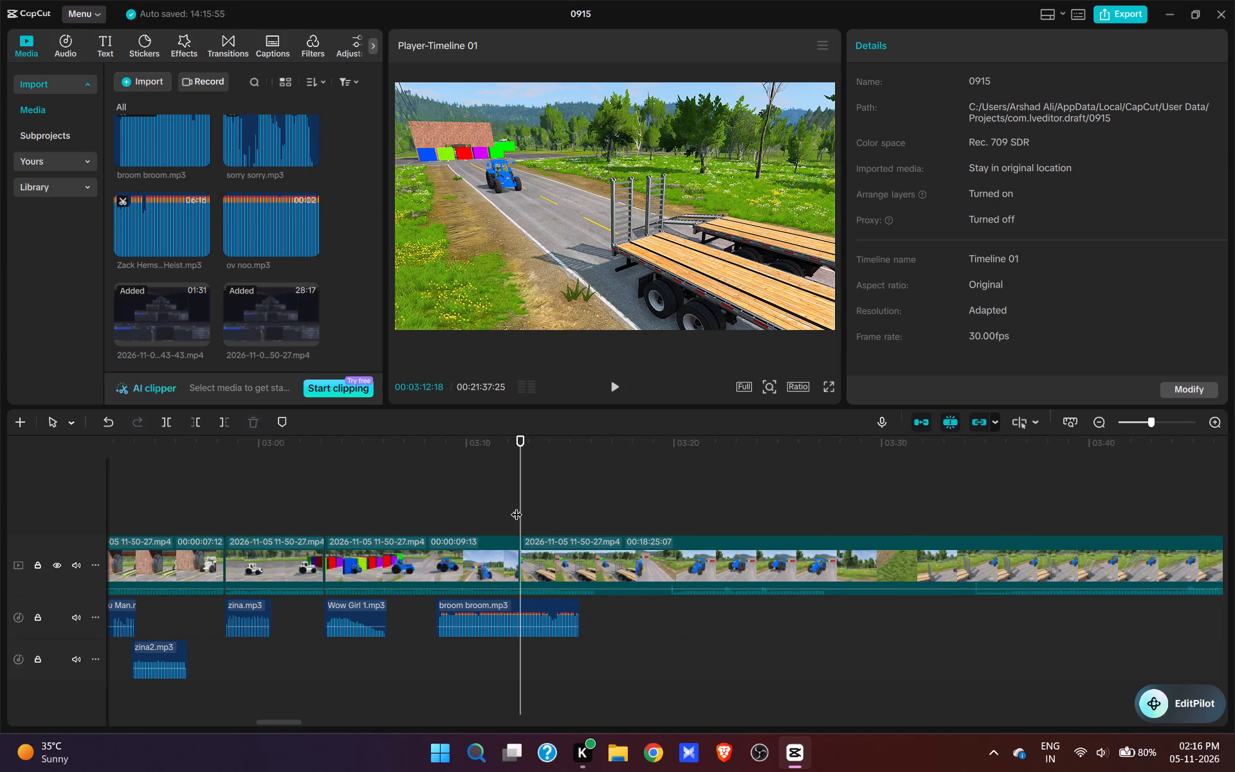
key(space)
key(space)
click(545, 628)
key(e)
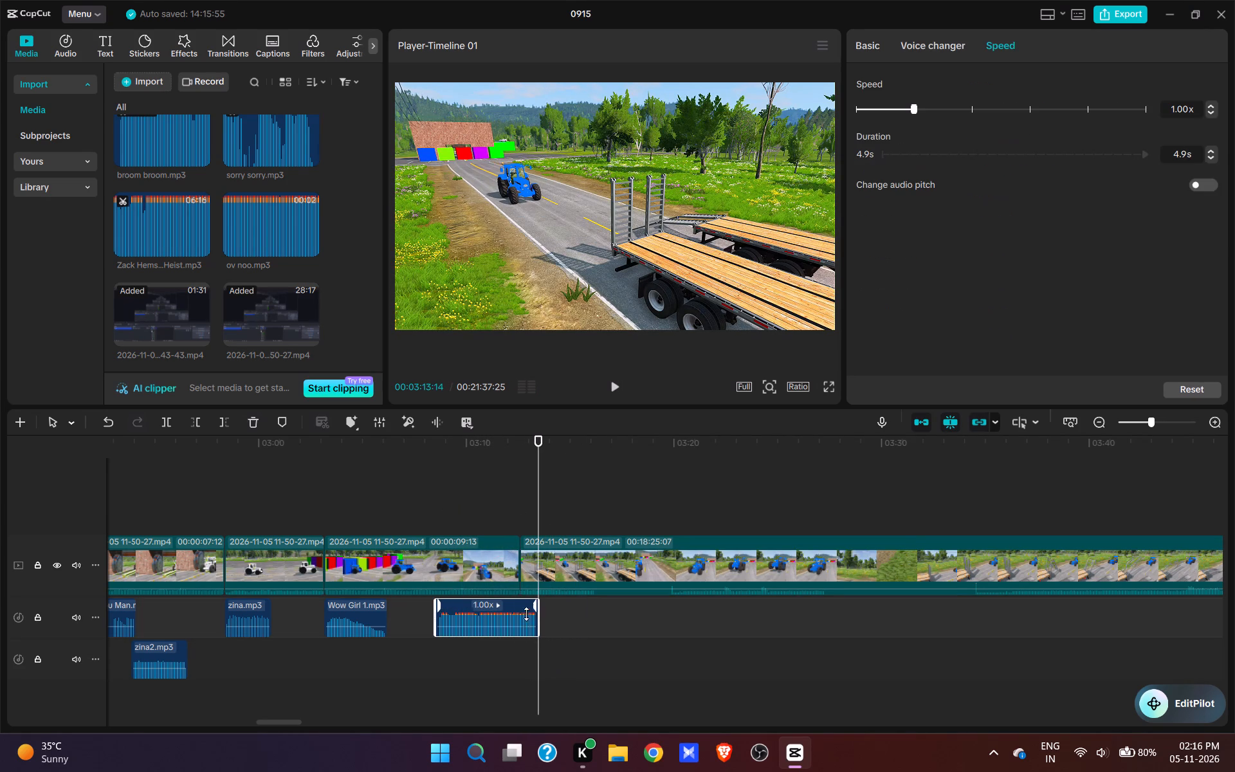
key(space)
key(space)
click(543, 511)
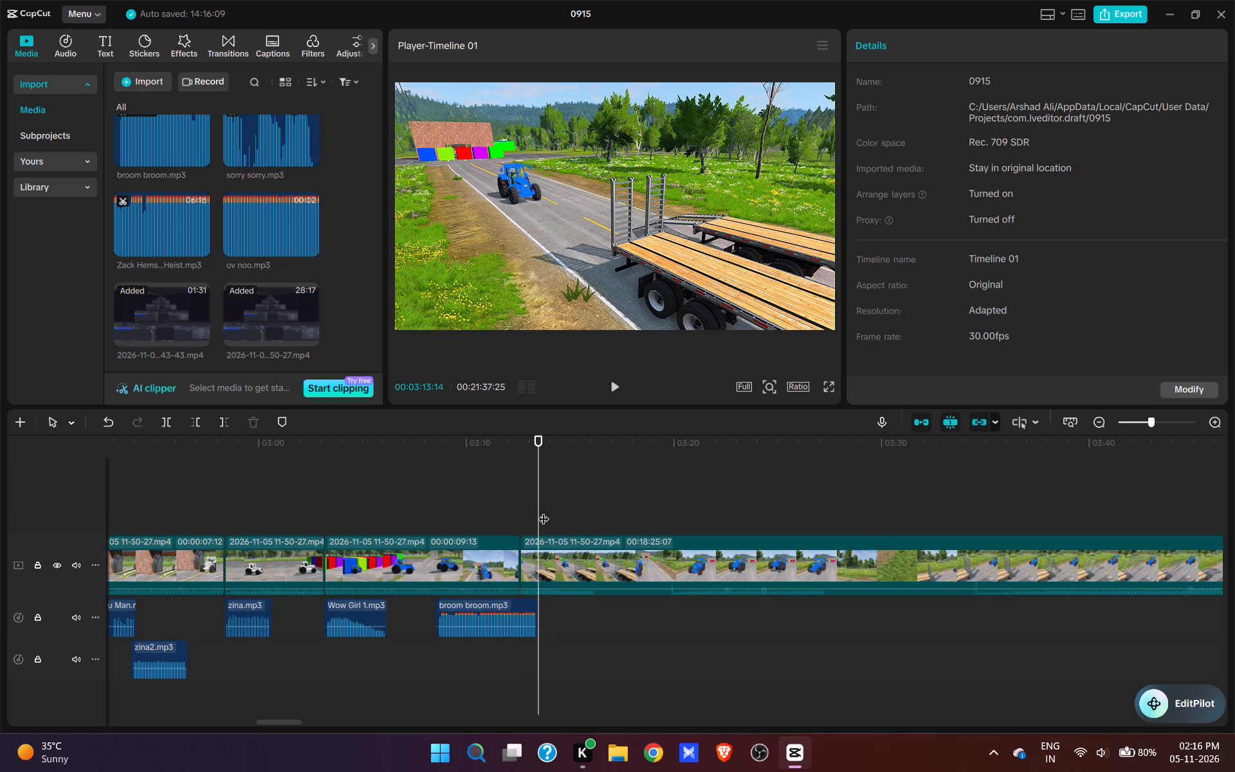
Find Oh no funny.mp3 in the imported sounds, add it at 00:03:13:14 and play it.
scroll(172, 132, down, 6)
scroll(219, 201, up, 16)
scroll(219, 201, up, 5)
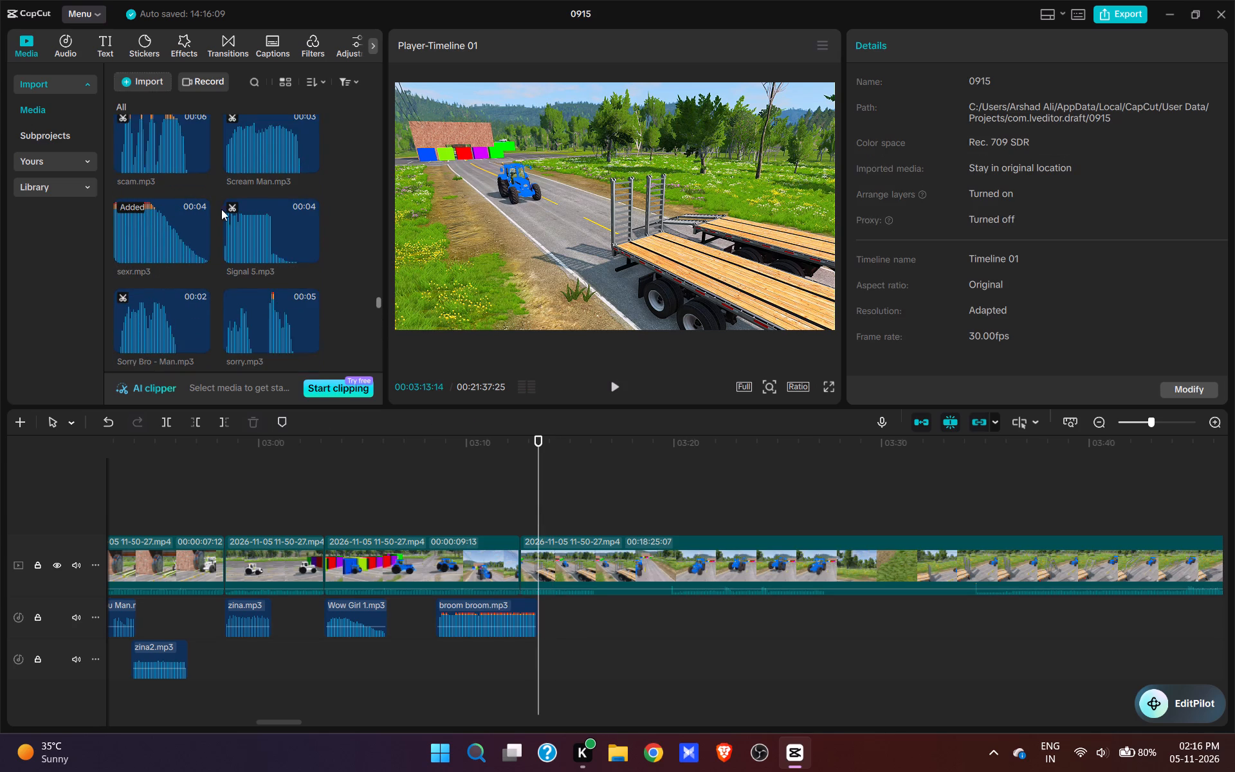
scroll(237, 254, up, 9)
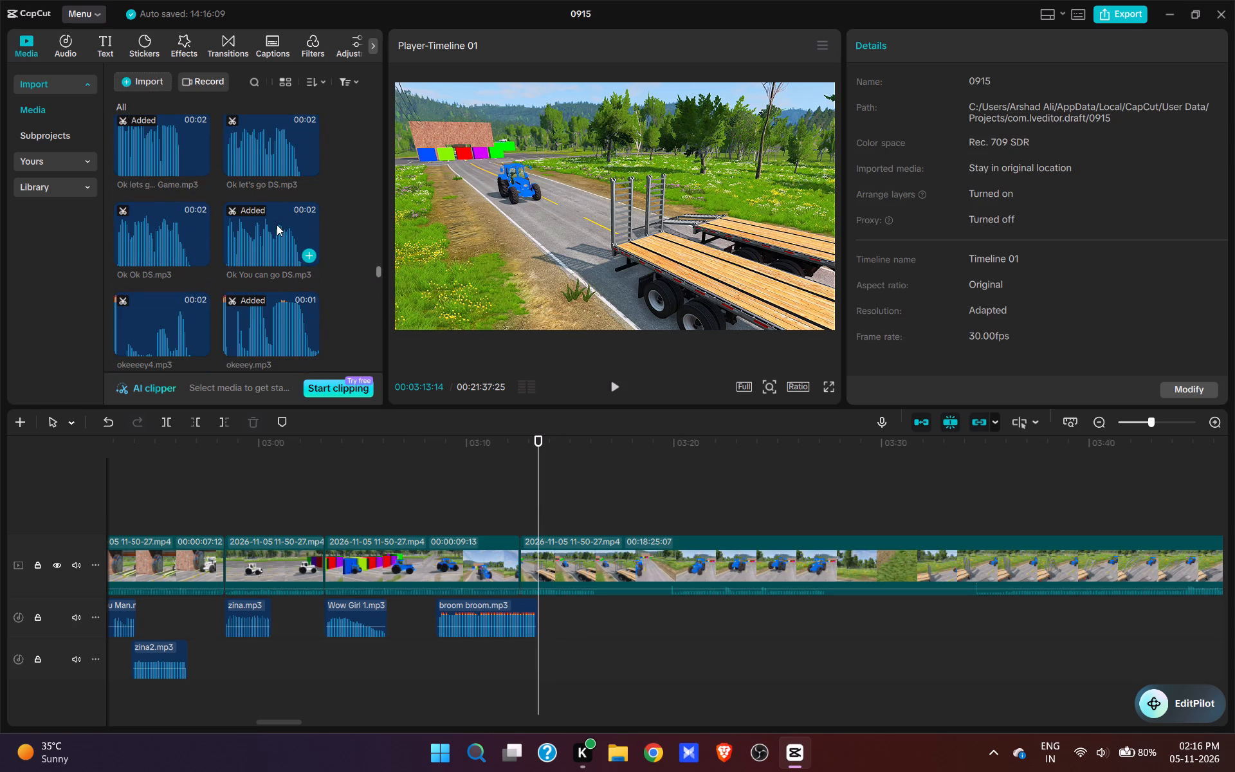
scroll(276, 246, up, 2)
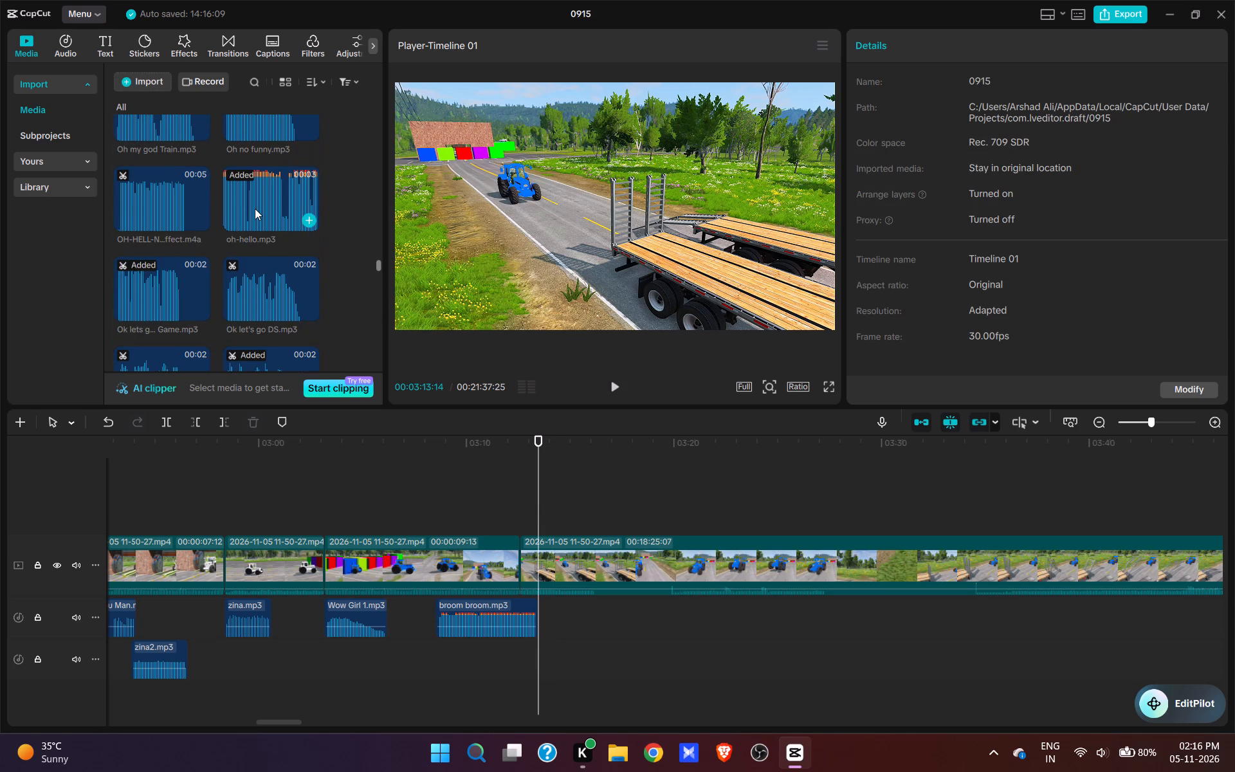
click(255, 208)
click(305, 129)
key(space)
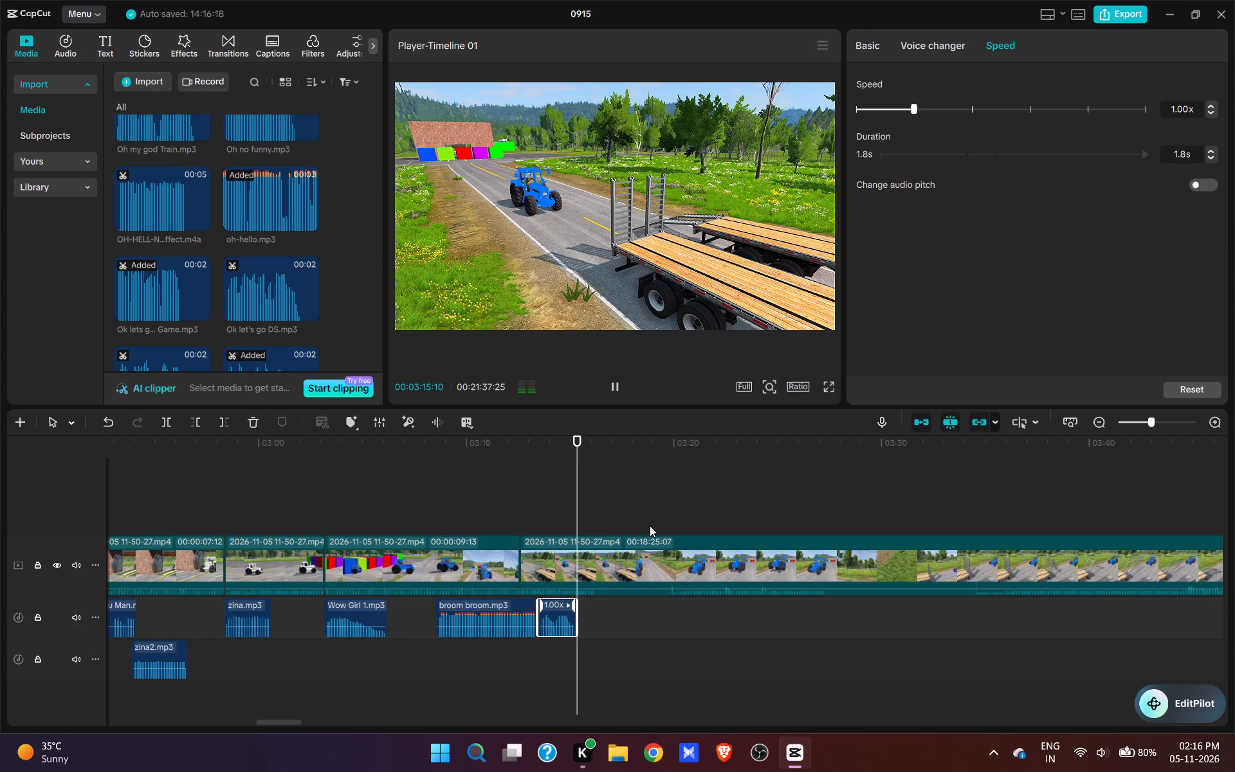
Split the video at 00:03:15:22 and cut the footage up to the close front view of the stopped blue tractor.
key(space)
text(w)
click(659, 497)
key(space)
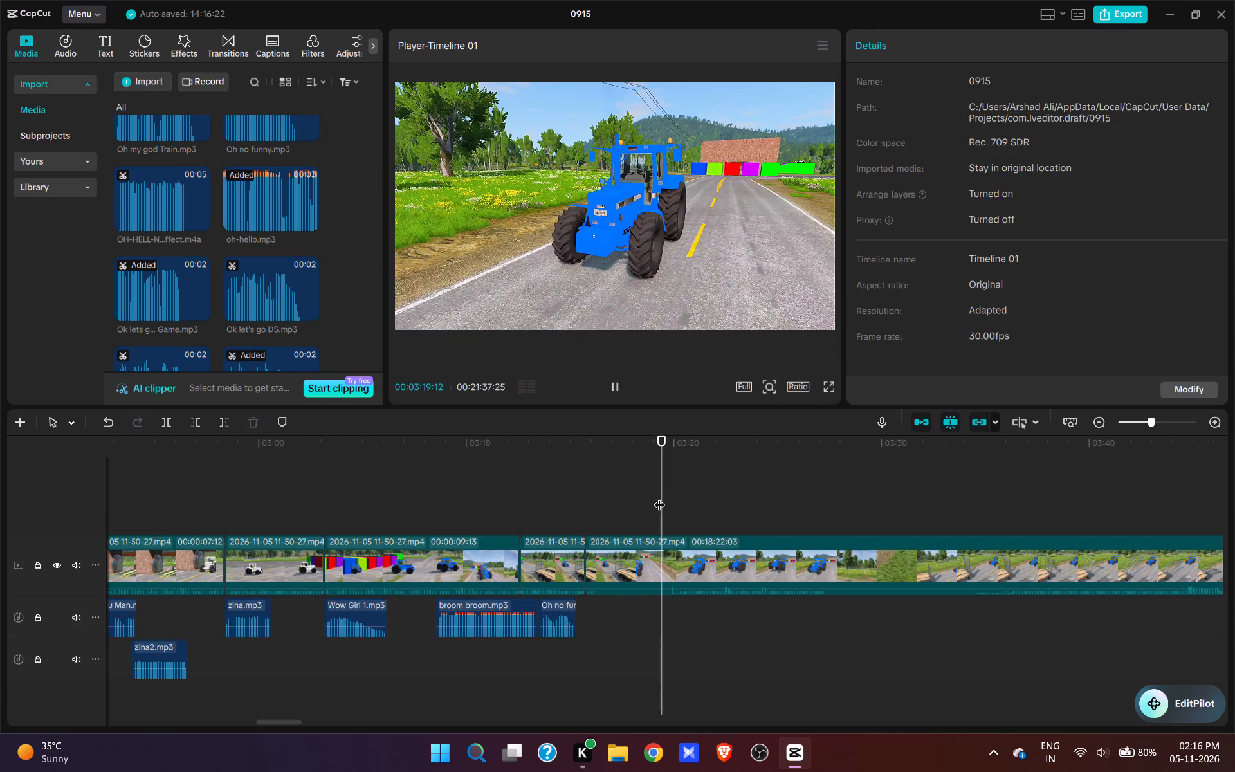
key(space)
click(695, 522)
key(q)
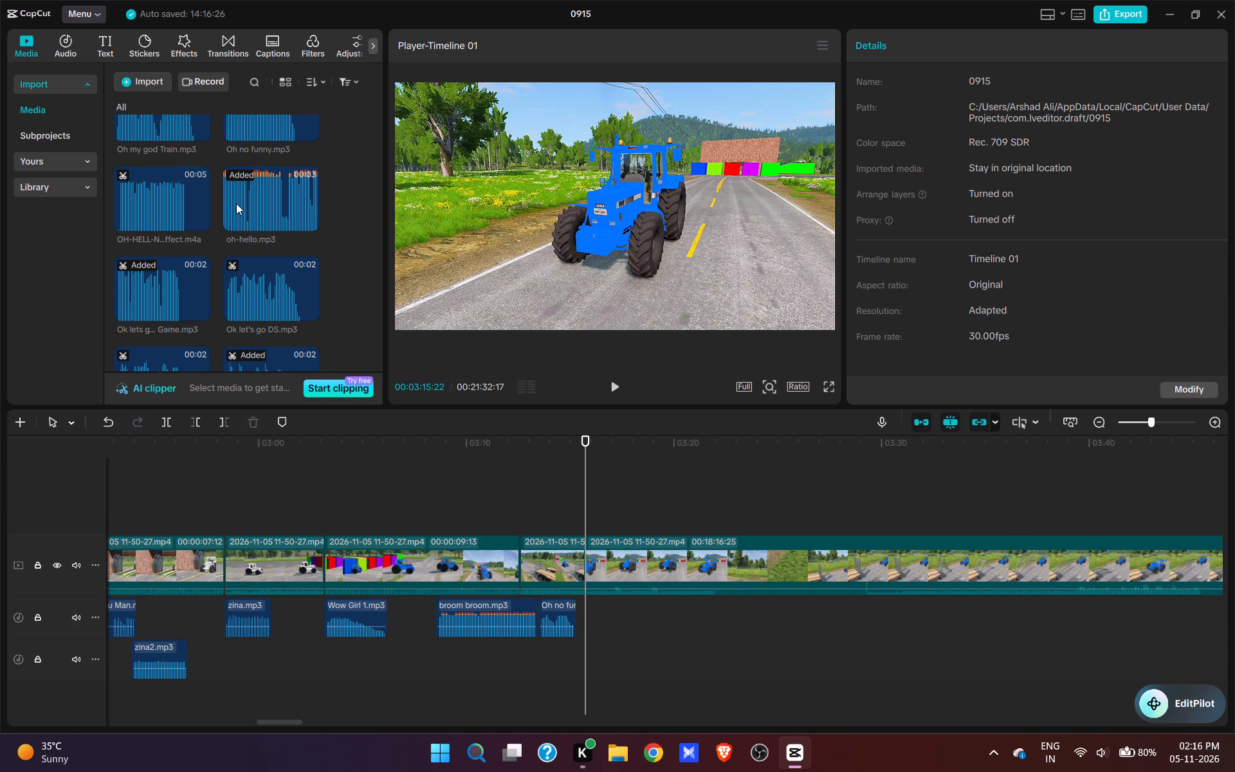
Find Help me 1.mp3 in the imported sounds, add it at the 00:03:15:22 cut and play it.
scroll(189, 207, down, 20)
scroll(189, 207, down, 7)
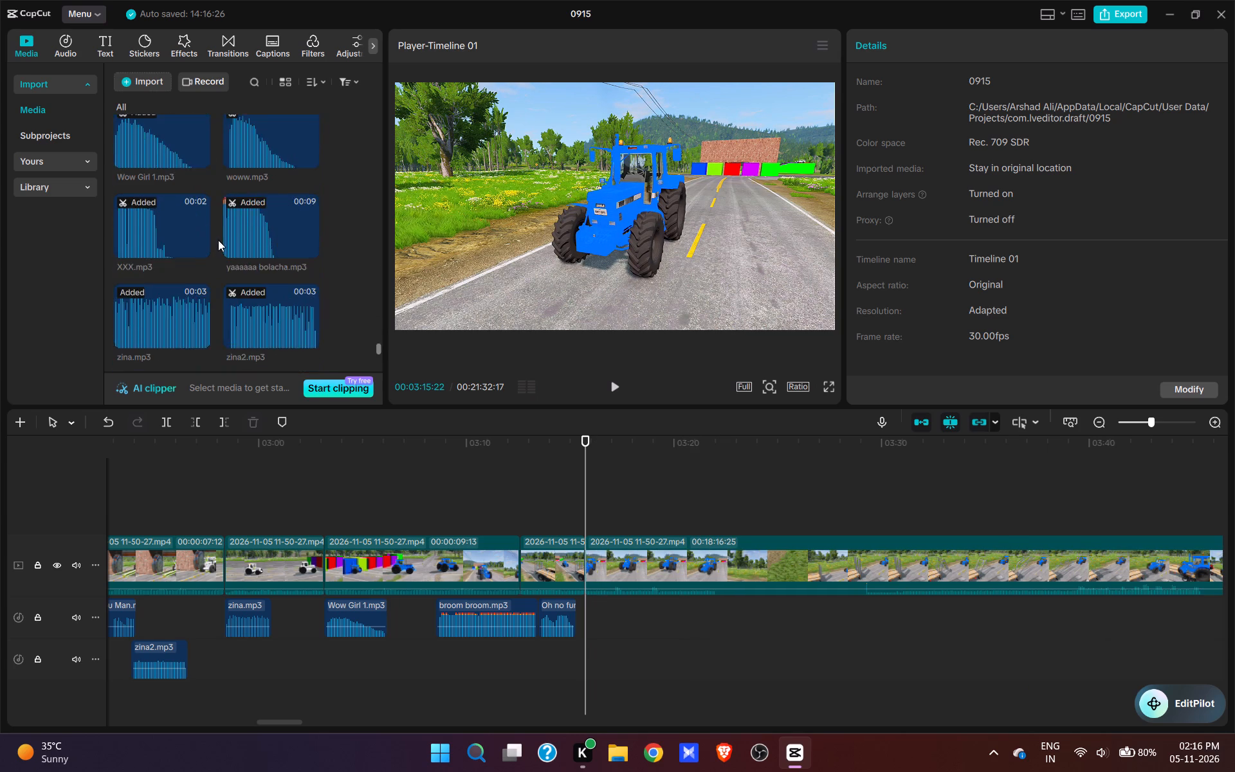
scroll(219, 243, up, 14)
drag(378, 304, 372, 229)
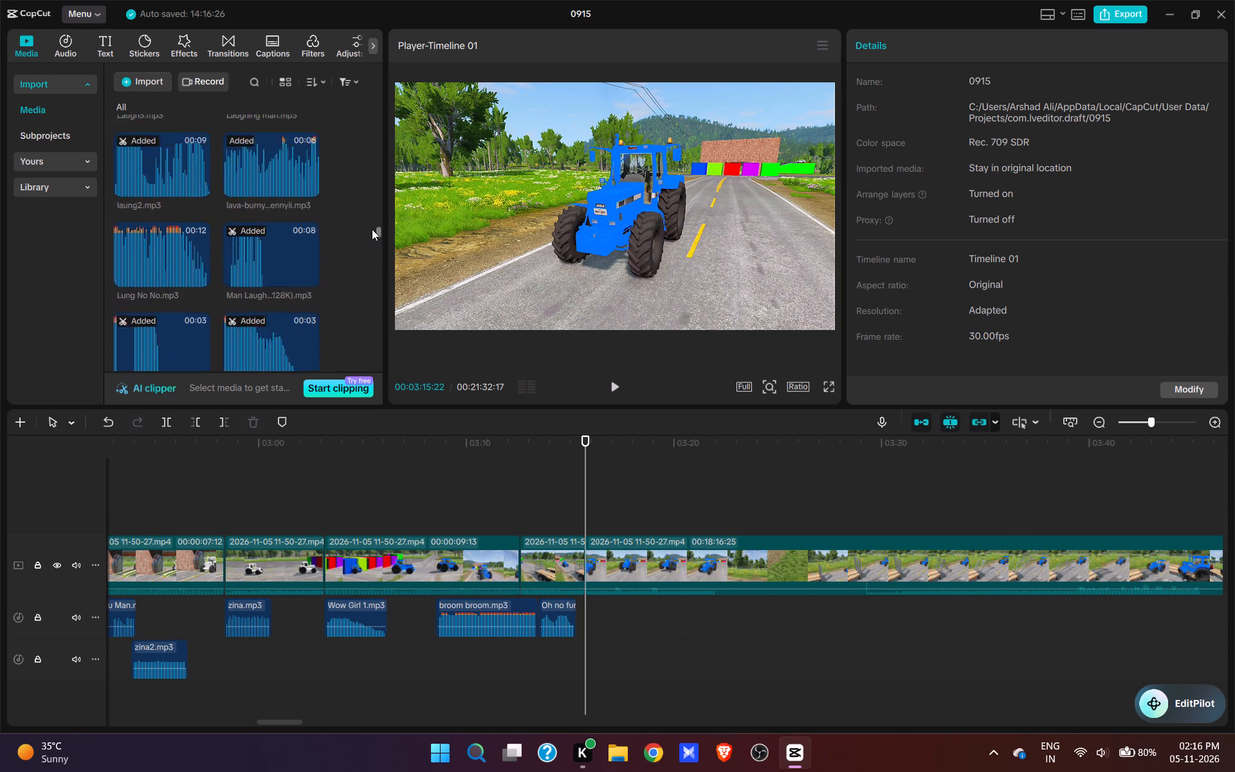
drag(372, 229, 368, 180)
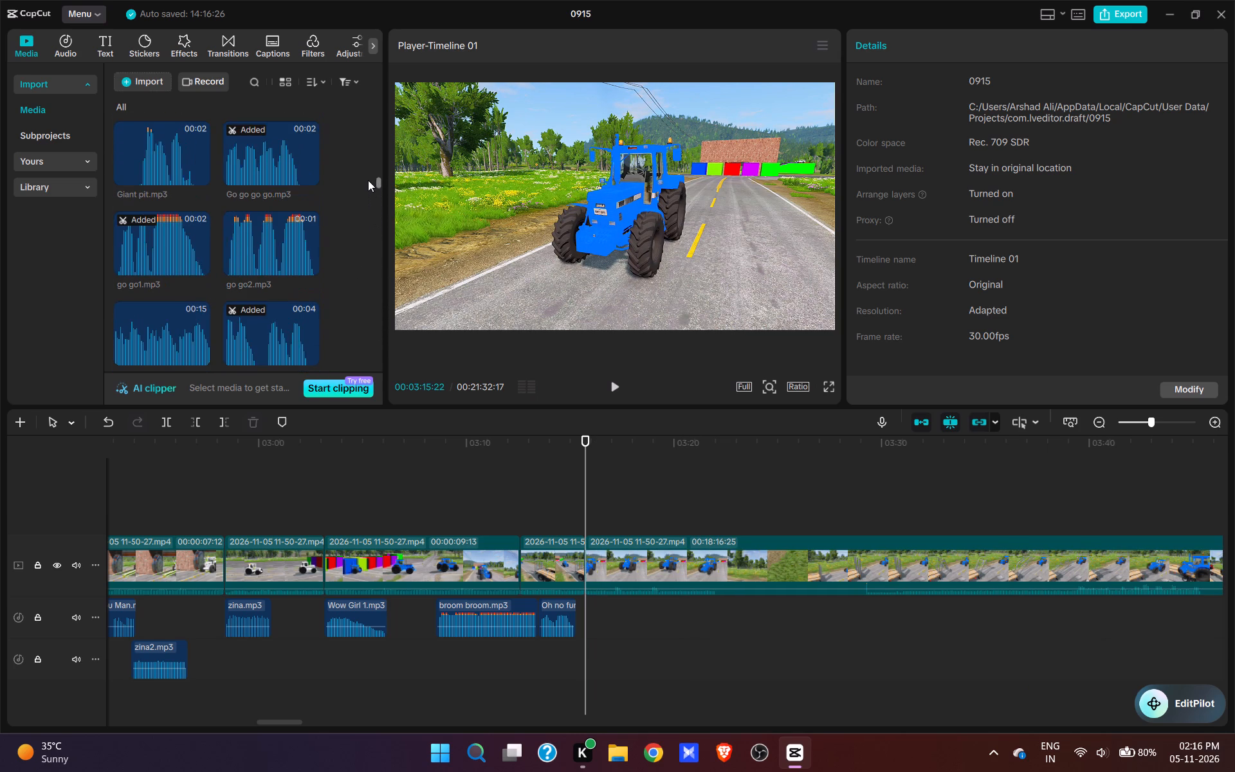
drag(368, 180, 368, 186)
click(313, 232)
key(space)
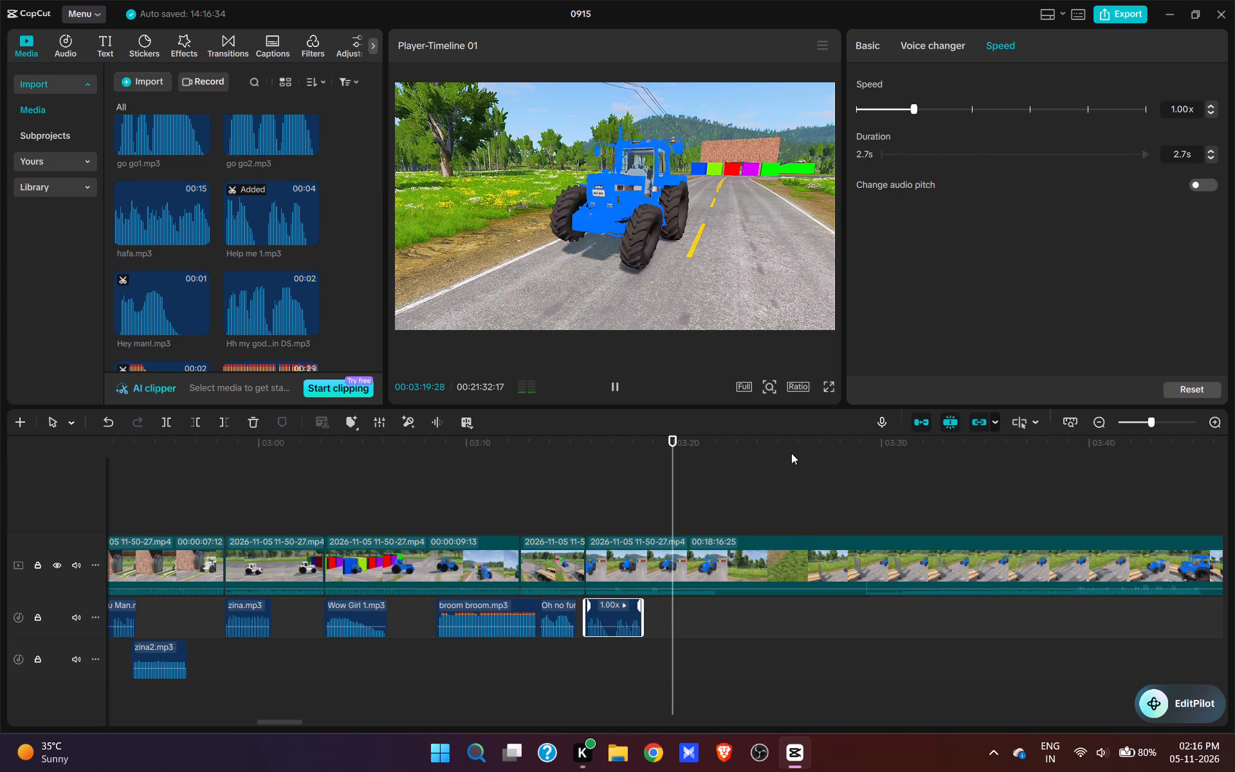
Split the video at 00:03:21:19, cut the footage up to where the trailer ramps start lowering, and play the cut.
key(space)
text(w)
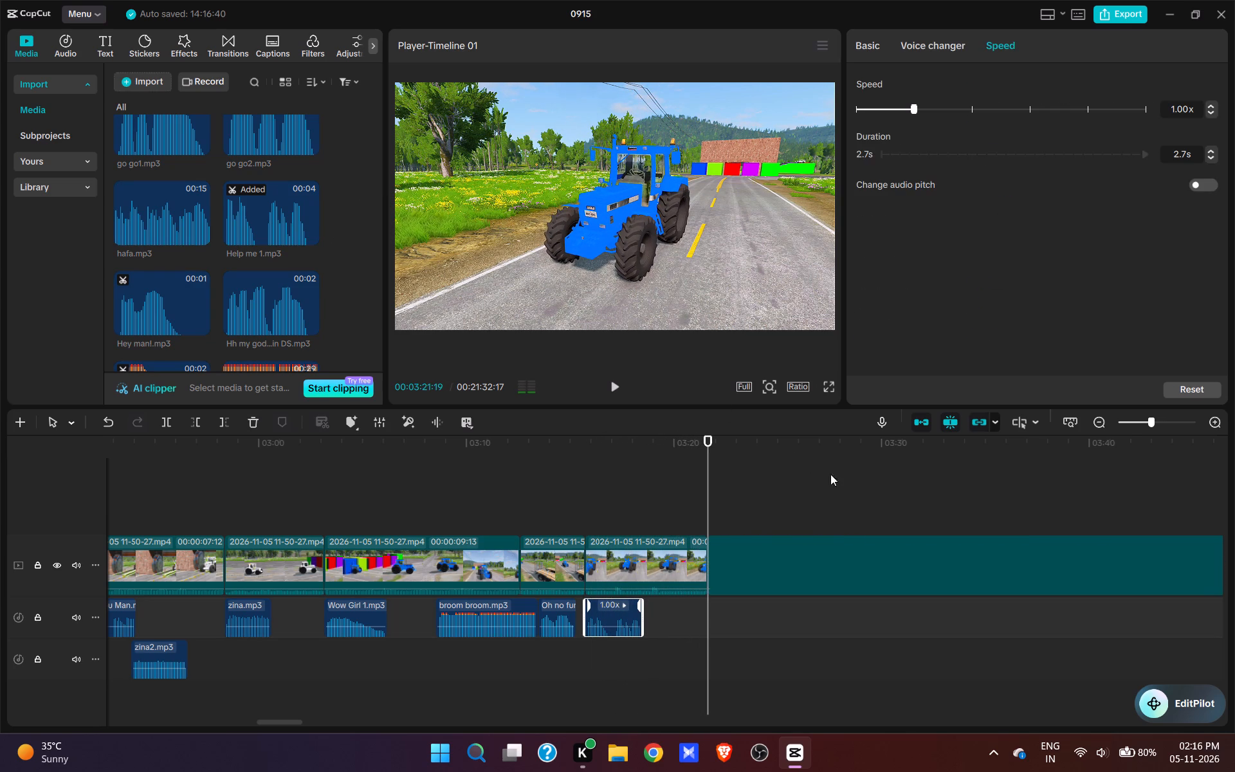
click(846, 466)
key(space)
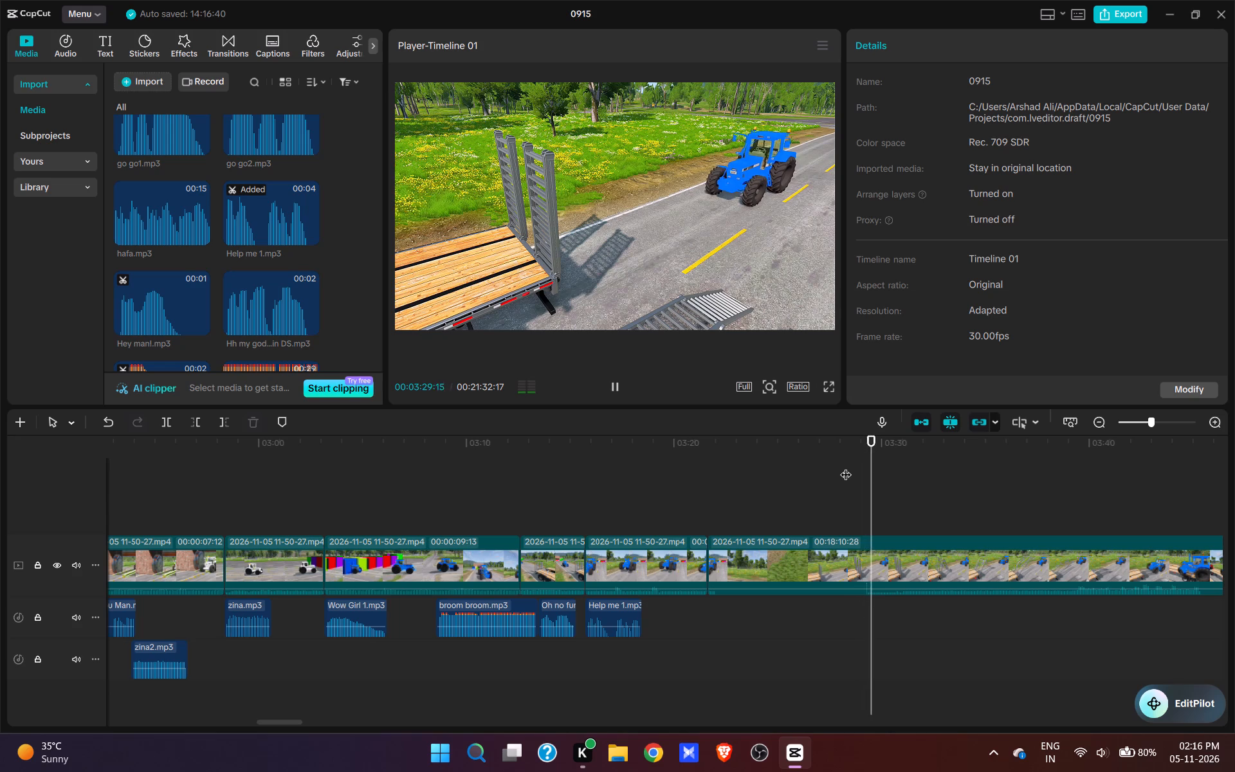
key(space)
click(887, 520)
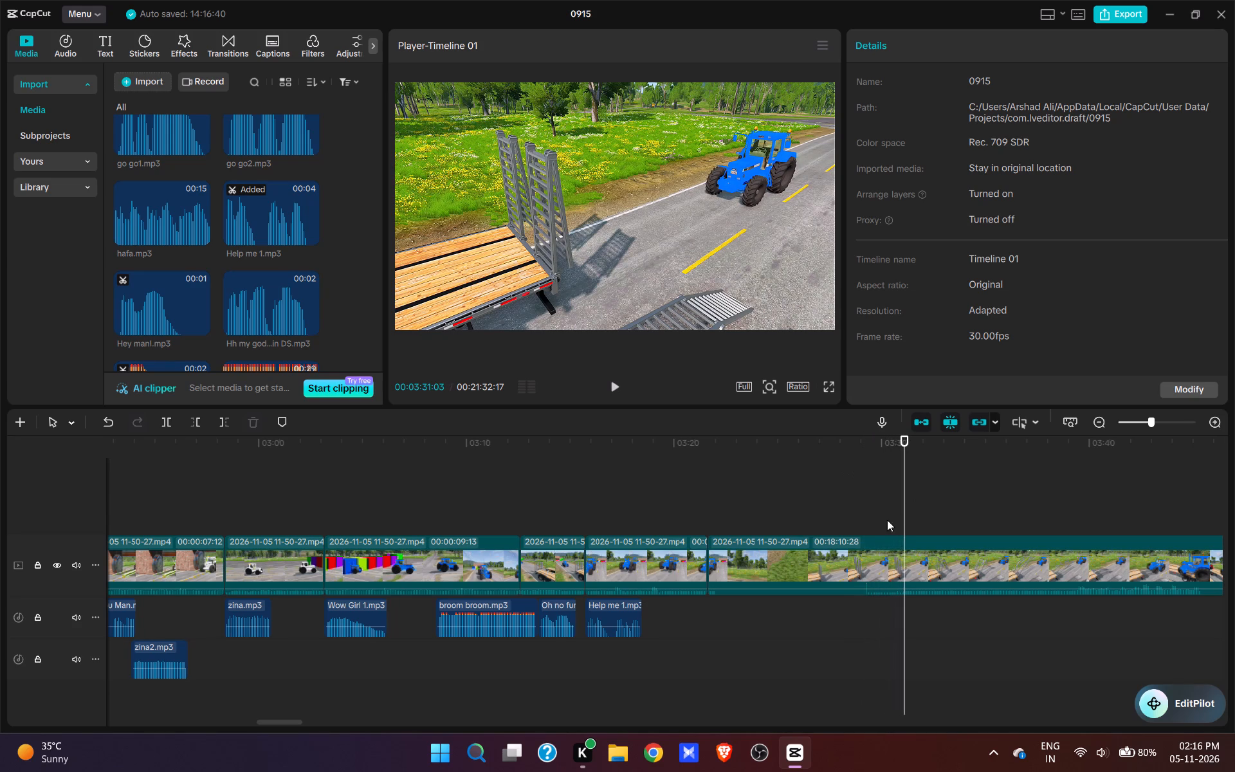
text(q)
key(space)
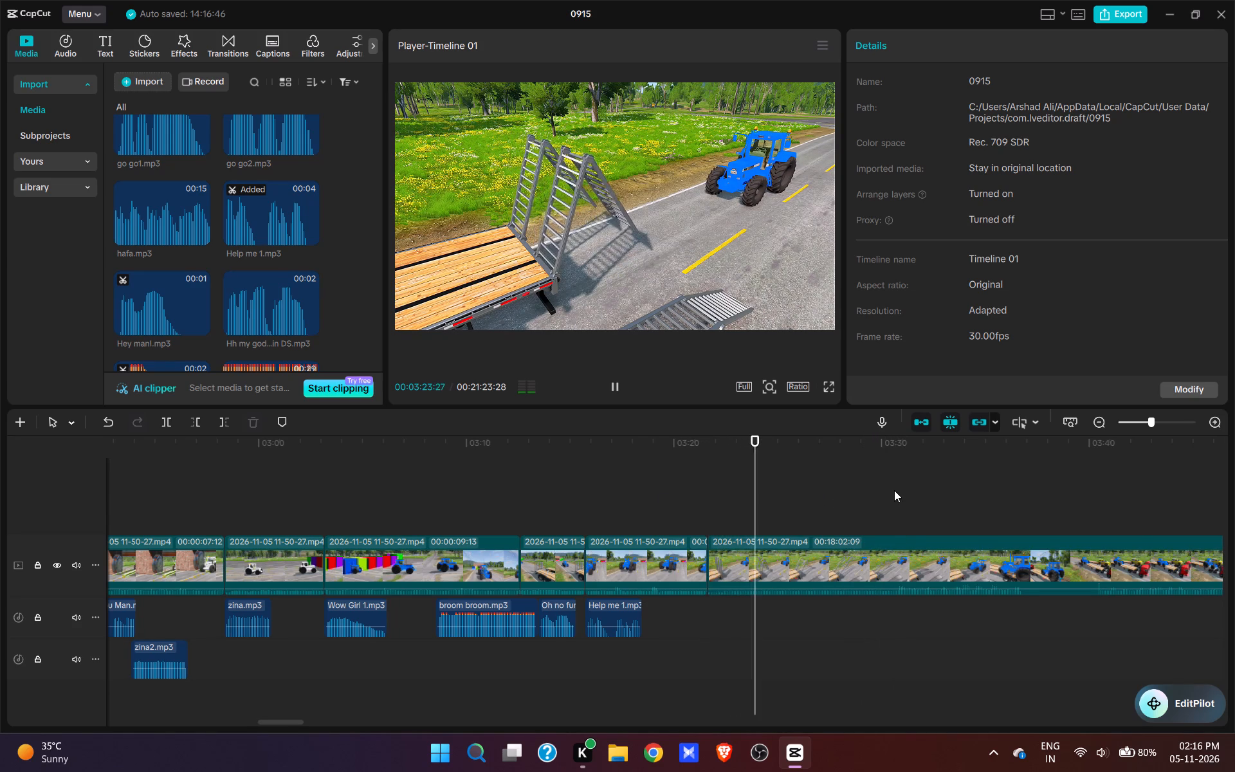
Split the video once the trailer ramps have lowered, before the blue tractor drives up, and play on.
click(894, 490)
key(space)
click(871, 489)
key(space)
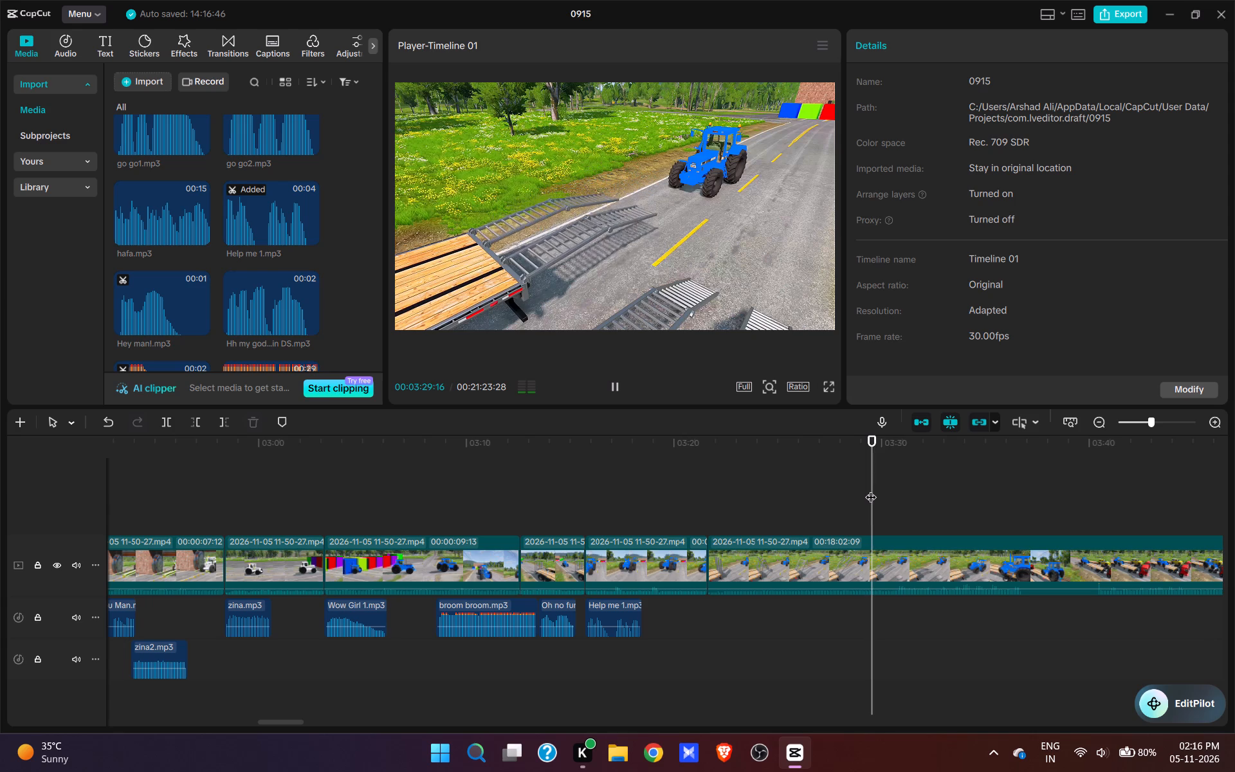
key(space)
text(w)
key(space)
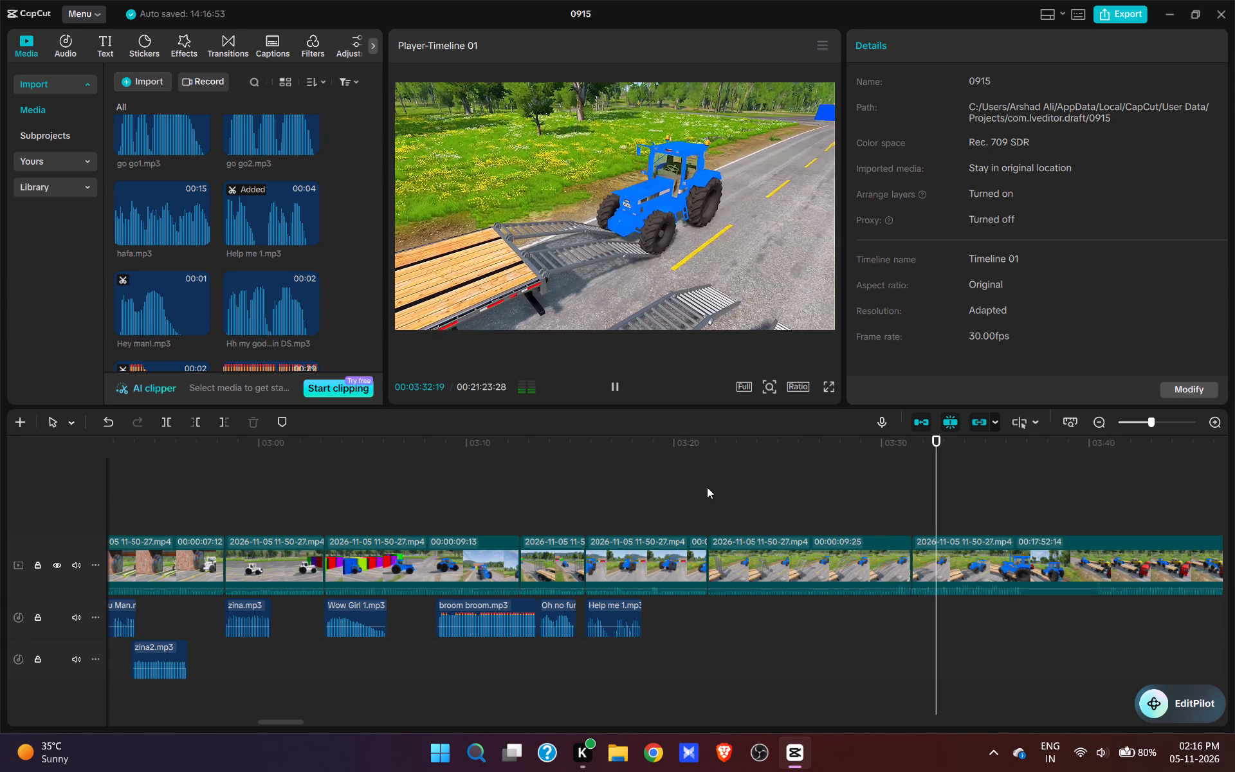
Add Crane long.mp3 at 00:03:21:19, where the trailer ramps start lowering.
click(707, 487)
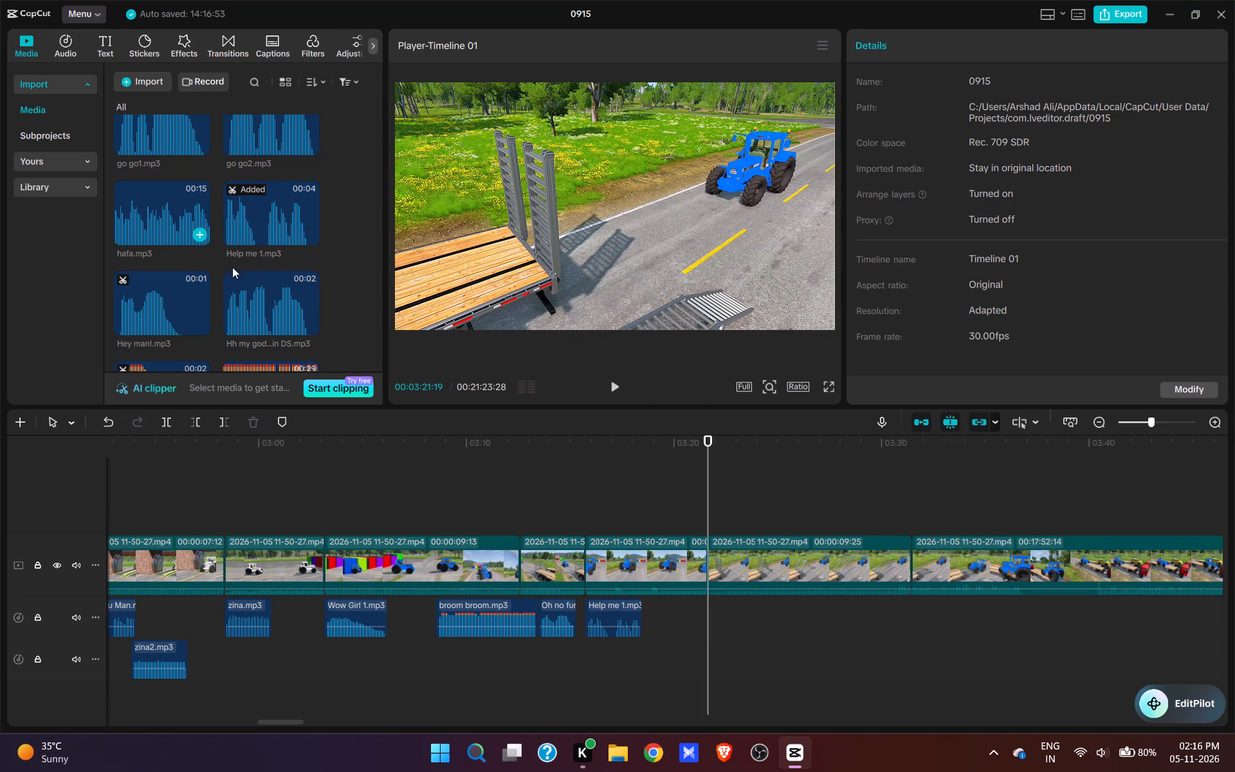
scroll(232, 267, up, 20)
scroll(232, 267, up, 13)
scroll(298, 214, down, 6)
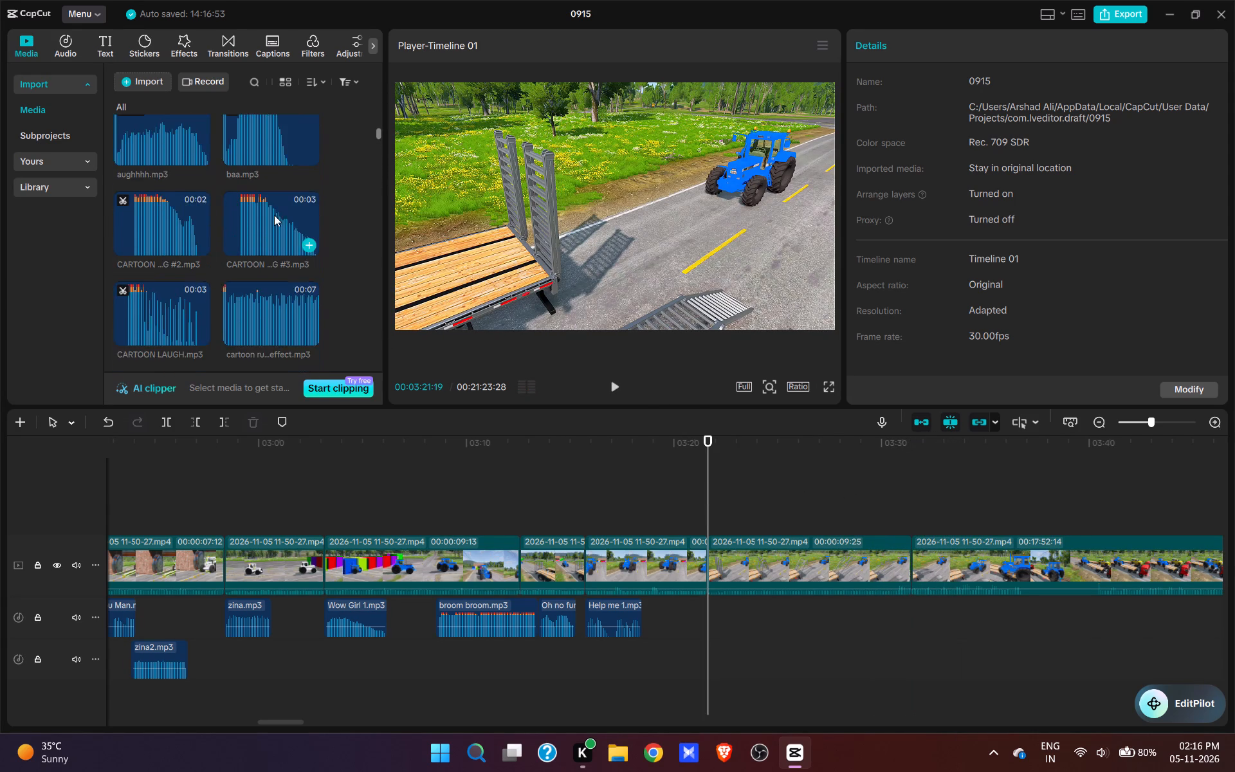
scroll(274, 215, down, 3)
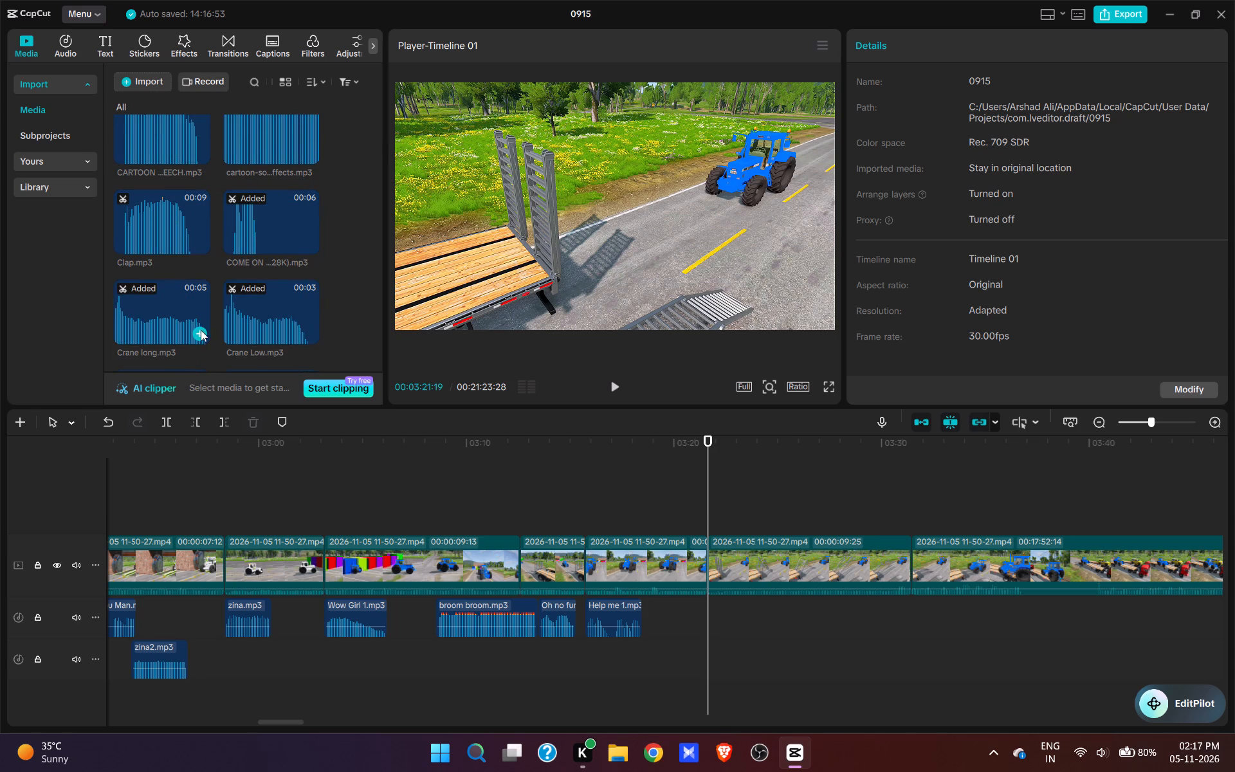
click(197, 329)
Set the ramp-lowering clip's duration to 4.2 s and play the sped-up clip with the crane sound.
click(760, 561)
click(972, 51)
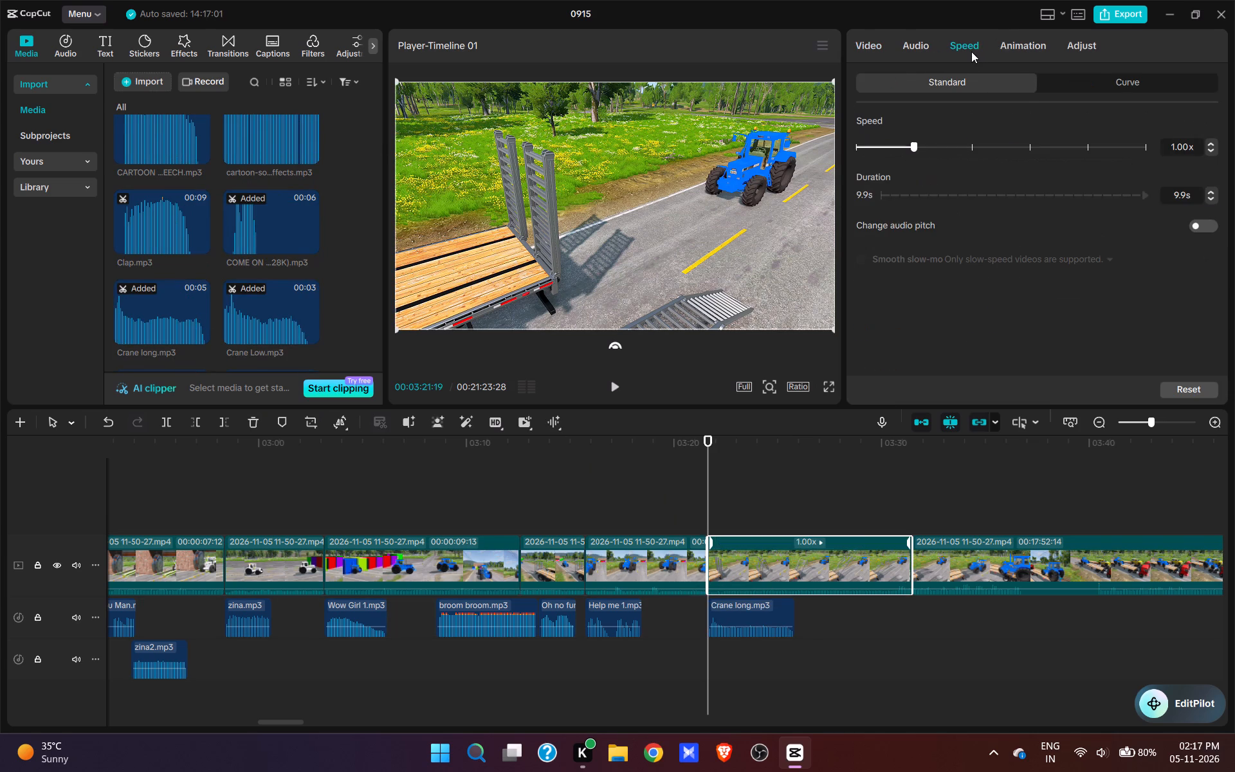
drag(1191, 188, 1119, 201)
text(4.2)
key(Return)
key(space)
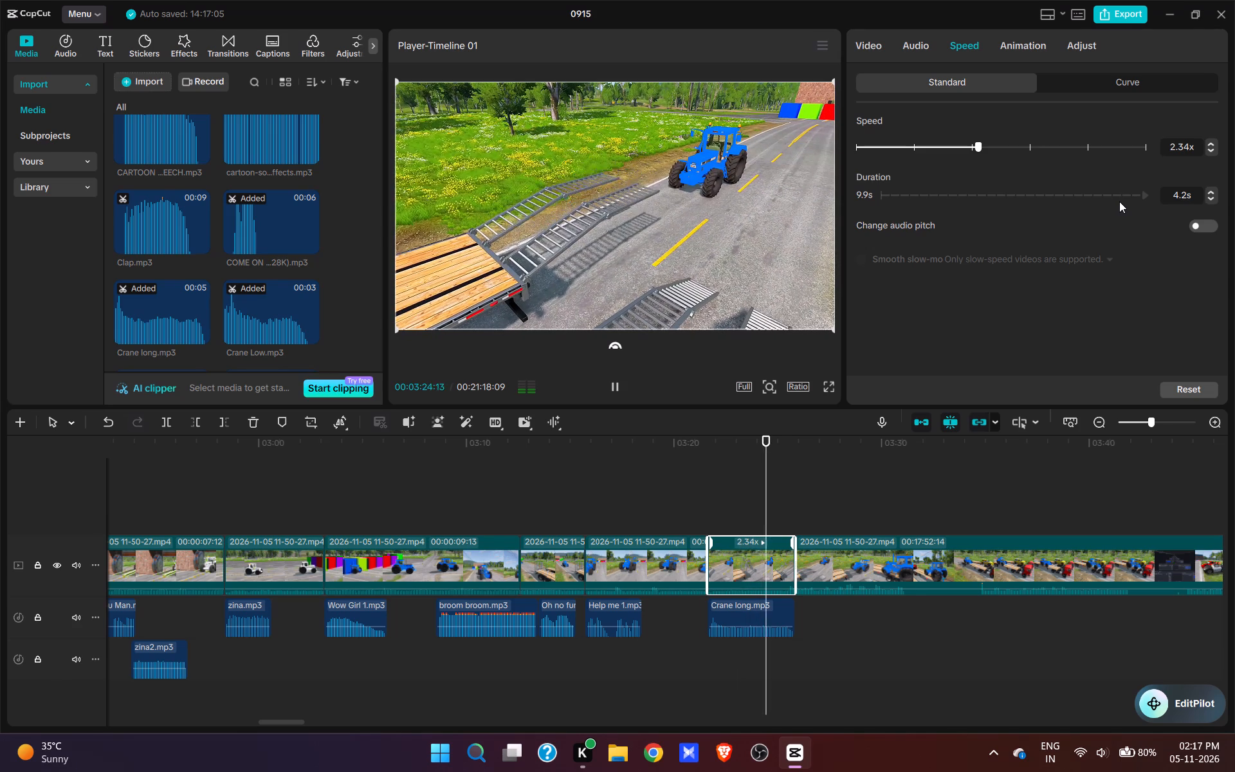
key(space)
key(space)
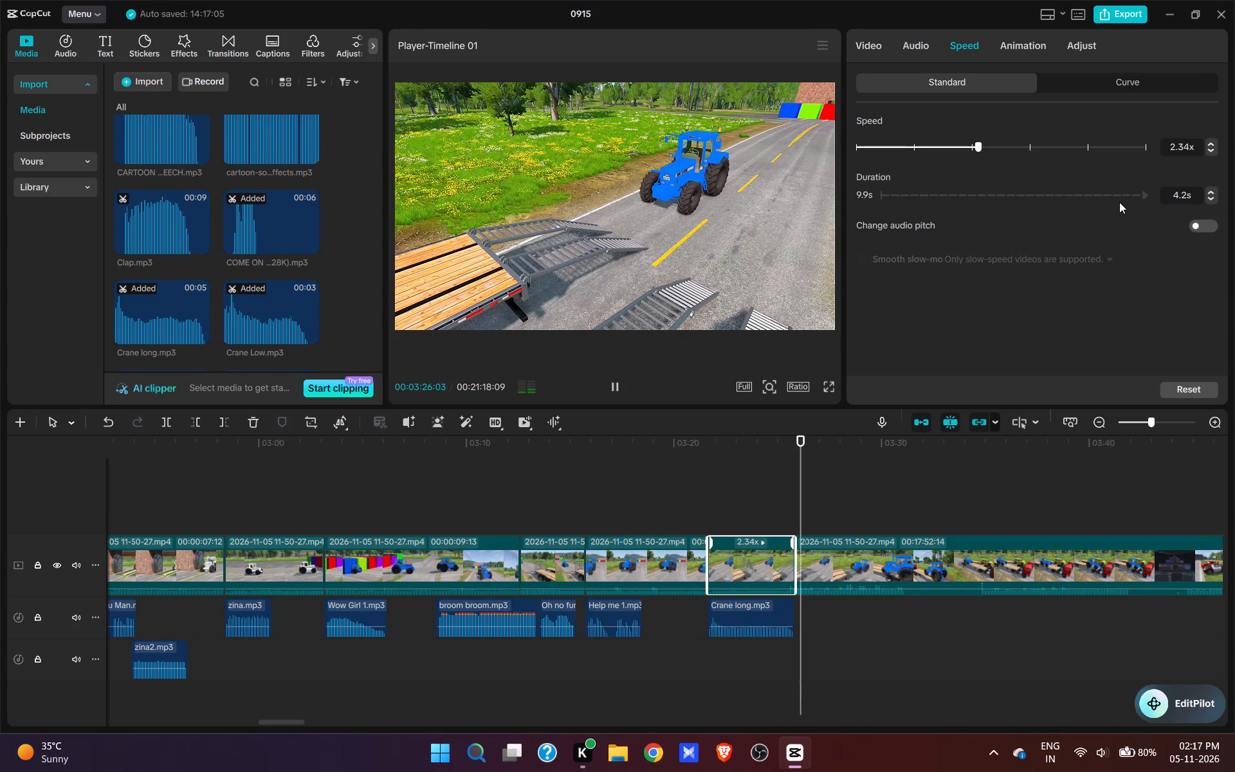
Add yaaaaaa bolacha.mp3 at 00:03:27:14, where the blue tractor drives up the trailer ramp, and play it back.
key(space)
scroll(304, 254, down, 7)
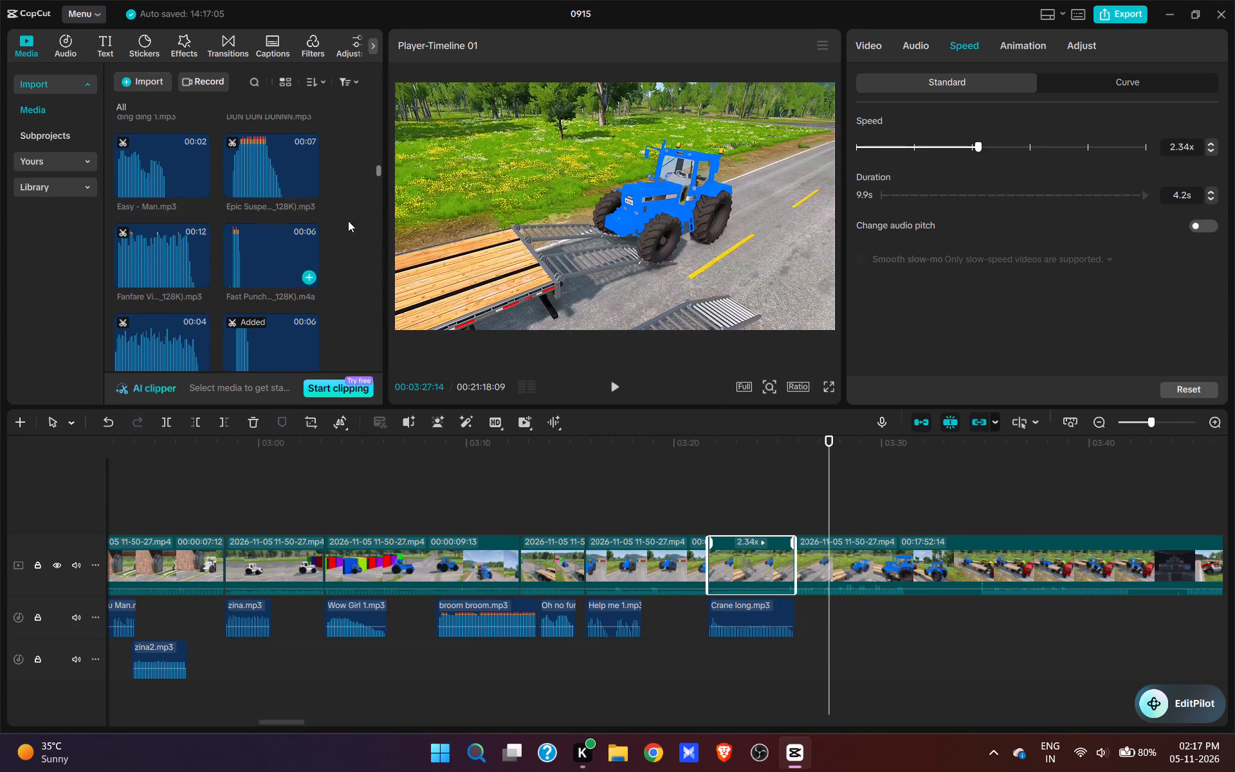
drag(377, 172, 347, 389)
scroll(299, 266, up, 3)
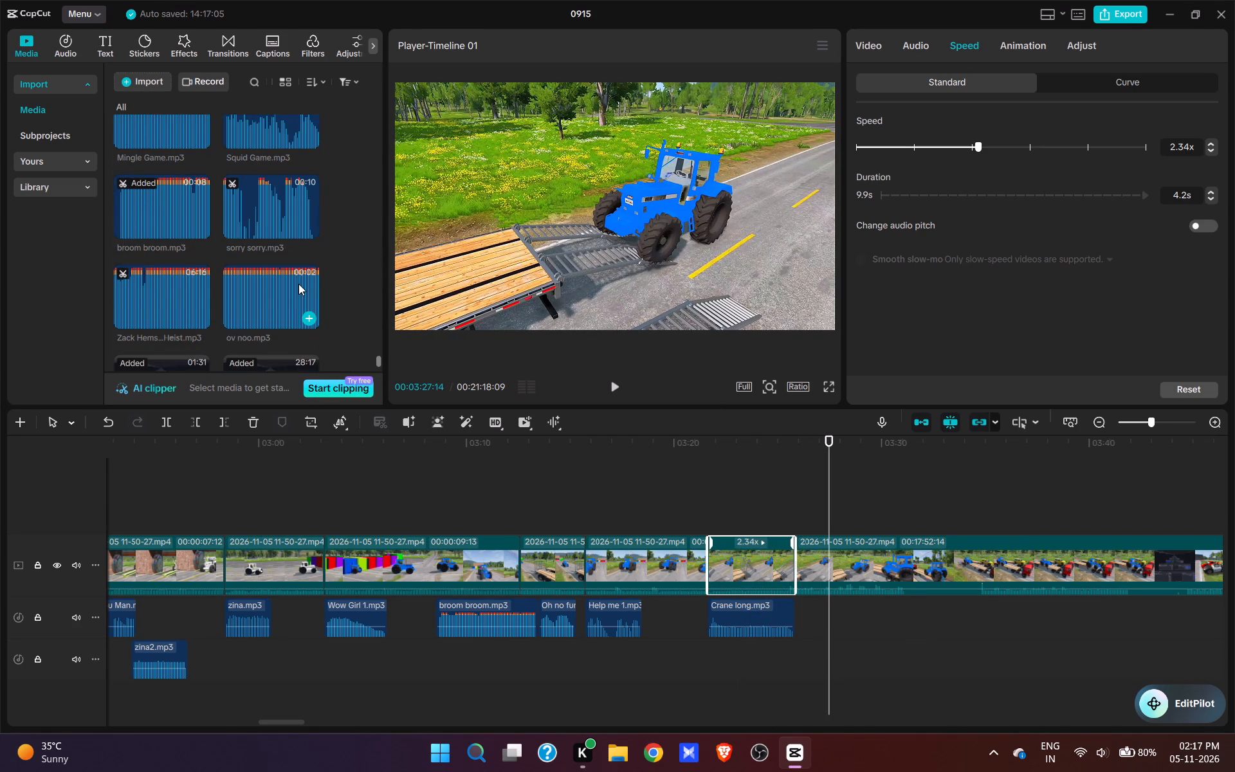
scroll(298, 284, up, 3)
click(303, 320)
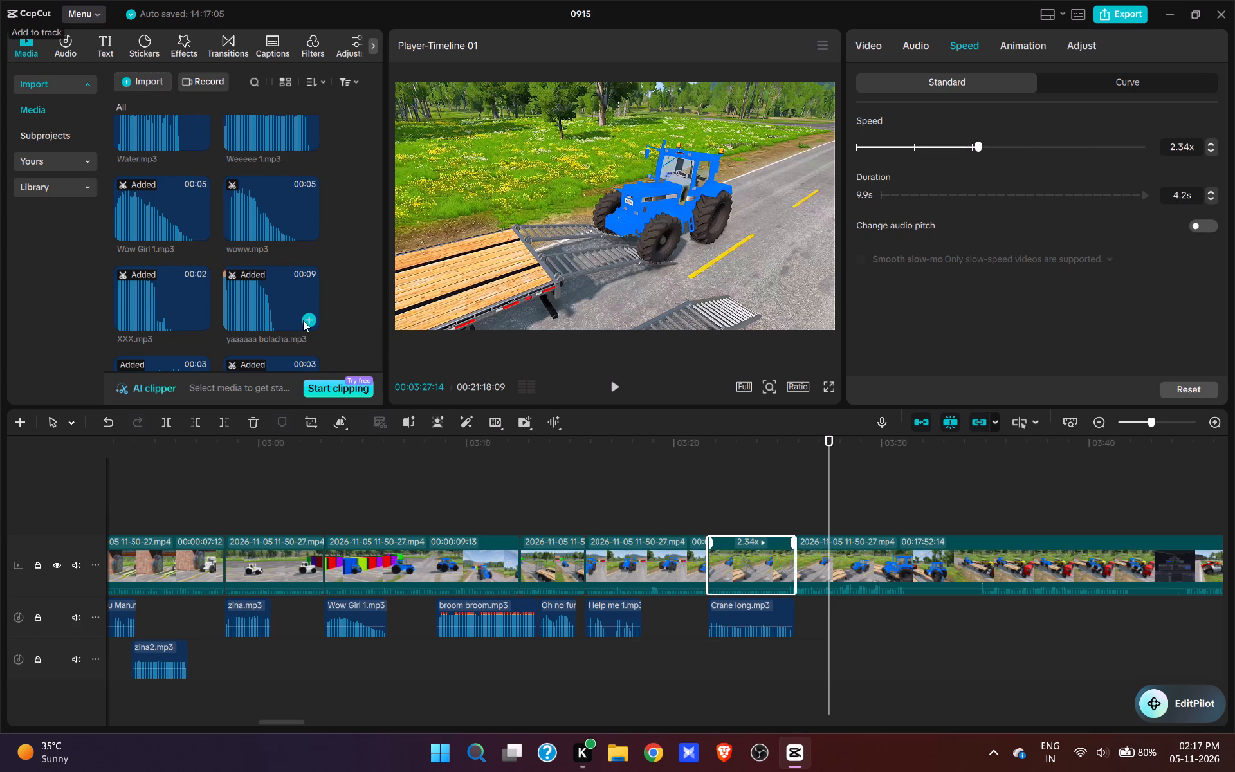
key(space)
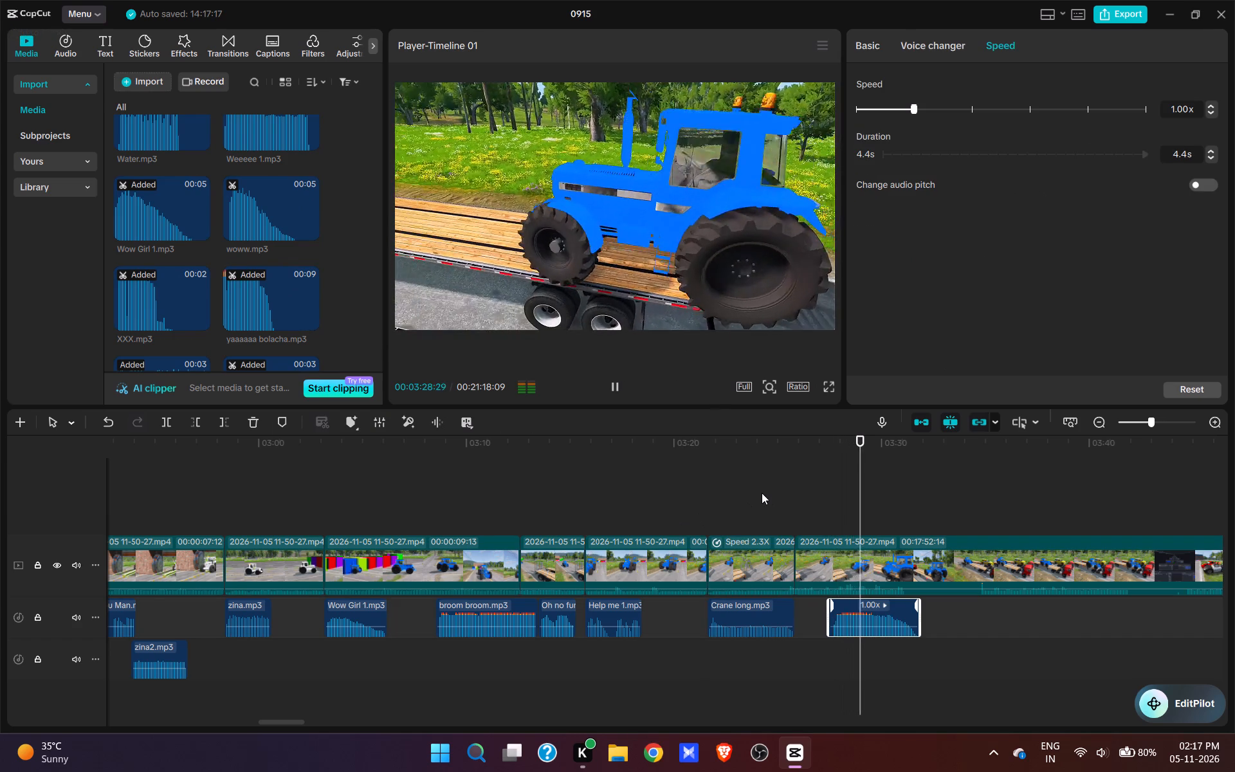
key(space)
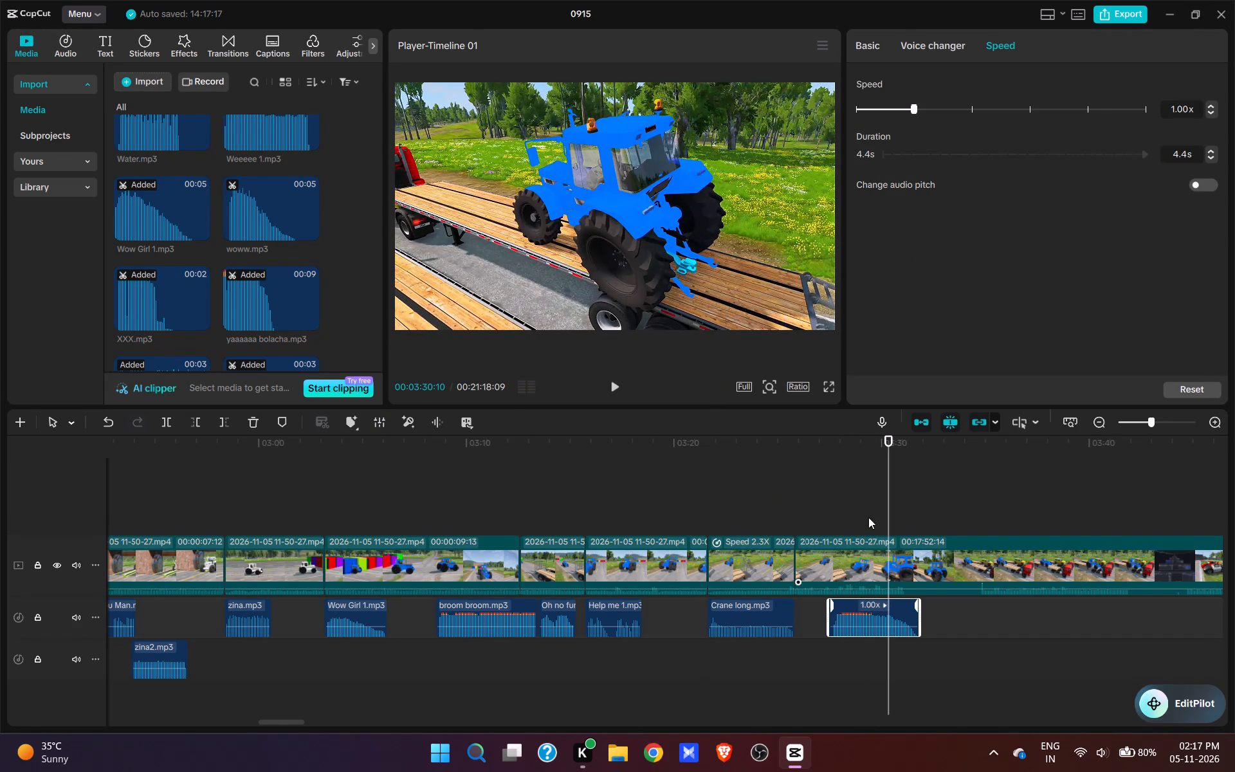
Split the video just after 00:03:29, cut the footage up to the tractor rolling along the trailer towards the truck cab, and play on.
click(853, 509)
key(space)
key(space)
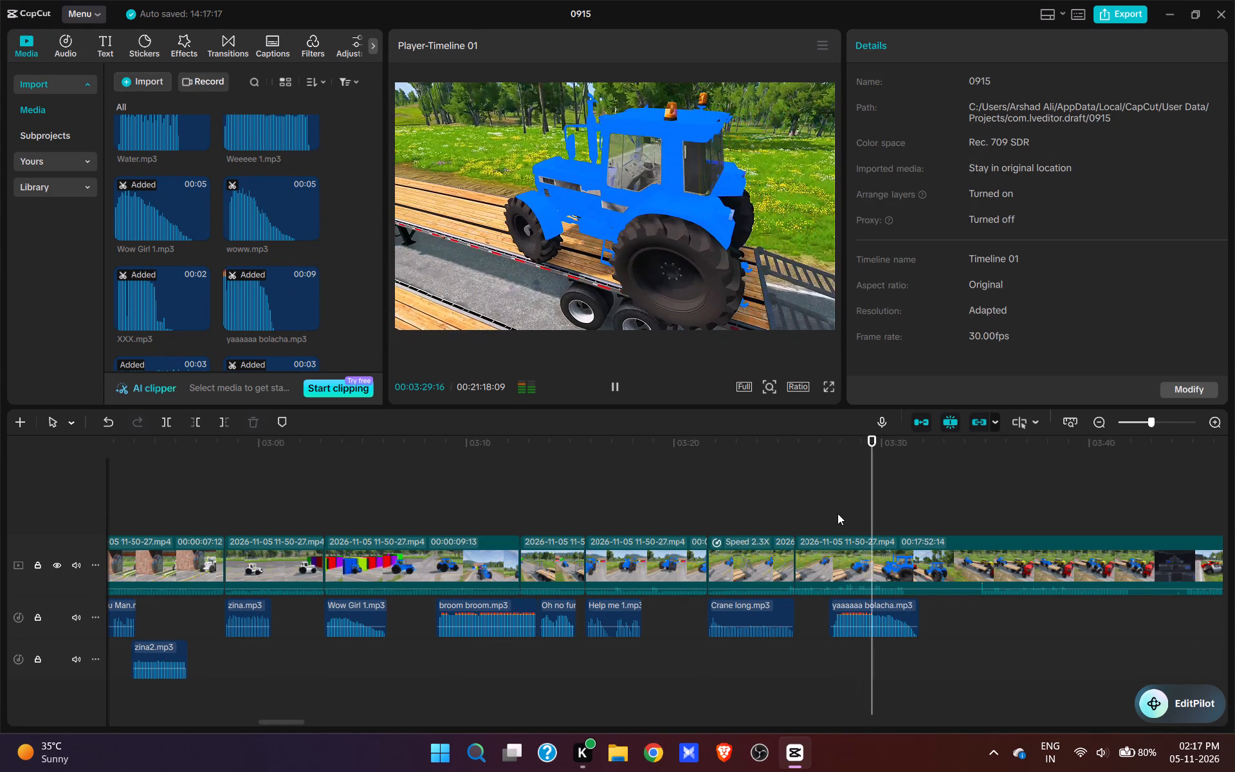
key(w)
click(971, 524)
key(space)
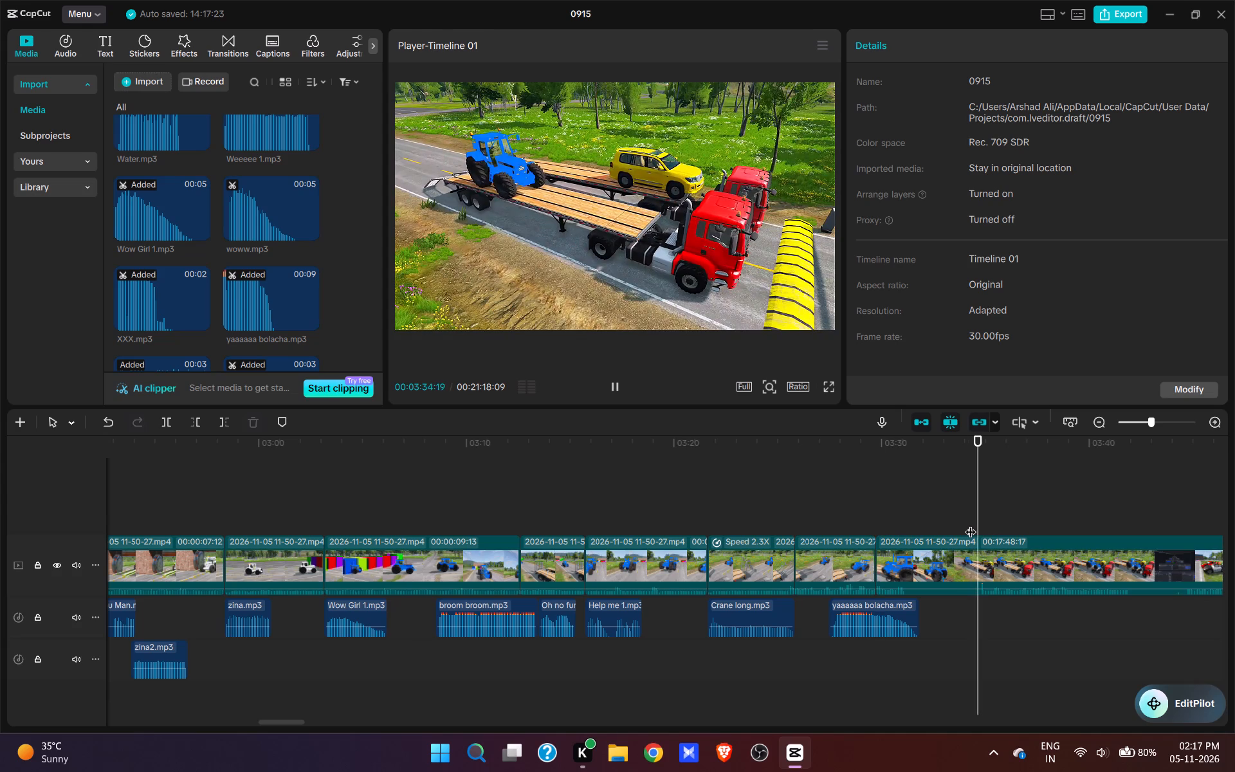
key(space)
text(q)
key(space)
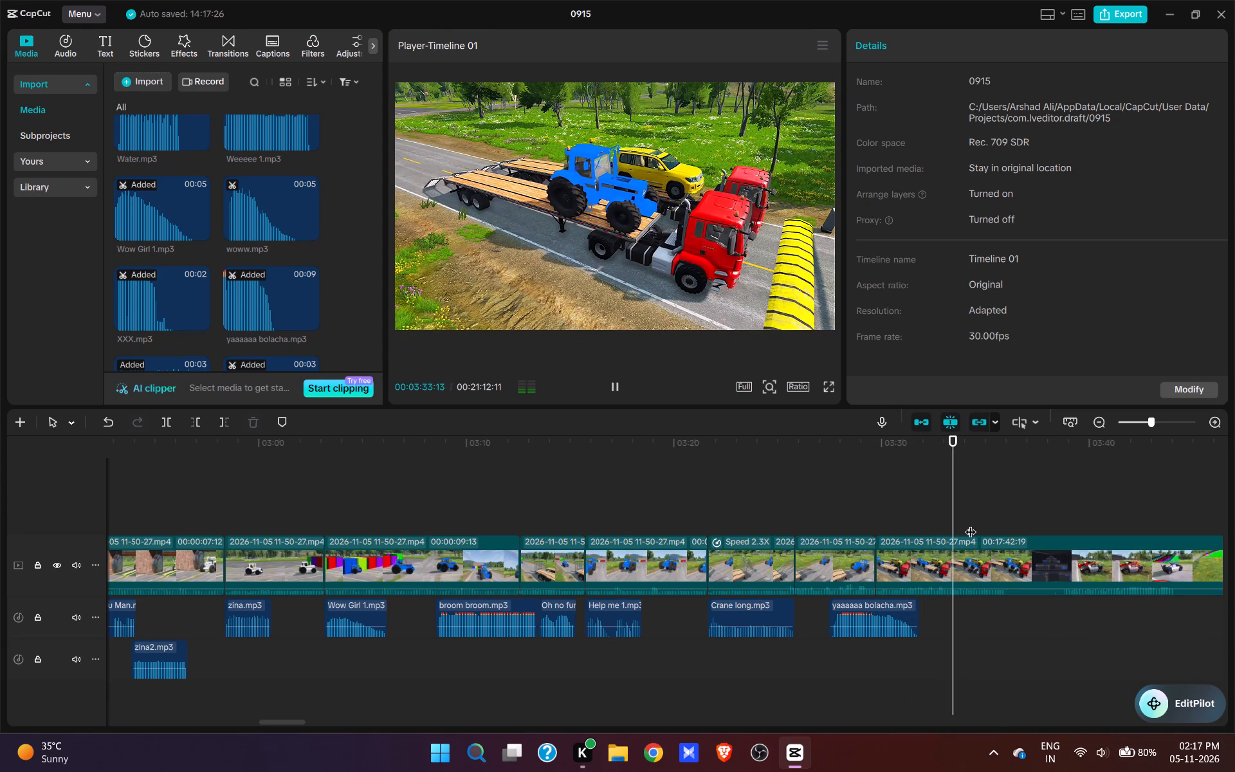
key(space)
Split the video at 00:03:34:18, cut the footage up to where the police car and red car set off, and play the cut.
key(w)
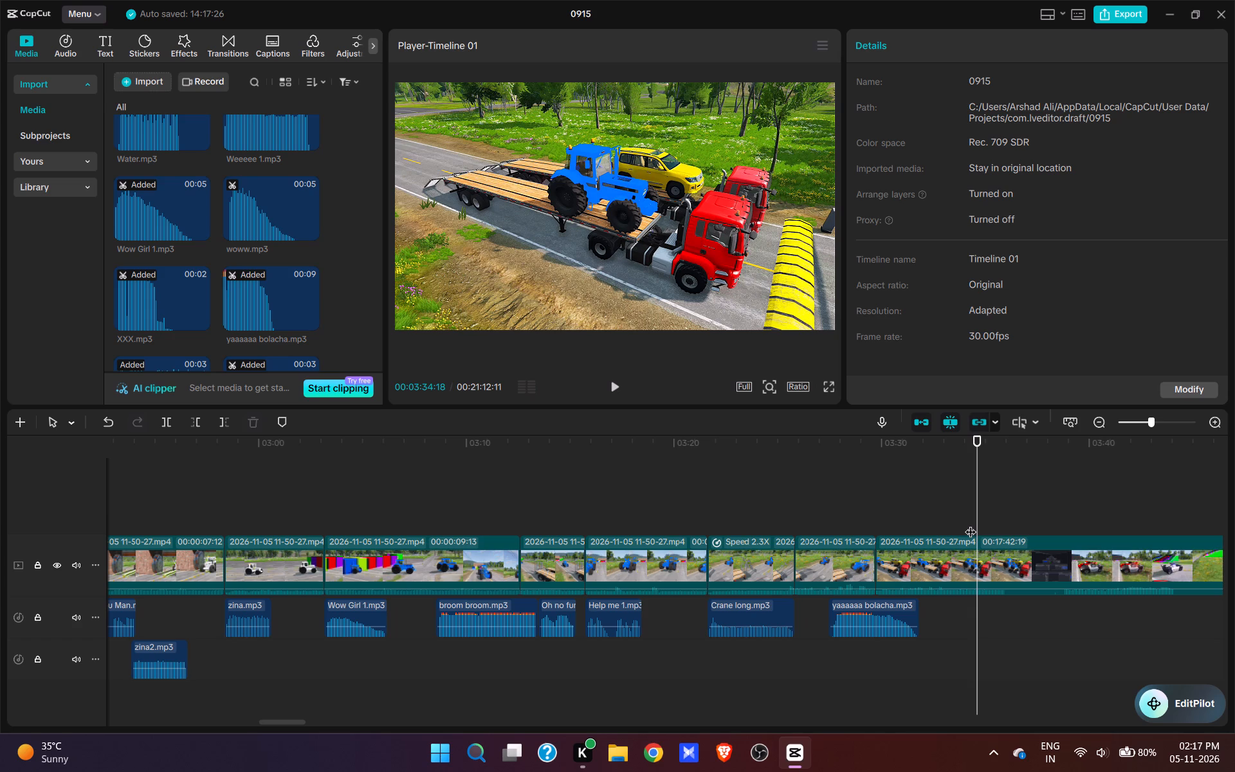
drag(828, 600, 654, 603)
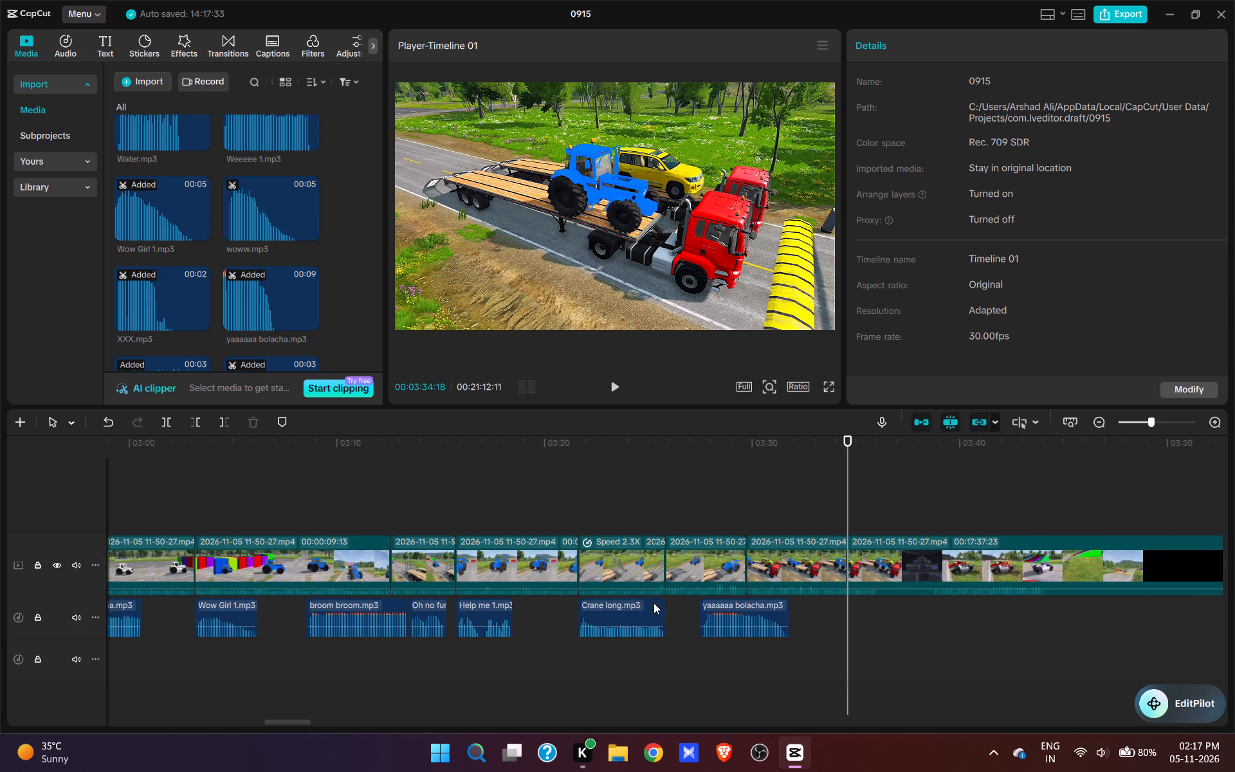
drag(654, 603, 543, 594)
click(486, 499)
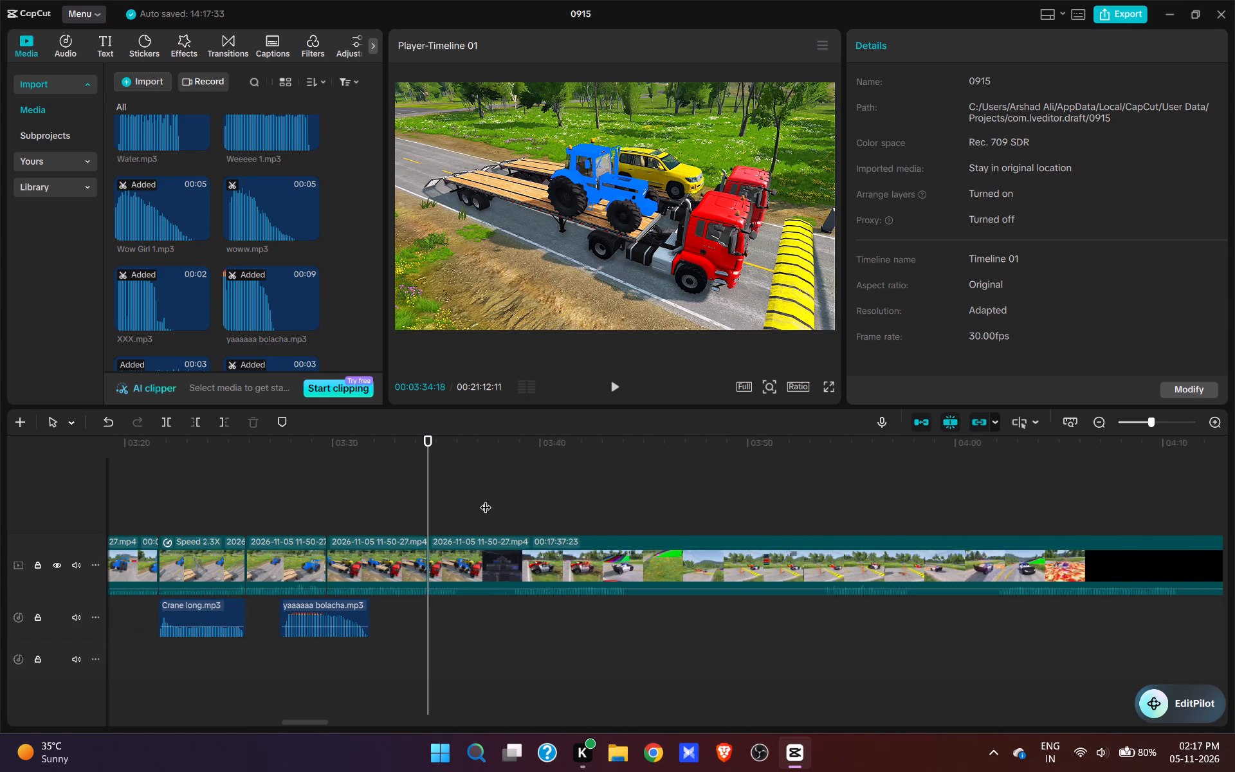
key(space)
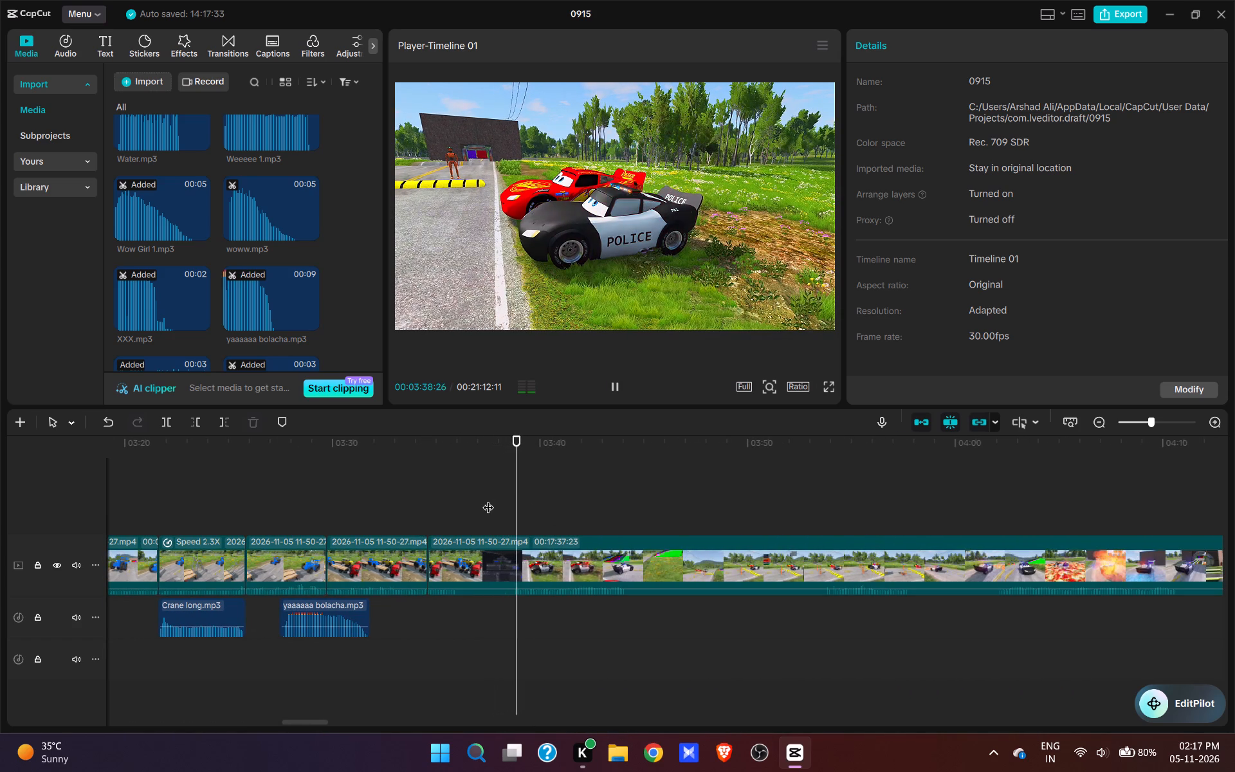
click(506, 496)
key(space)
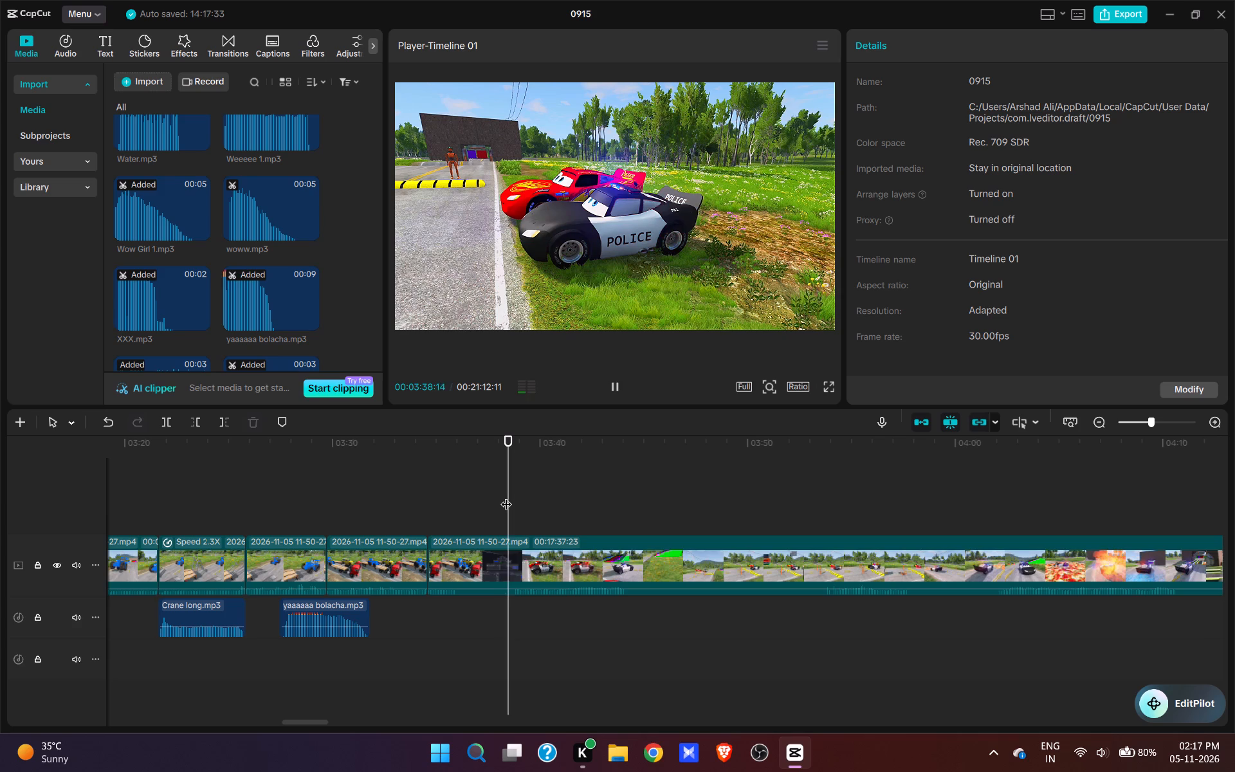
key(space)
text(q)
key(space)
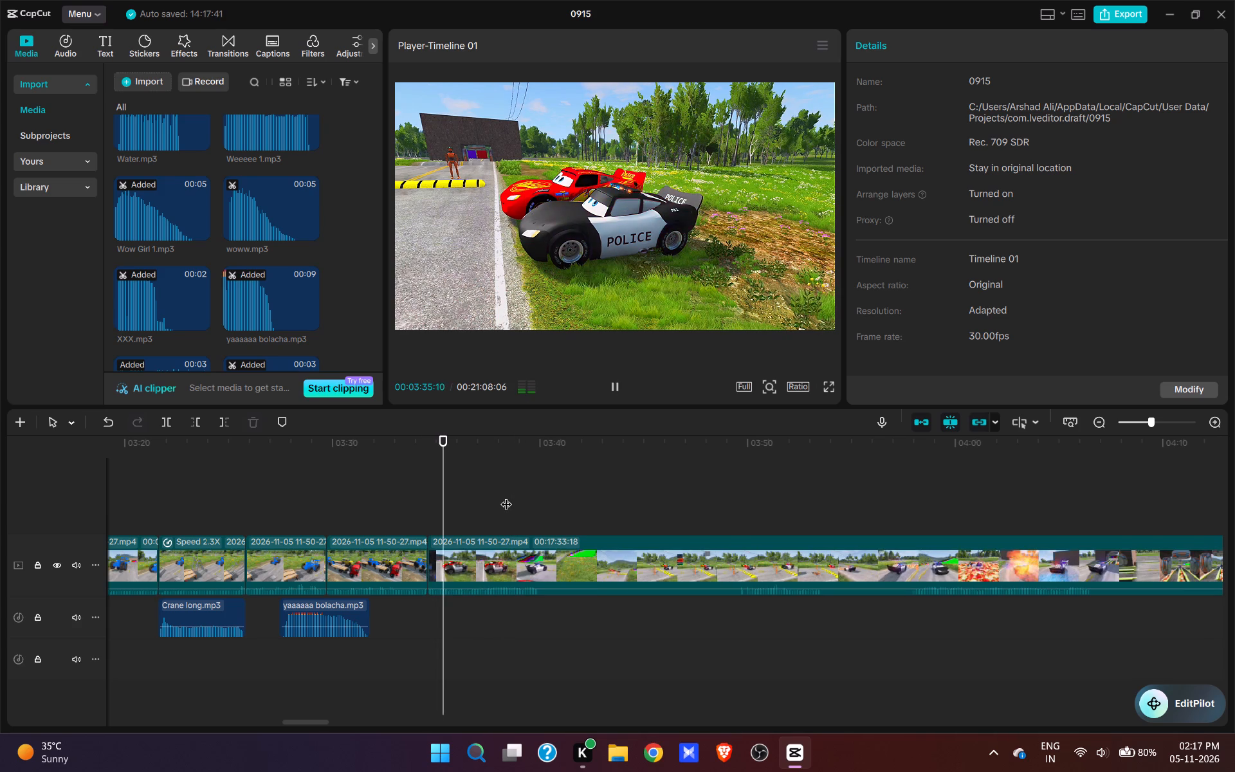
key(space)
text(q)
key(space)
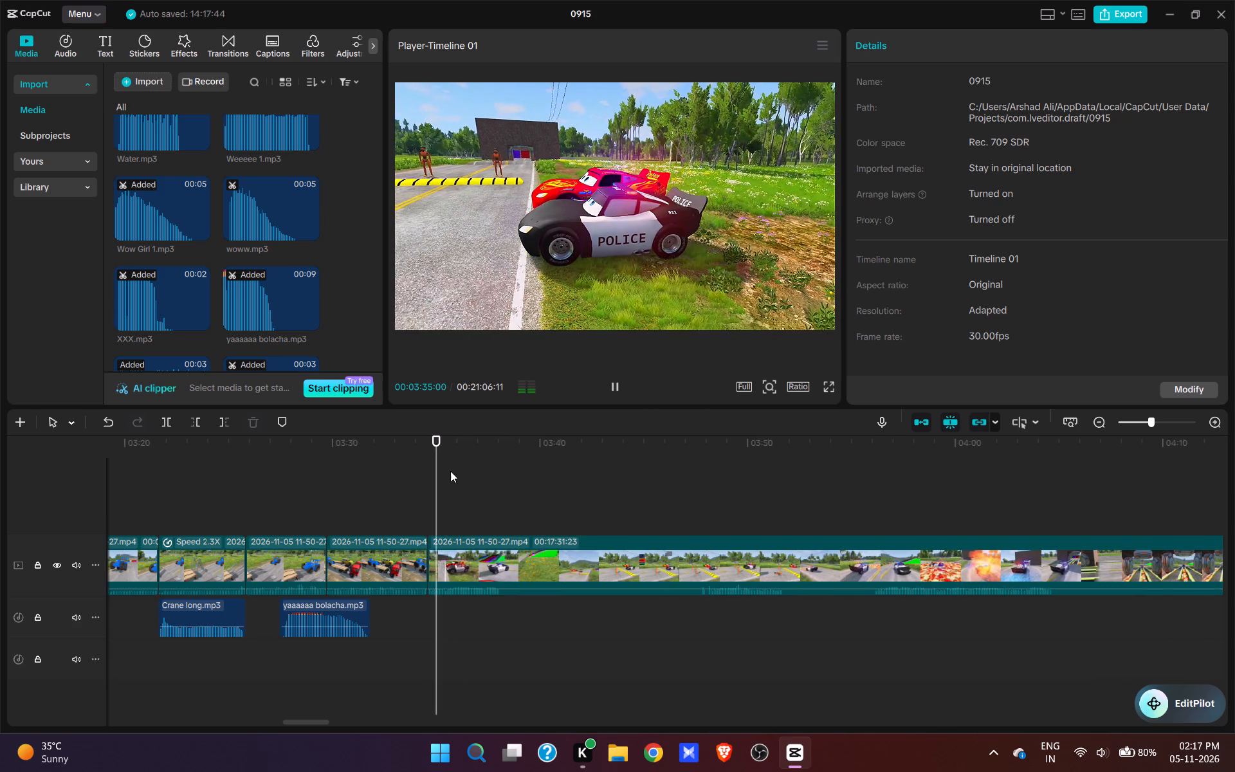
key(space)
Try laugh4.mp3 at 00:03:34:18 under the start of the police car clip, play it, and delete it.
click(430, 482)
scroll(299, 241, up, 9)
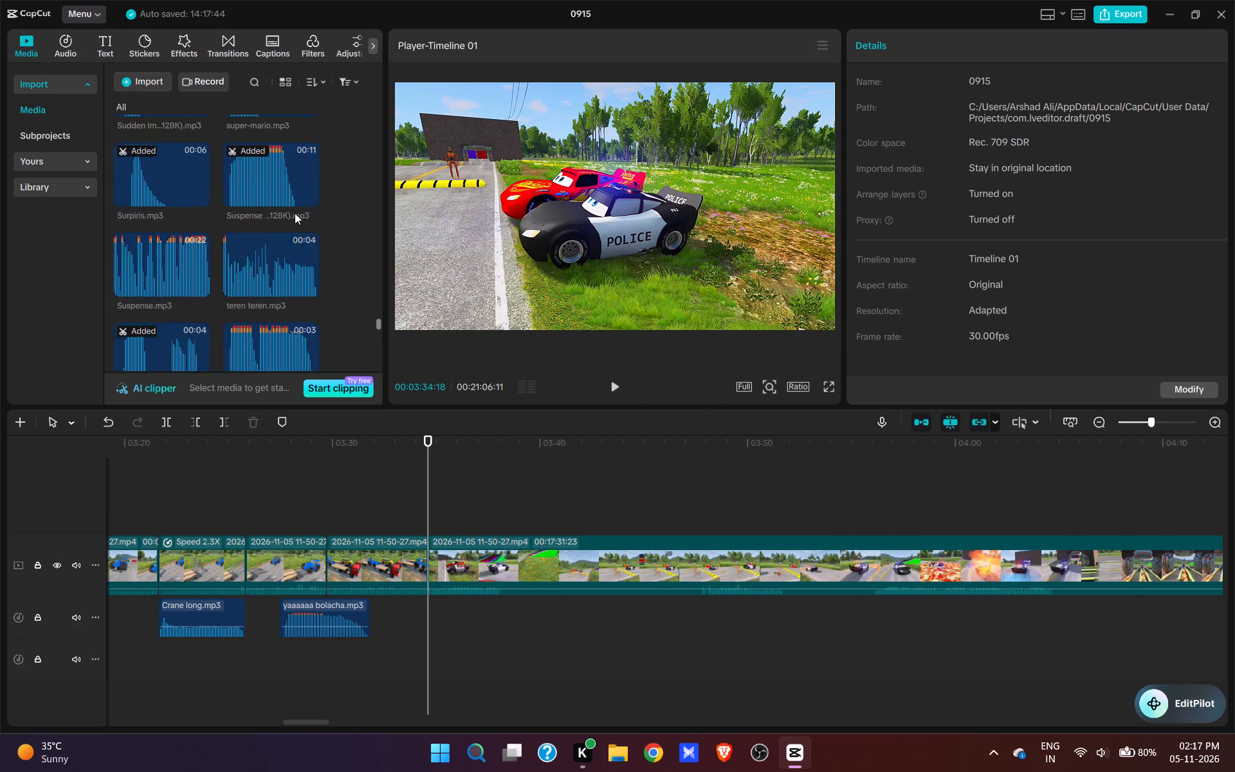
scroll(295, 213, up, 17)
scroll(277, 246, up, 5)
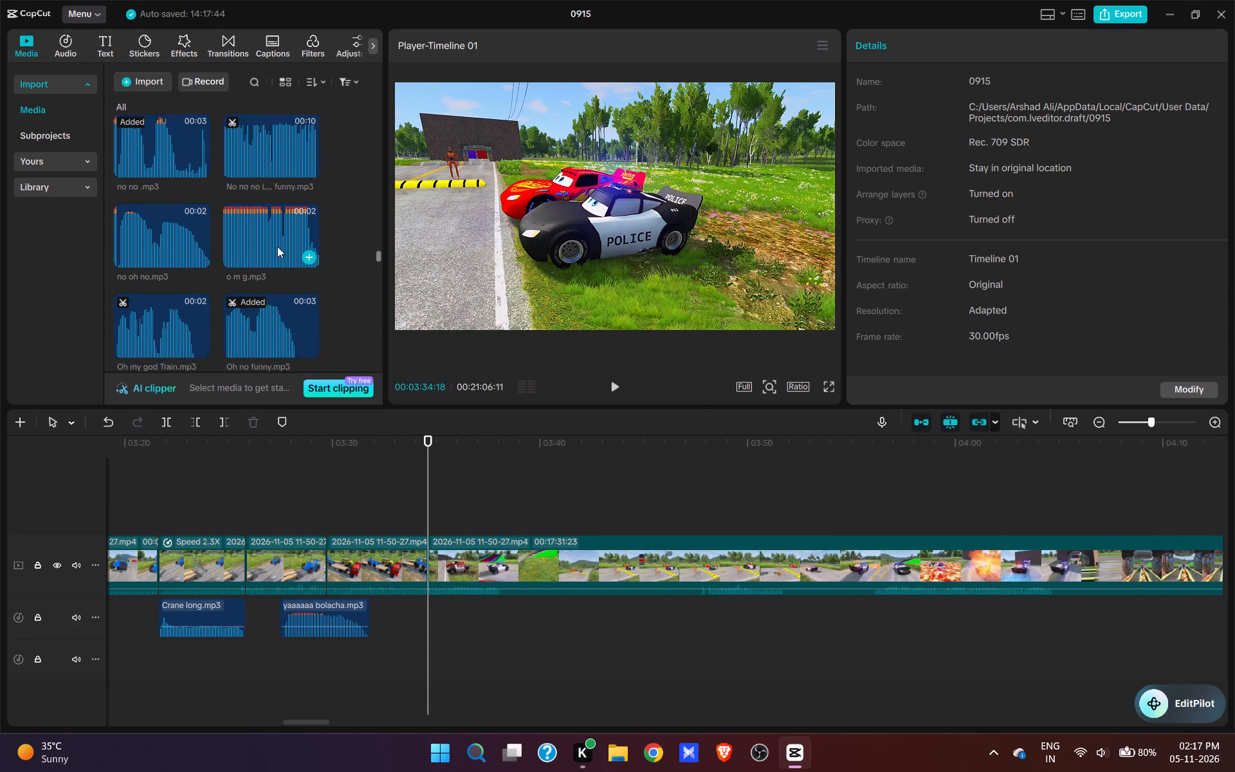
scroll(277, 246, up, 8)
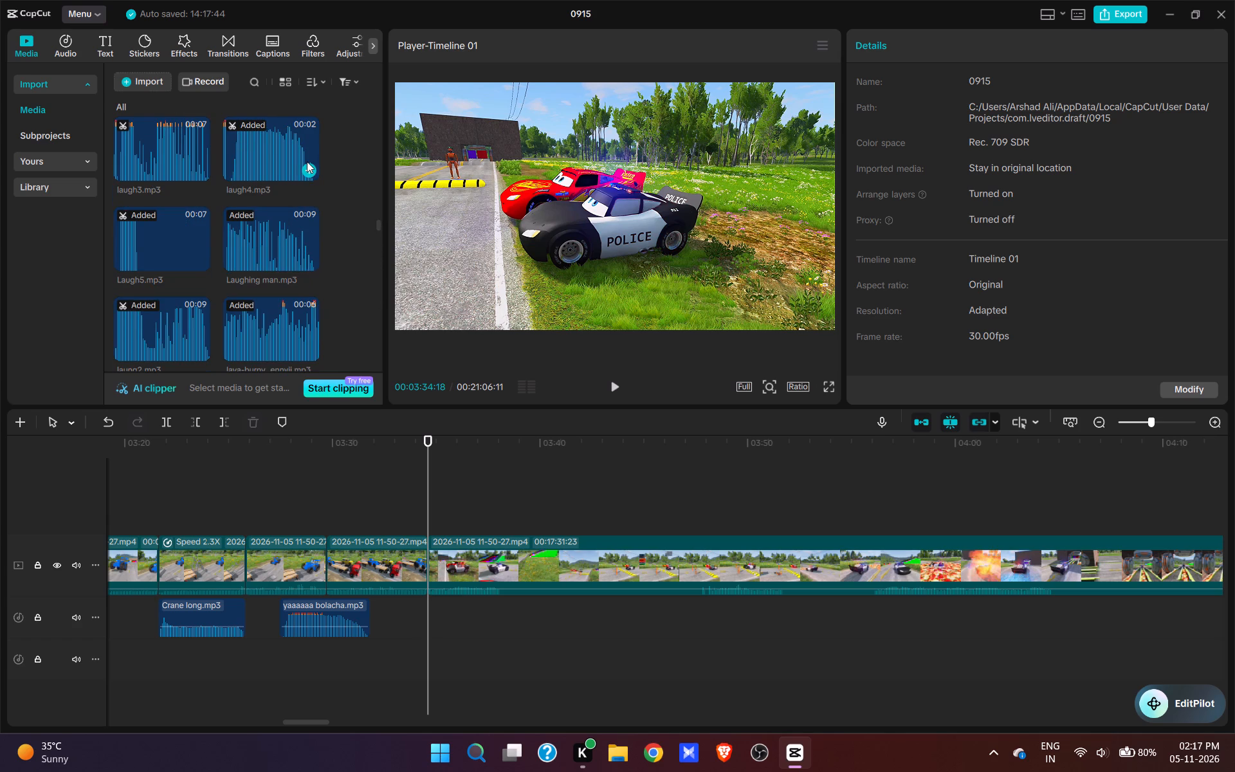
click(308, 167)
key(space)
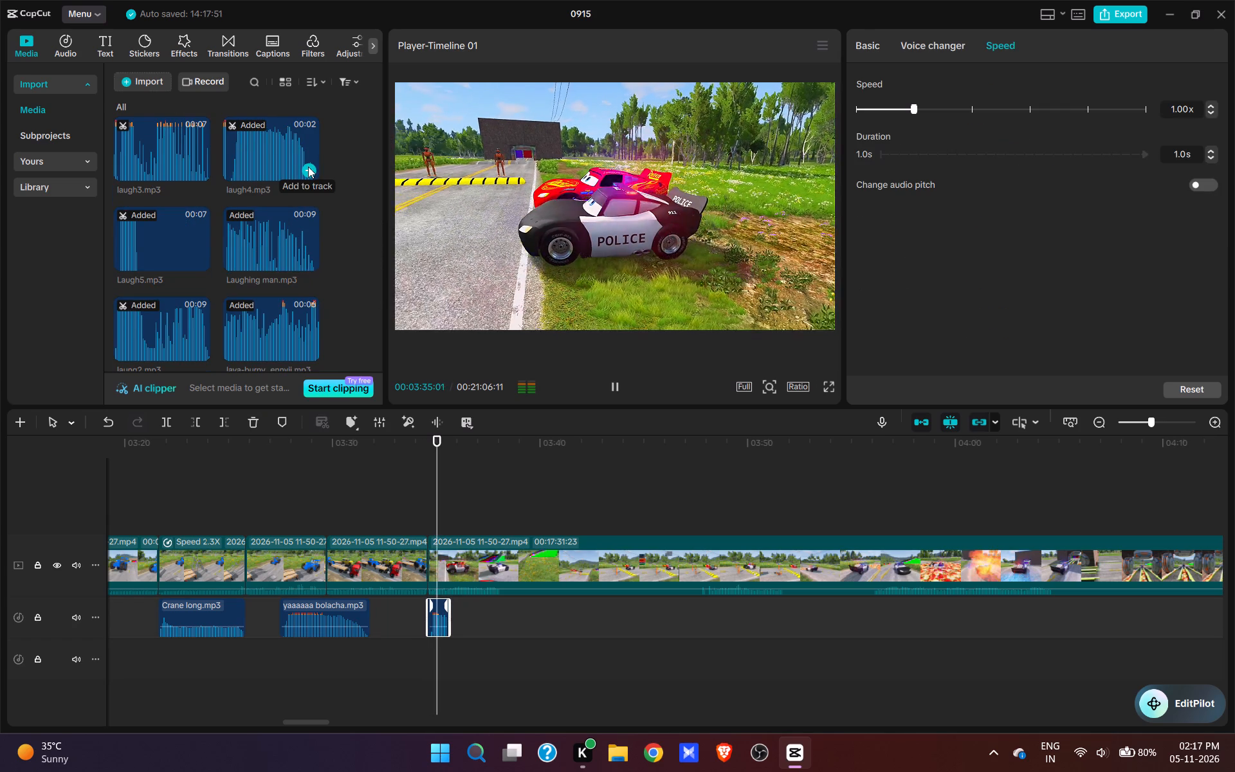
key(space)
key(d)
Add kavboy iyyhaa.mp3 at 00:03:34:18, where the police car clip starts, and play it back.
click(429, 504)
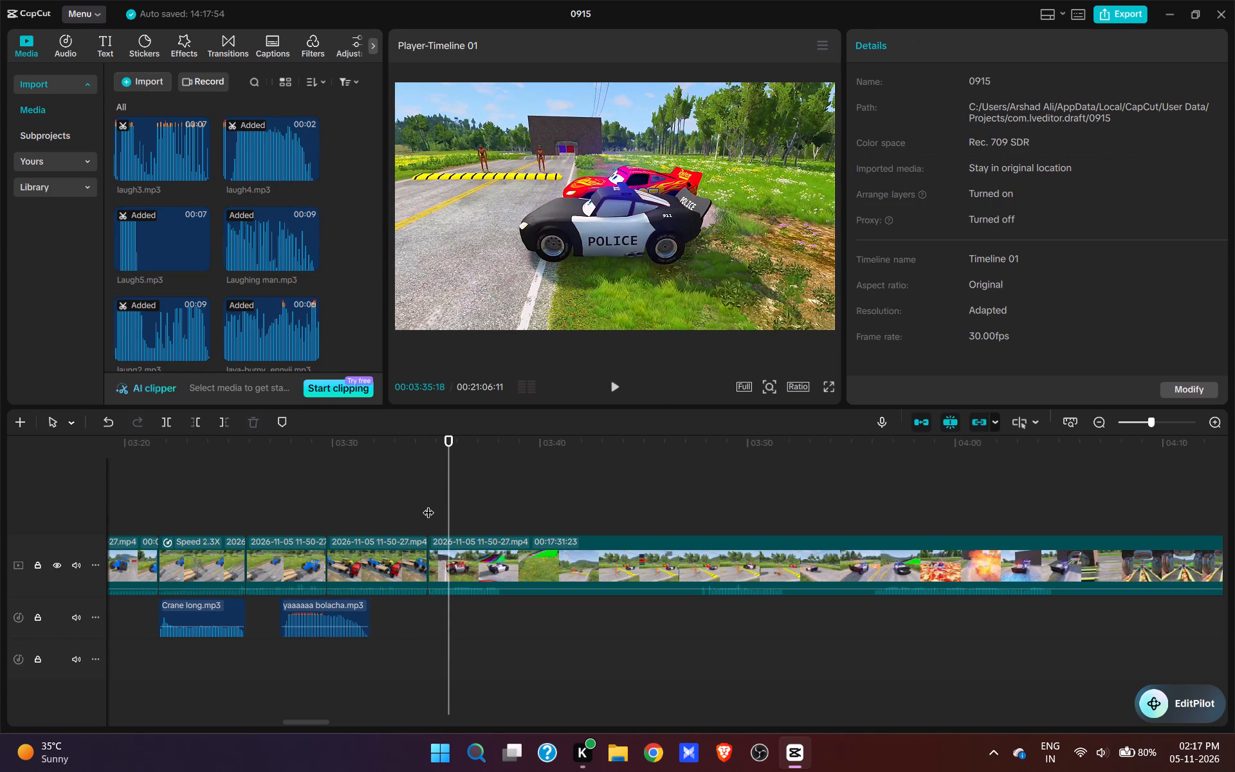
scroll(256, 240, down, 5)
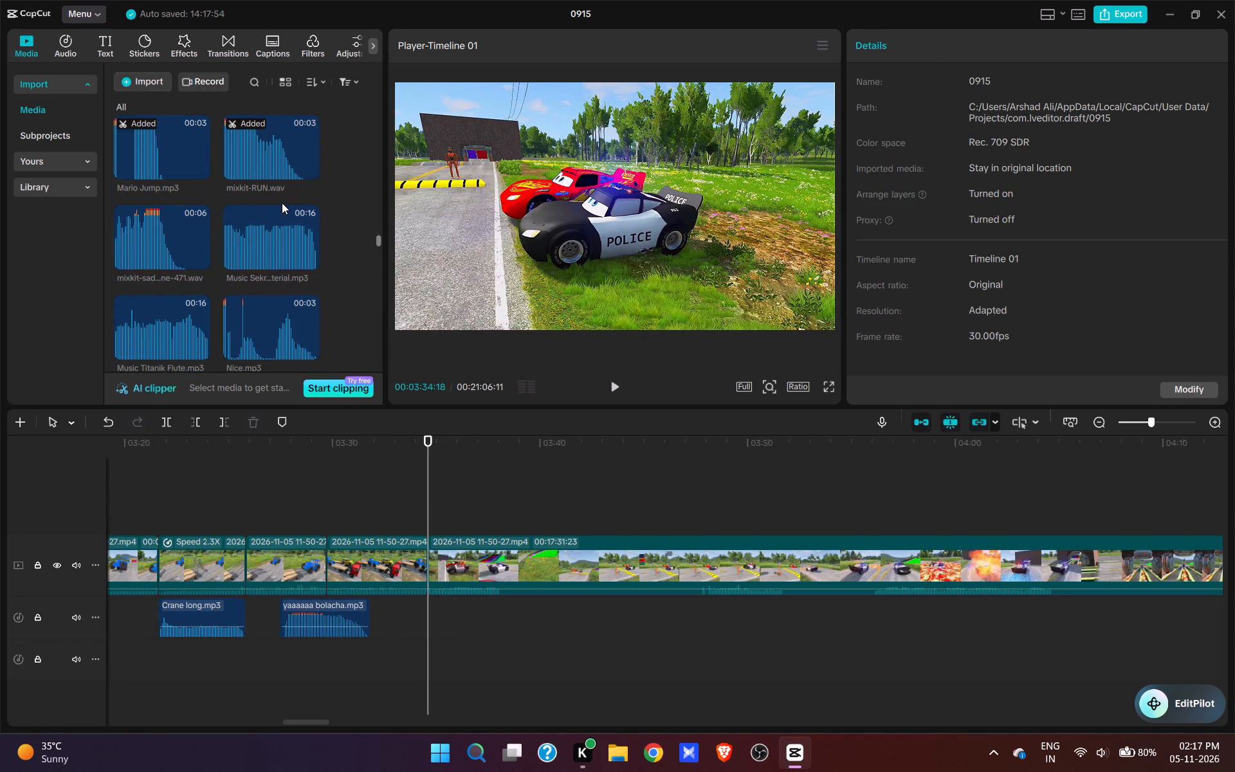
scroll(269, 236, down, 5)
scroll(269, 237, up, 4)
scroll(269, 239, down, 1)
scroll(269, 239, up, 4)
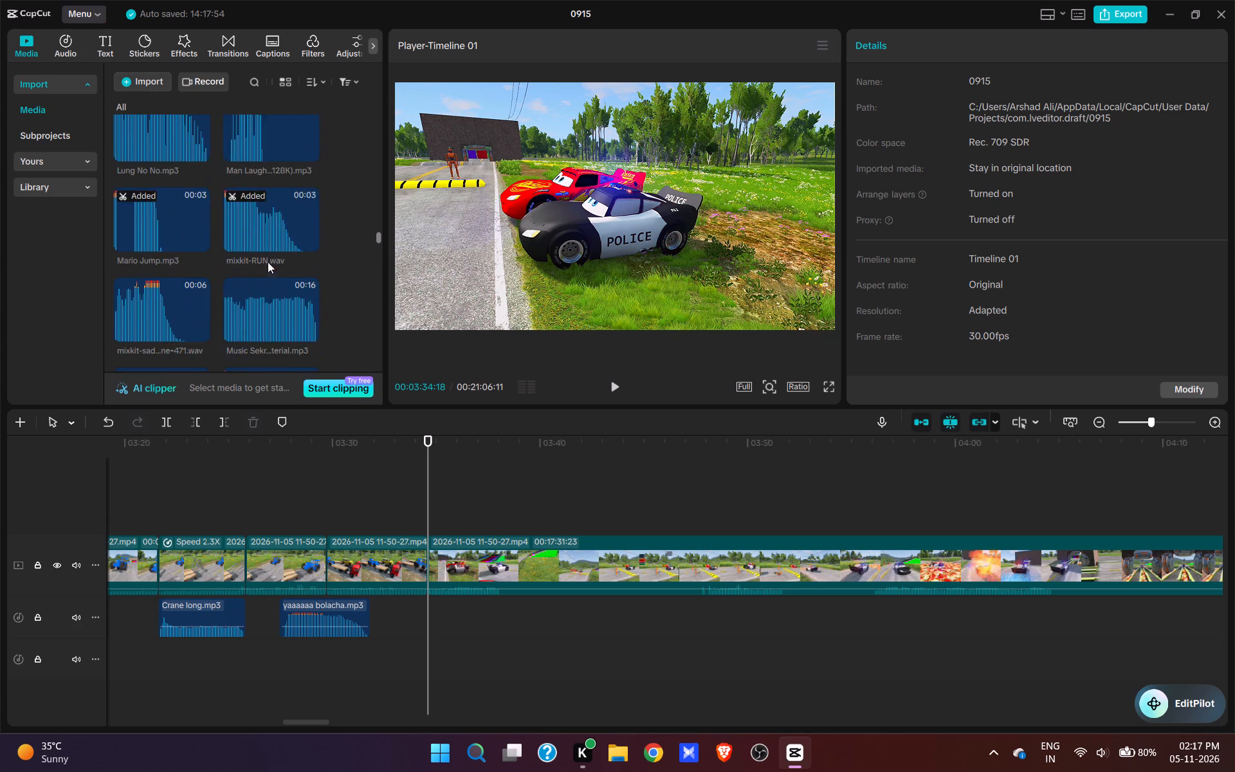
scroll(268, 262, up, 6)
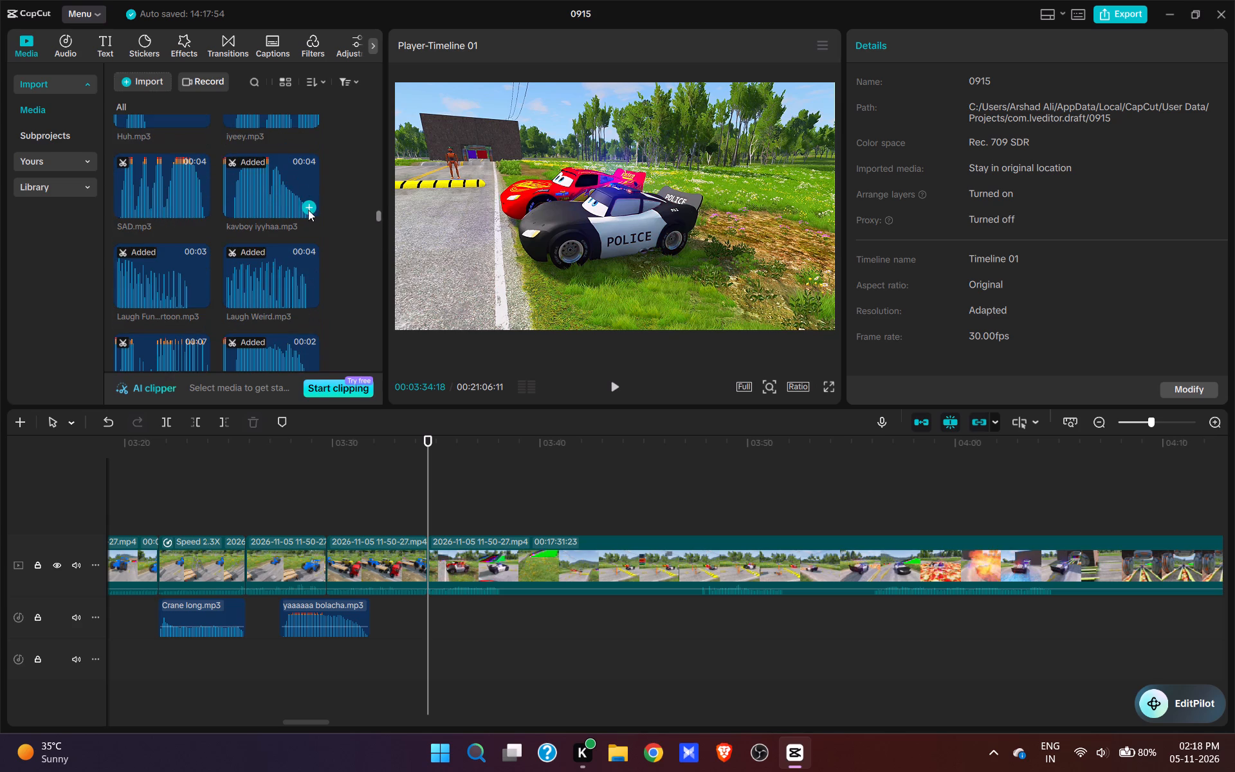
click(310, 207)
key(space)
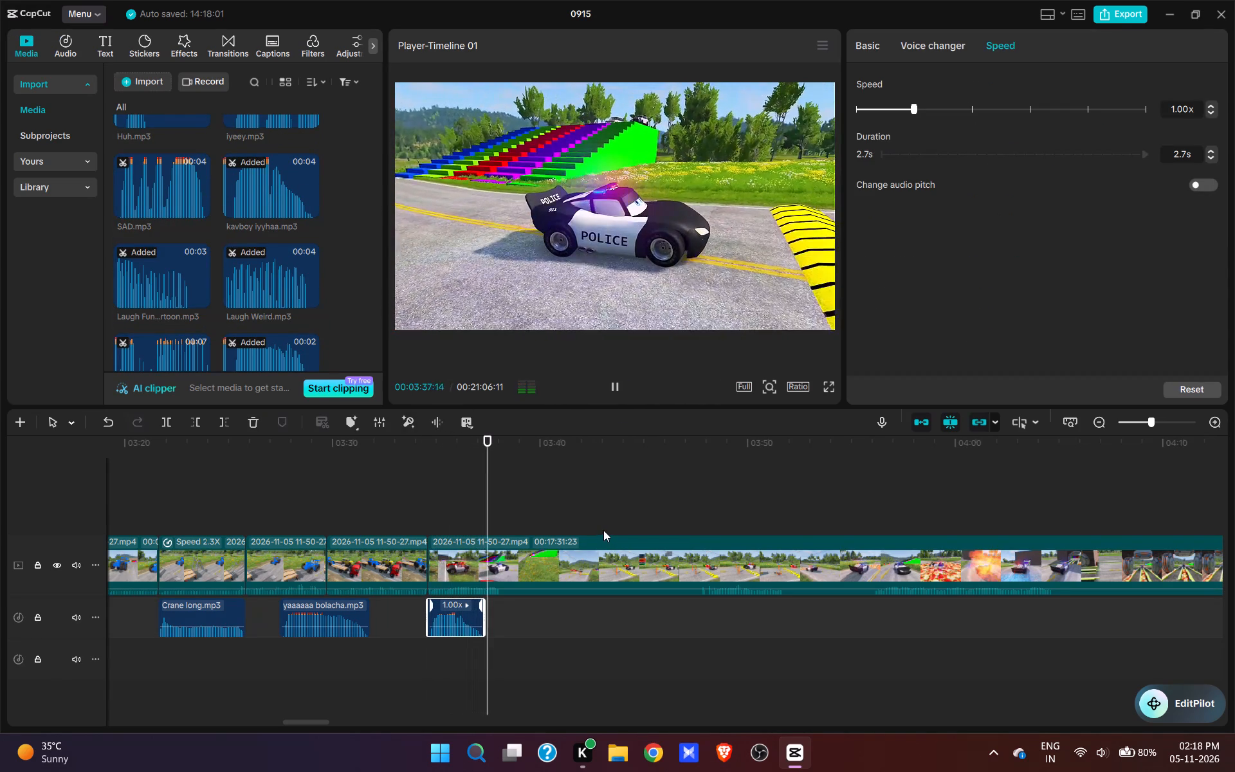
Split the video at 00:03:38:00, cut the footage up to the police car nearing the speed bump and dummies, and play the cut.
key(space)
text(w)
click(692, 528)
key(space)
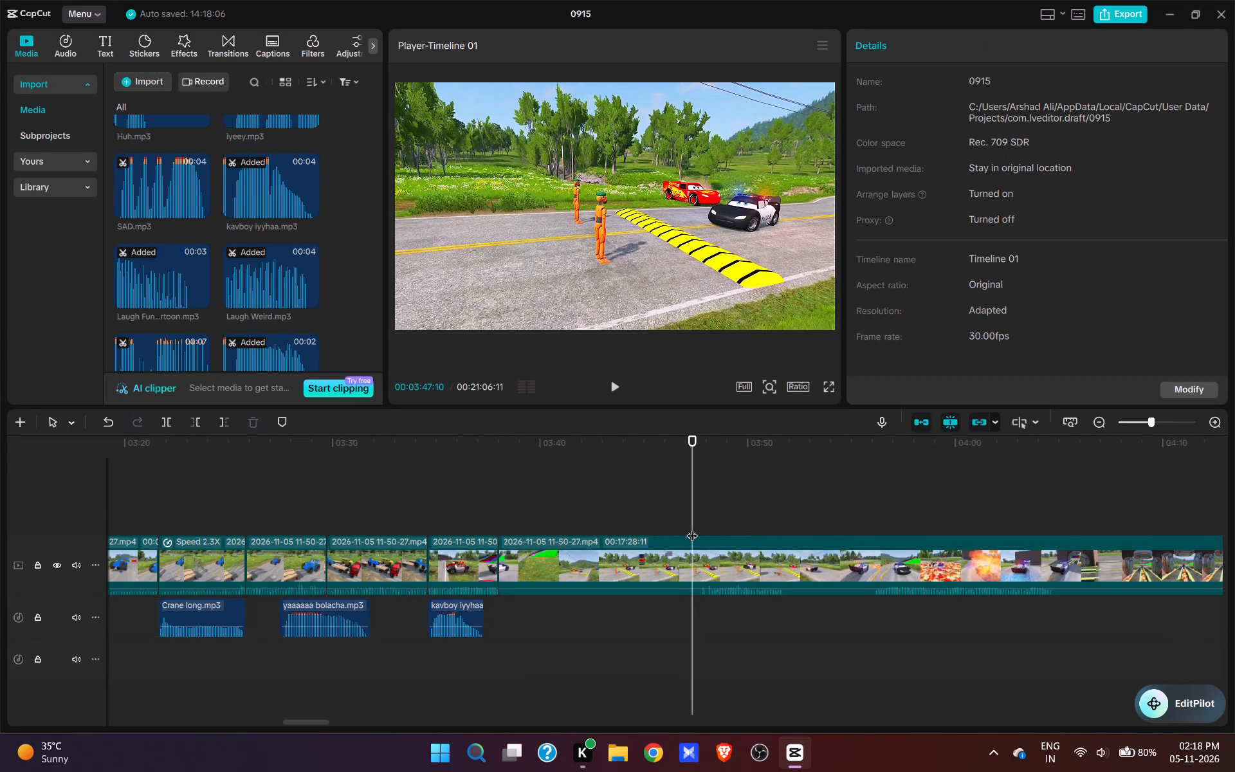
key(space)
text(q)
key(space)
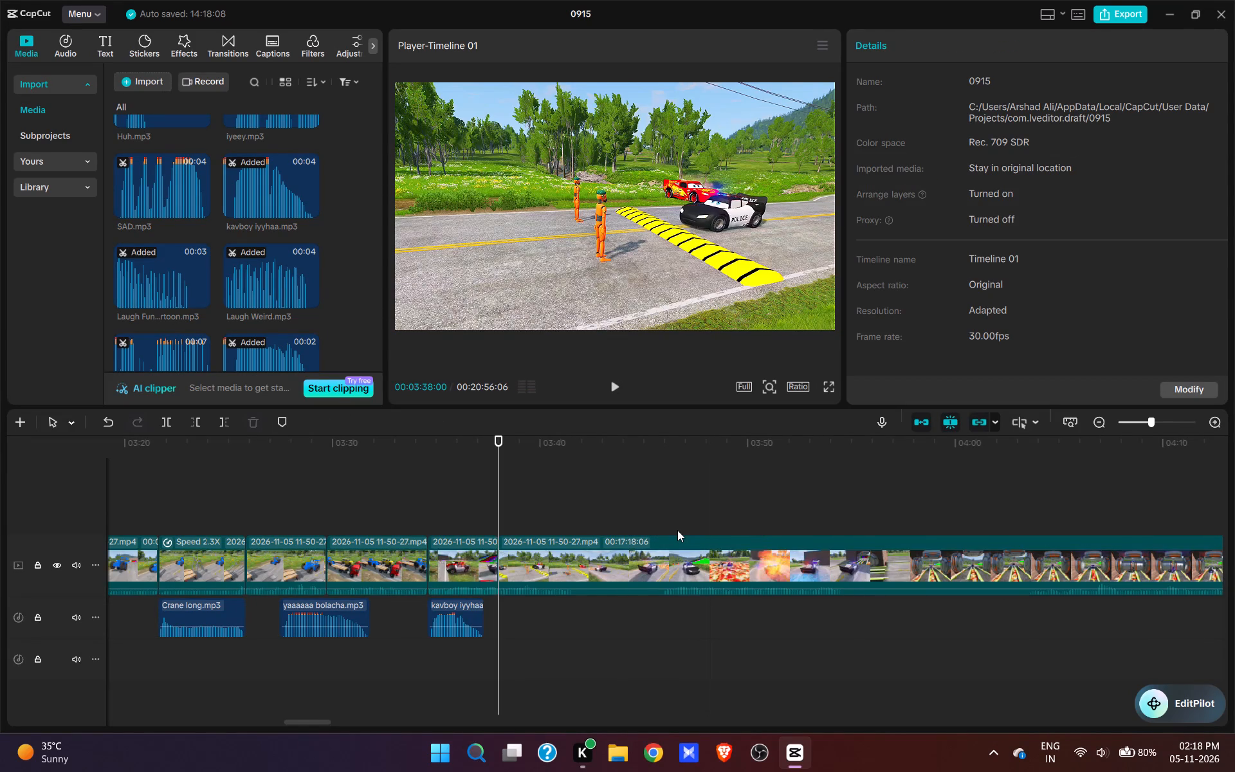
key(space)
Add laugh4.mp3 at 00:03:38:10, where the police car reaches the speed bump, and play through to the dummy being hit.
scroll(275, 264, up, 10)
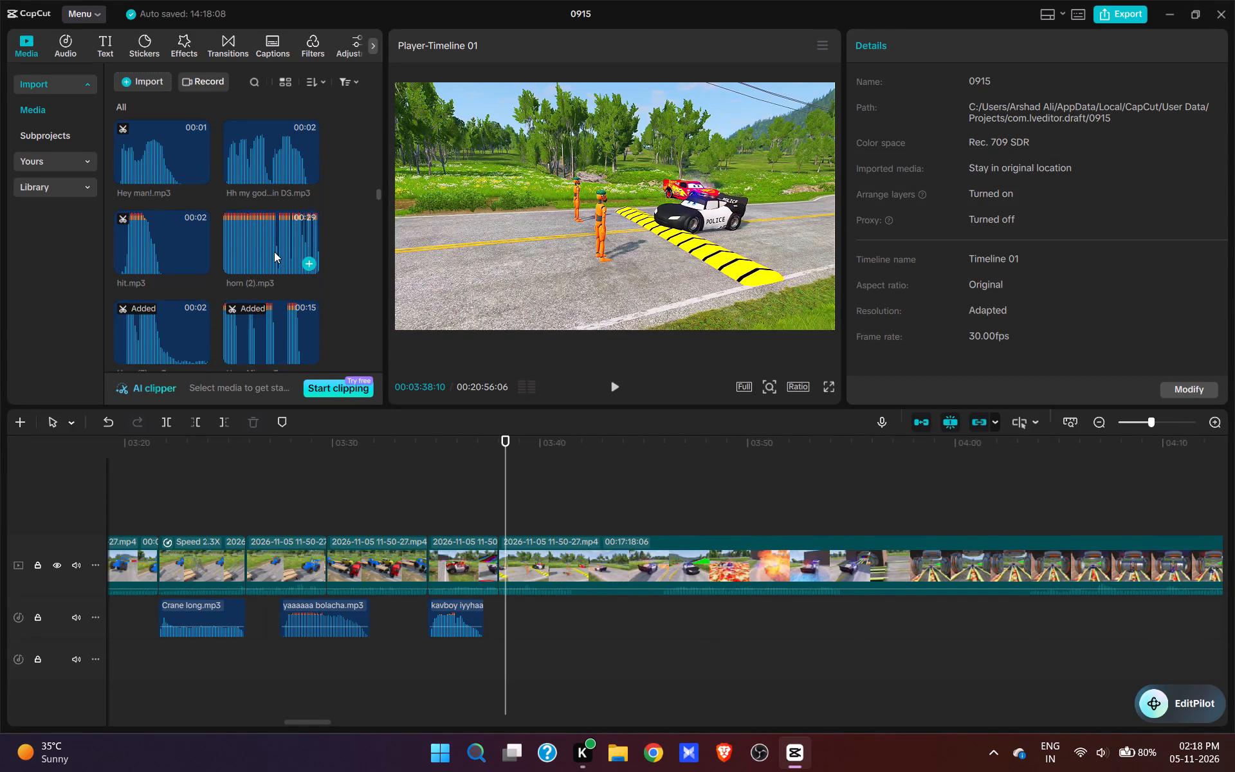
scroll(274, 252, up, 11)
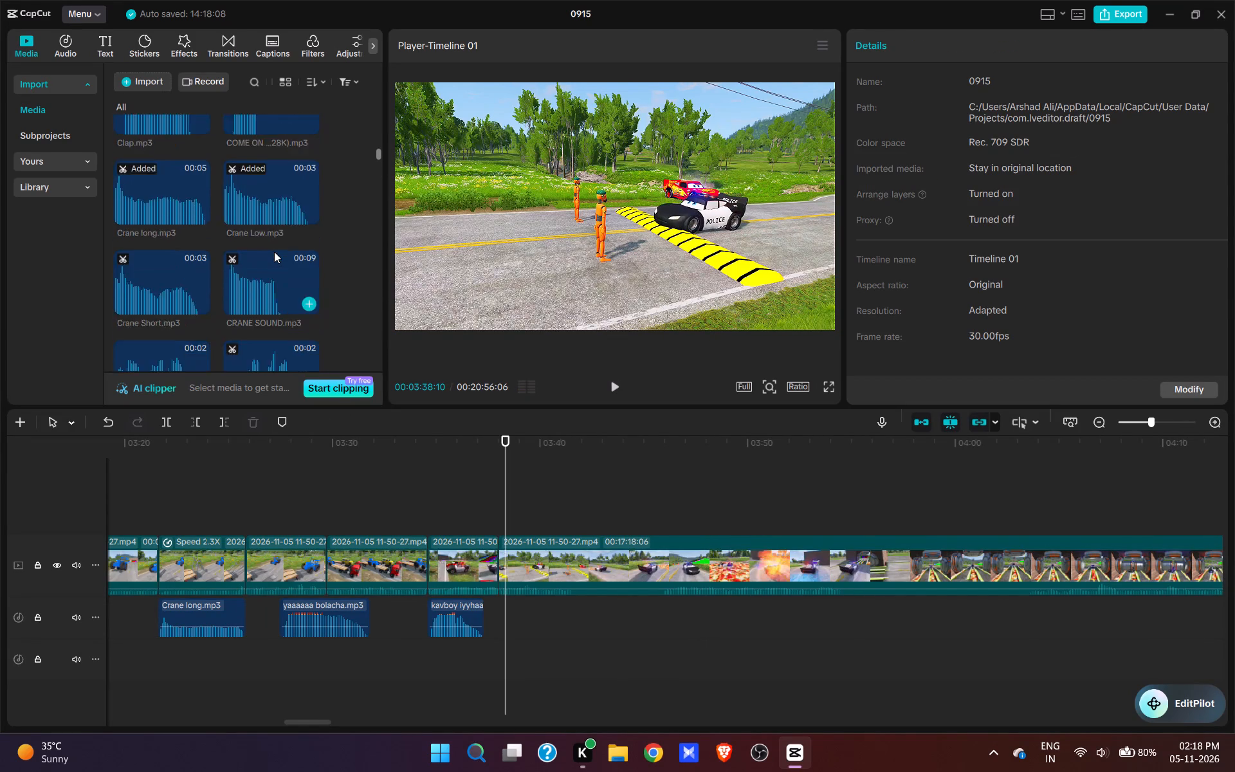
scroll(274, 252, up, 2)
scroll(274, 252, down, 17)
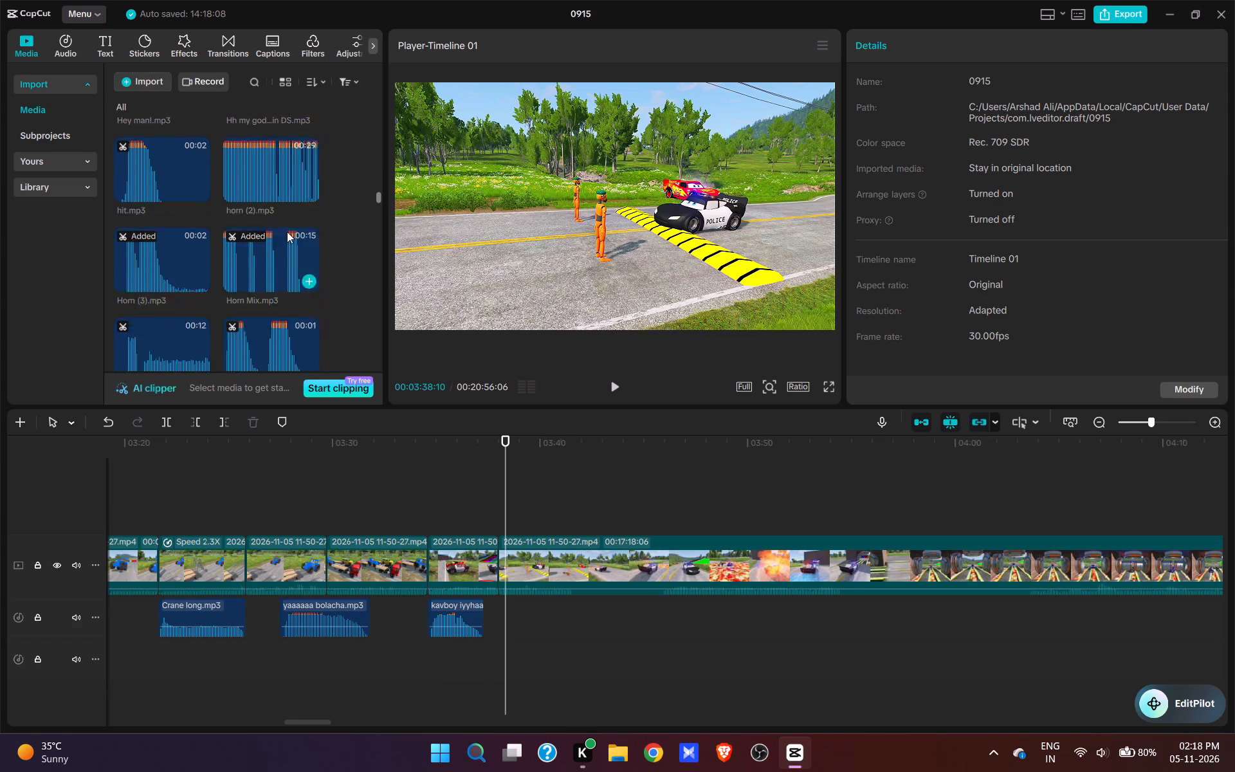
scroll(287, 232, down, 7)
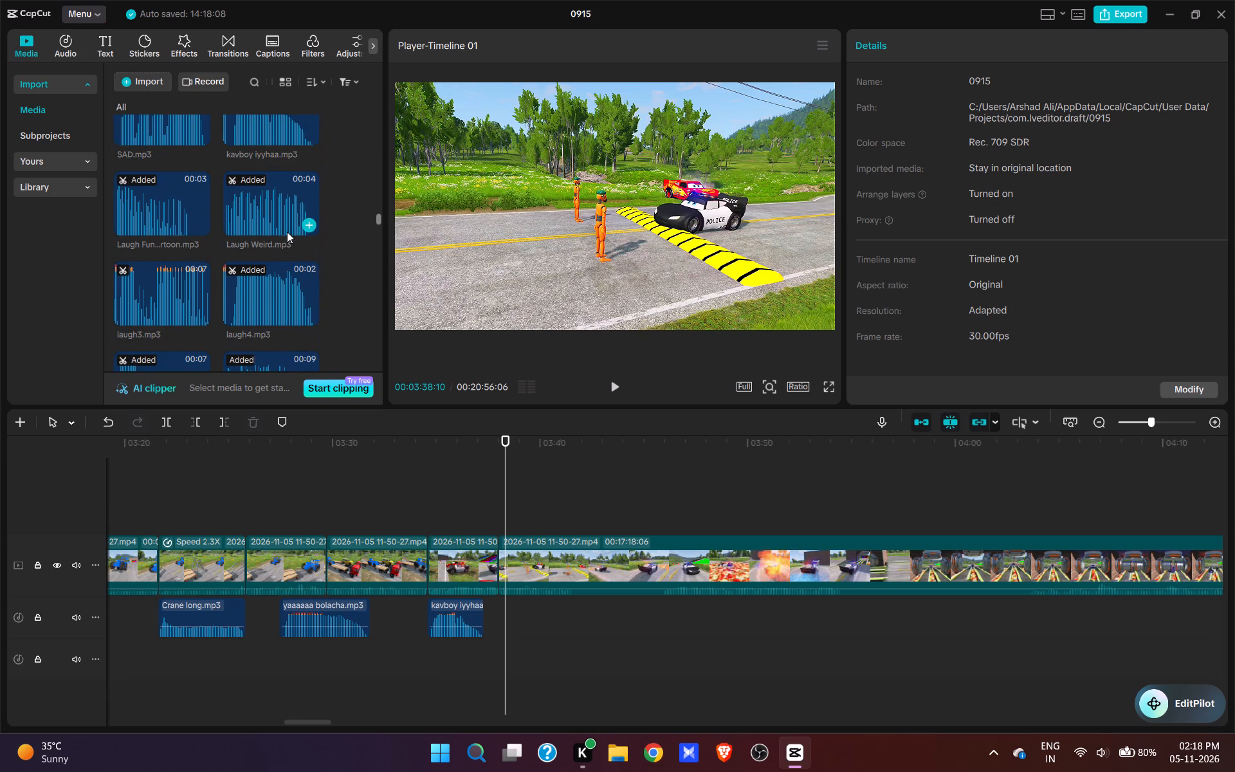
click(313, 313)
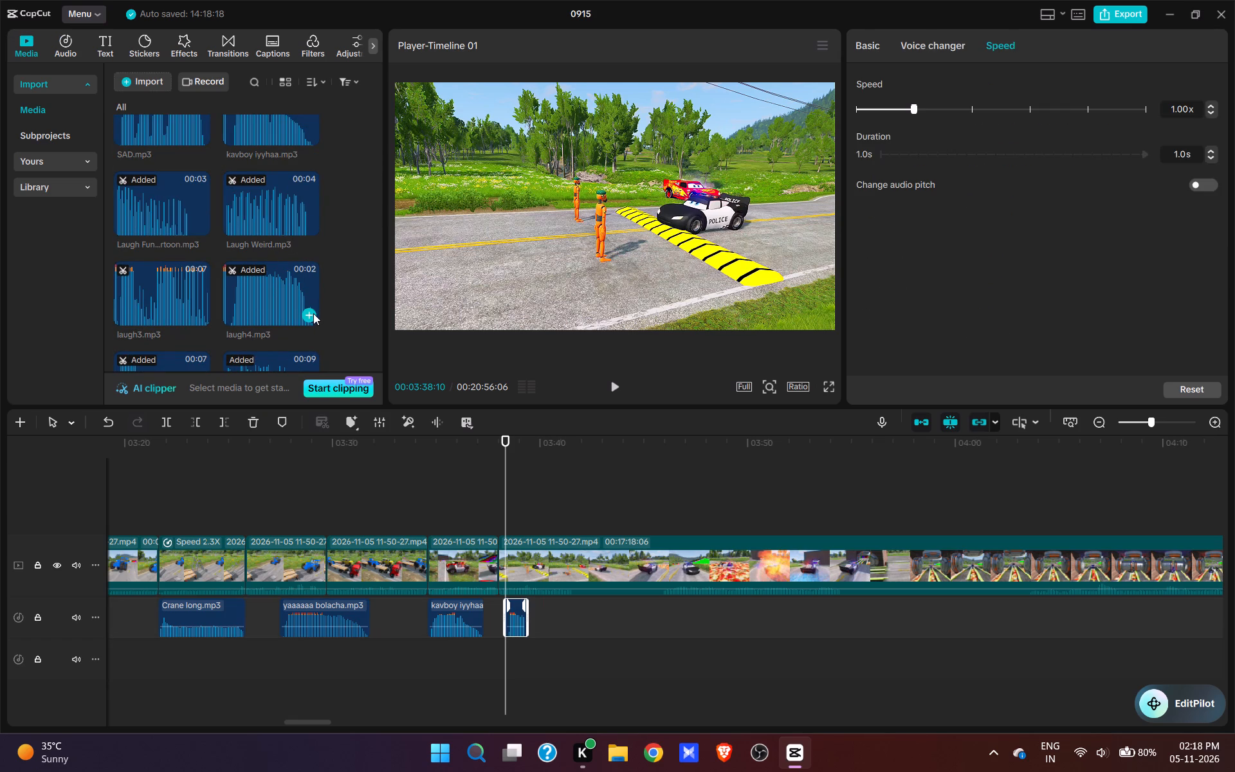
key(space)
key(space)
key(space)
key(space)
key(space)
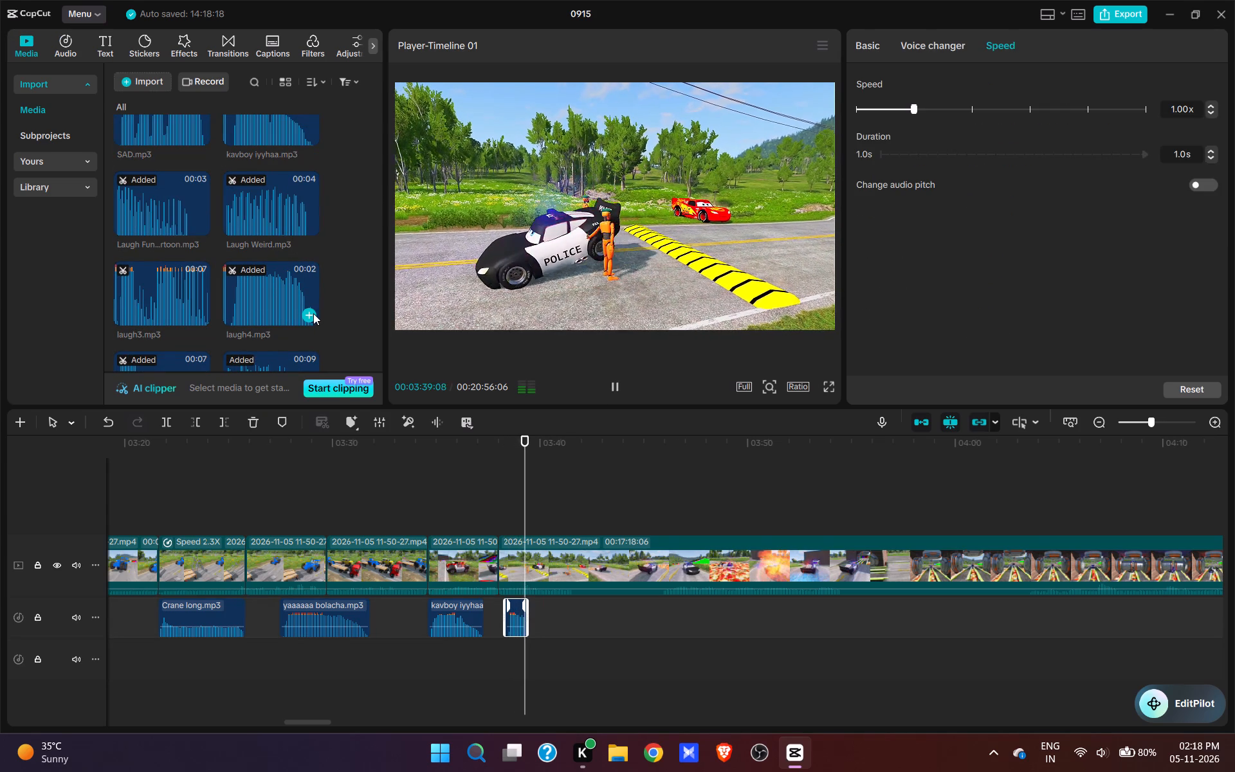
key(space)
Add the 8-second Man Laugh (128K) MP3 at 00:03:39:18, as the police car hits the dummy, and play it back.
scroll(206, 240, down, 5)
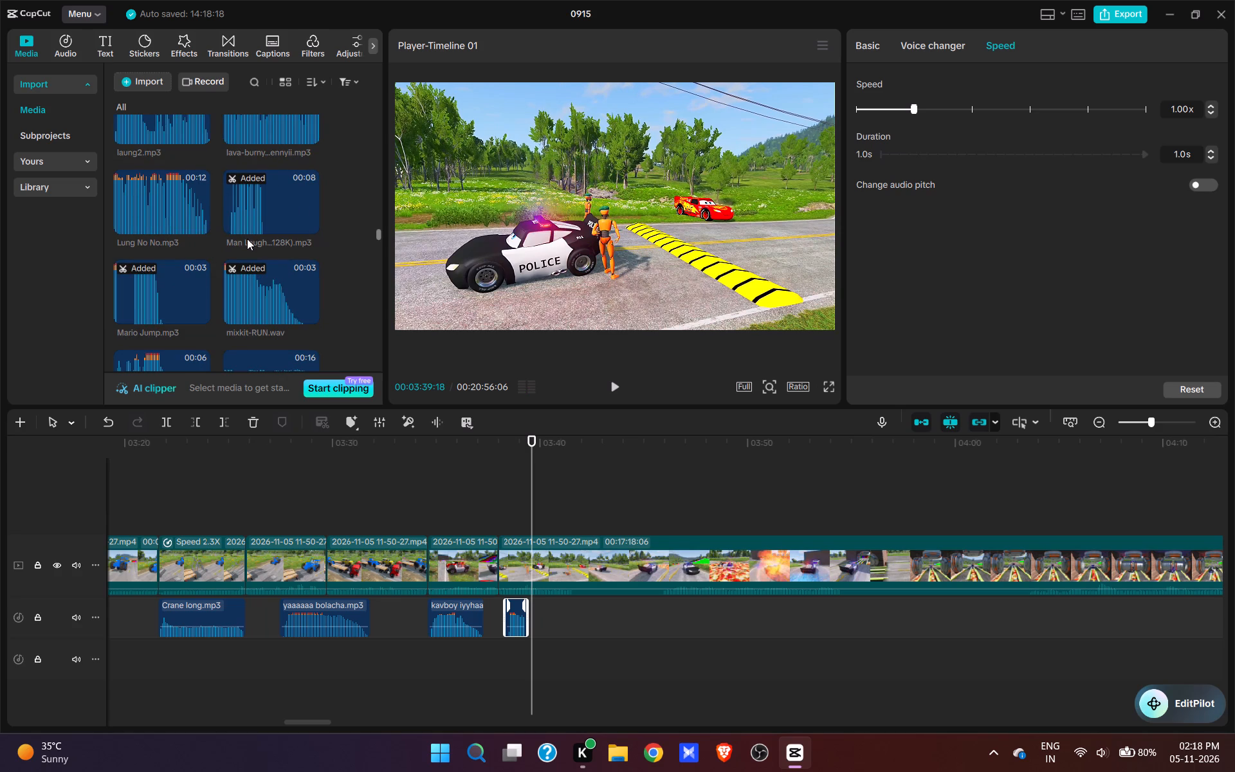
click(271, 295)
click(306, 221)
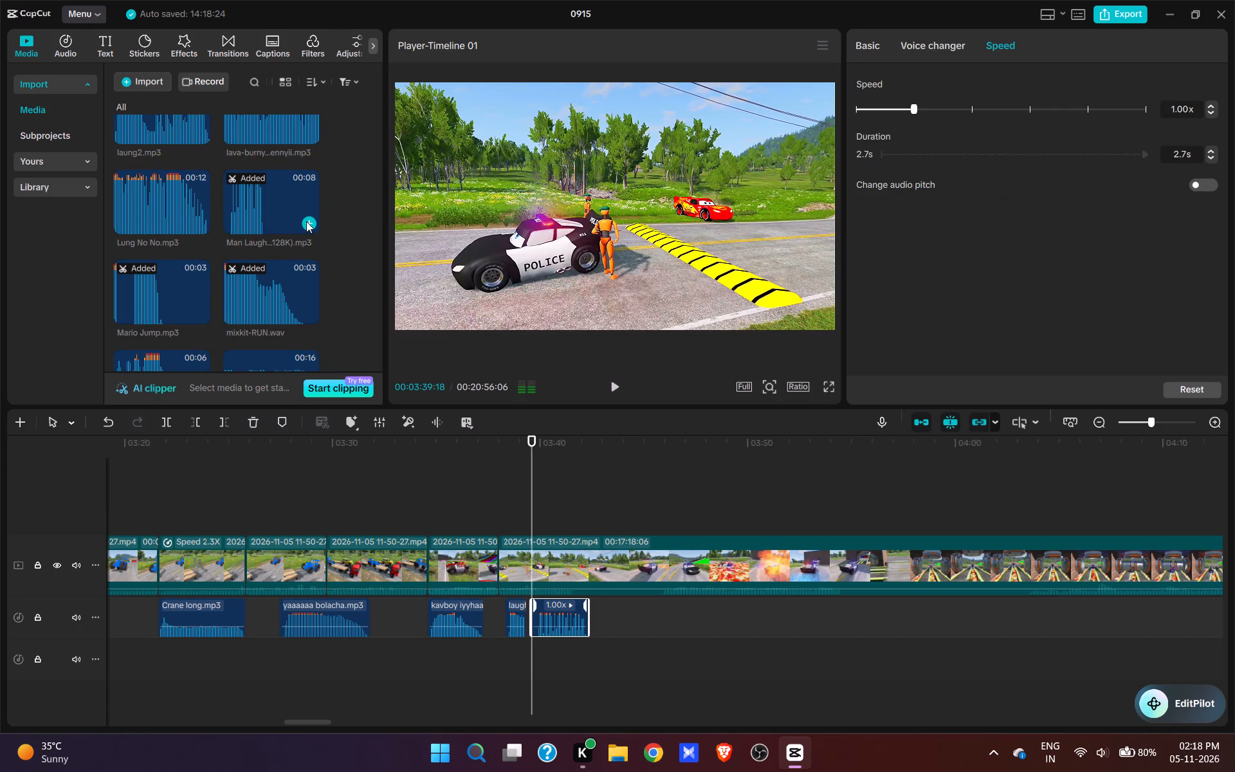
key(space)
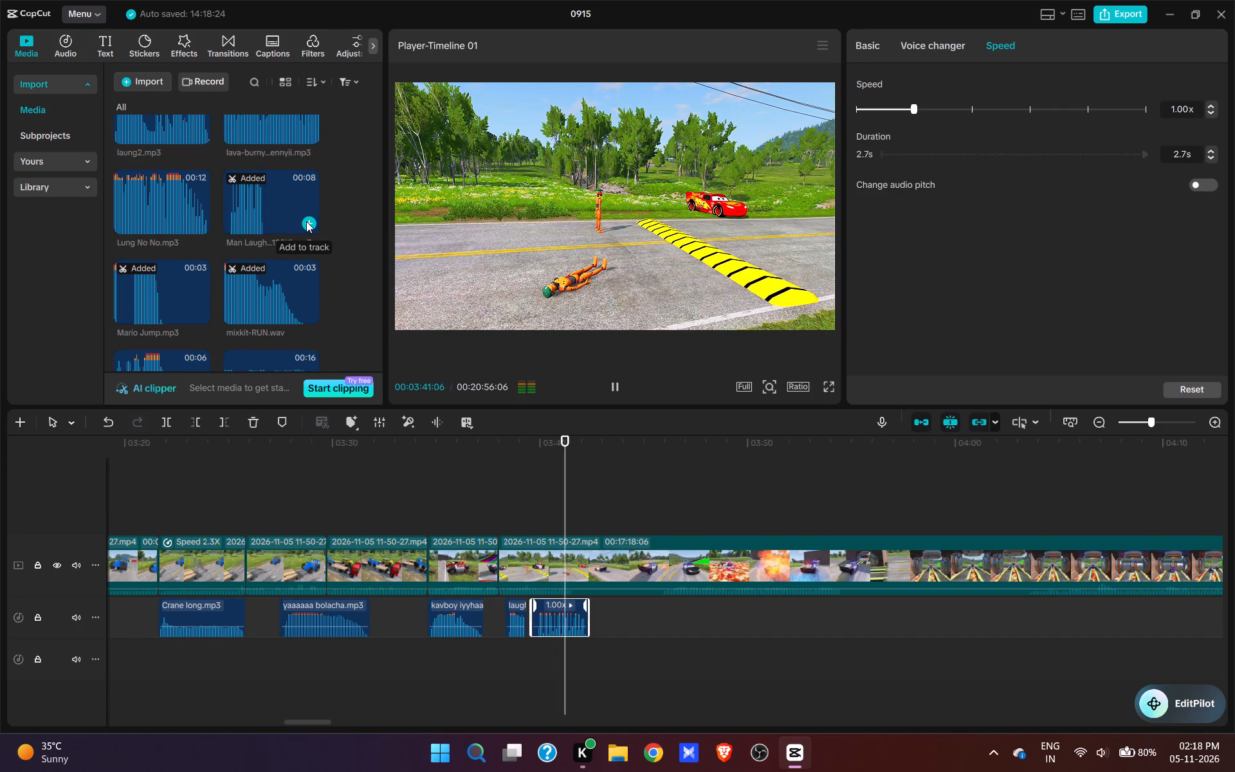
Trim the end of the Man Laugh audio clip to 00:03:41:19, after the police car has hit the dummy.
key(space)
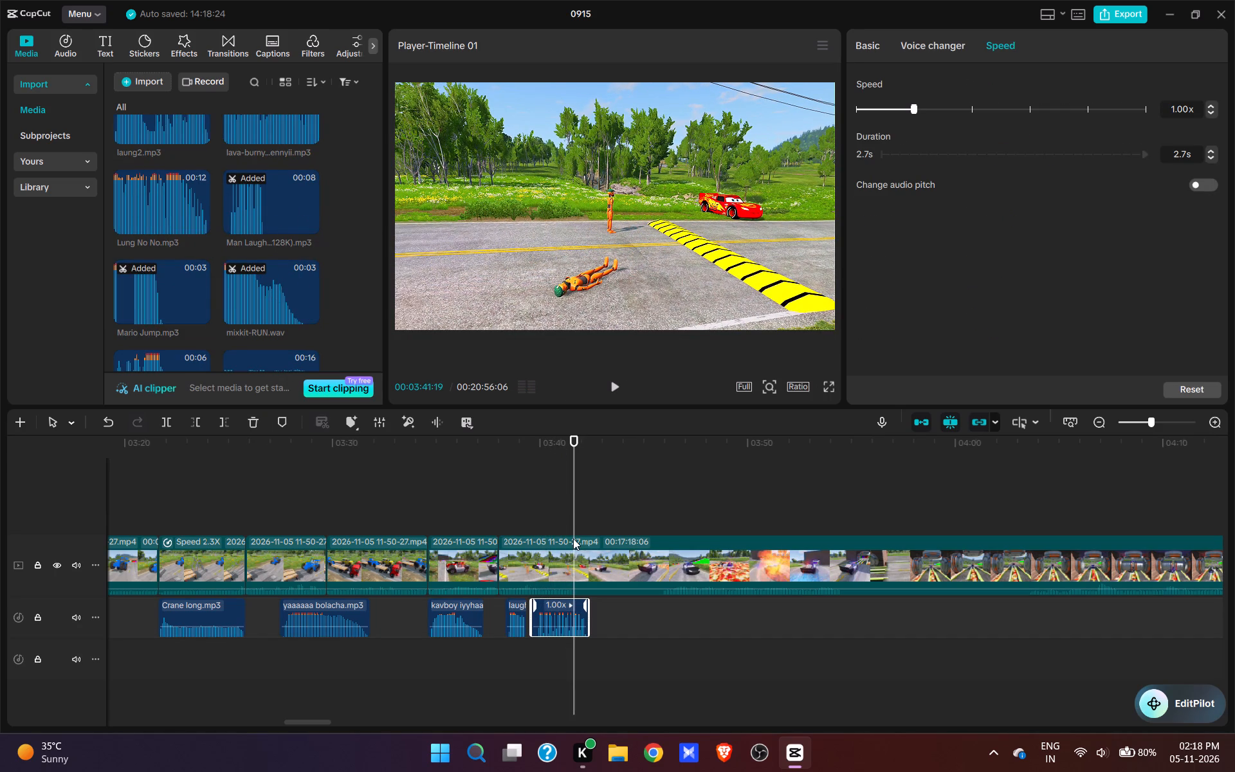
key(e)
Split the video at 00:03:41:19 and cut the footage after it up to the police car driving away from the green ramp.
click(578, 558)
key(w)
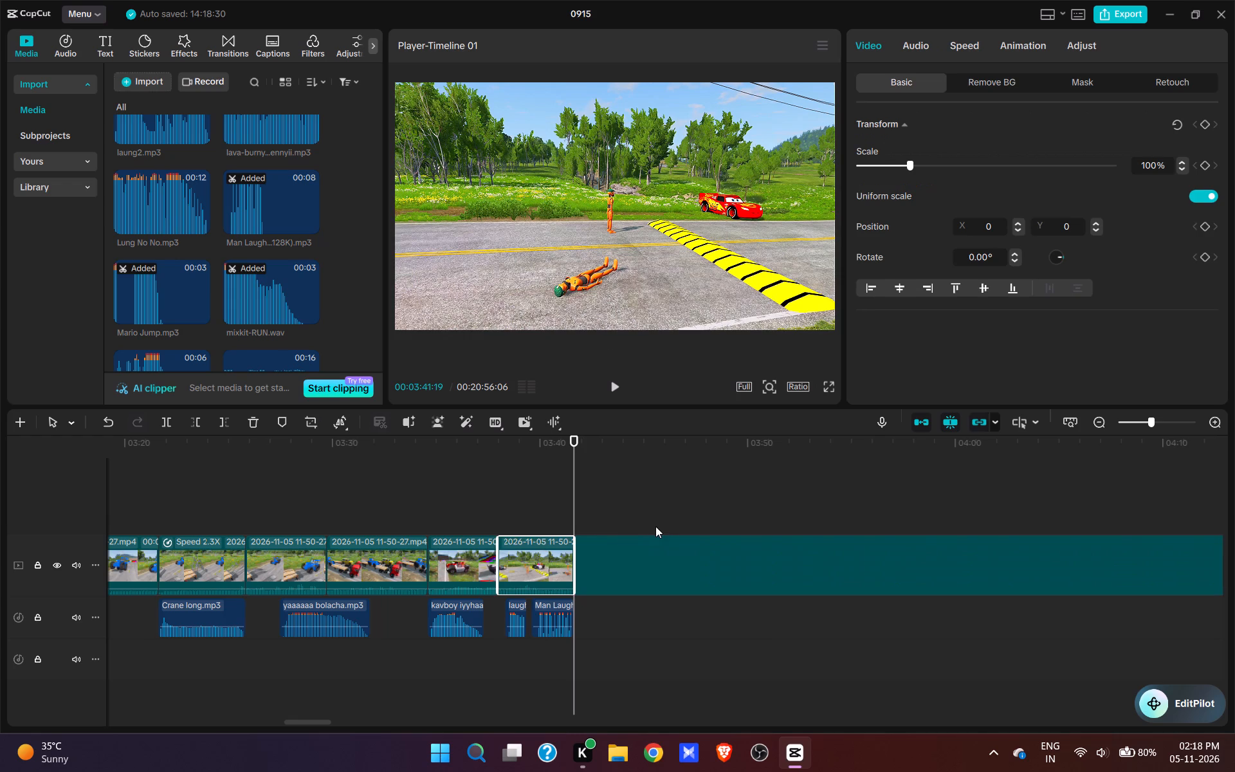
click(671, 516)
click(657, 513)
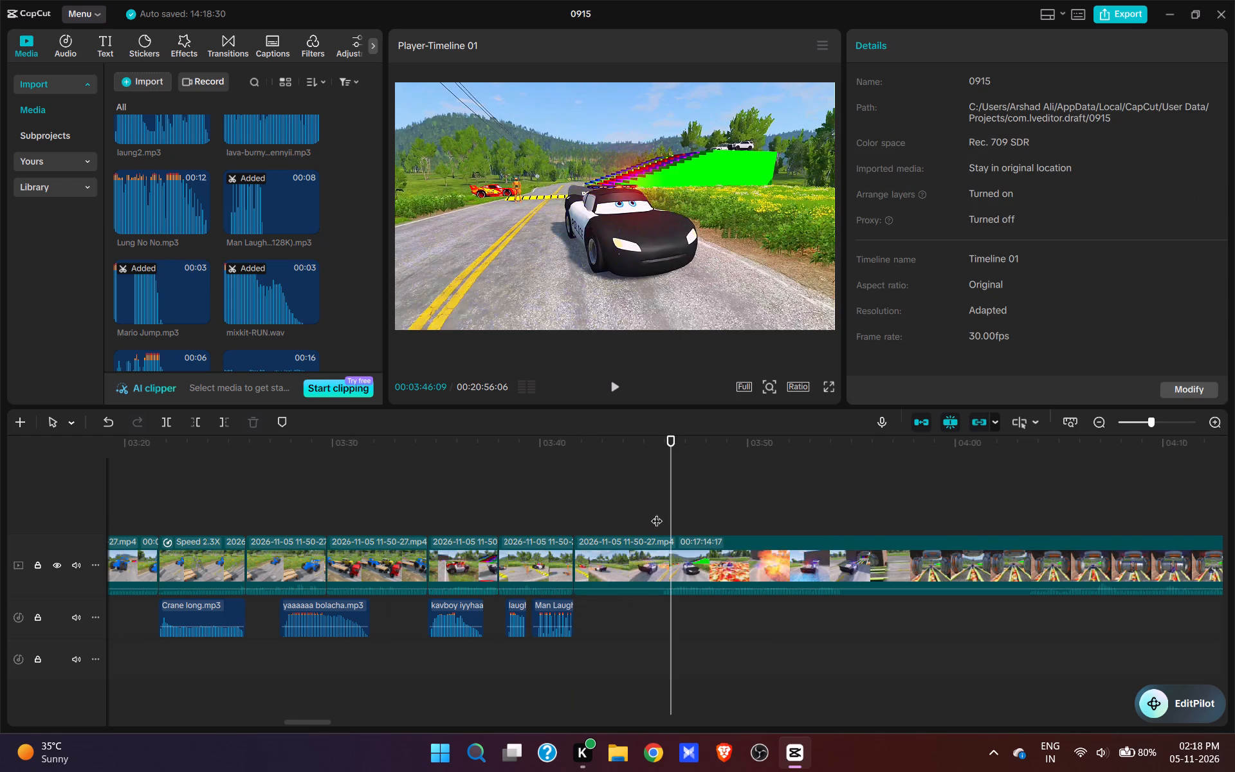
key(space)
key(space)
key(space)
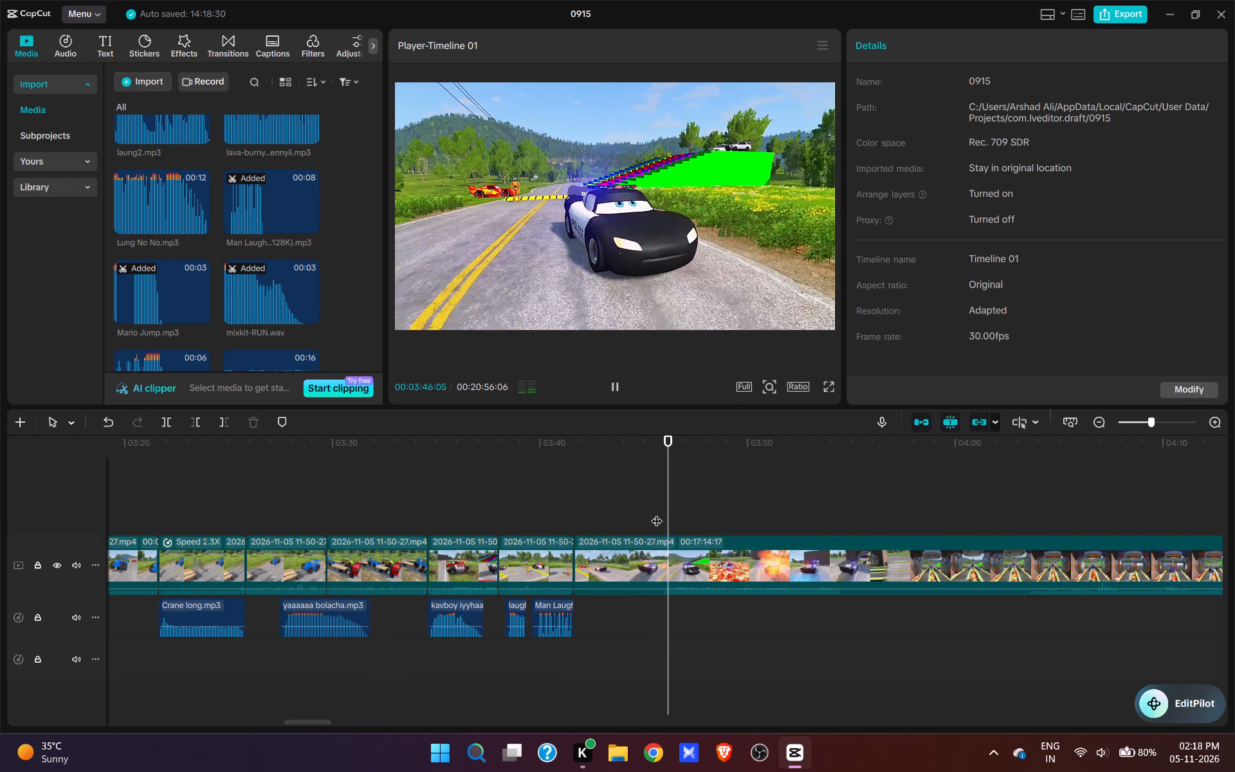
click(657, 513)
key(space)
key(space)
text(q)
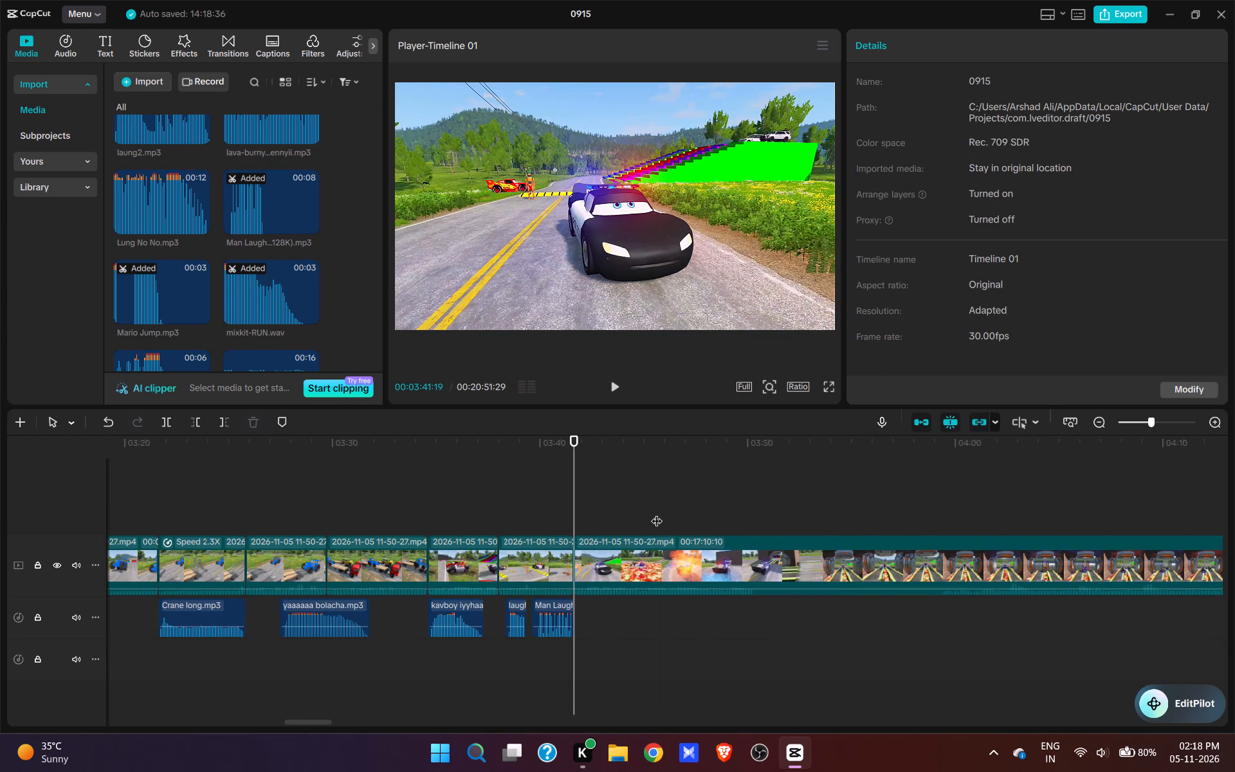
Add no no .mp3 at 00:03:41:19 and trim its end to 00:03:43:09, where the police car is over the lava.
scroll(266, 223, up, 13)
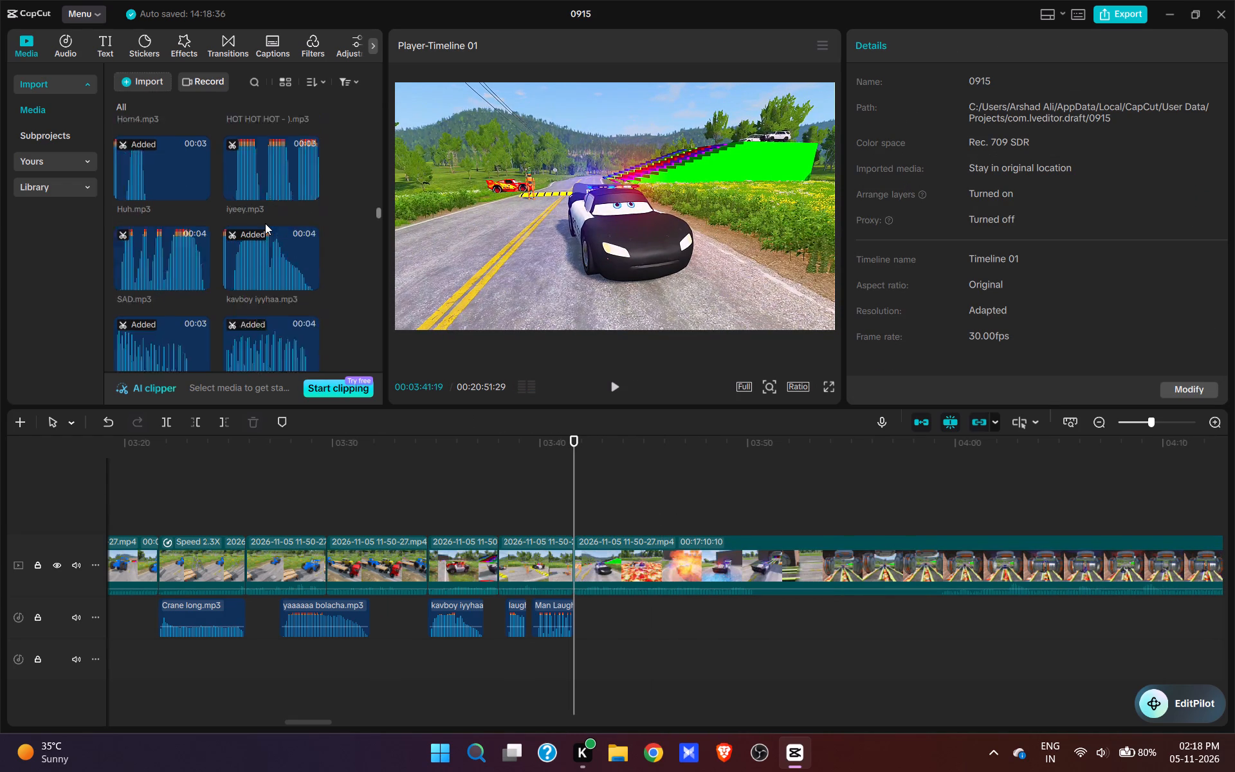
scroll(265, 226, up, 8)
scroll(265, 229, down, 7)
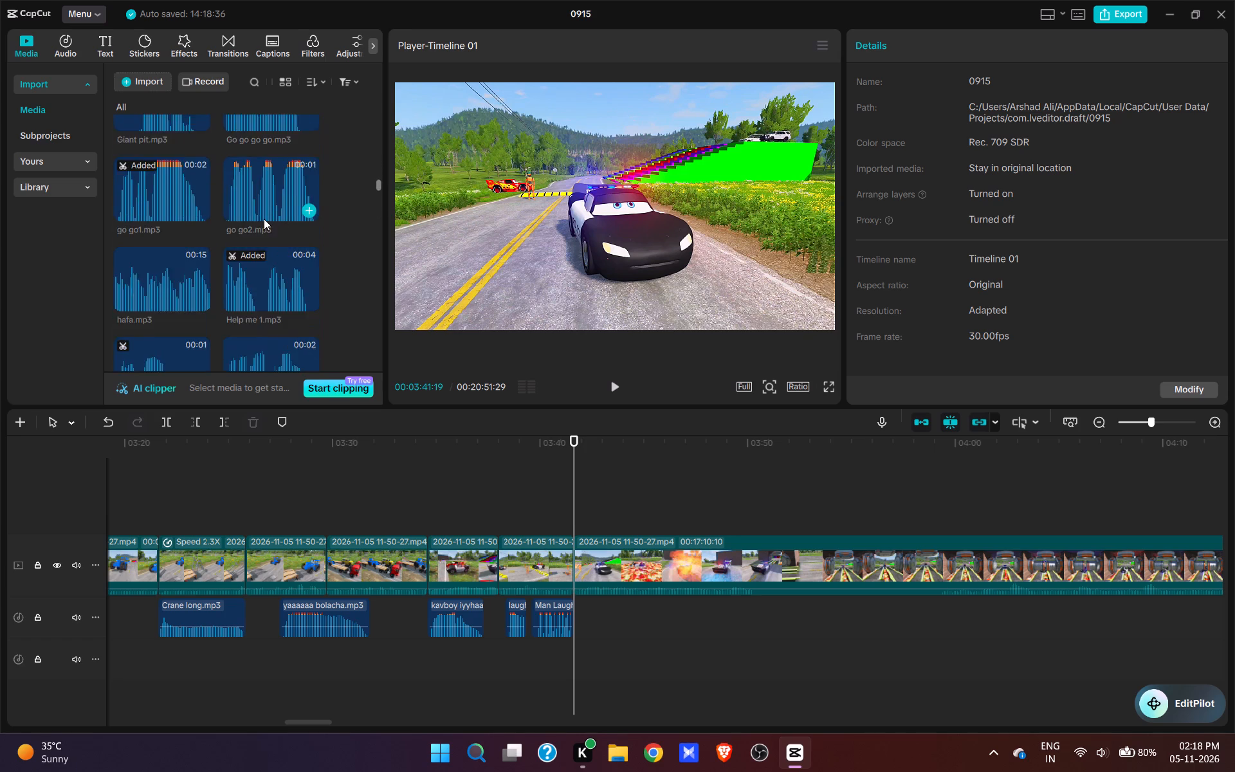
scroll(264, 219, down, 10)
scroll(173, 237, down, 3)
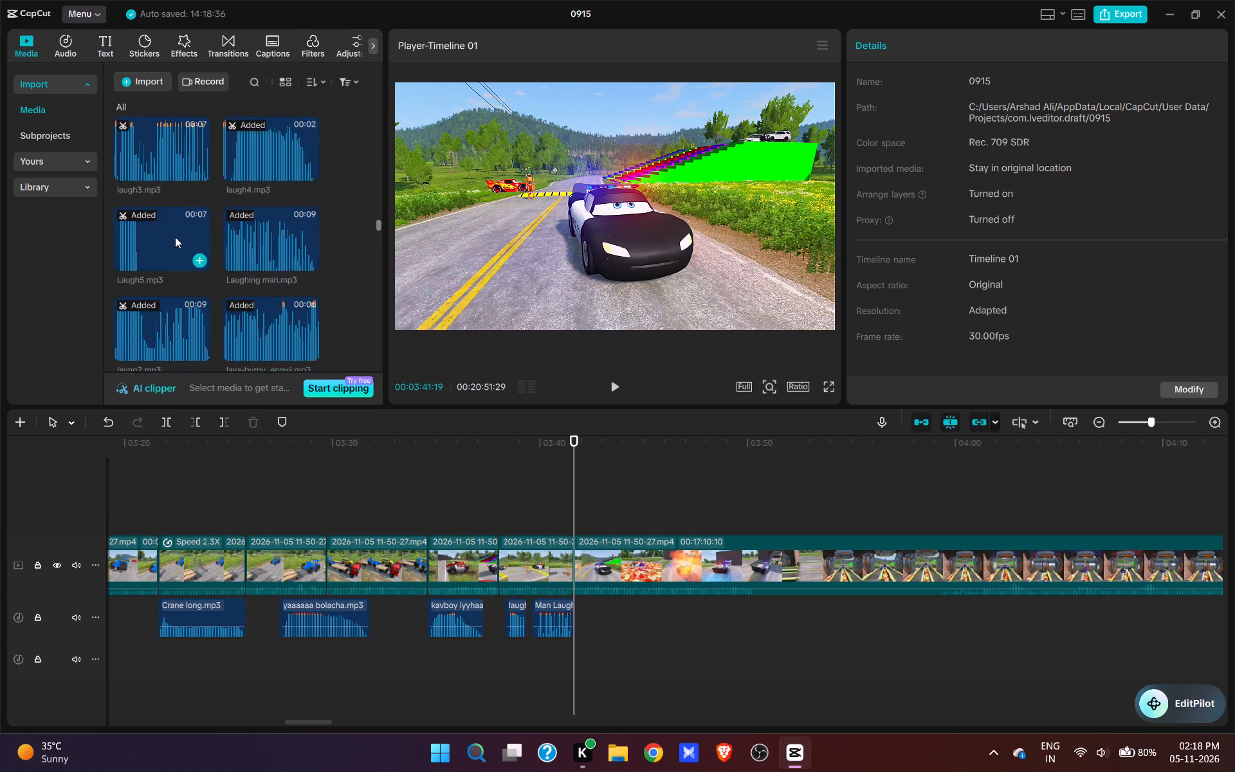
scroll(175, 237, down, 6)
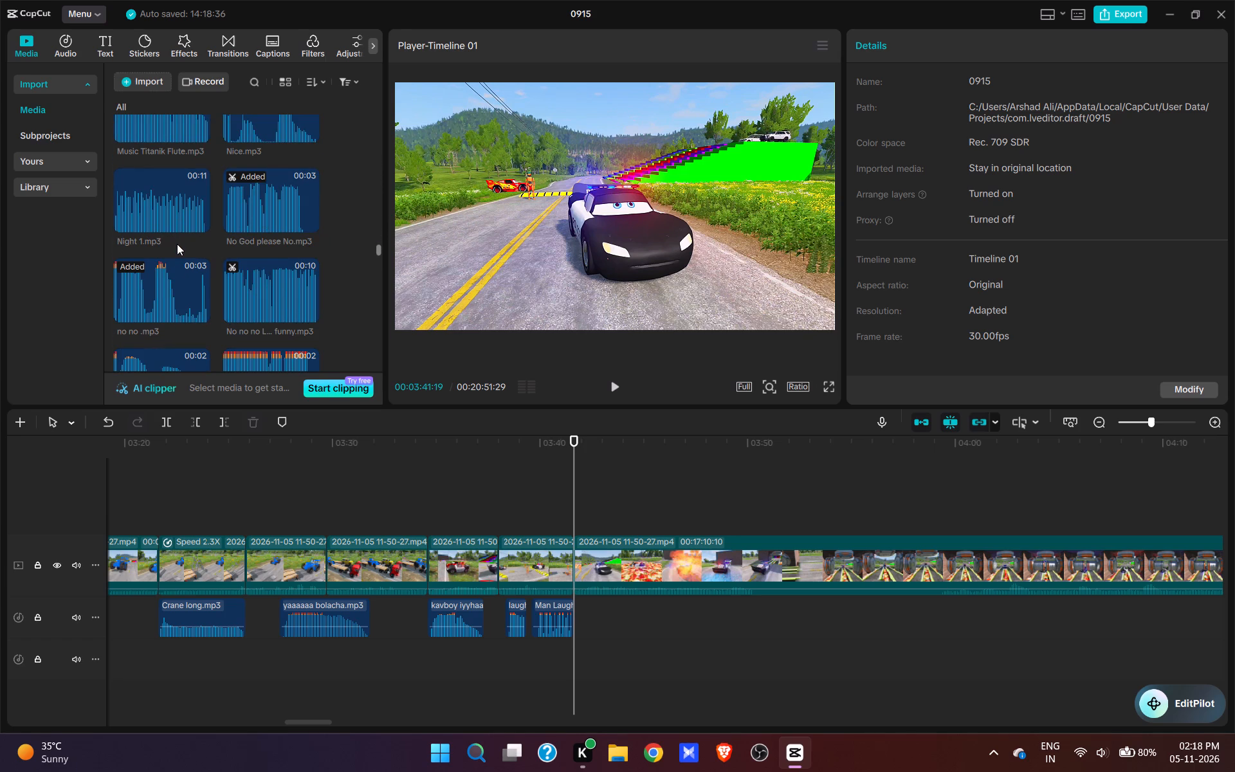
click(199, 309)
key(space)
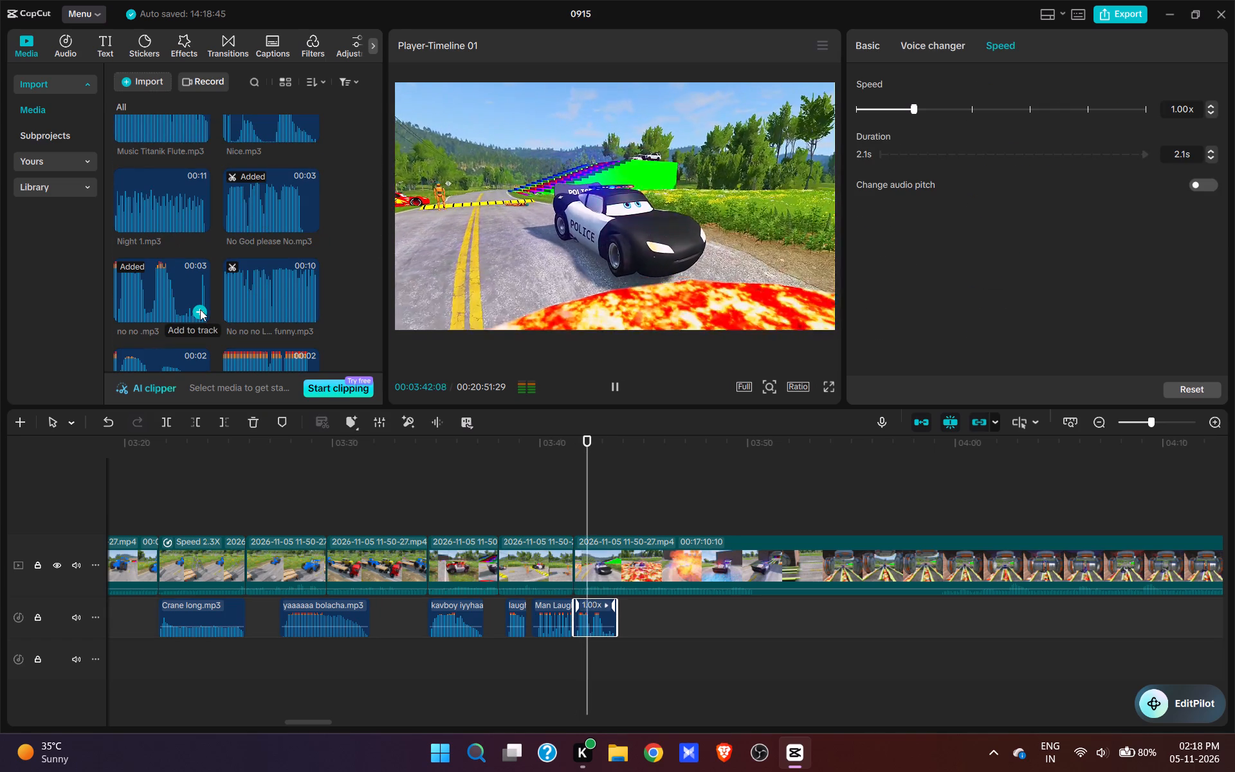
key(space)
key(e)
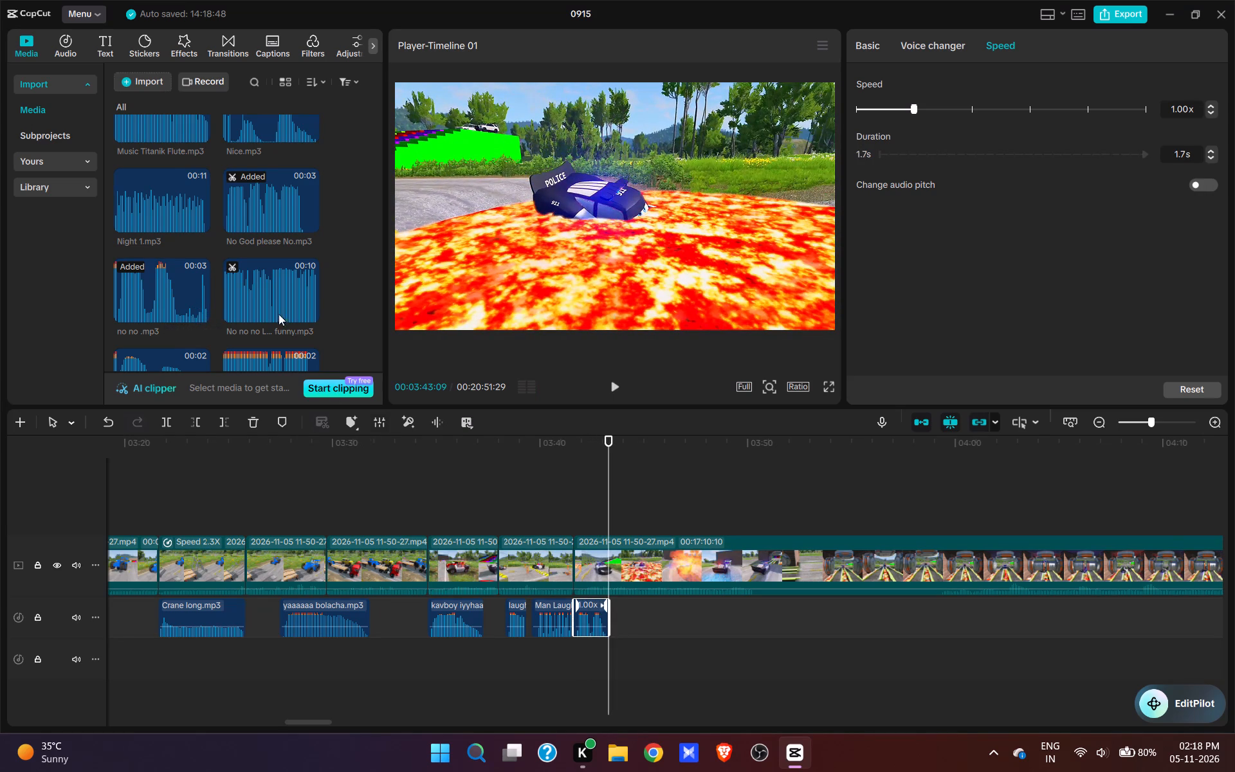
Add aaa.mp3 at 00:03:43:09, play it through the burning car shot, and move the playhead to its end at 00:03:45:13.
scroll(270, 331, up, 7)
drag(376, 231, 367, 17)
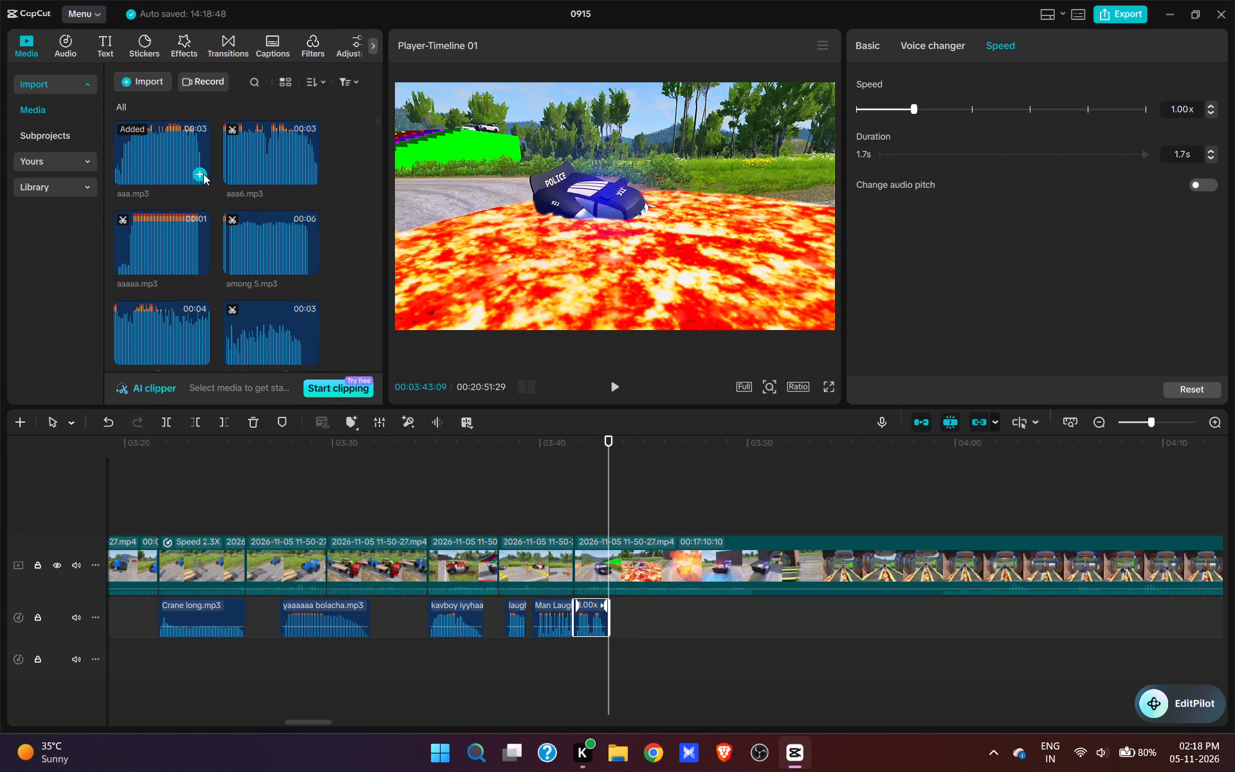
click(203, 174)
key(space)
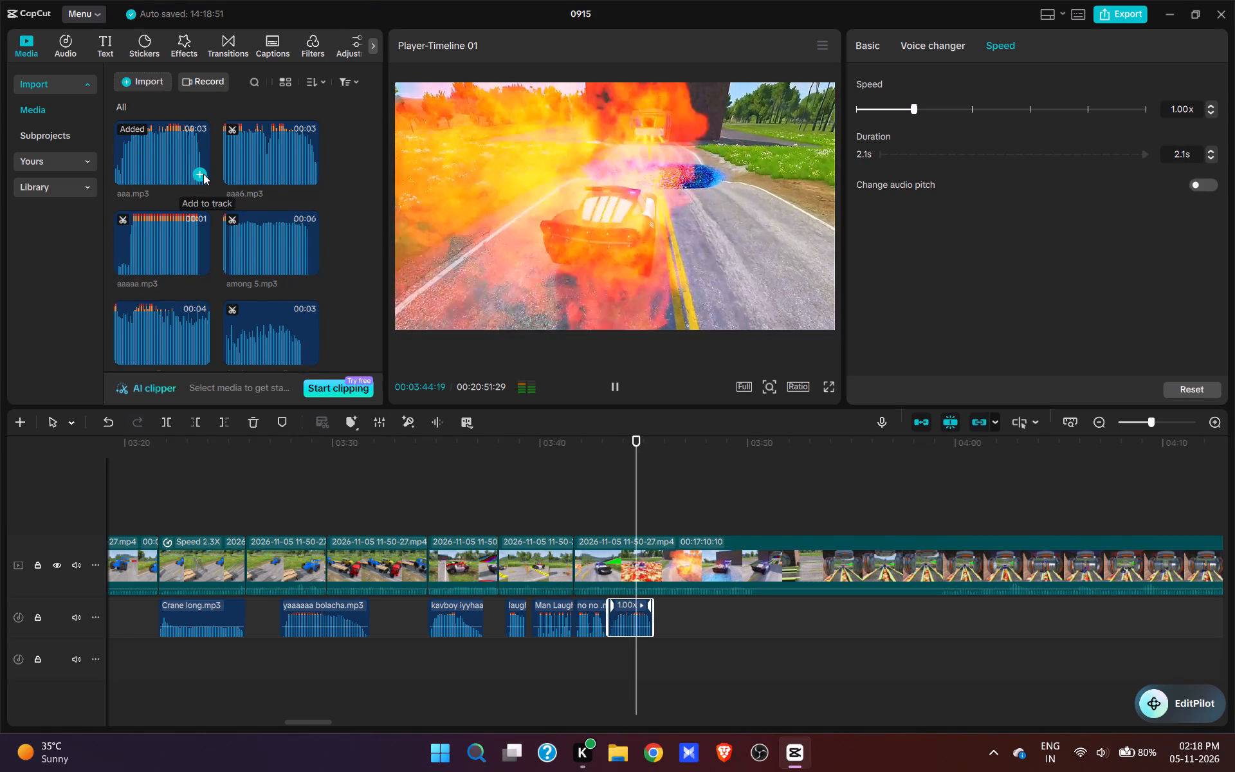
key(space)
key(space)
key(space)
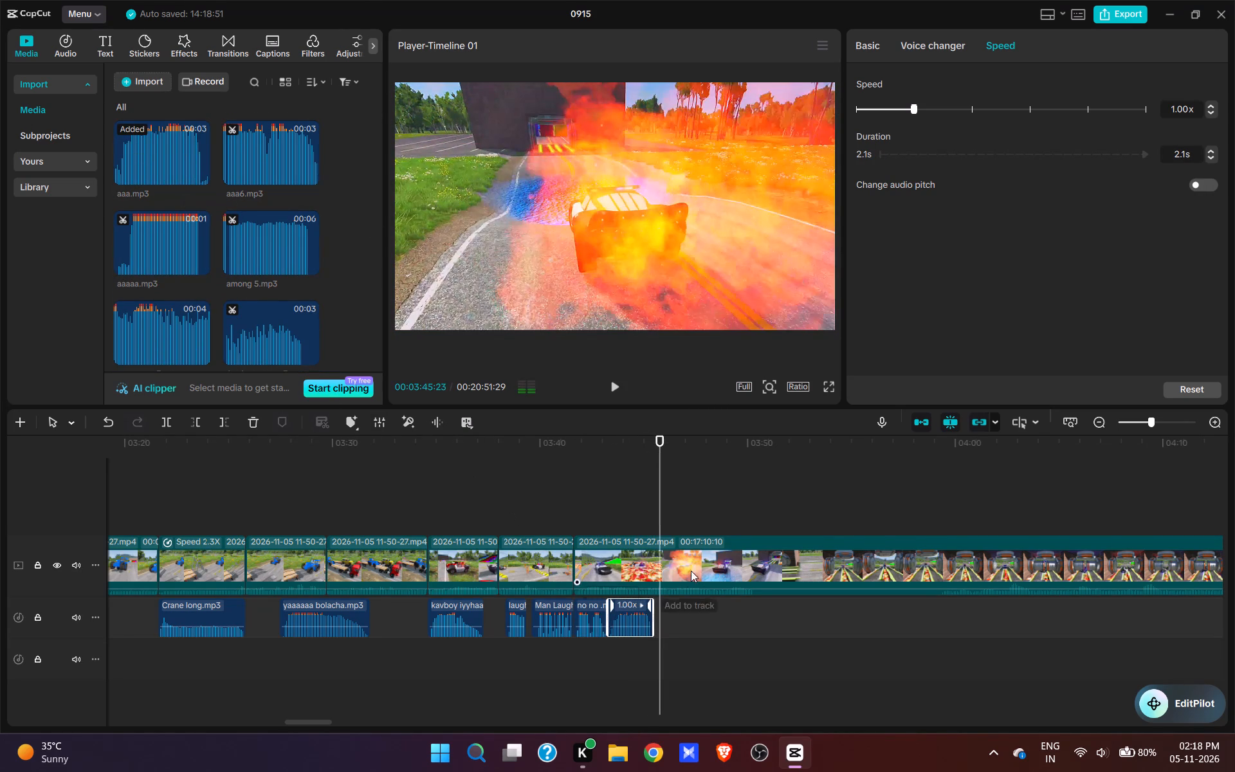
click(655, 511)
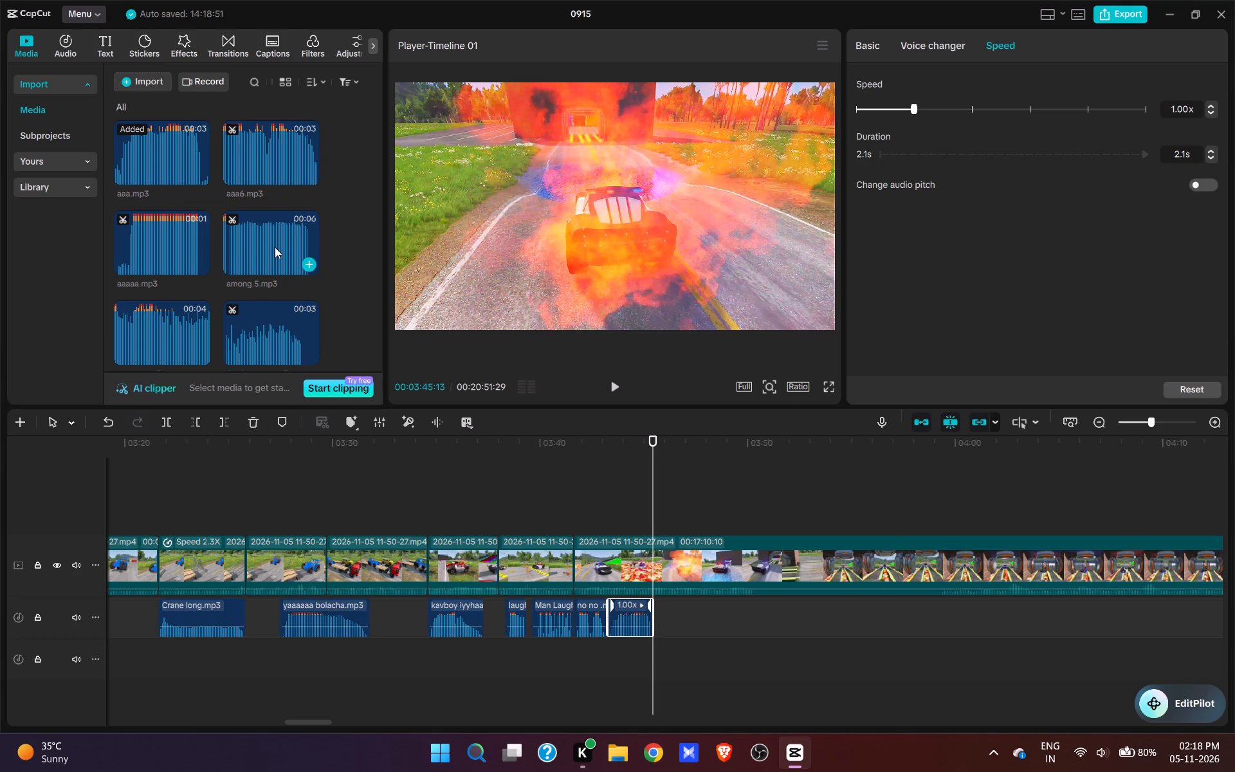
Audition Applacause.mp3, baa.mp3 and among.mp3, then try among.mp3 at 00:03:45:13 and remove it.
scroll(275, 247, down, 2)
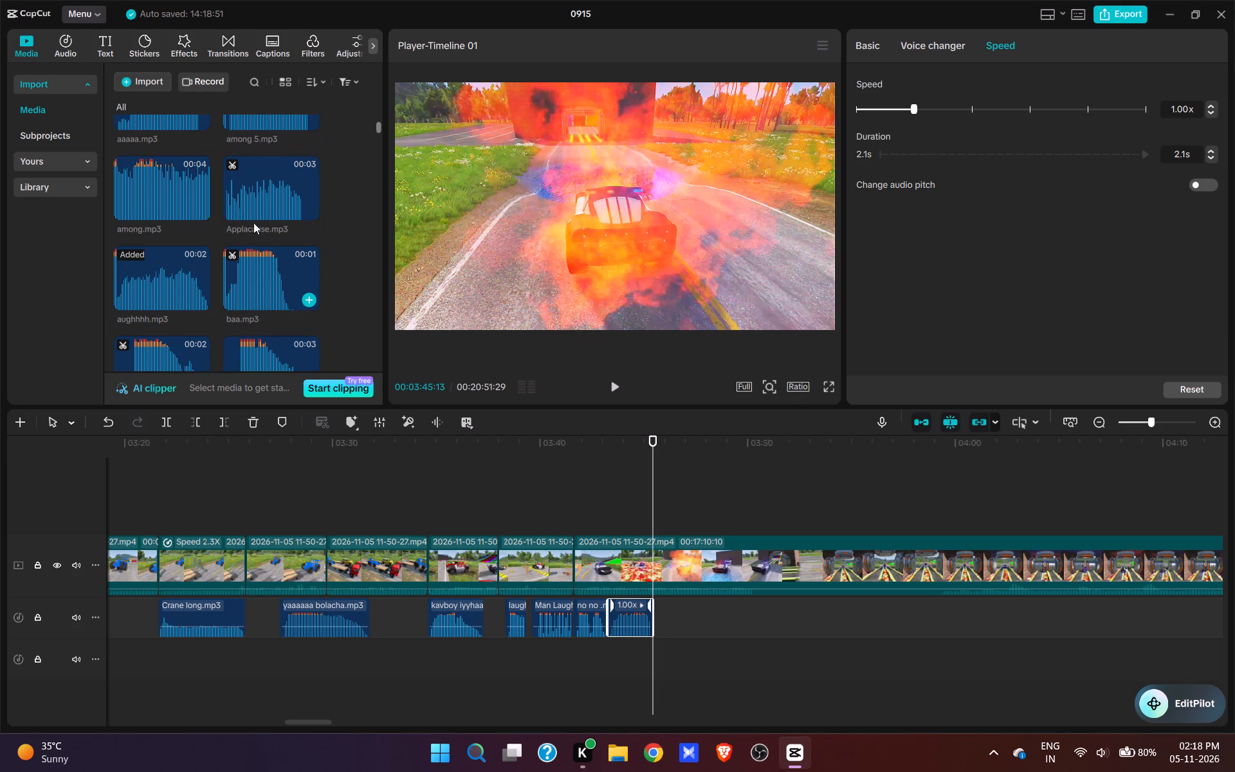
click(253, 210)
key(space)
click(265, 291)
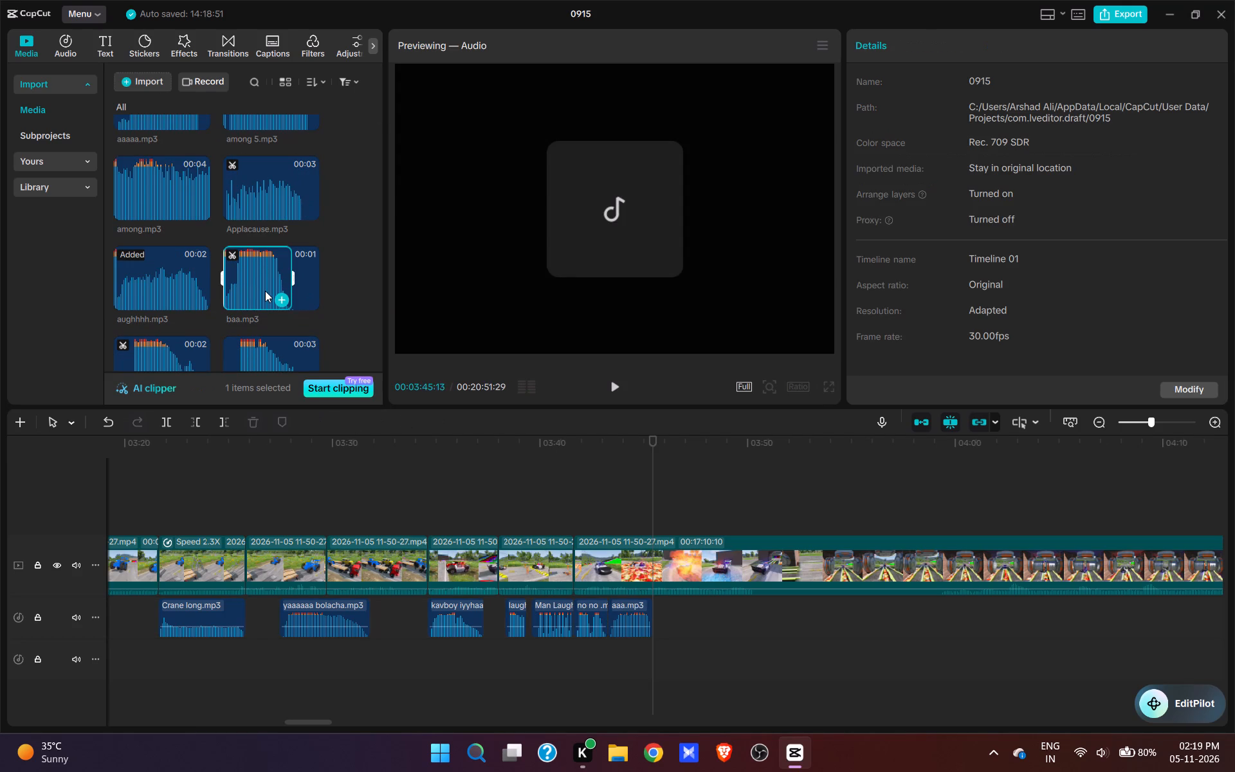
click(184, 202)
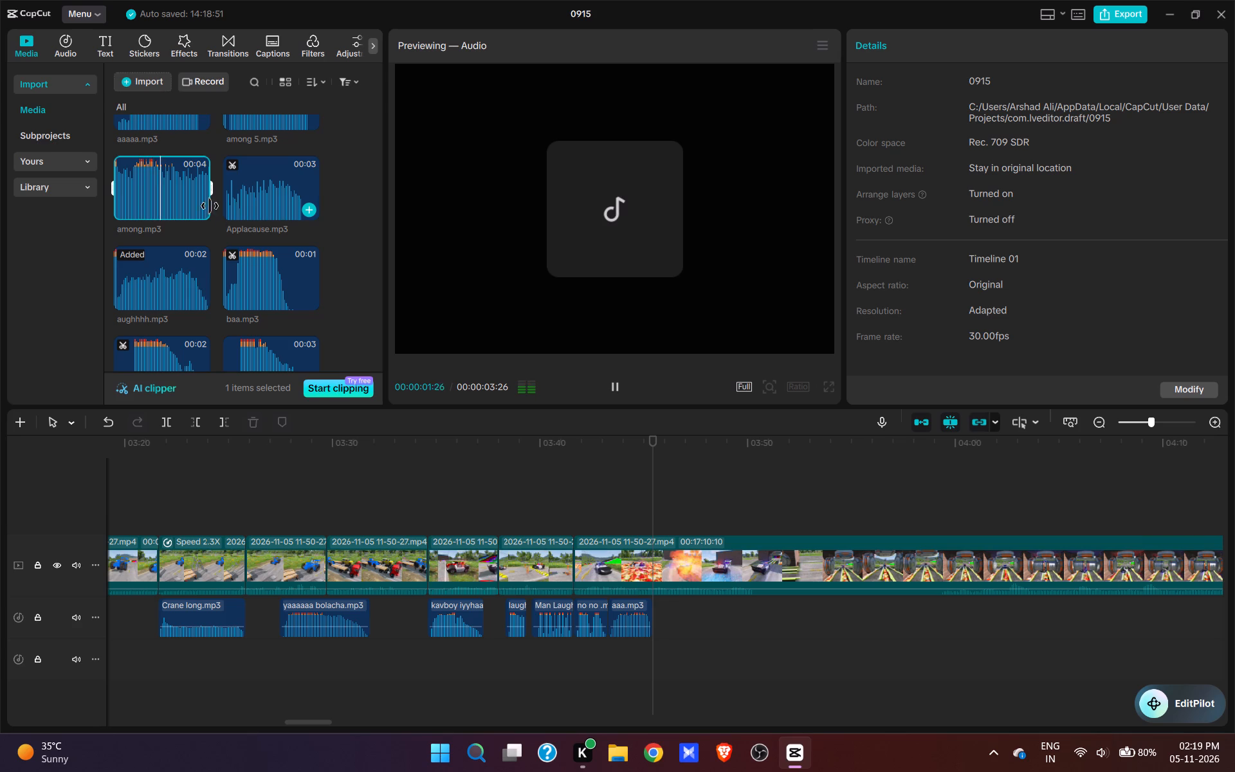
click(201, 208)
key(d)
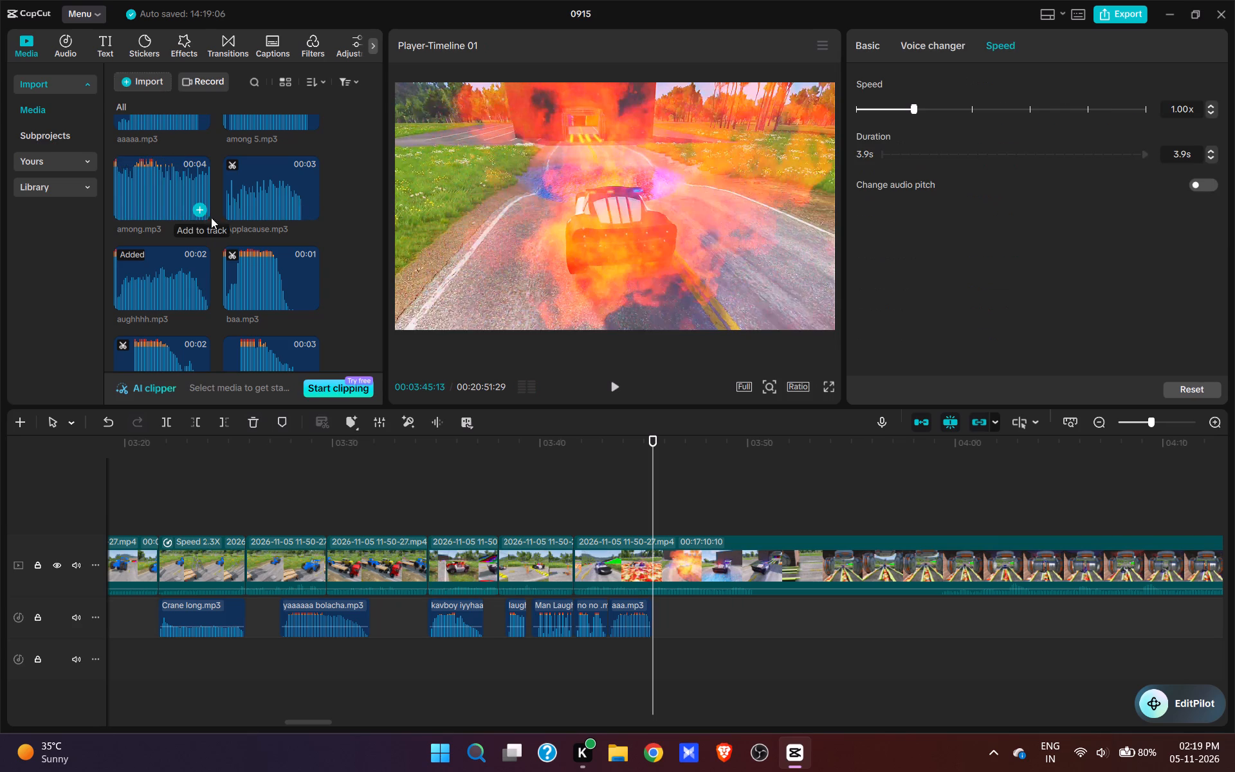
Audition among 5.mp3, baa.mp3 and aughhhh.mp3, and add aughhhh.mp3 at 00:03:45:13 over the burning police car.
scroll(337, 241, up, 2)
click(270, 241)
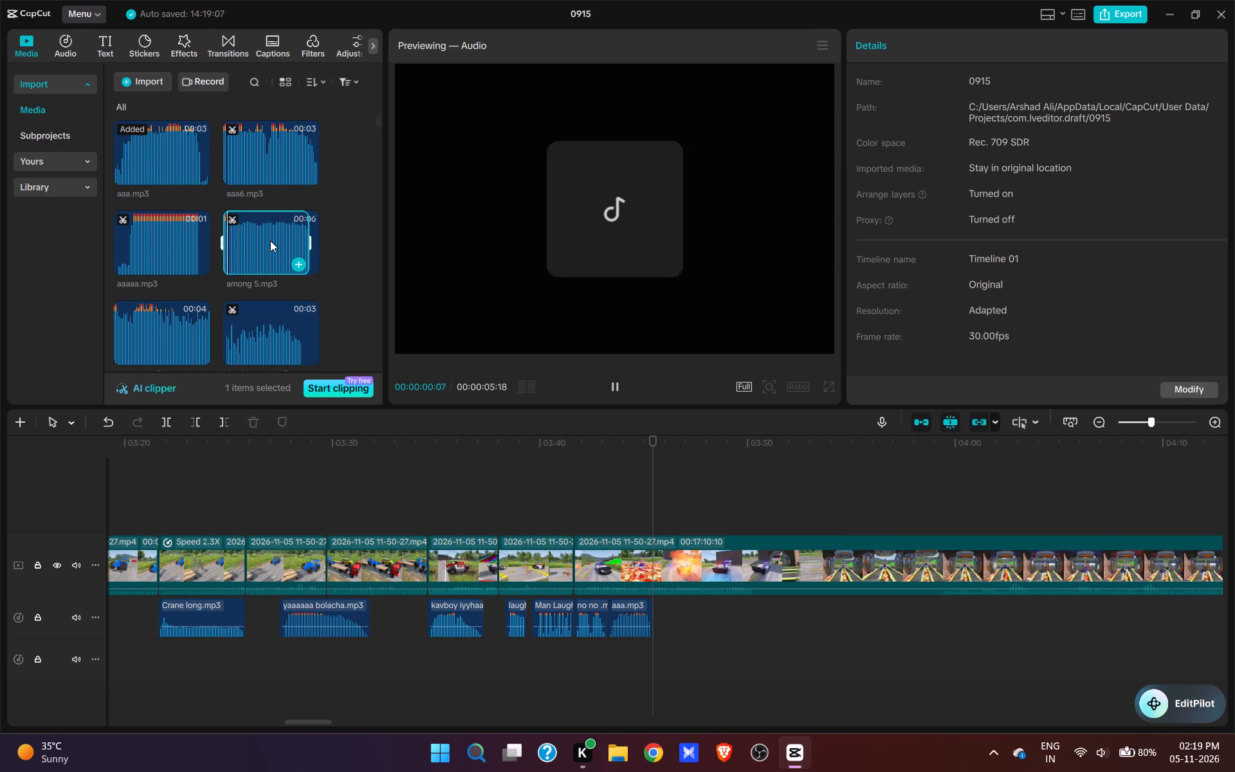
scroll(270, 241, down, 2)
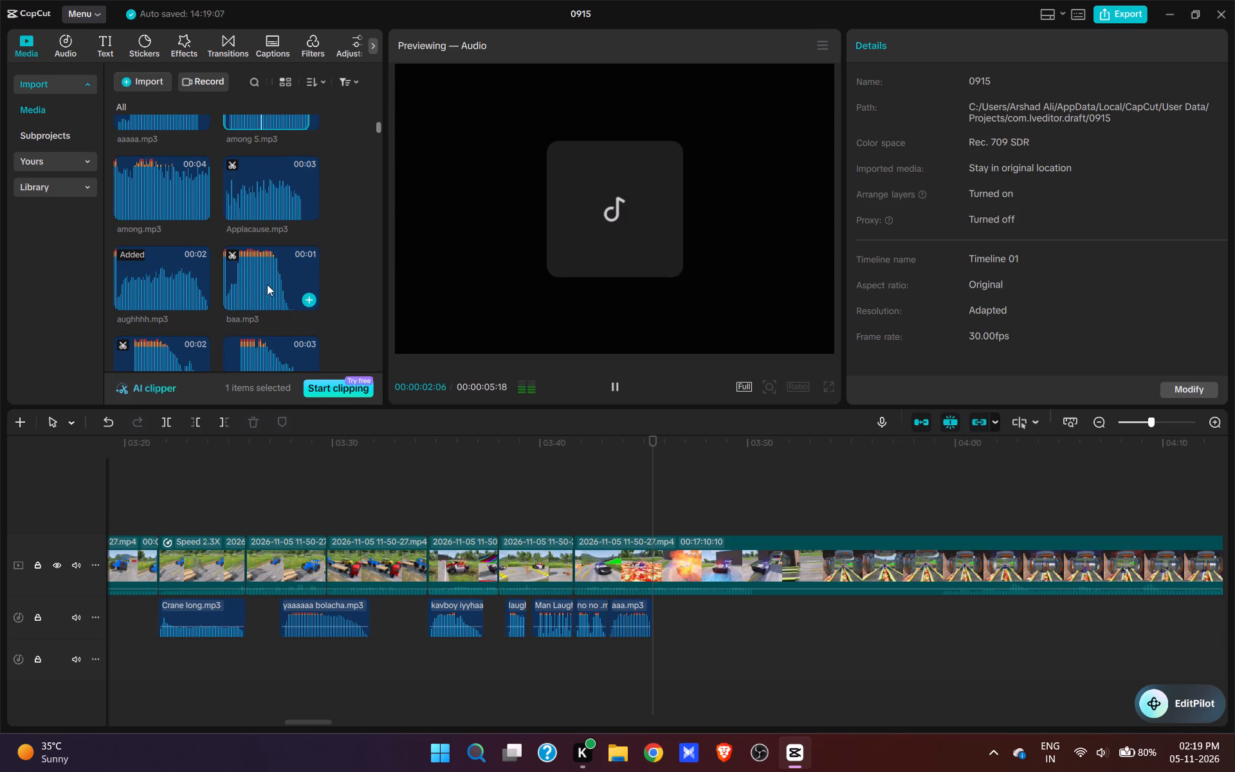
click(262, 286)
click(181, 289)
scroll(210, 277, down, 1)
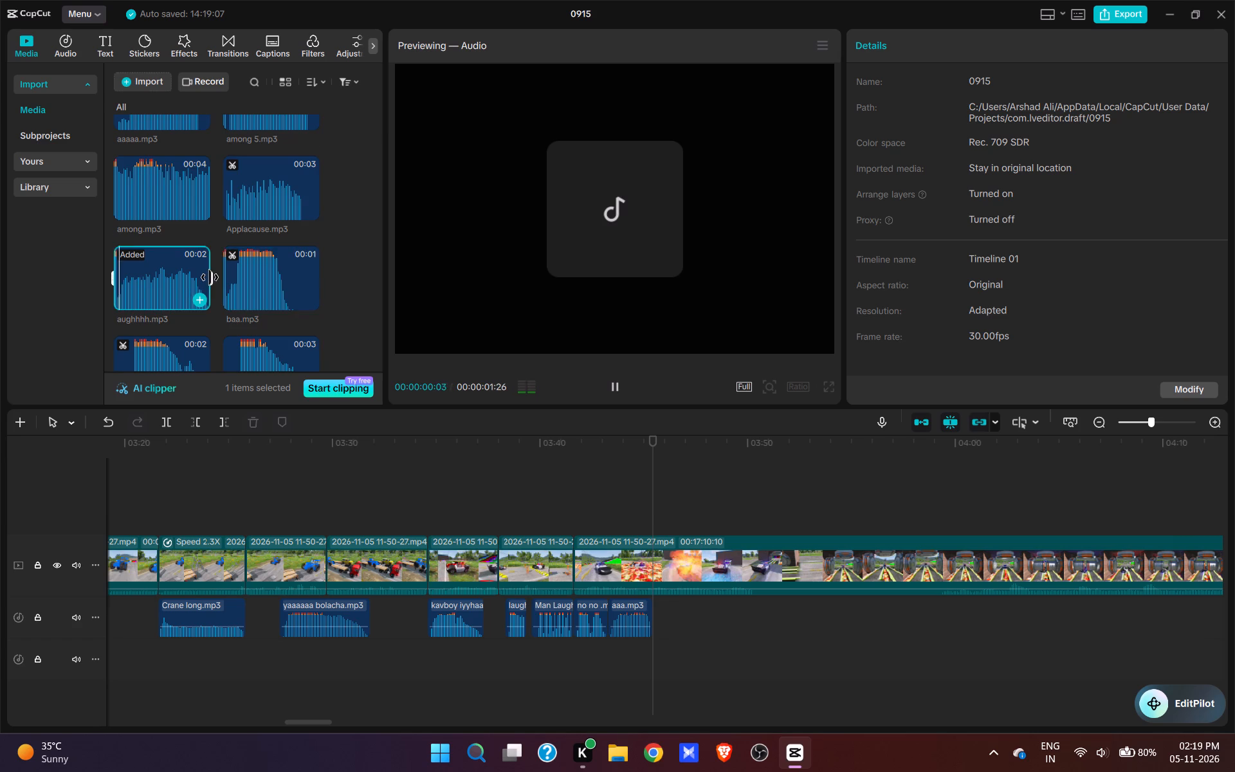
scroll(281, 297, down, 4)
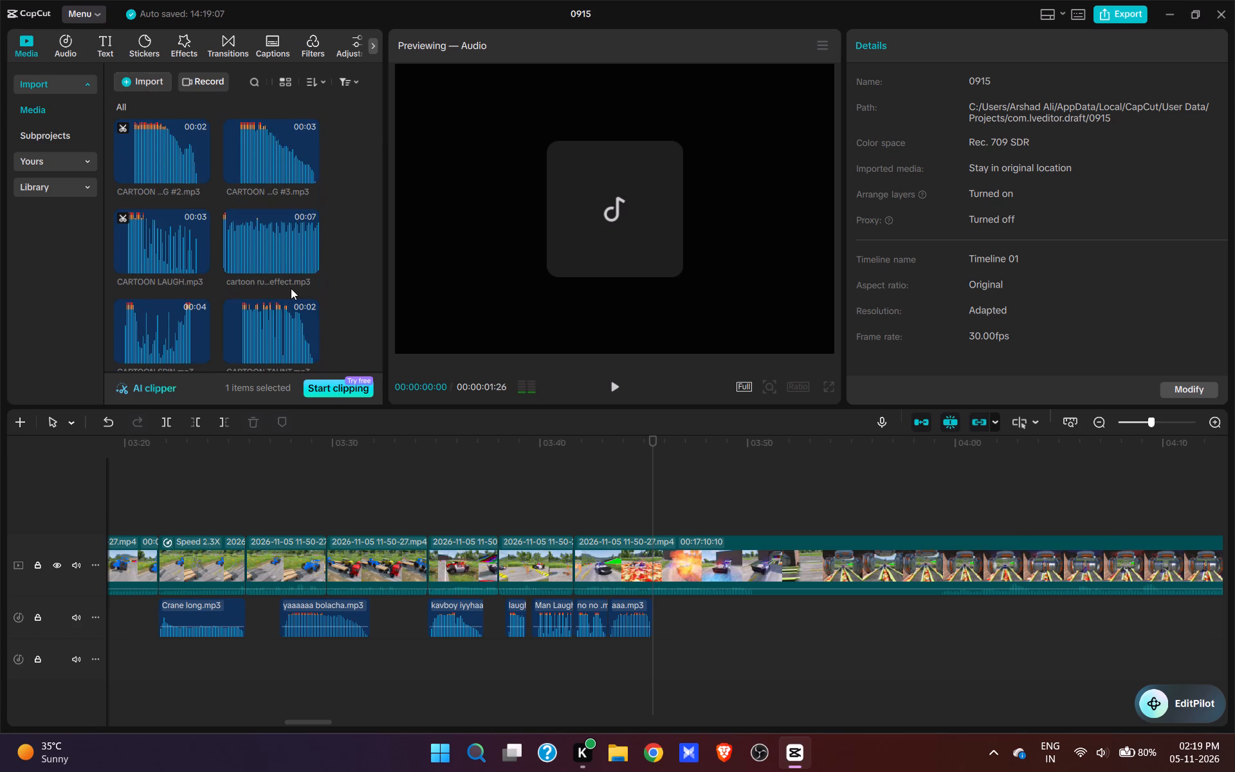
scroll(291, 288, up, 2)
scroll(221, 234, up, 1)
scroll(253, 248, down, 2)
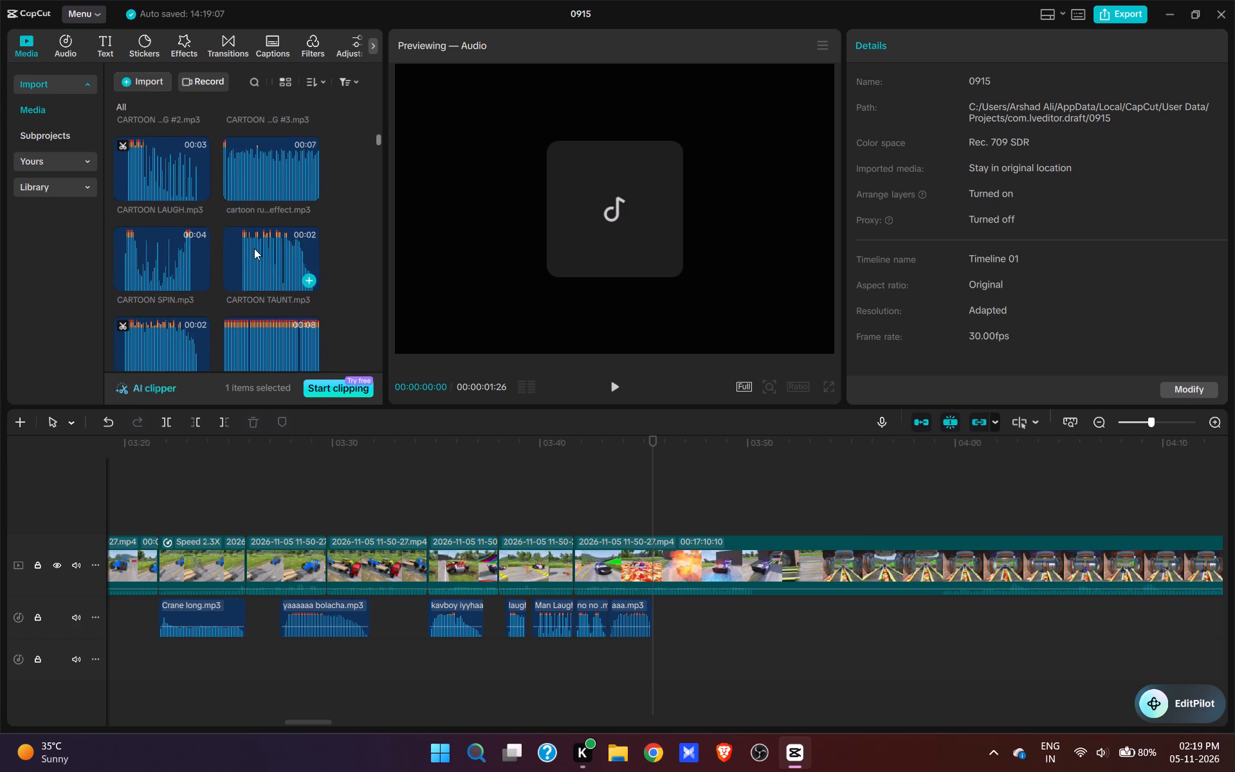
scroll(254, 248, up, 3)
click(201, 229)
key(space)
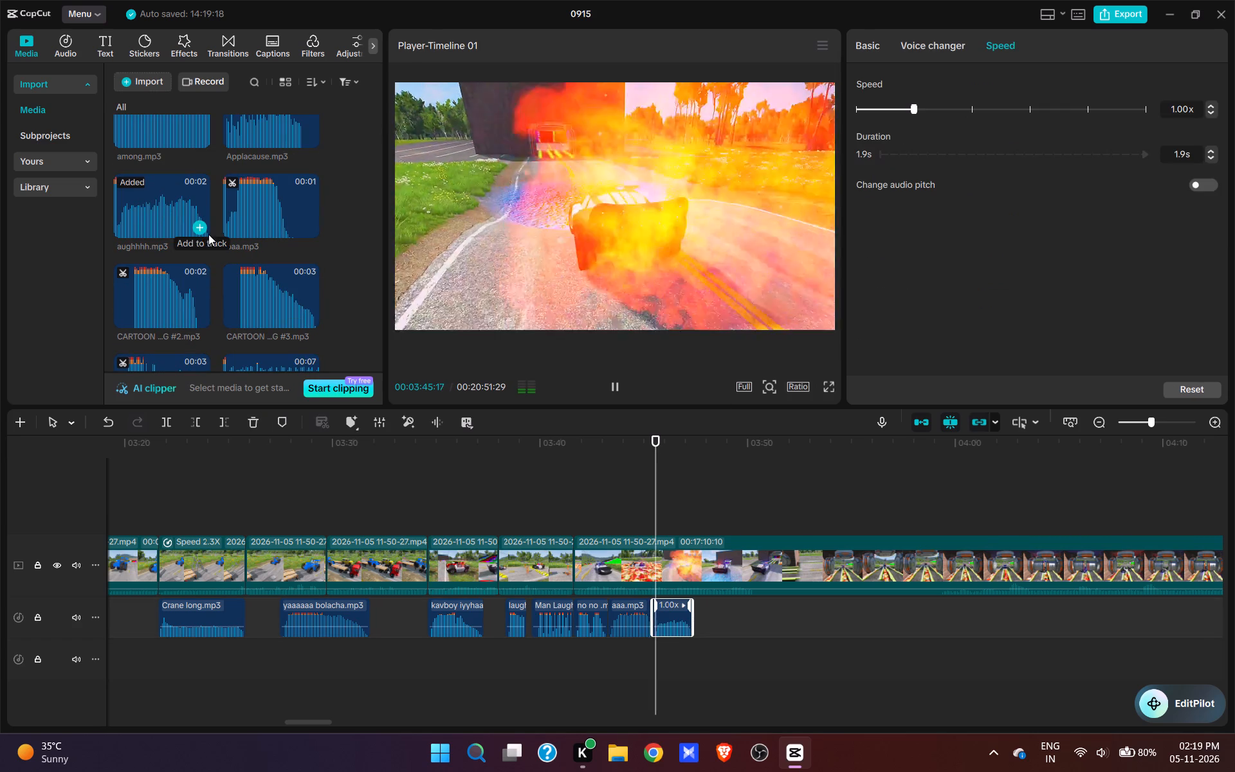
key(space)
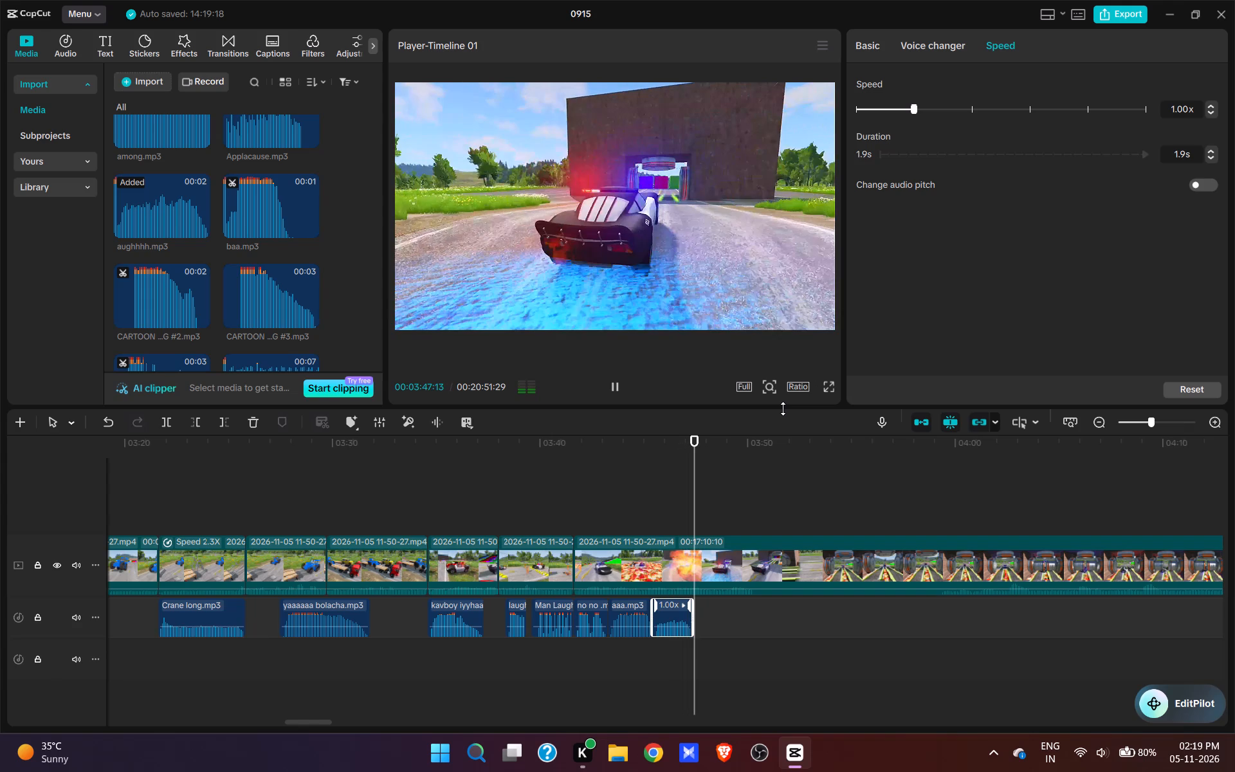
Split the video at 00:03:49:26, cut the footage up to the police car nearing the roller tunnel, and play the cut.
key(space)
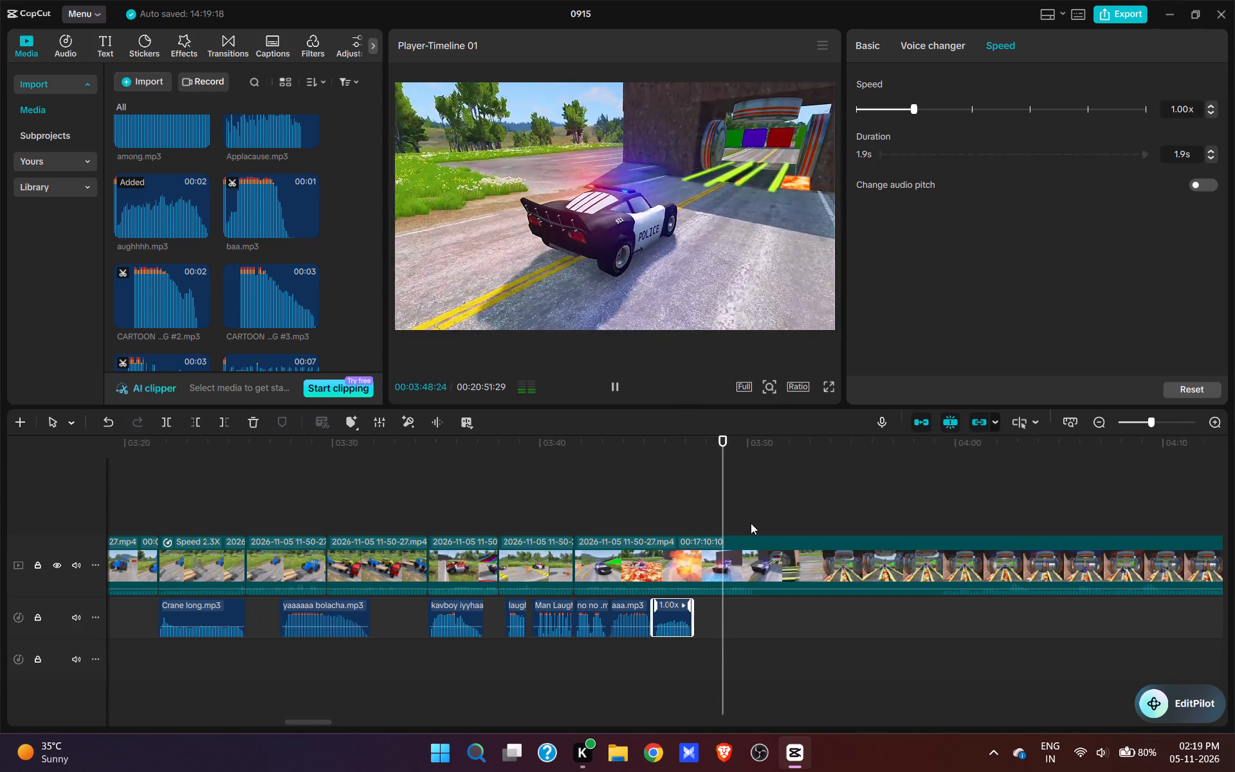
key(space)
key(w)
click(949, 512)
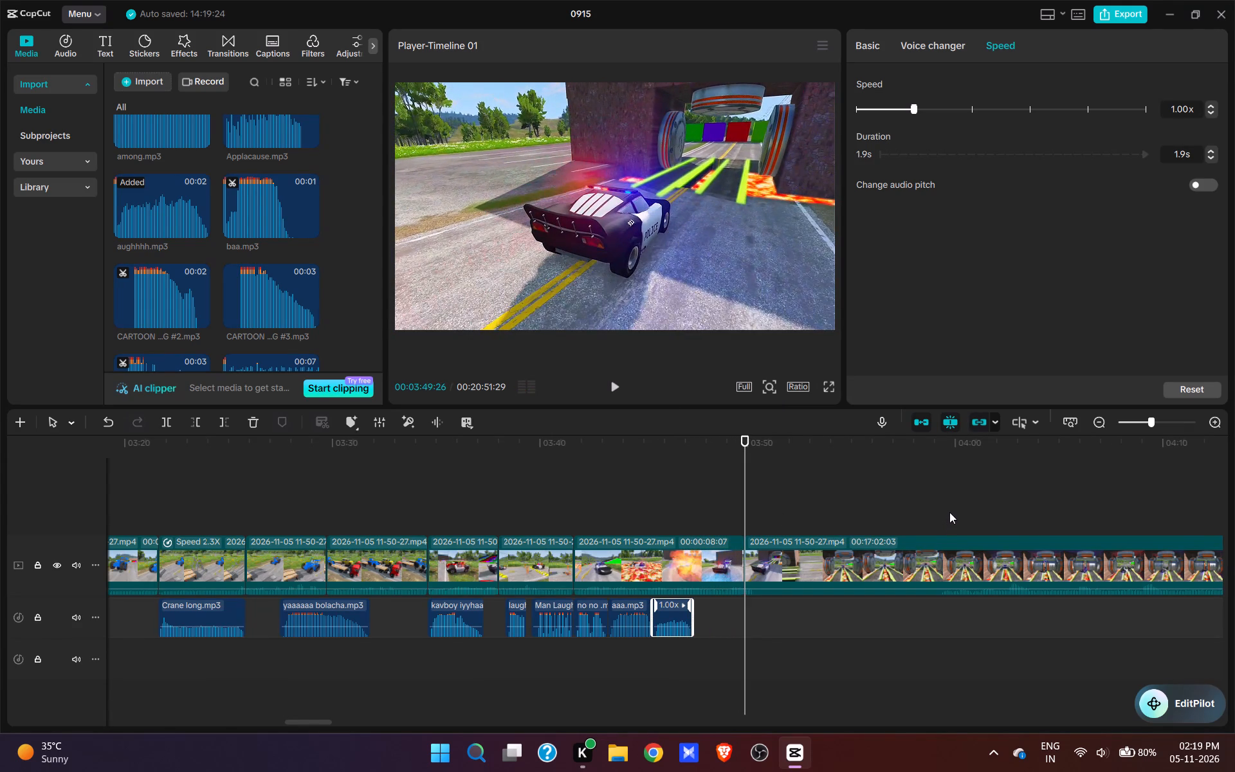
click(937, 510)
key(space)
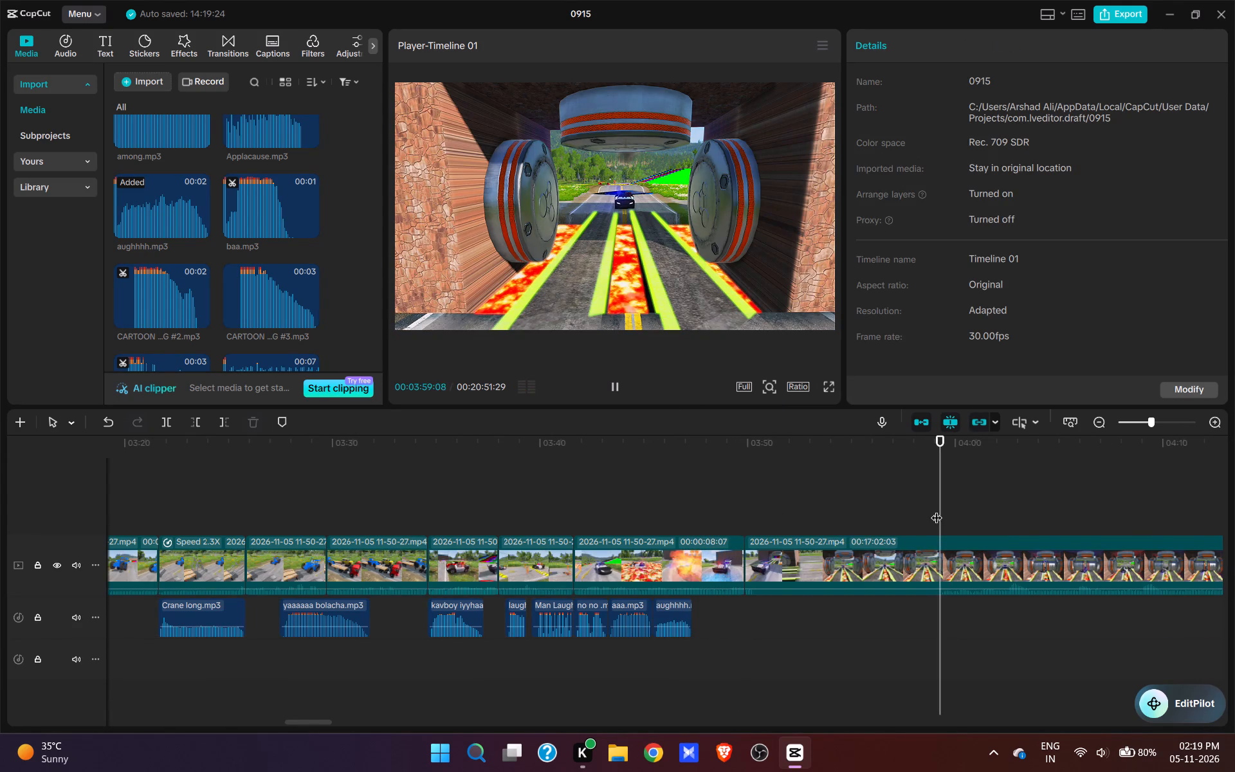
key(space)
text(q)
key(space)
key(space)
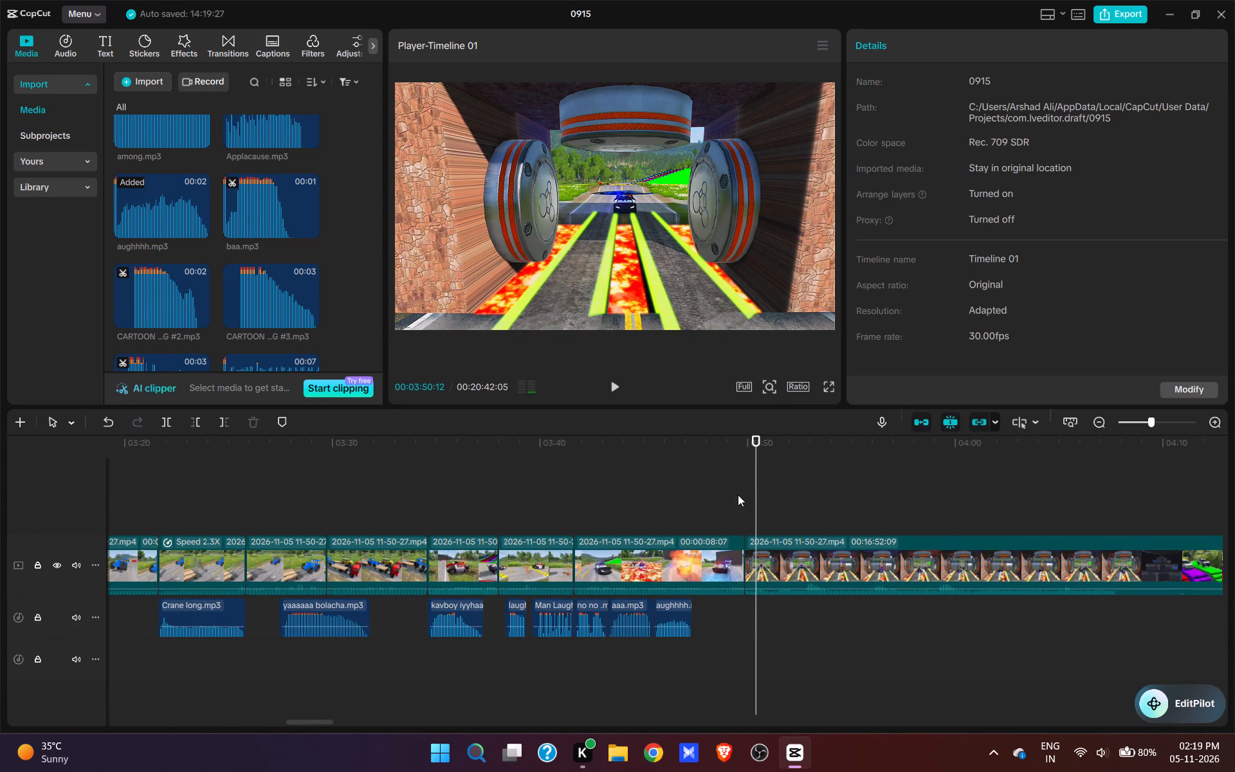
Add mixkit-RUN.wav at 00:03:49:26, where the police car enters the roller tunnel, and play on to 00:03:54:07.
click(738, 495)
drag(742, 493, 661, 519)
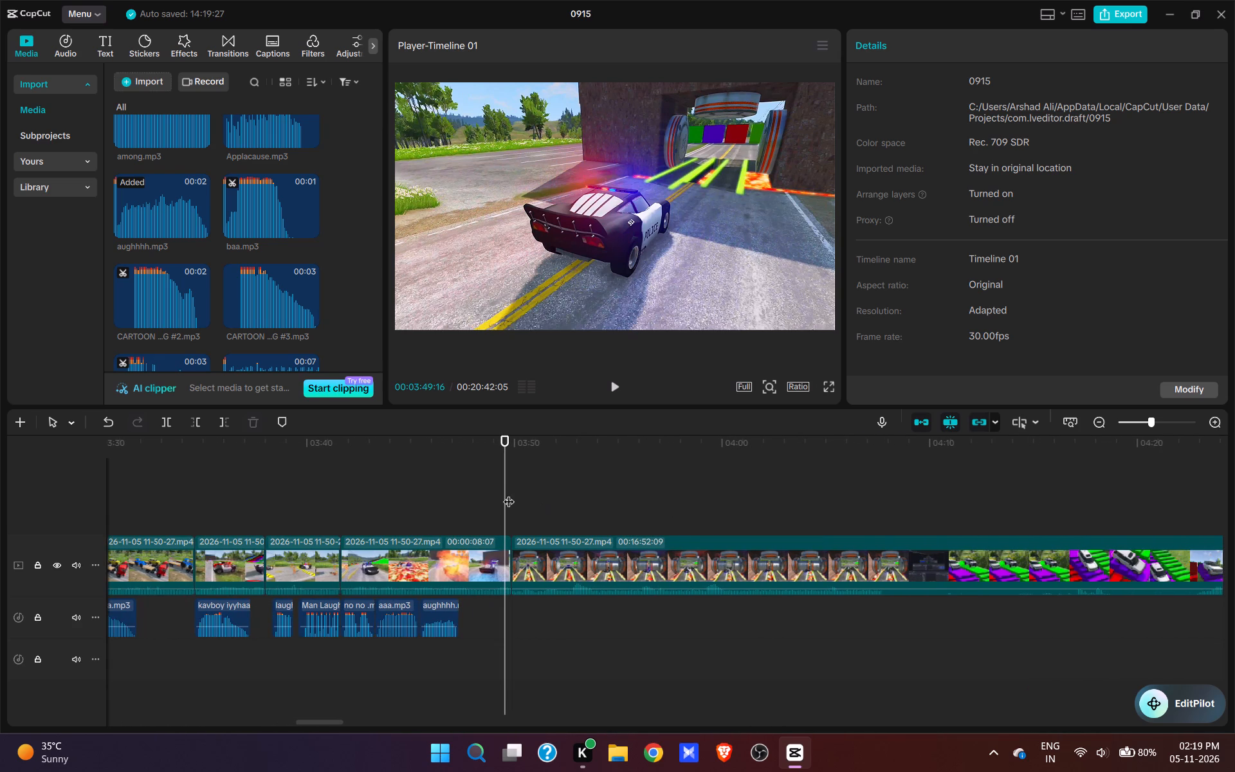
click(509, 490)
scroll(252, 209, down, 7)
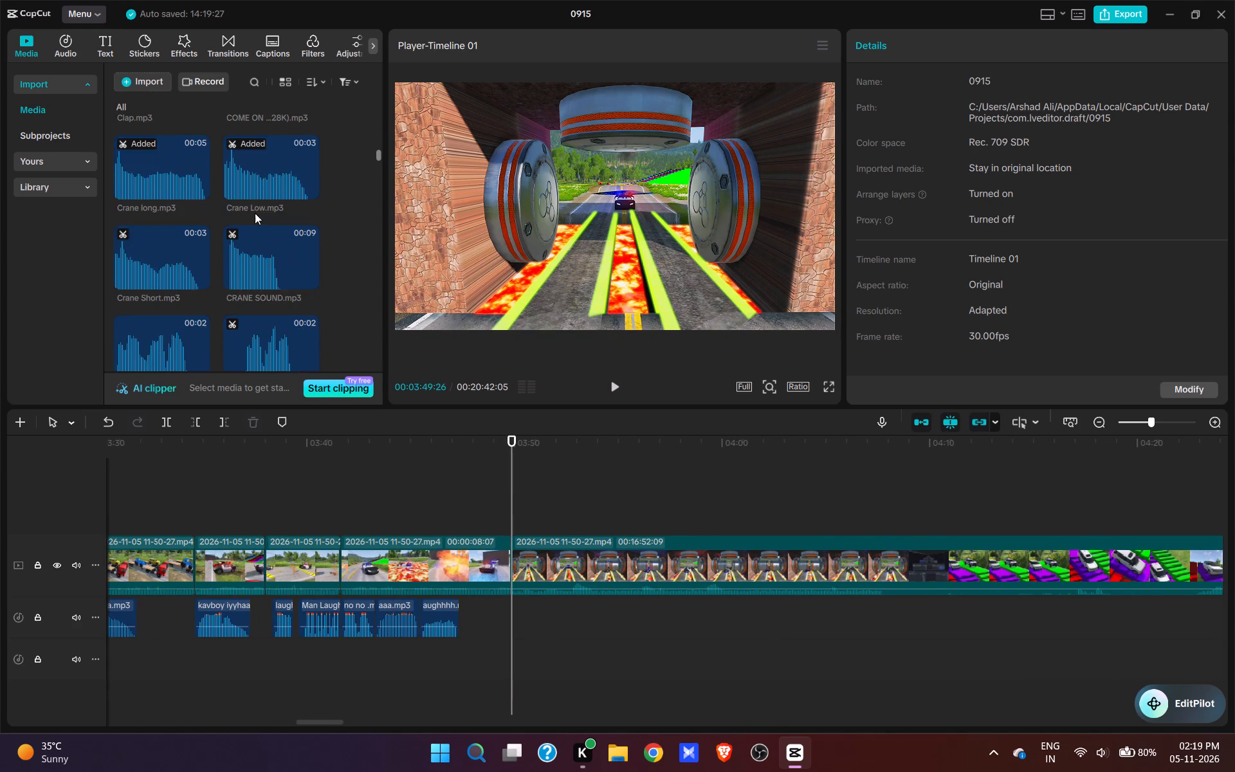
scroll(255, 213, down, 15)
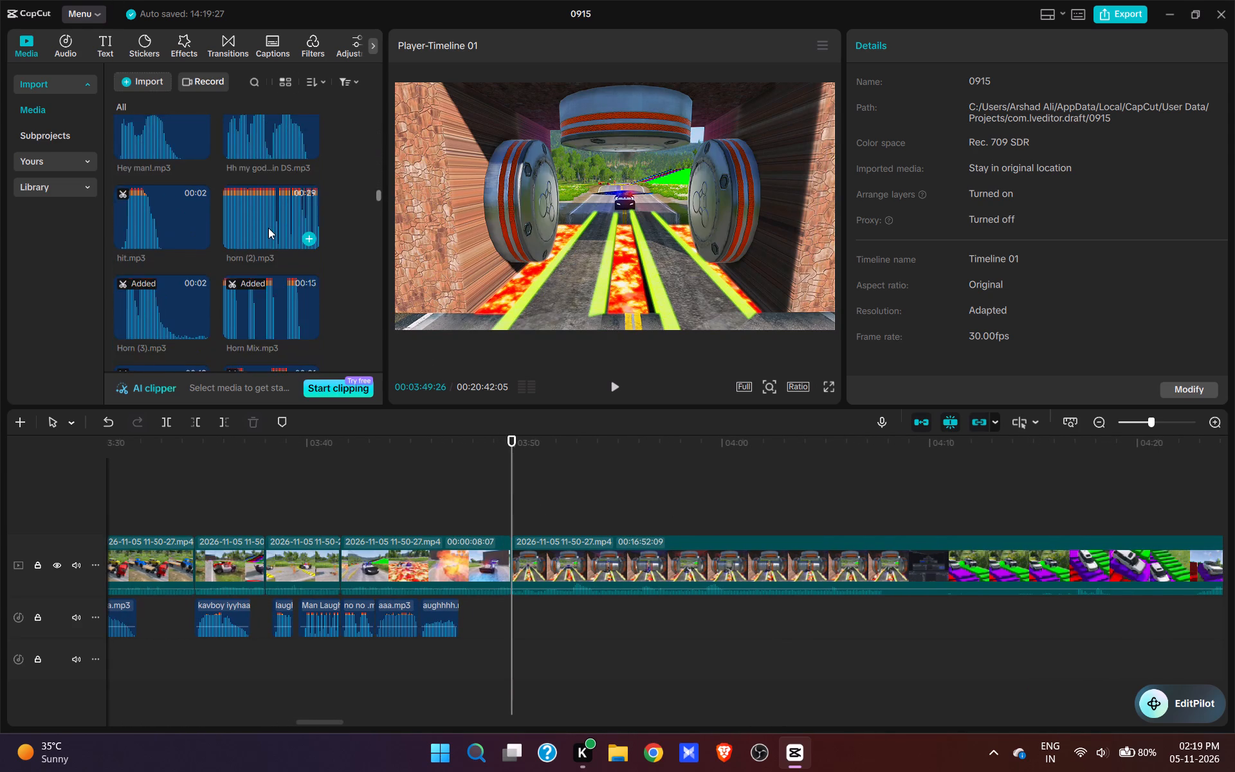
scroll(268, 228, down, 7)
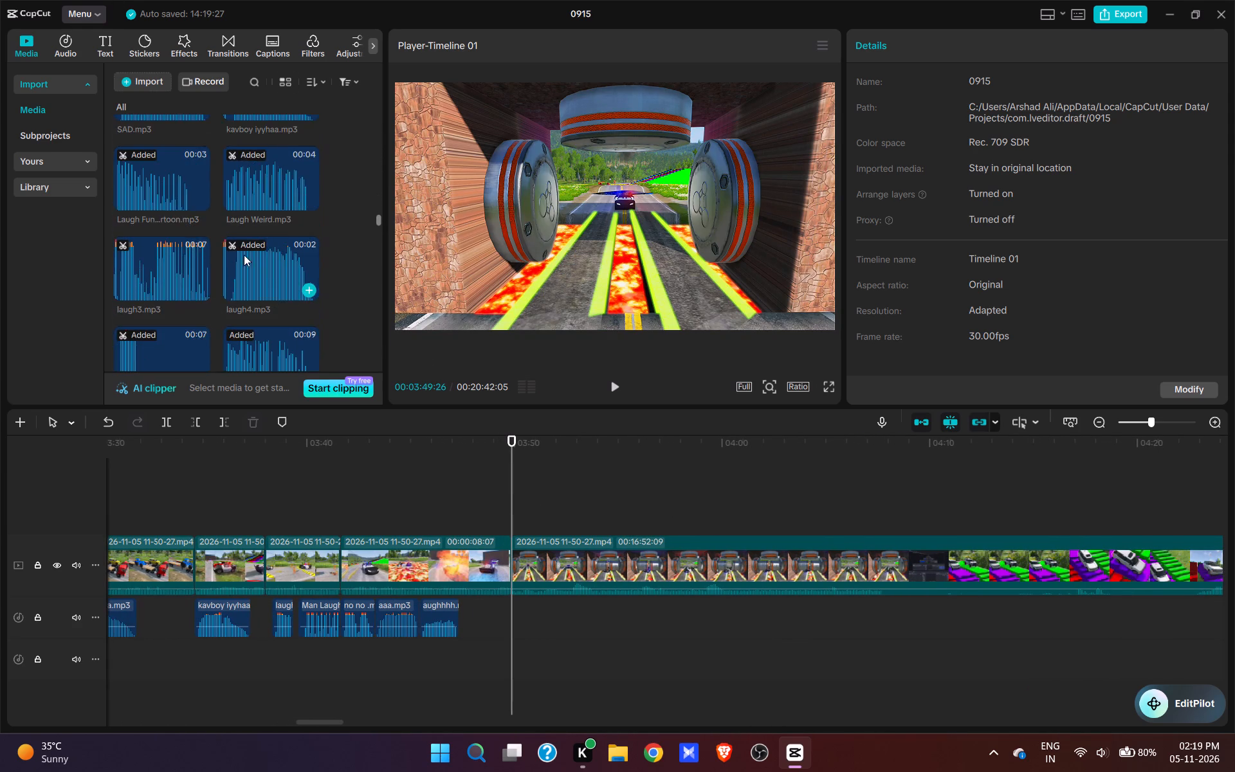
scroll(230, 273, down, 4)
scroll(287, 275, down, 1)
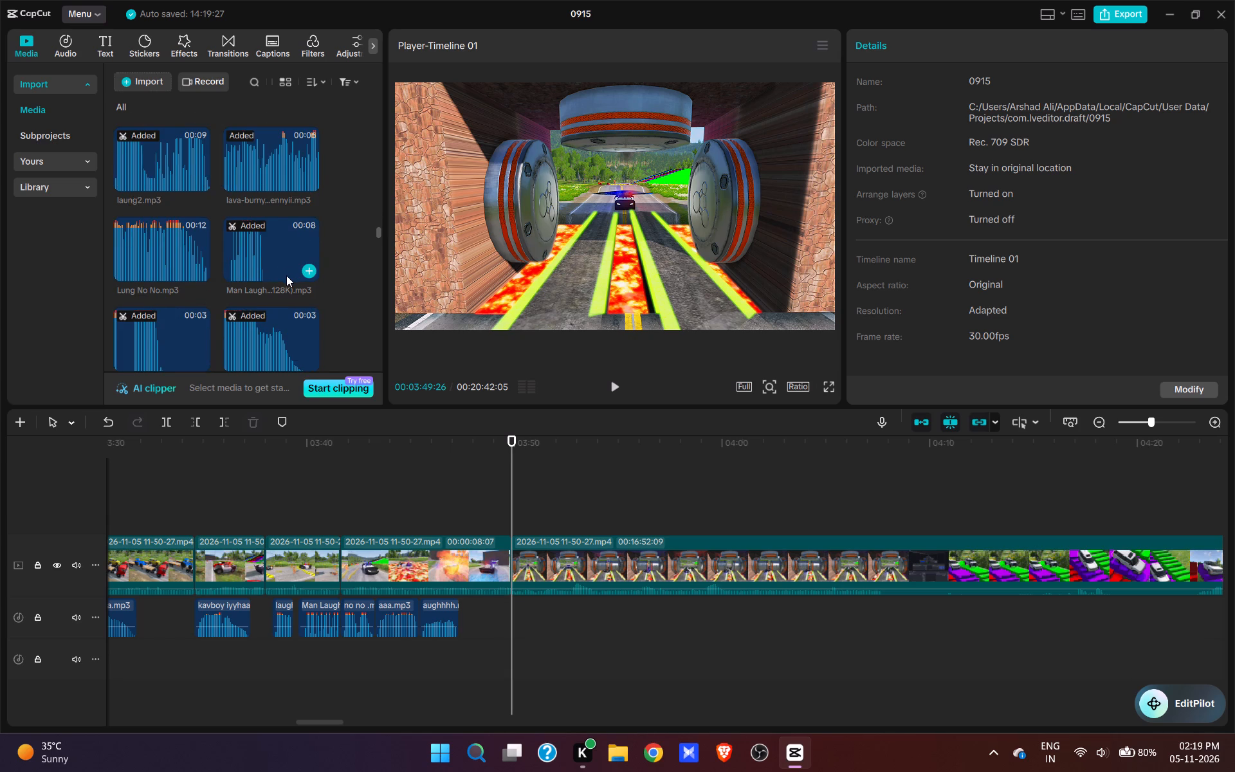
click(312, 289)
key(space)
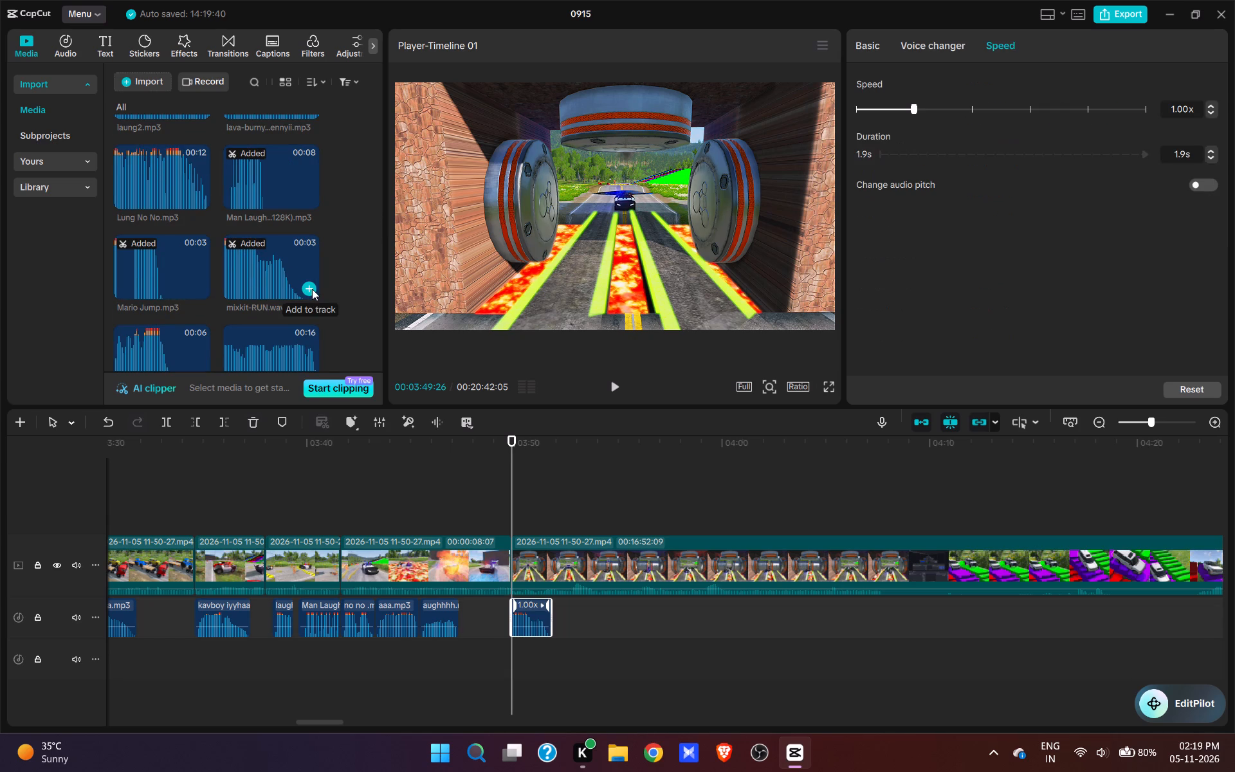
key(space)
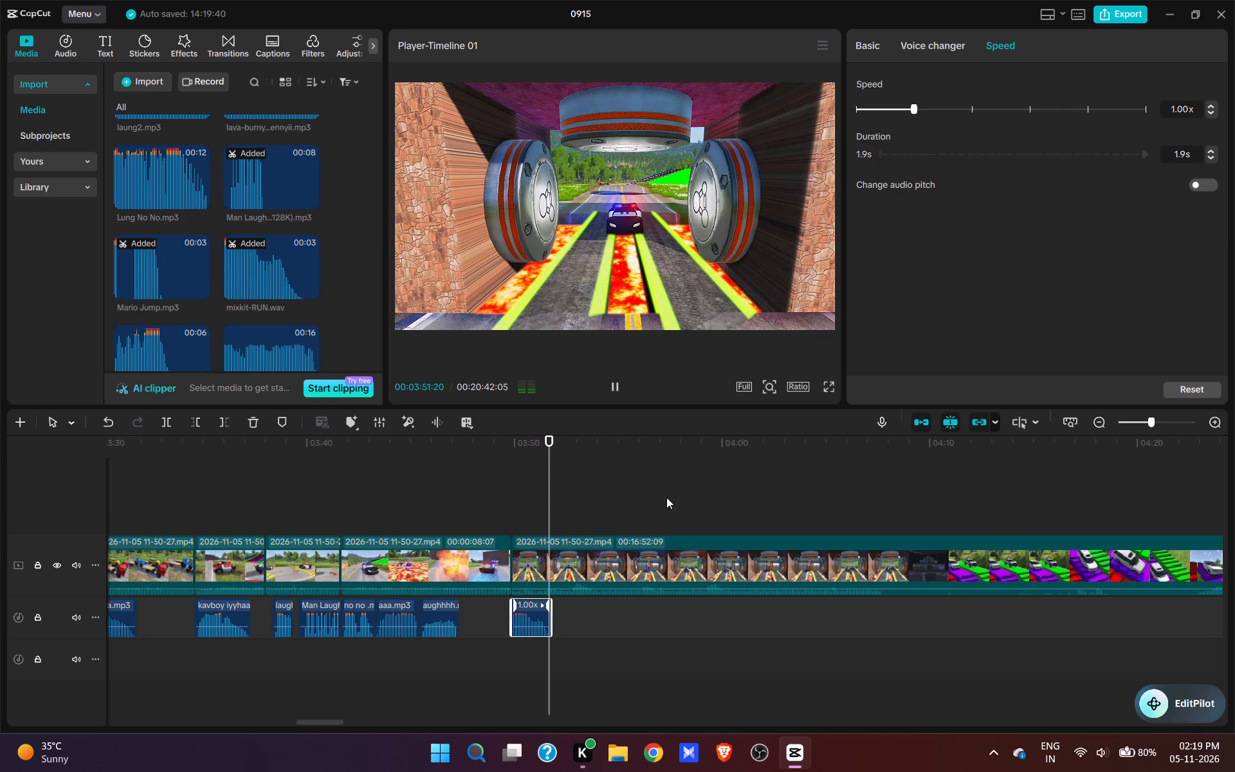
key(space)
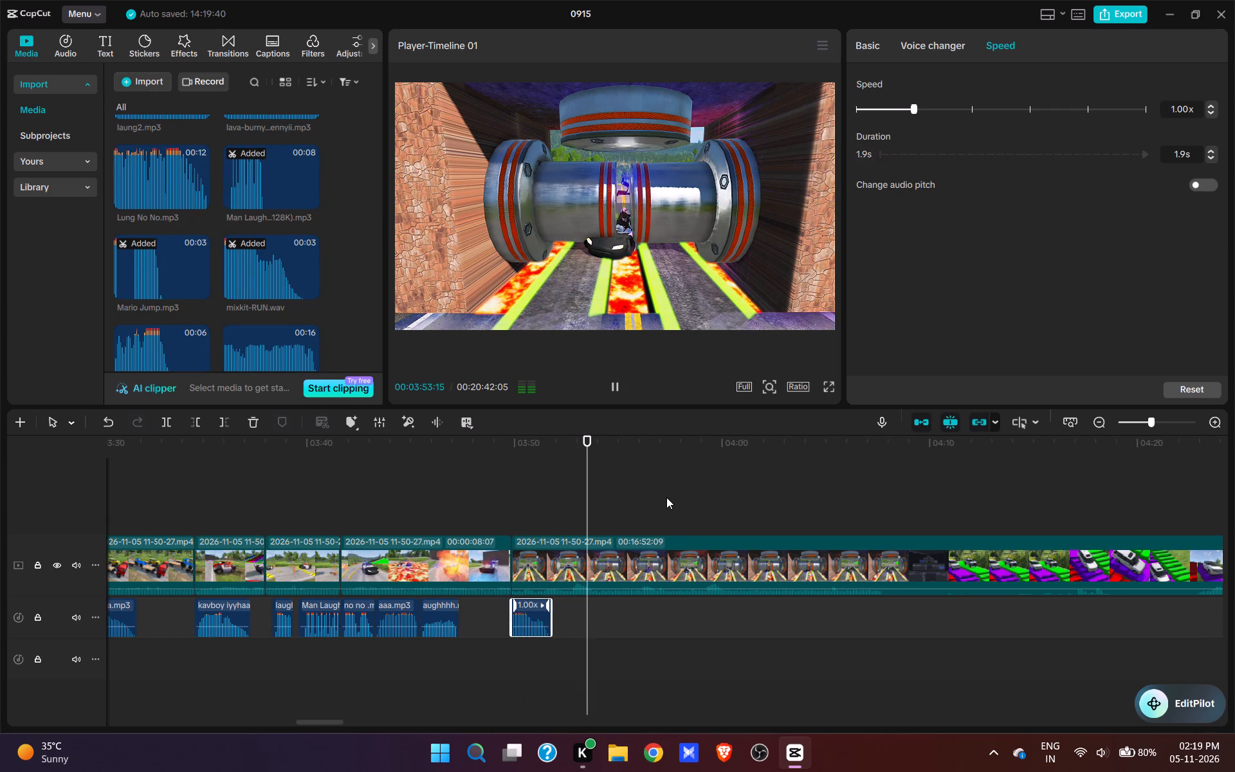
key(space)
Add sorry sorry.mp3 at 00:03:54:07 over the police car caught between the rollers, and play it through.
scroll(269, 272, down, 6)
drag(378, 255, 380, 352)
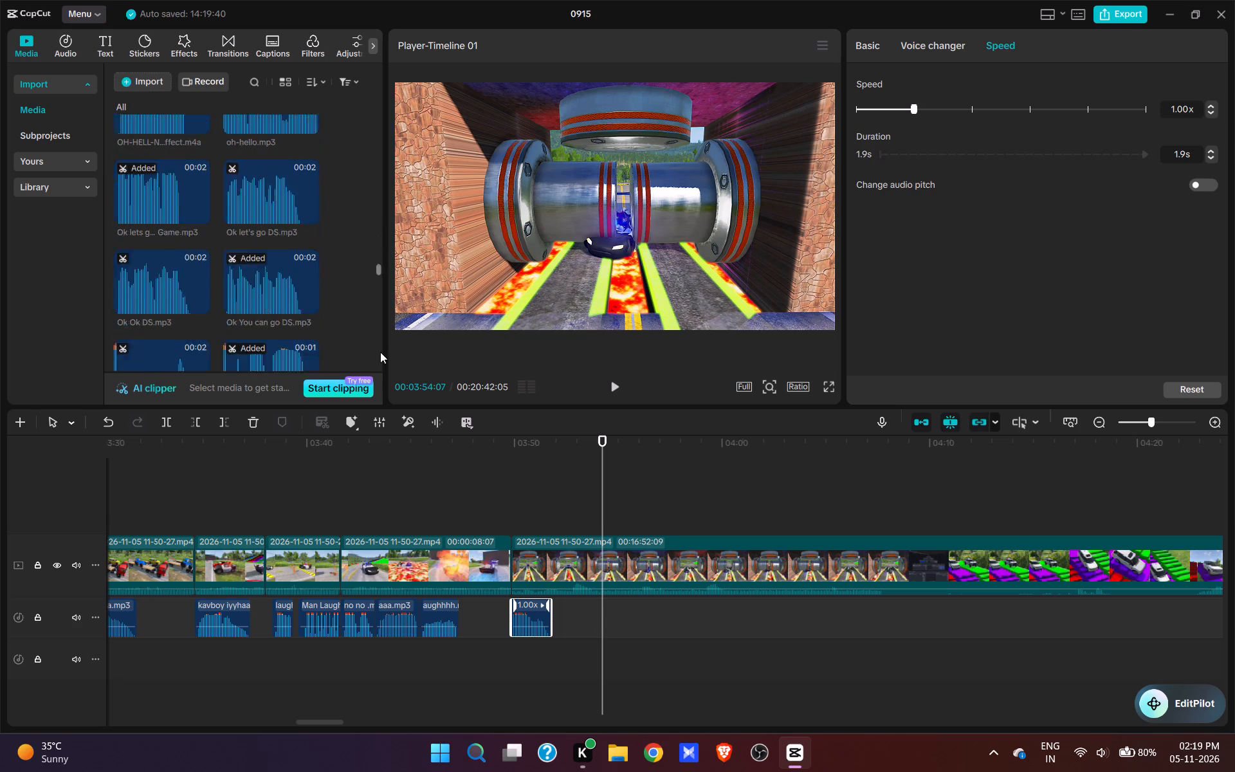
drag(380, 352, 403, 466)
click(306, 156)
key(space)
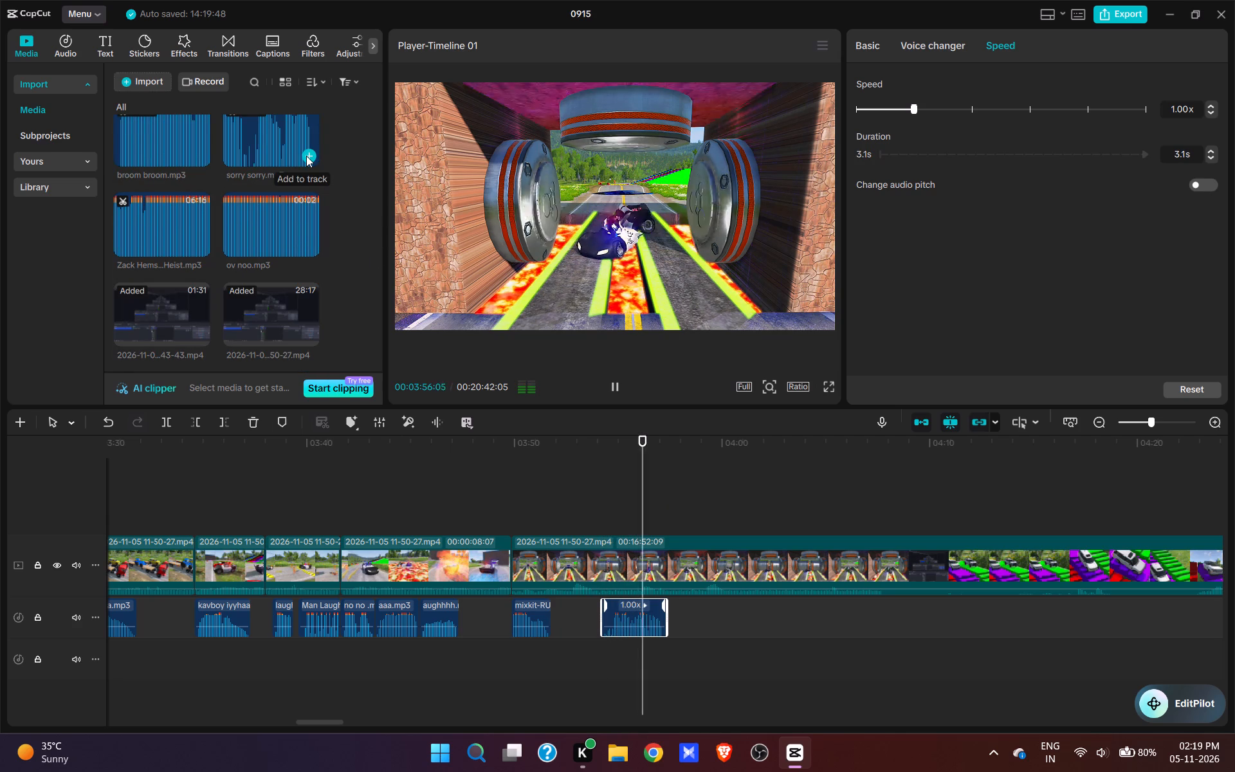
key(space)
key(space)
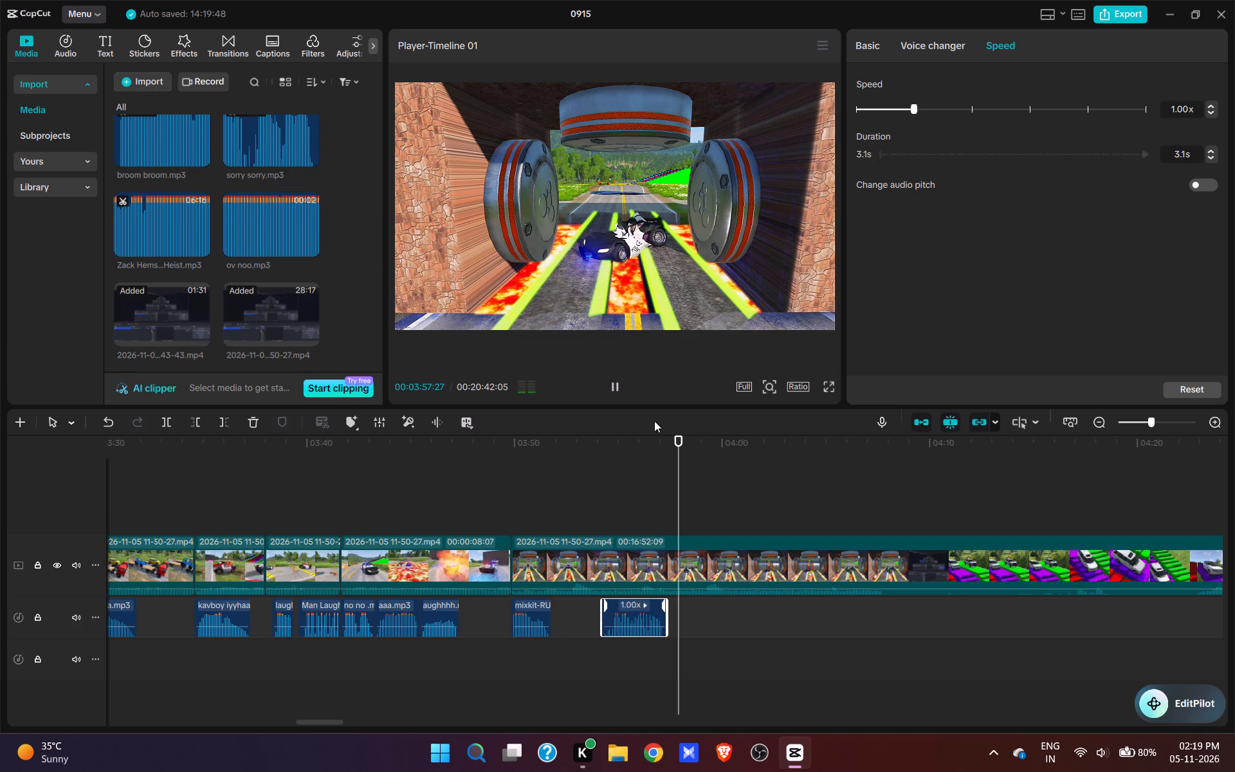
Audition Lung No No.mp3 and laung2.mp3, add laung2.mp3 at 00:03:57:10 over the crushed police car, and play it through.
click(667, 504)
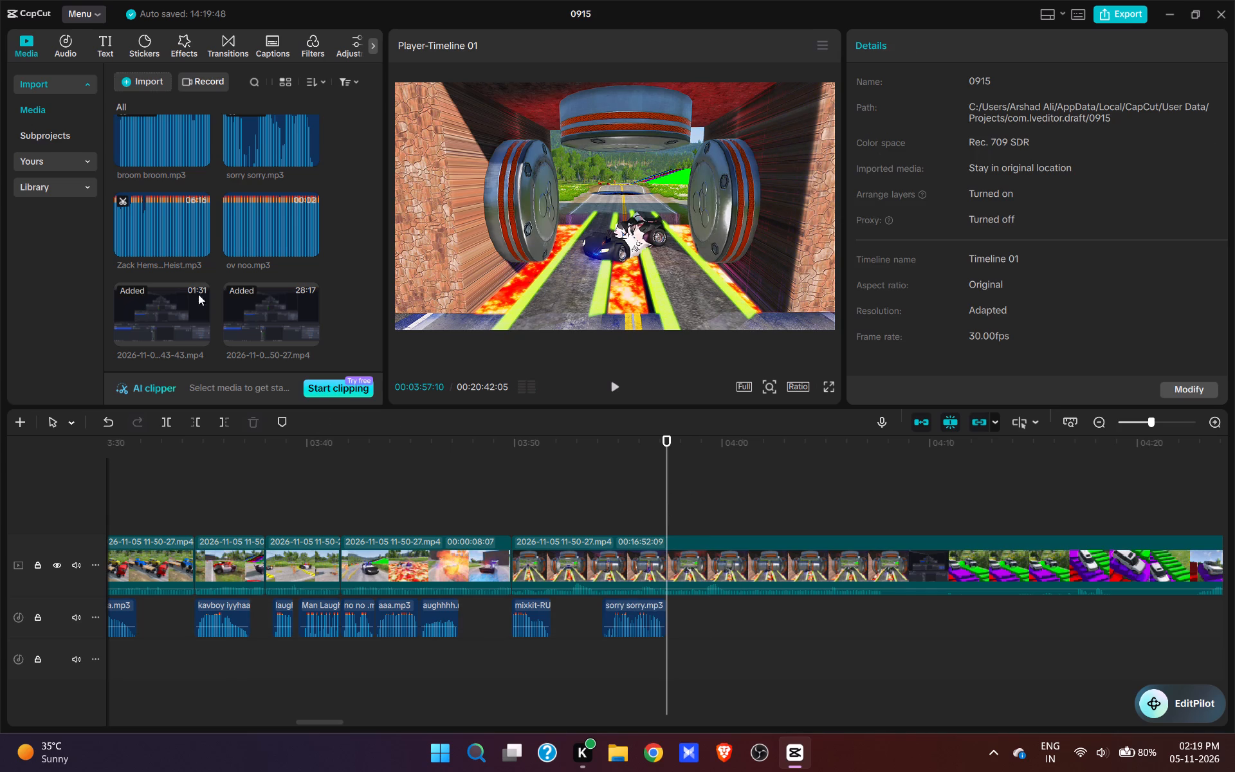
scroll(253, 287, up, 20)
scroll(193, 261, up, 2)
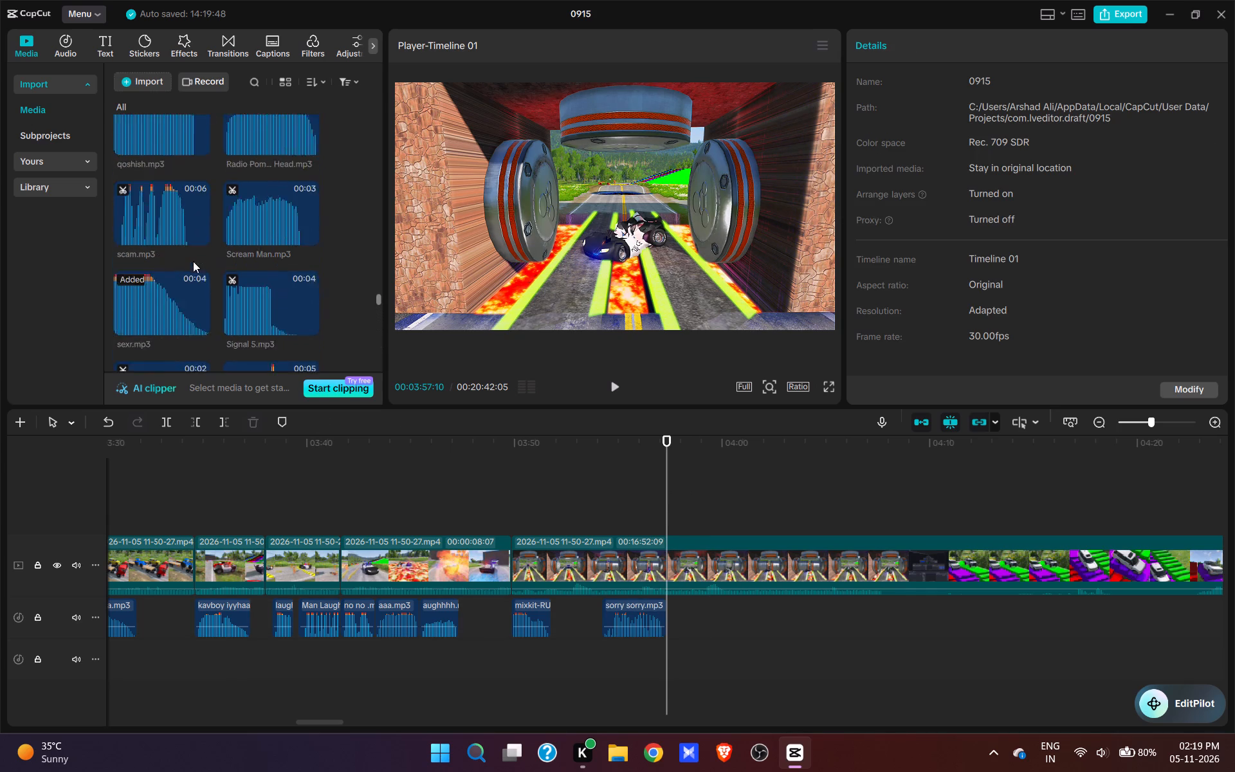
scroll(193, 261, up, 10)
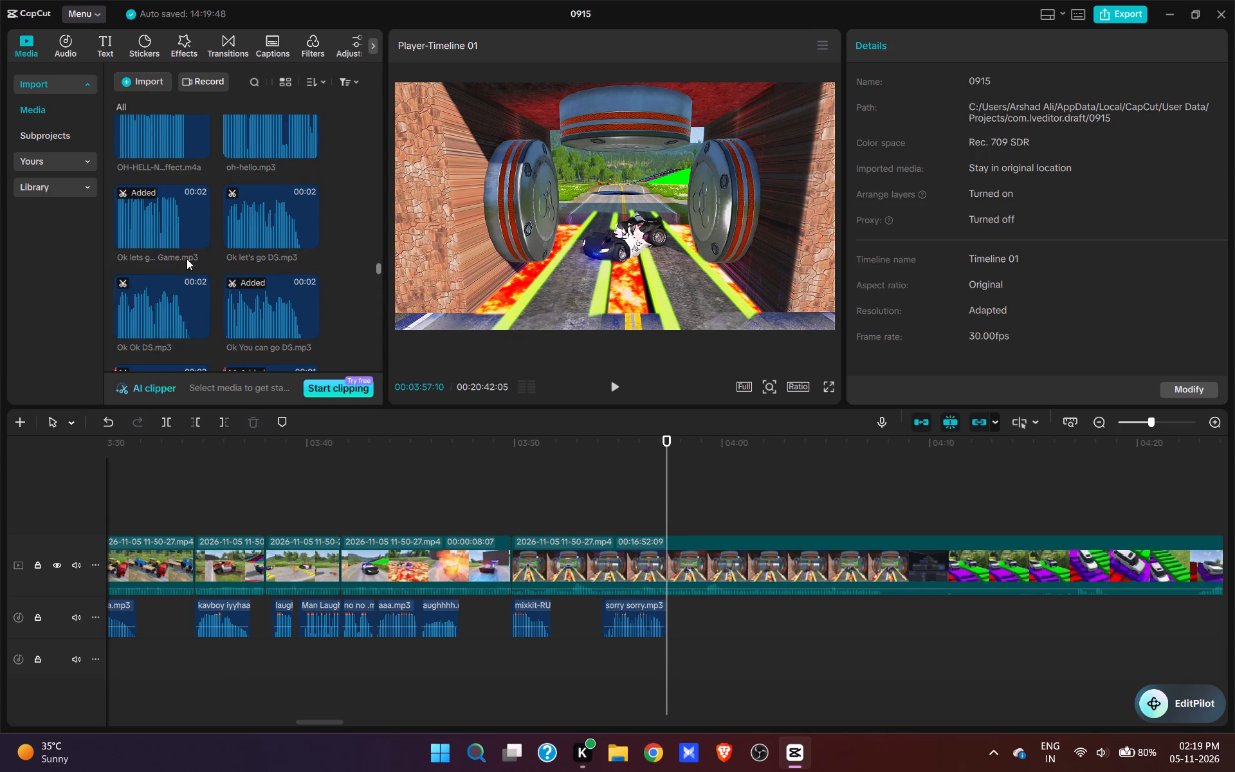
scroll(187, 259, up, 7)
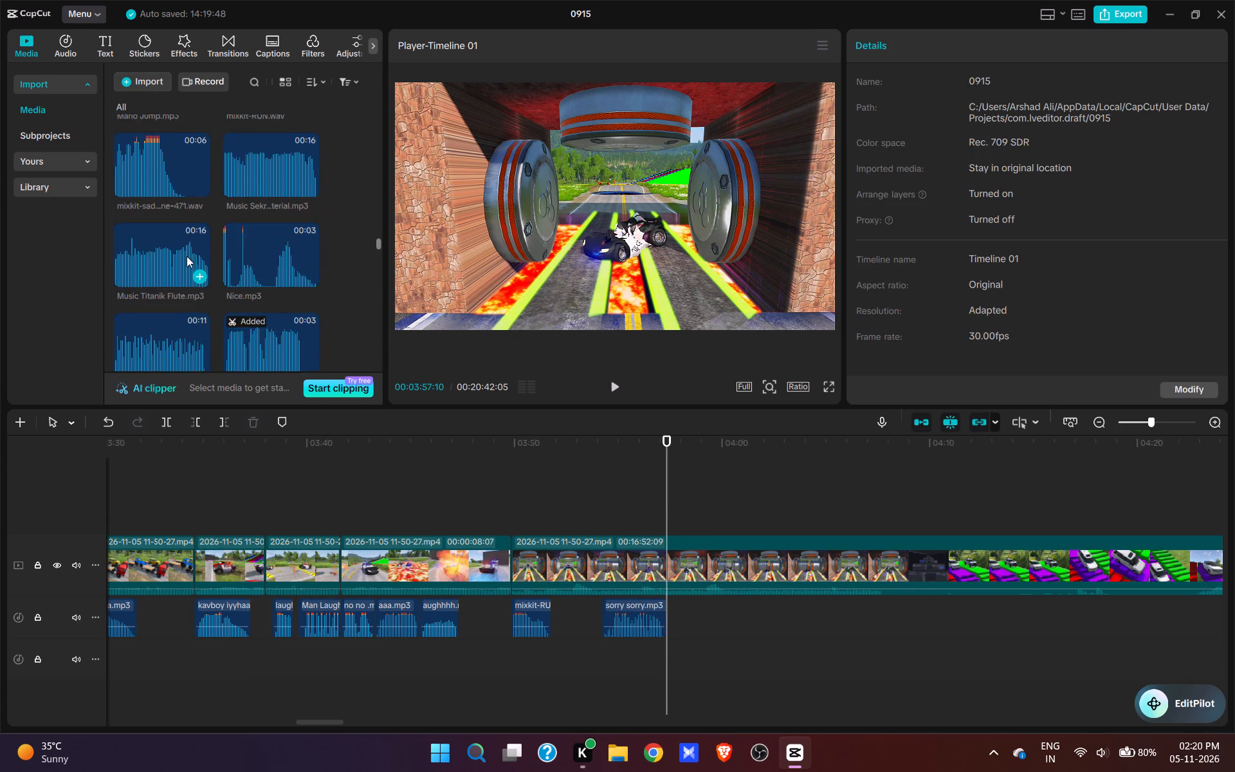
scroll(187, 256, up, 3)
click(141, 209)
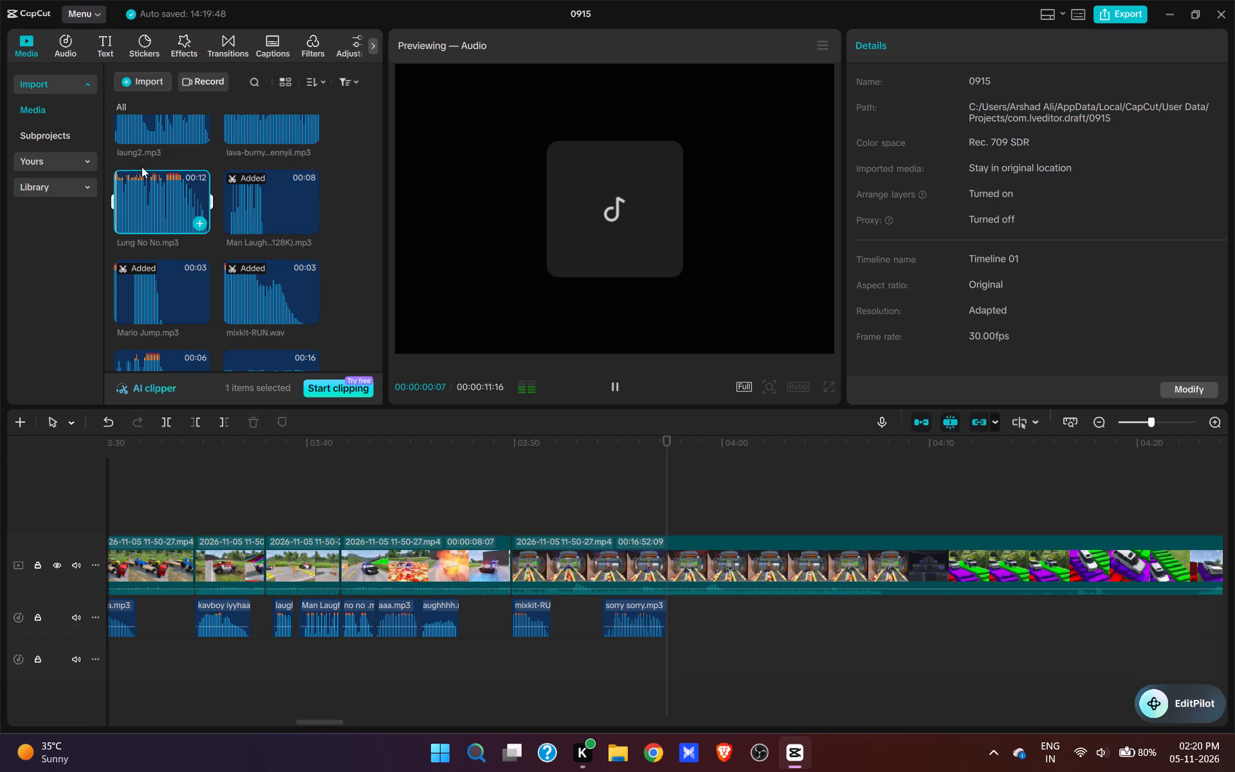
scroll(163, 239, up, 1)
click(150, 199)
click(139, 203)
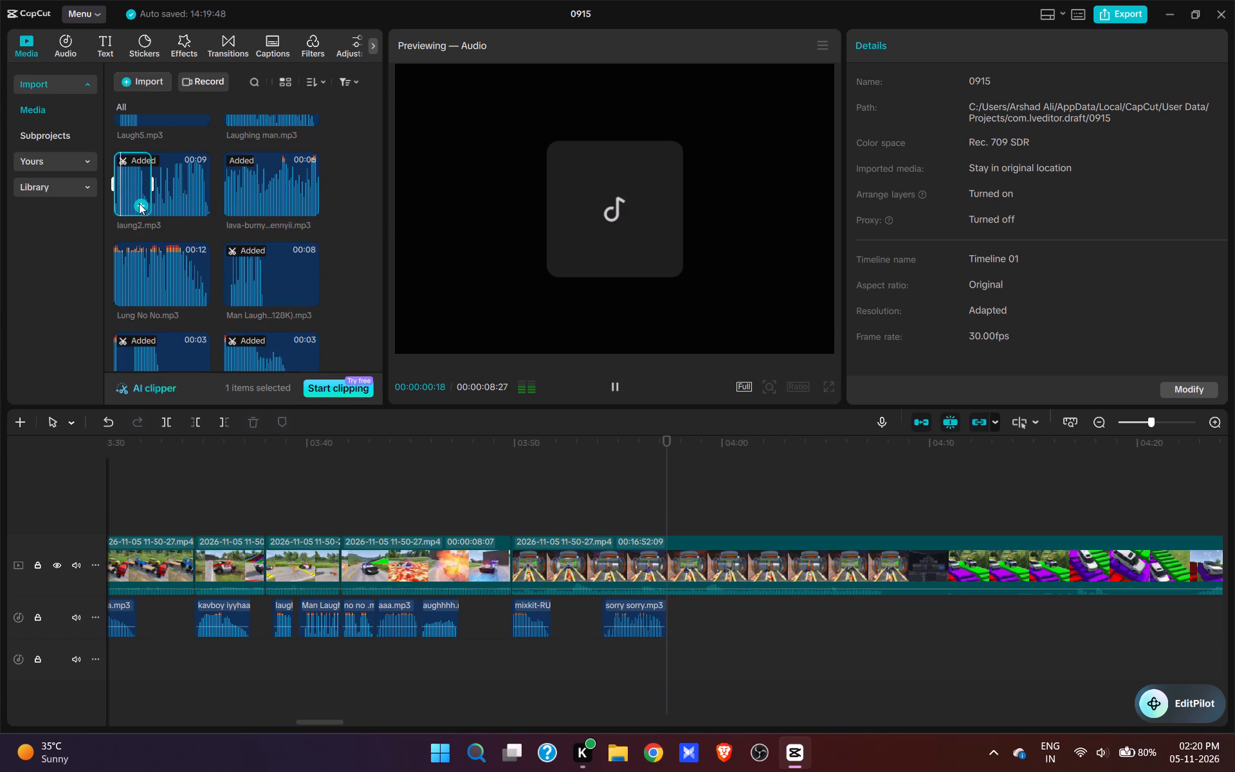
key(space)
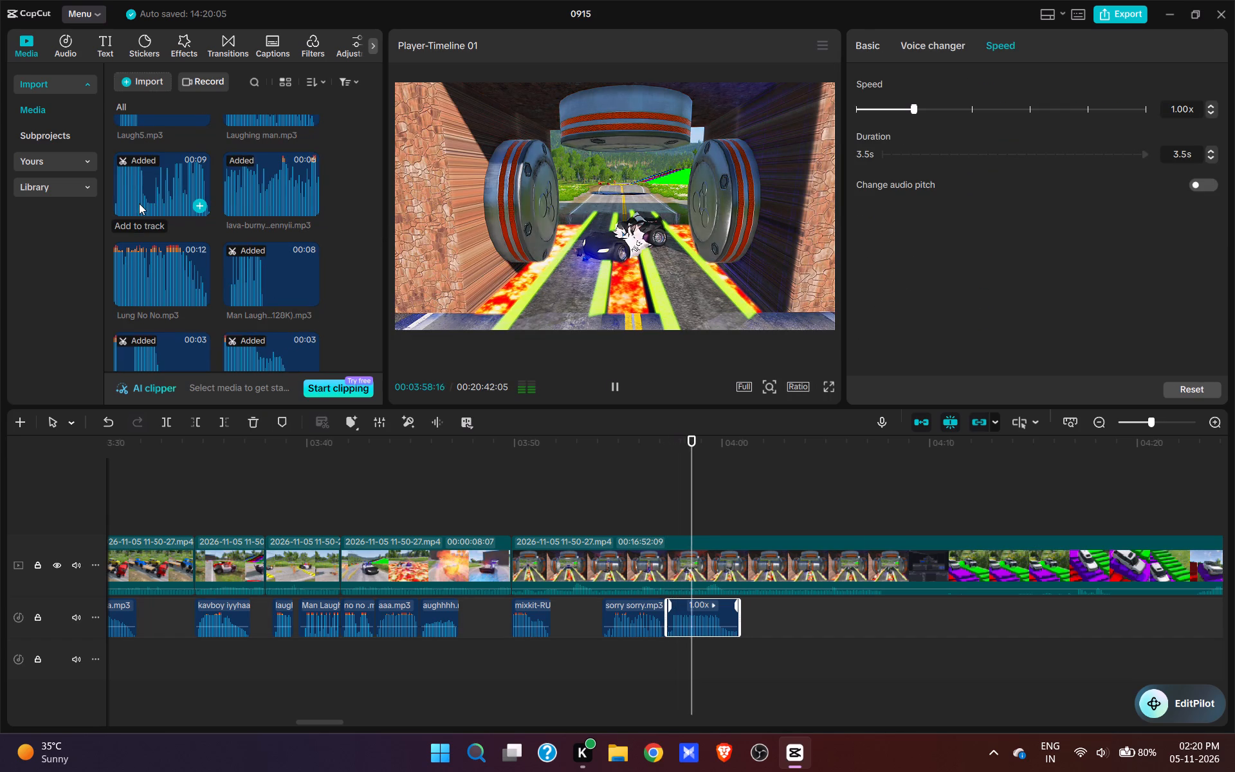
key(space)
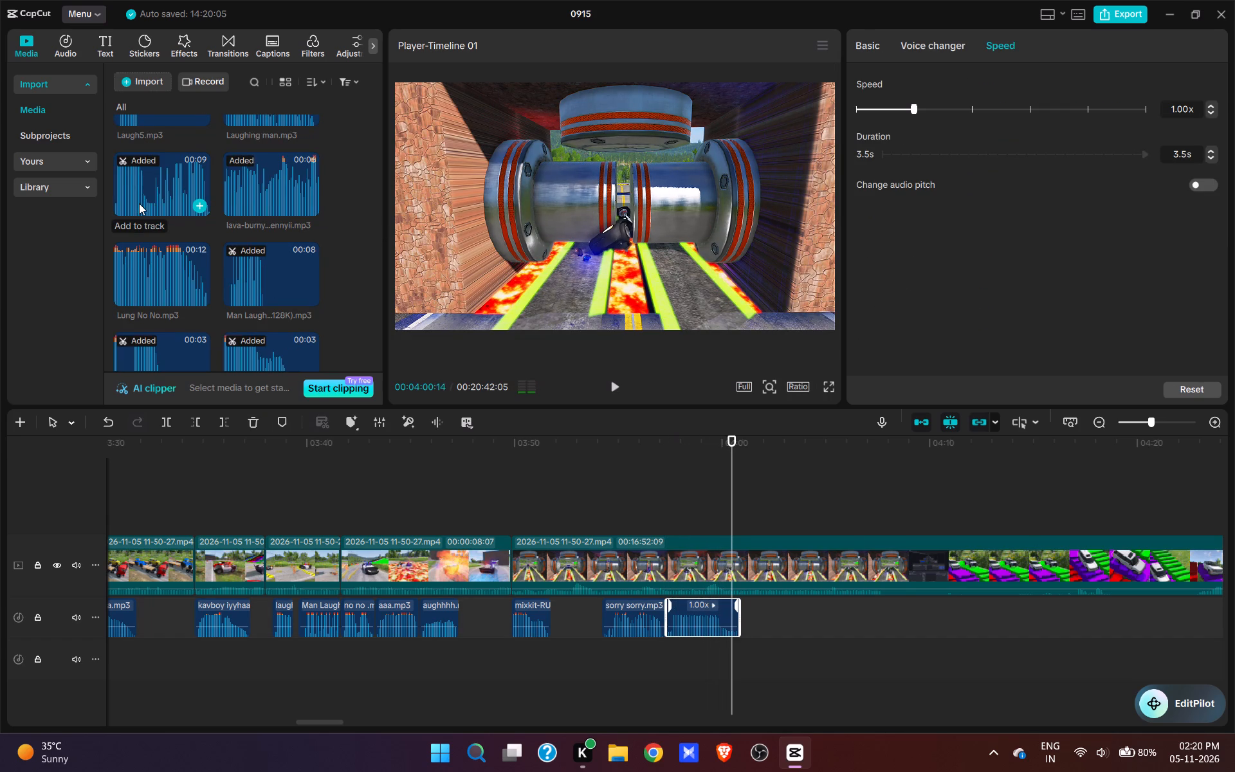
key(space)
key(space)
key(space)
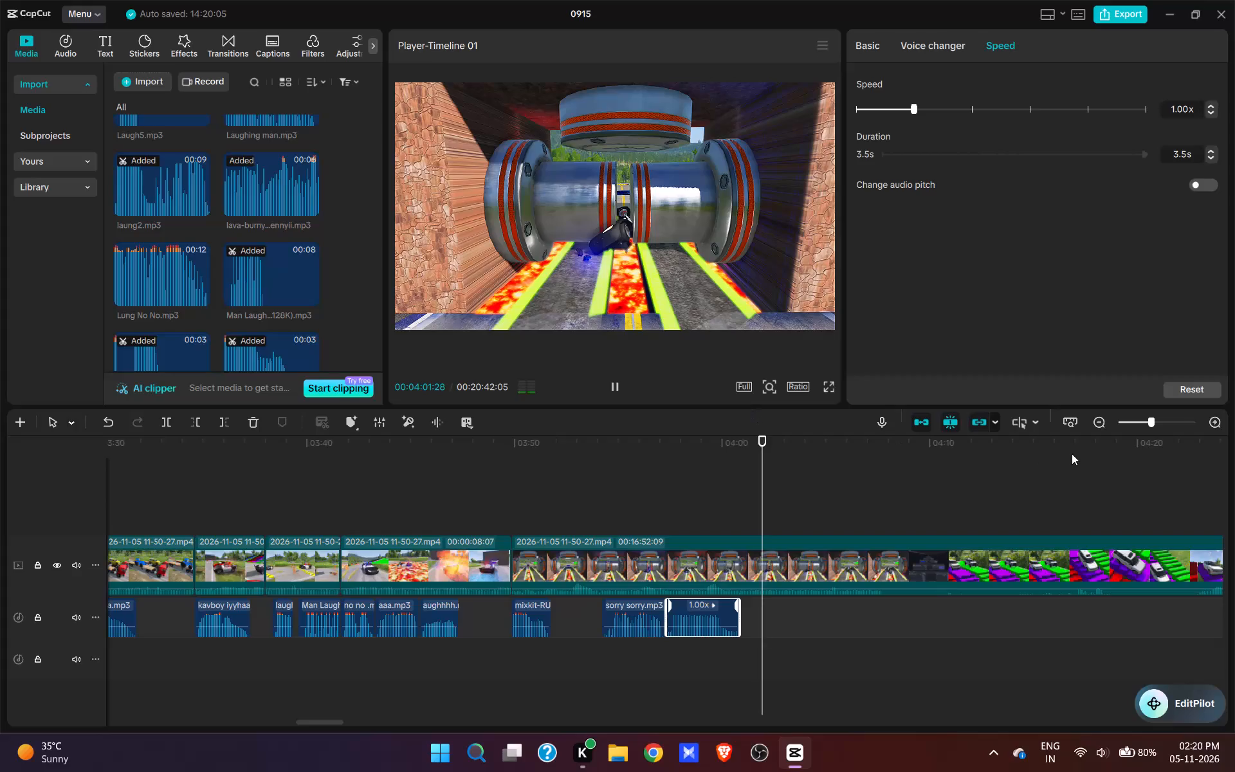
key(space)
Add hafa.mp3 at 00:04:00:25, play it over the roller shot, and trim its end to 00:04:05:18.
click(744, 508)
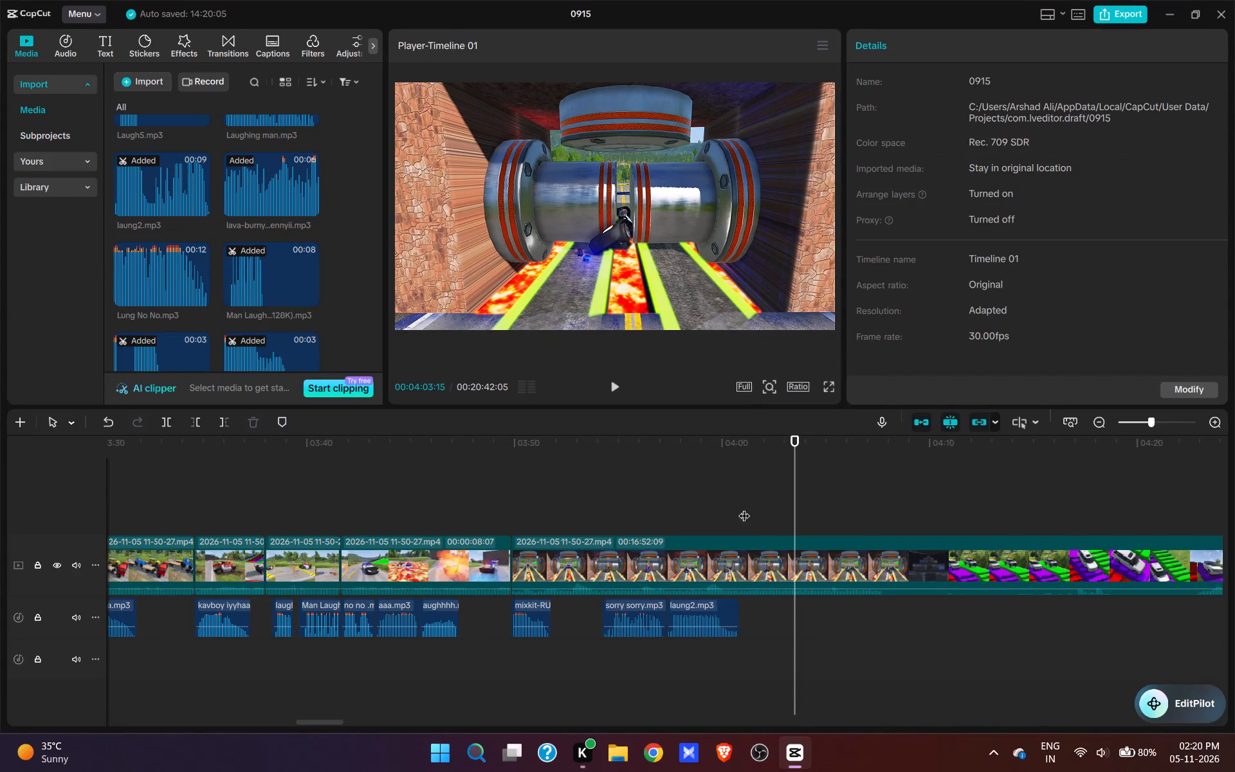
scroll(173, 259, up, 12)
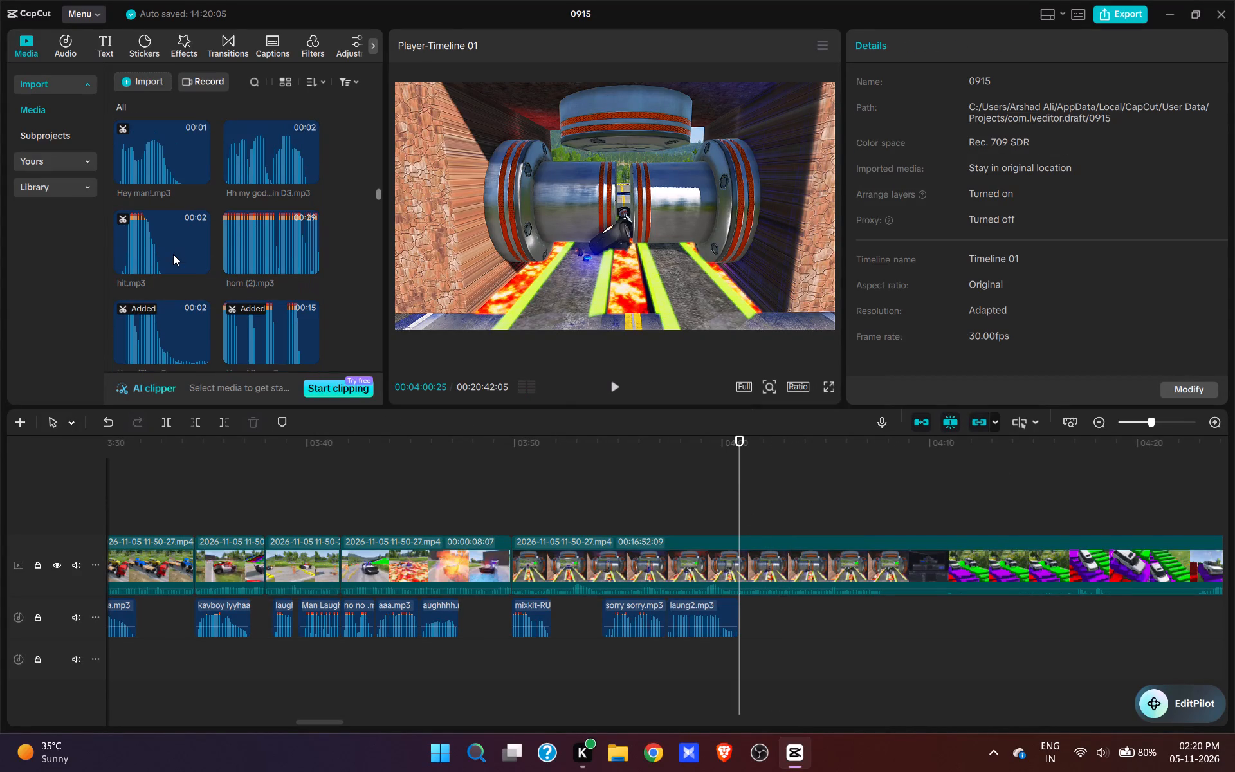
scroll(175, 203, up, 1)
click(202, 155)
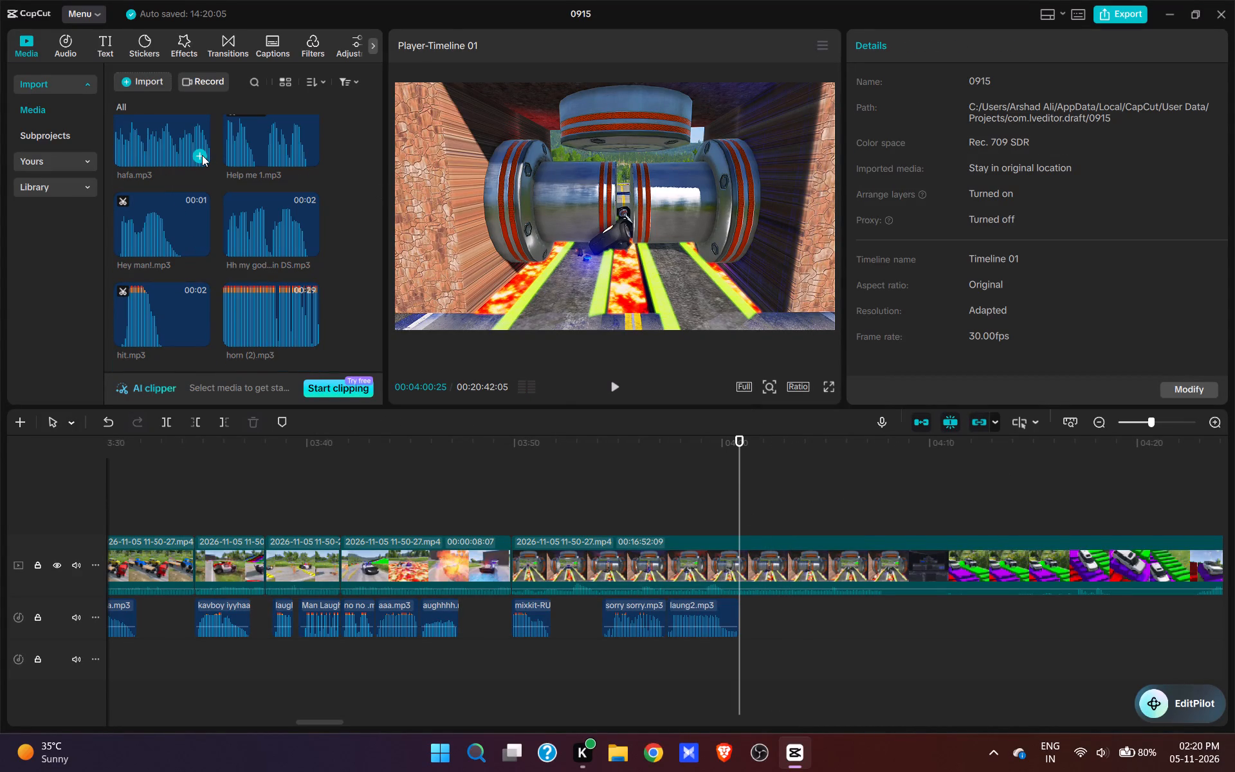
key(space)
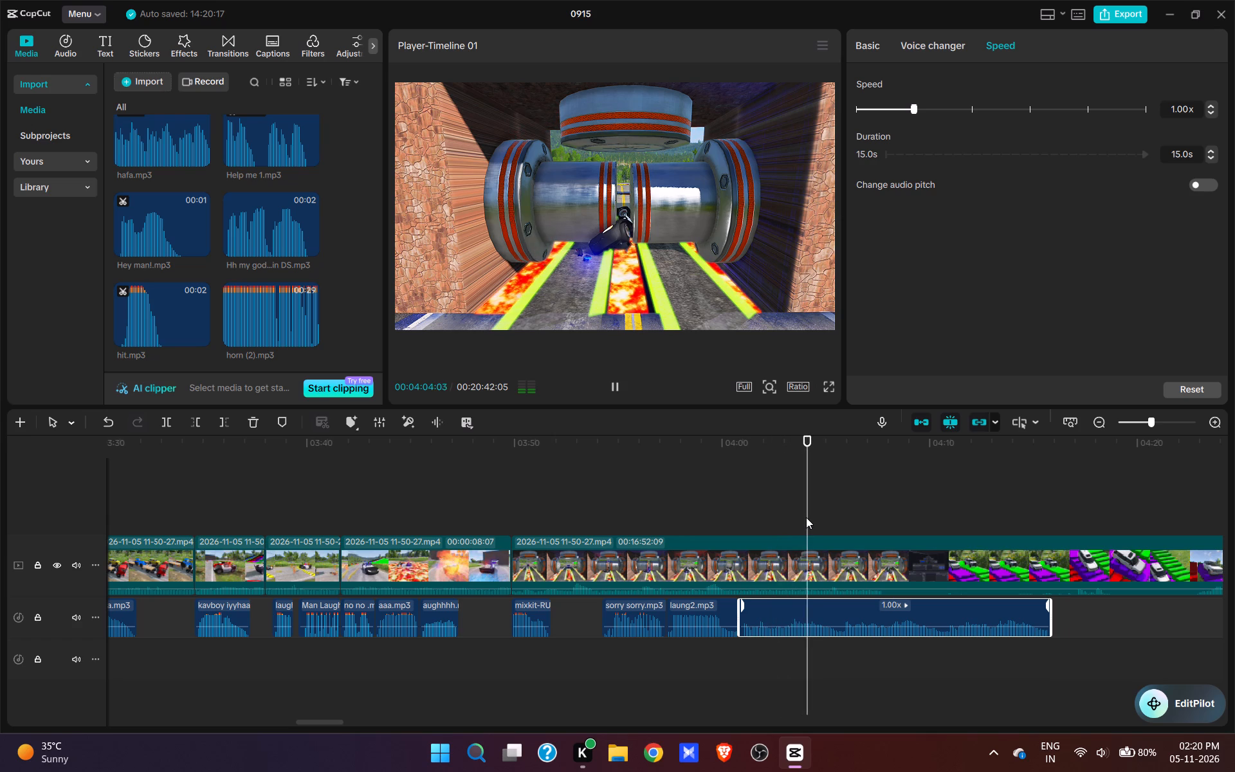
key(space)
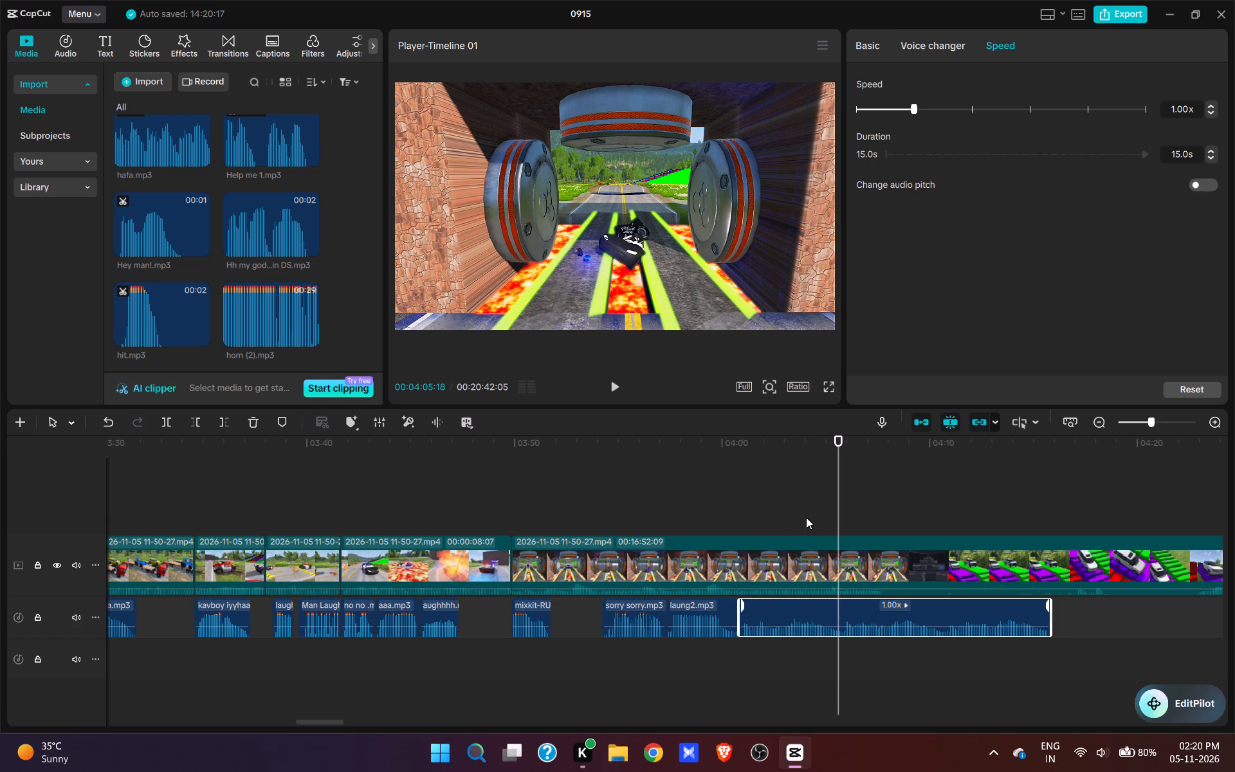
key(e)
Split the video at 00:04:05:18, cut the footage up to the two white SUVs on the coloured stairs, and play the cut.
click(891, 560)
key(w)
drag(937, 563, 825, 594)
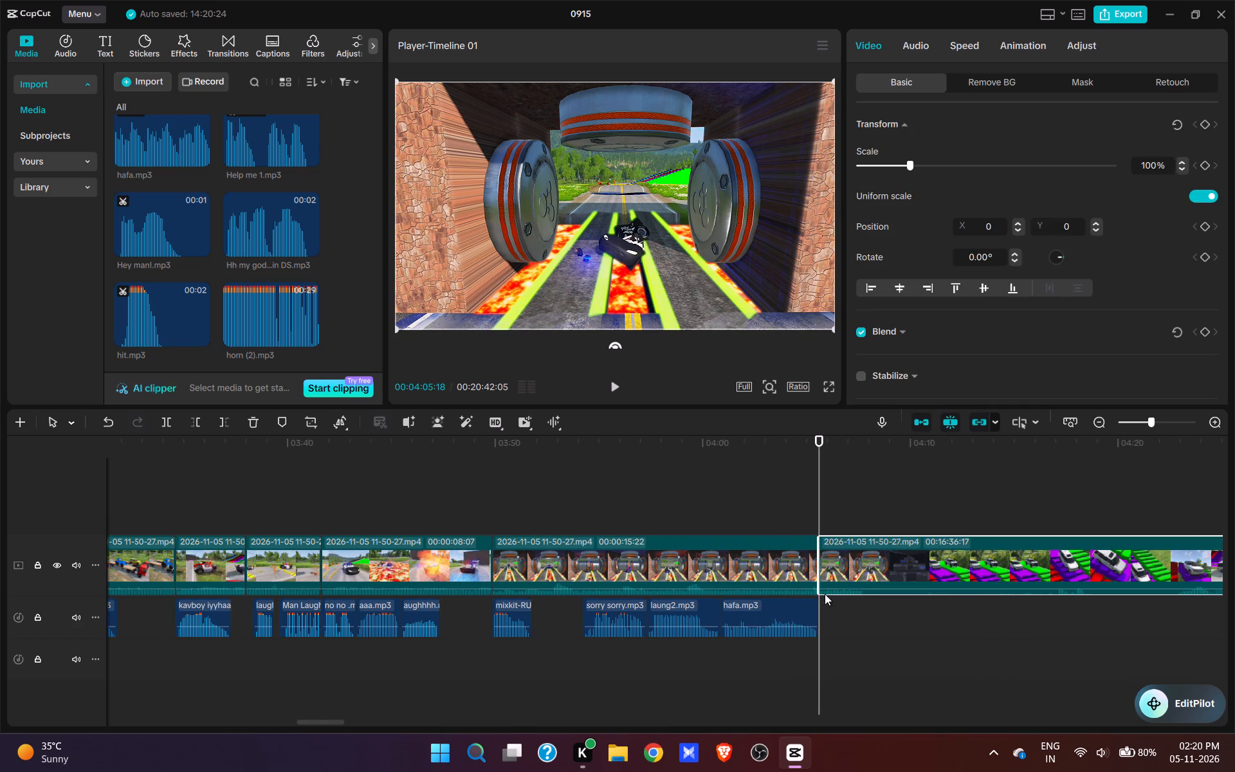
drag(825, 594, 594, 590)
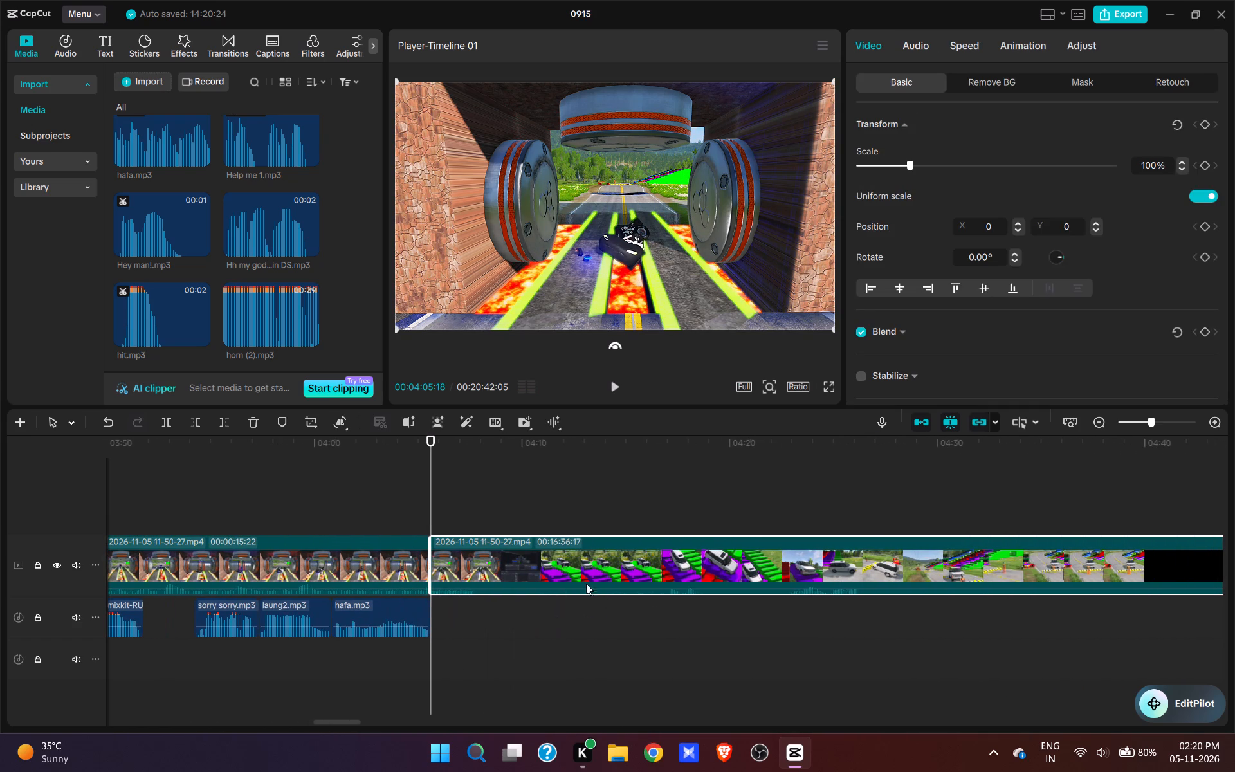
click(652, 485)
click(639, 486)
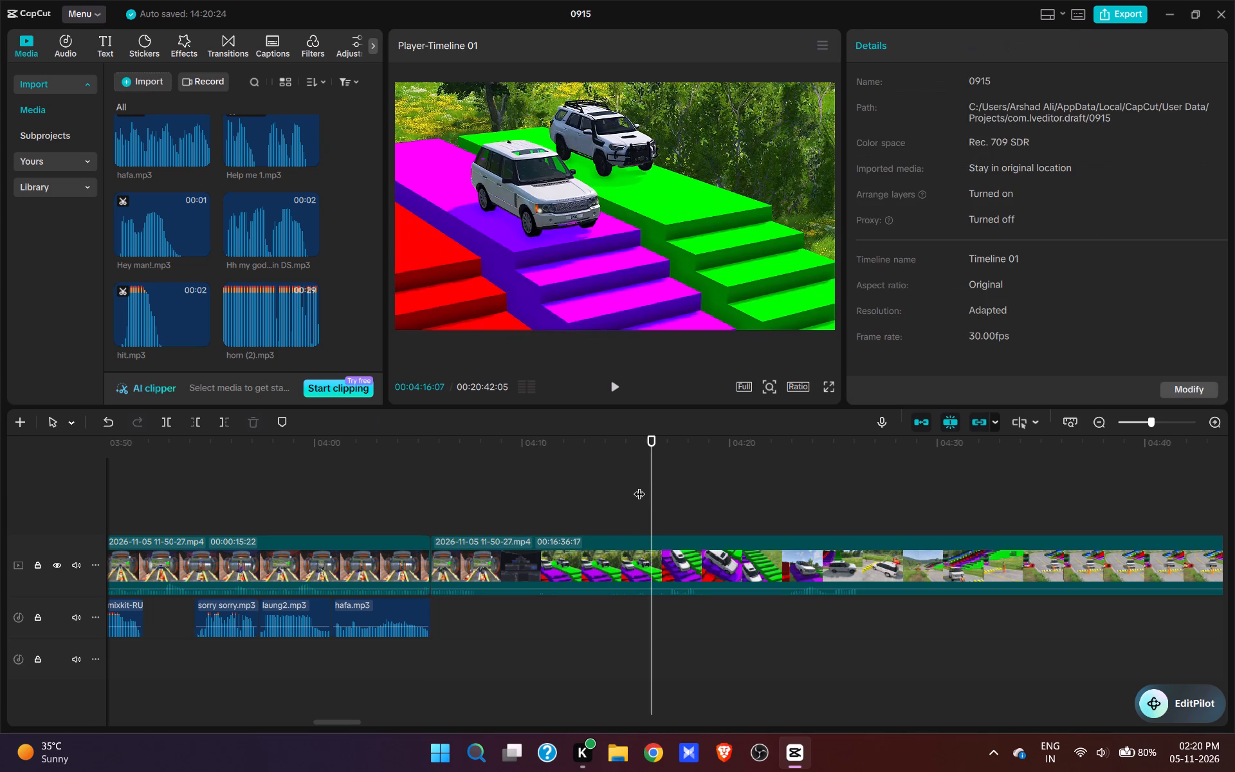
key(space)
click(622, 488)
click(601, 480)
text(q)
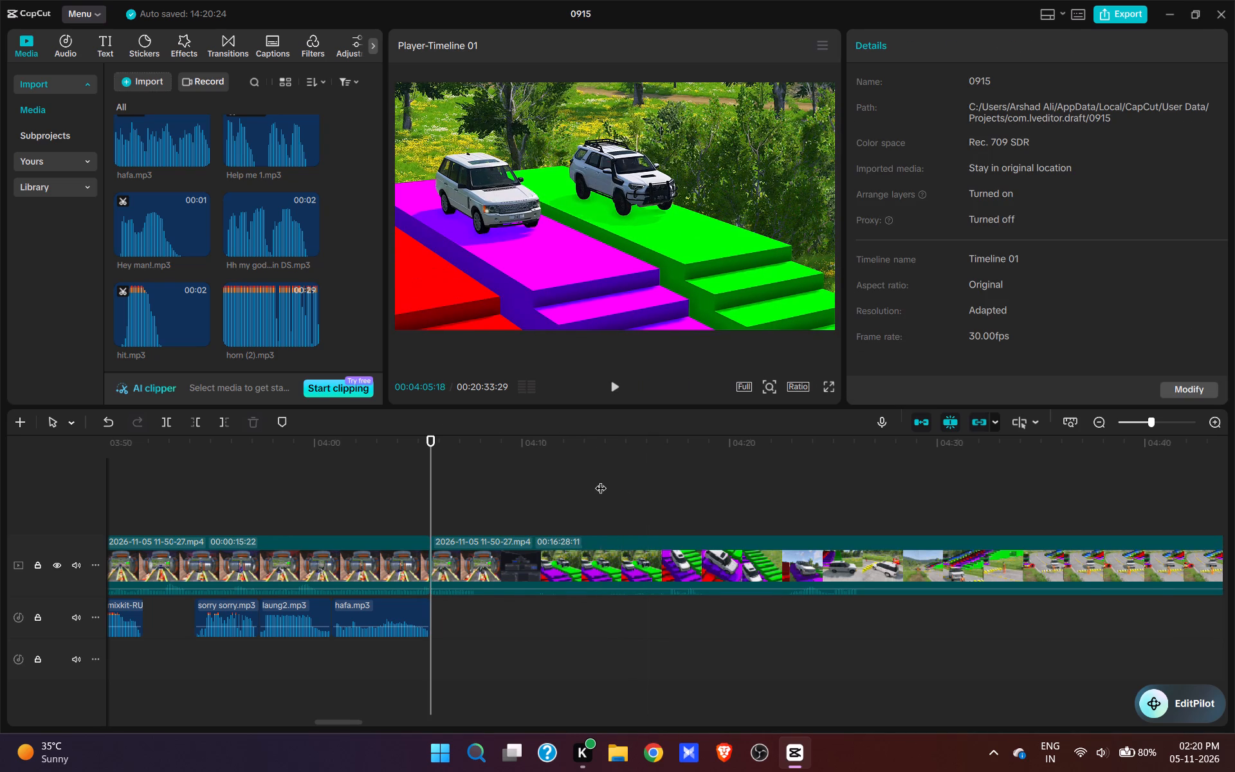
key(space)
key(space)
Add the "Ok lets g... Game.mp3" voice clip at 00:04:05:18, where the white SUVs start down the coloured stairs, and play it.
click(437, 489)
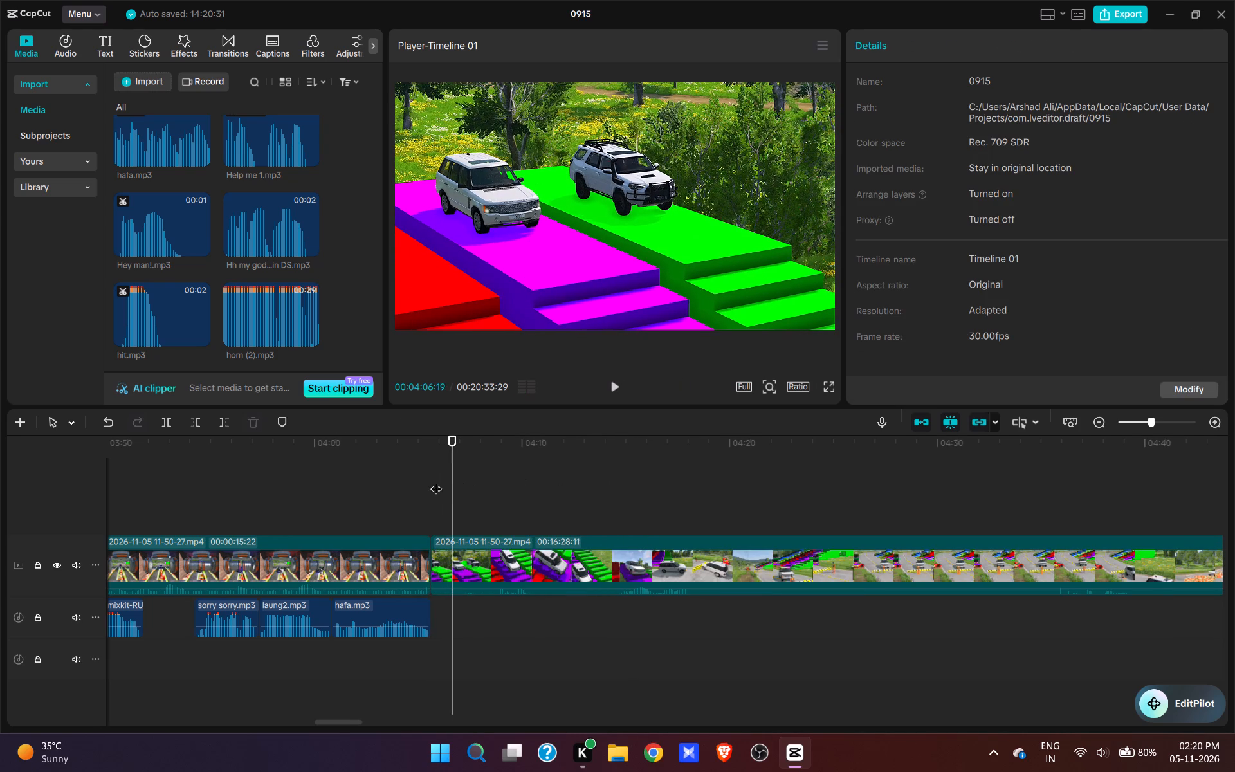
click(431, 495)
click(432, 495)
scroll(257, 262, down, 6)
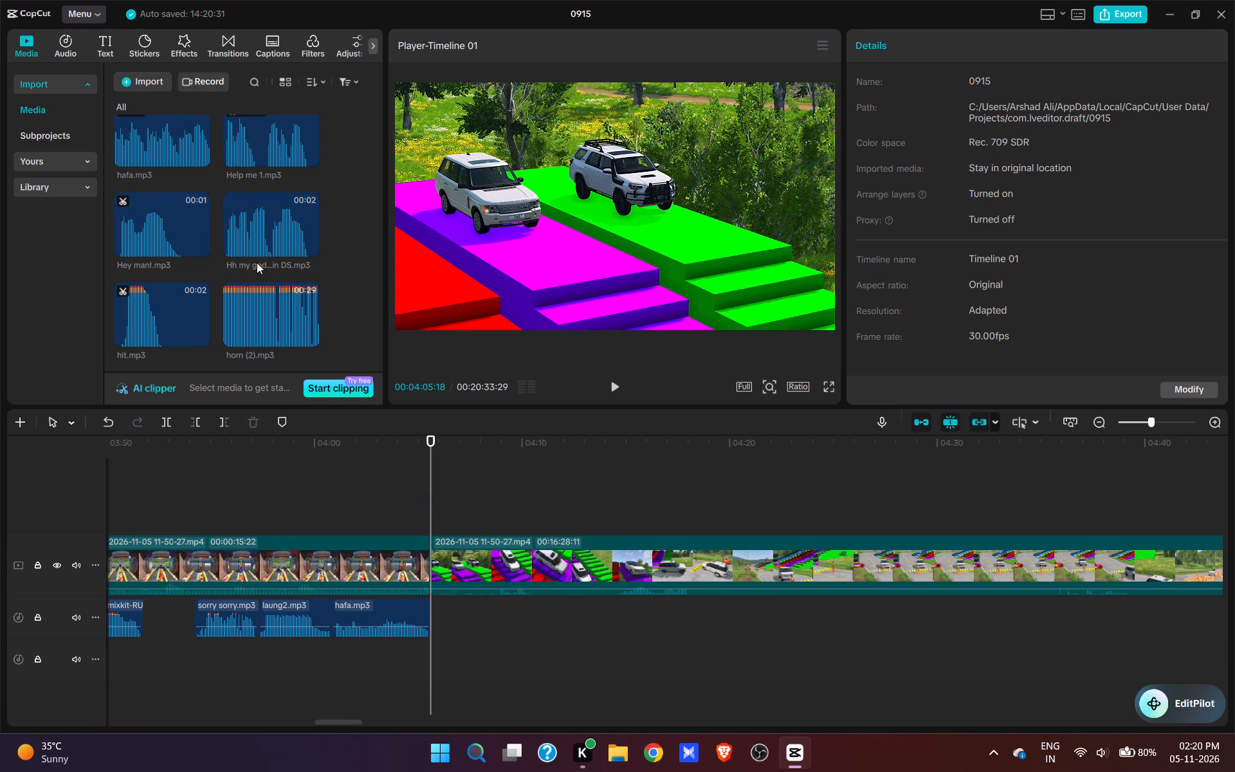
scroll(257, 264, up, 15)
scroll(246, 191, up, 10)
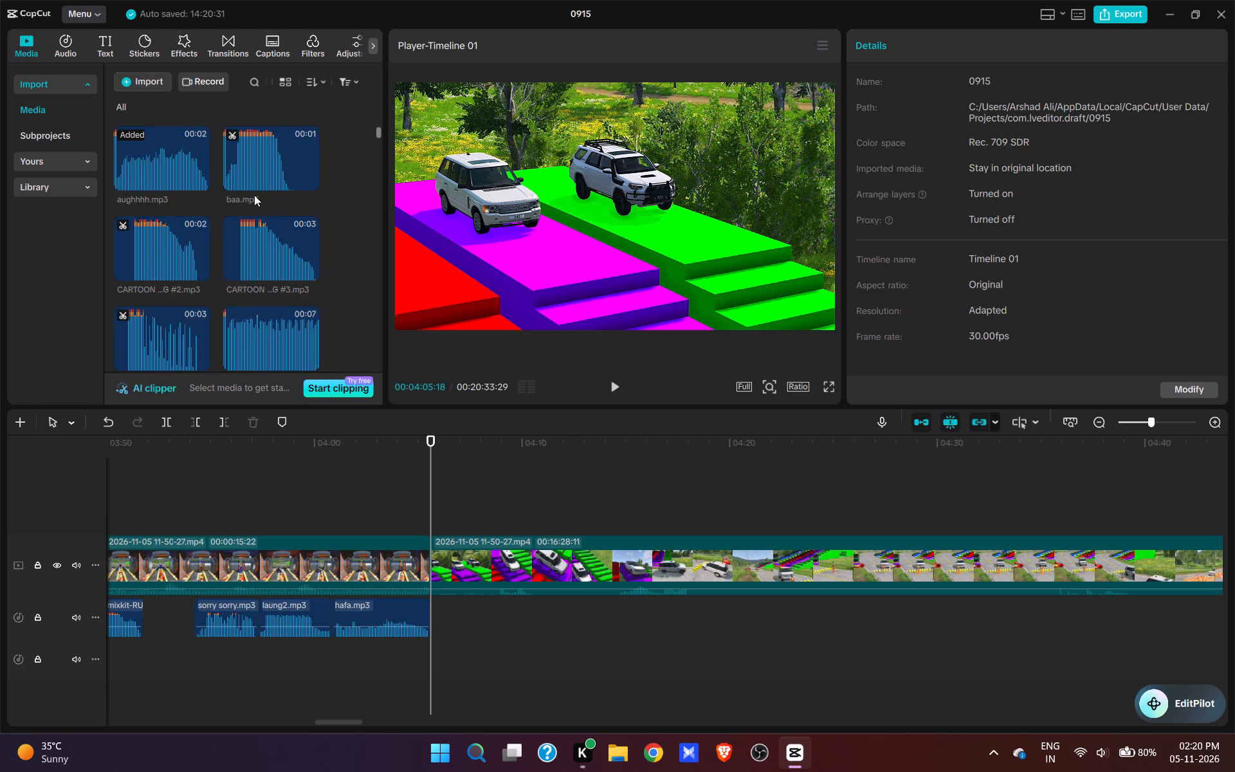
scroll(263, 188, down, 16)
scroll(264, 198, down, 16)
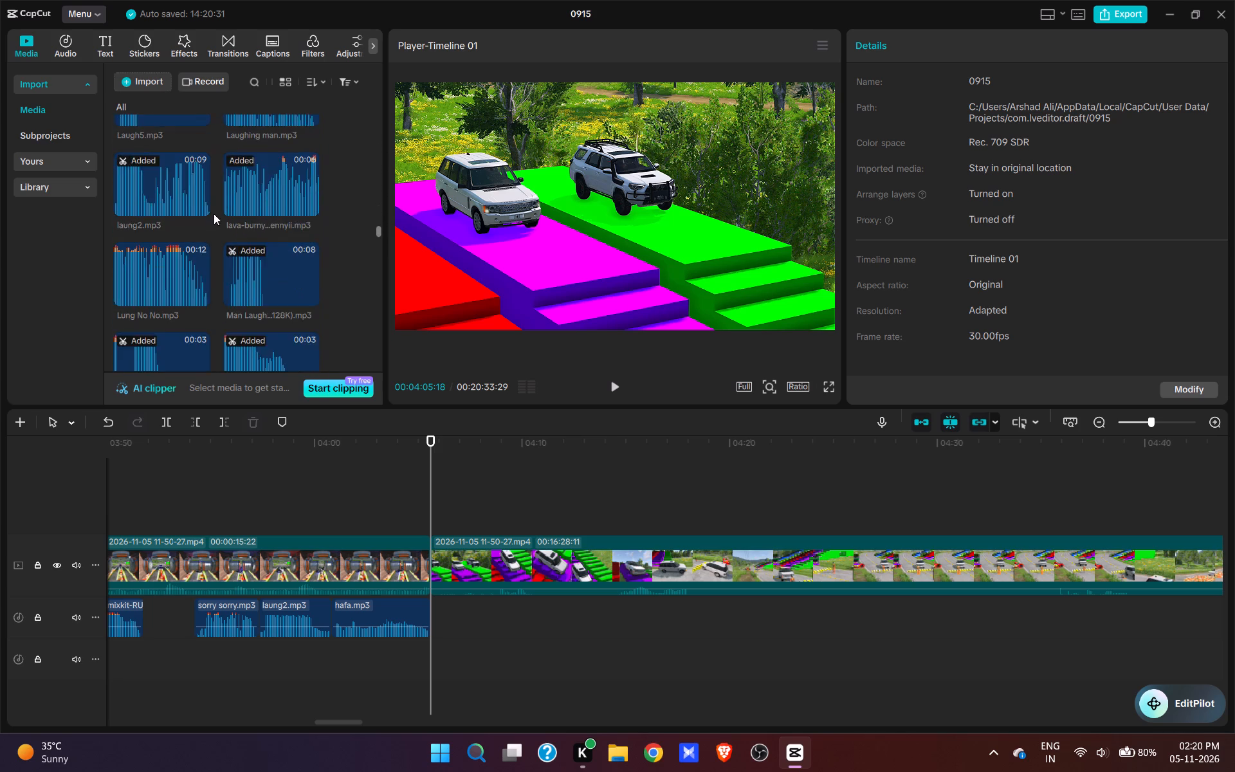
scroll(214, 214, down, 11)
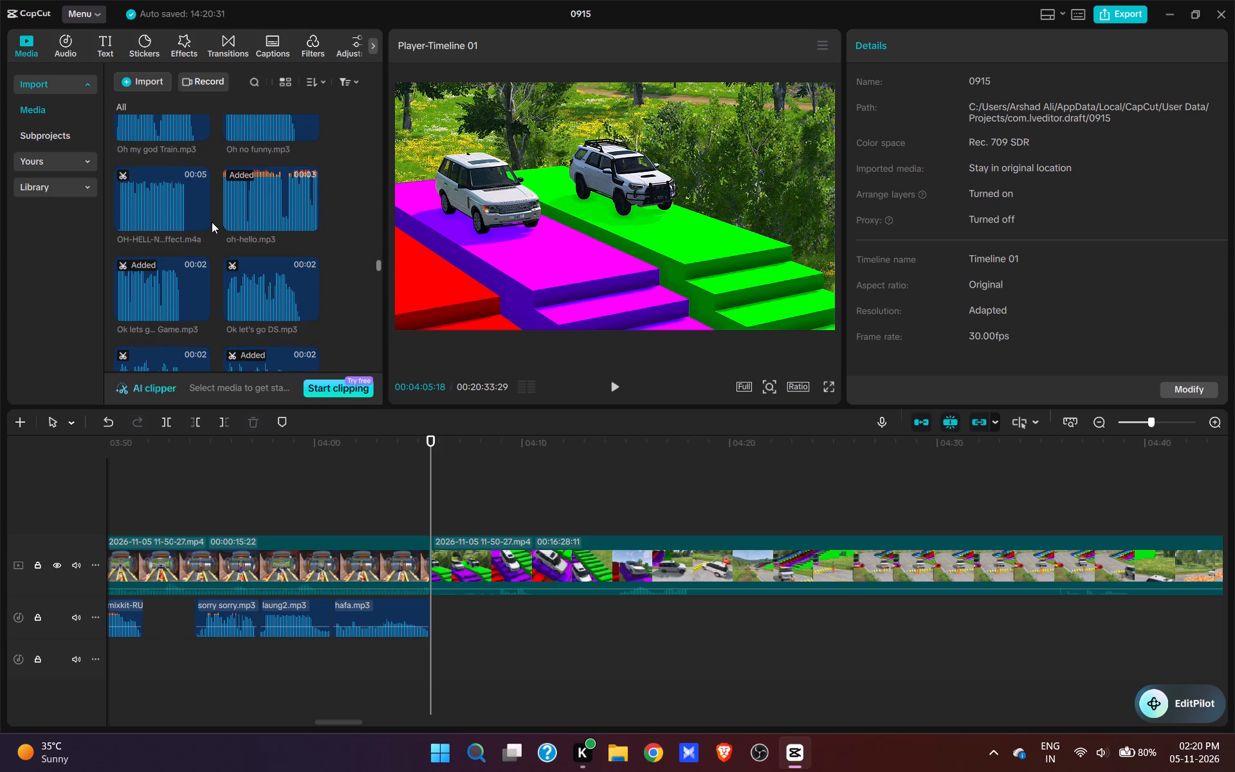
click(197, 311)
key(space)
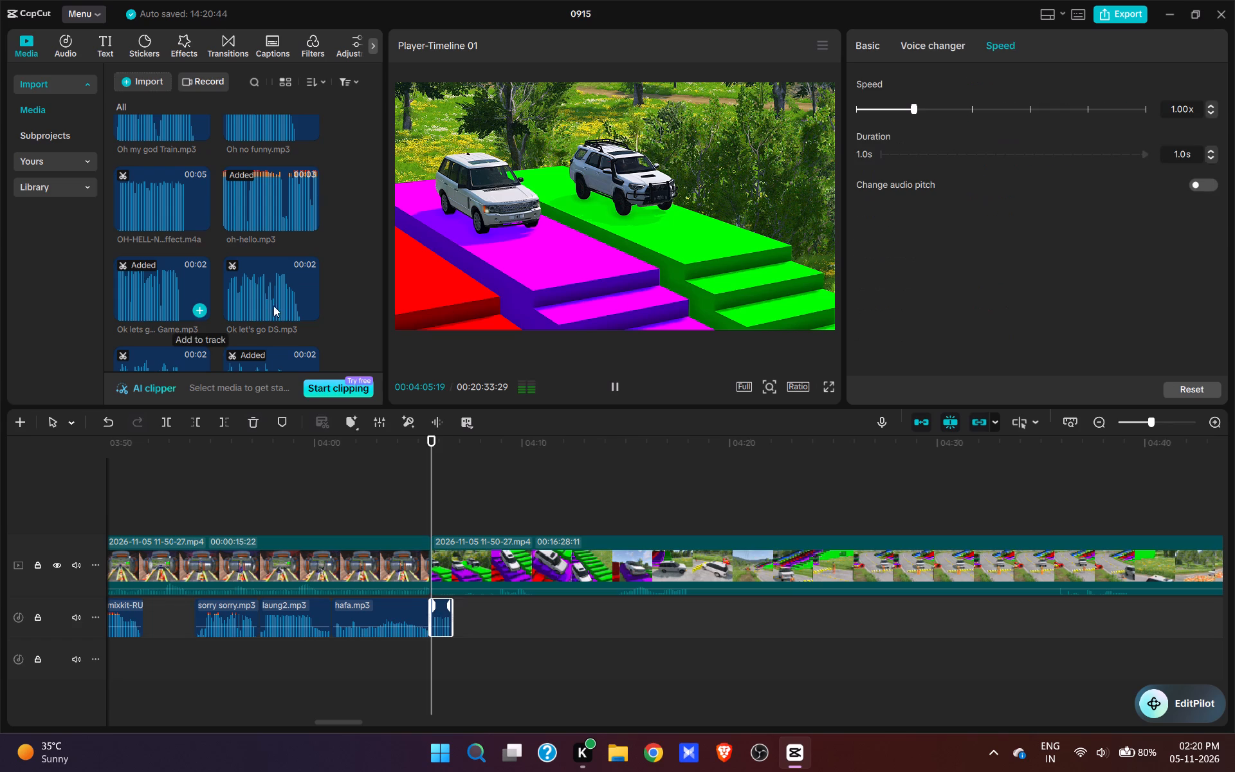
Audition Ok let's go DS.mp3 and Ok Ok DS.mp3, add Ok Ok DS.mp3 at 00:04:06:19 over the coloured stairs, and play it.
key(space)
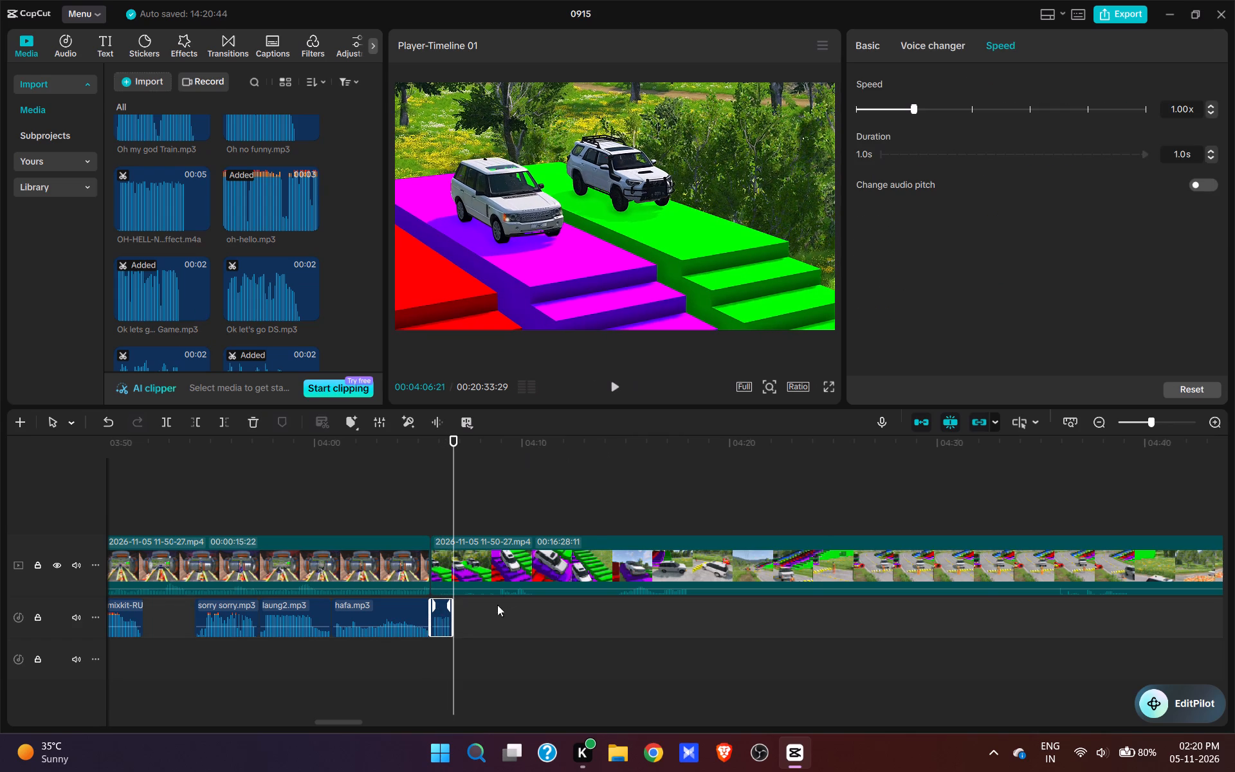
key(space)
key(space)
click(453, 512)
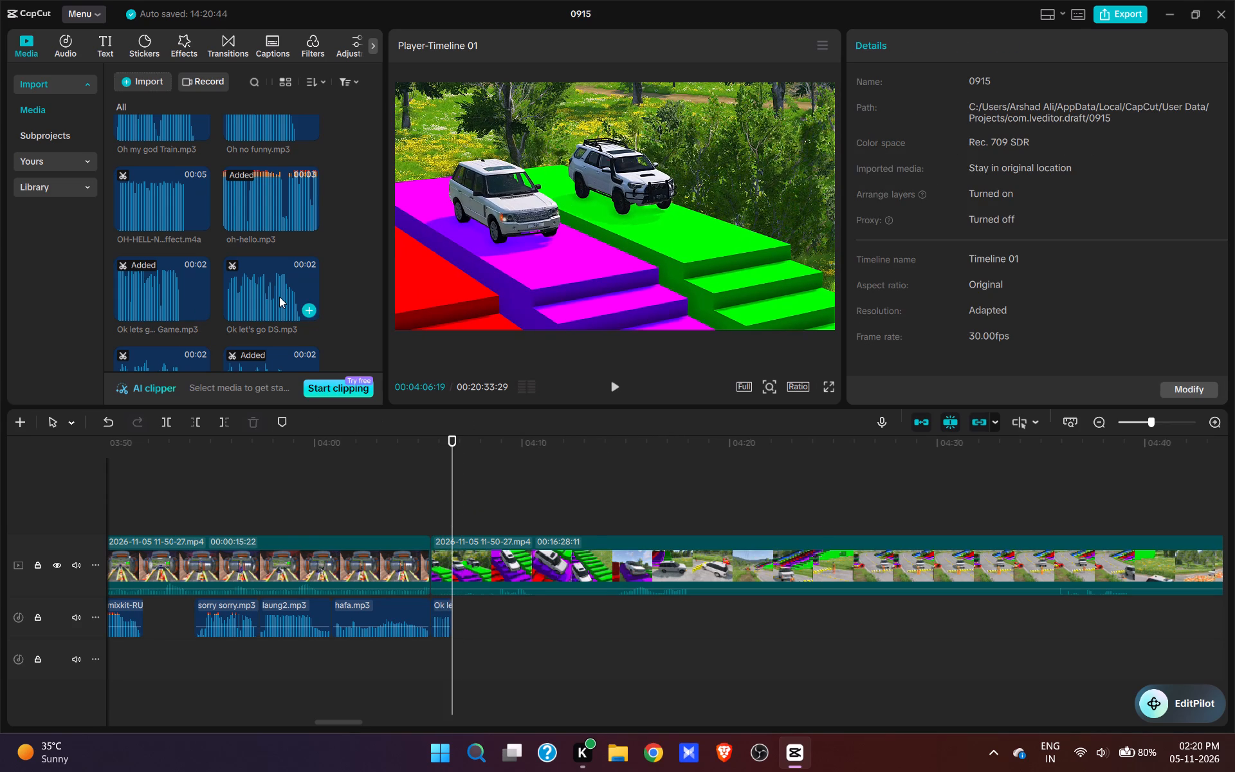
click(279, 297)
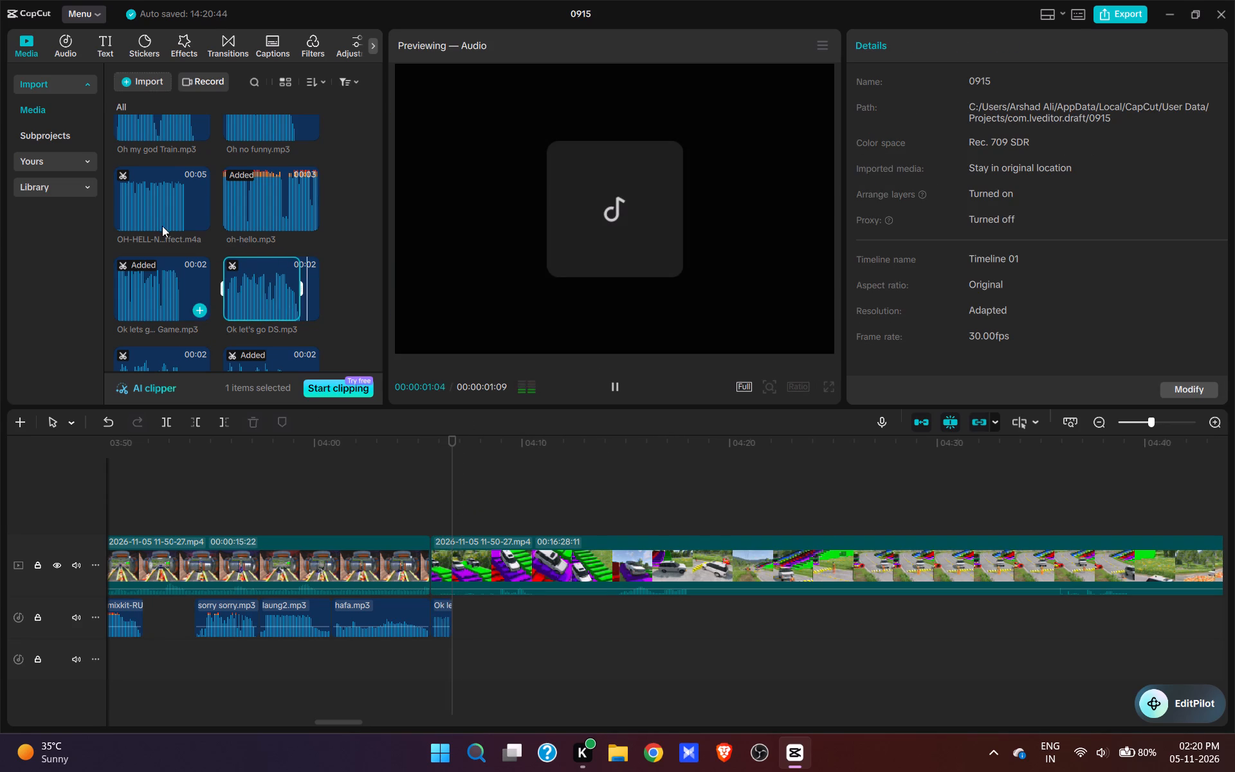
scroll(163, 293, down, 1)
click(161, 300)
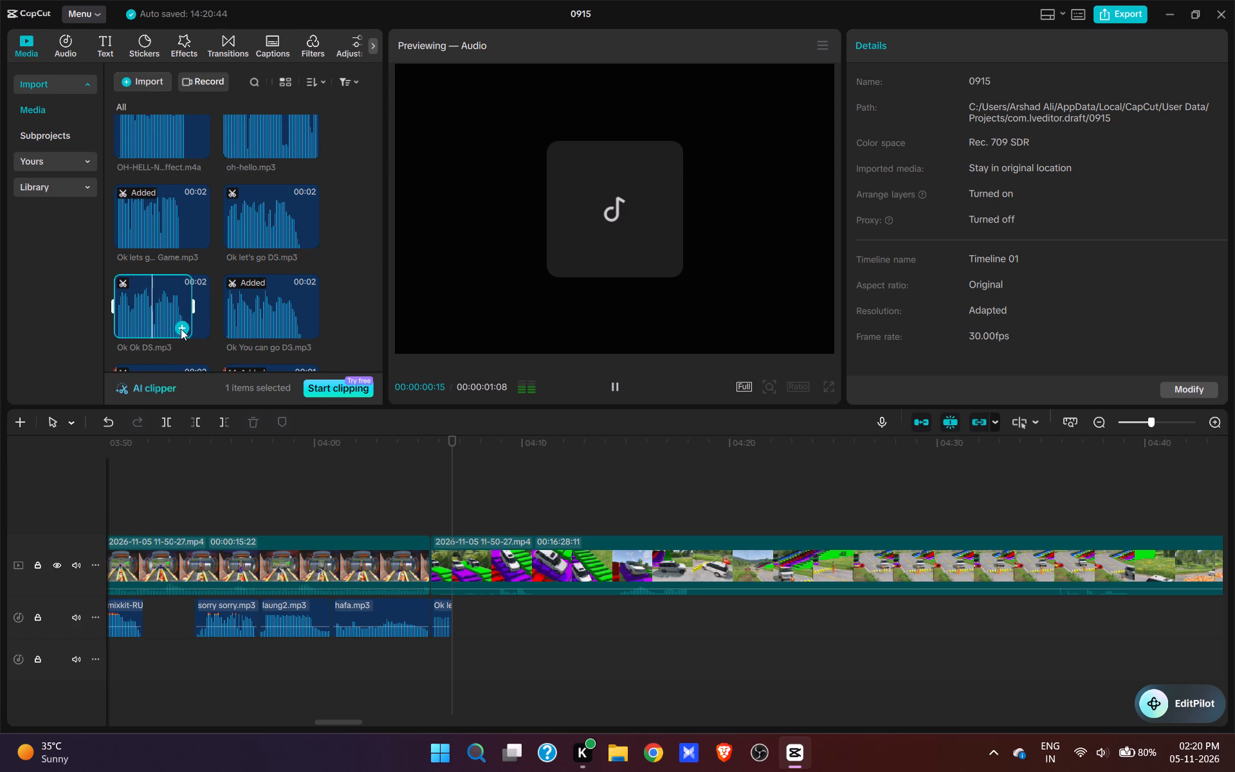
click(181, 329)
key(space)
key(space)
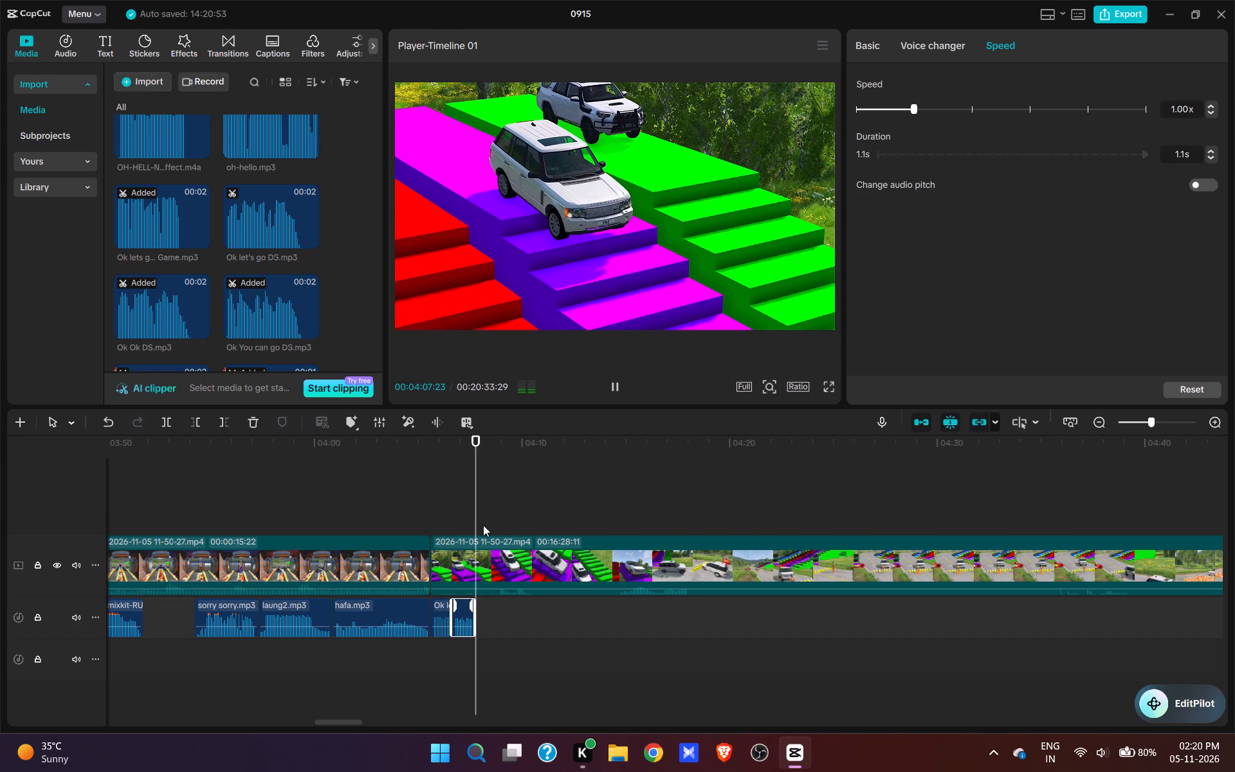
Add zina.mp3 at 00:04:07:21, as the white SUV descends the coloured stairs, and play it through.
click(477, 519)
scroll(194, 228, down, 7)
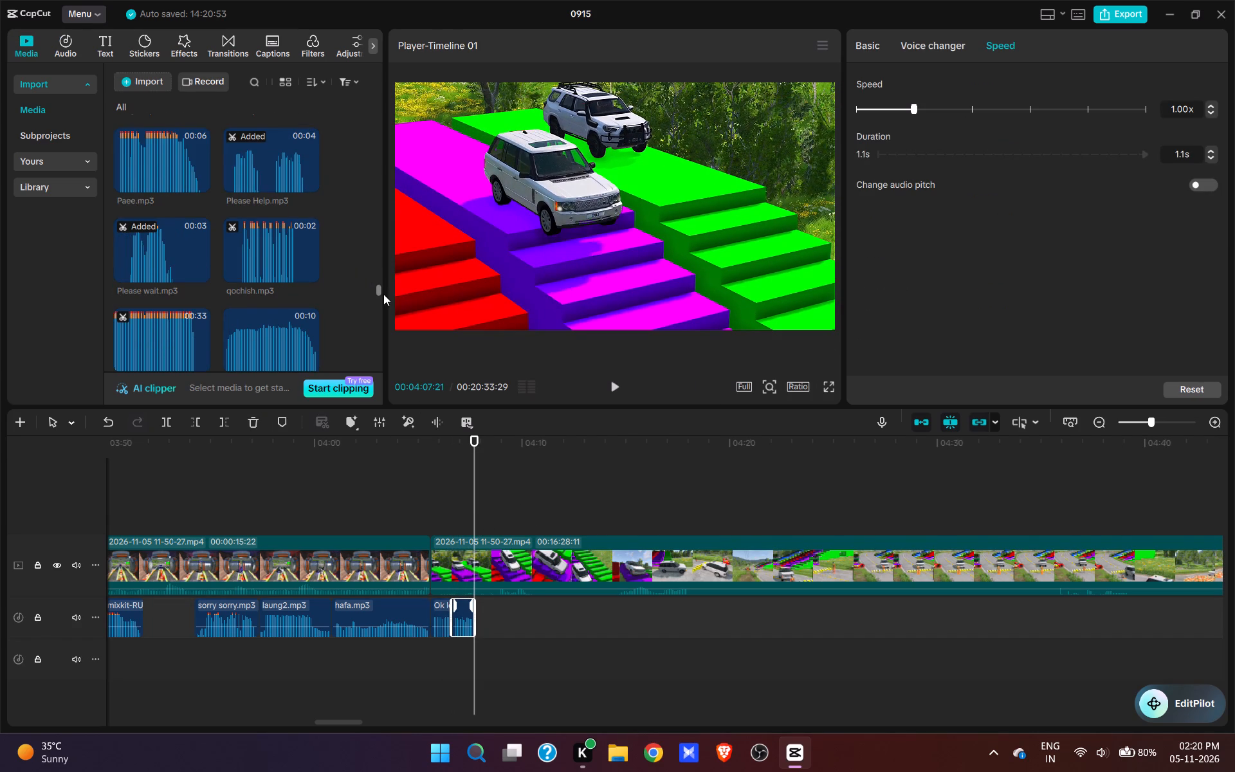
drag(375, 288, 391, 431)
scroll(244, 187, up, 3)
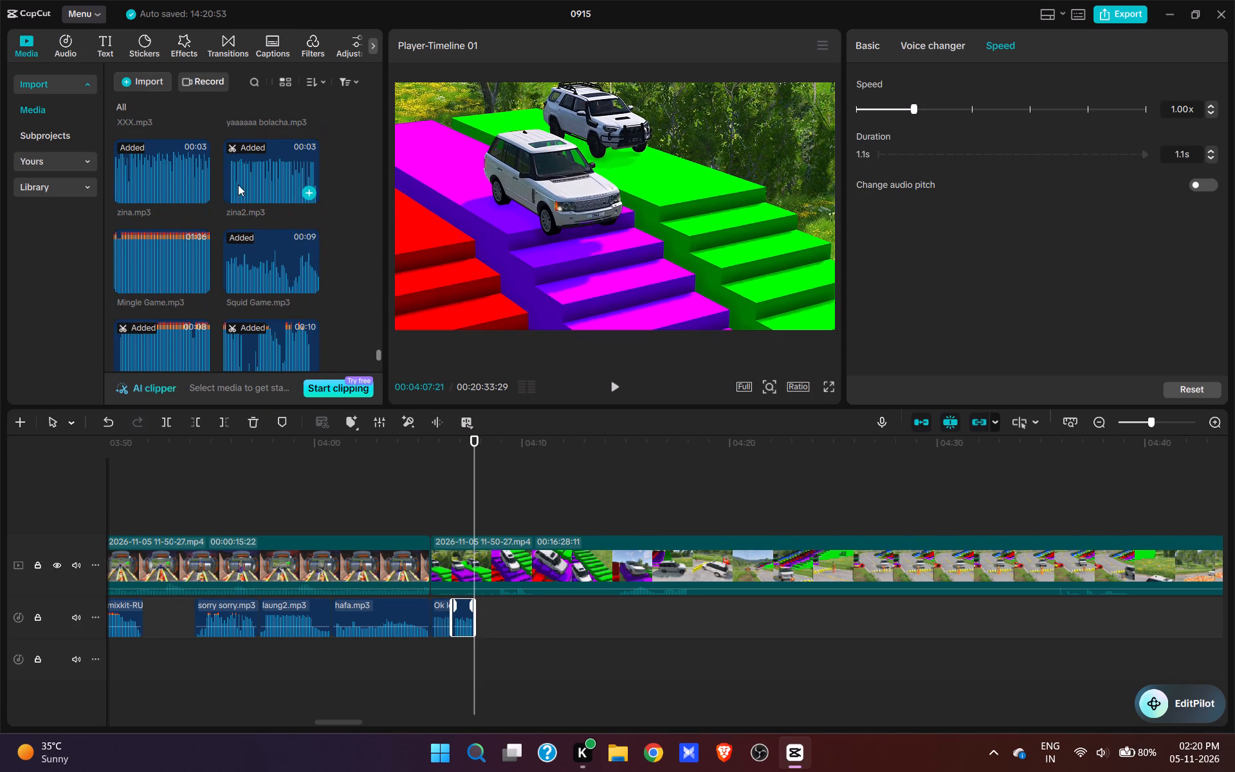
click(196, 190)
key(space)
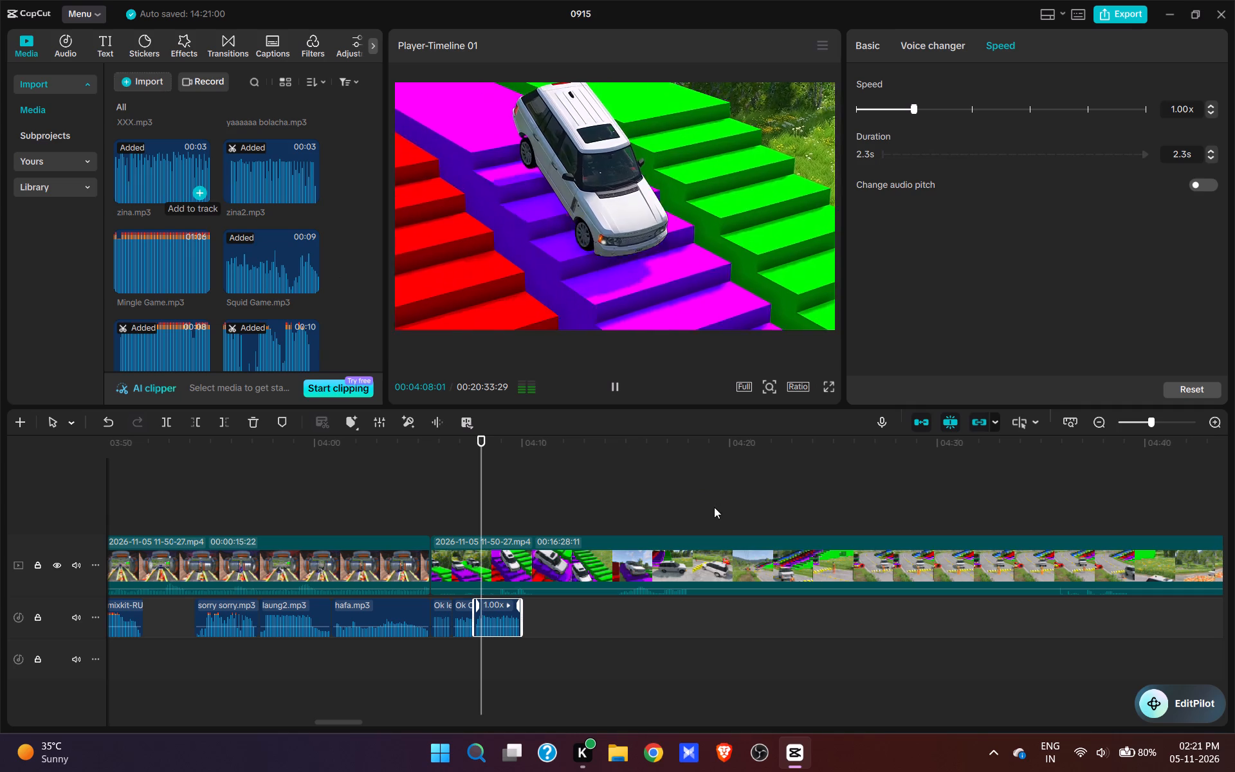
key(space)
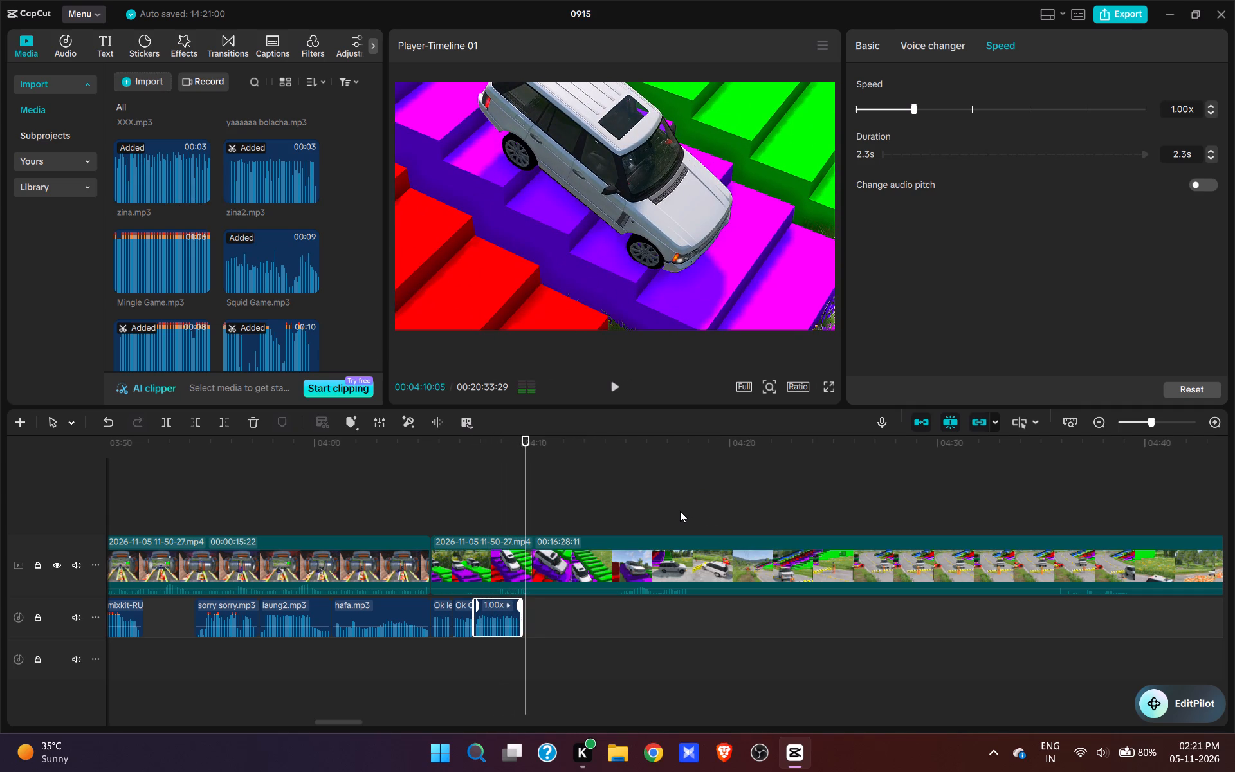
Split the video at 00:04:10:05 and cut the following footage up to the white SUV on the lowest purple steps.
key(w)
click(617, 513)
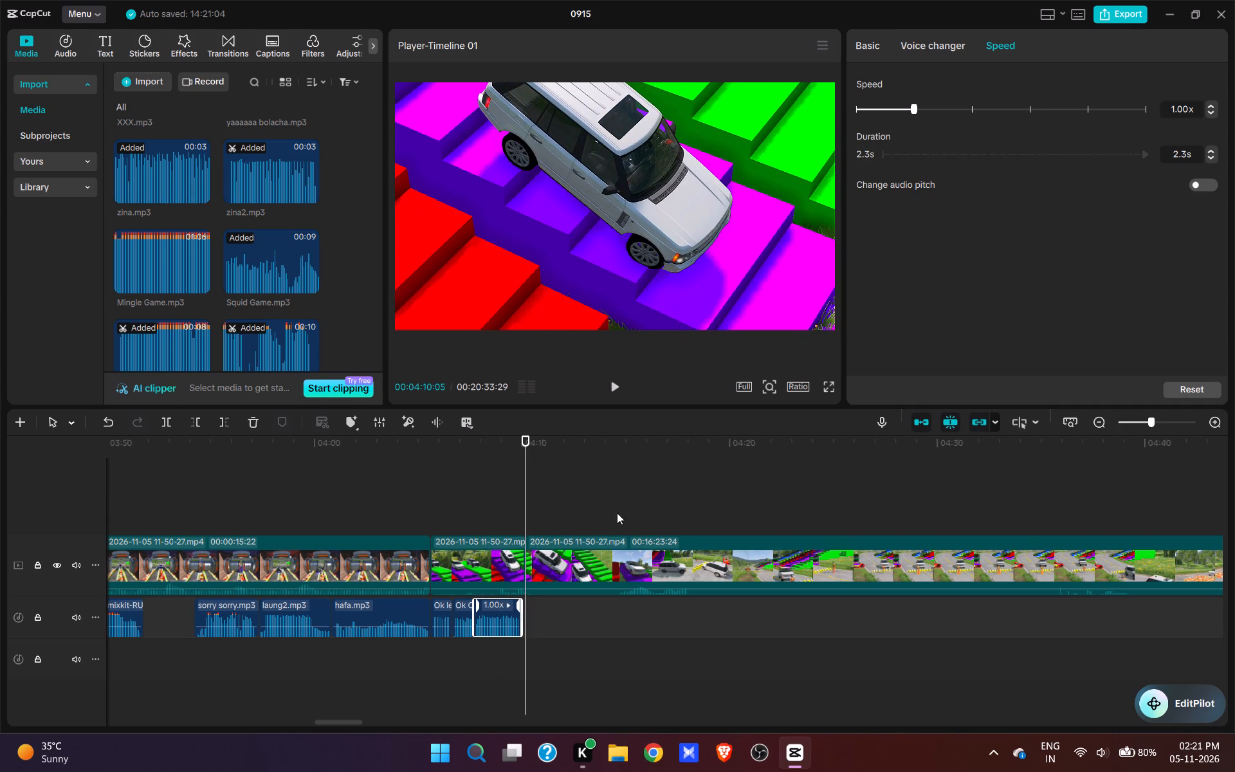
key(q)
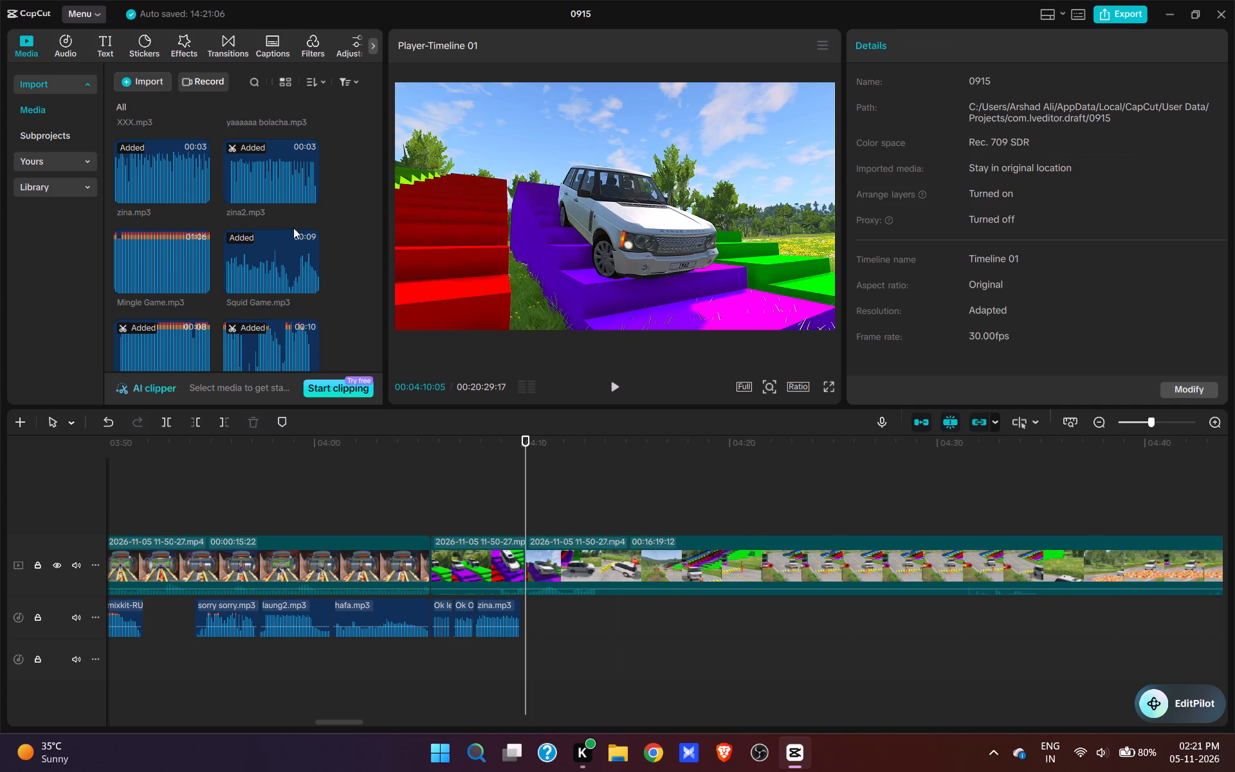
Add broom broom.mp3 at 00:04:10:05, where the SUV leaves the stairs, and play it along the road.
scroll(222, 223, down, 9)
click(204, 154)
key(space)
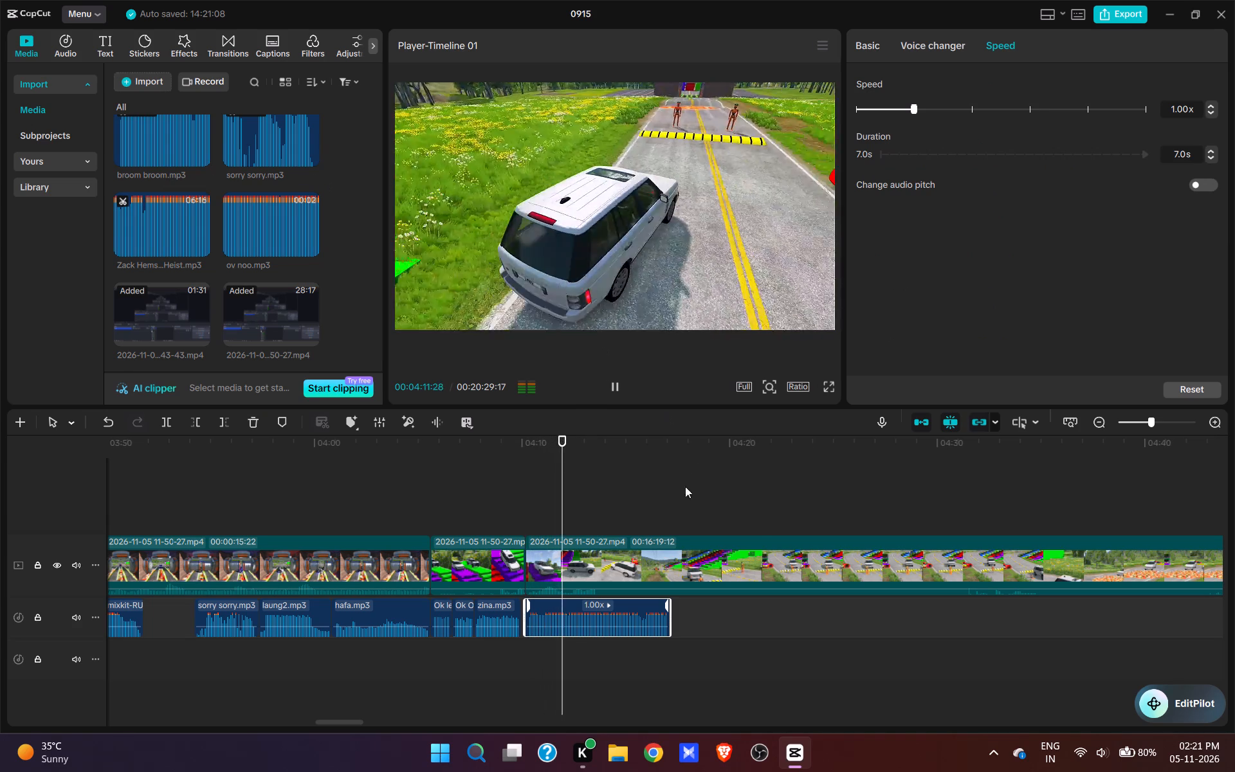
key(space)
Split the video at 00:04:13:07 and cut the following footage up to the SUV nearing the dummy at the yellow speed bump.
click(631, 565)
key(w)
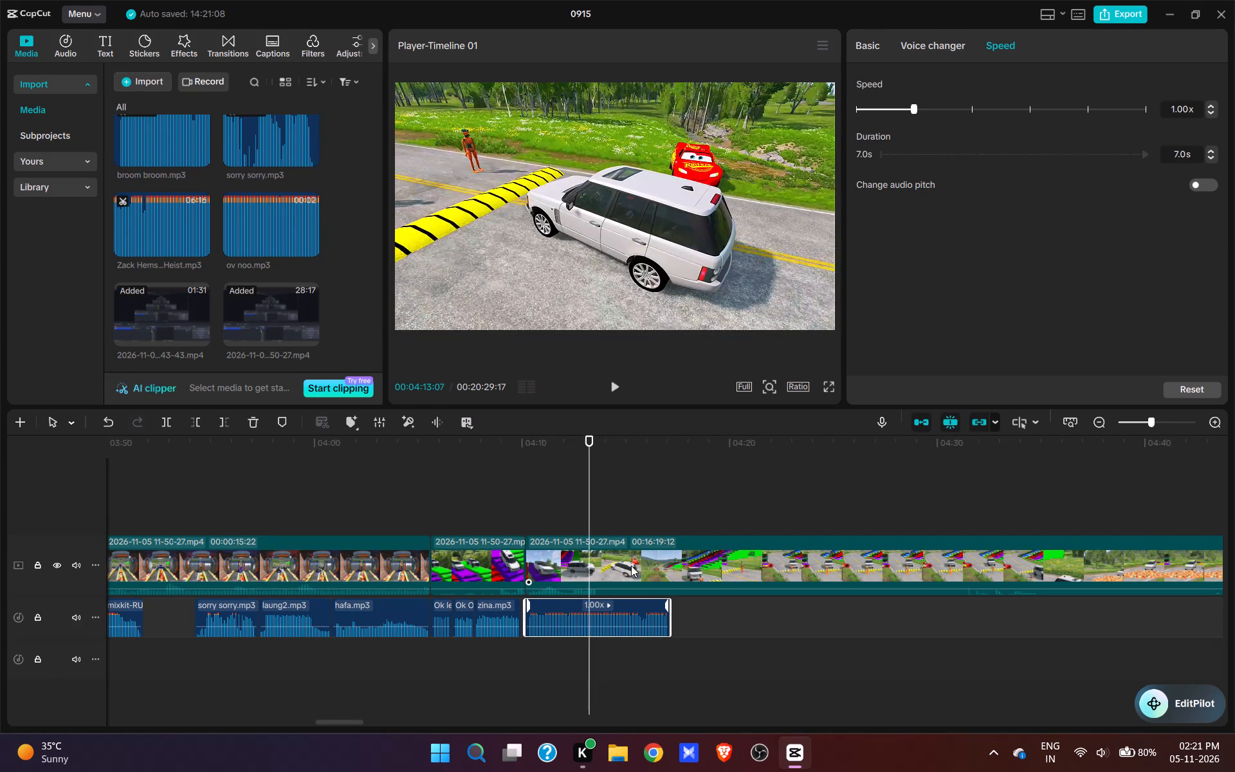
click(953, 503)
drag(963, 499, 714, 594)
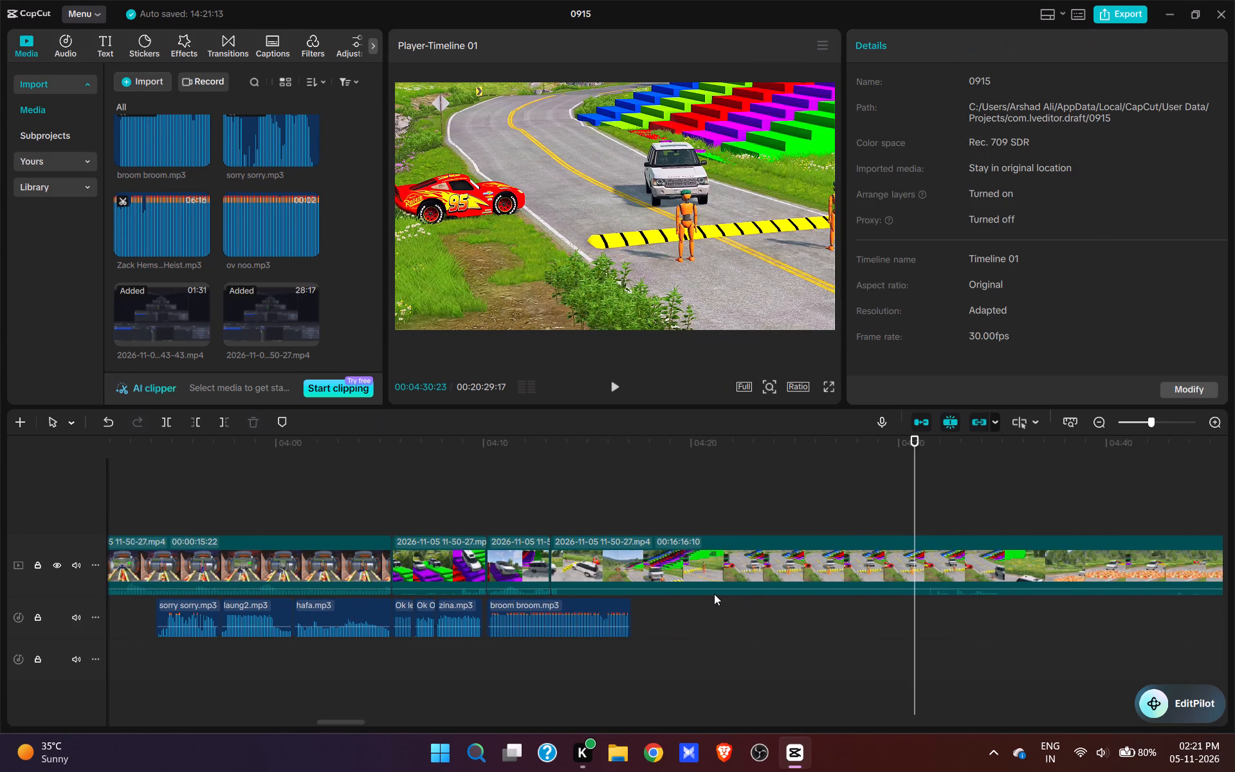
drag(714, 594, 708, 600)
key(space)
key(space)
text(q)
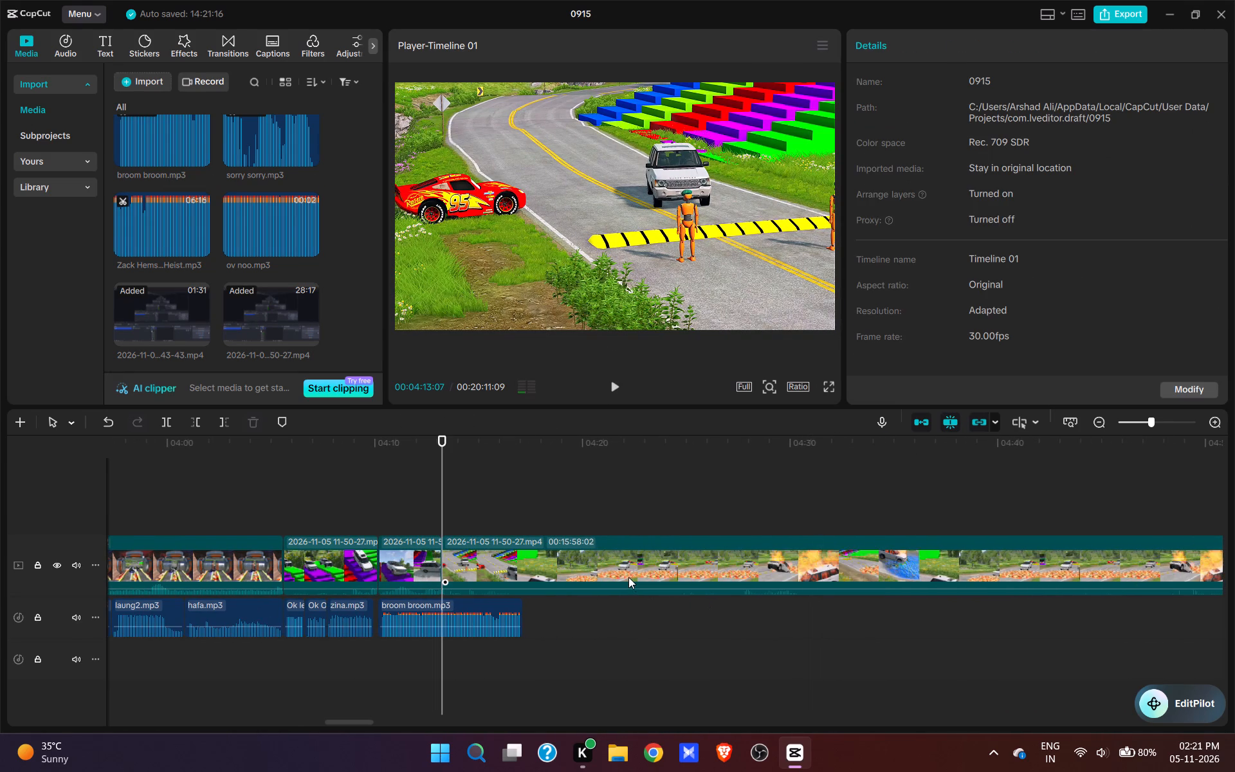
Play the speed bump cut, trim its opening frames up to 00:04:13:16, and replay the join.
key(space)
key(space)
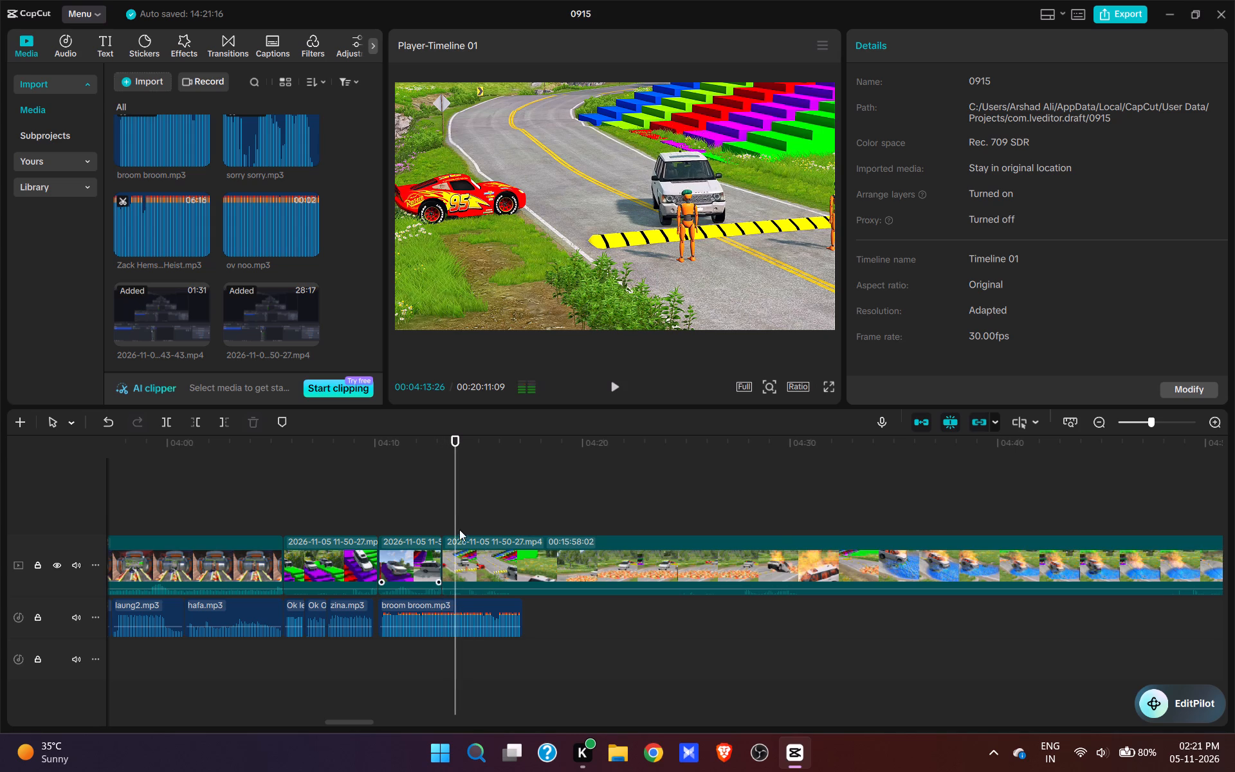
click(461, 505)
drag(458, 502, 448, 496)
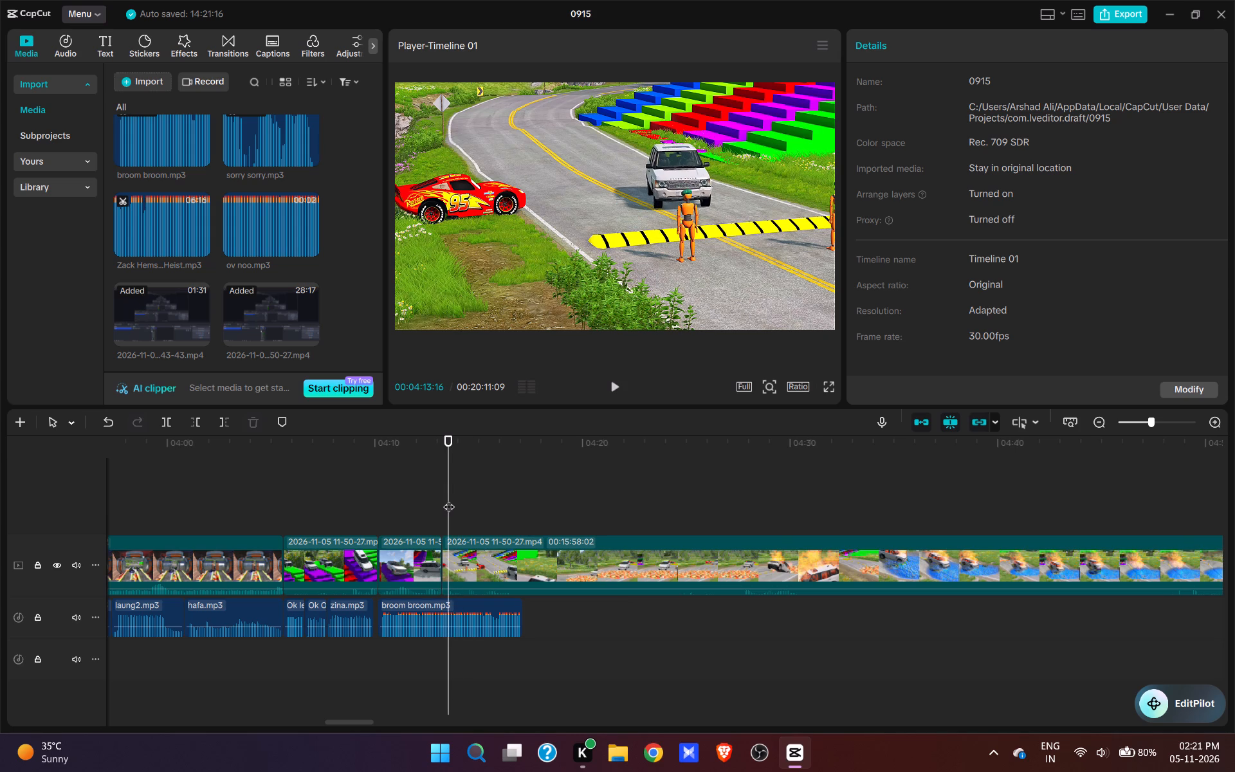
key(q)
click(433, 507)
key(space)
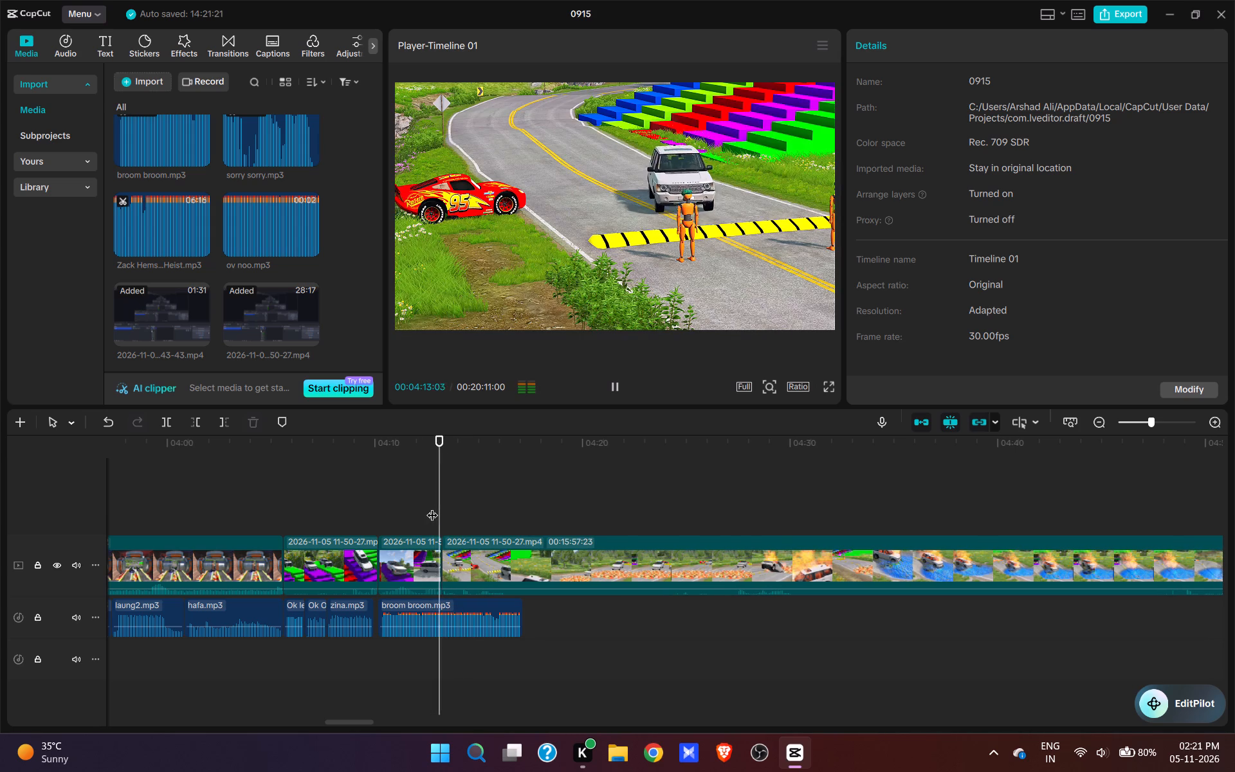
Trim the end of broom broom.mp3 to 00:04:13:23, where the SUV reaches the dummy.
key(space)
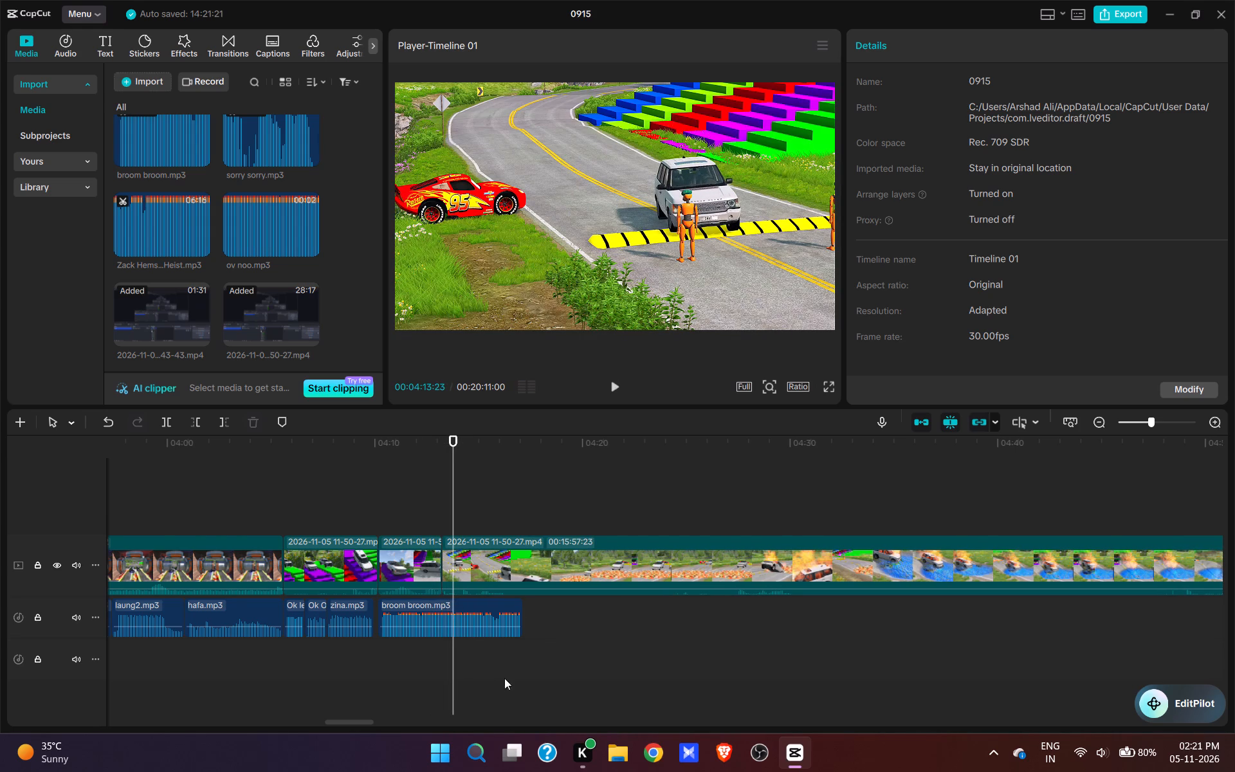
click(468, 625)
key(e)
Find Mario Jump.mp3 in the imported media, add it at 00:04:13:23 as the SUV hits the dummy, and play it.
scroll(312, 342, up, 11)
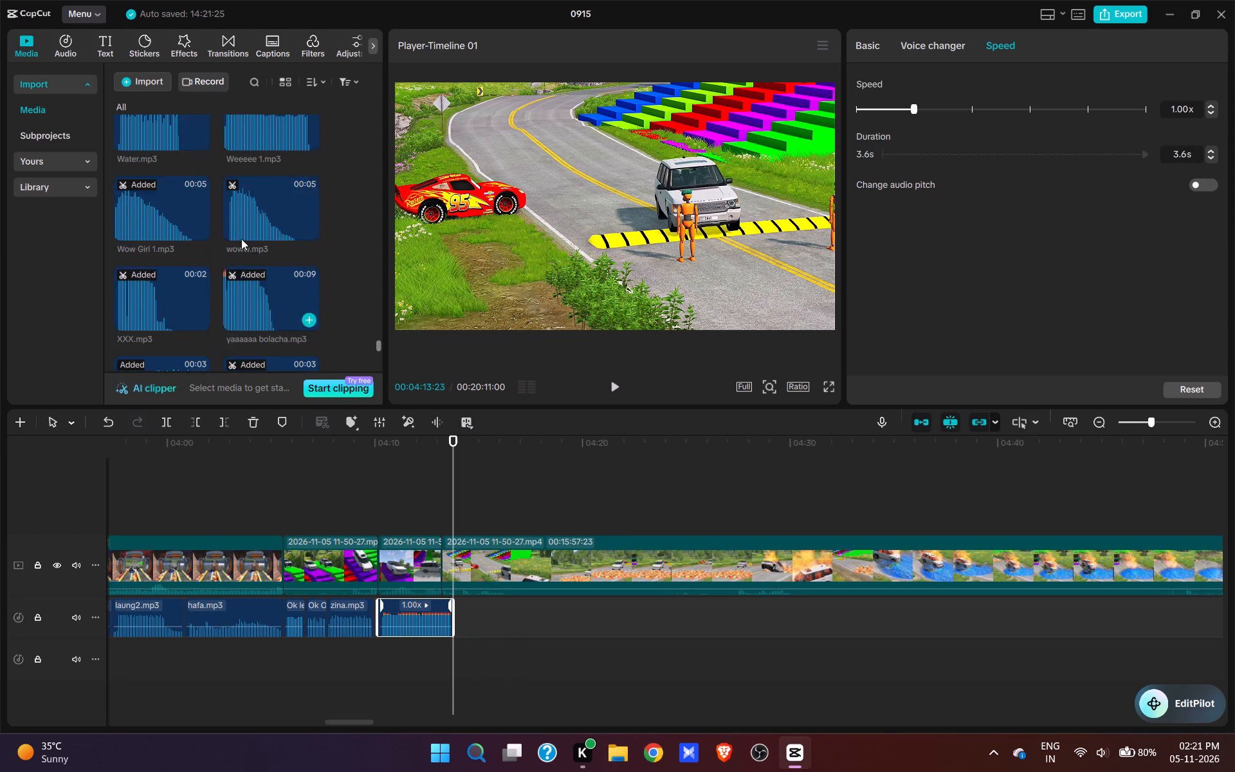
scroll(241, 239, up, 20)
scroll(241, 239, up, 20)
scroll(241, 239, up, 5)
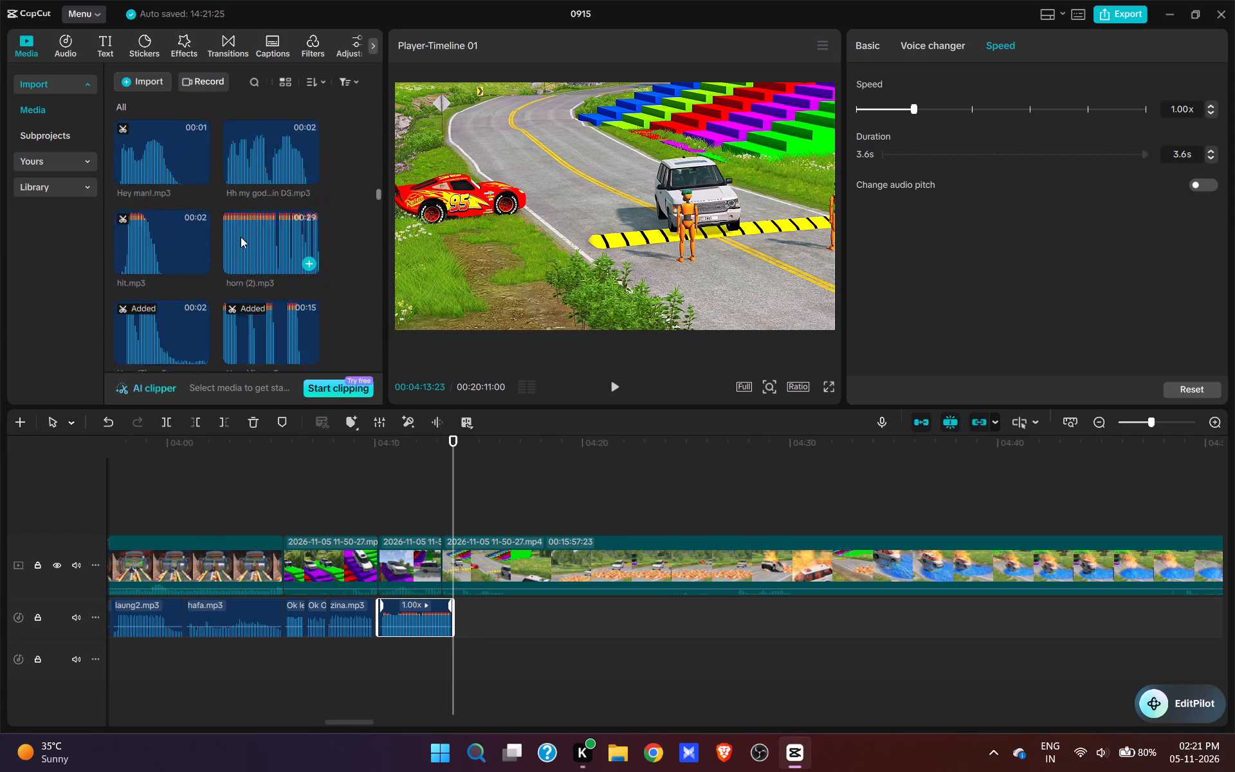
scroll(241, 237, up, 20)
scroll(241, 237, up, 10)
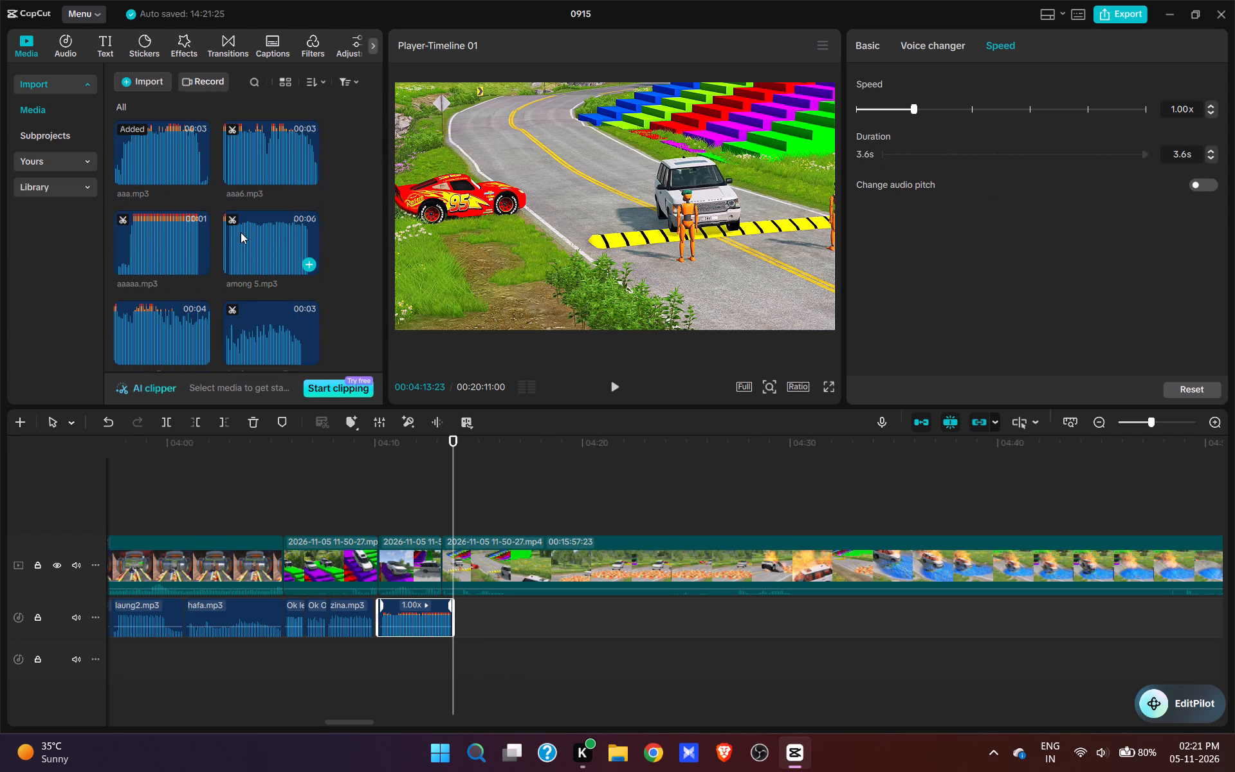
scroll(241, 232, up, 5)
scroll(241, 232, down, 4)
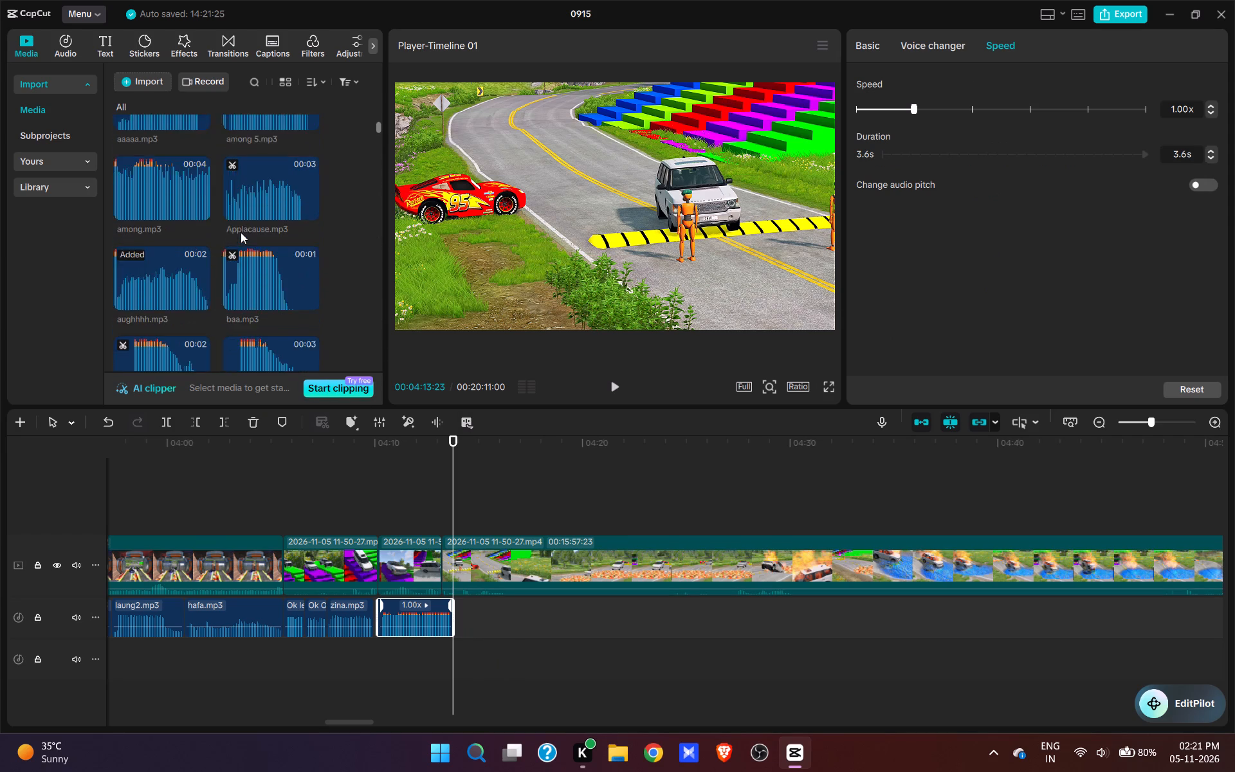
scroll(241, 232, down, 8)
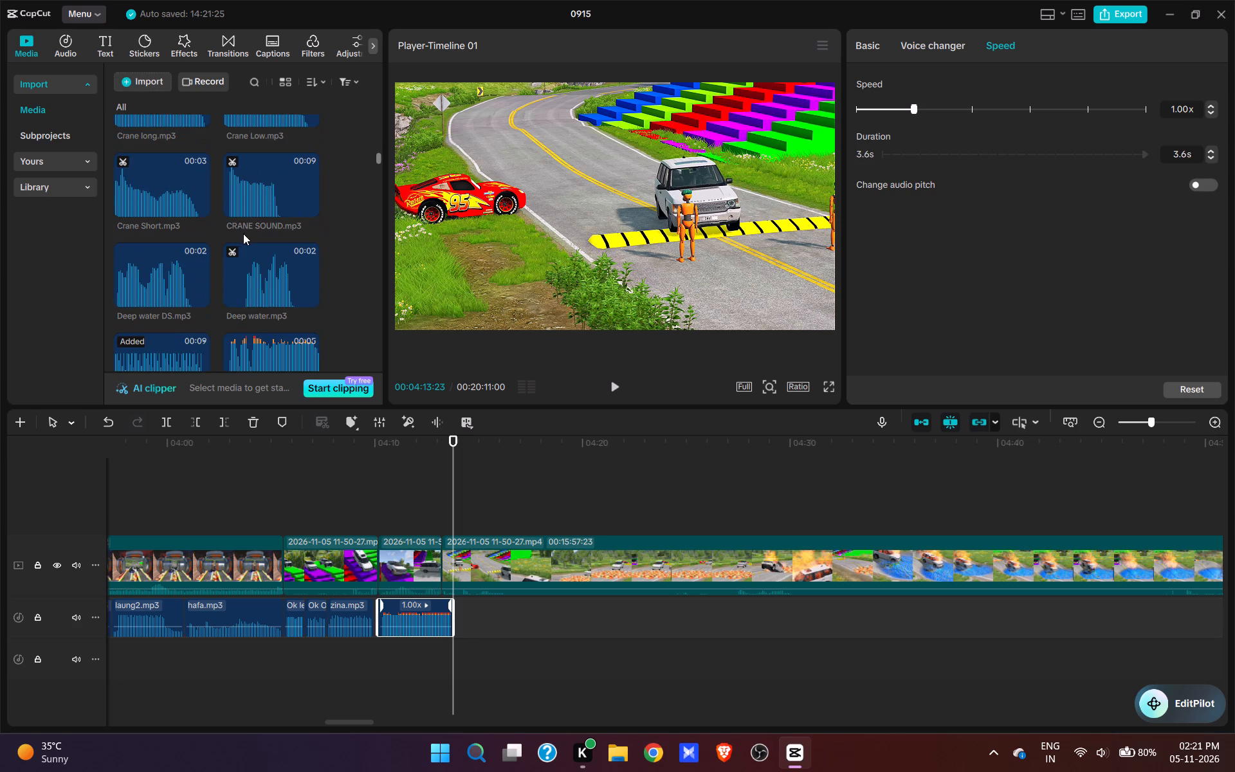
scroll(243, 234, down, 8)
scroll(165, 237, down, 4)
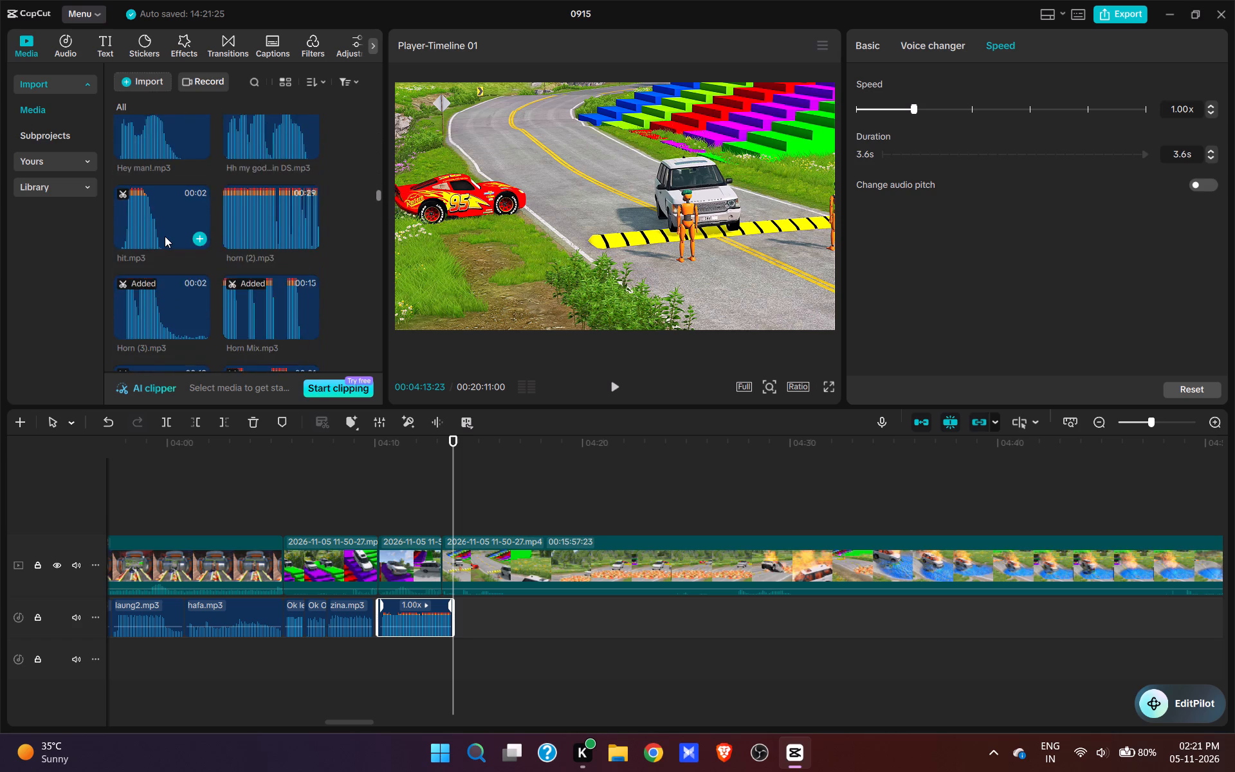
scroll(165, 236, down, 13)
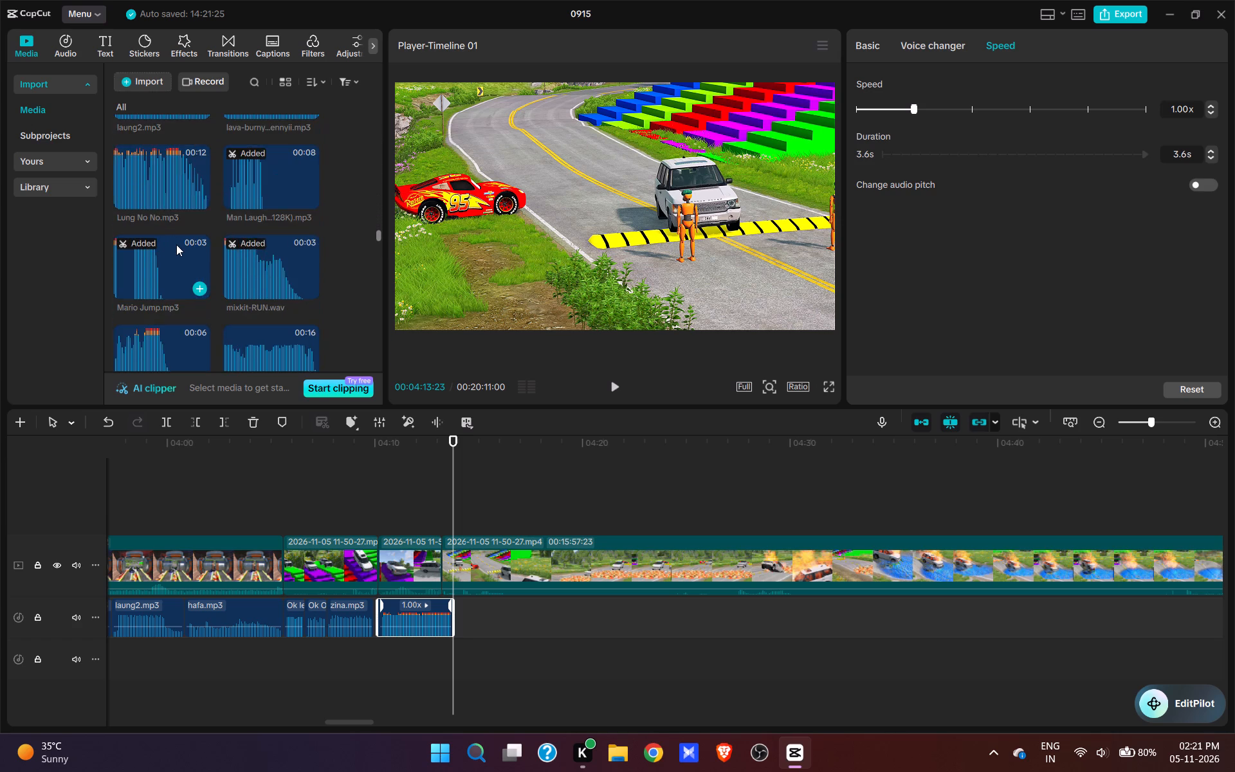
scroll(176, 244, down, 3)
scroll(176, 244, up, 2)
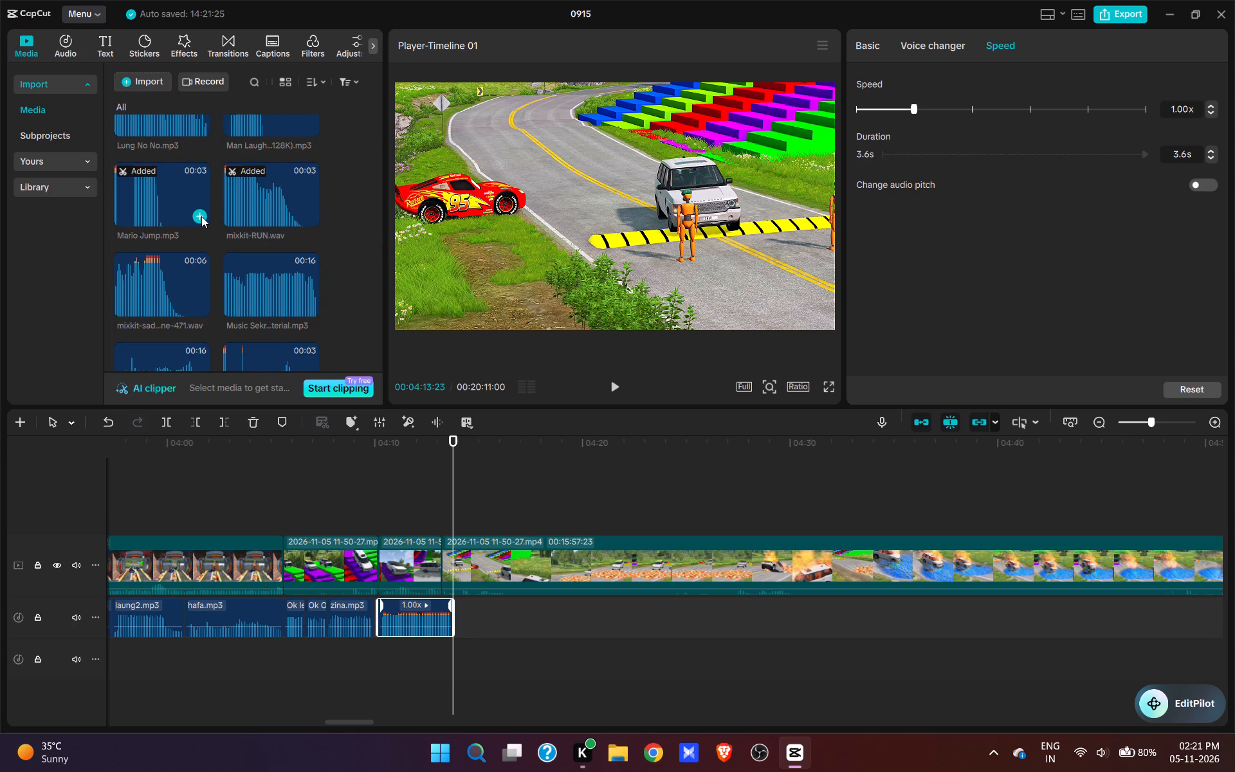
click(201, 216)
key(space)
key(space)
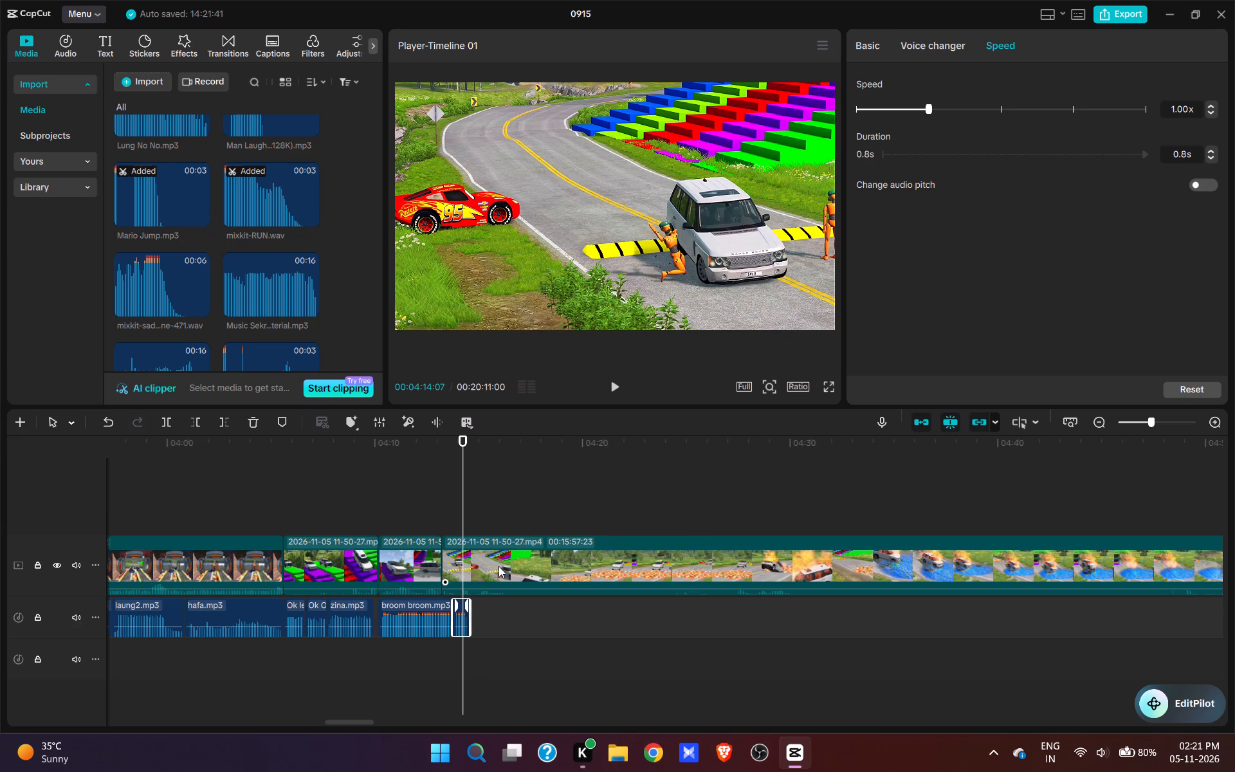
key(space)
key(space)
Add Laugh5.mp3 at 00:04:14:18 over the fallen dummy, play it, and trim its end to 00:04:15:28.
scroll(208, 282, down, 1)
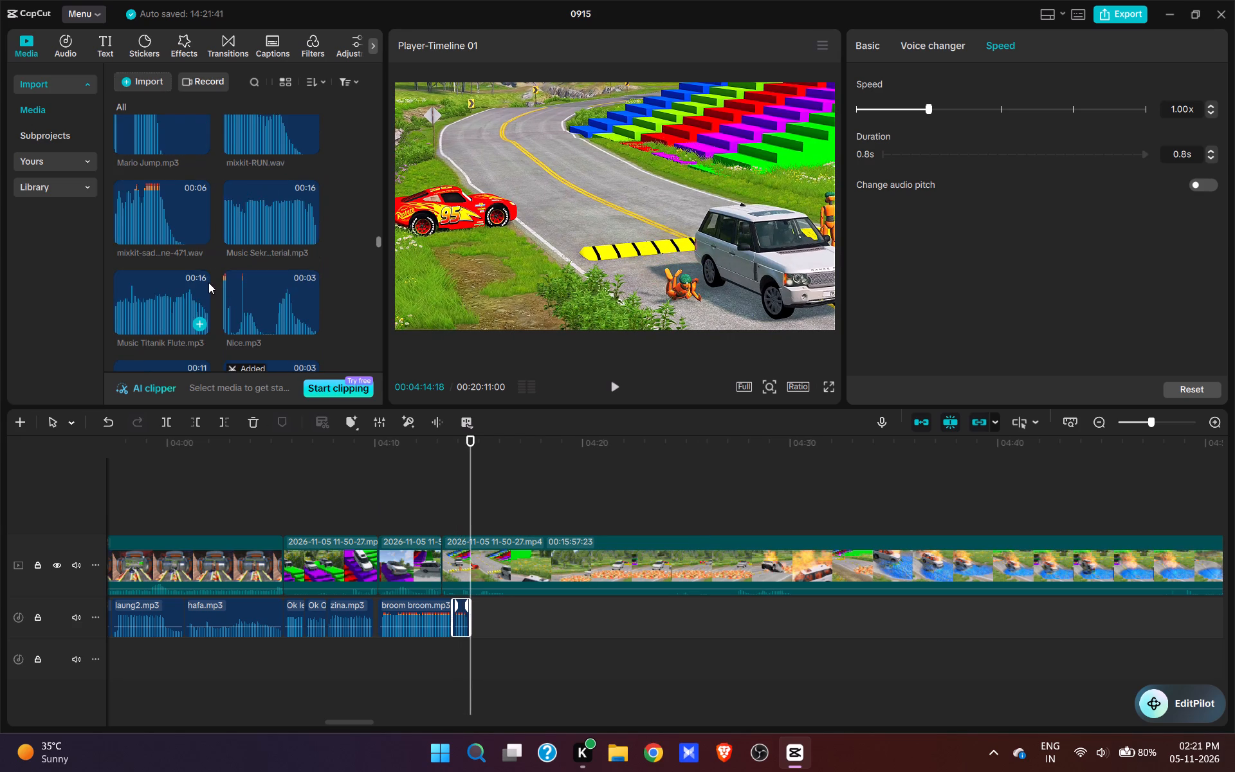
scroll(203, 292, down, 2)
scroll(198, 295, up, 7)
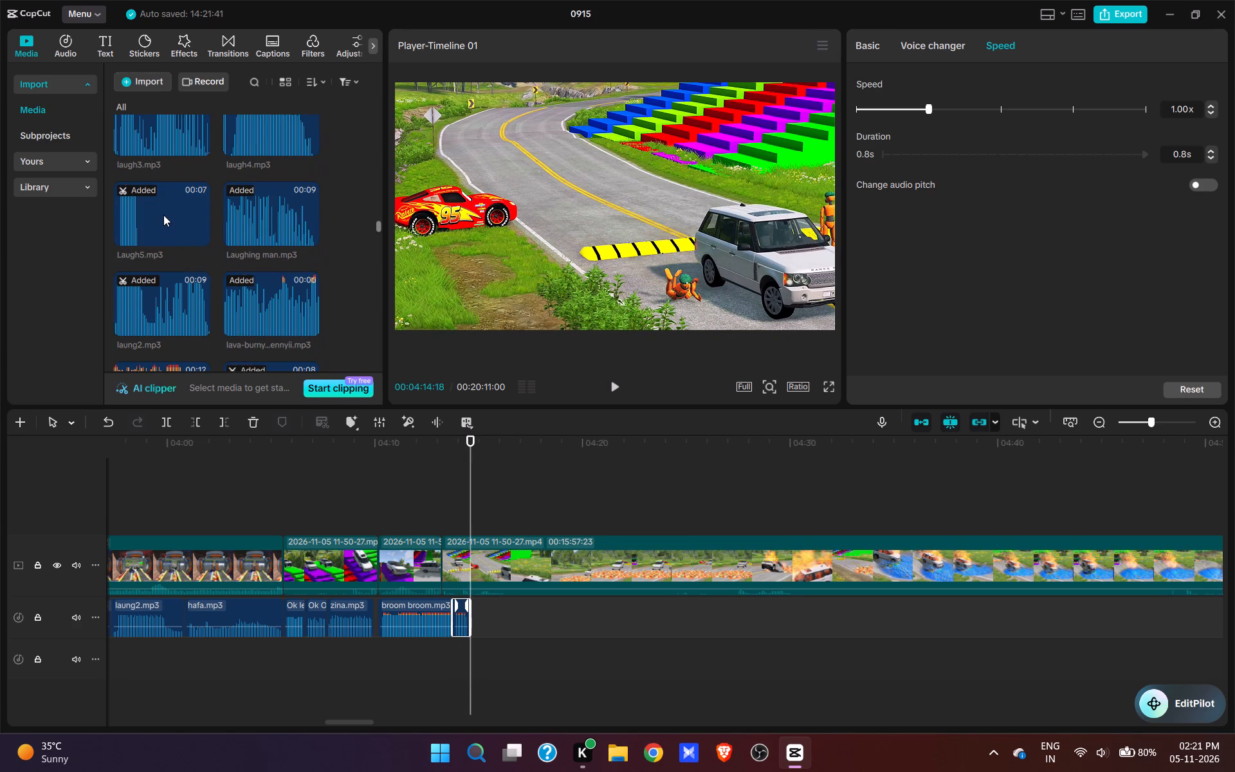
click(199, 238)
key(space)
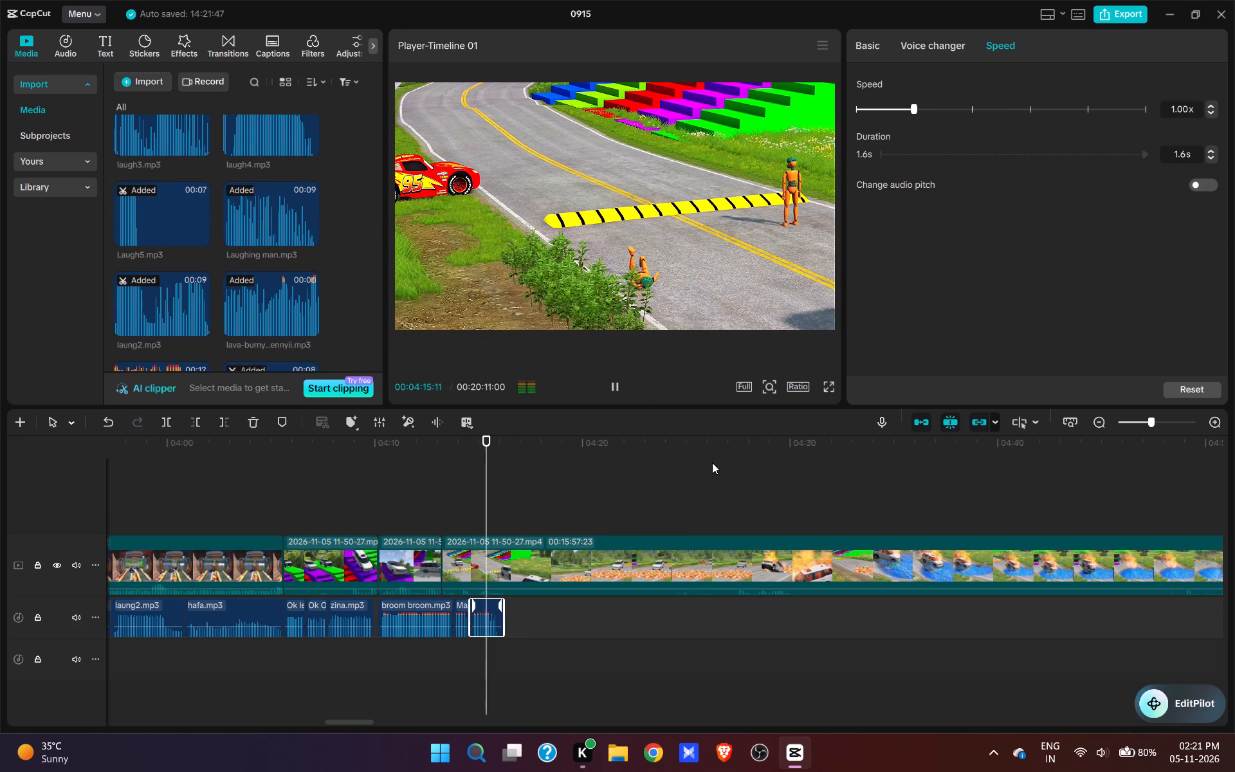
key(space)
key(e)
Split the video at 00:04:15:28 and cut the following footage up to the white SUV driving towards the lava pool.
click(519, 573)
key(w)
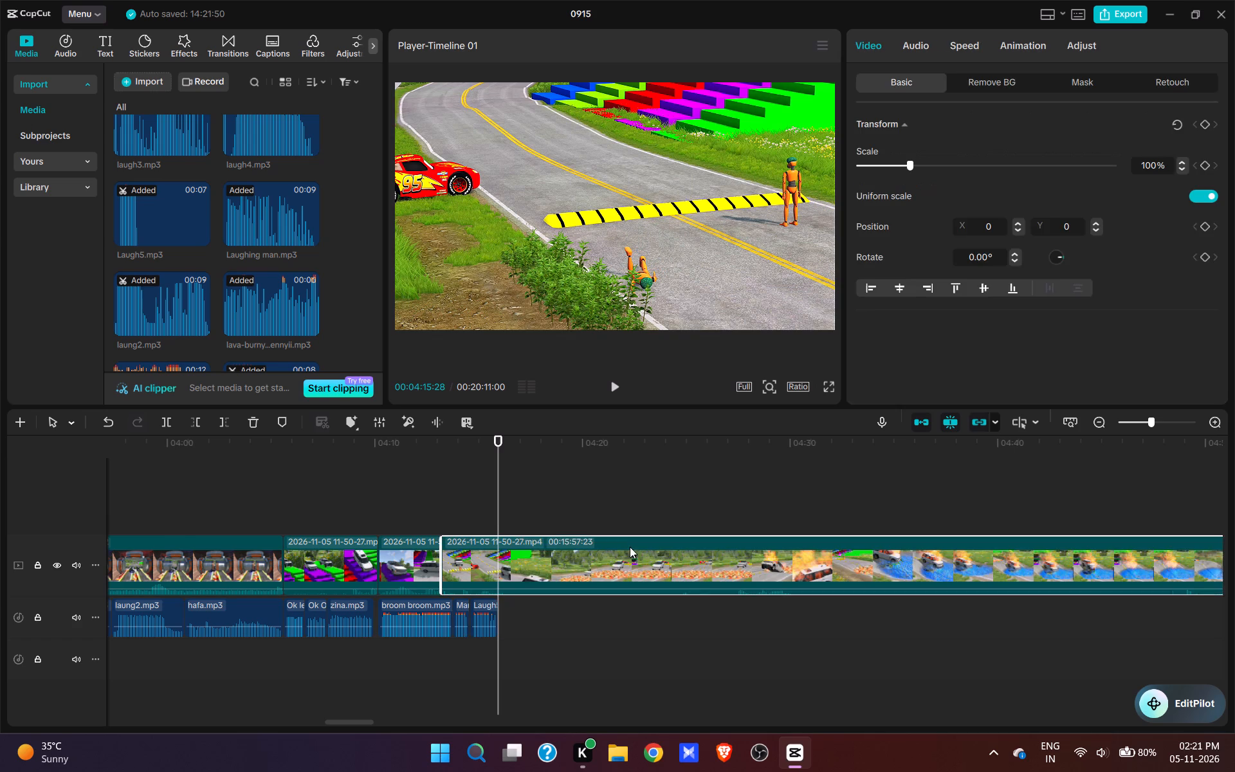
click(696, 506)
click(682, 508)
key(space)
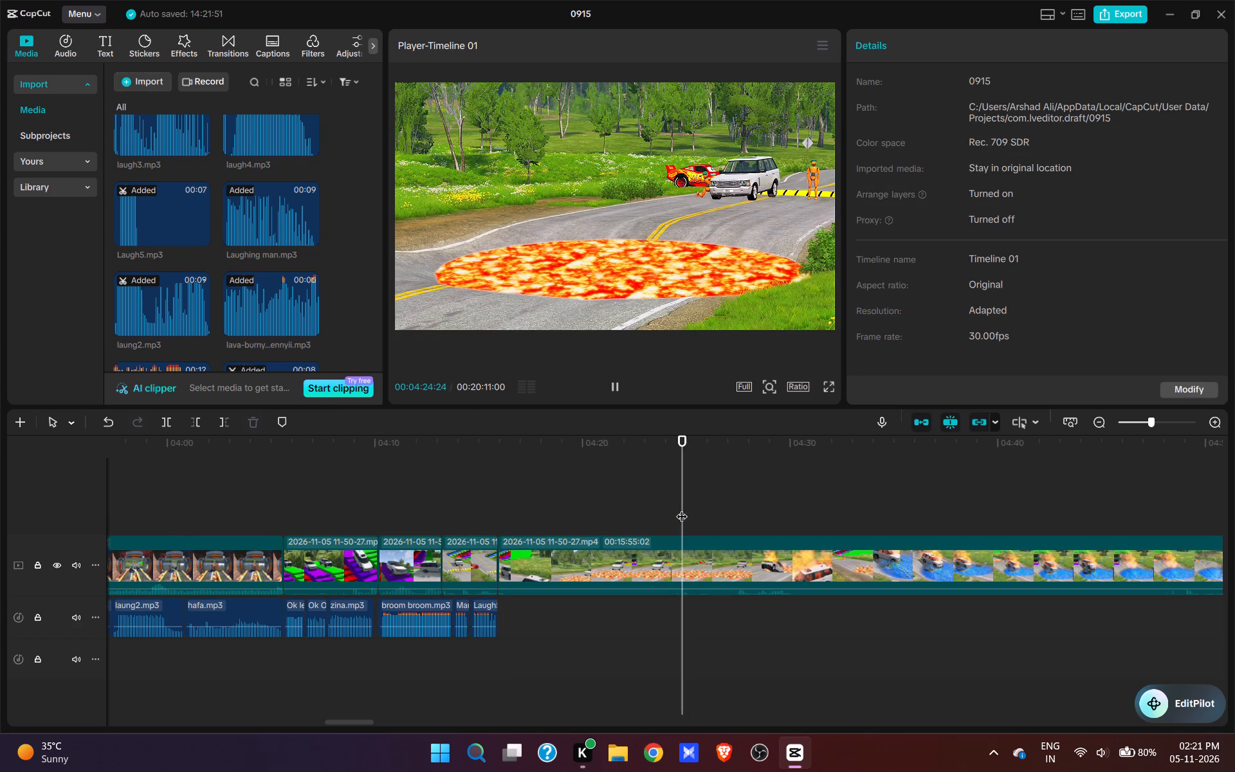
click(663, 512)
key(space)
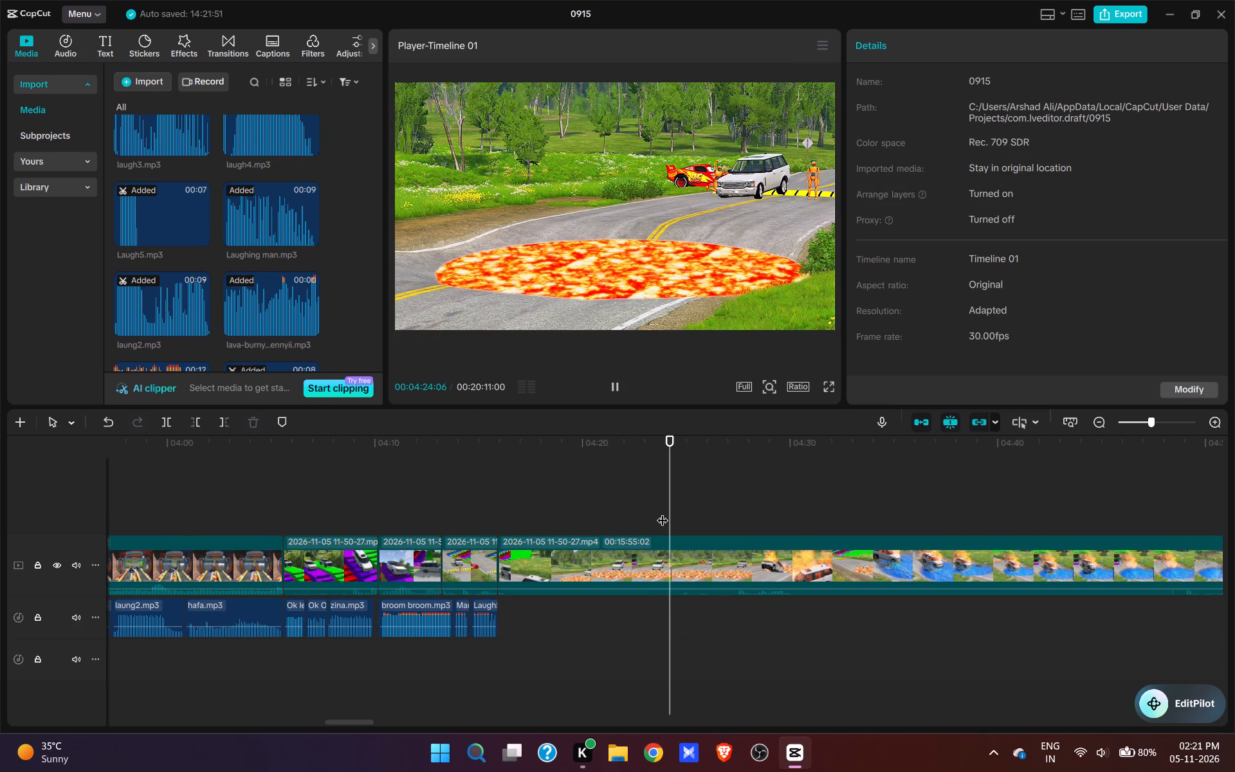
key(space)
text(q)
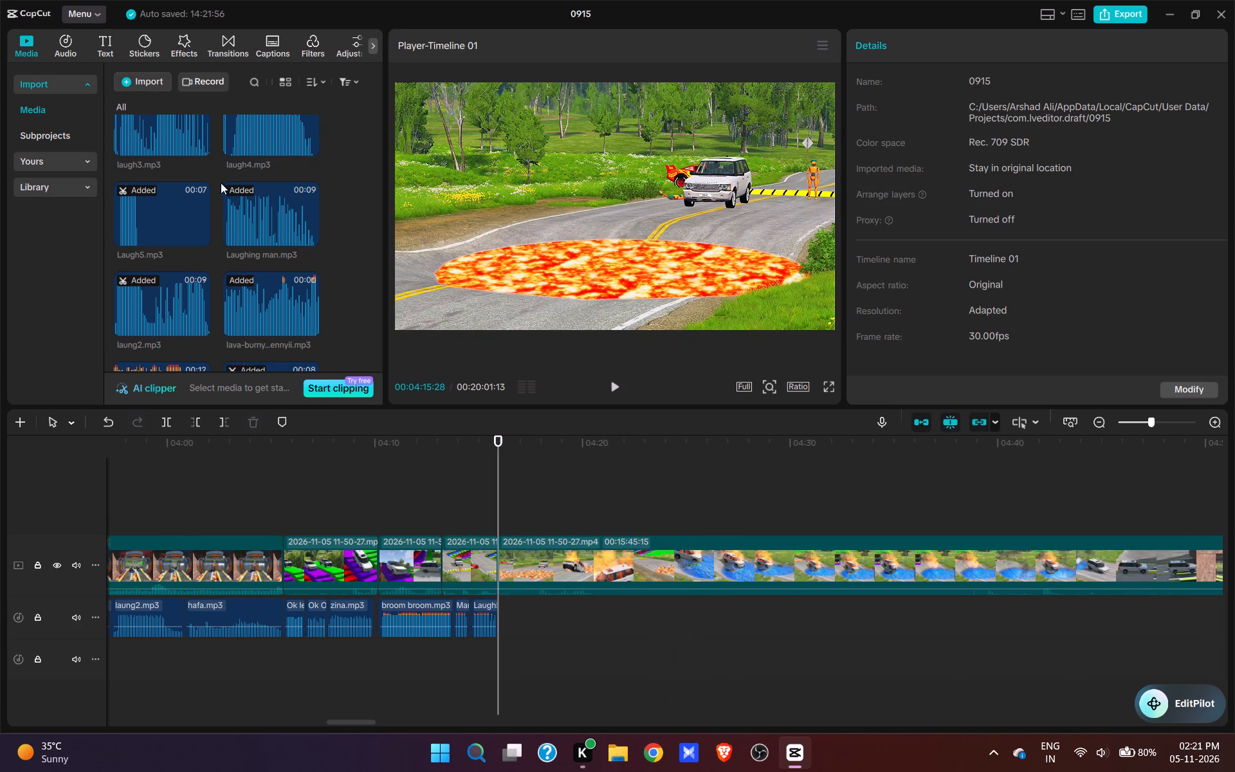
Find Oh no funny.mp3 in the imported media, add it at 00:04:15:28 as the SUV approaches the lava pool, and play it.
scroll(297, 252, down, 10)
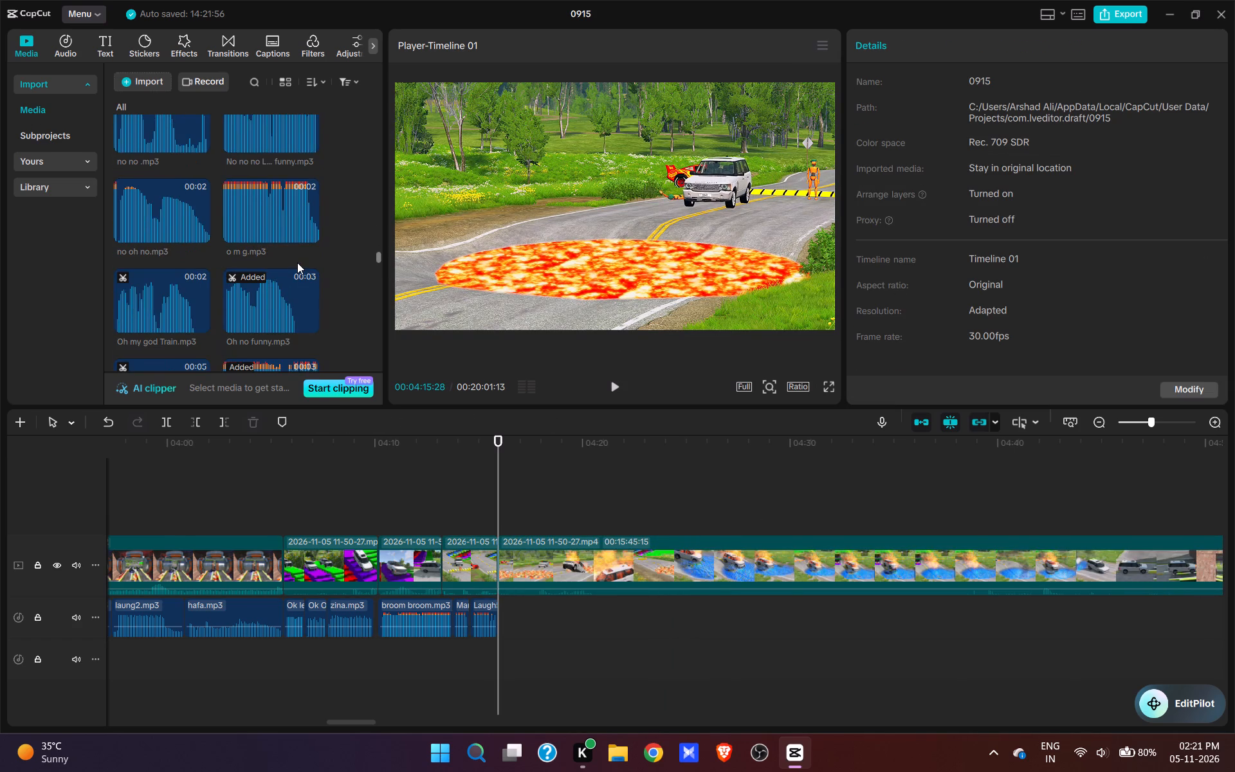
scroll(297, 262, down, 1)
click(307, 244)
key(space)
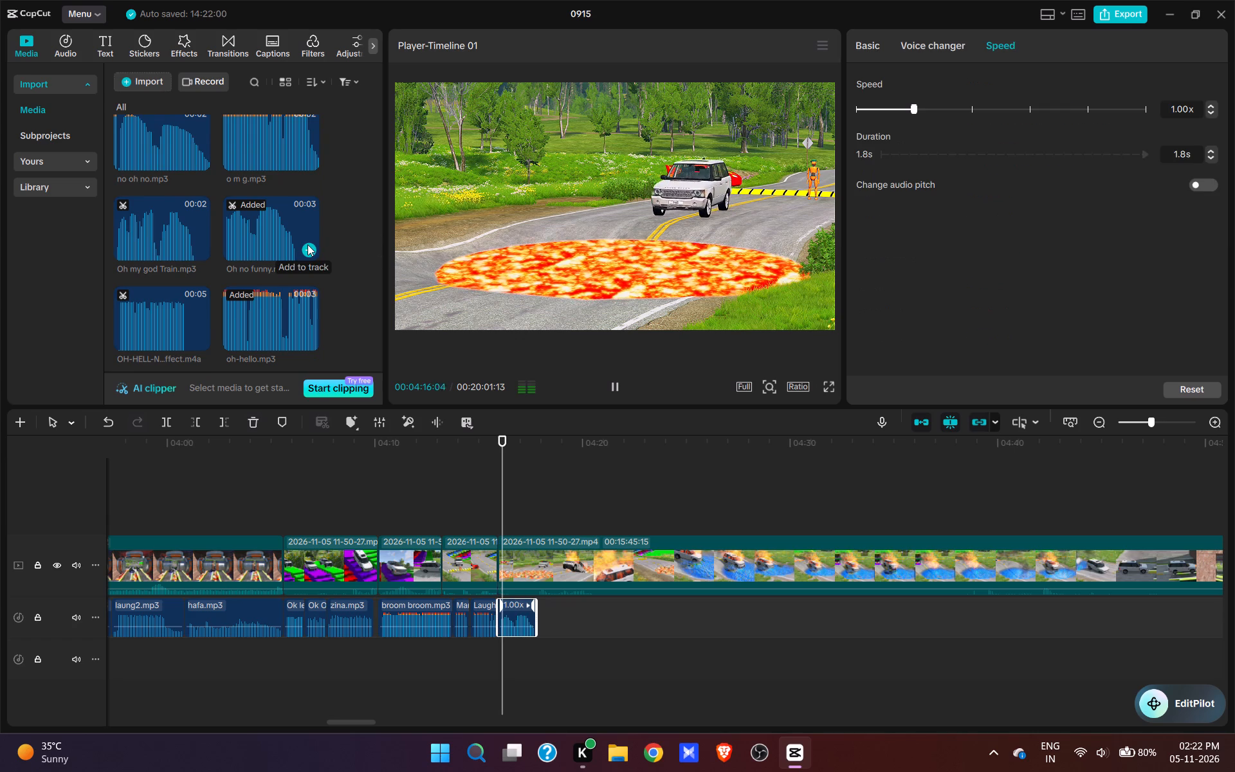
key(space)
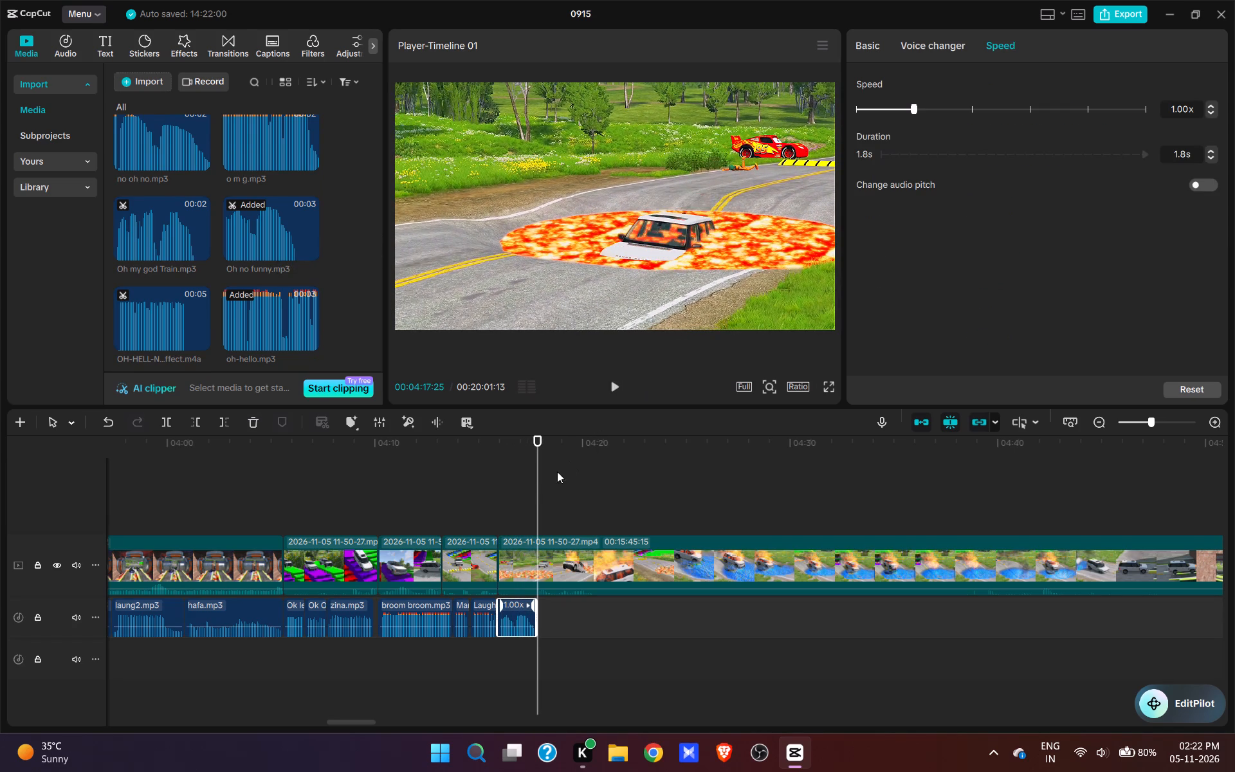
Find HOT HOT HOT in the imported media, add it at 00:04:17:25 with the SUV in the lava, and play it.
scroll(283, 283, up, 14)
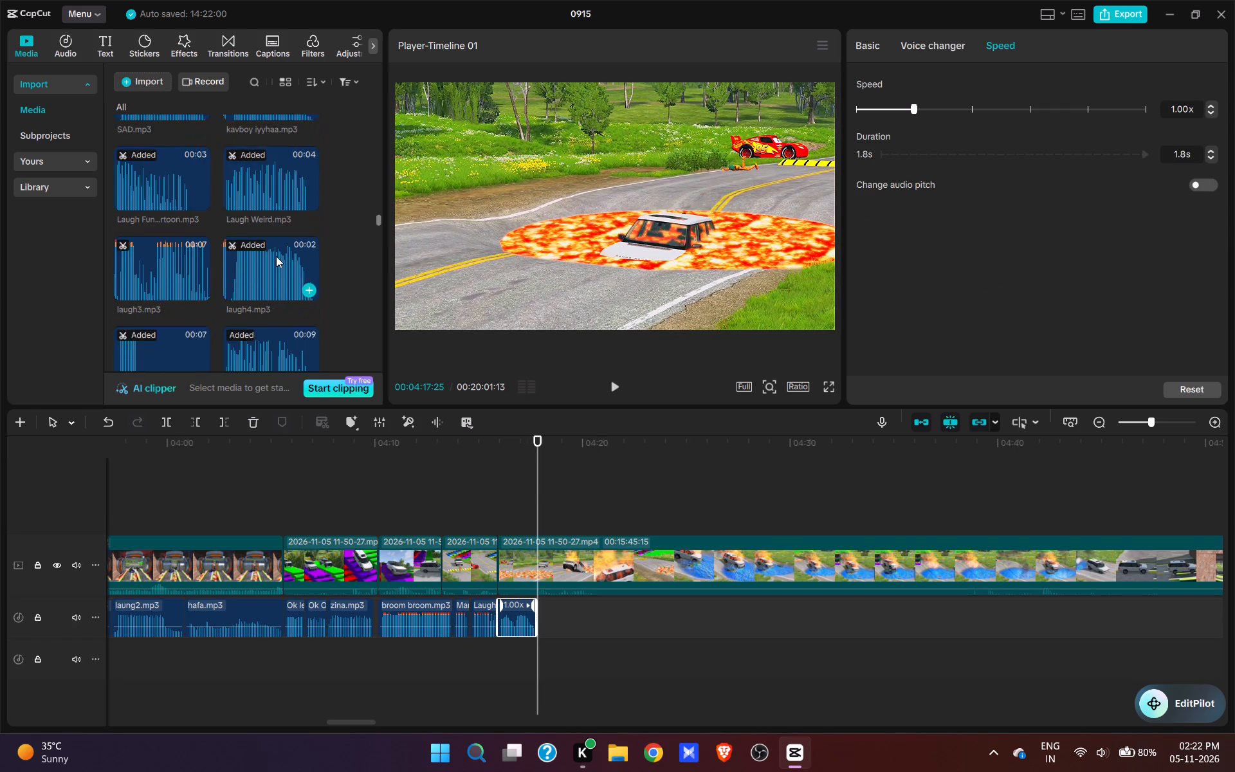
scroll(276, 256, up, 17)
scroll(218, 237, down, 8)
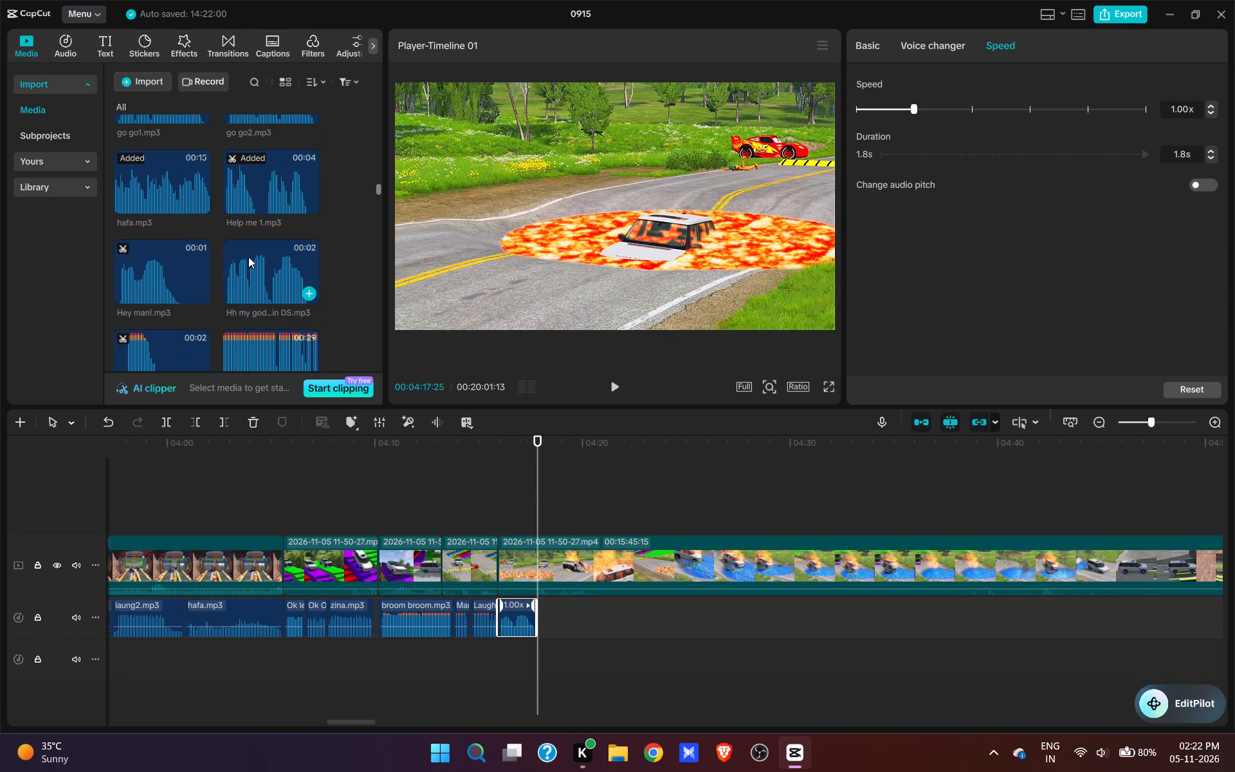
scroll(302, 302, down, 5)
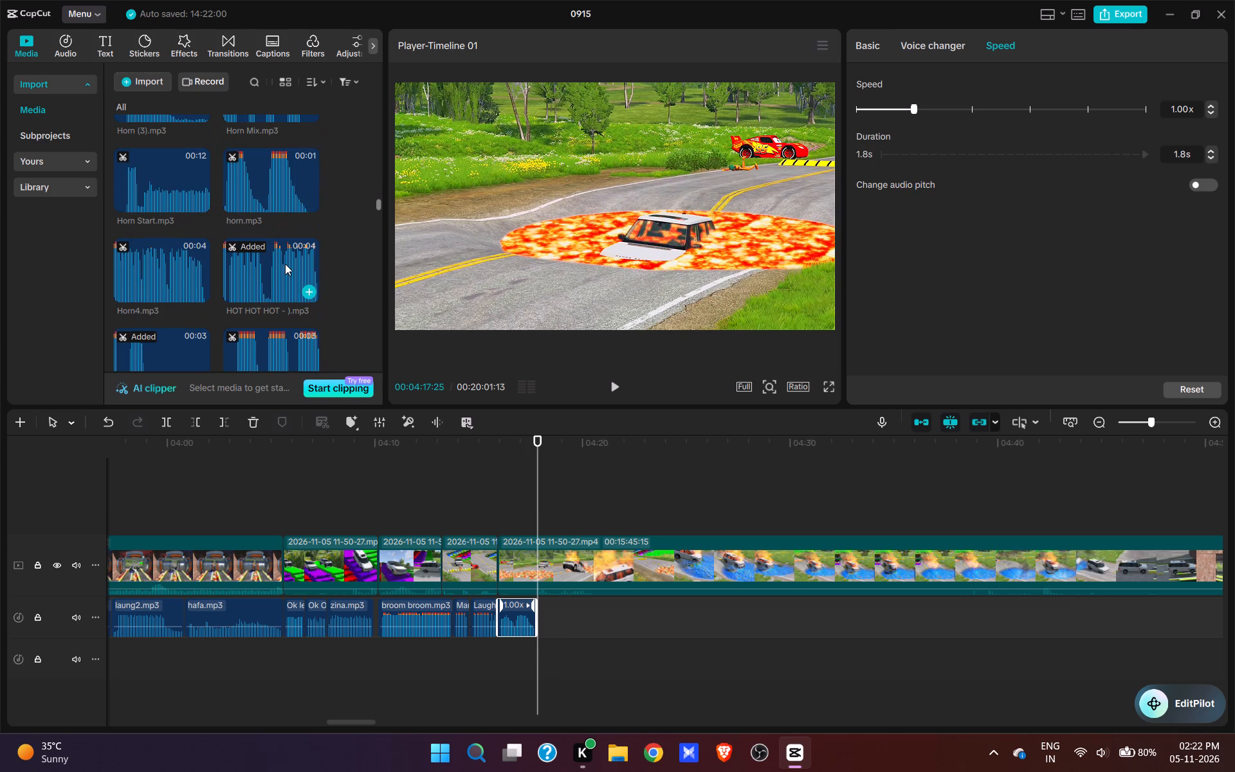
click(309, 290)
key(space)
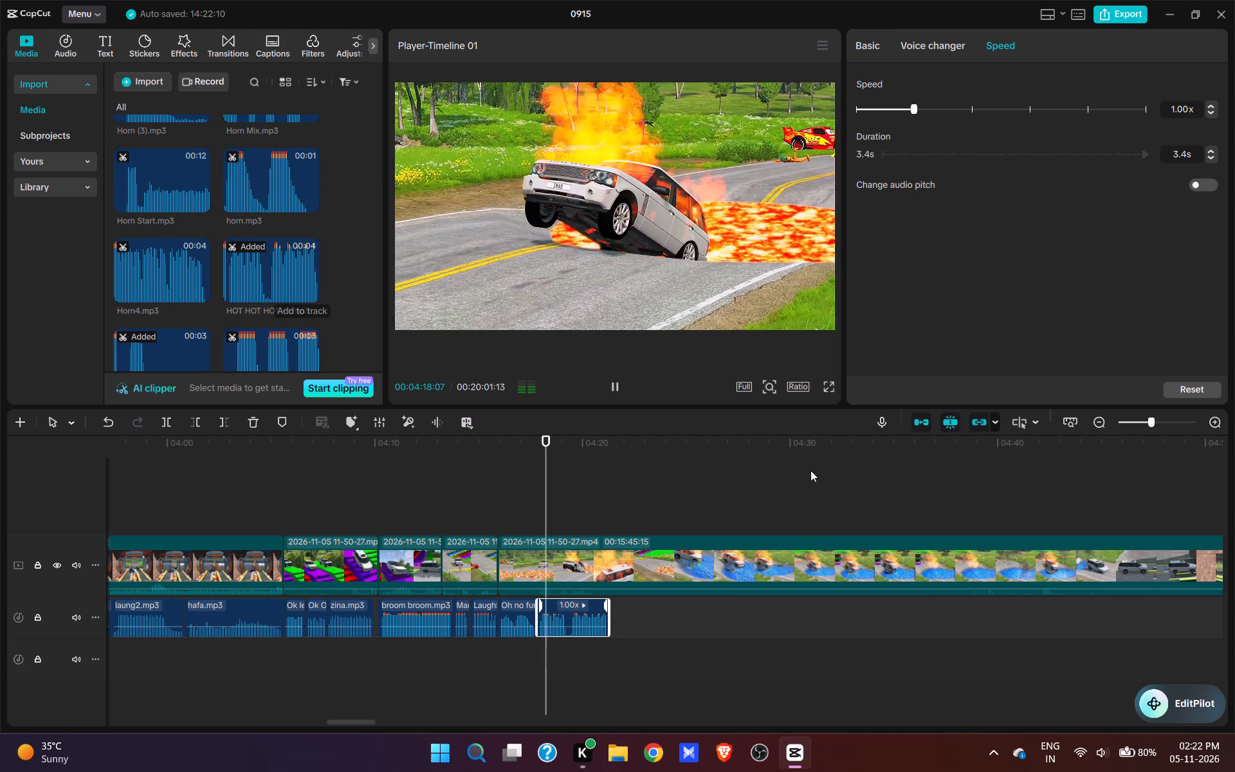
key(space)
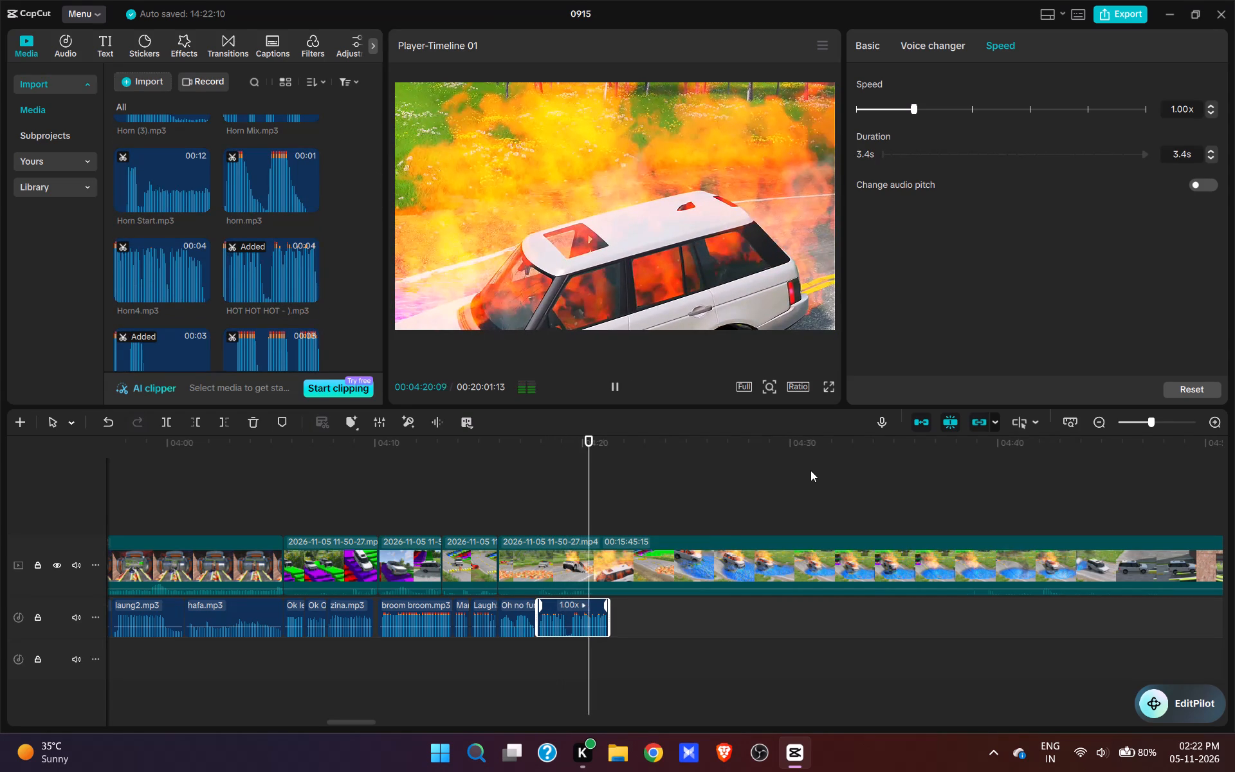
Split the video at 00:04:20:03, cut the following footage up to the burning SUV leaping towards the water pool, and replay the cut.
click(560, 517)
key(space)
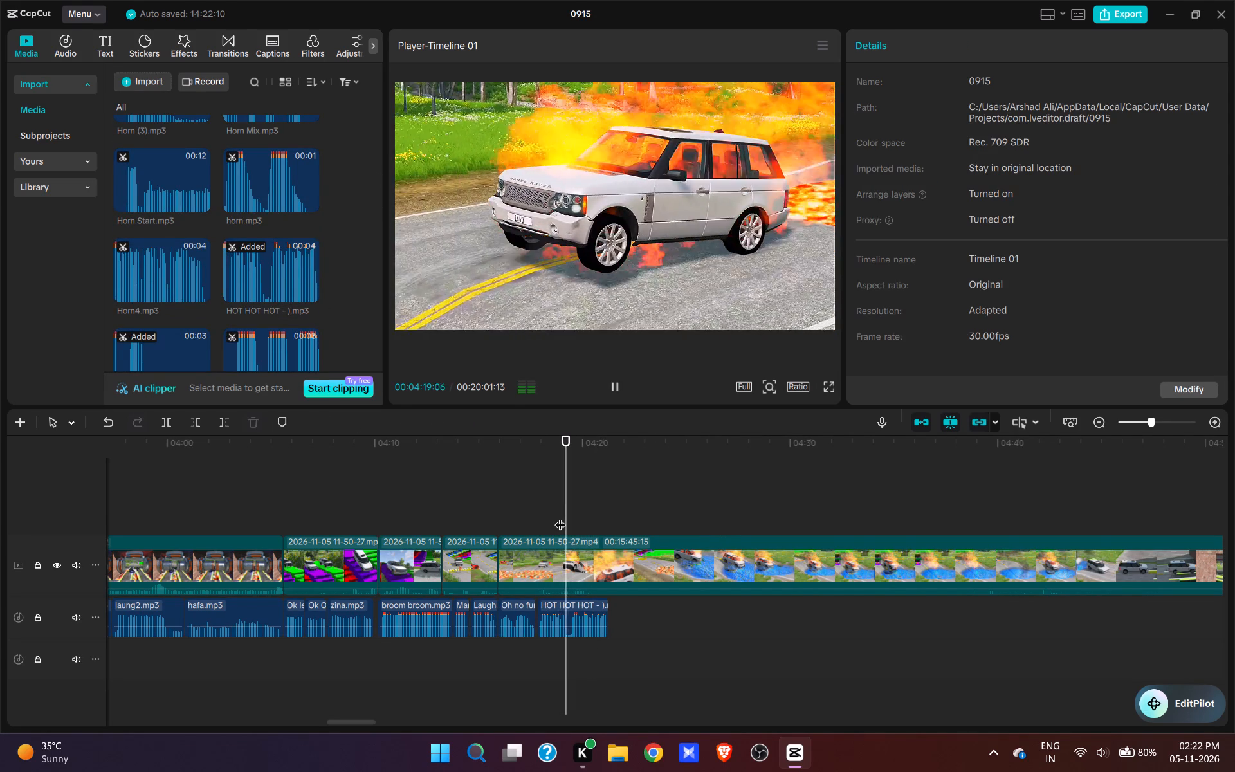
key(space)
click(601, 573)
key(w)
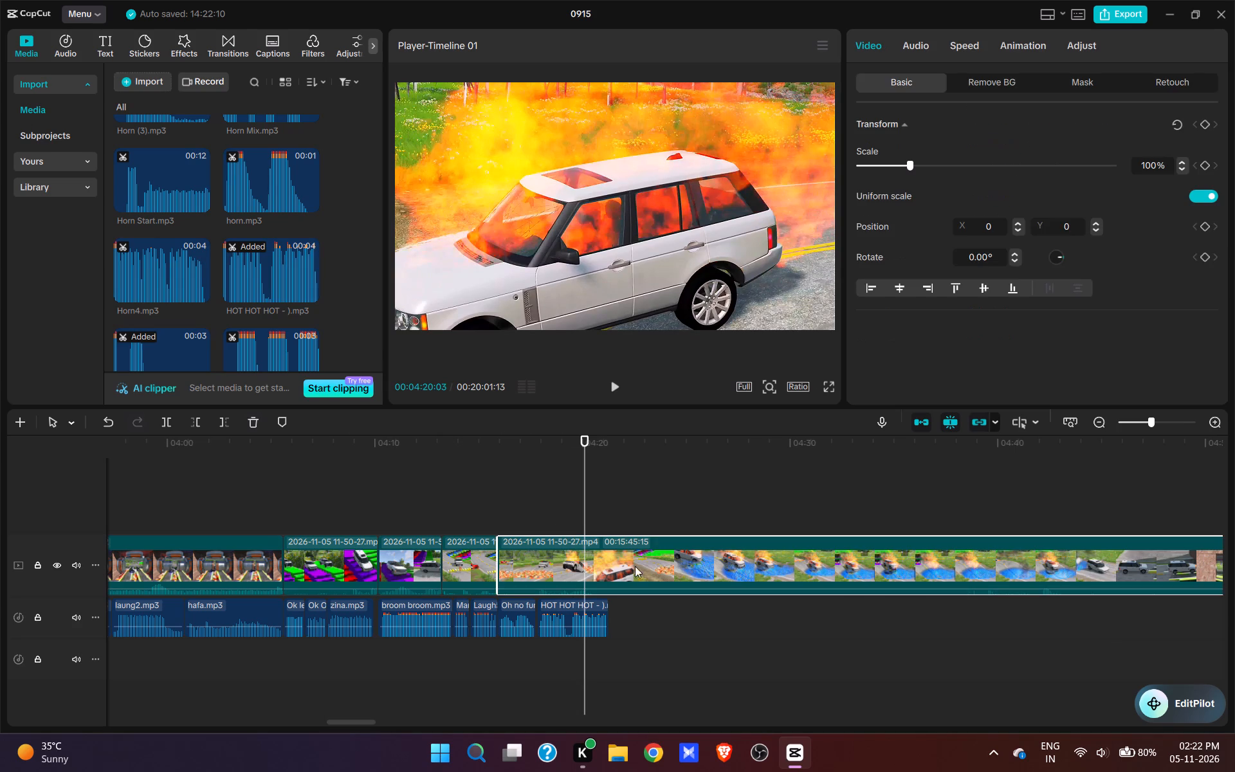
click(976, 511)
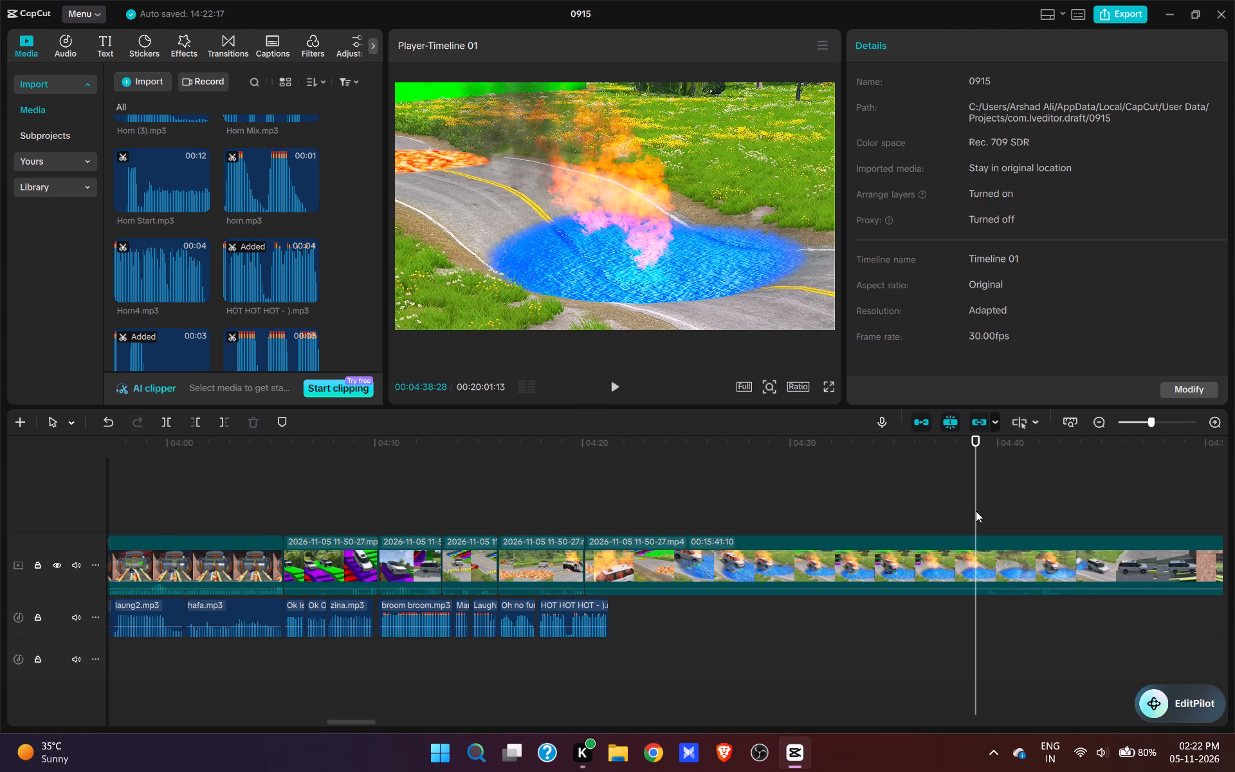
key(space)
key(space)
key(space)
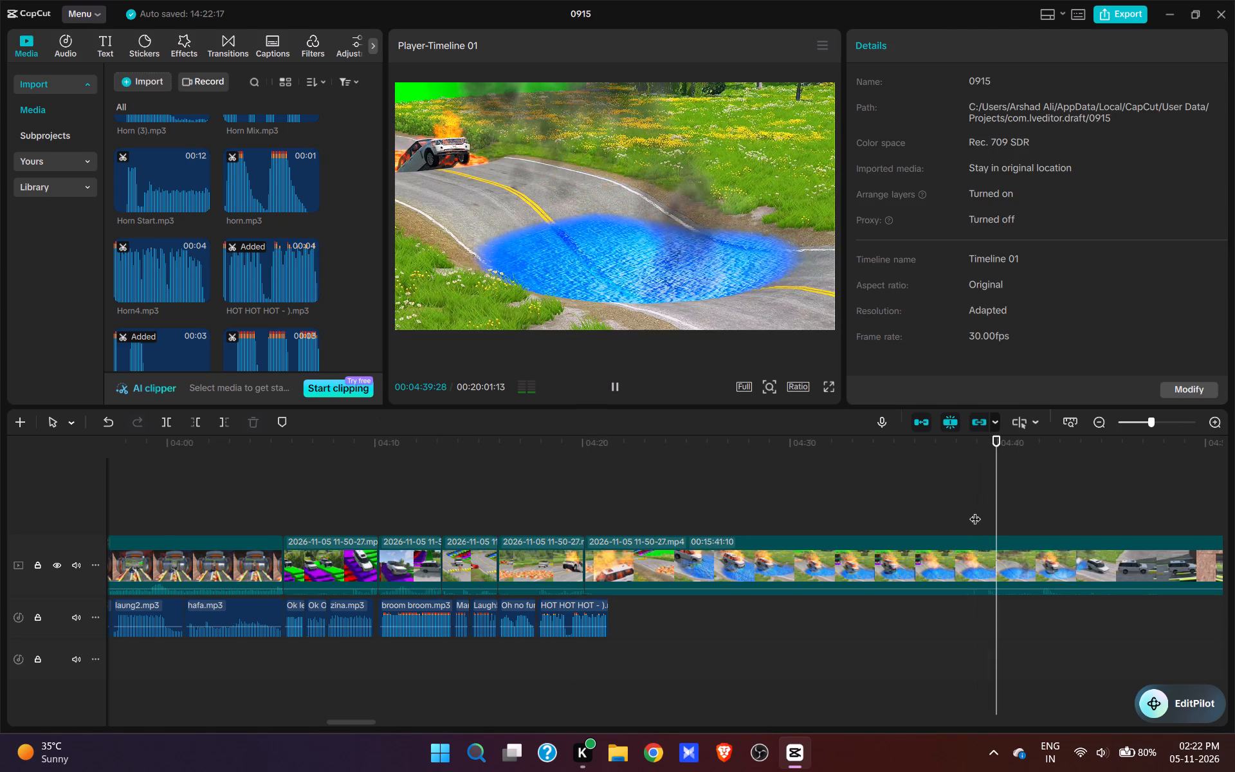
key(space)
text(q)
key(space)
click(549, 536)
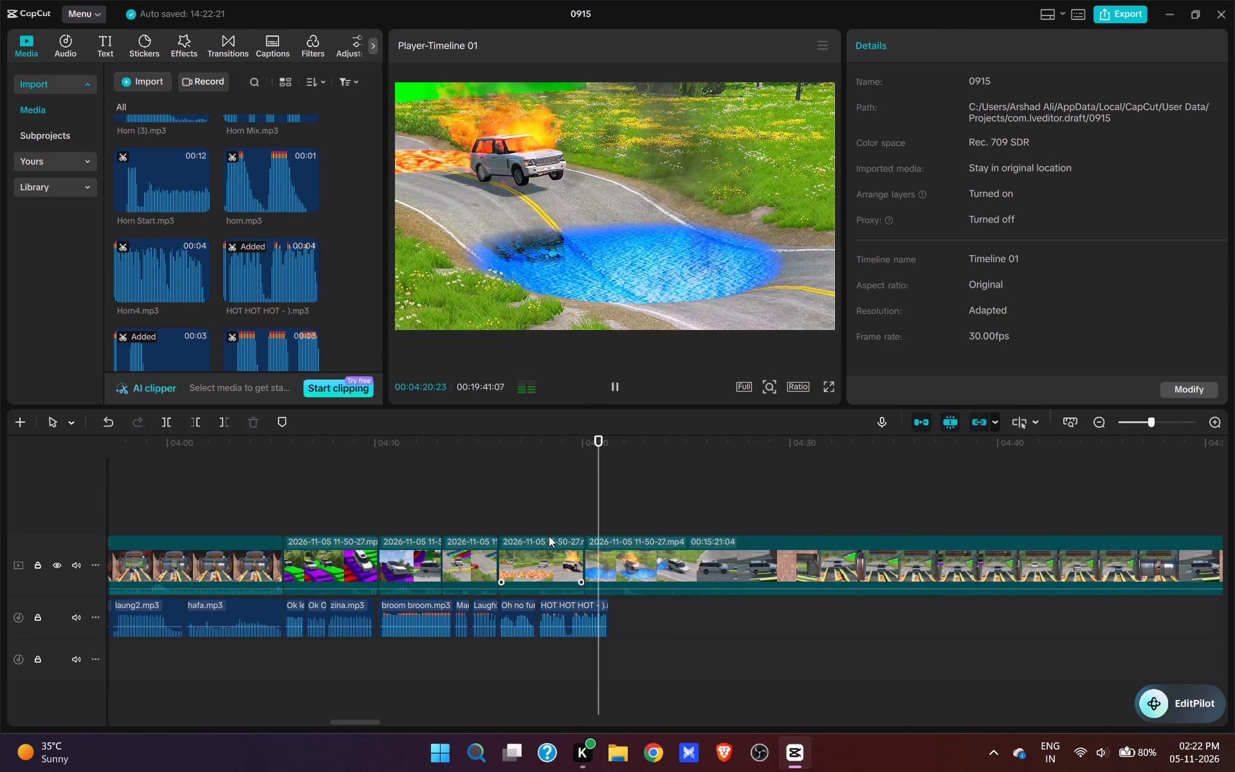
key(space)
click(562, 510)
key(space)
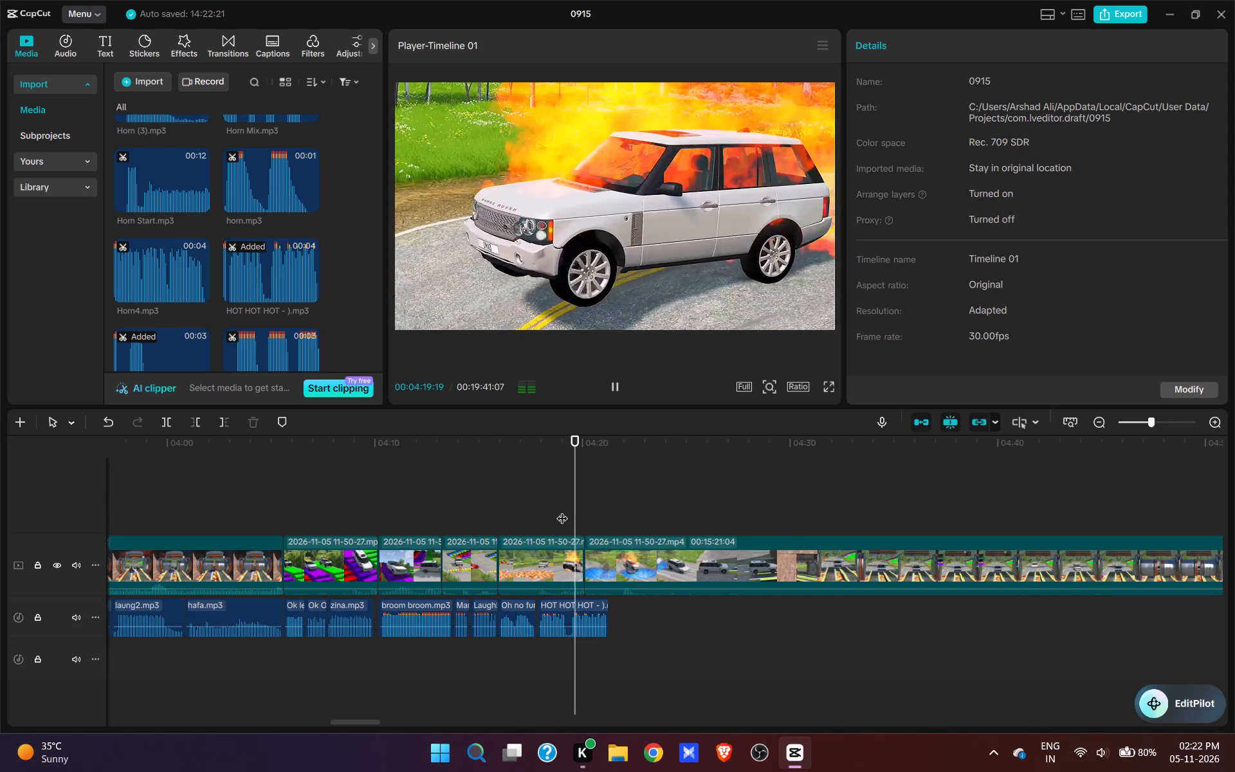
key(space)
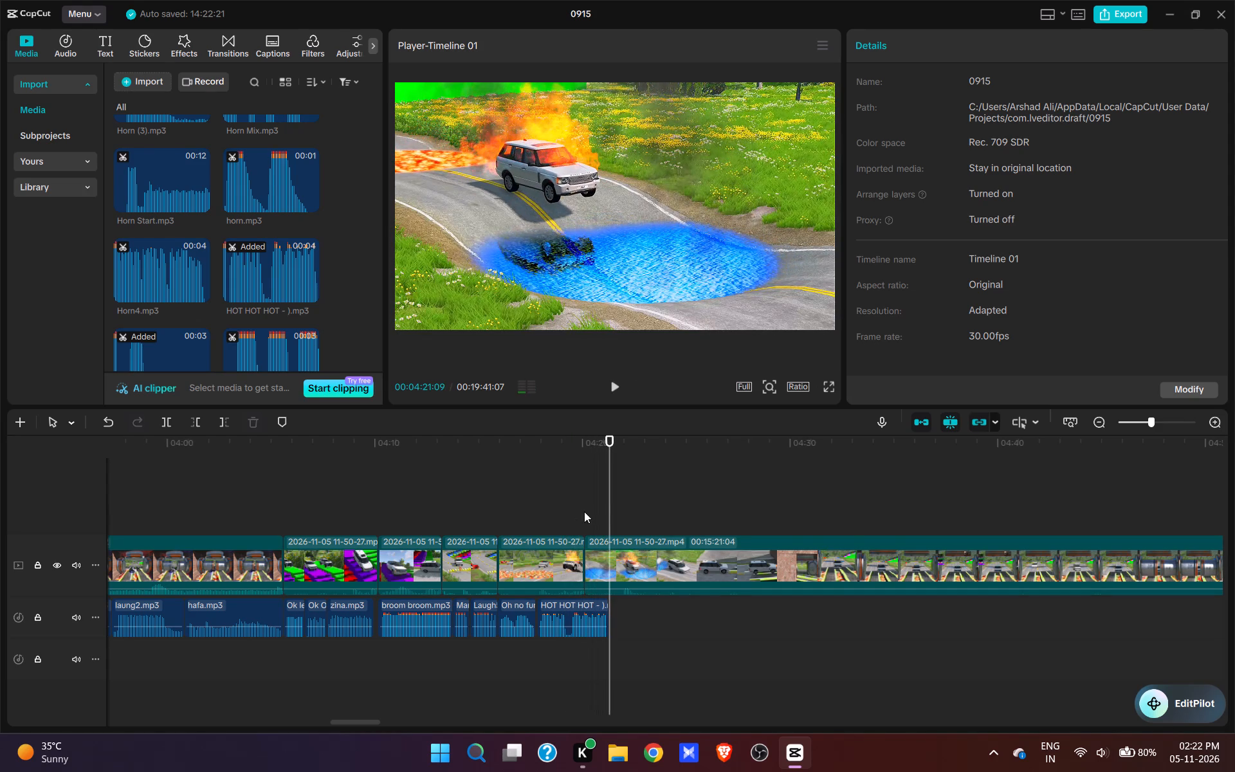
Browse the imported sounds from 00:04:21:08 and preview candidates for the burning SUV dropping into the water pool.
click(613, 508)
scroll(181, 118, down, 8)
scroll(246, 280, down, 3)
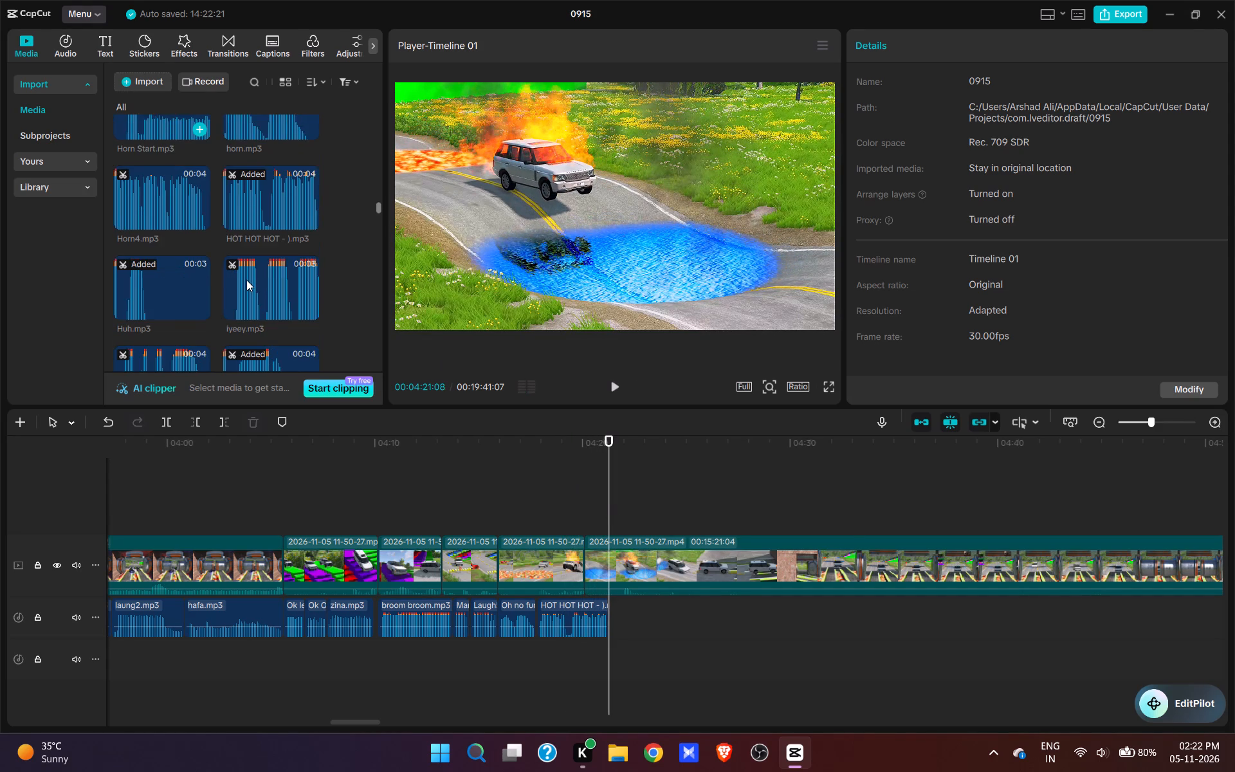
scroll(246, 280, down, 20)
scroll(246, 280, down, 13)
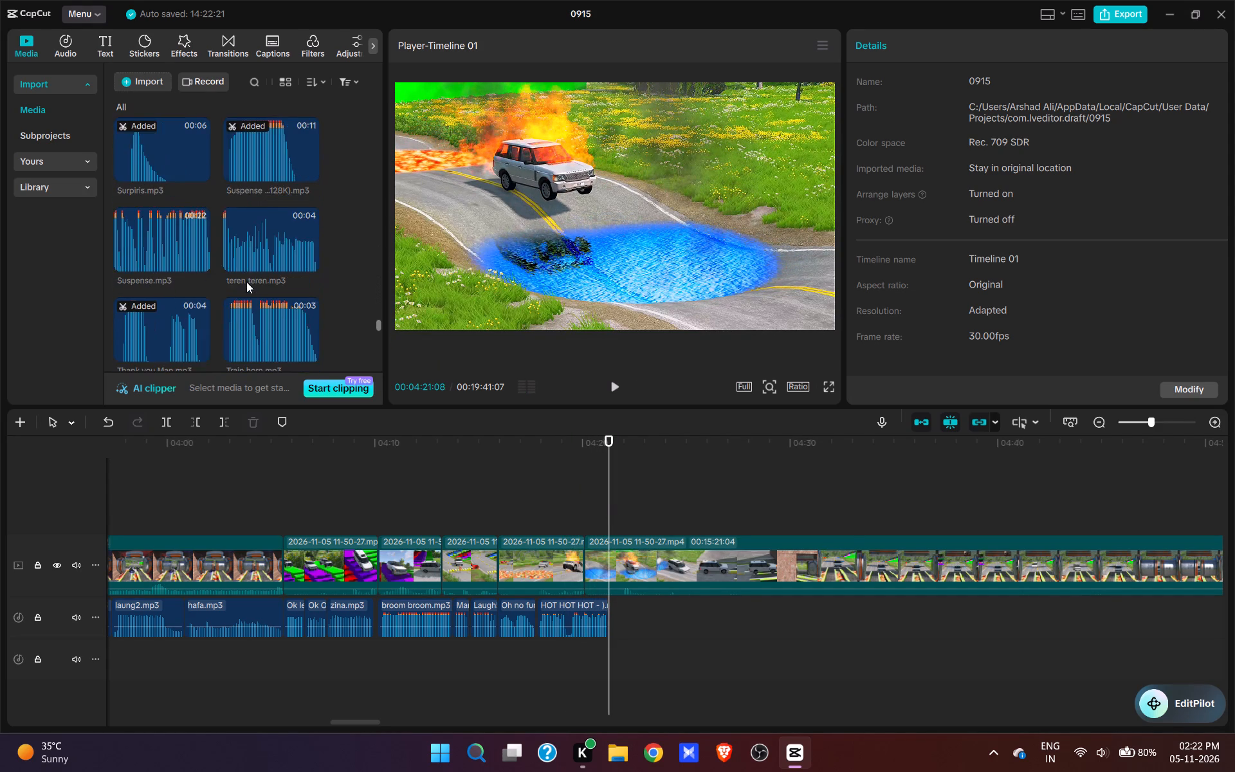
scroll(246, 282, down, 20)
scroll(246, 282, down, 2)
scroll(203, 295, up, 5)
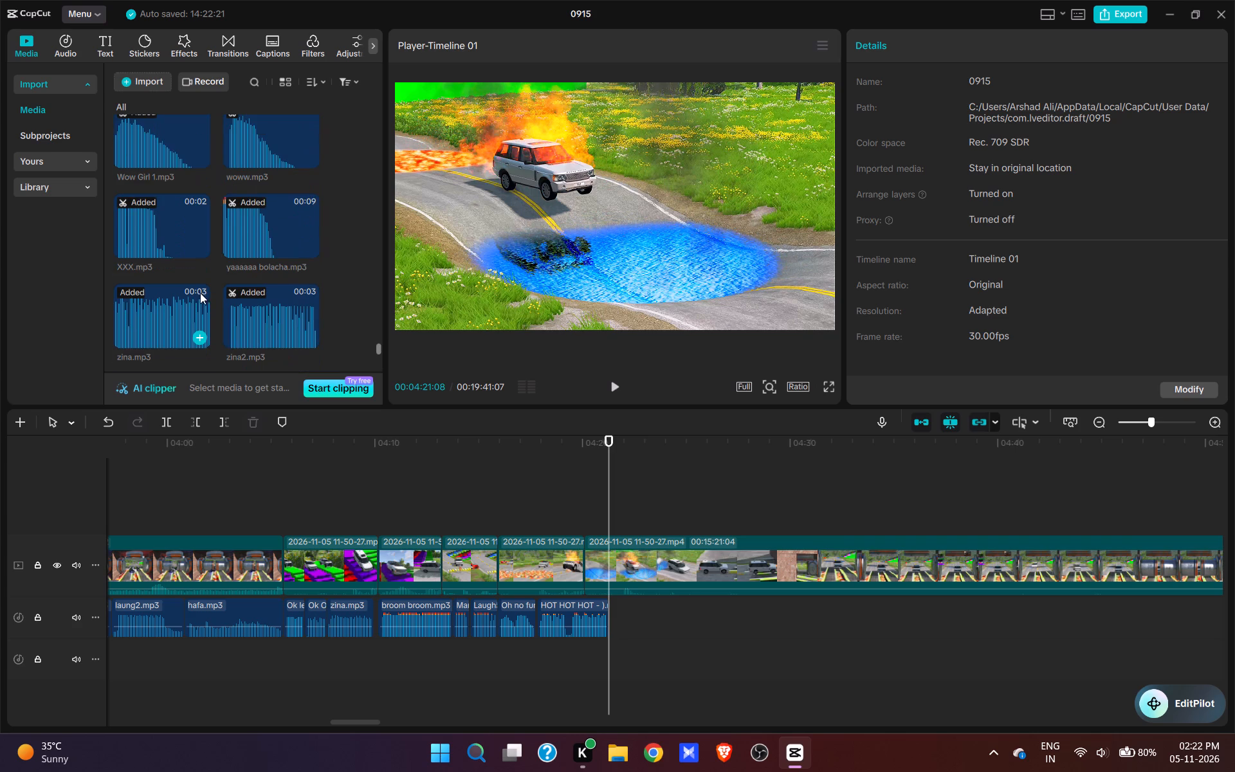
scroll(167, 226, up, 4)
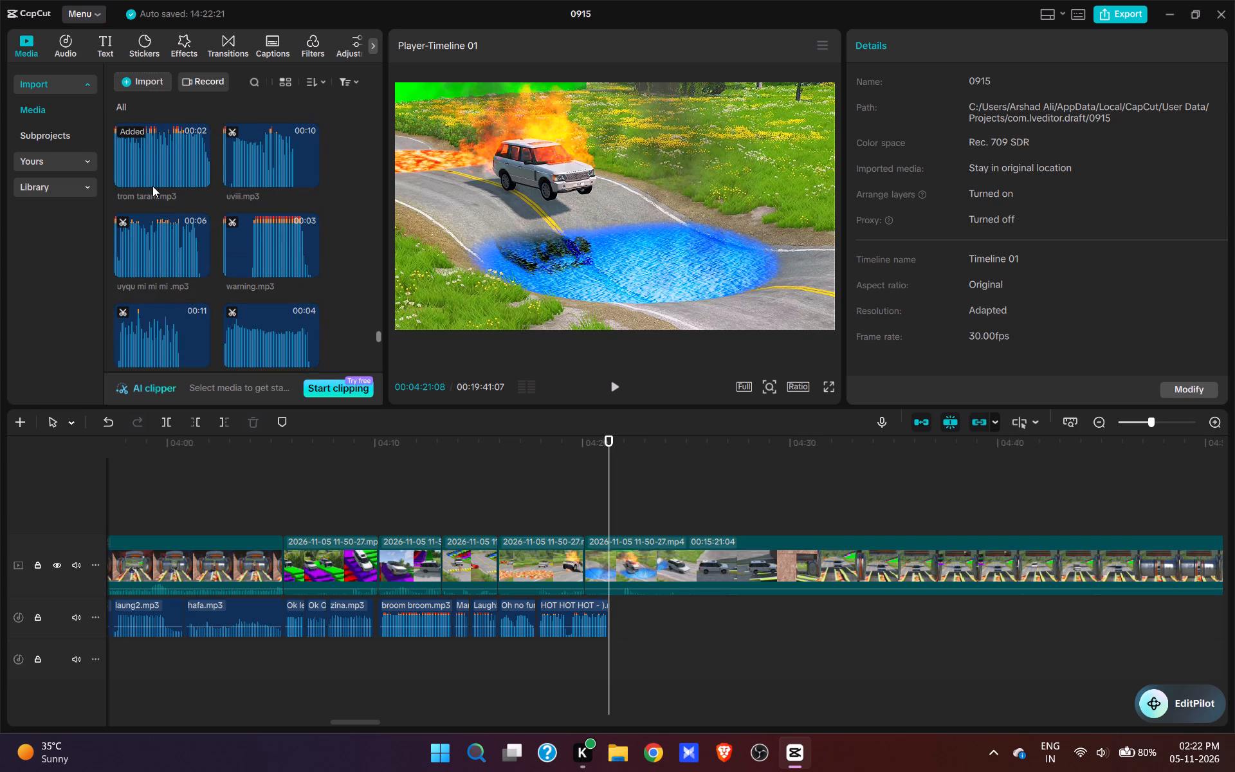
click(151, 183)
scroll(157, 199, up, 5)
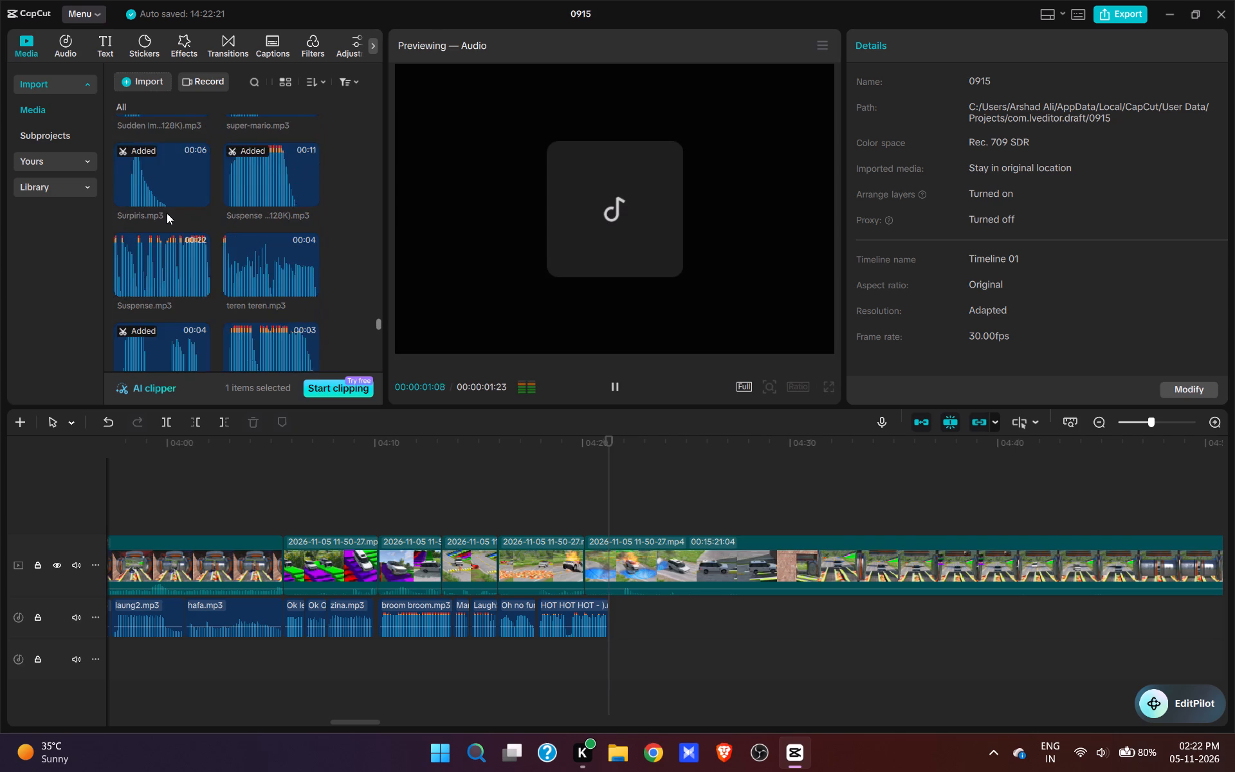
scroll(167, 213, up, 5)
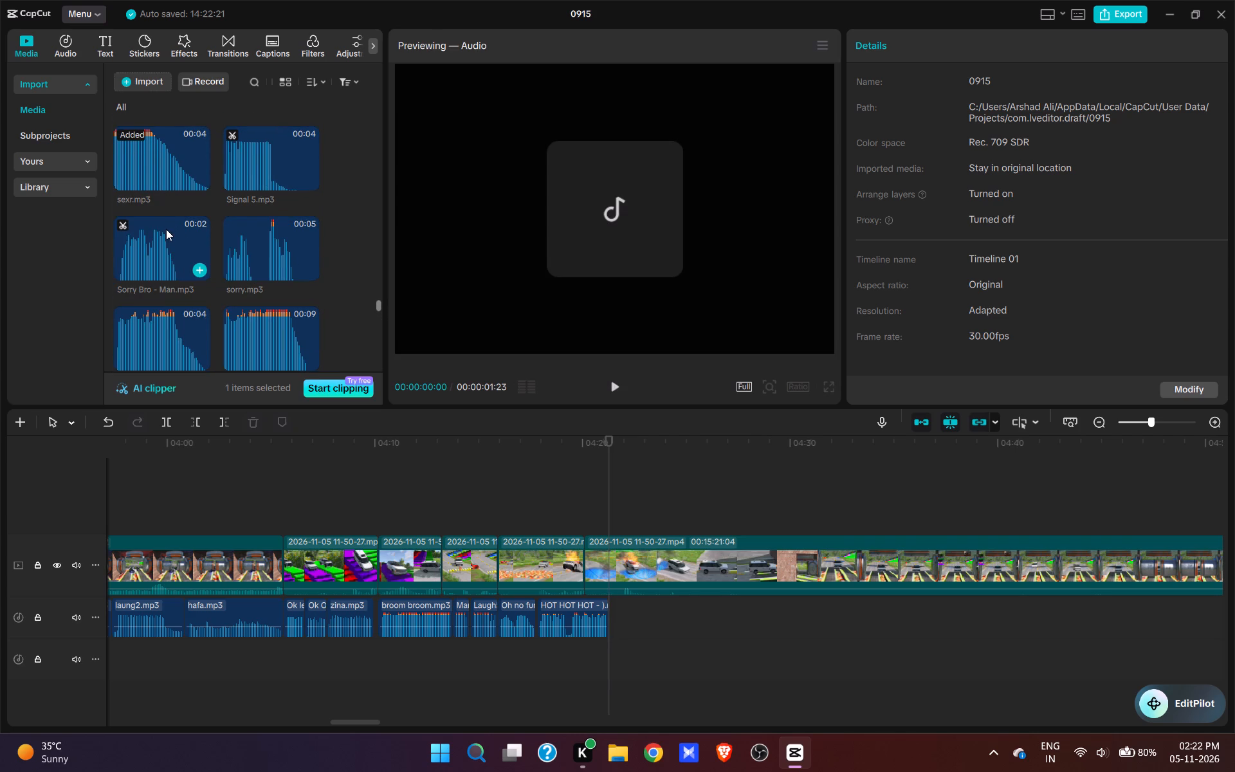
click(166, 228)
scroll(166, 229, up, 3)
Preview qoshish.mp3 and qochish.mp3, add qoshish.mp3 at 00:04:21:08 as the SUV drops into the water, and play it.
click(145, 217)
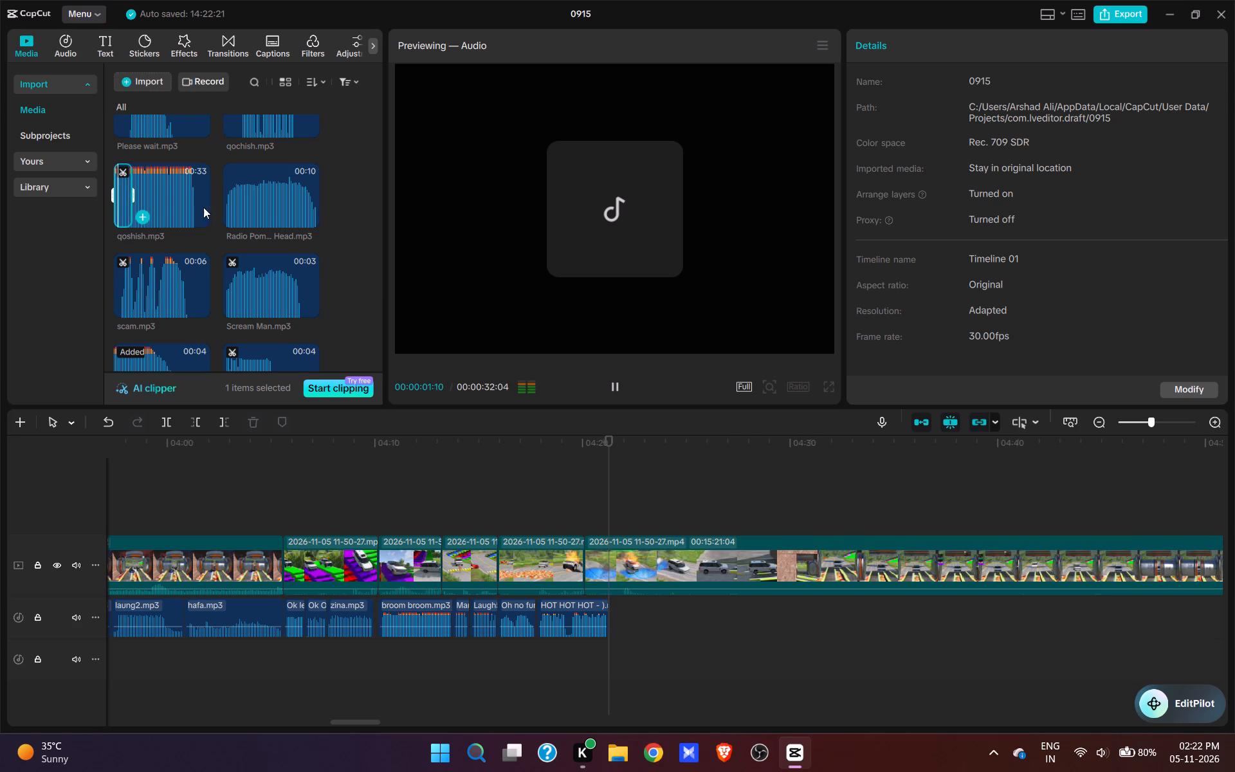
click(242, 131)
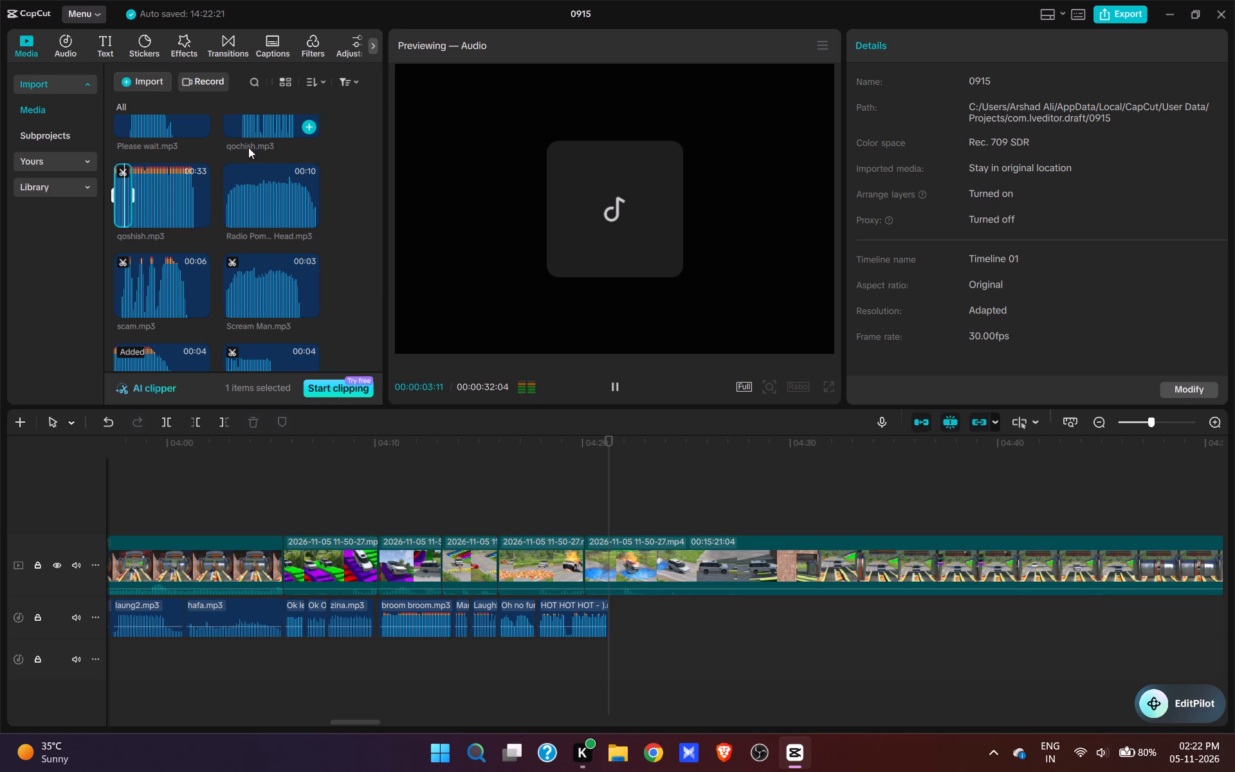
scroll(270, 198, up, 2)
scroll(176, 294, down, 1)
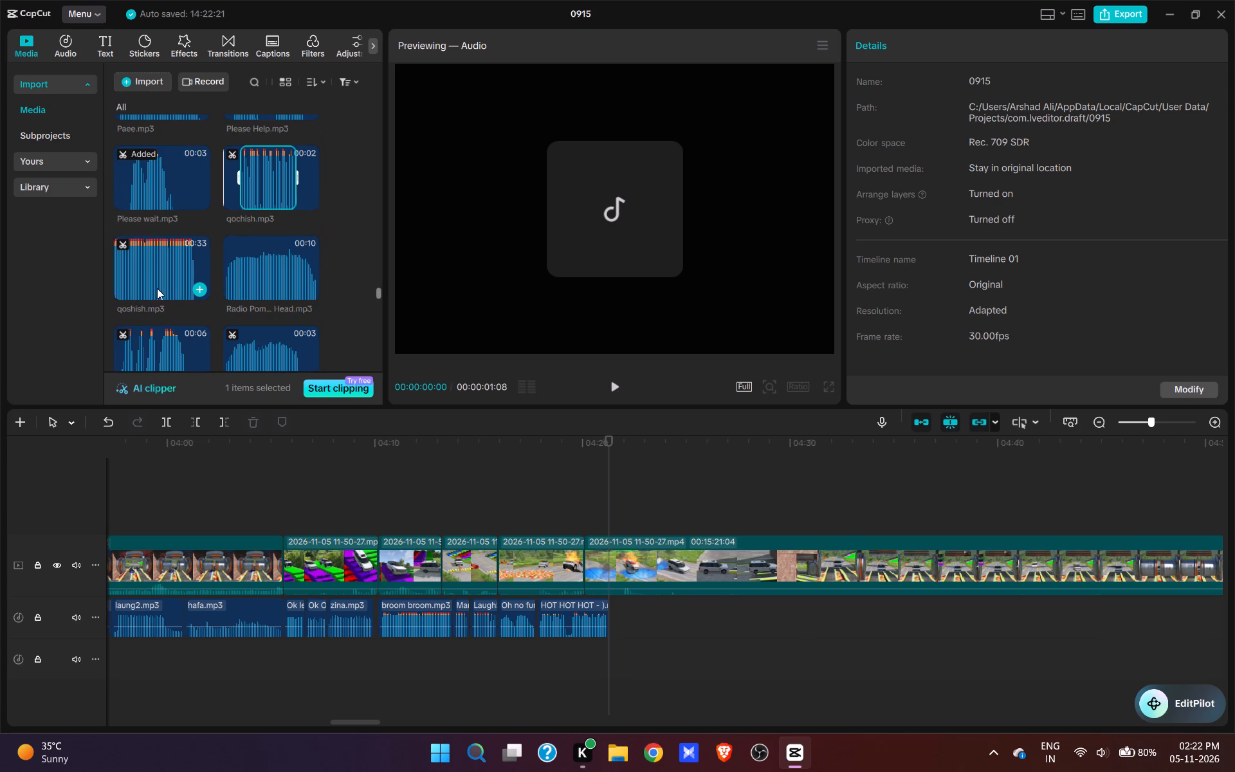
click(201, 286)
key(space)
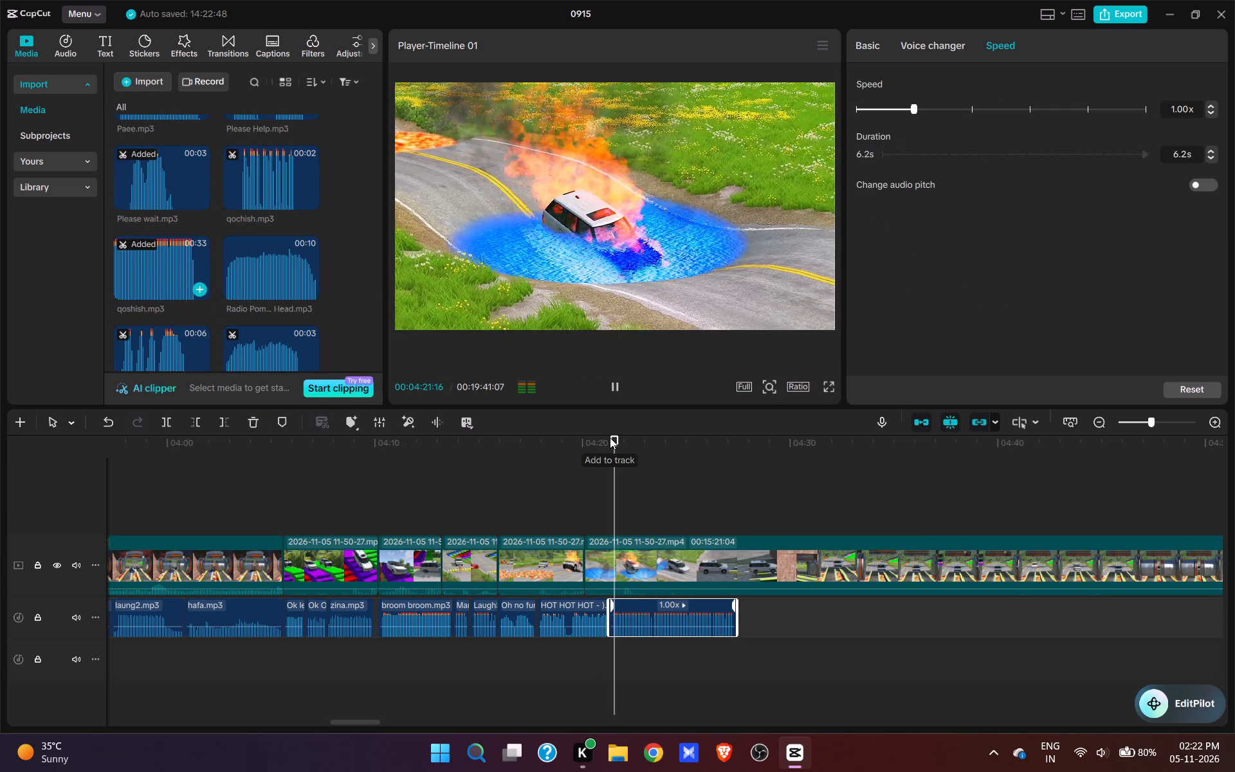
key(space)
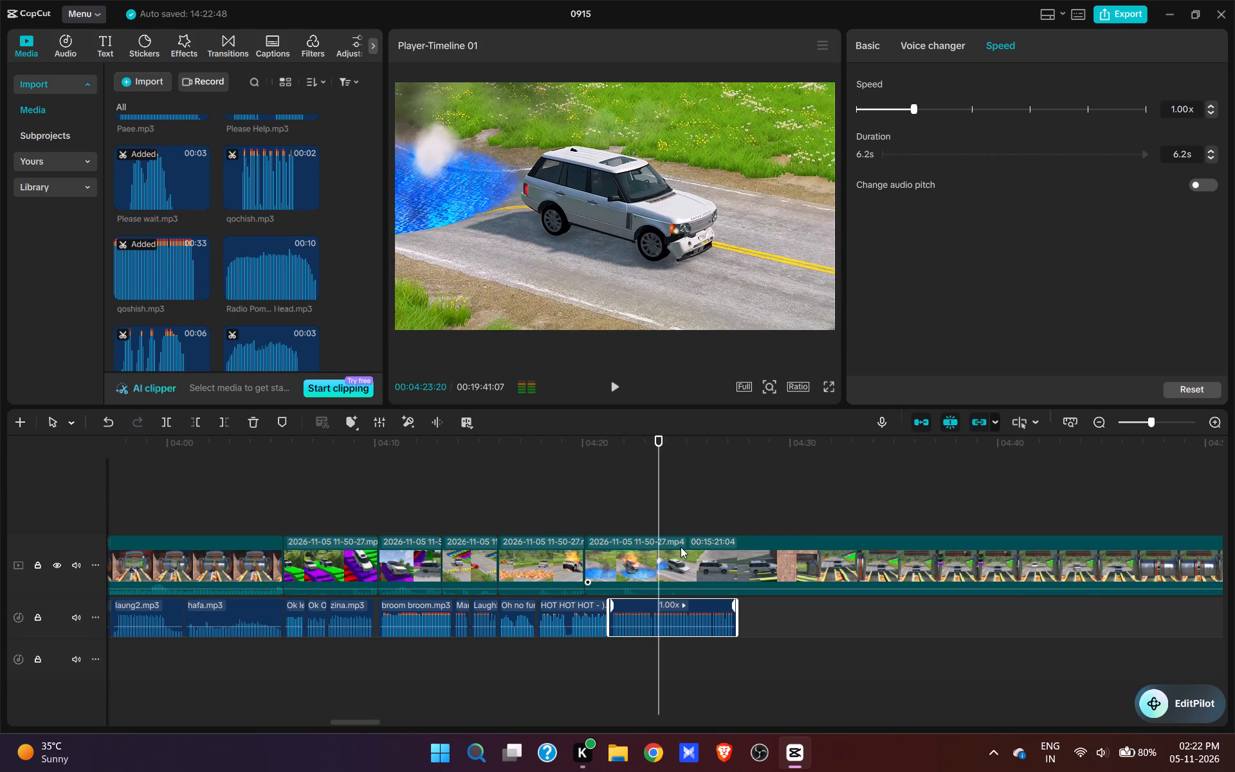
Trim the end of qoshish.mp3 to 00:04:26:04, where the SUV reaches the yellow-edged tracks over the lava.
click(653, 652)
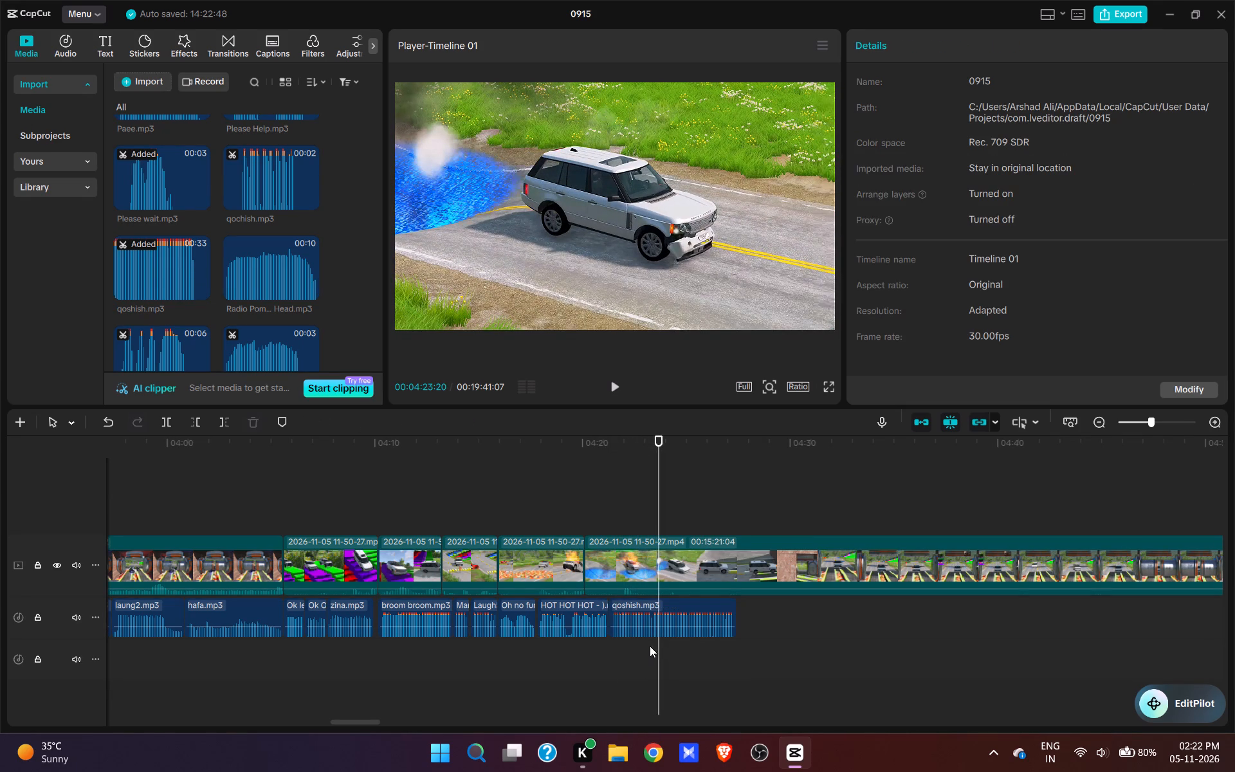
click(653, 507)
key(space)
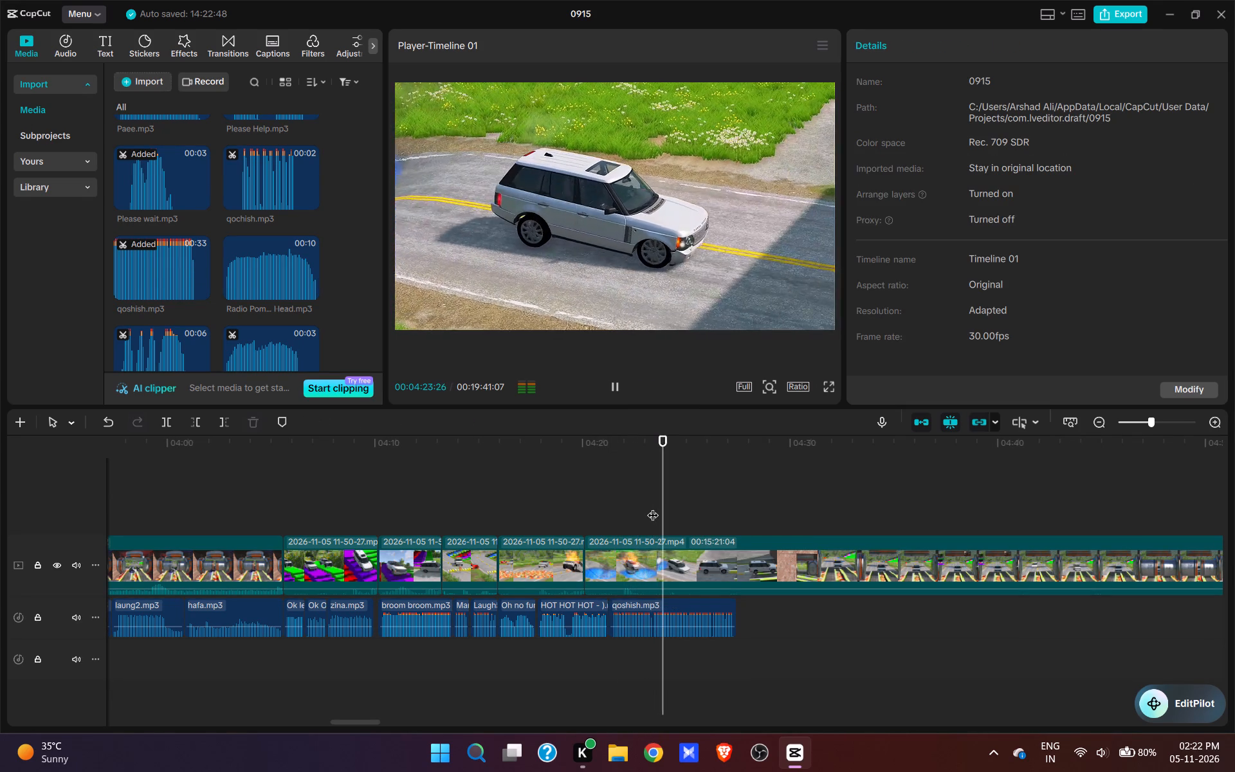
key(space)
key(space)
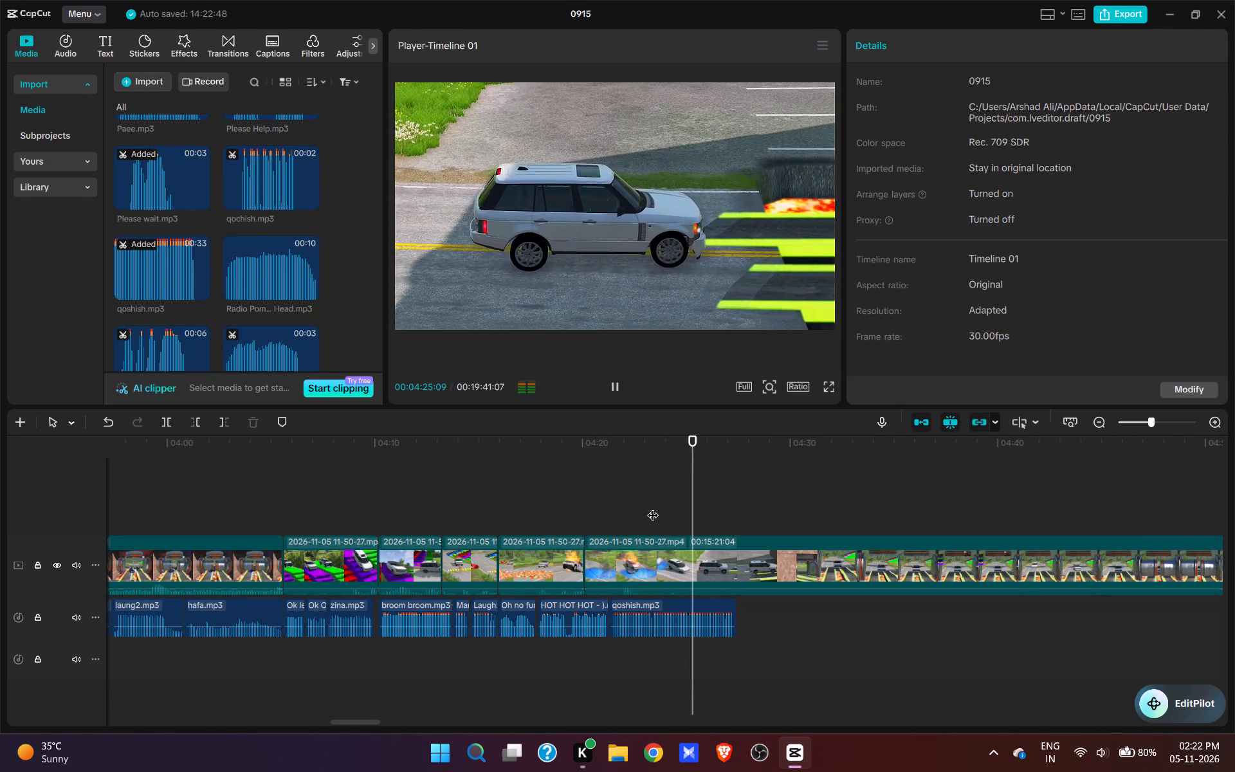
key(space)
click(700, 506)
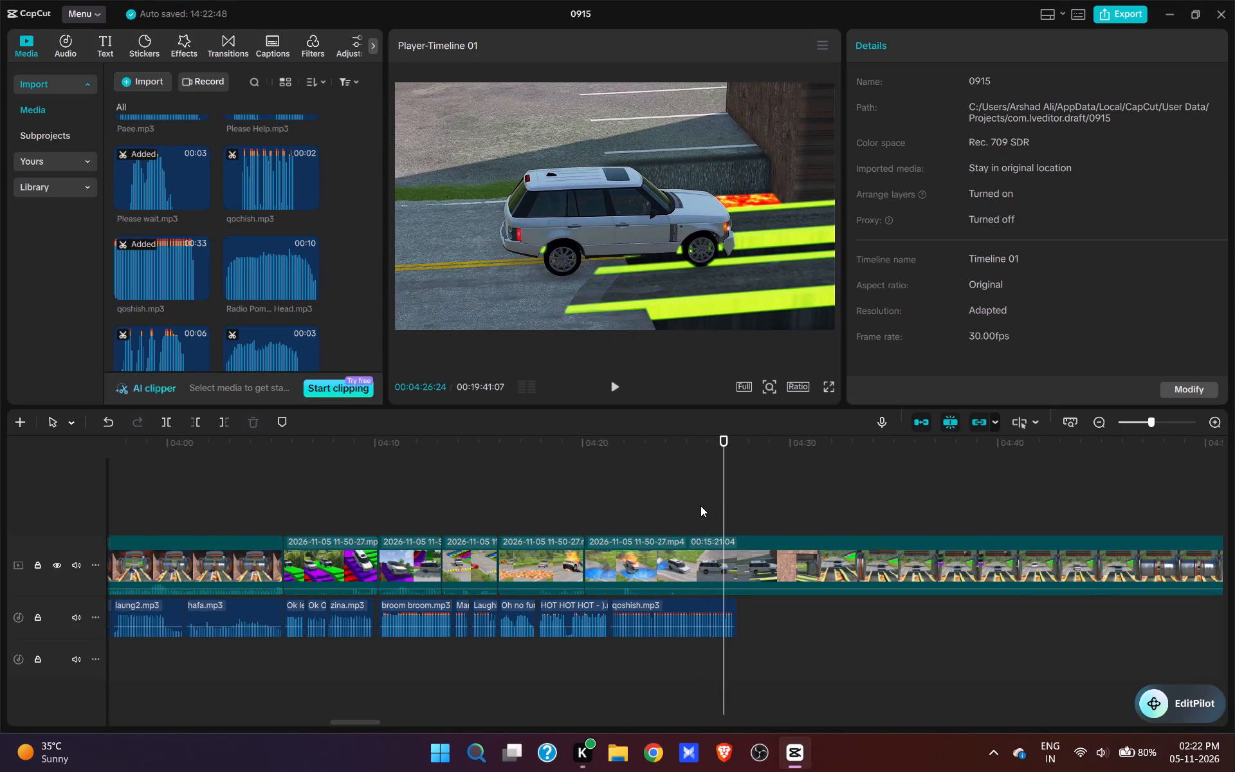
key(space)
key(space)
click(709, 620)
key(e)
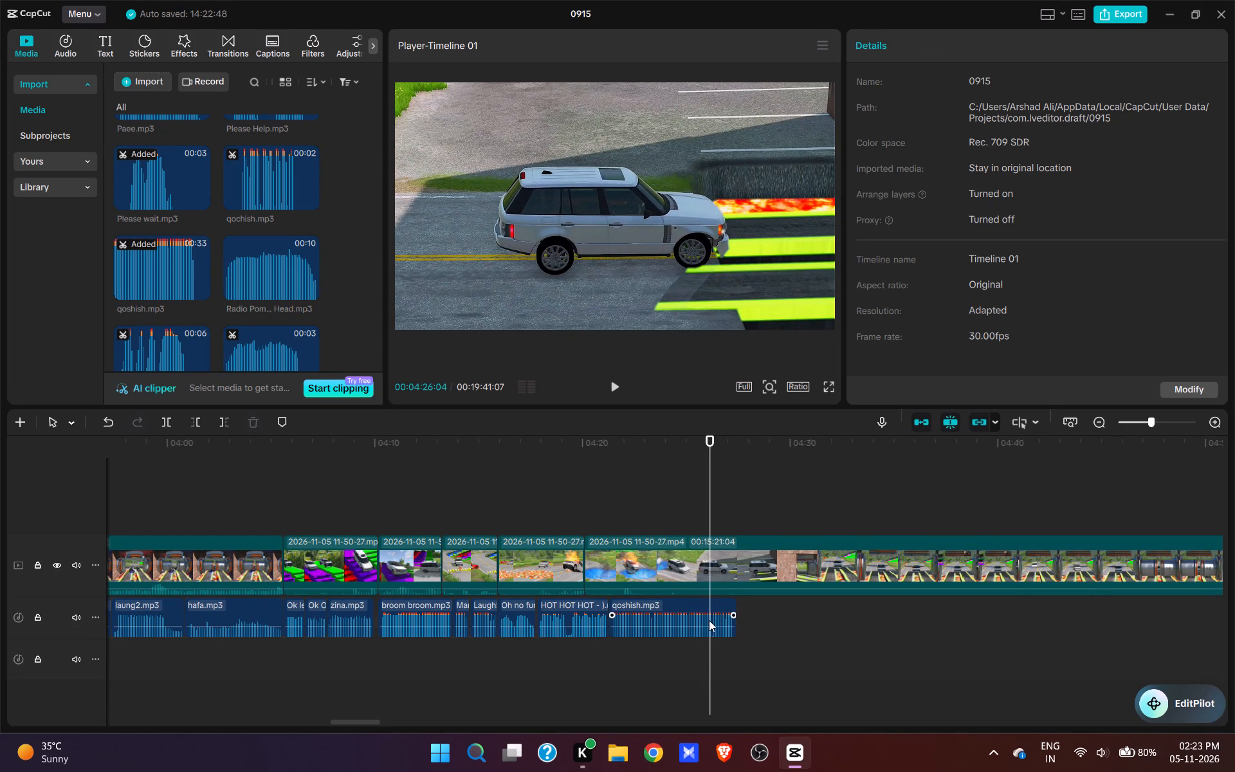
Split the video at 00:04:26:04, where qoshish.mp3 ends.
click(723, 573)
key(w)
Review the footage after 00:04:26:04 and cut its beginning up to the SUV driving on the road toward the rollers.
drag(1138, 553, 834, 617)
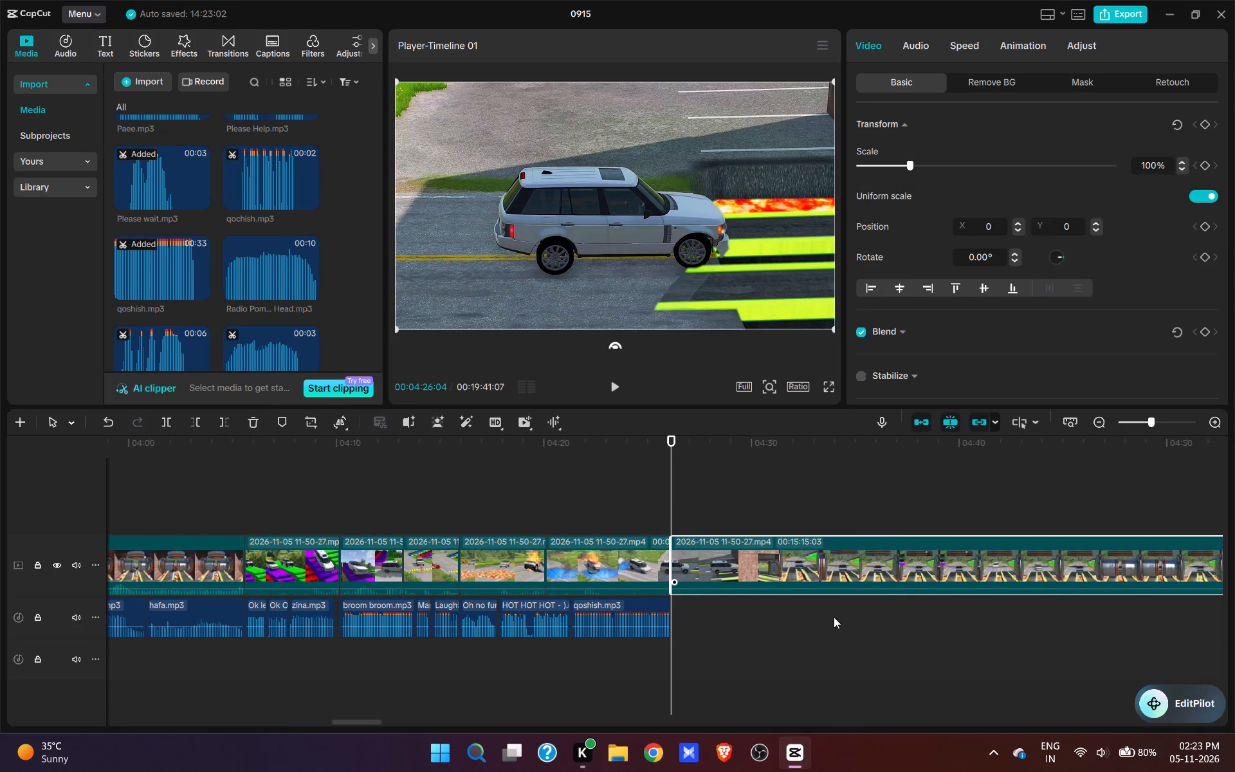
drag(834, 617, 810, 617)
click(758, 514)
key(space)
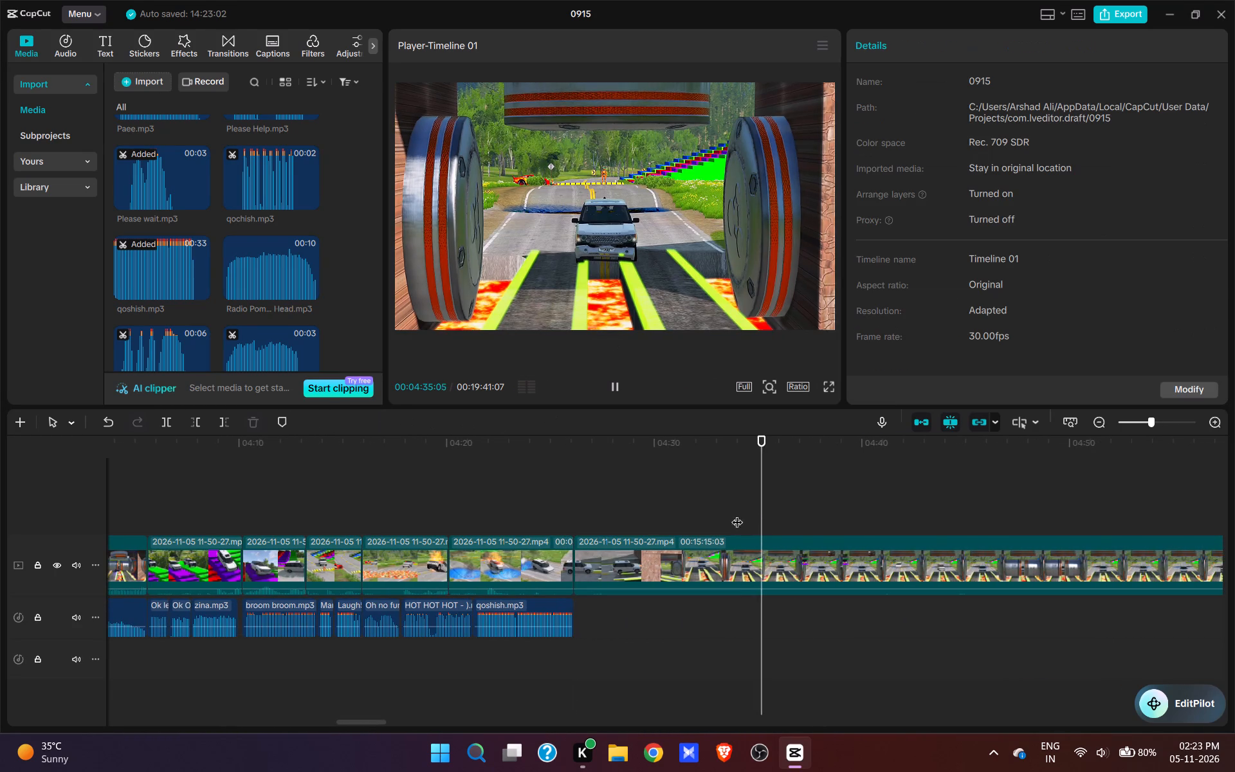
click(1005, 504)
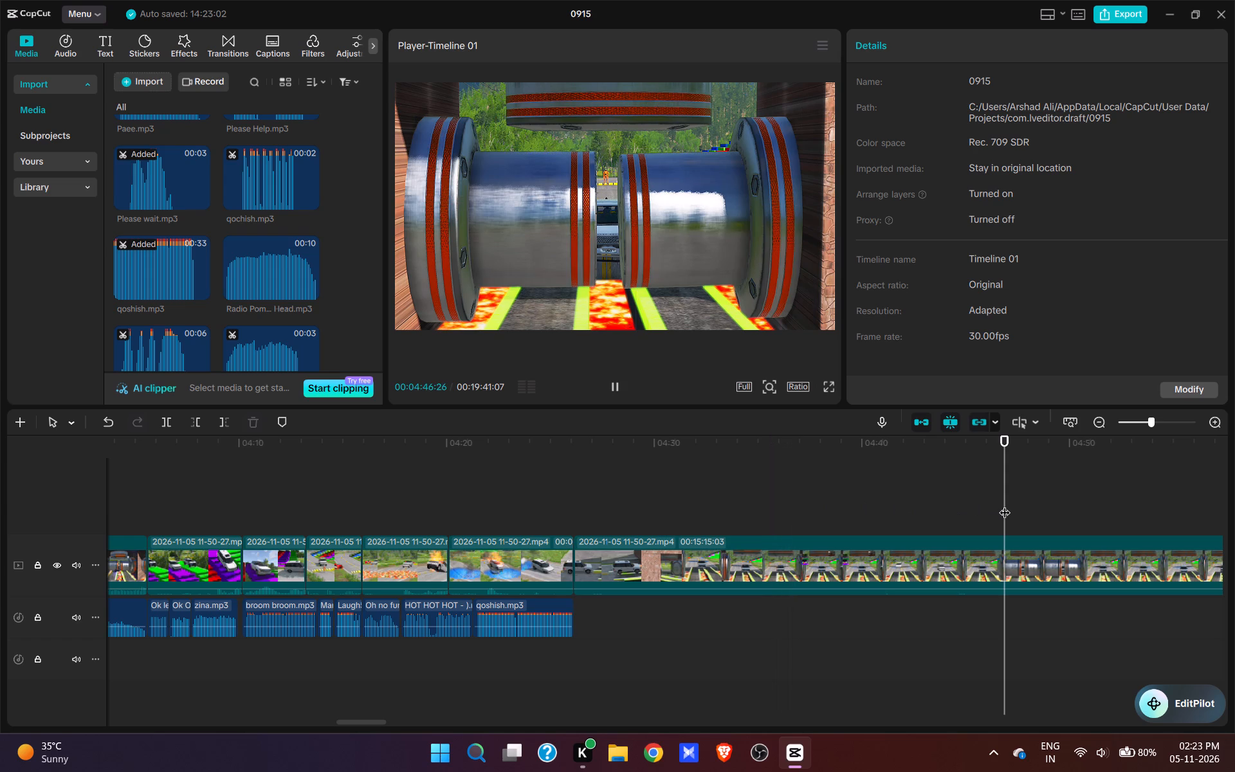
key(space)
click(610, 505)
key(space)
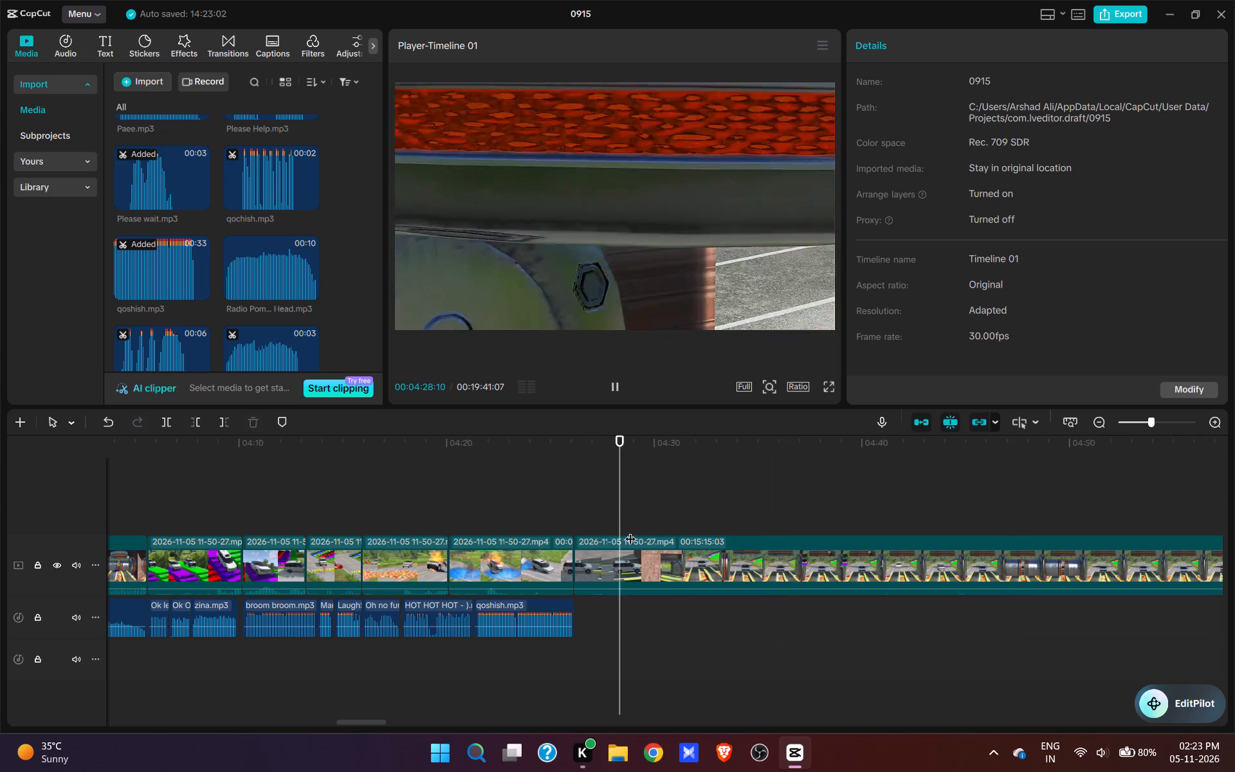
drag(793, 670, 706, 664)
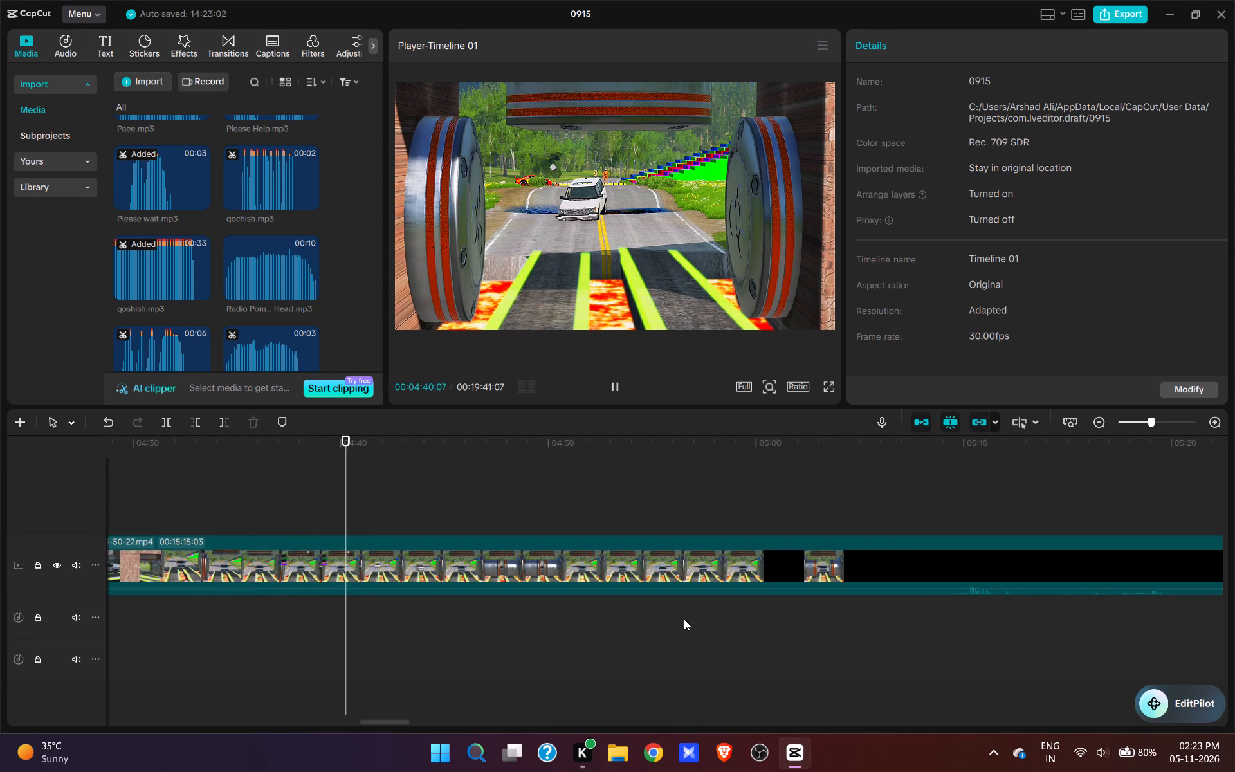
key(space)
text(q)
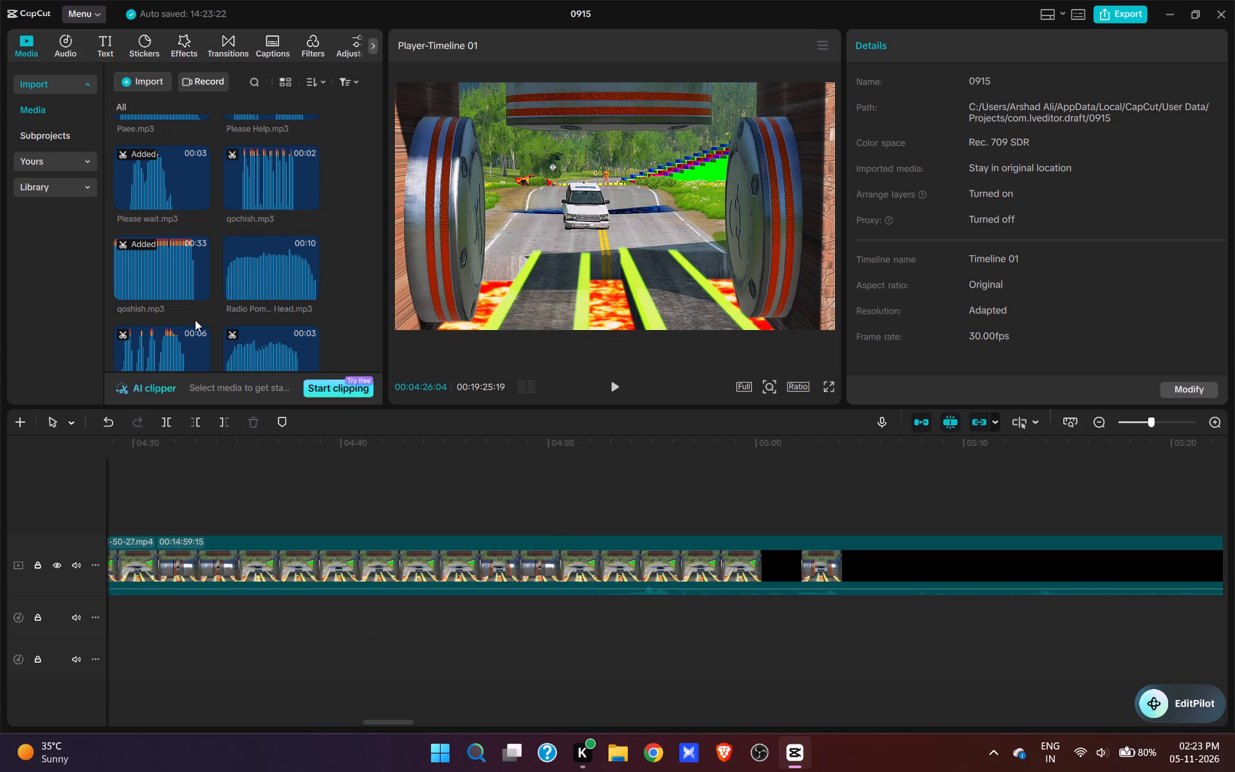
Preview aaaaa.mp3 and among.mp3, add among.mp3 at 00:04:26:04 as the SUV approaches the rollers, and play it.
scroll(265, 204, down, 8)
scroll(264, 275, down, 7)
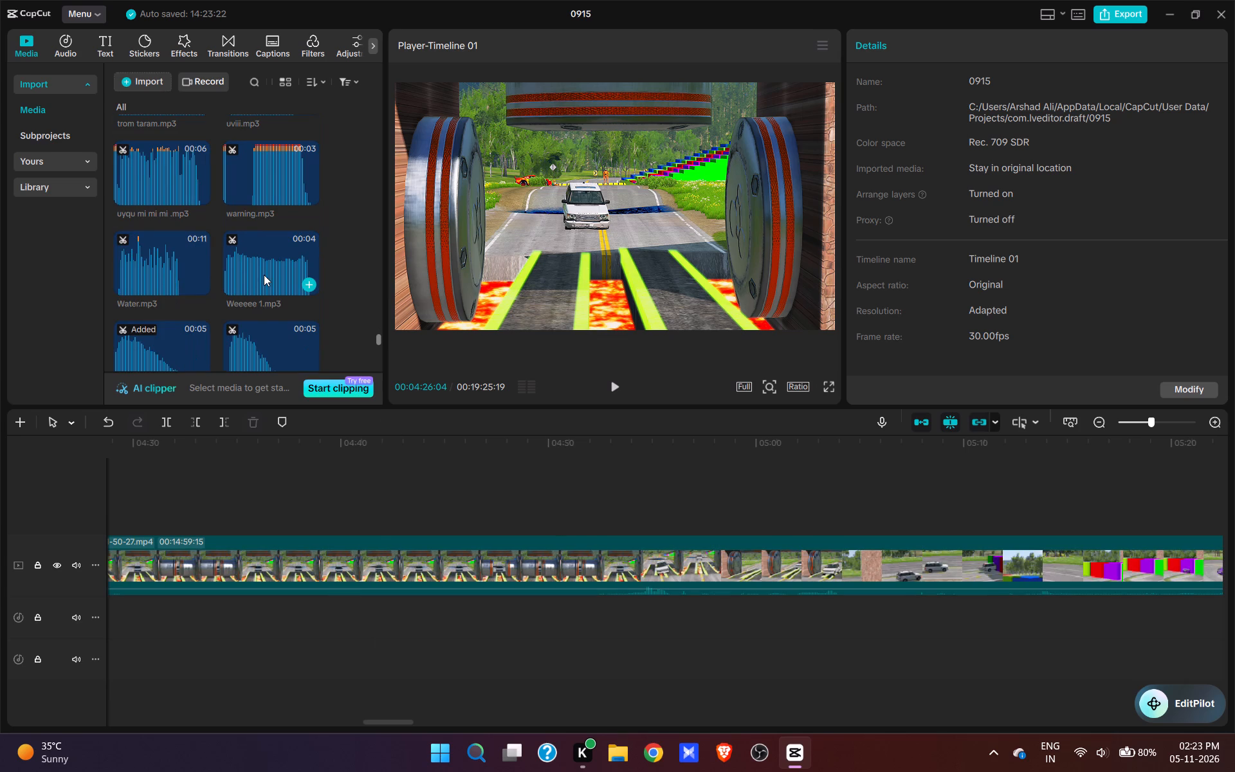
scroll(264, 275, up, 11)
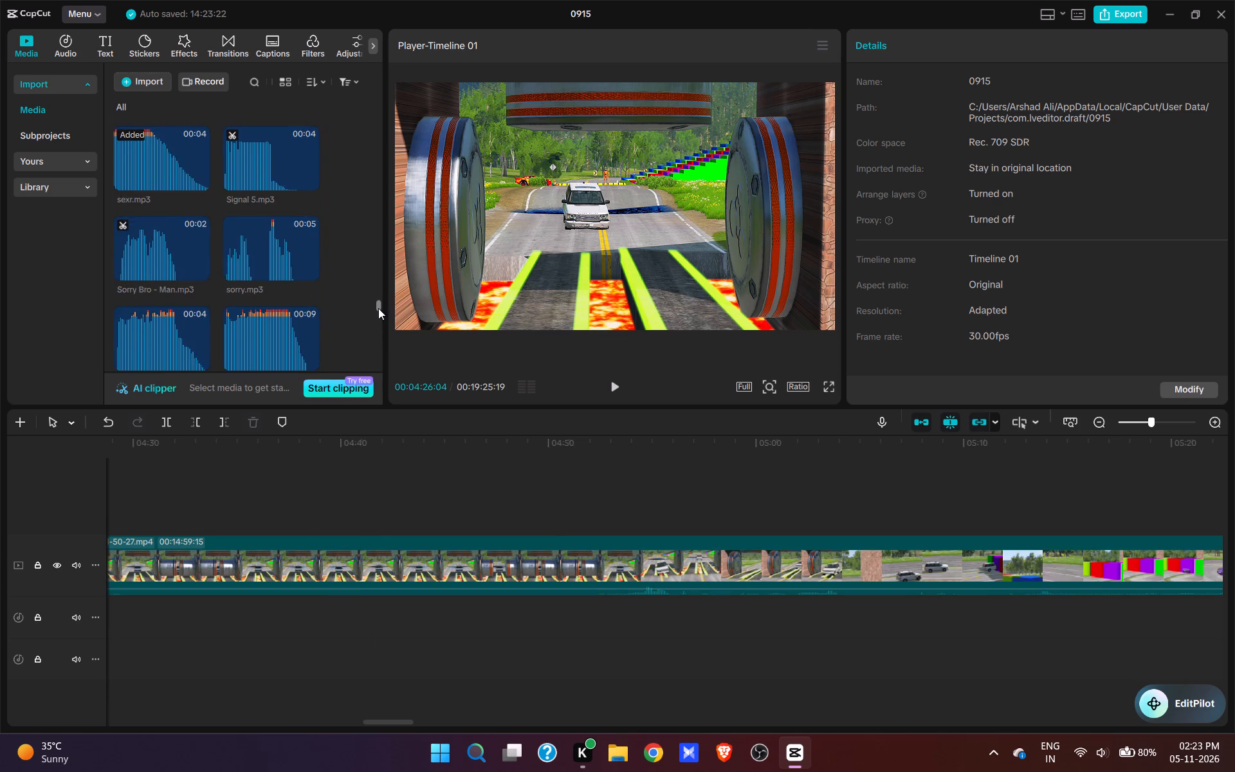
drag(378, 308, 354, 0)
click(181, 247)
scroll(181, 270, down, 1)
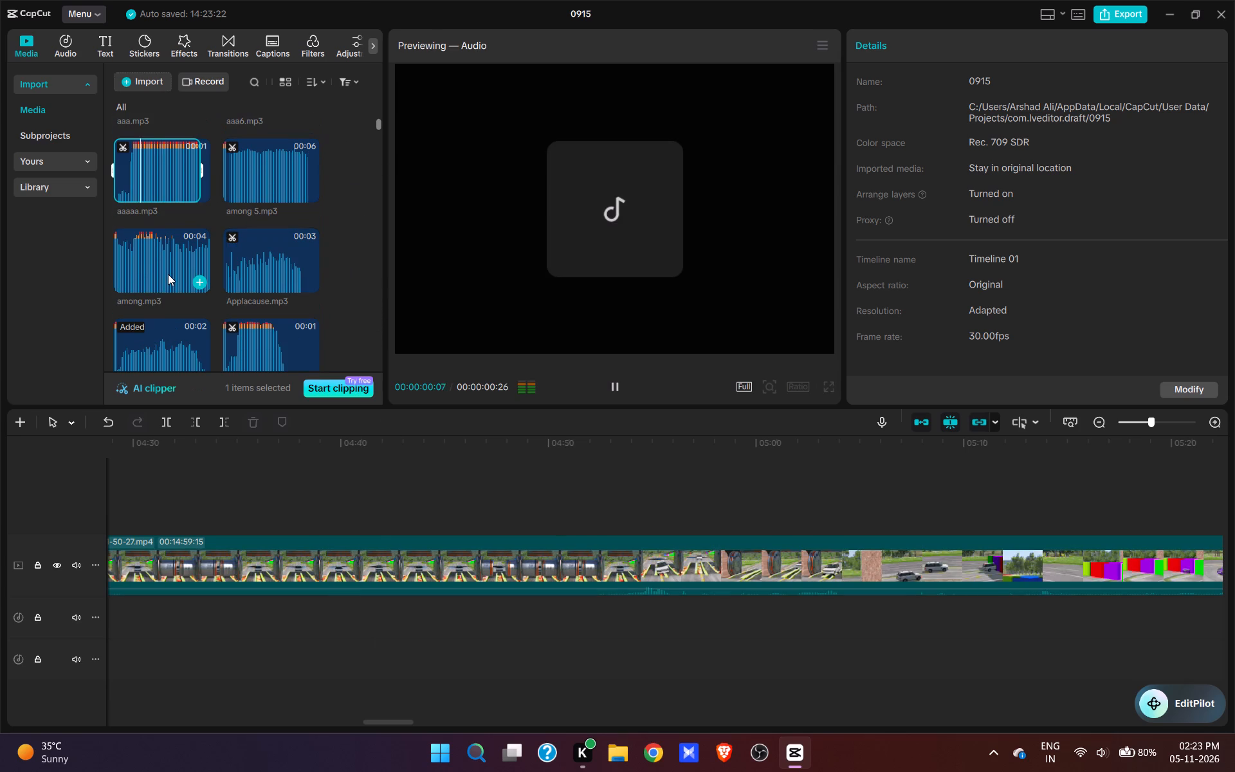
click(167, 273)
click(199, 279)
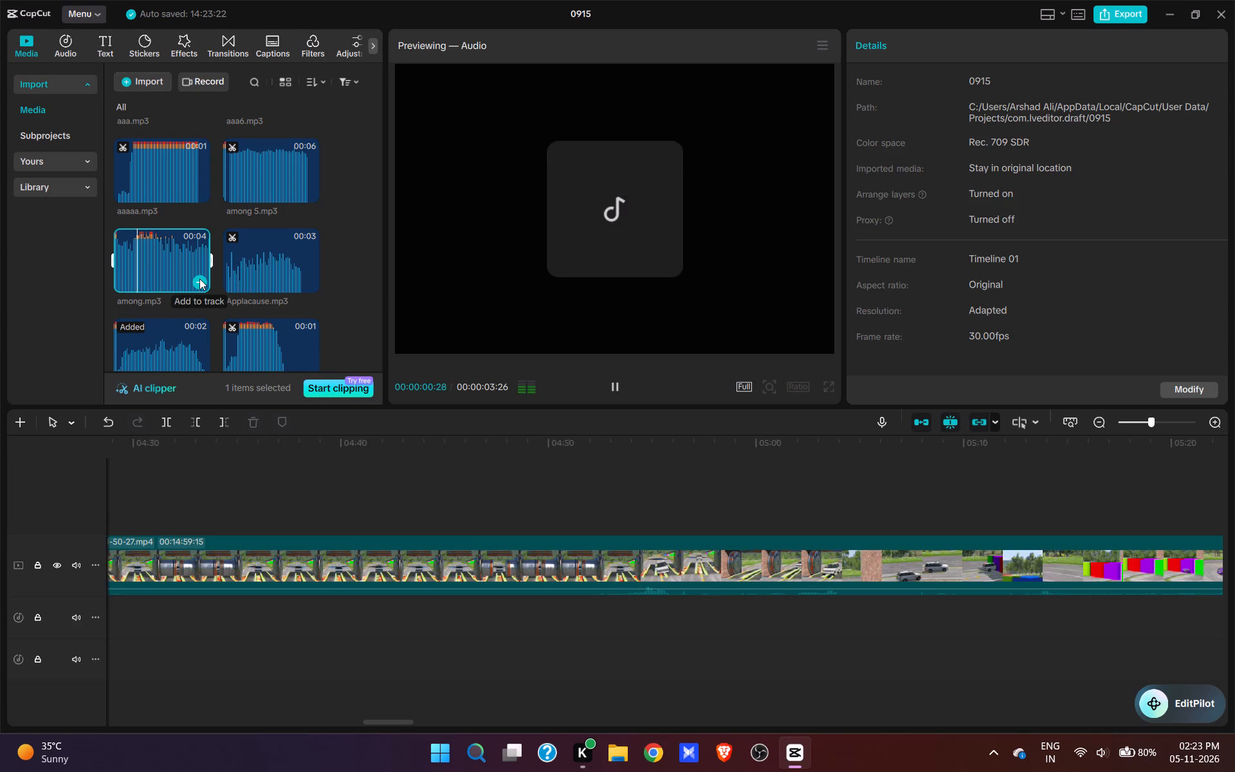
key(space)
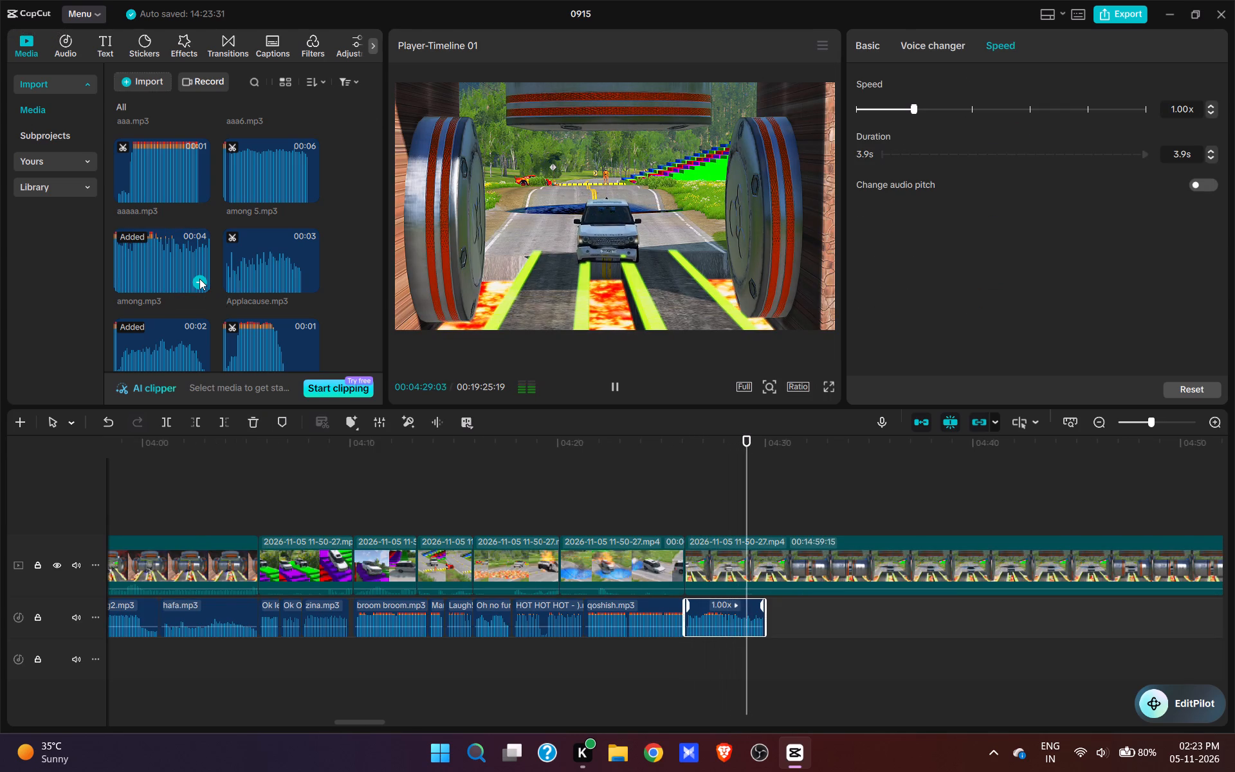
key(space)
key(space)
key(space)
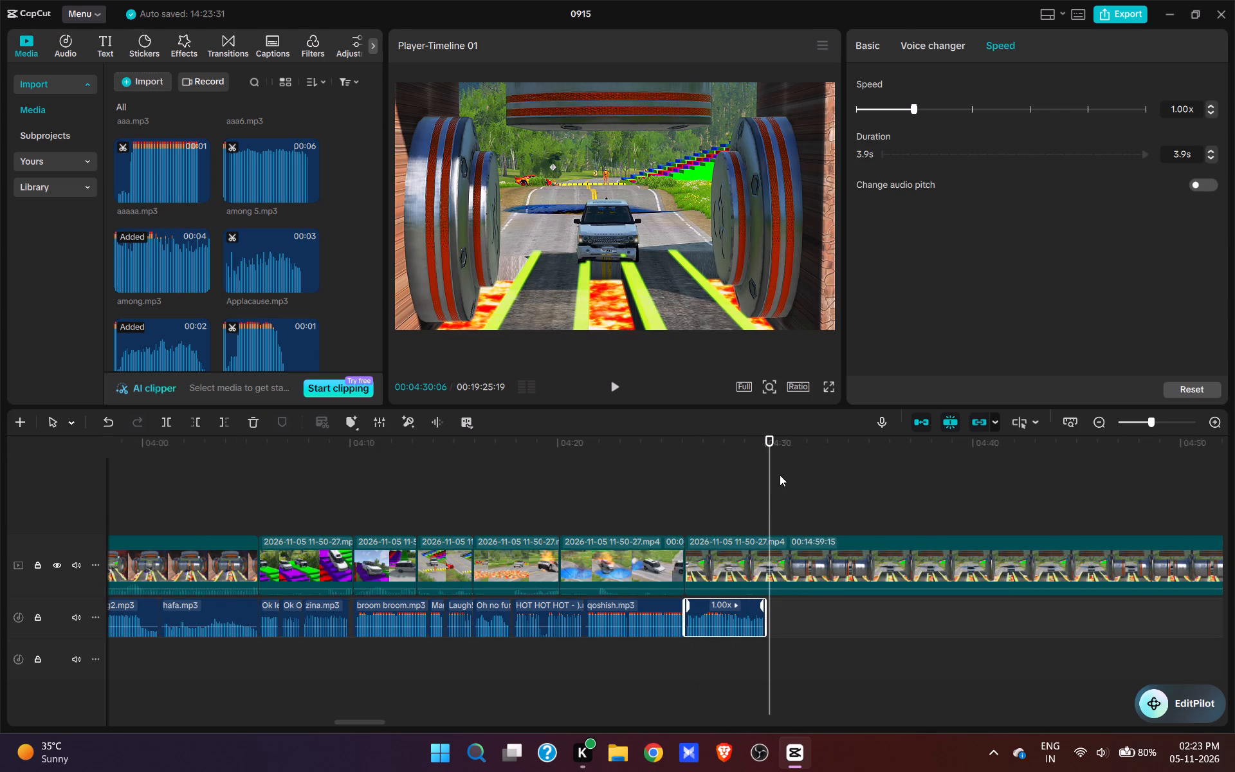
Paste the copied crane sound at 00:04:30:00, right after among.mp3, as the rollers close, and play it.
click(771, 483)
key(ctrl+v)
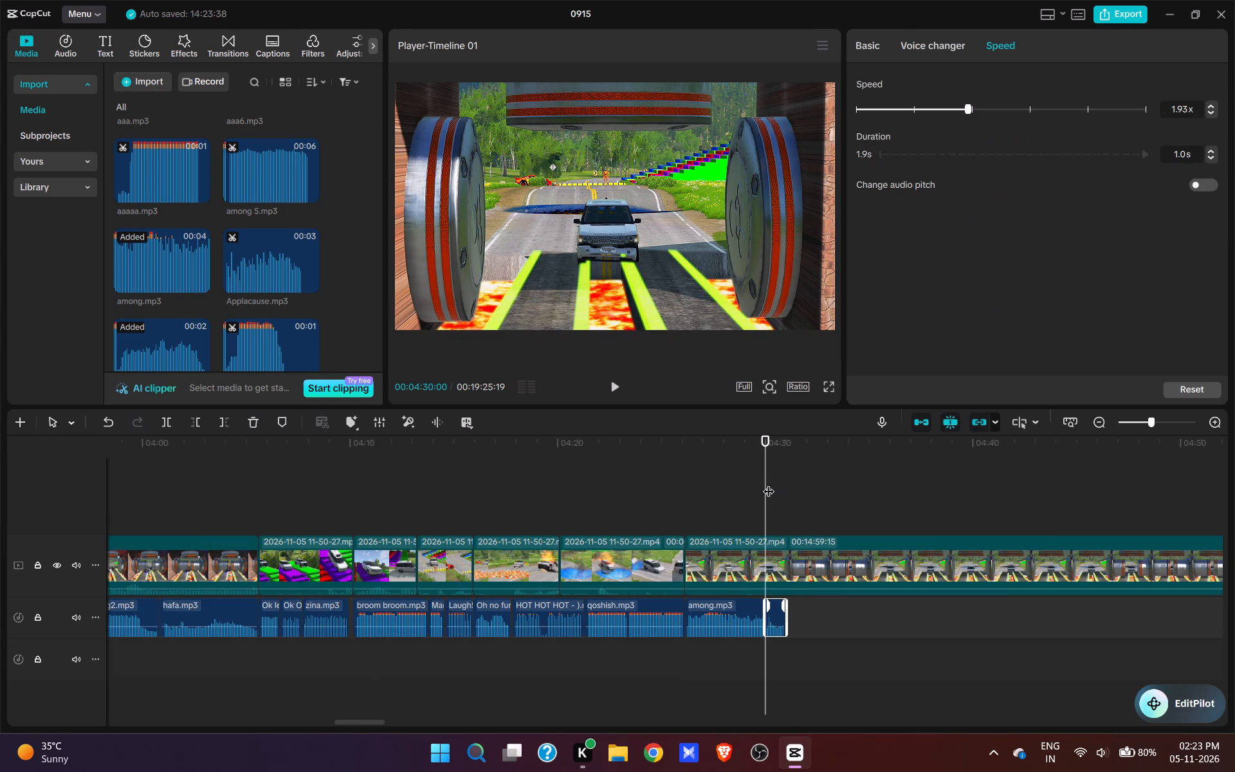
key(space)
key(space)
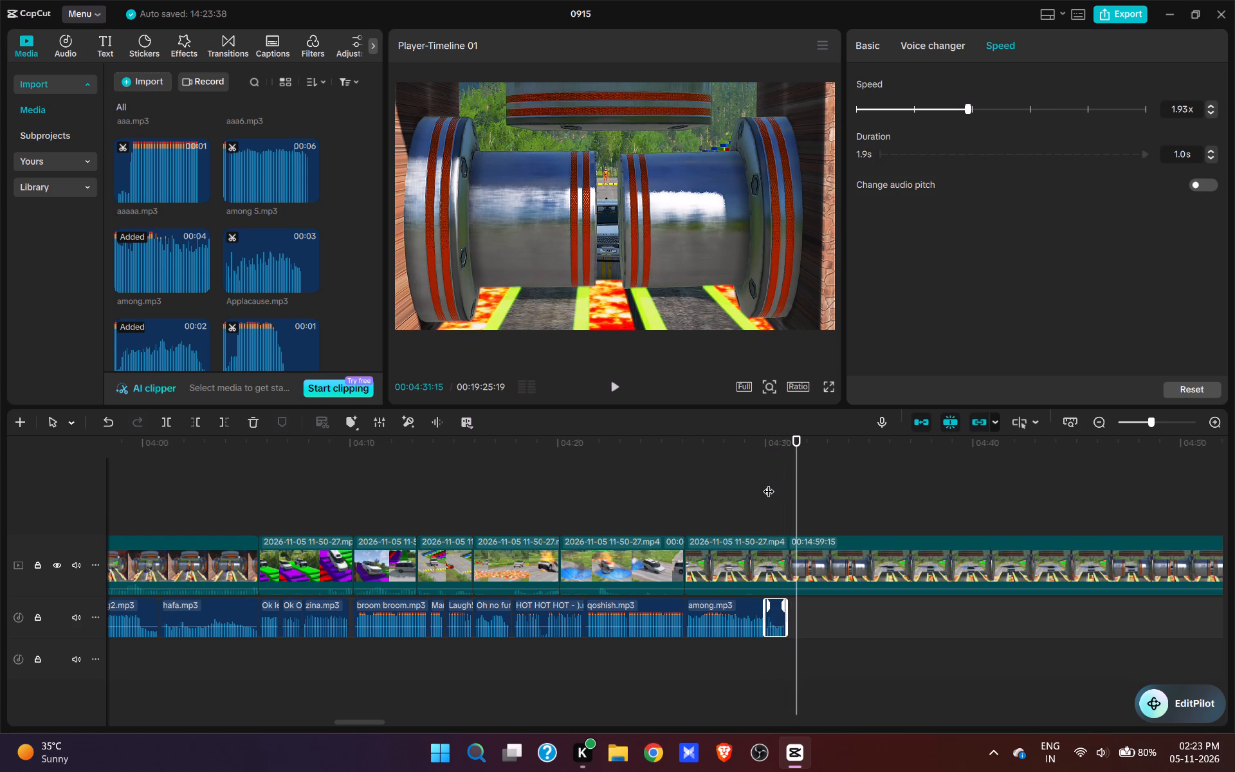
key(space)
key(space)
key(space)
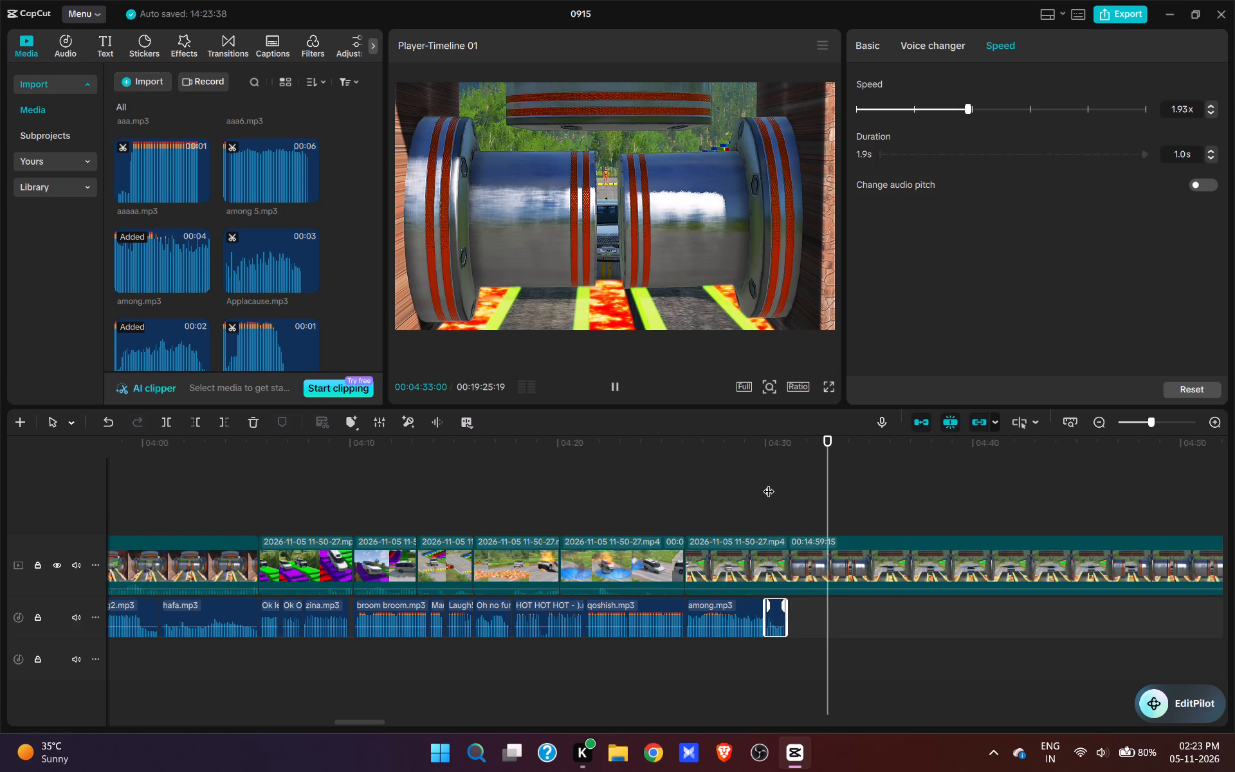
key(space)
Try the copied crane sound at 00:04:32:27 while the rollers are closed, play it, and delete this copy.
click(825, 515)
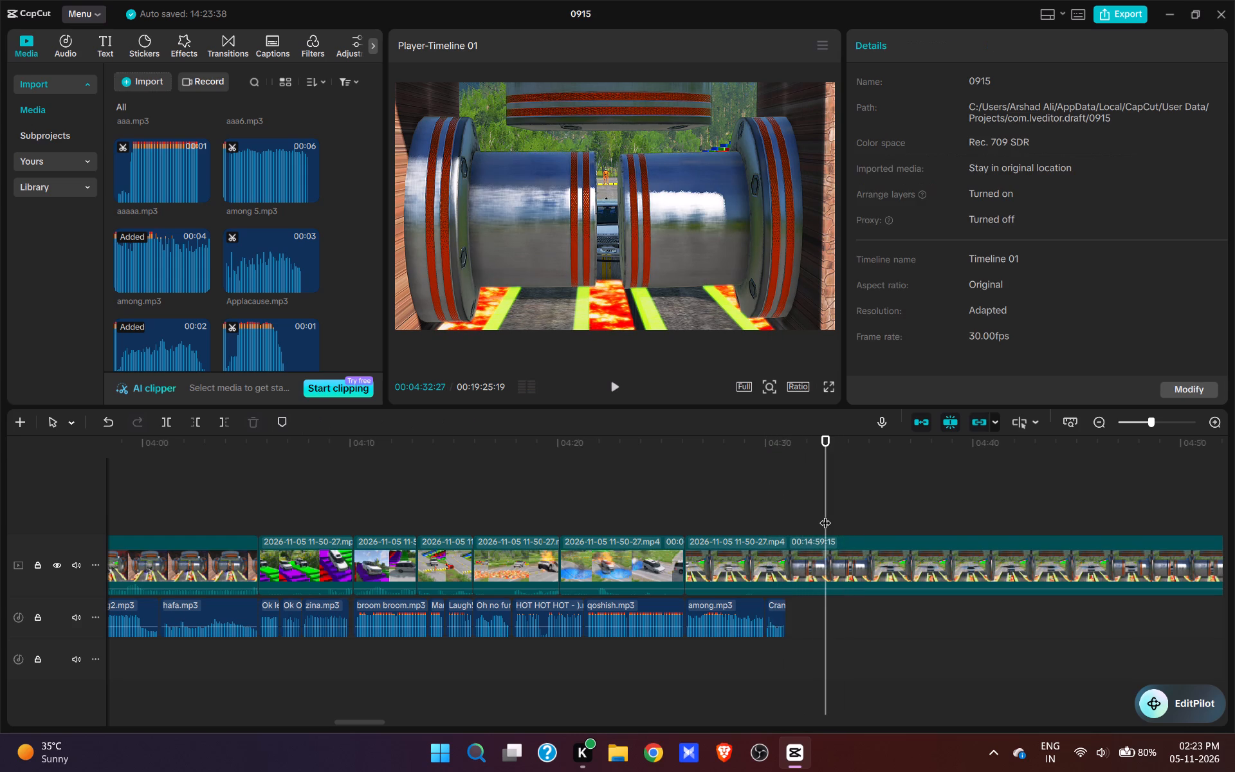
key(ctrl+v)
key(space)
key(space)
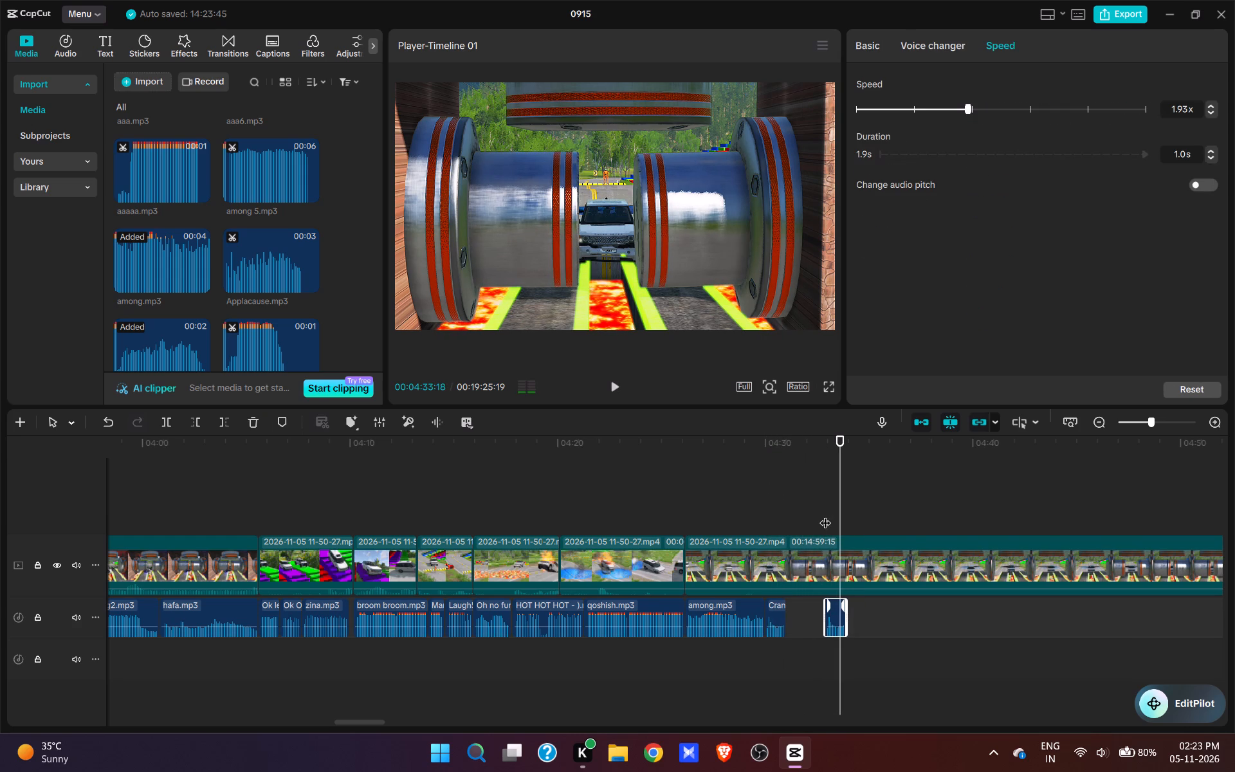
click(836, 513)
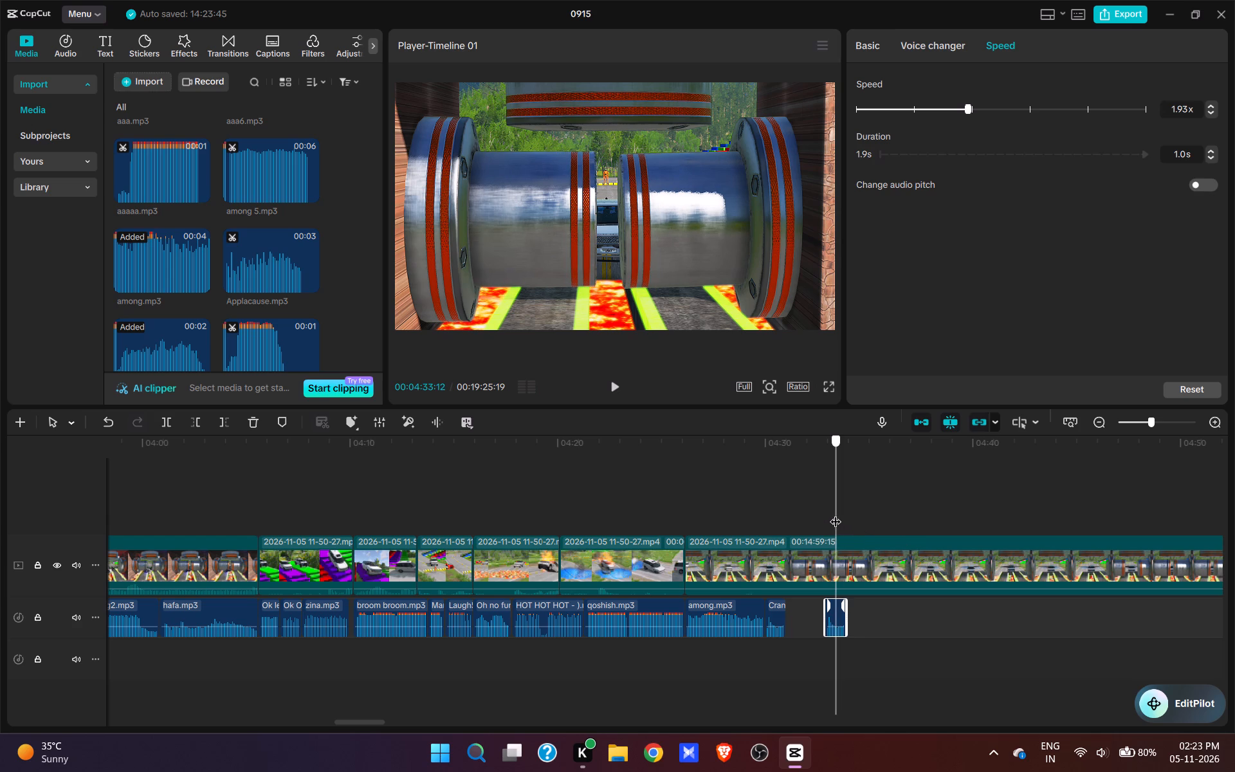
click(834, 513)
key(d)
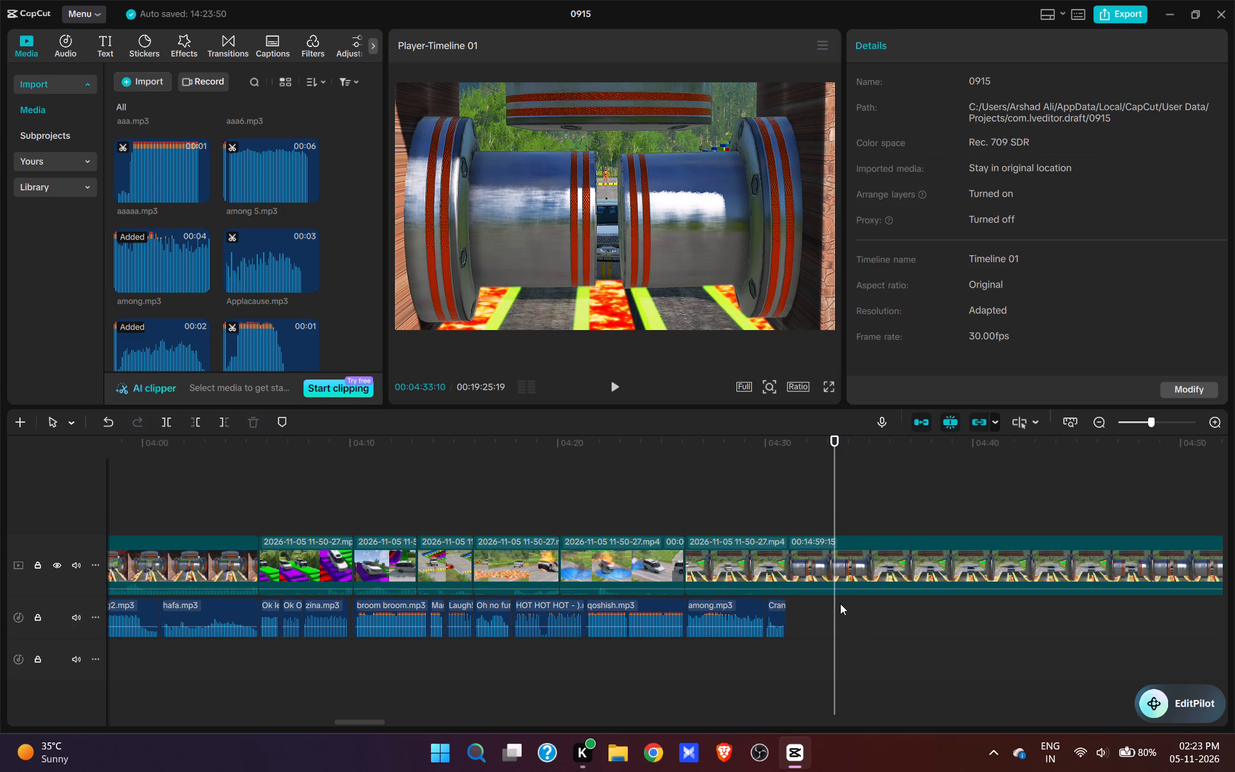
Paste the copied crane sound at 00:04:33:10, as the rollers start to open, and play back the roller sequence.
key(ctrl+v)
key(space)
key(space)
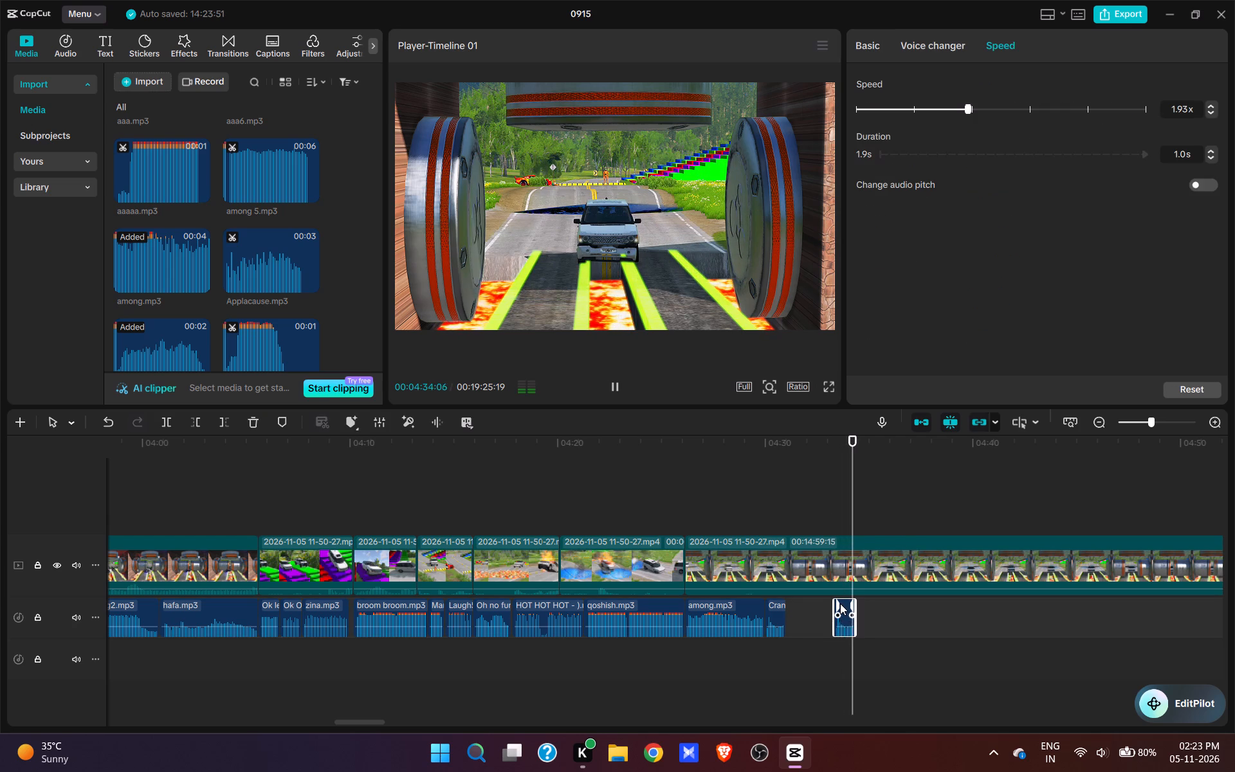
click(716, 484)
key(space)
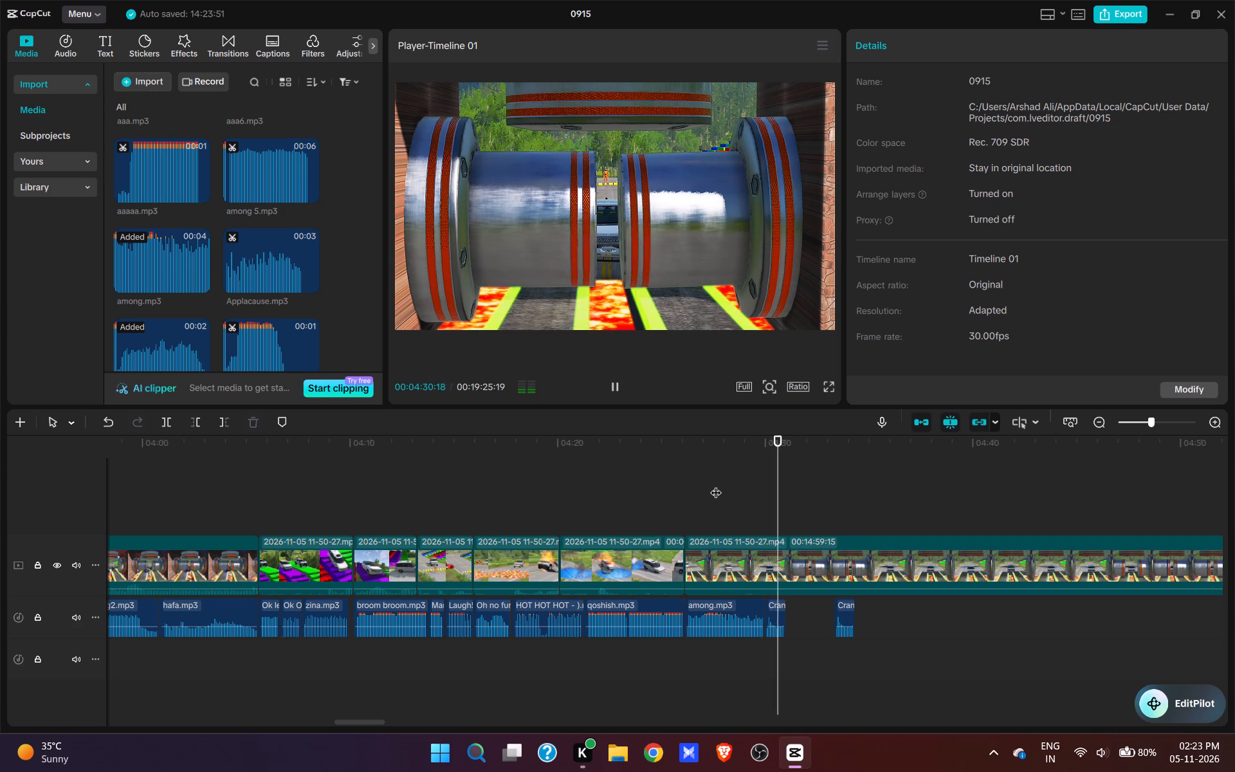
key(space)
Browse the imported sounds for the closed rollers at 00:04:31:00, previewing Applacause.mp3, aaa6.mp3, the cartoon run effect, CARTOON SPIN.mp3 and Clap.mp3.
click(789, 501)
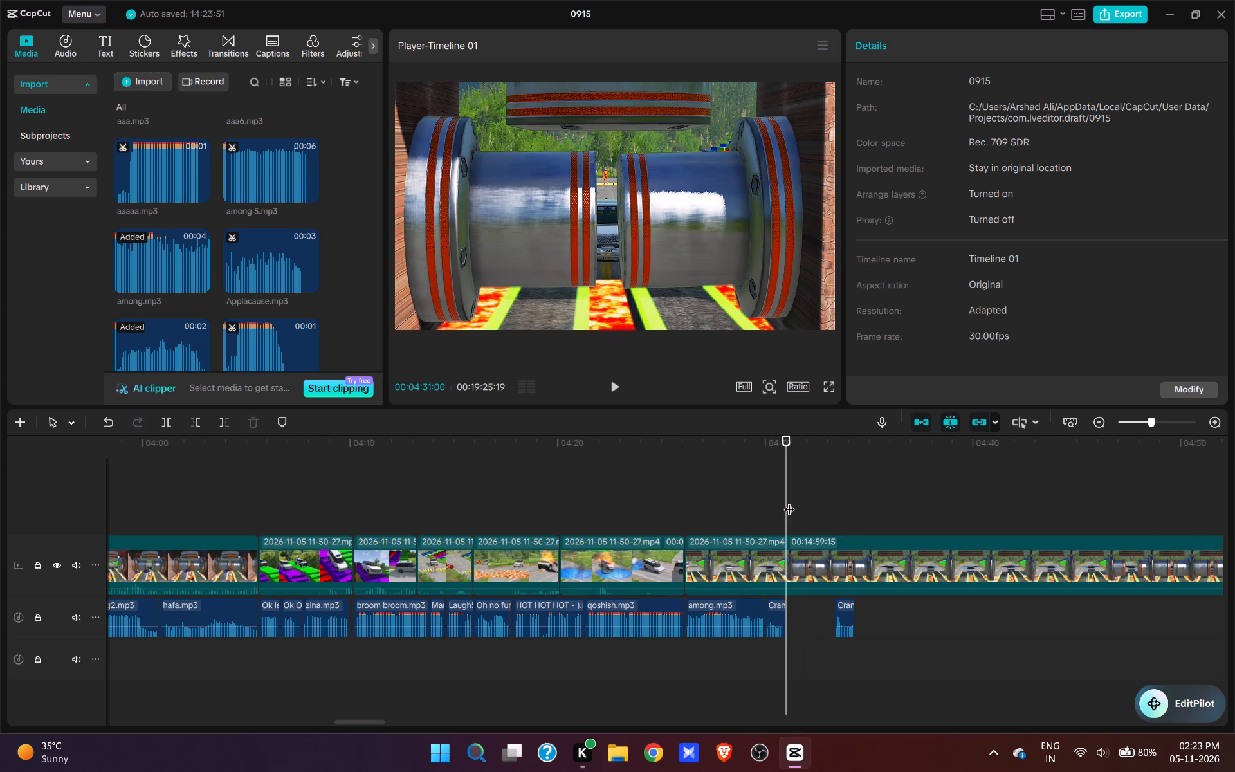
click(255, 280)
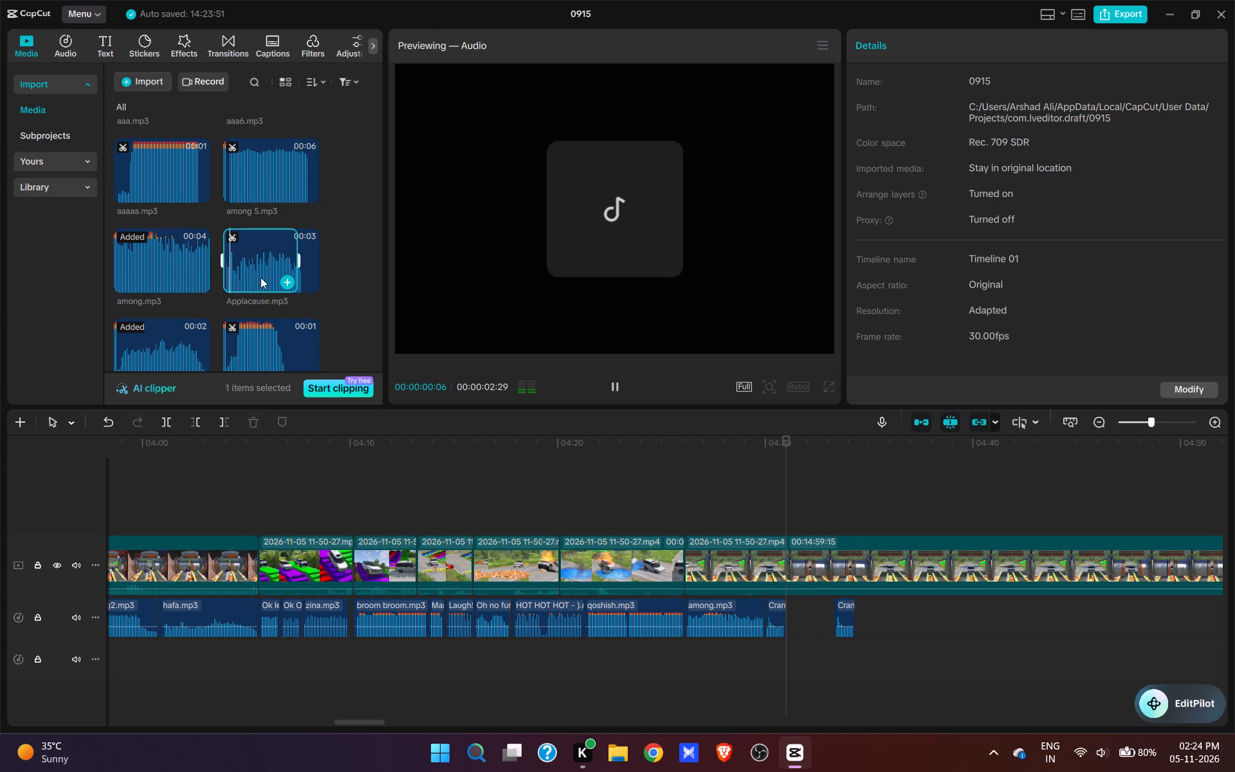
scroll(261, 277, up, 3)
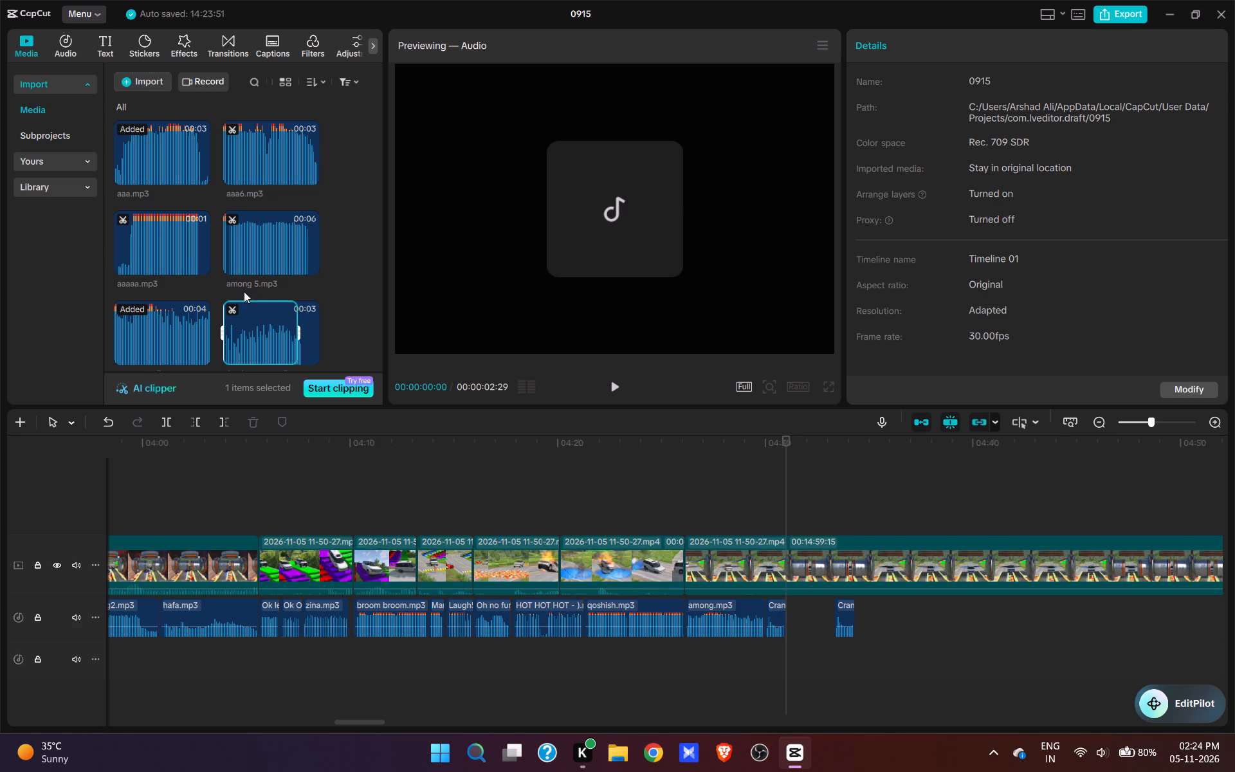
scroll(259, 245, up, 2)
click(251, 153)
scroll(193, 229, down, 3)
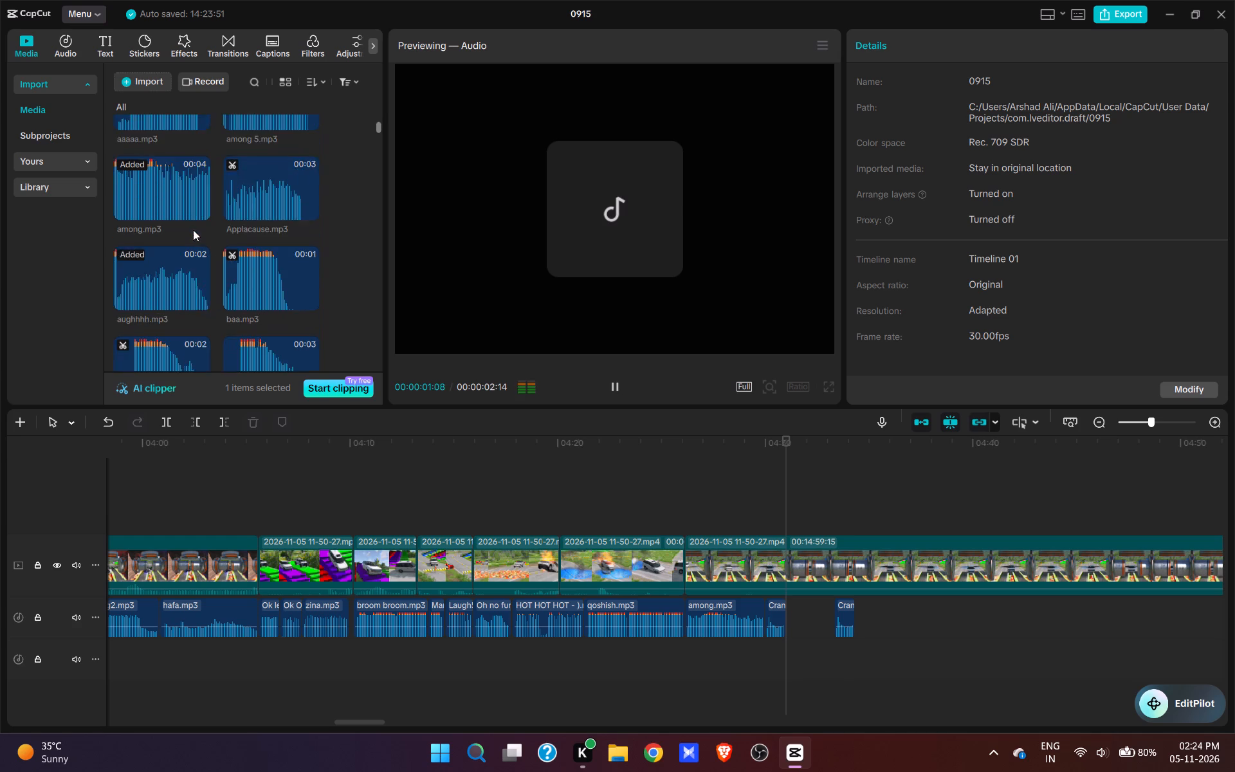
scroll(193, 230, down, 1)
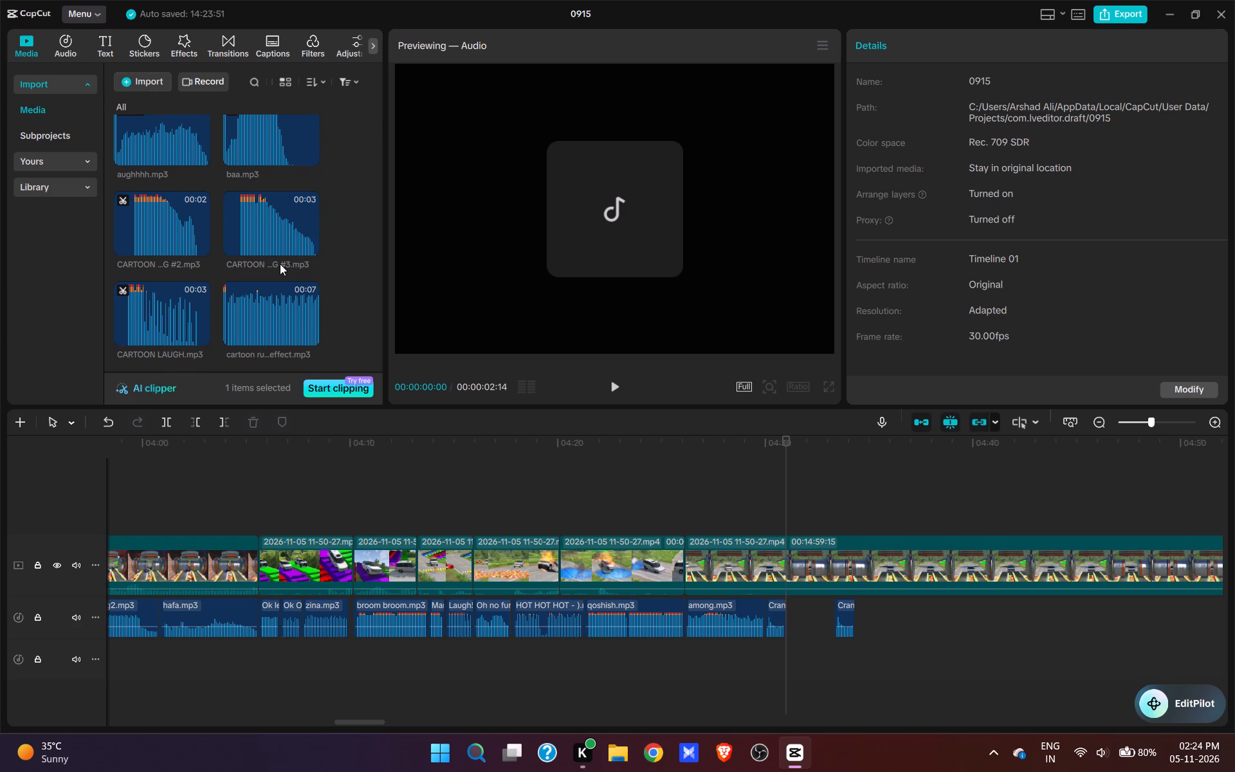
click(274, 344)
scroll(263, 280, down, 2)
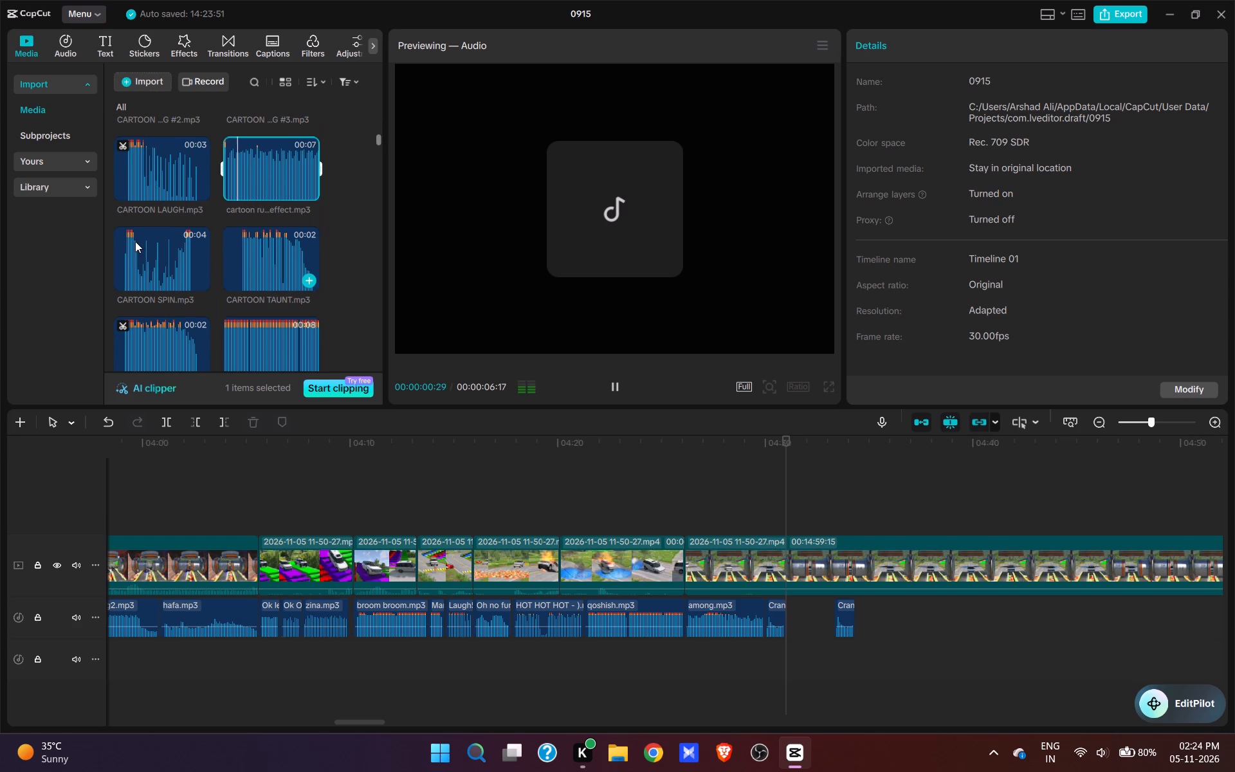
click(134, 241)
scroll(200, 268, down, 3)
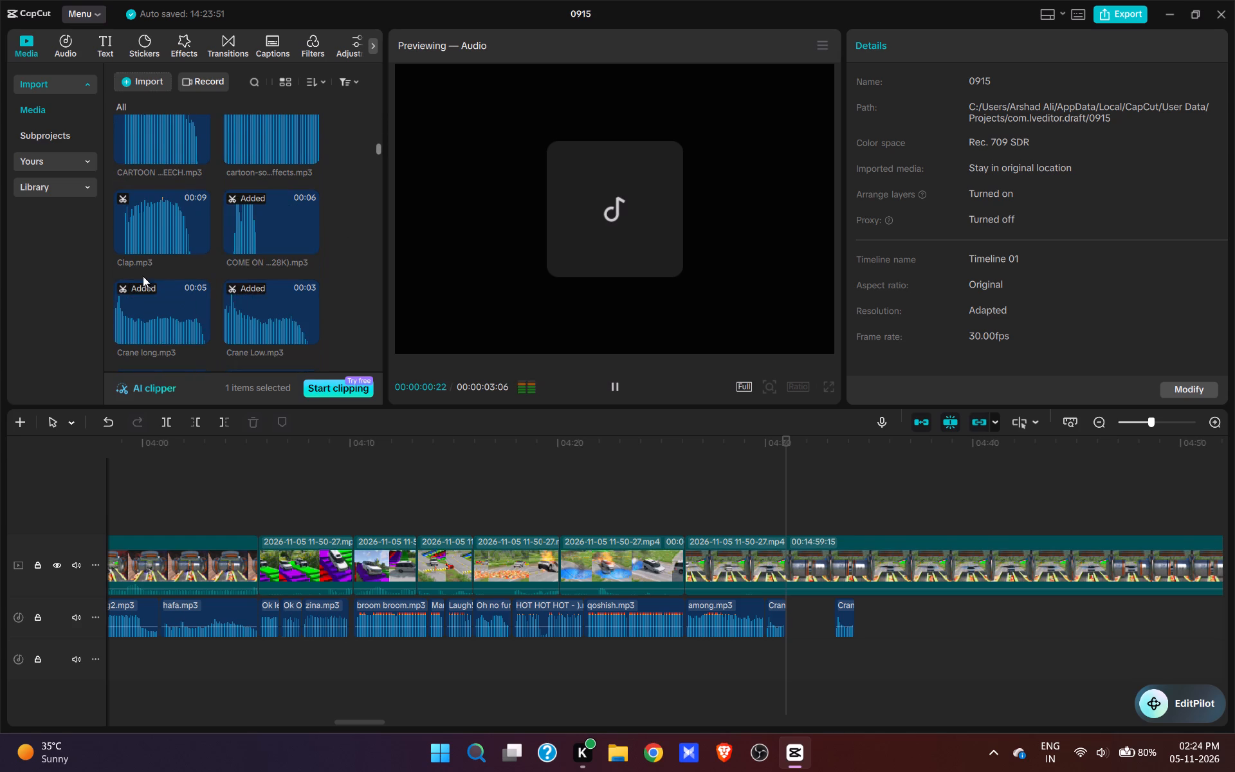
click(152, 216)
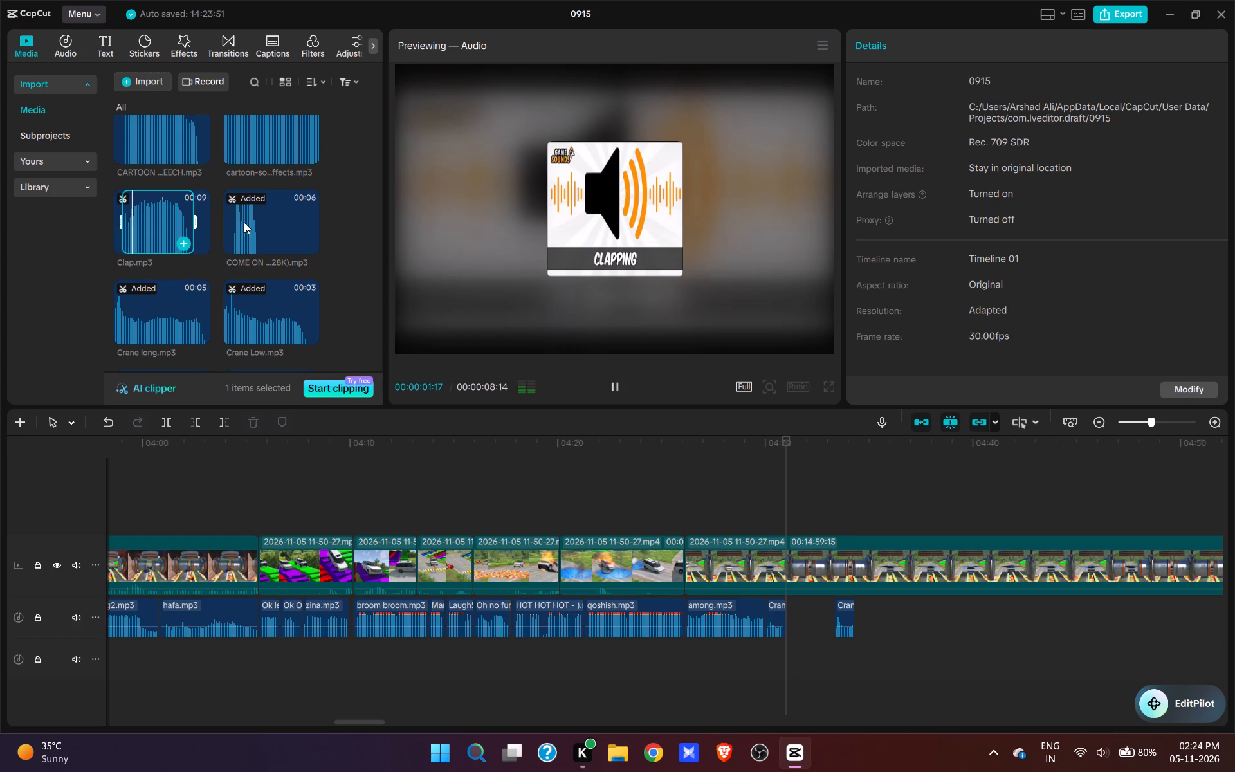
scroll(256, 237, up, 3)
scroll(256, 237, down, 3)
scroll(256, 237, up, 5)
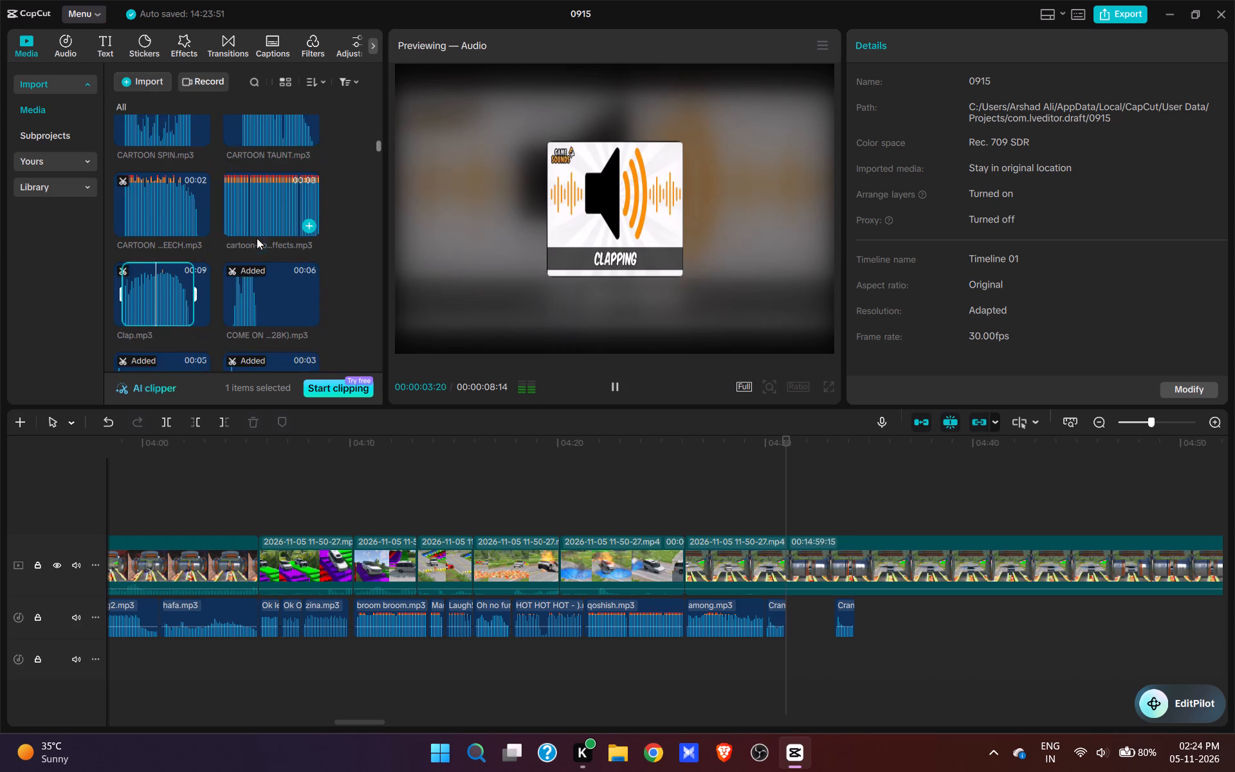
scroll(257, 238, up, 17)
scroll(289, 213, down, 19)
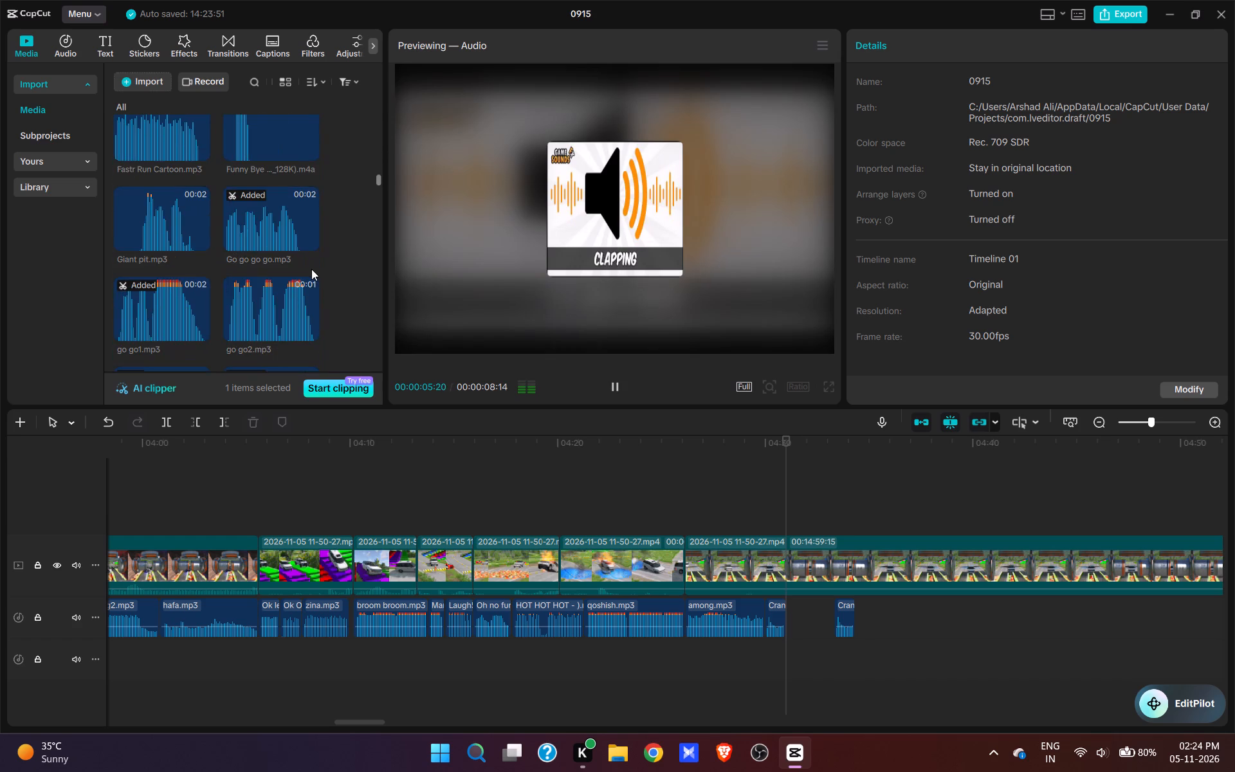
scroll(307, 269, down, 8)
scroll(214, 332, down, 7)
scroll(205, 277, down, 3)
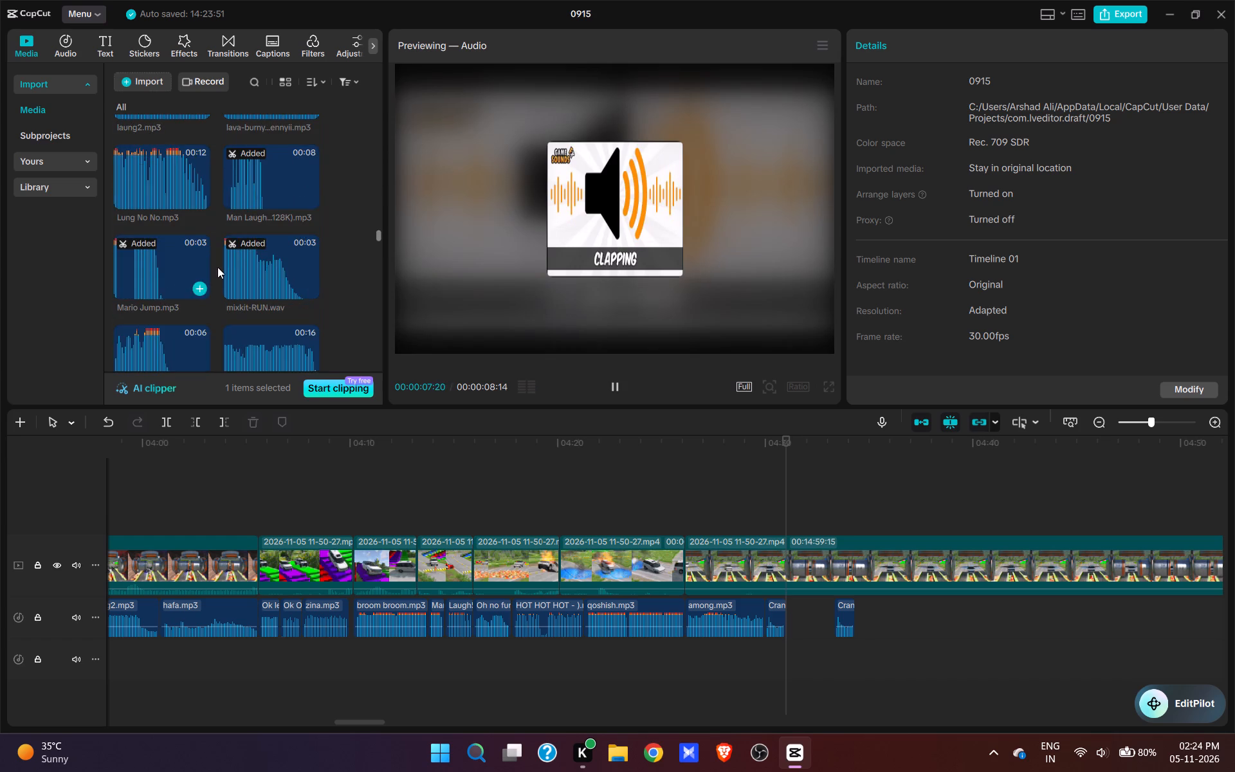
scroll(217, 267, down, 4)
scroll(163, 252, down, 2)
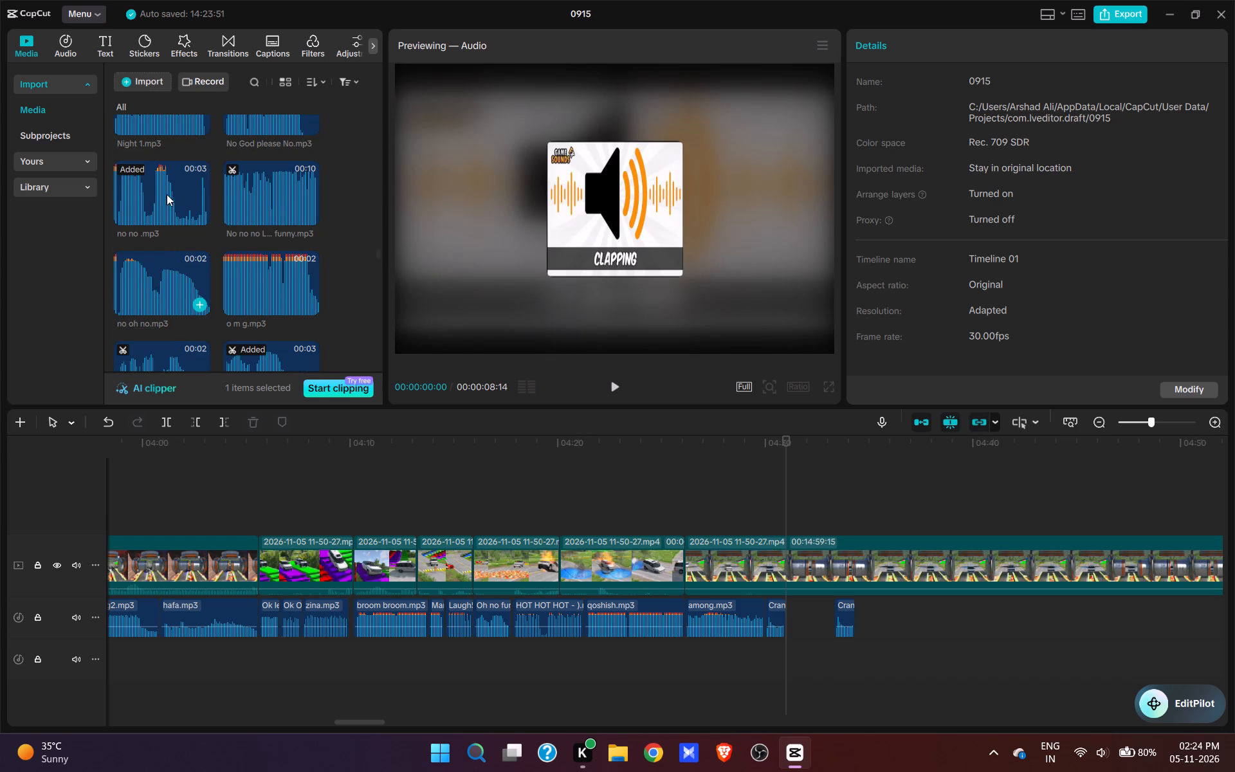
Preview no no .mp3 and add it at 00:04:31:00, between the two crane sounds.
click(165, 191)
click(201, 219)
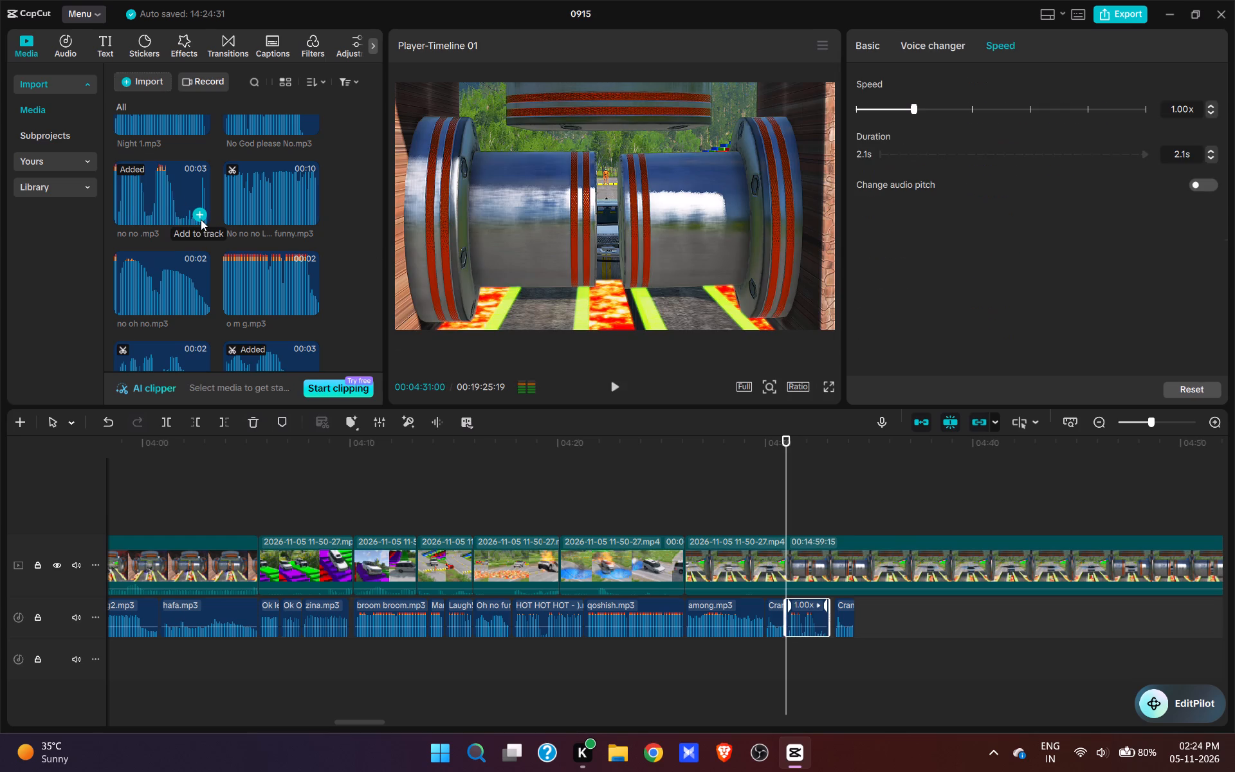
Play back the roller sequence from 00:04:31:00 to check the no no .mp3 sound against the crane sounds.
key(space)
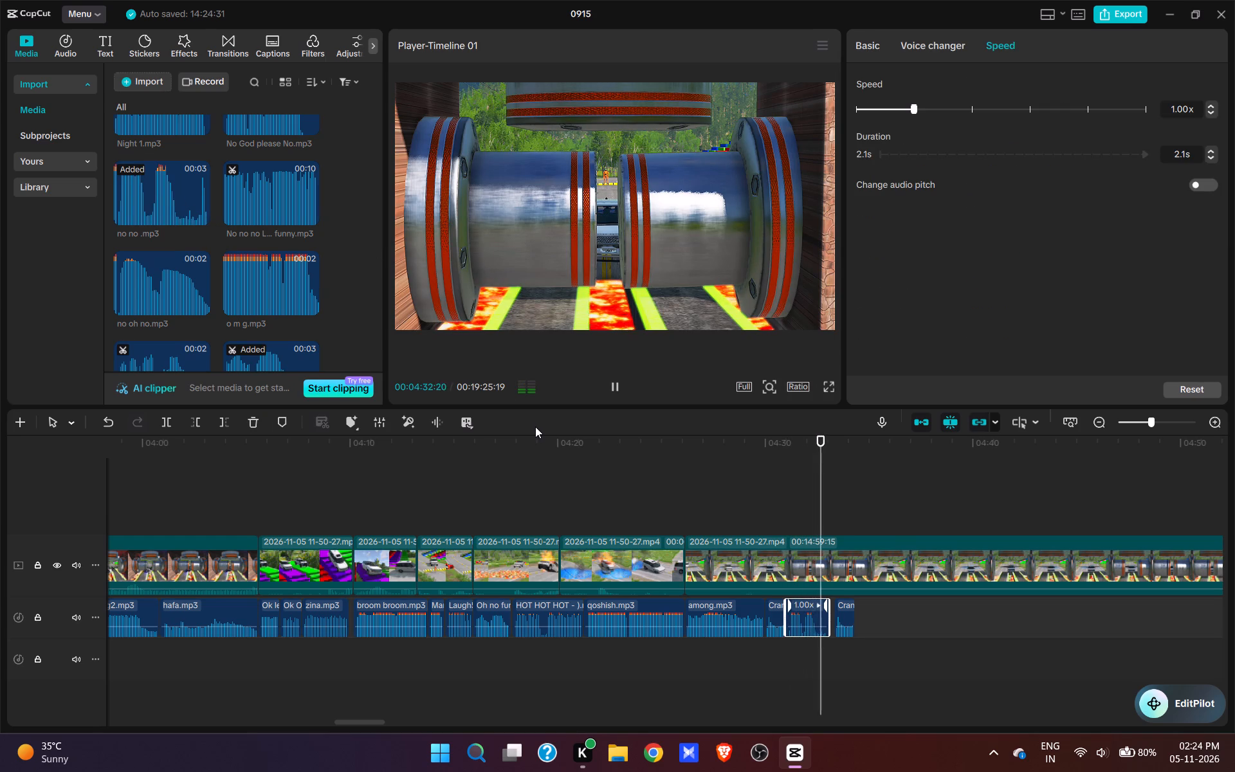
key(space)
key(space)
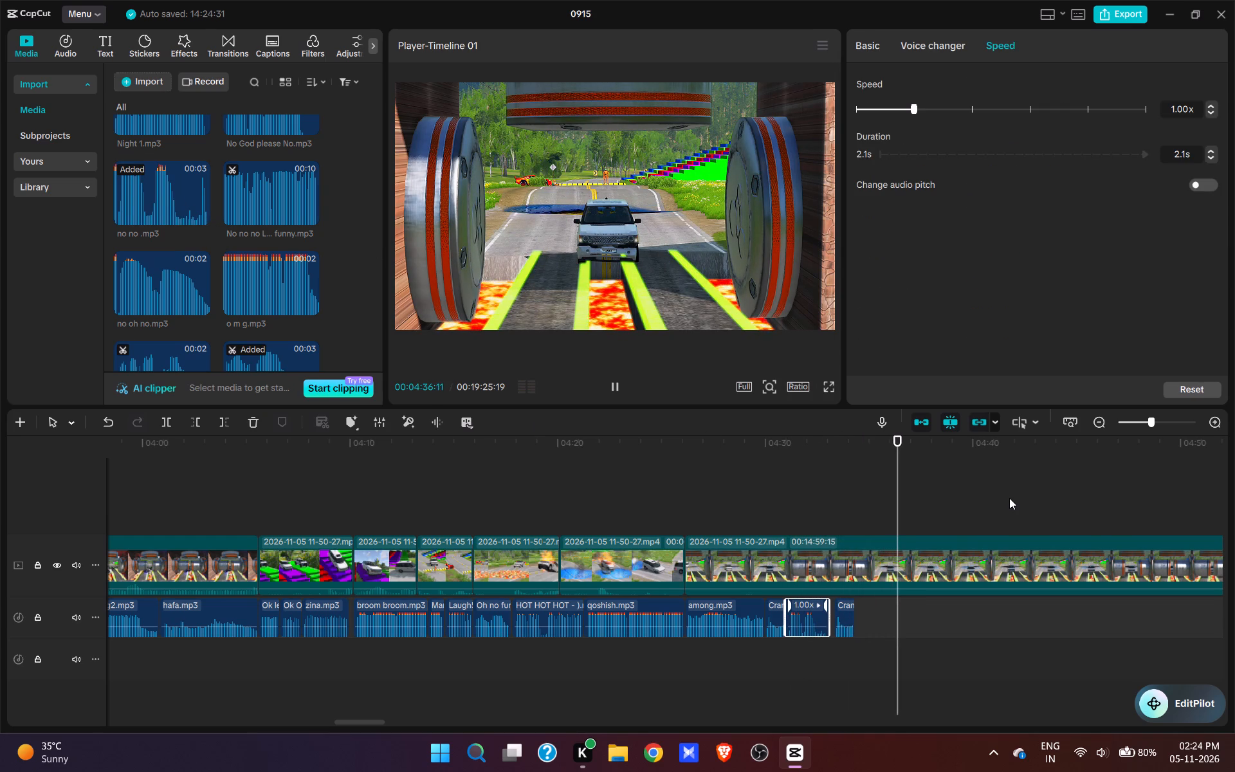
key(space)
Split the gameplay clip at 00:04:34:10, at the end of the second crane sound, once the rollers are open.
click(850, 520)
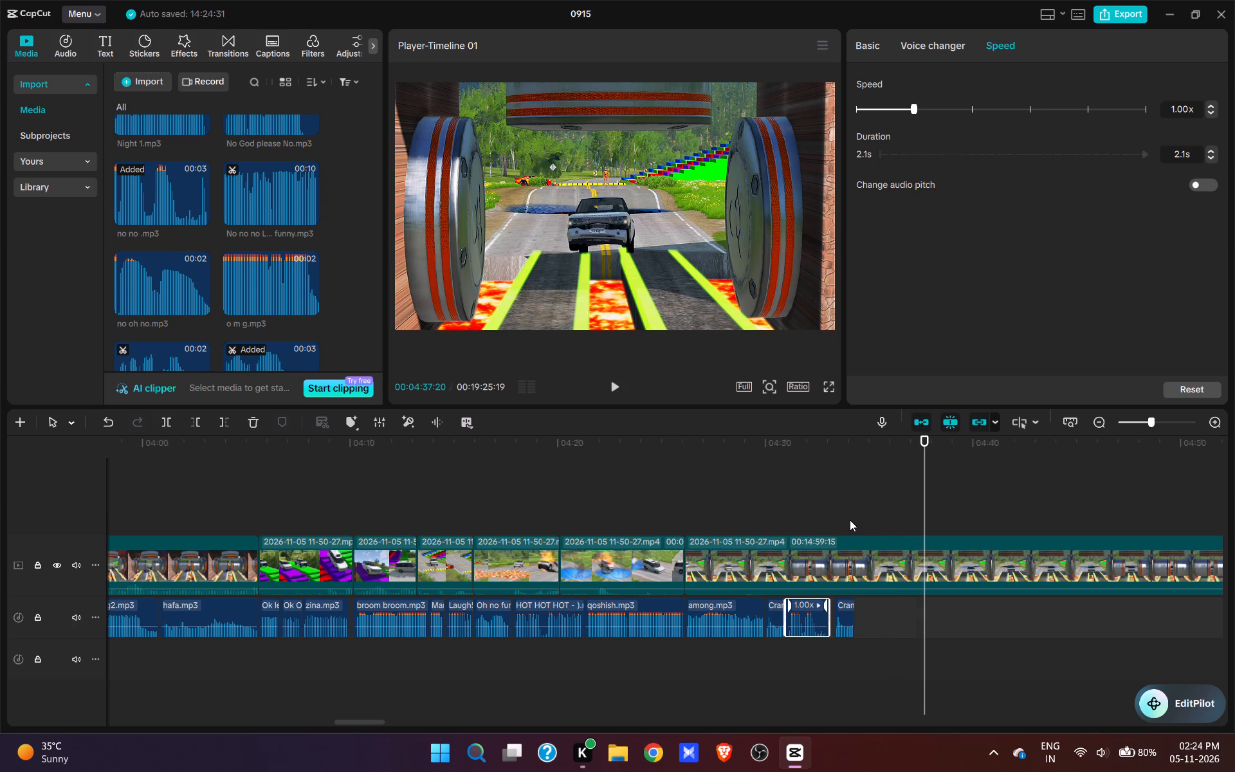
click(850, 520)
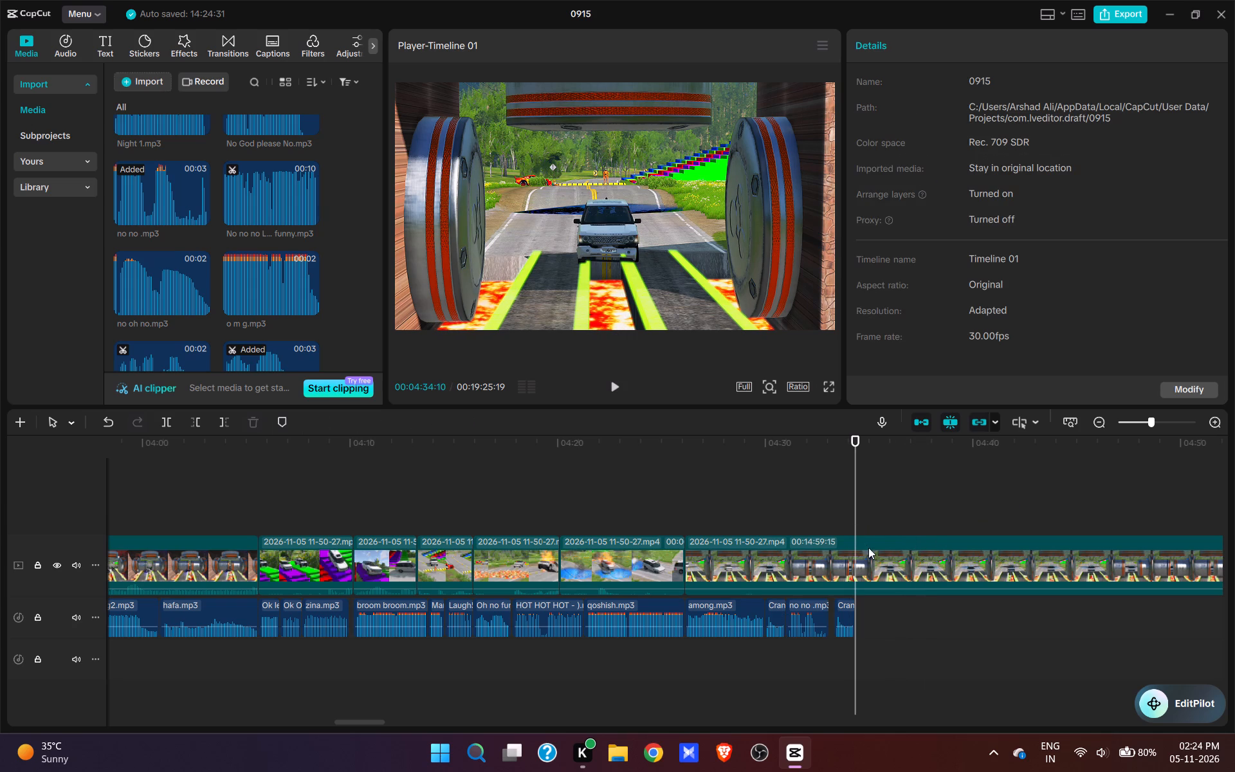
click(872, 556)
key(w)
drag(903, 569, 783, 631)
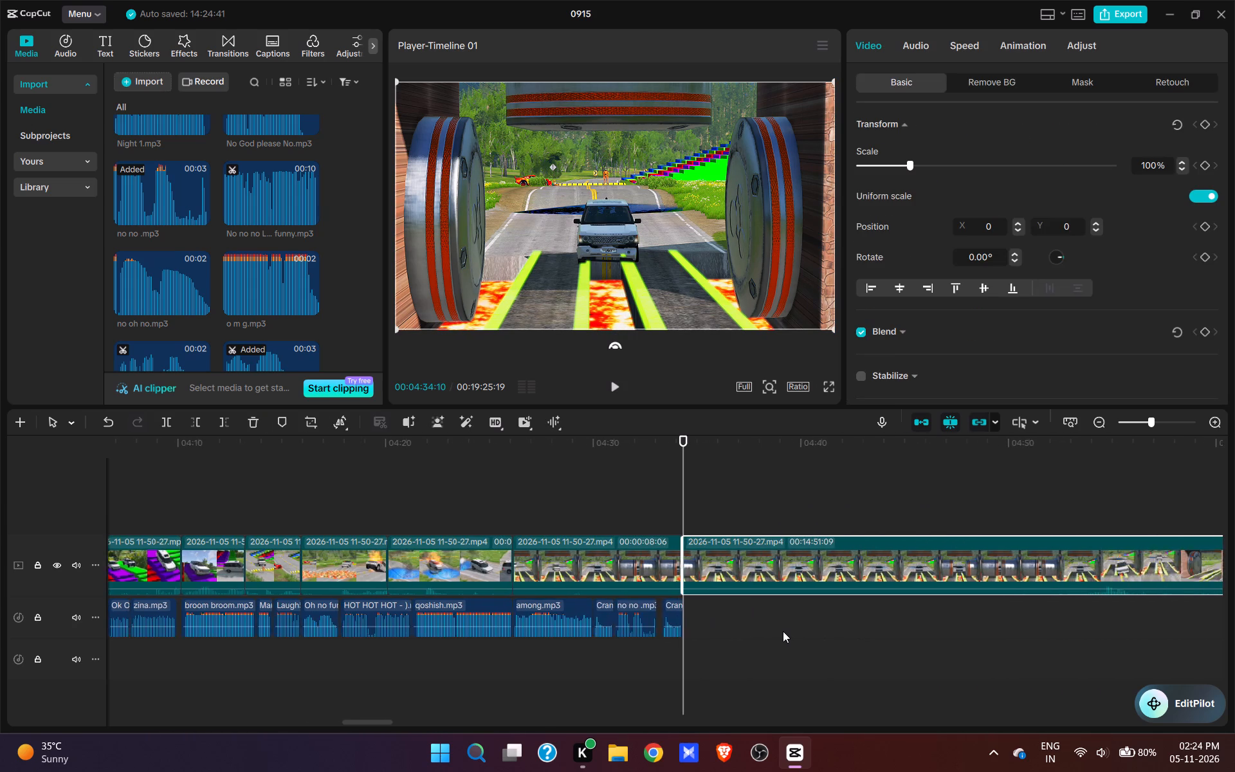
drag(783, 631, 783, 630)
Cut the waiting footage between 00:04:34:10 and 00:04:37:08 from the start of the new clip and play the join.
key(space)
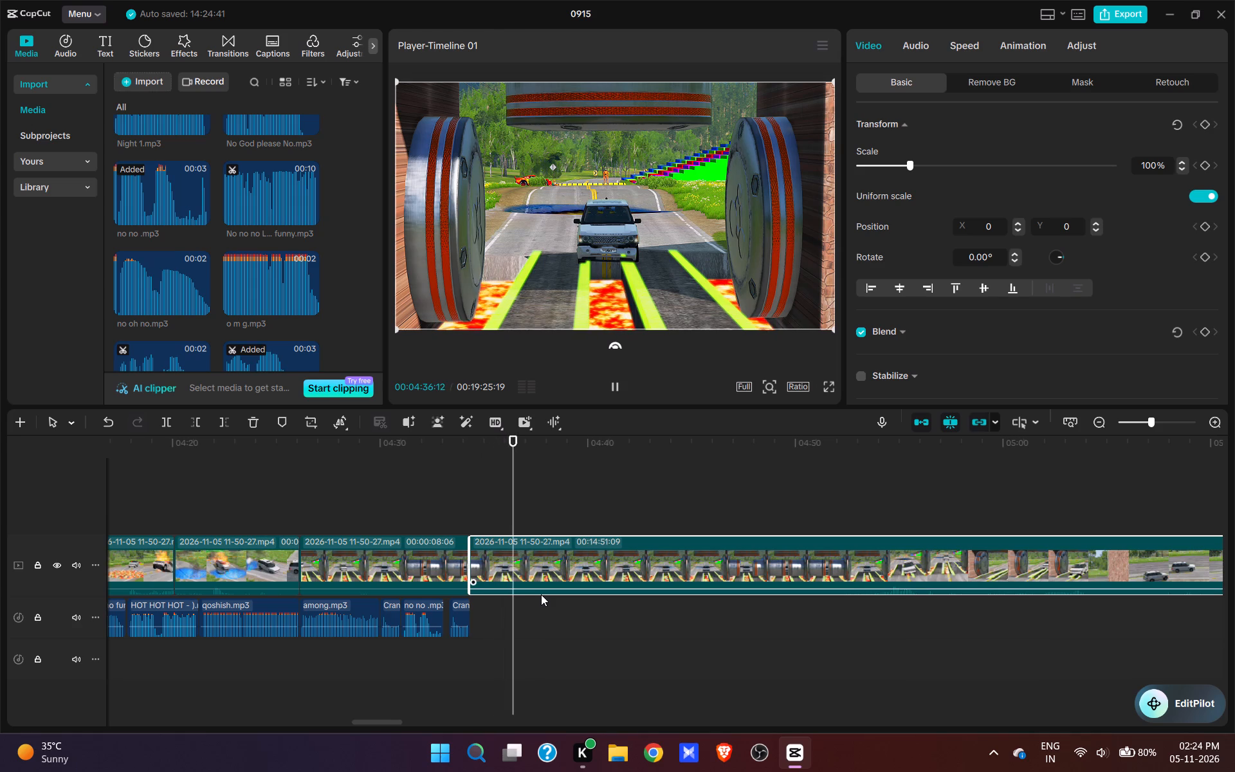
key(space)
click(531, 517)
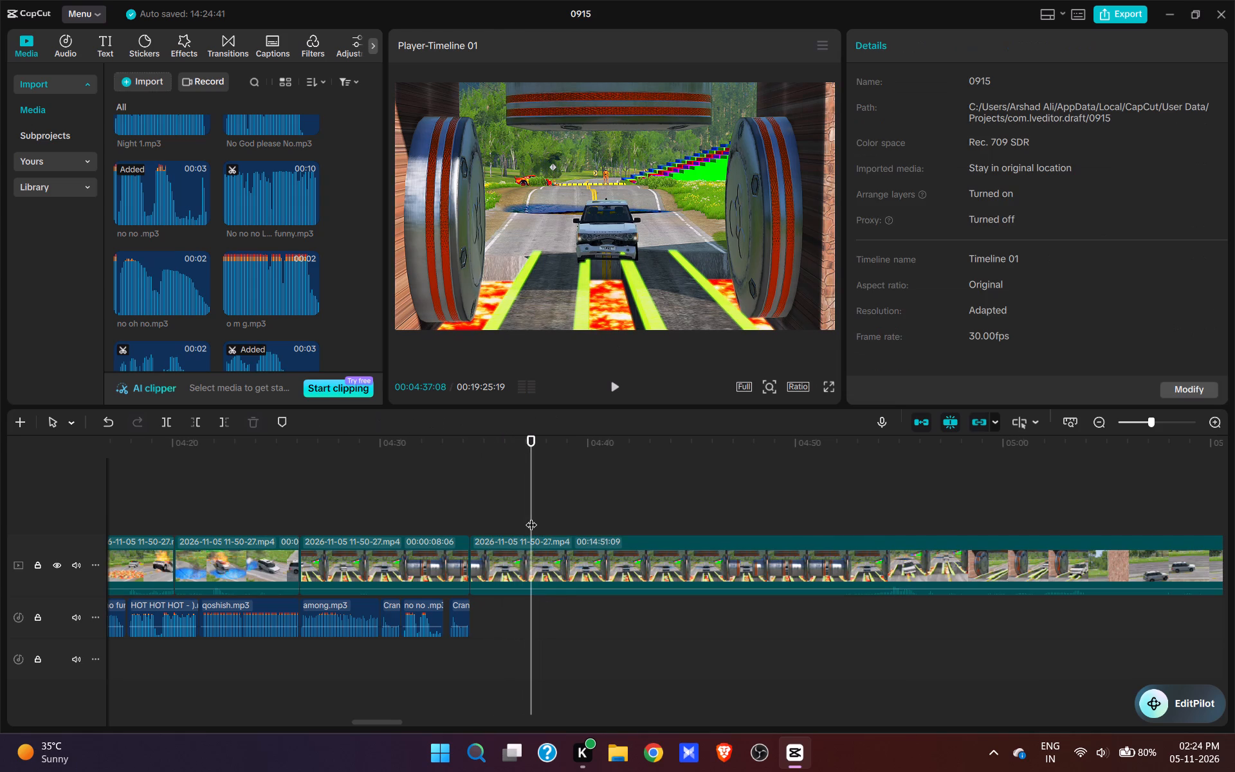
text(q)
key(space)
key(space)
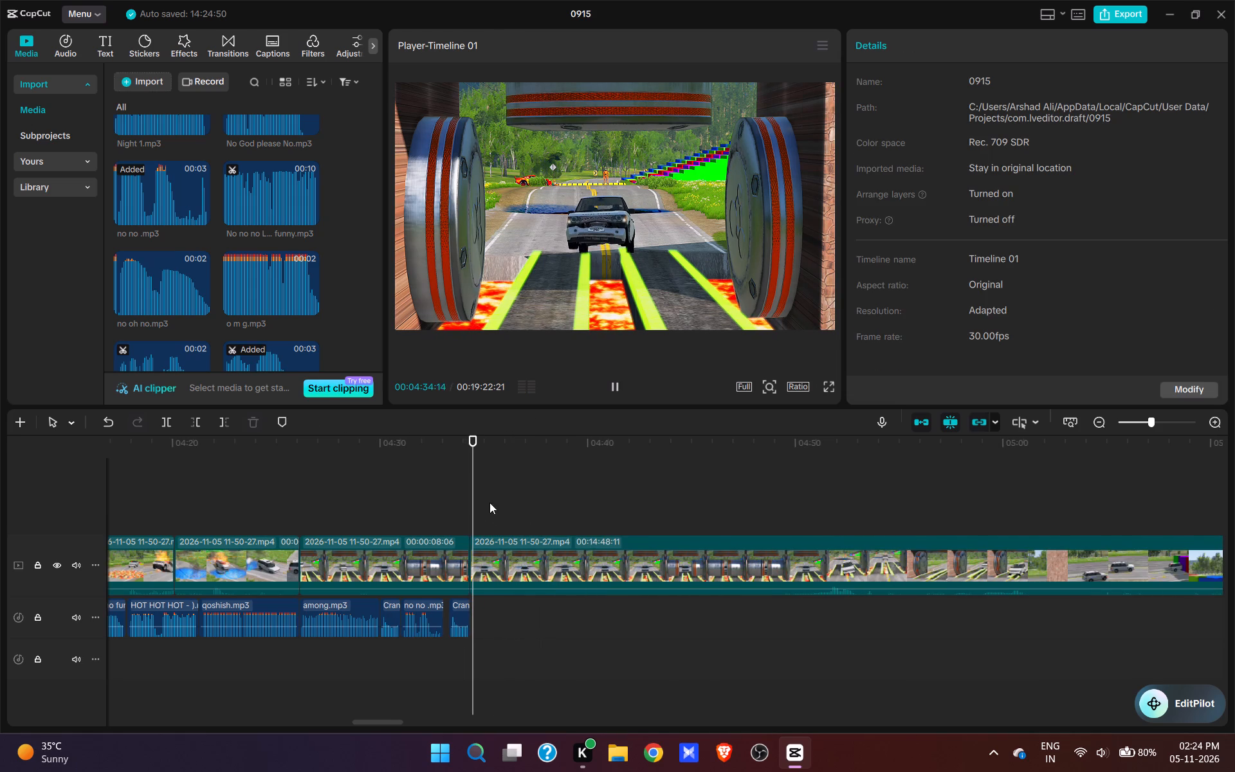
Find Help me 1.mp3 among the imported sounds, add it at 00:04:34:10, and play it back.
click(470, 488)
scroll(302, 200, down, 4)
scroll(242, 248, up, 20)
scroll(242, 248, up, 2)
scroll(267, 275, down, 2)
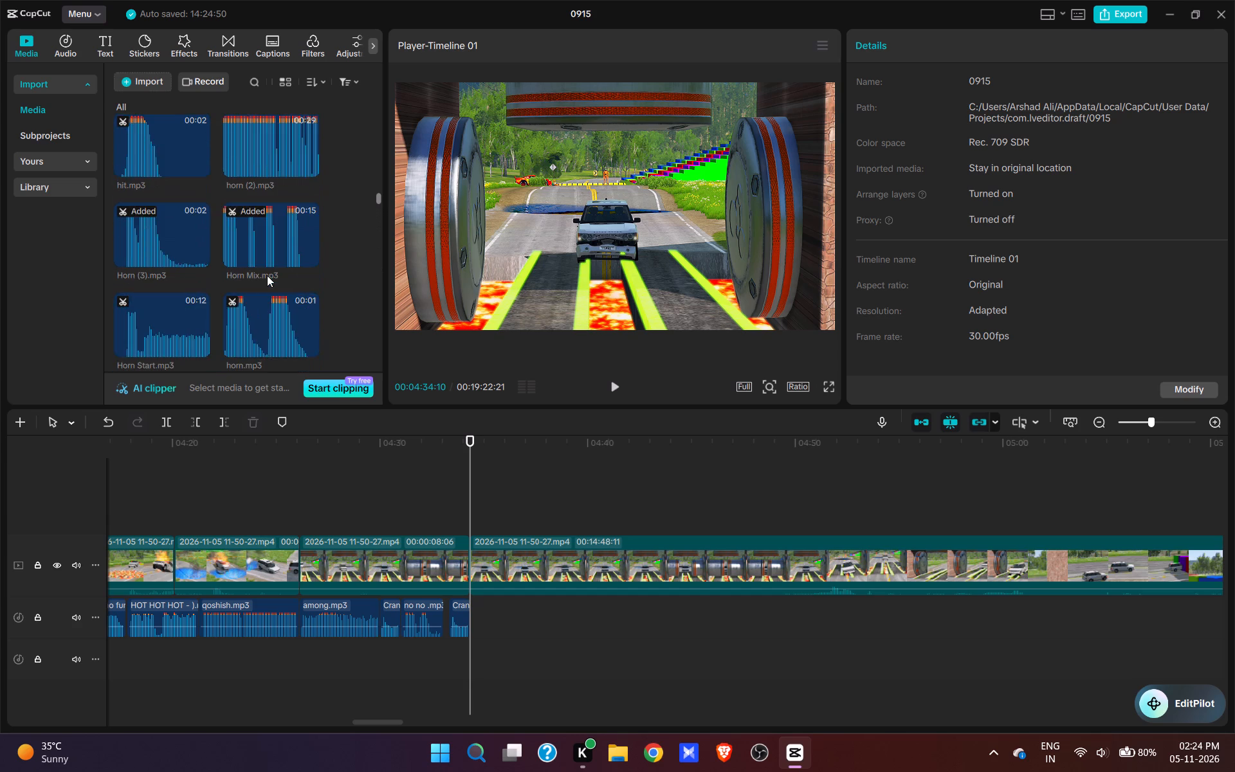
scroll(267, 275, down, 1)
scroll(267, 271, up, 20)
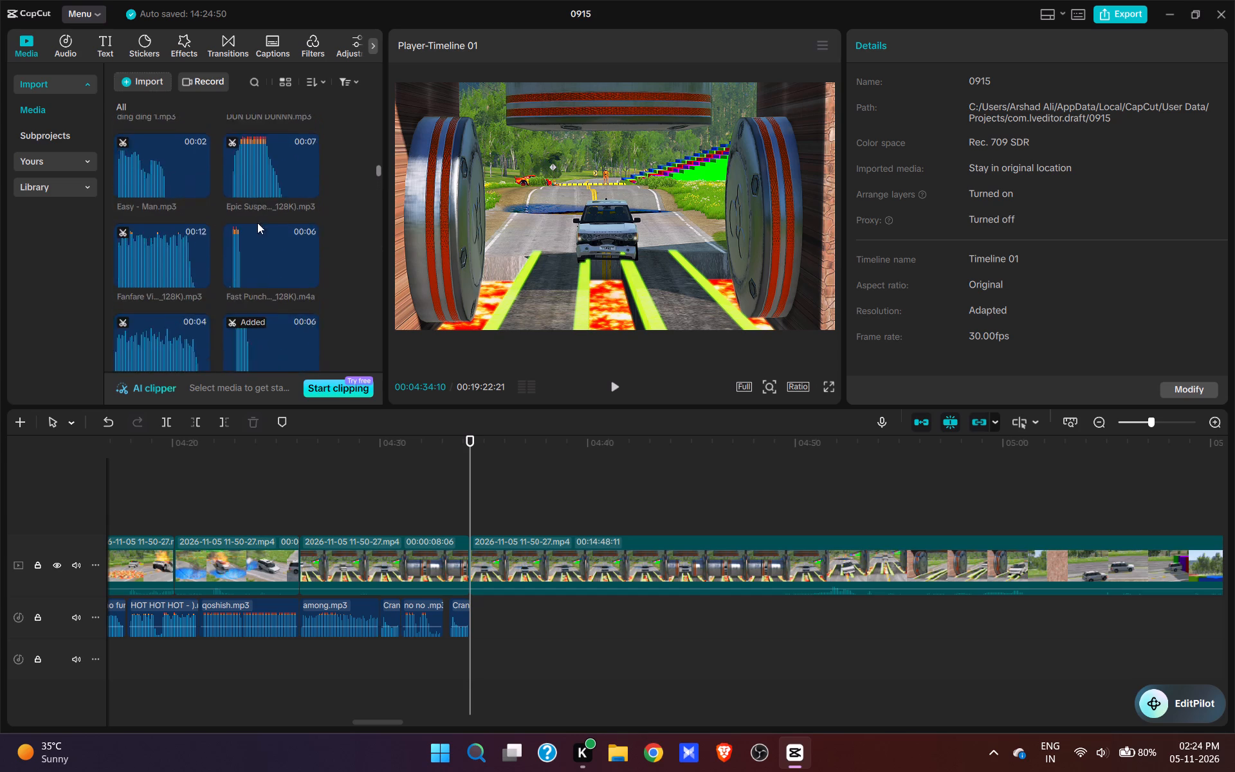
scroll(257, 223, up, 18)
scroll(274, 270, down, 12)
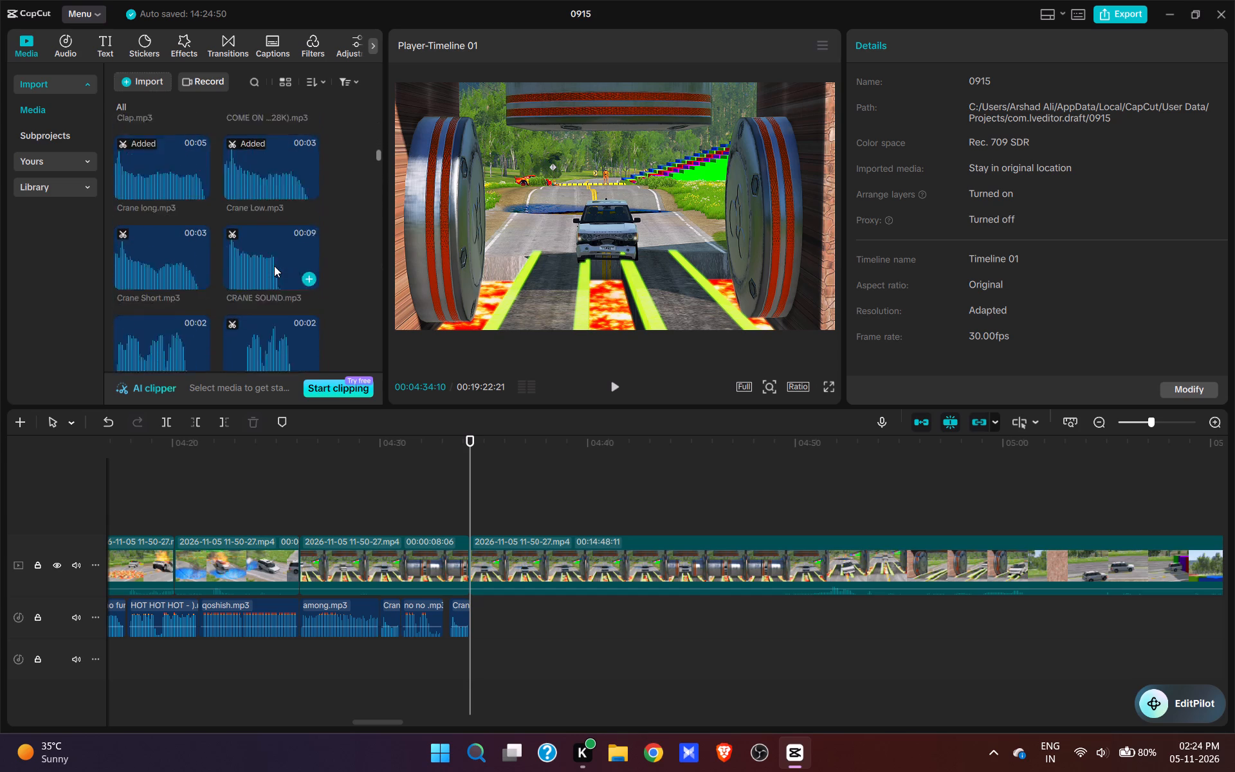
scroll(274, 266, down, 15)
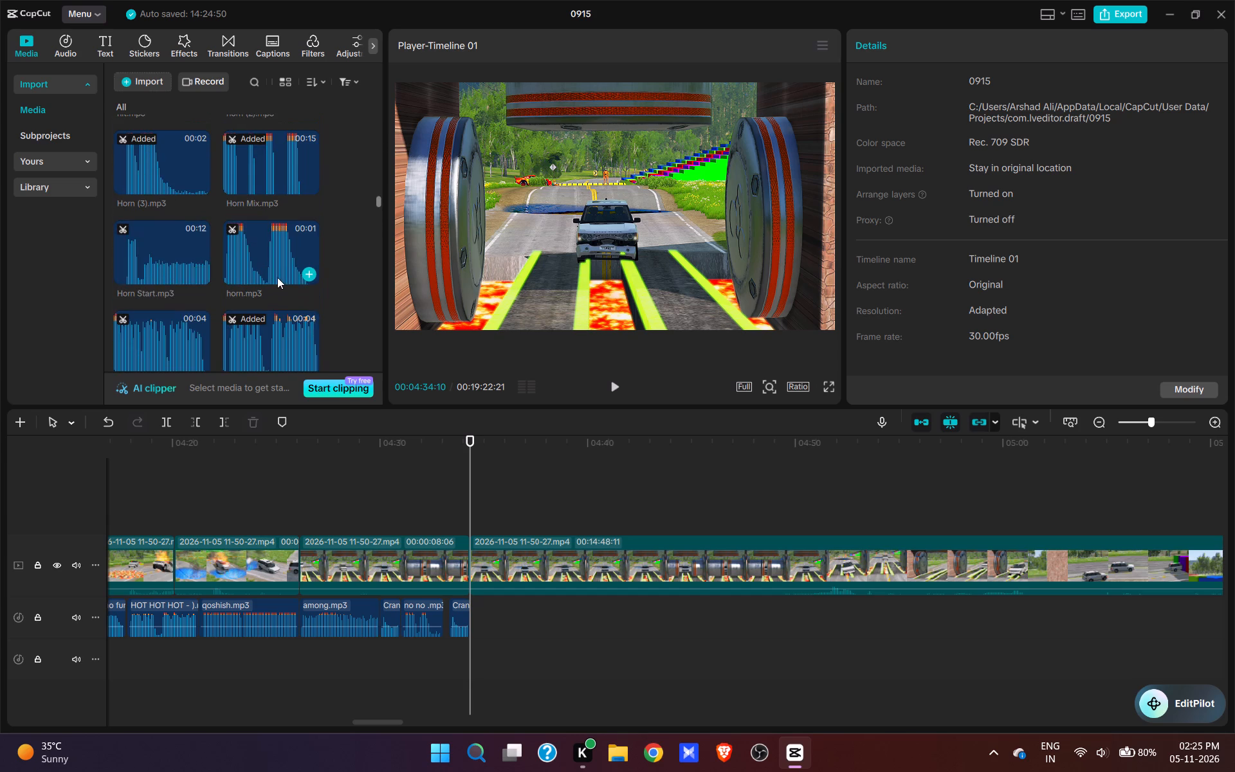
scroll(279, 270, down, 3)
scroll(286, 262, up, 4)
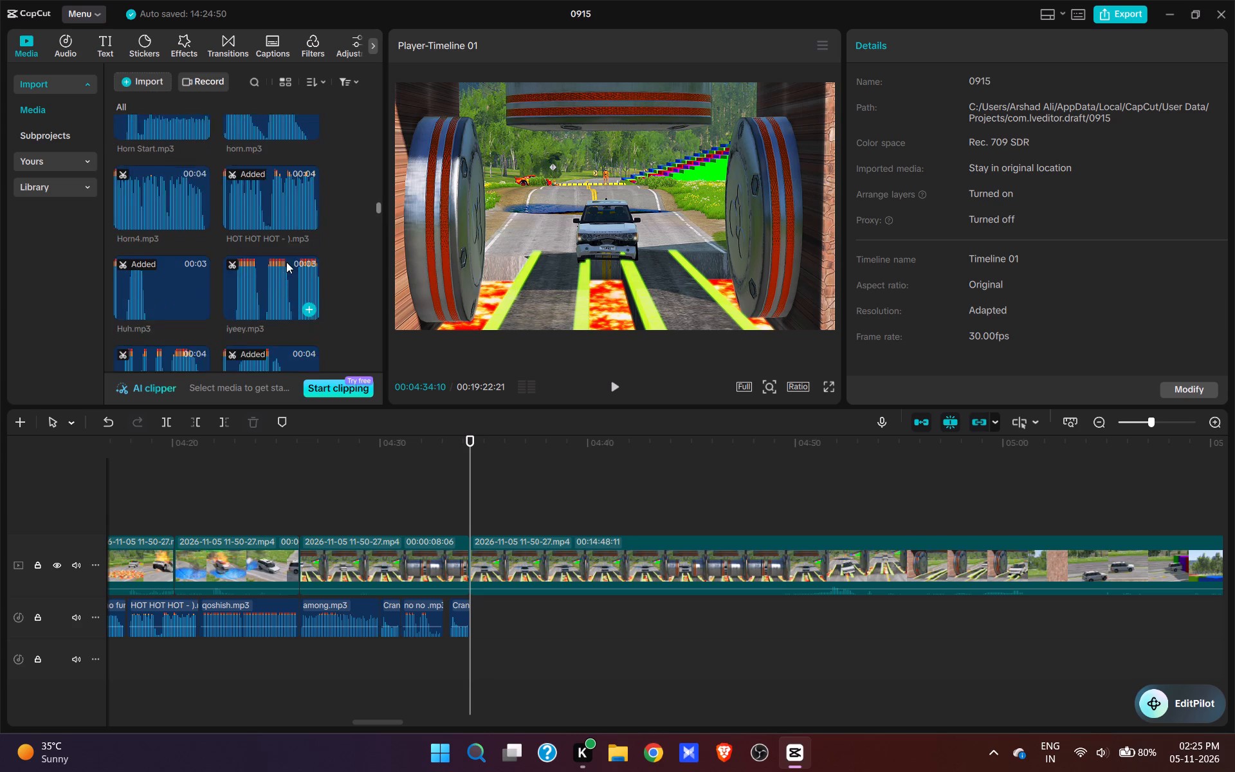
scroll(286, 262, up, 5)
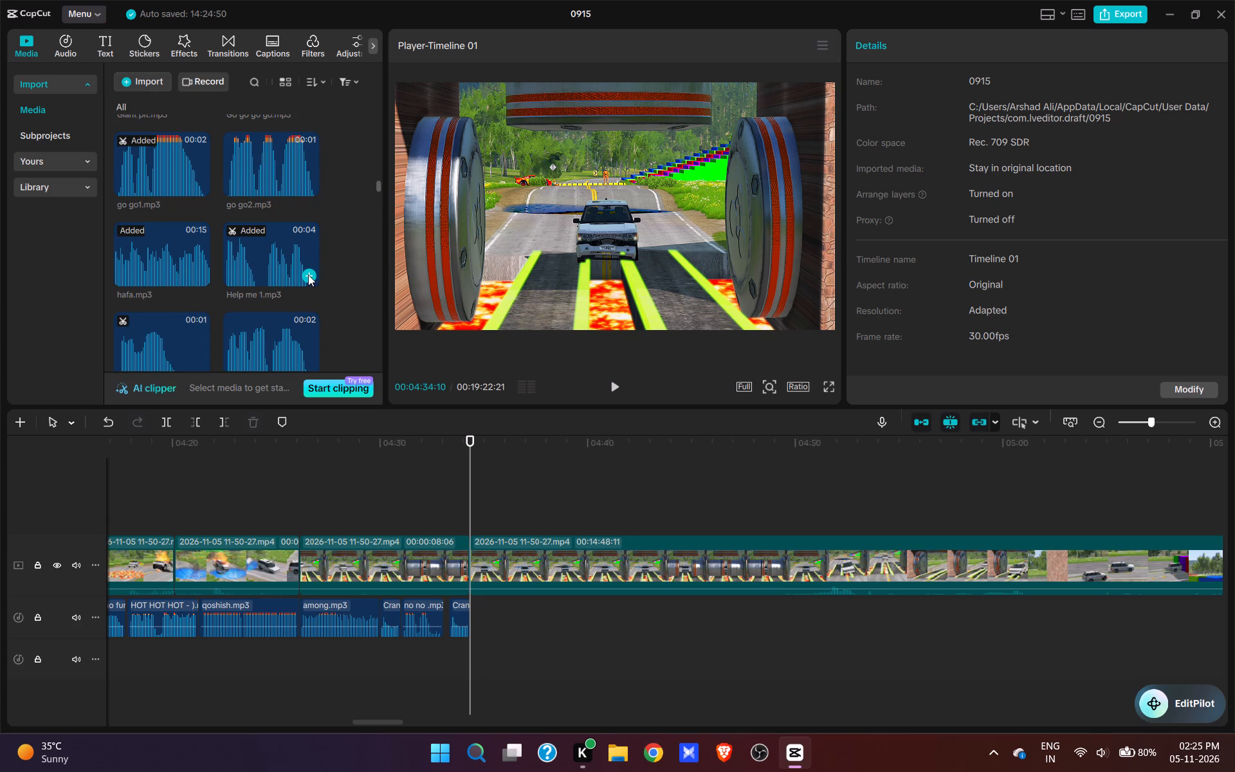
click(308, 275)
key(space)
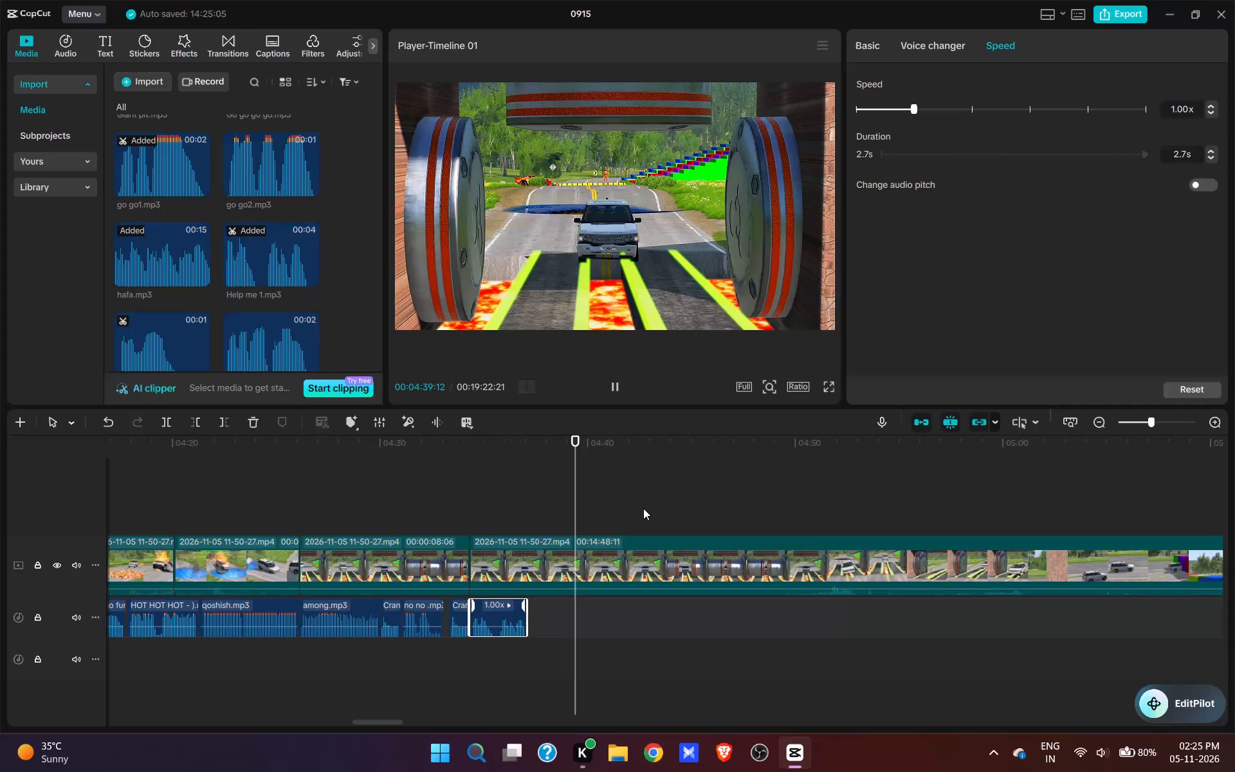
key(space)
Paste the copied crane sound at 00:04:39:24, as the rollers start to close, and play it.
click(583, 521)
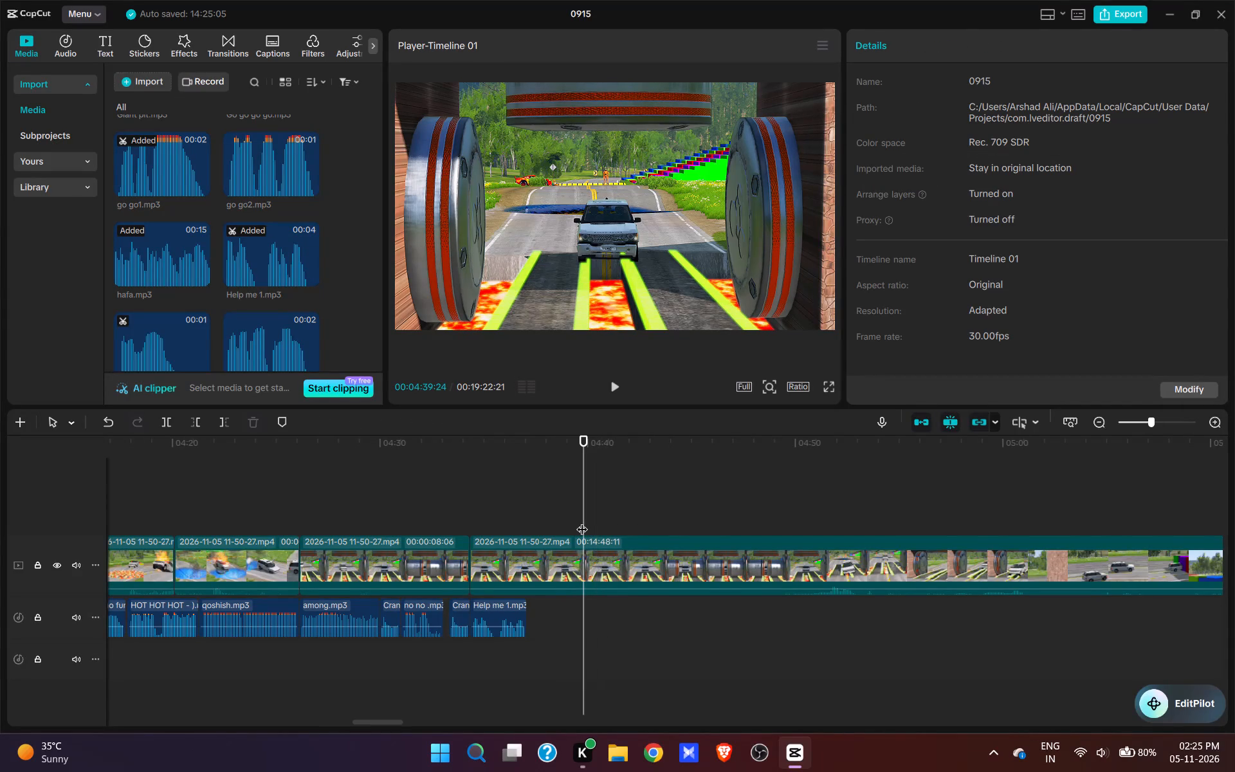
key(ctrl+v)
key(space)
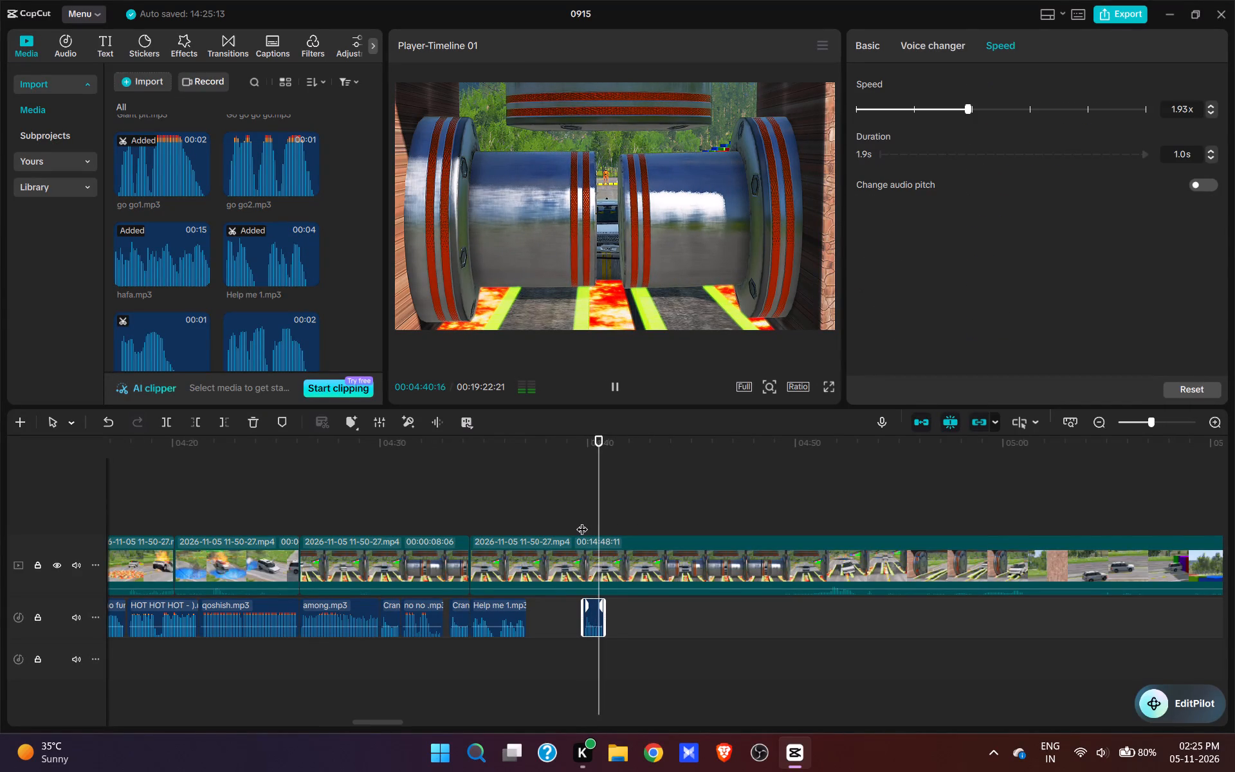
key(space)
Add the COME ON sound at 00:04:40:24, directly after the crane sound, and play it back.
click(603, 514)
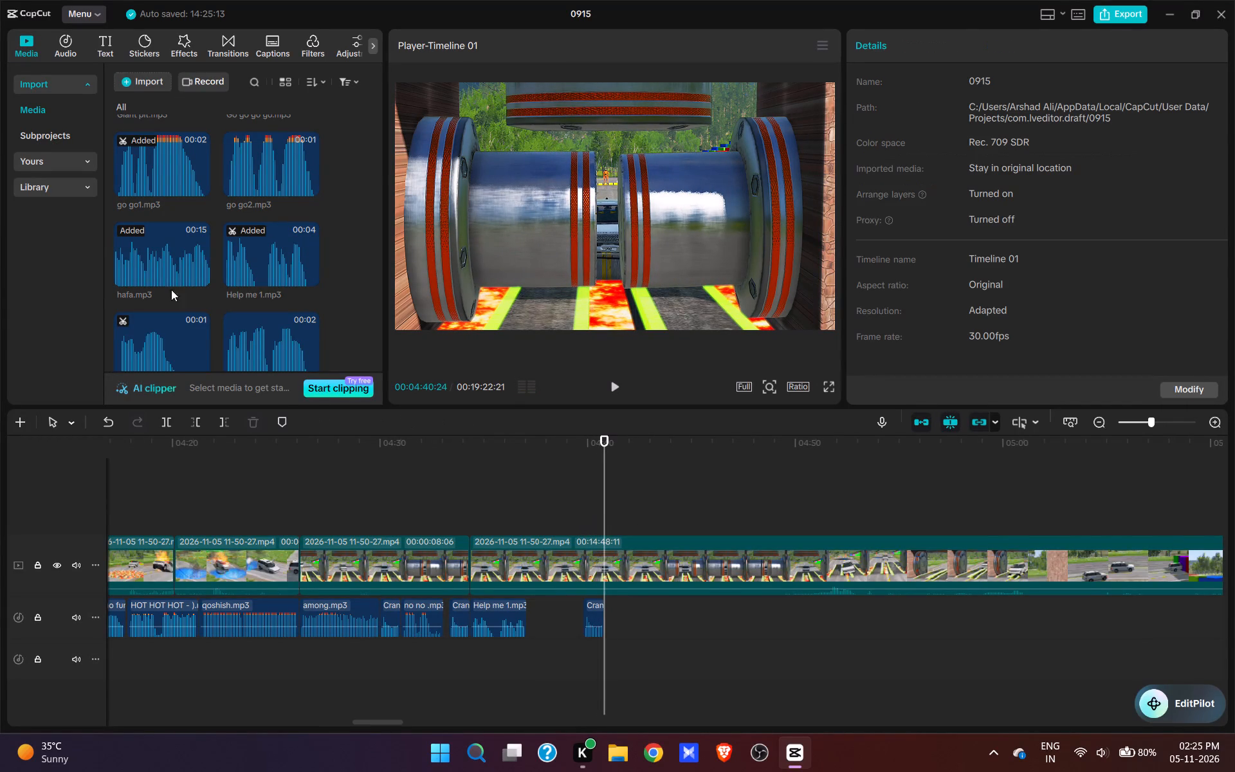
scroll(223, 311, up, 9)
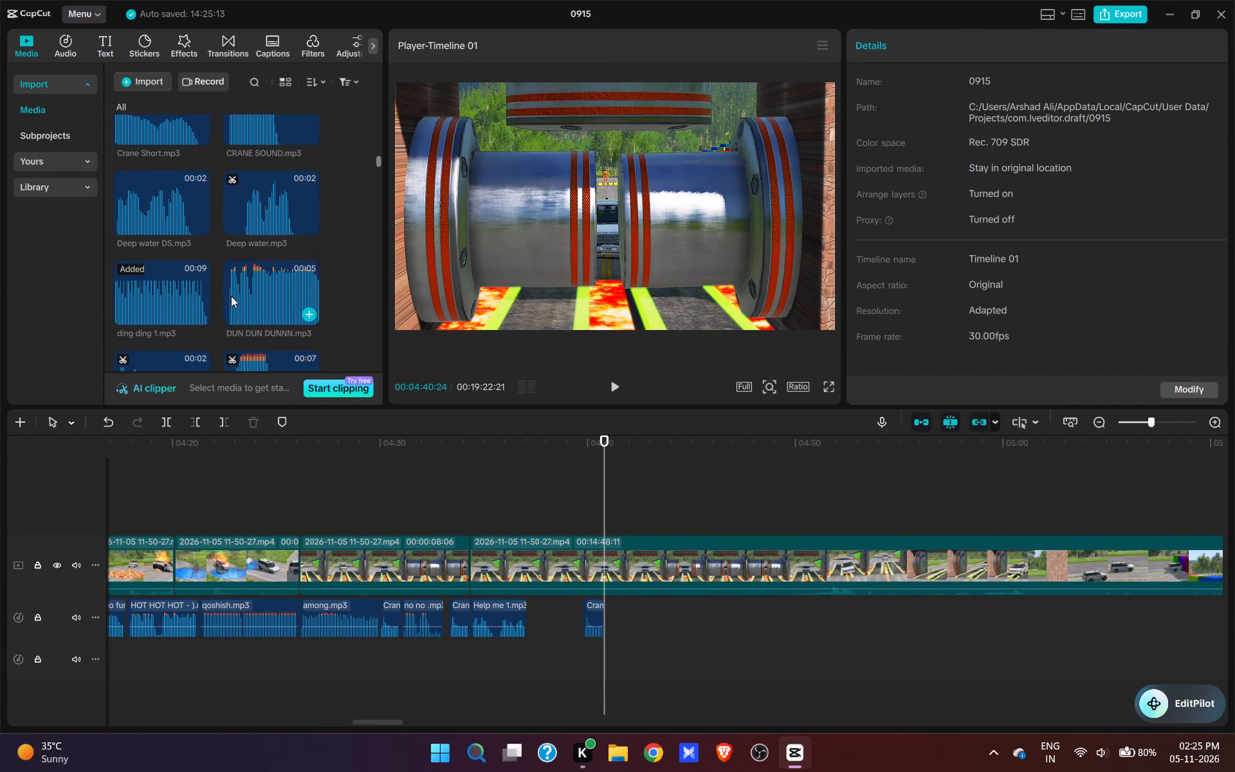
scroll(231, 296, up, 1)
scroll(282, 214, up, 1)
click(306, 169)
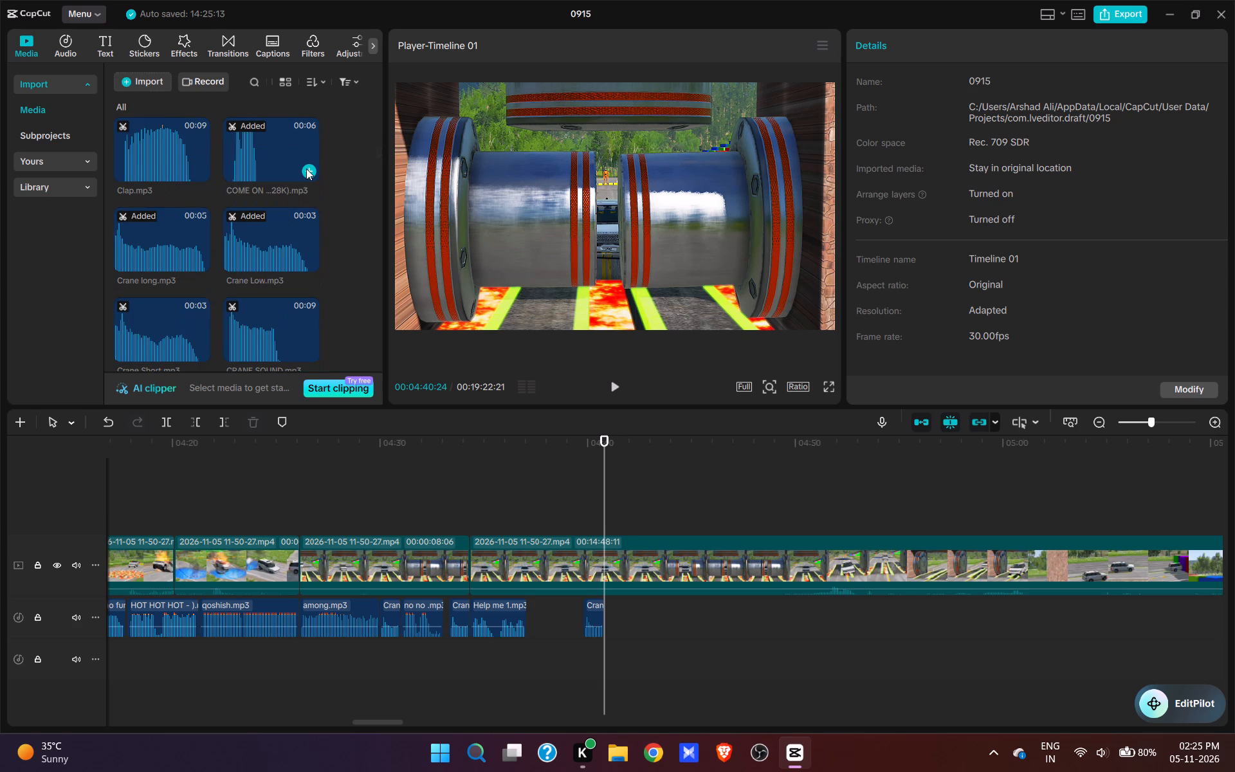
key(space)
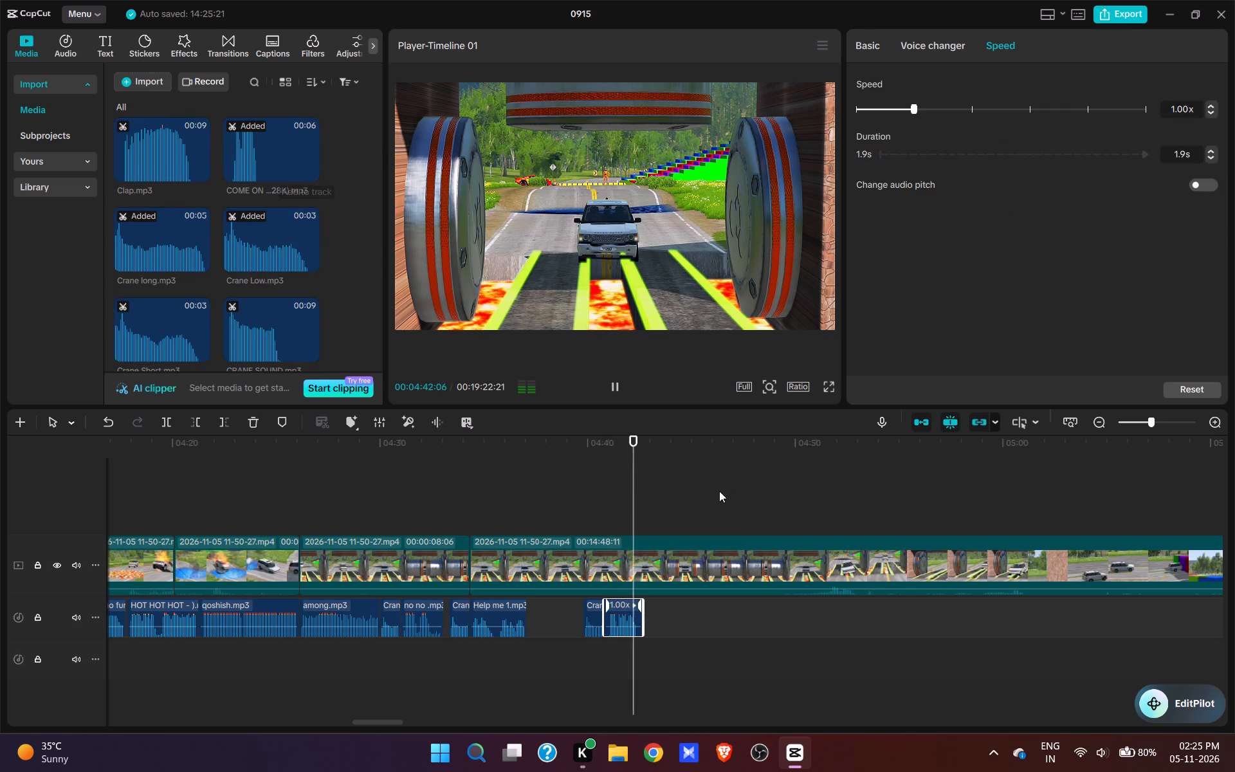
key(space)
Play the footage from 00:04:42:20 and check the part where the white car passes the rollers.
click(640, 517)
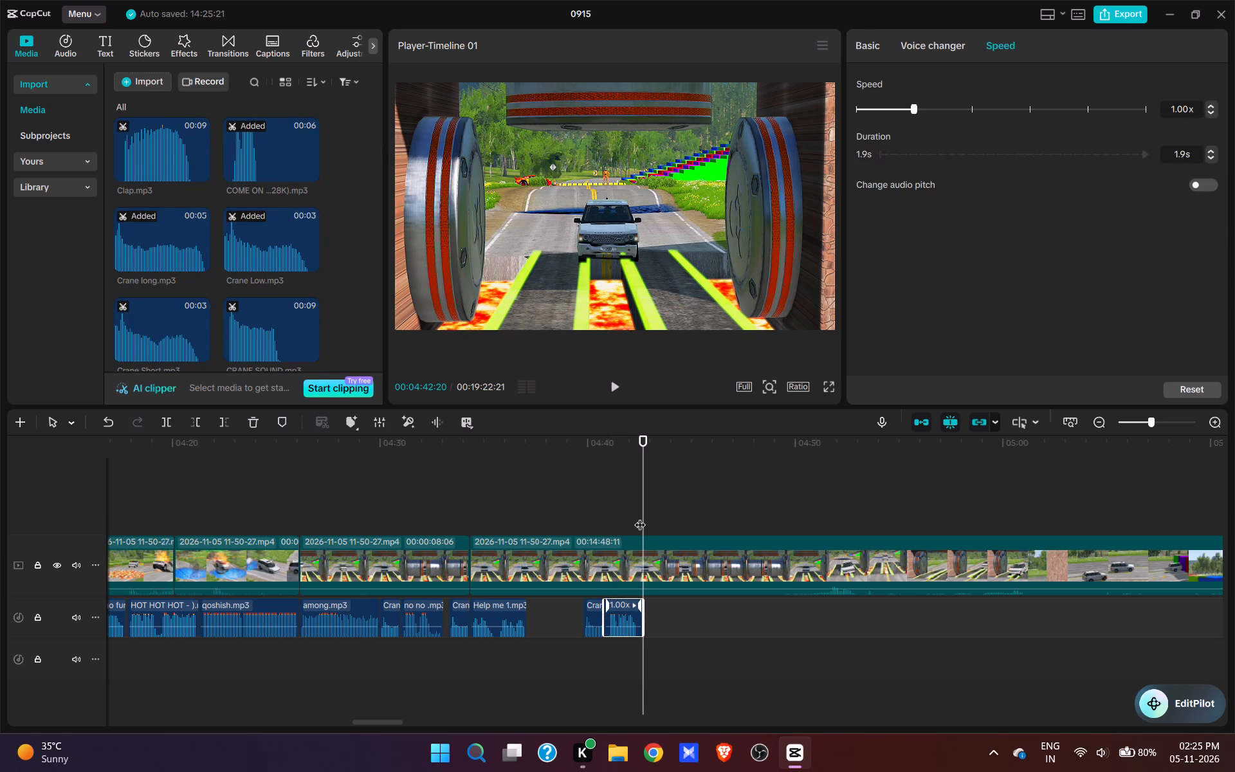
key(space)
click(814, 510)
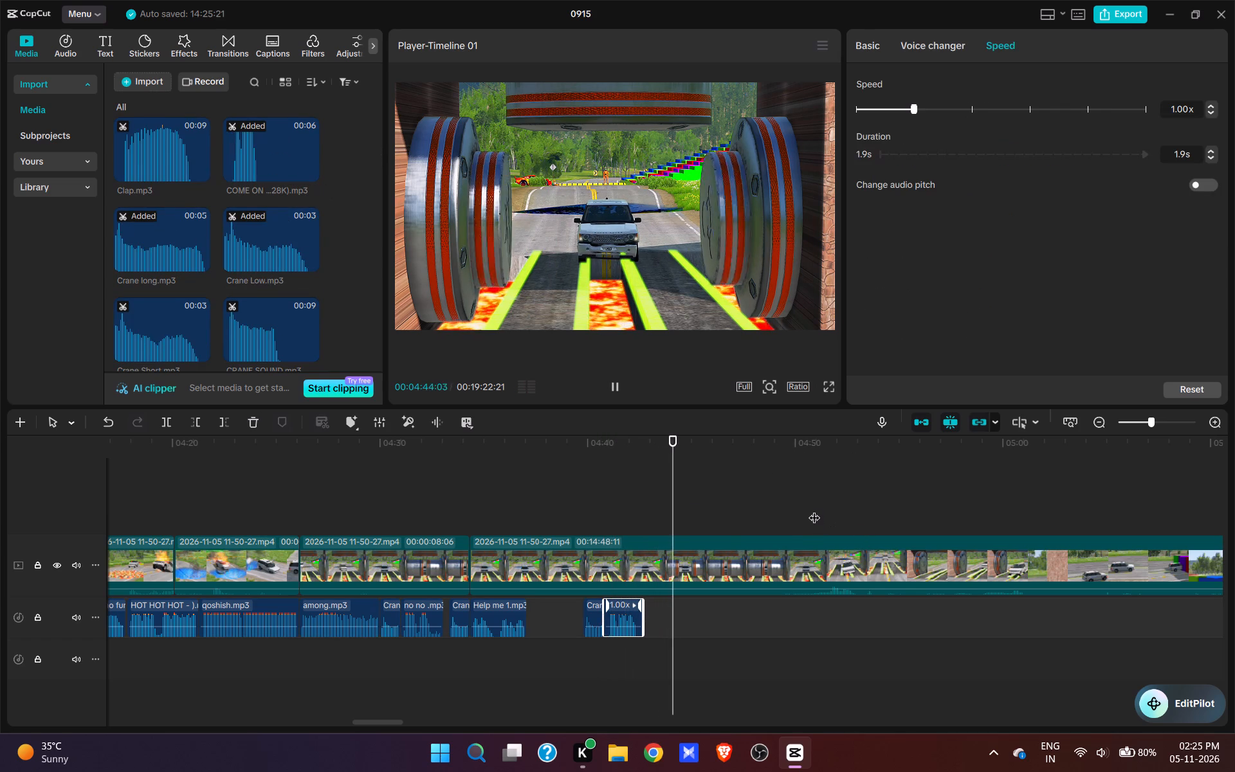
key(space)
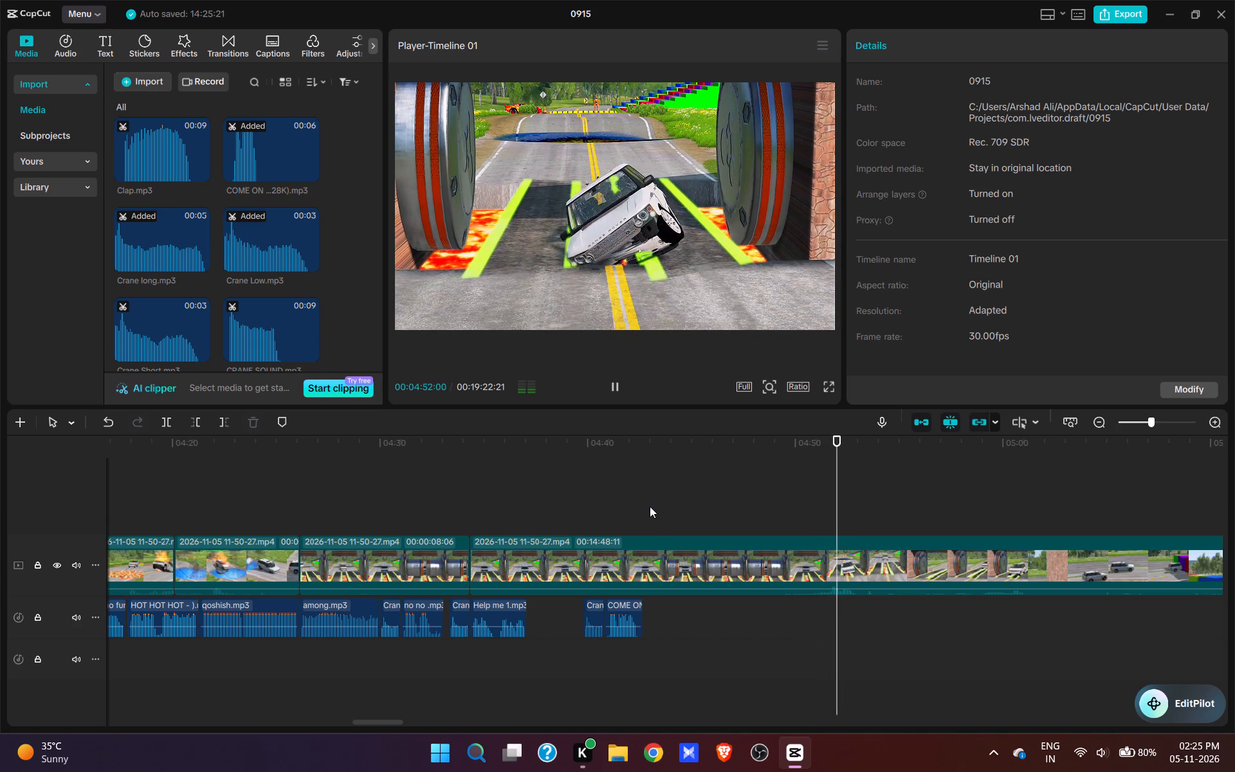
Find Ok You can go DS.mp3, add it at 00:04:42:20 after the COME ON sound, and play it back.
click(649, 506)
drag(649, 506, 643, 503)
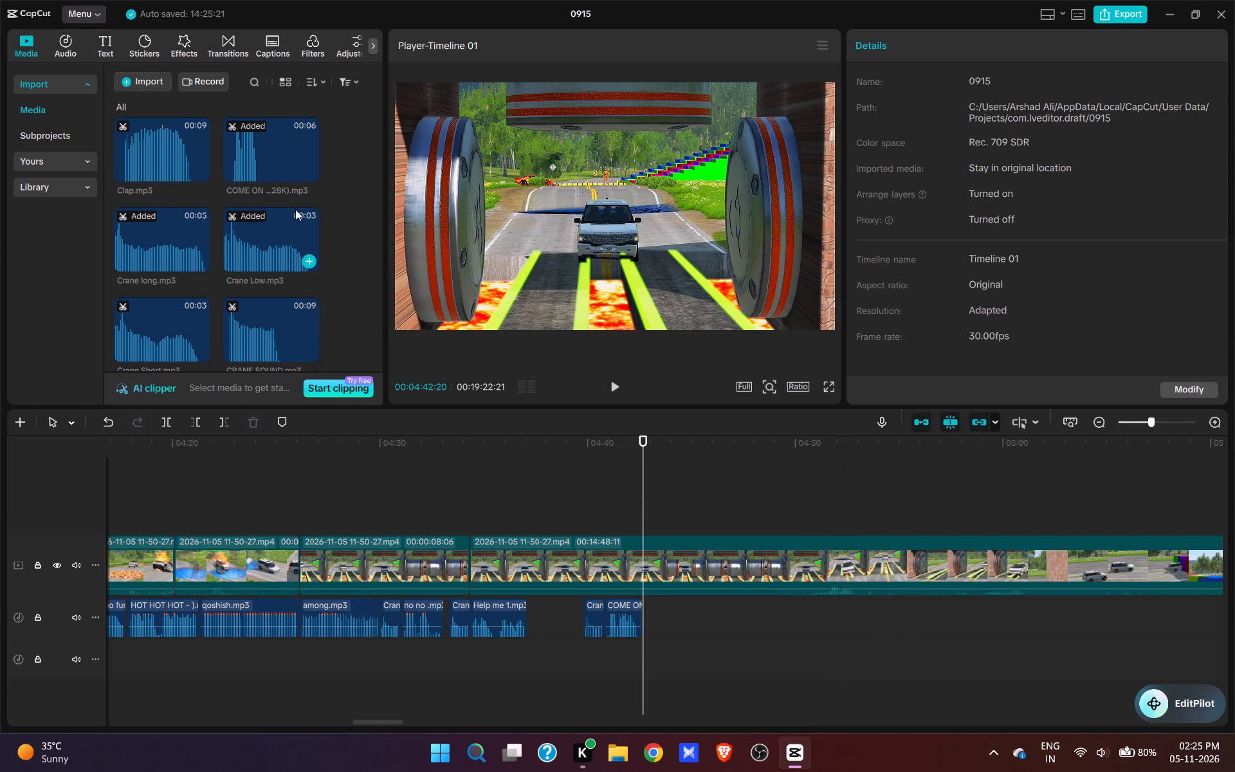
scroll(270, 202, down, 7)
scroll(265, 207, down, 16)
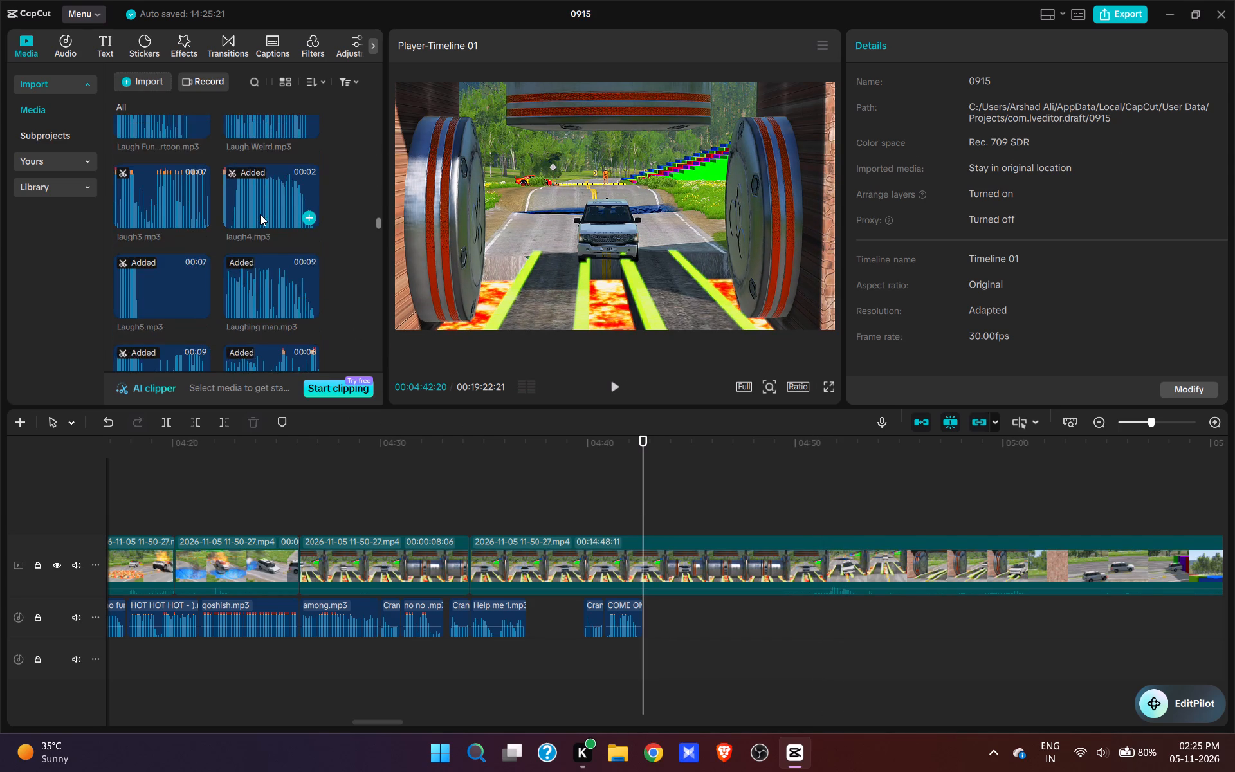
scroll(260, 214, down, 11)
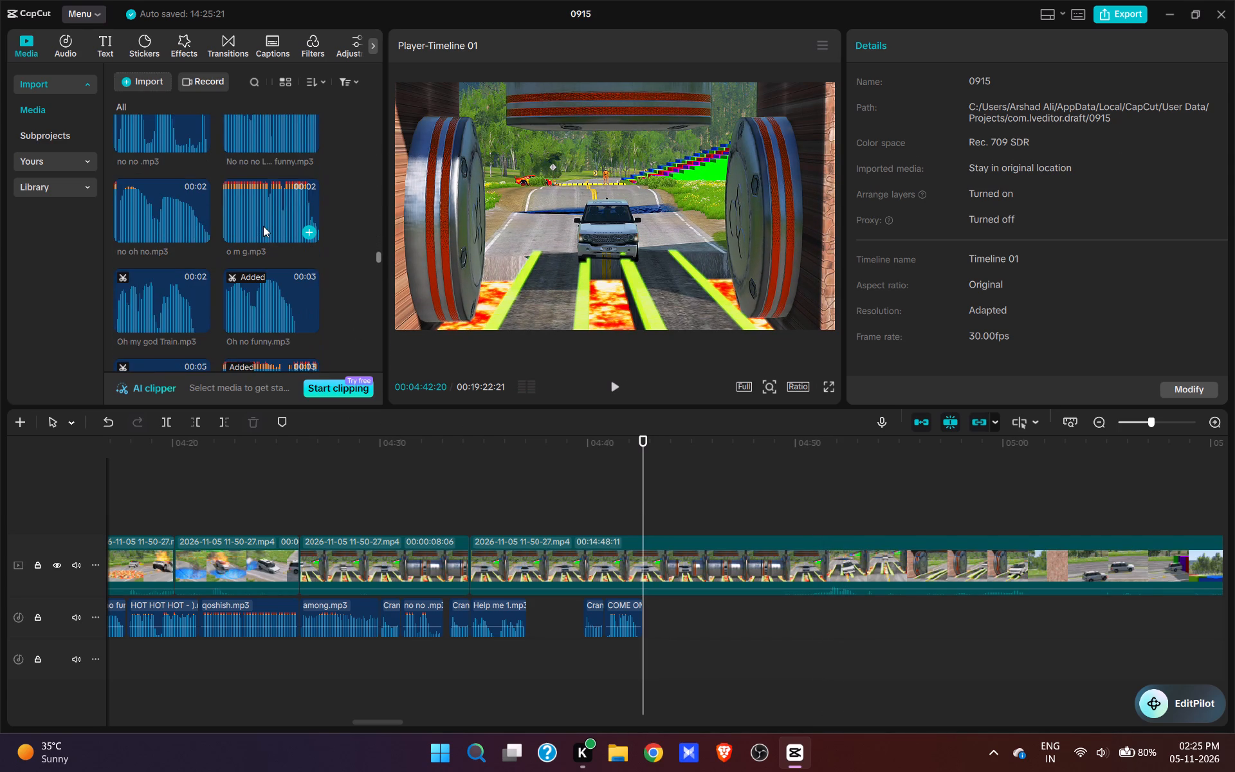
scroll(263, 226, down, 4)
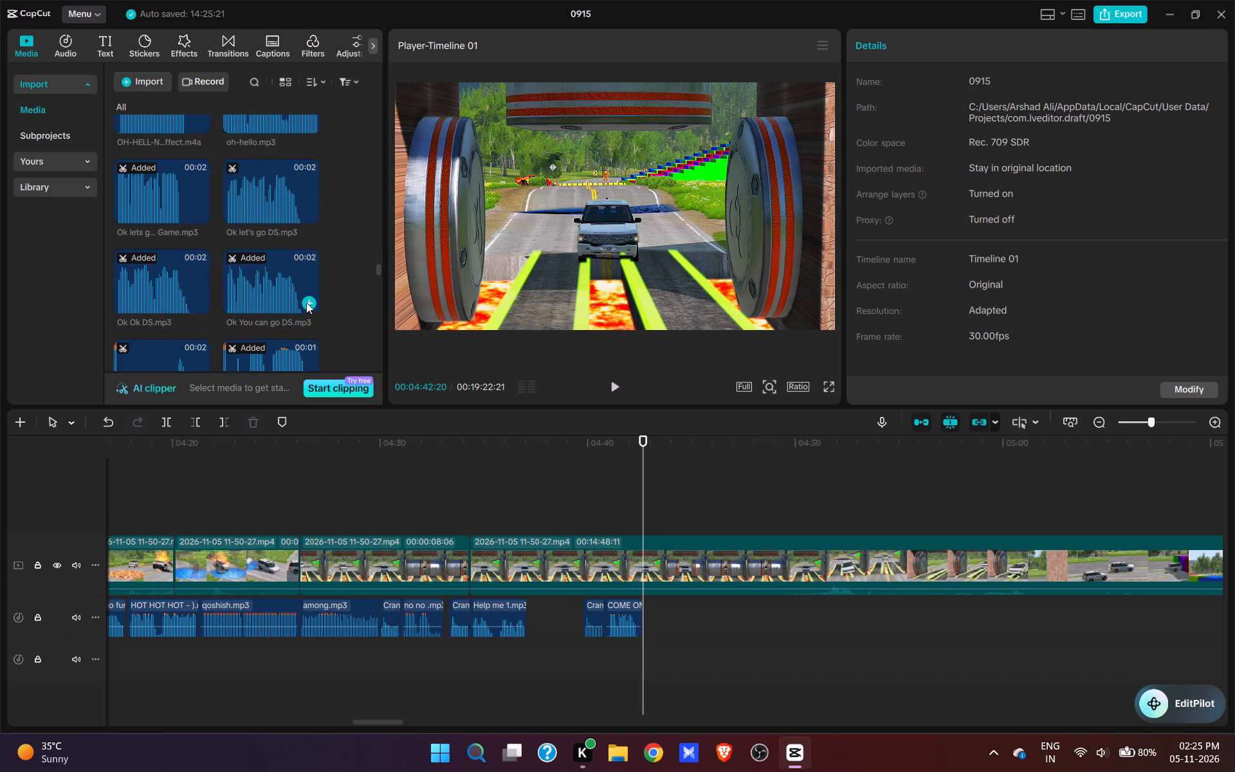
click(306, 302)
key(space)
key(space)
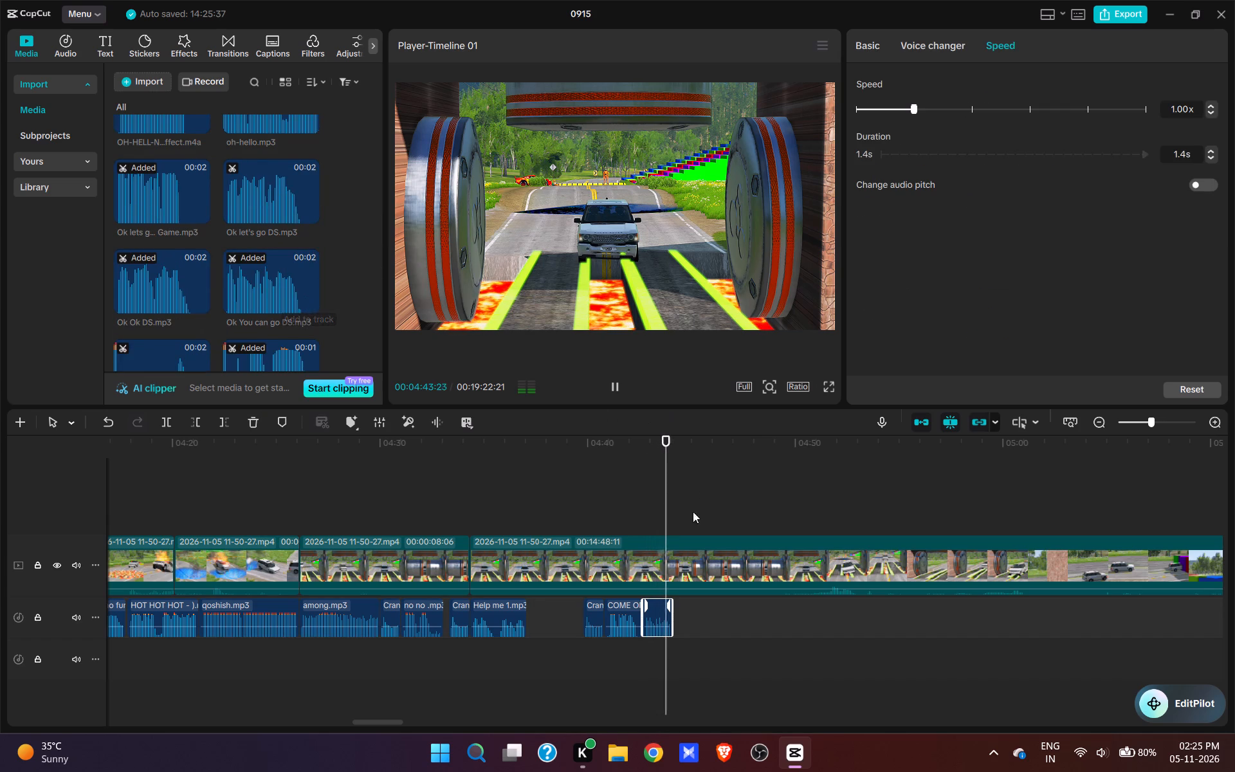
Split the gameplay clip at 00:04:44:02, at the end of the Ok You can go voice.
click(675, 503)
click(684, 562)
key(w)
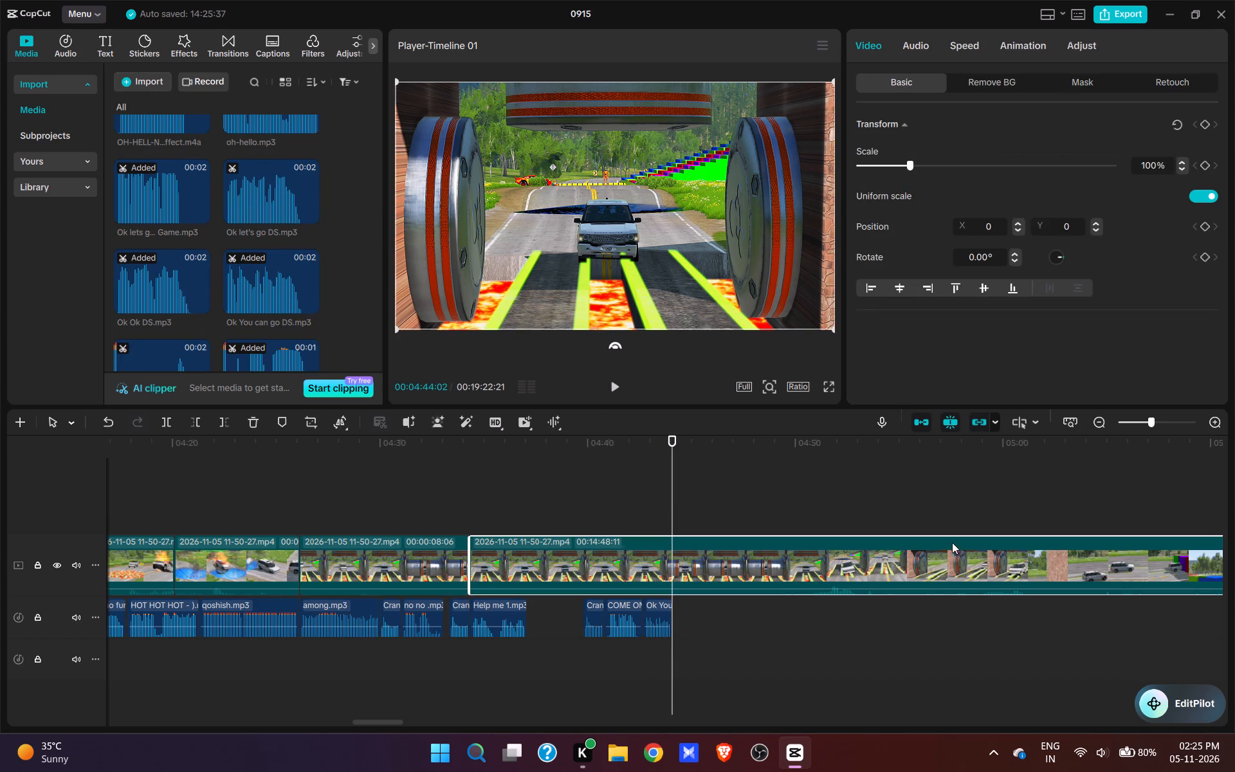
drag(950, 534, 762, 605)
Cut the footage between 00:04:44:02 and 00:04:56:19 so the side view of the rollers follows, and play it.
click(730, 522)
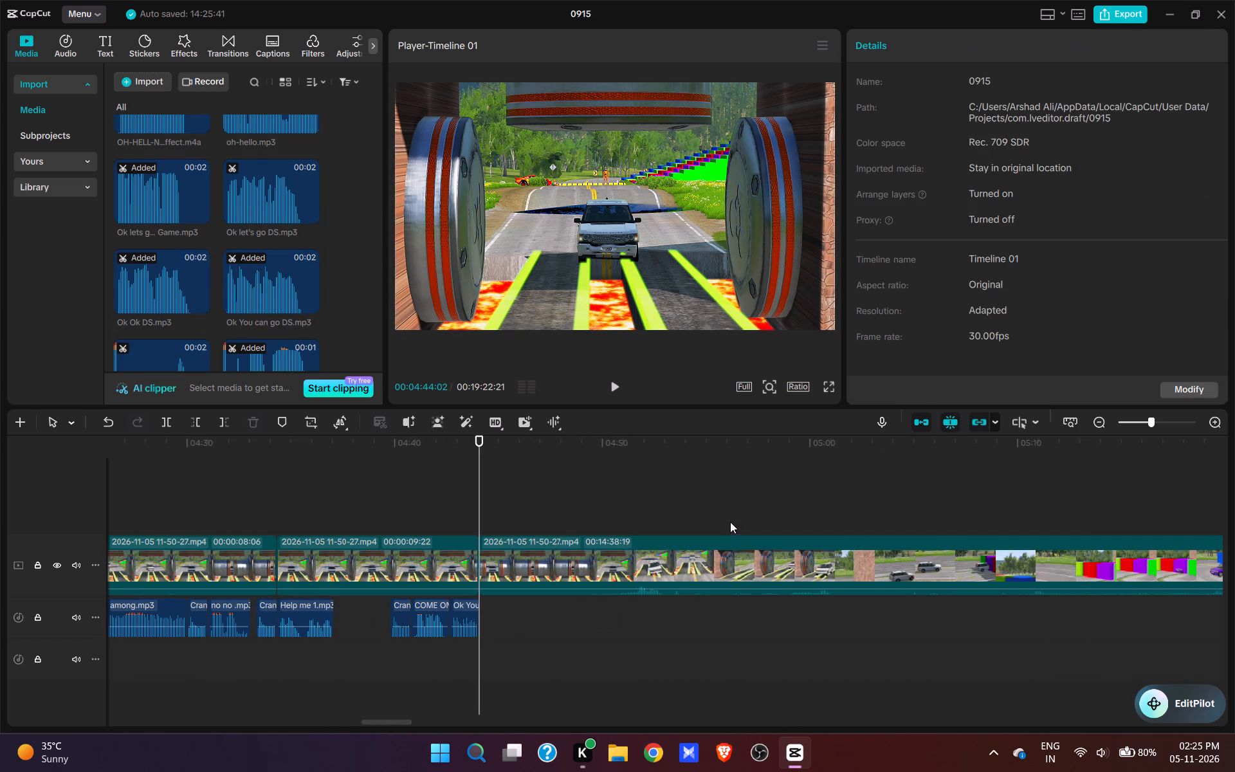
key(space)
click(740, 503)
text(q)
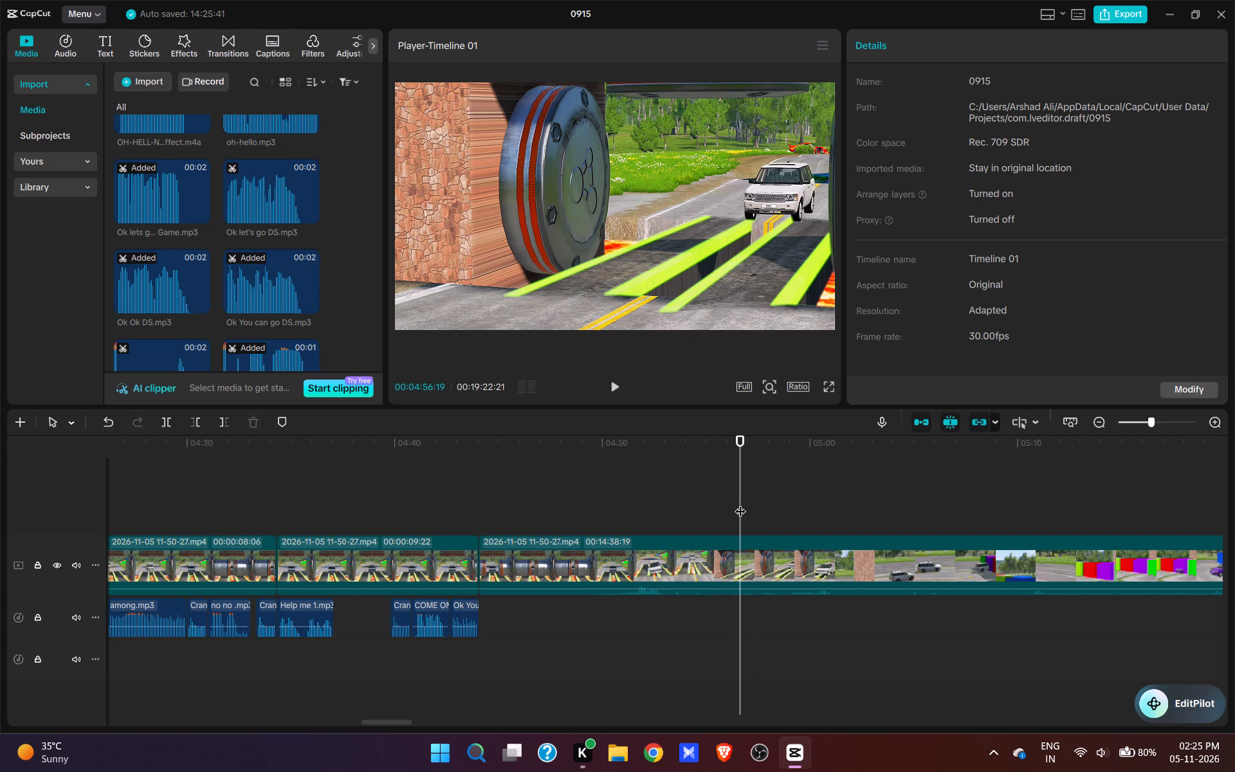
key(space)
Find the Funny Bye sound among the imported audio, add it at 00:04:44:02 after the Ok You can go voice, and play it back.
click(480, 511)
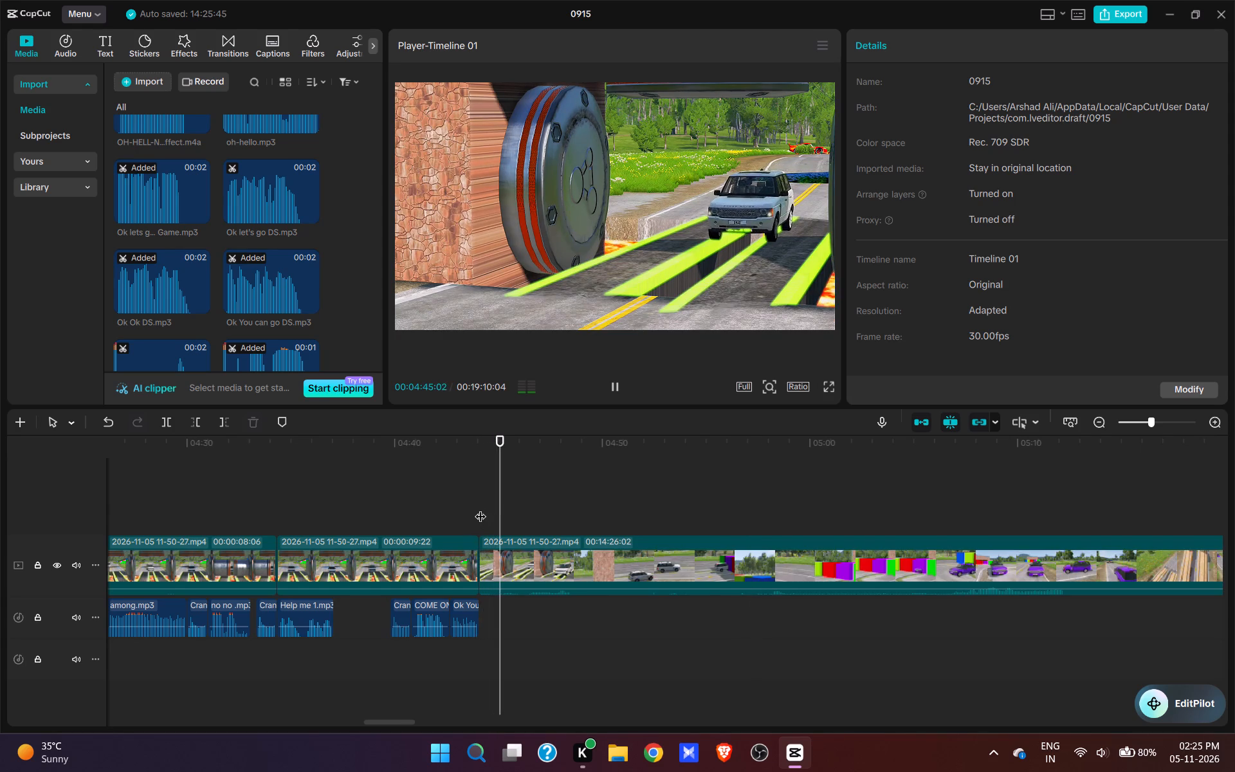
scroll(221, 230, down, 9)
scroll(224, 244, up, 11)
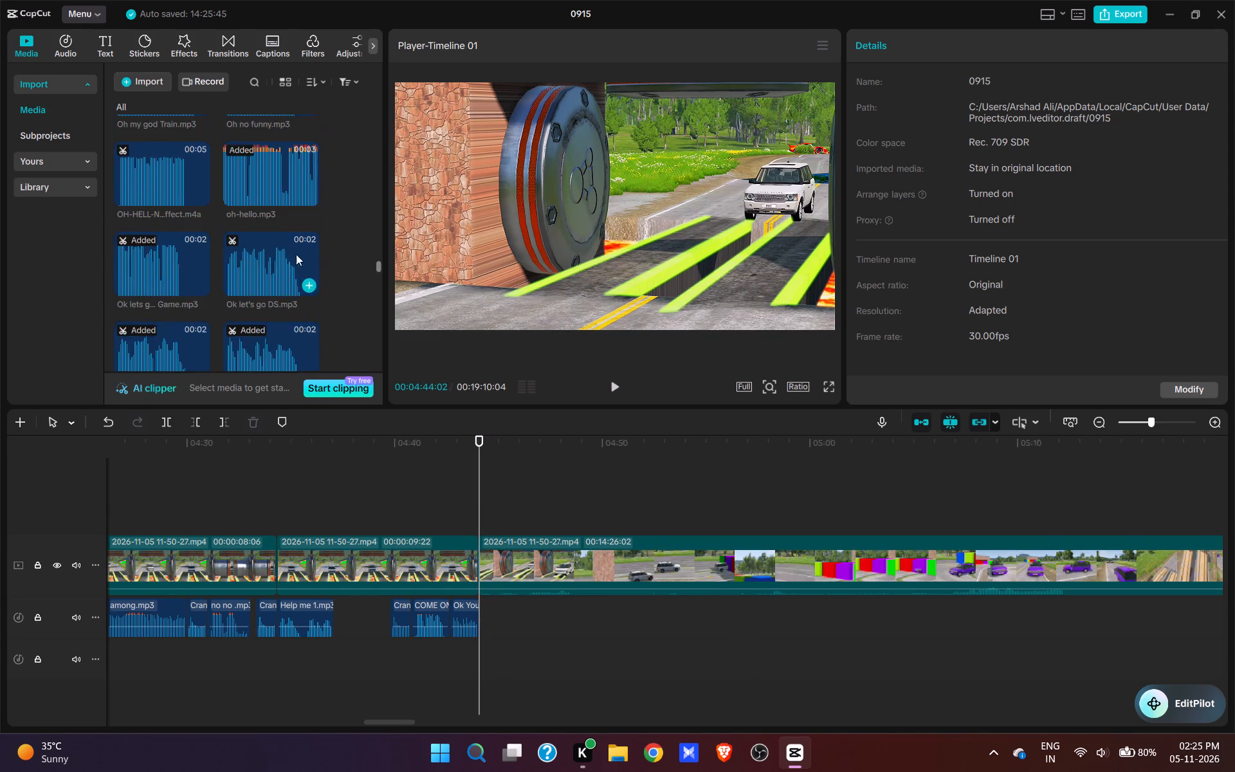
scroll(296, 254, up, 2)
drag(378, 255, 380, 131)
scroll(310, 228, up, 3)
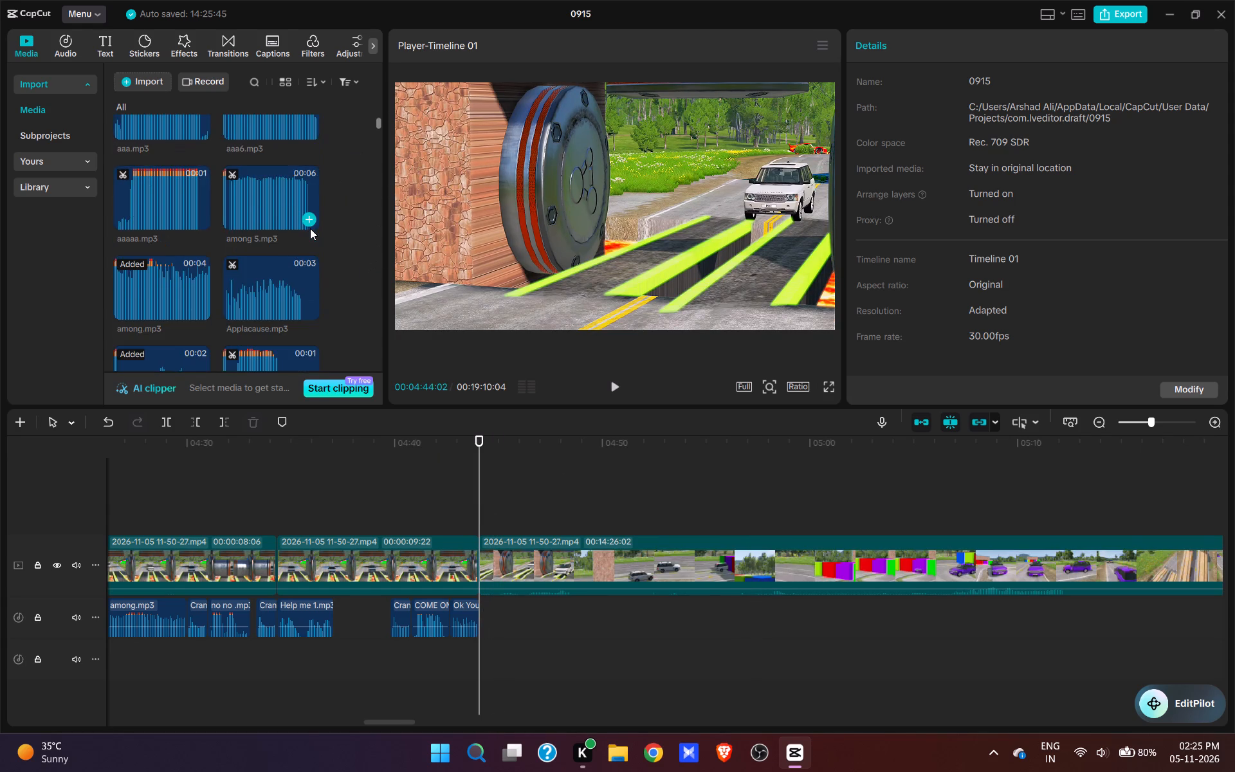
scroll(310, 228, down, 13)
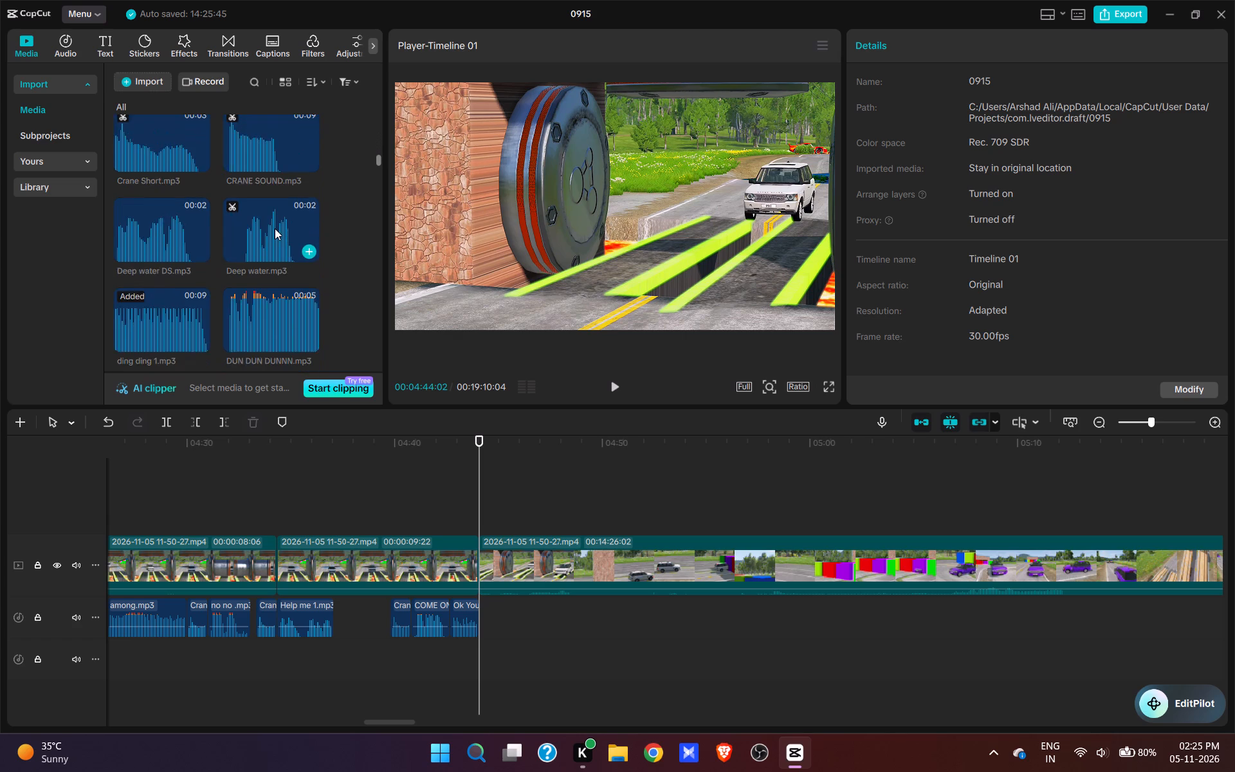
scroll(275, 228, down, 4)
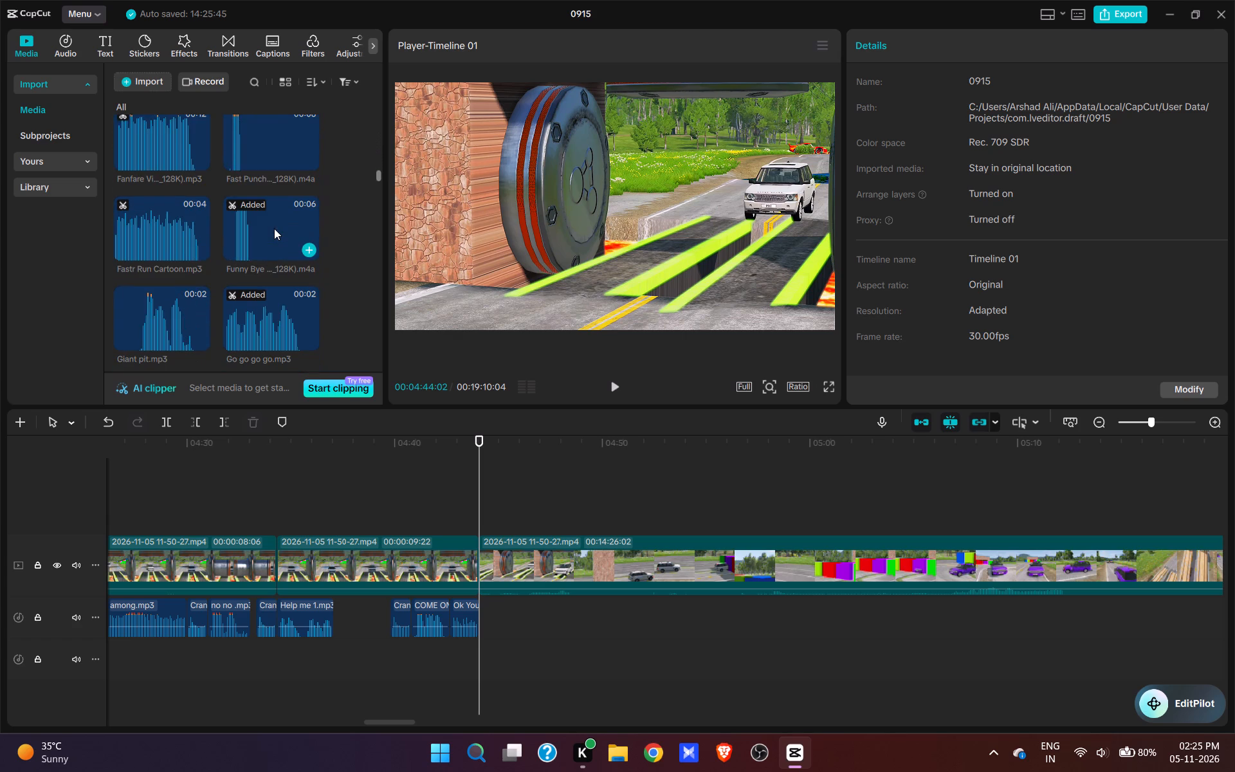
click(277, 241)
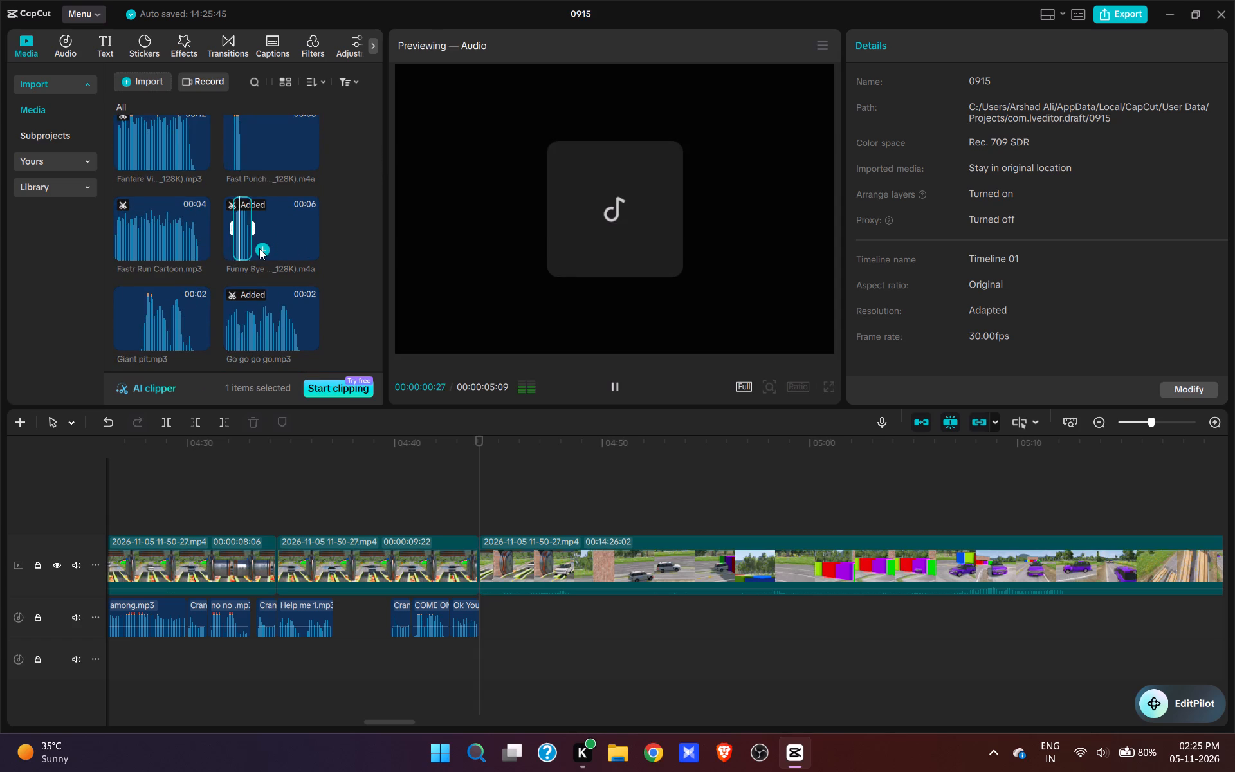
click(259, 248)
key(space)
key(space)
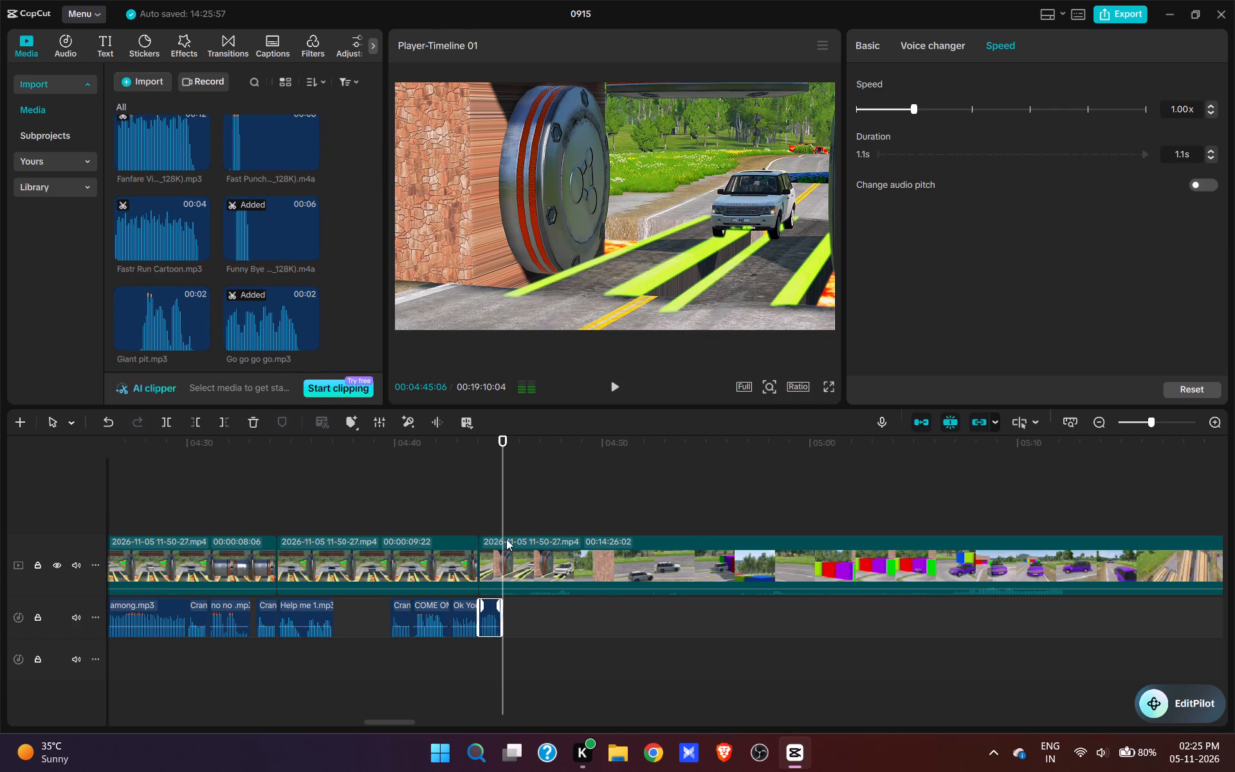
Add zina.mp3 at 00:04:45:04, right after the Funny Bye sound, and play it back.
click(505, 517)
scroll(232, 302, down, 5)
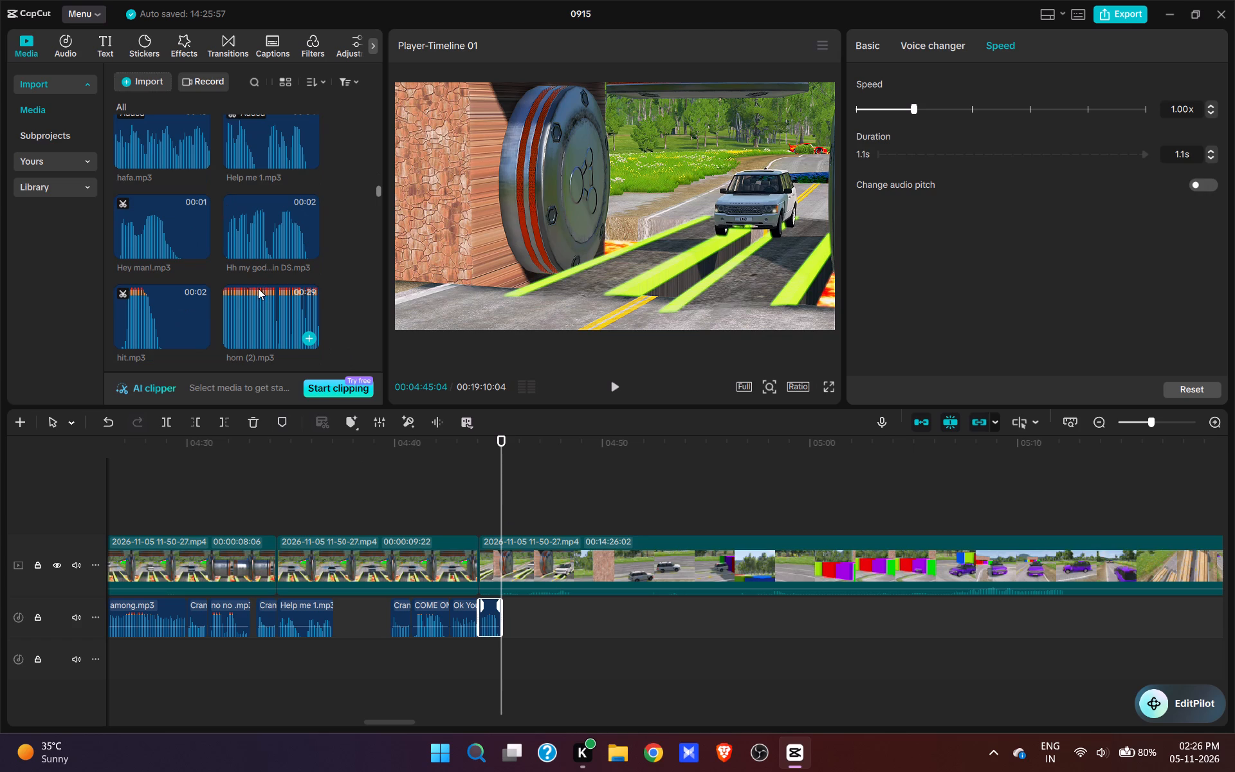
scroll(239, 259, down, 13)
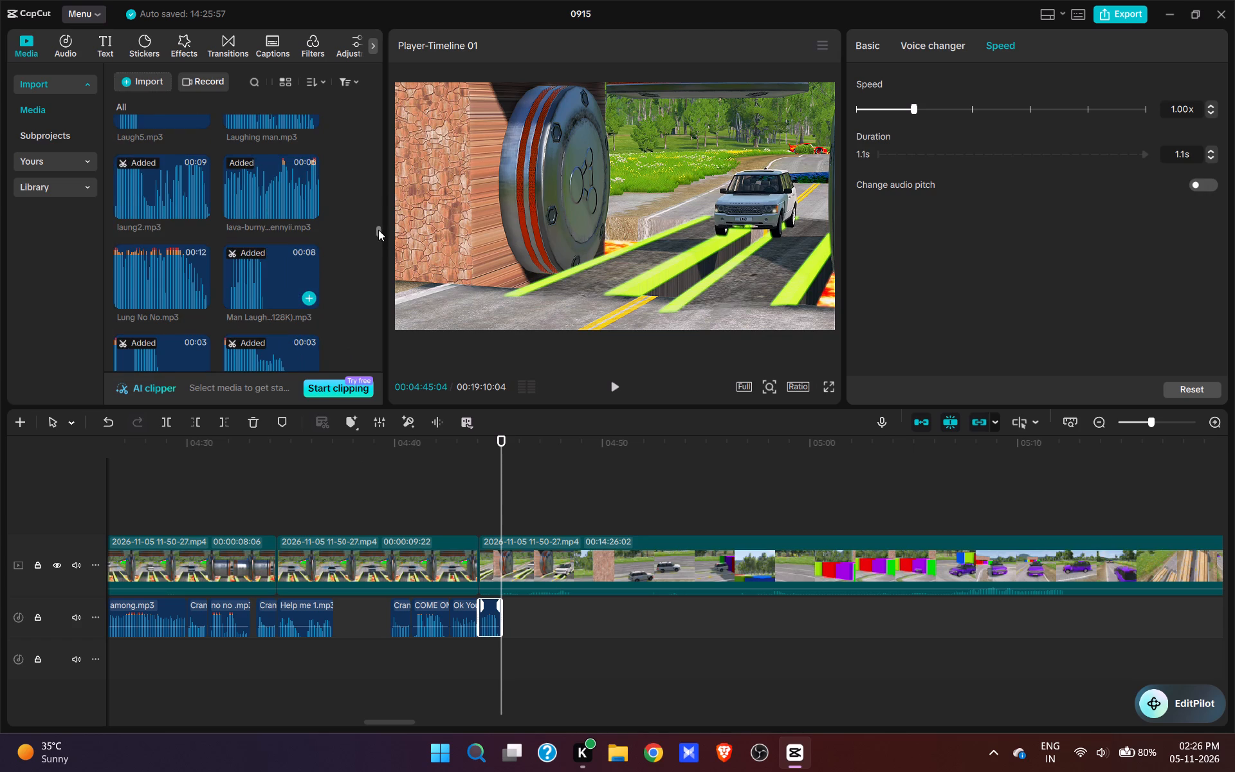
drag(378, 230, 366, 418)
scroll(190, 226, up, 3)
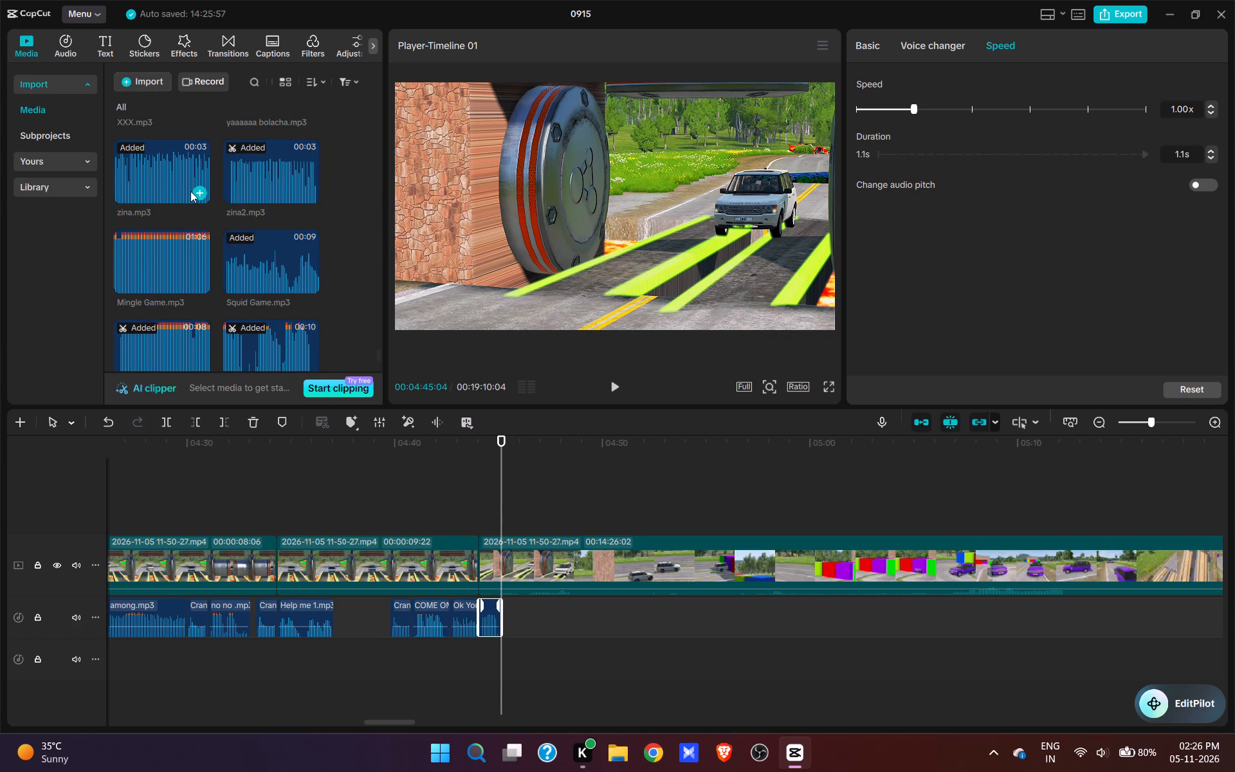
click(204, 194)
key(space)
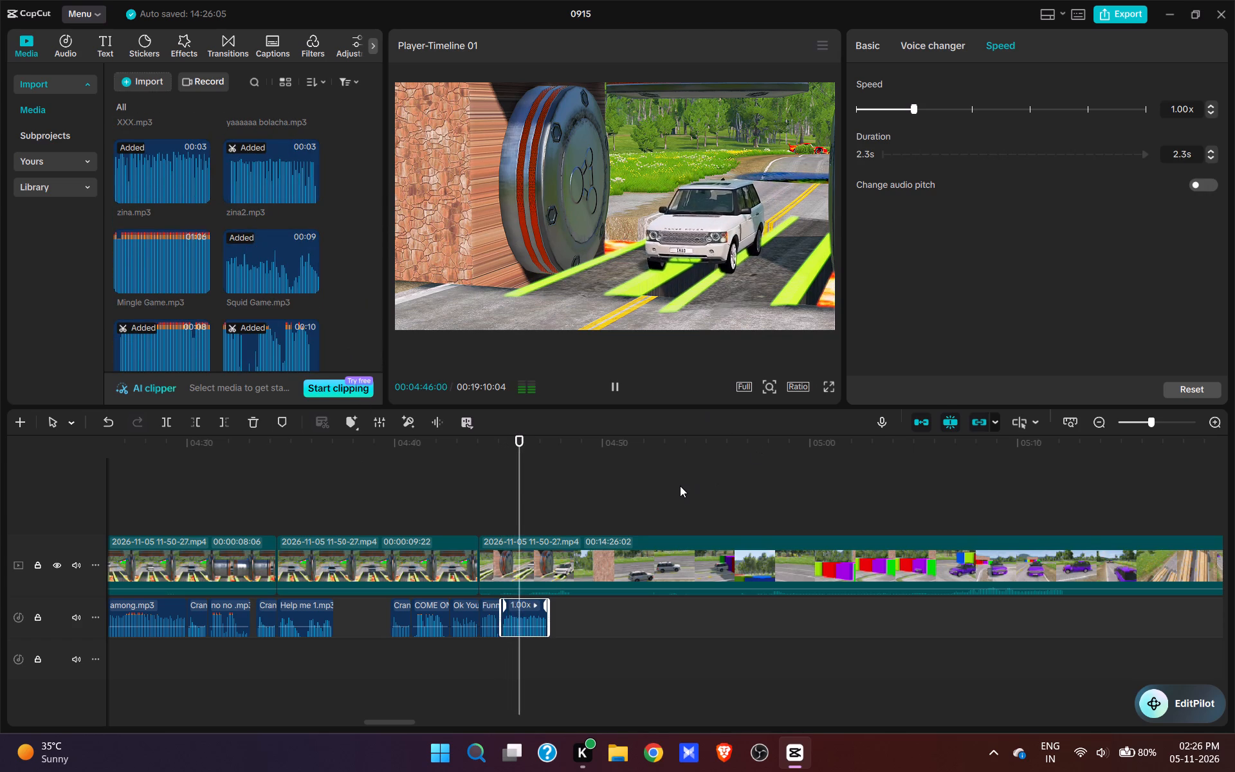
key(space)
key(space)
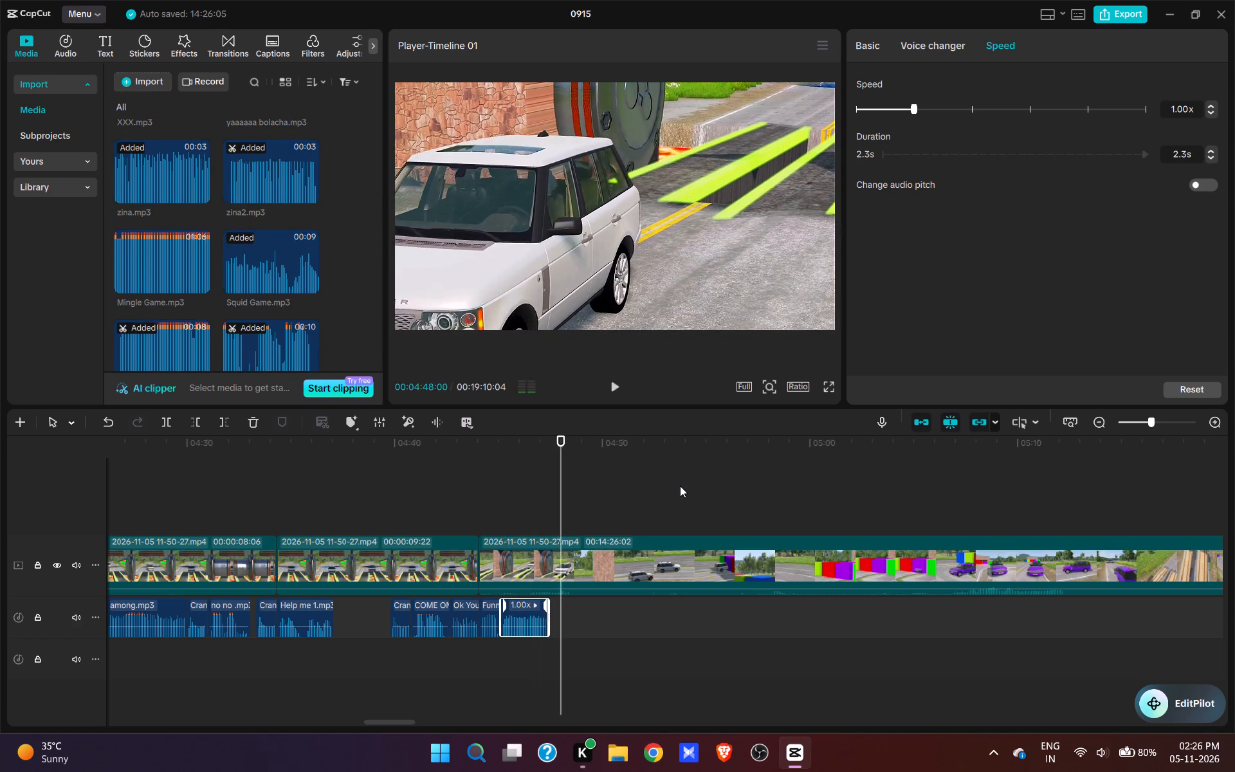
Split the gameplay clip after the white car passes the camera and trim the part before the split to end at 00:04:47:26.
key(space)
text(w)
click(550, 511)
key(space)
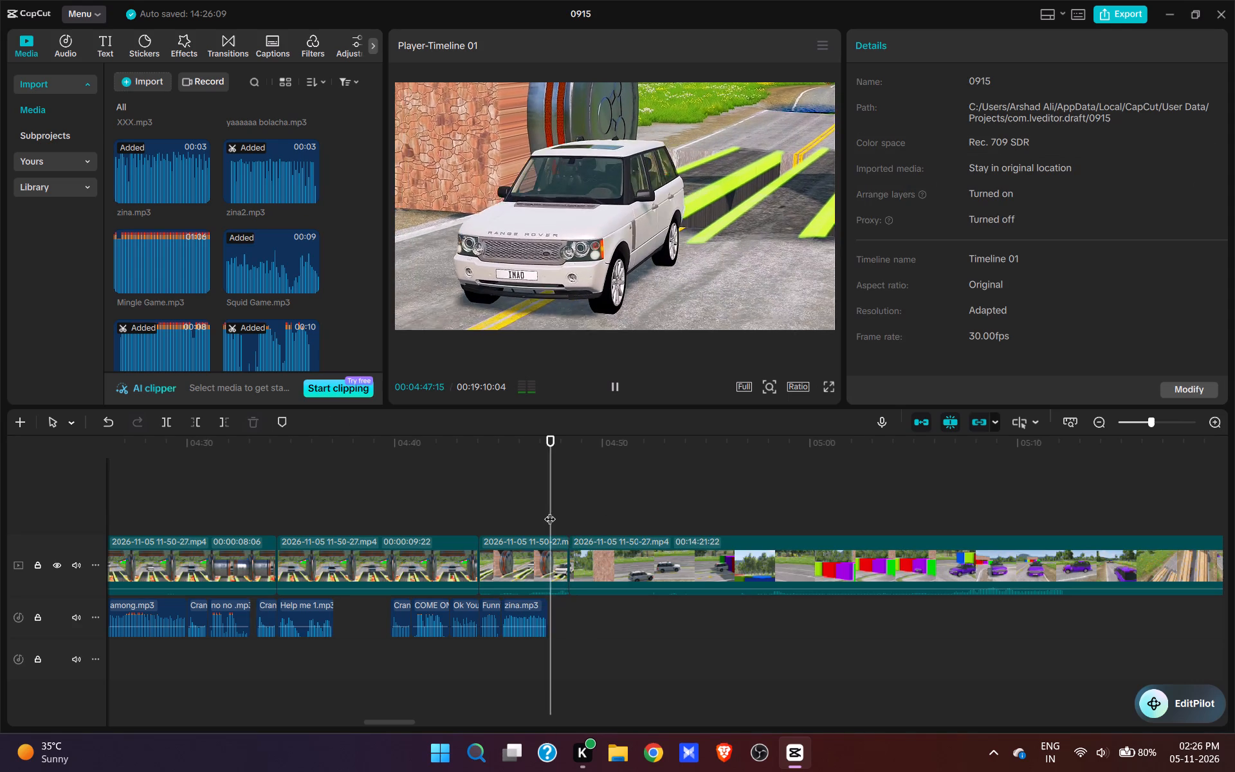
key(space)
key(e)
Cut the footage between 00:04:47:26 and 00:04:51:25 so the white car's side view follows, and play it.
click(661, 501)
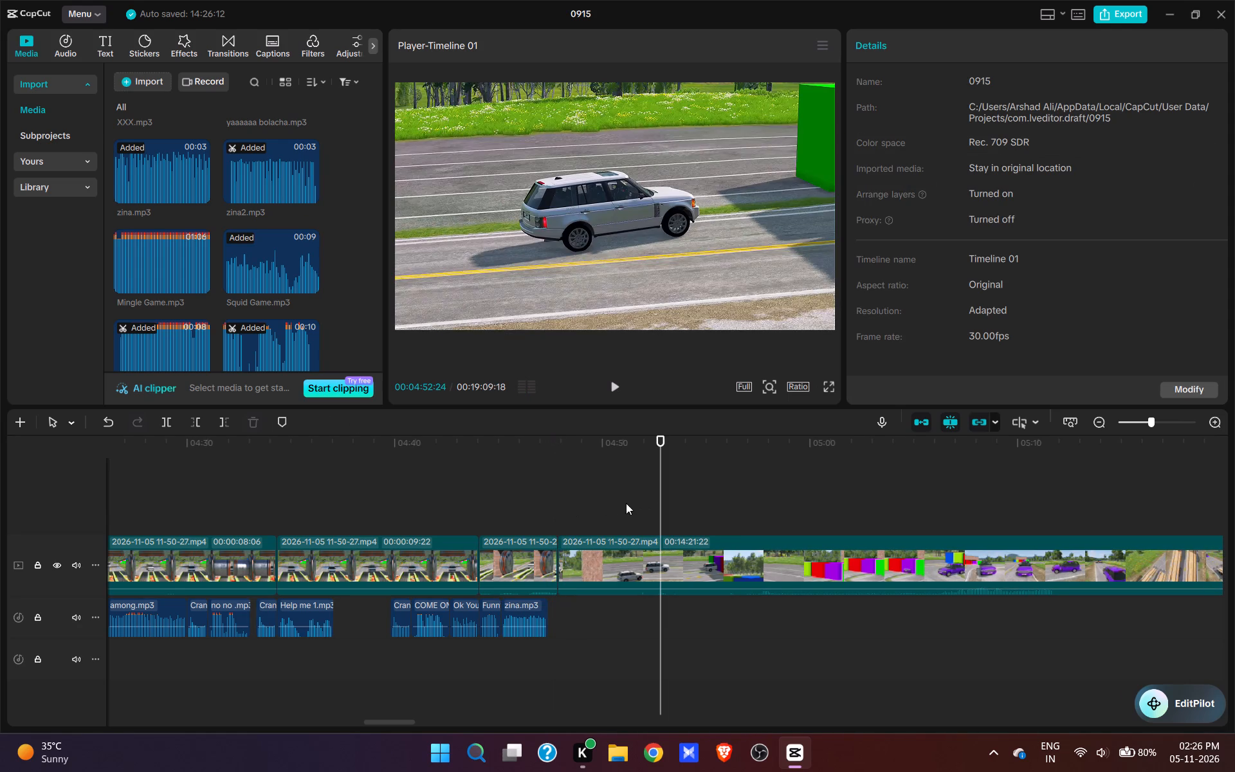
click(619, 504)
key(space)
key(space)
text(q)
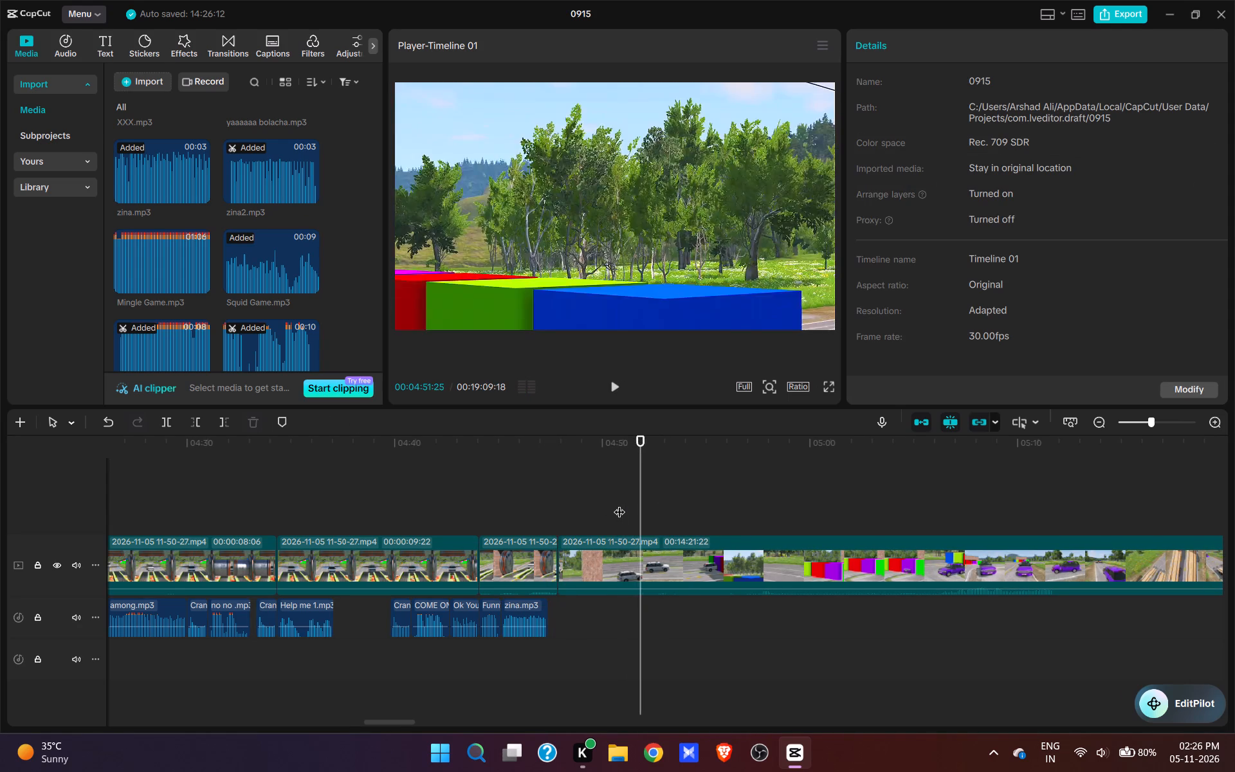
key(space)
key(space)
Add zina2.mp3 at 00:04:47:26, at the start of the white car's side view, and play it back.
click(562, 502)
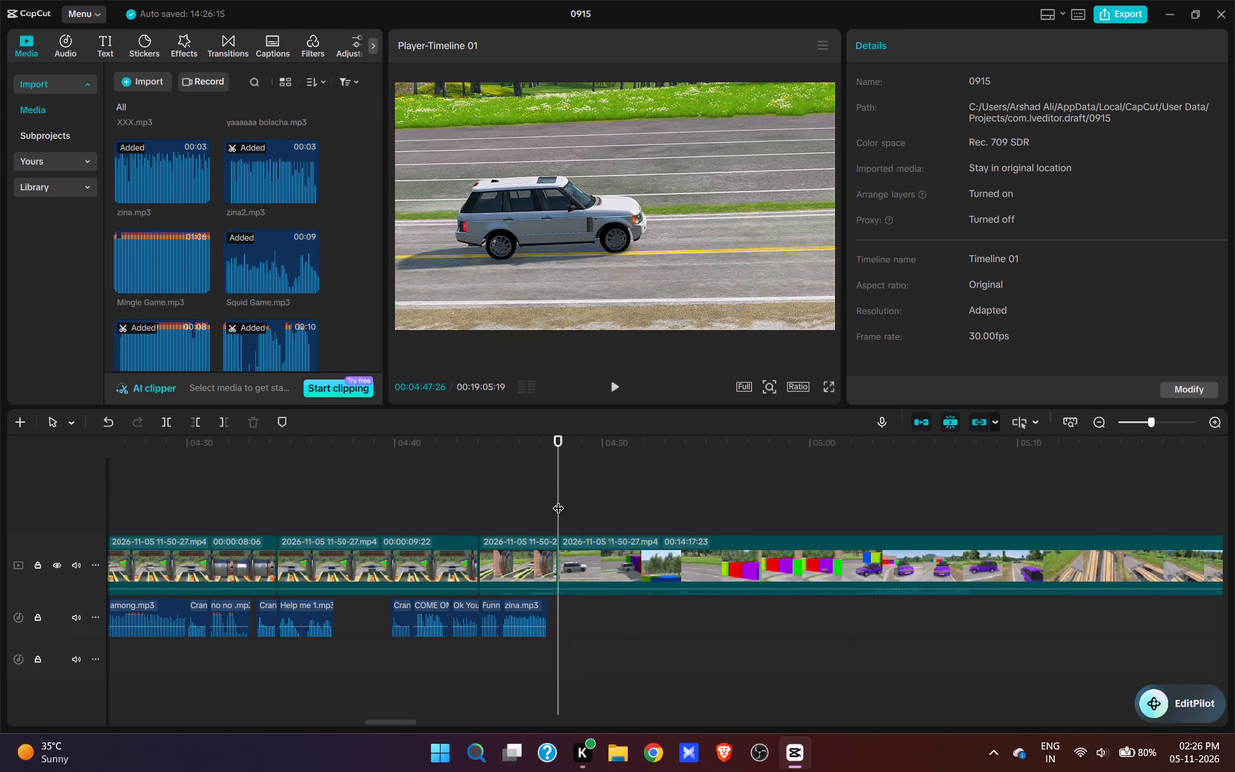
scroll(268, 208, down, 6)
scroll(273, 221, up, 3)
click(310, 194)
key(space)
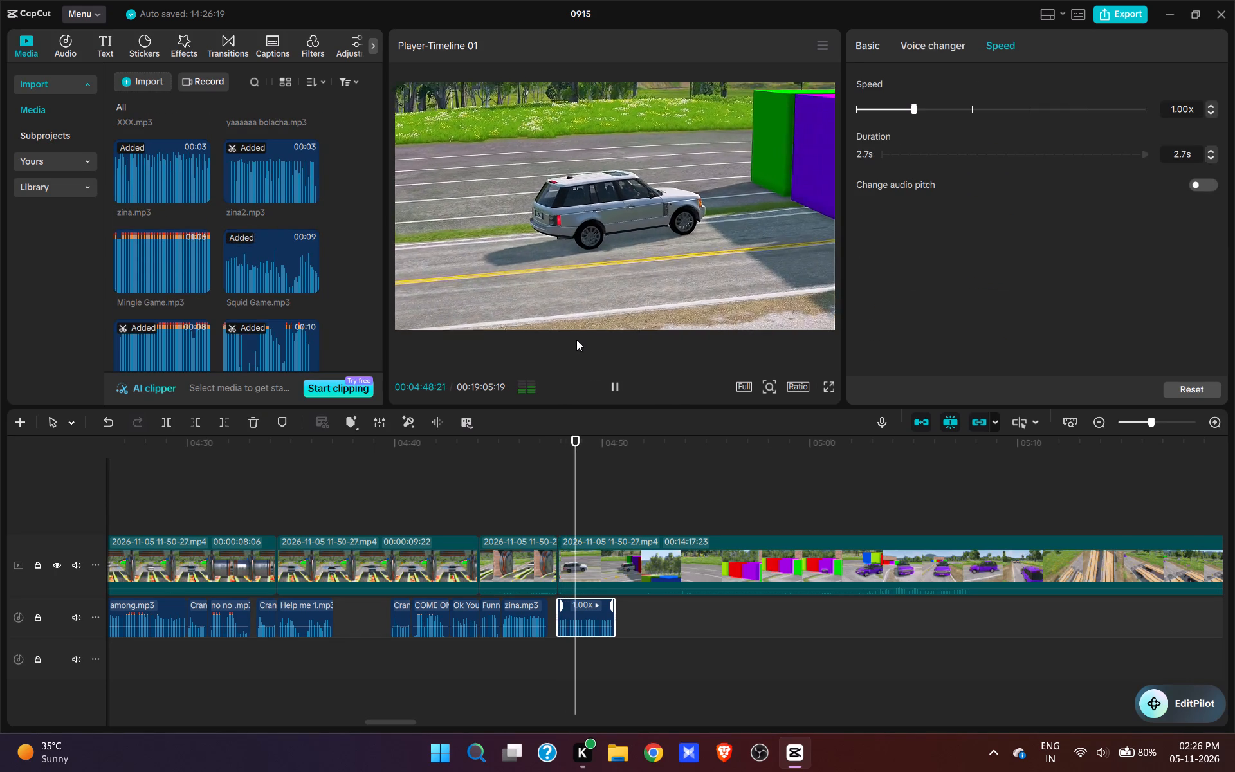
key(space)
Split the gameplay at 00:04:50:24 and cut the footage up to 00:04:59:09 so the purple car leaving the coloured blocks follows, and play it.
text(w)
click(741, 486)
key(space)
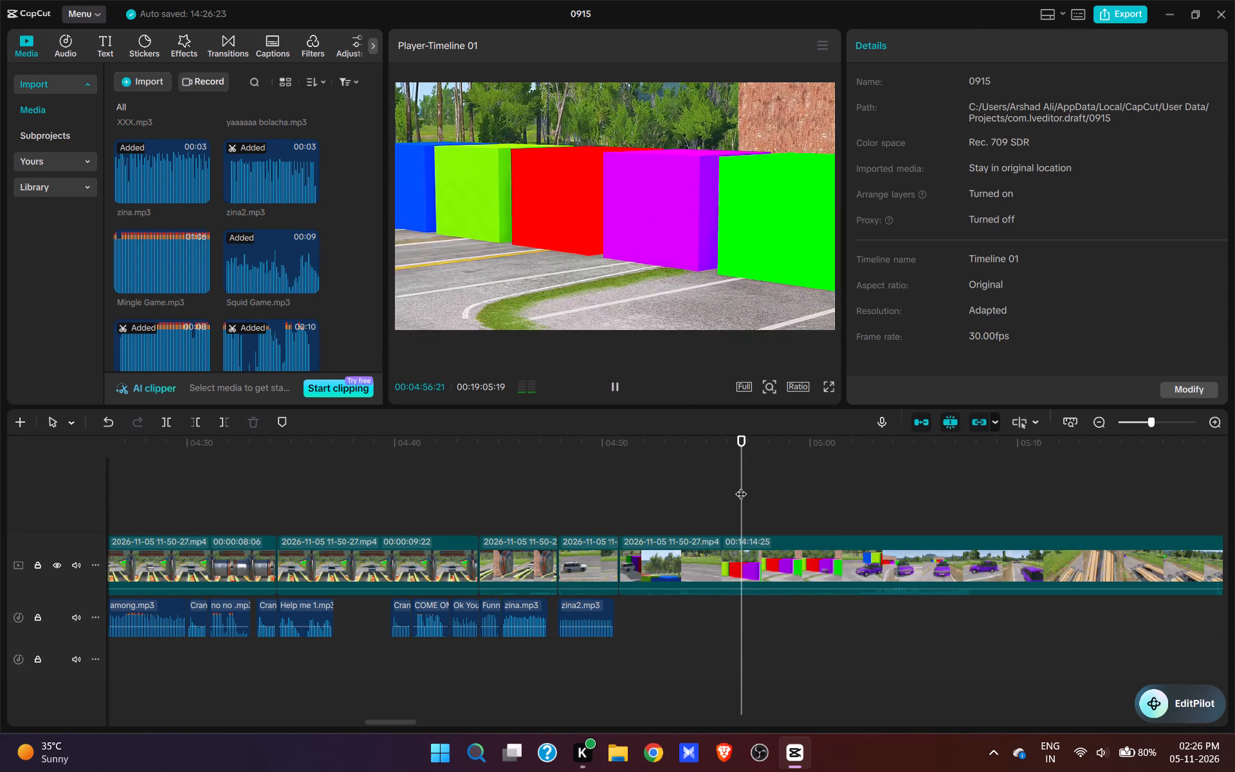
drag(798, 514, 827, 533)
key(space)
drag(827, 533, 780, 540)
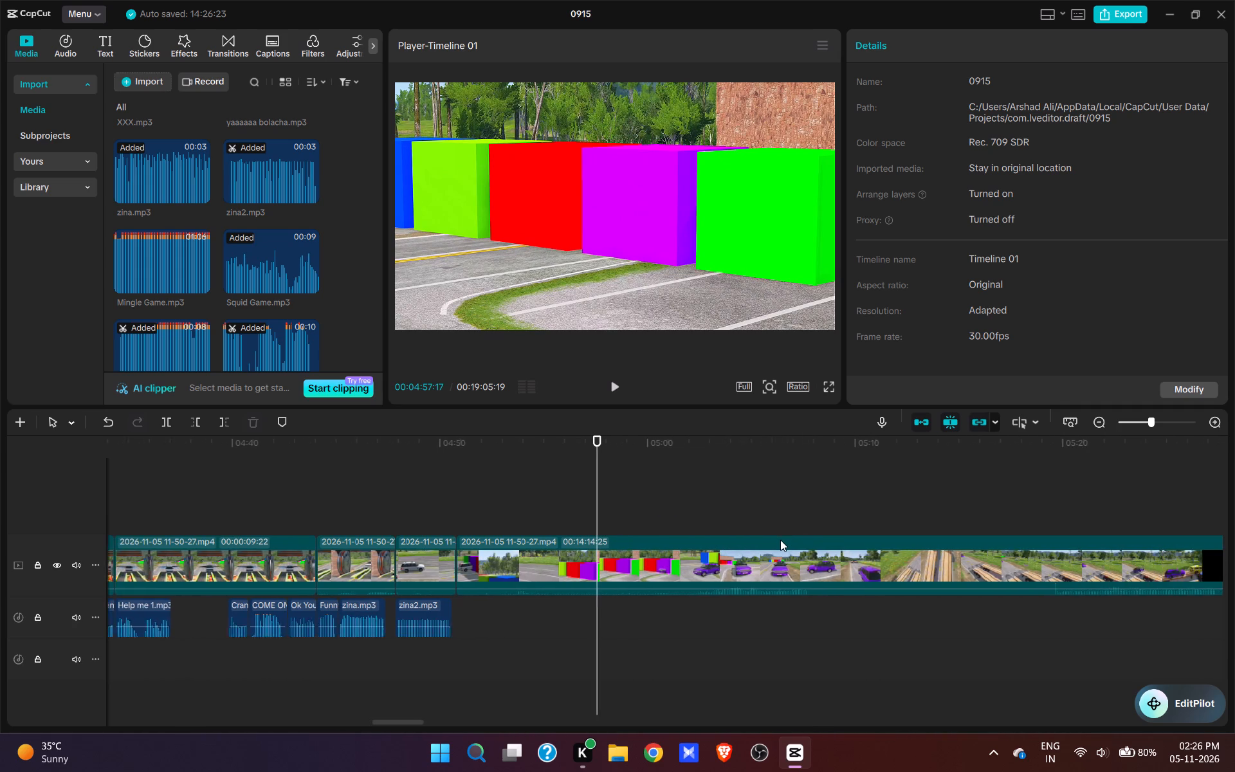
drag(780, 540, 776, 543)
click(610, 508)
click(581, 508)
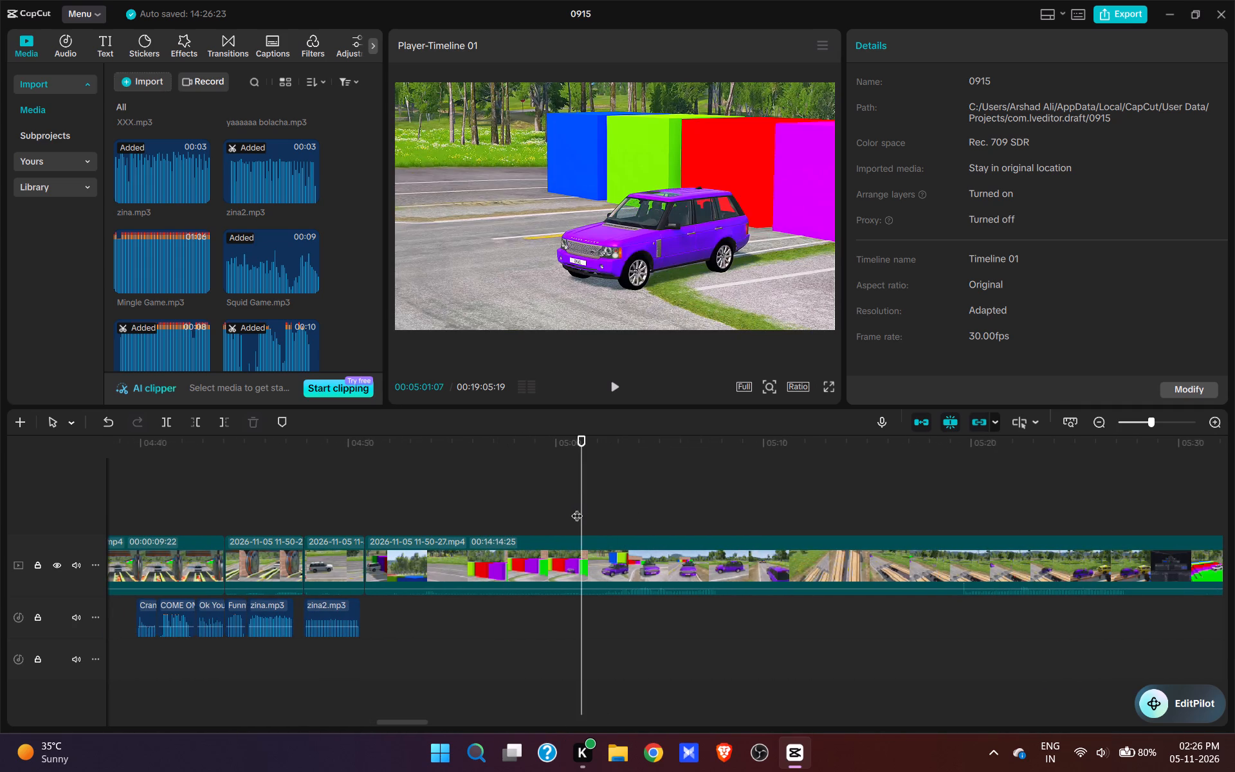
click(569, 508)
click(553, 508)
click(542, 508)
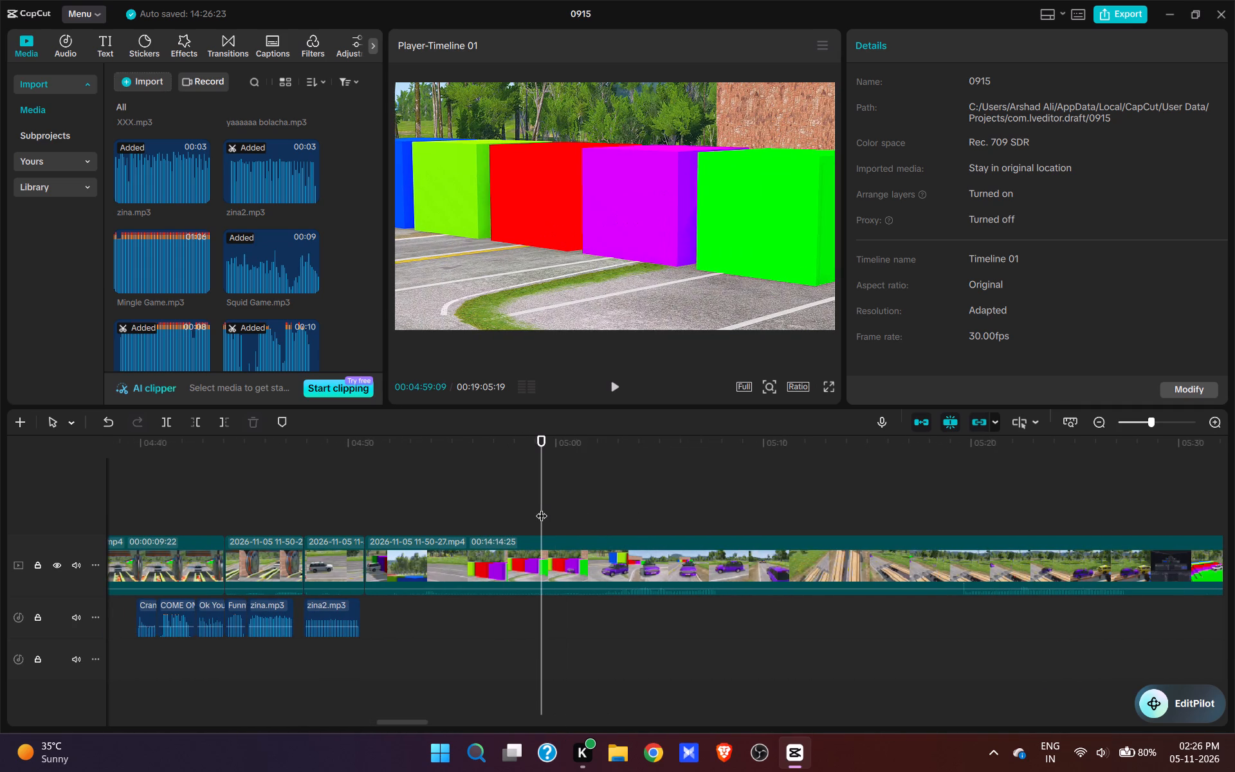
text(q)
key(space)
key(space)
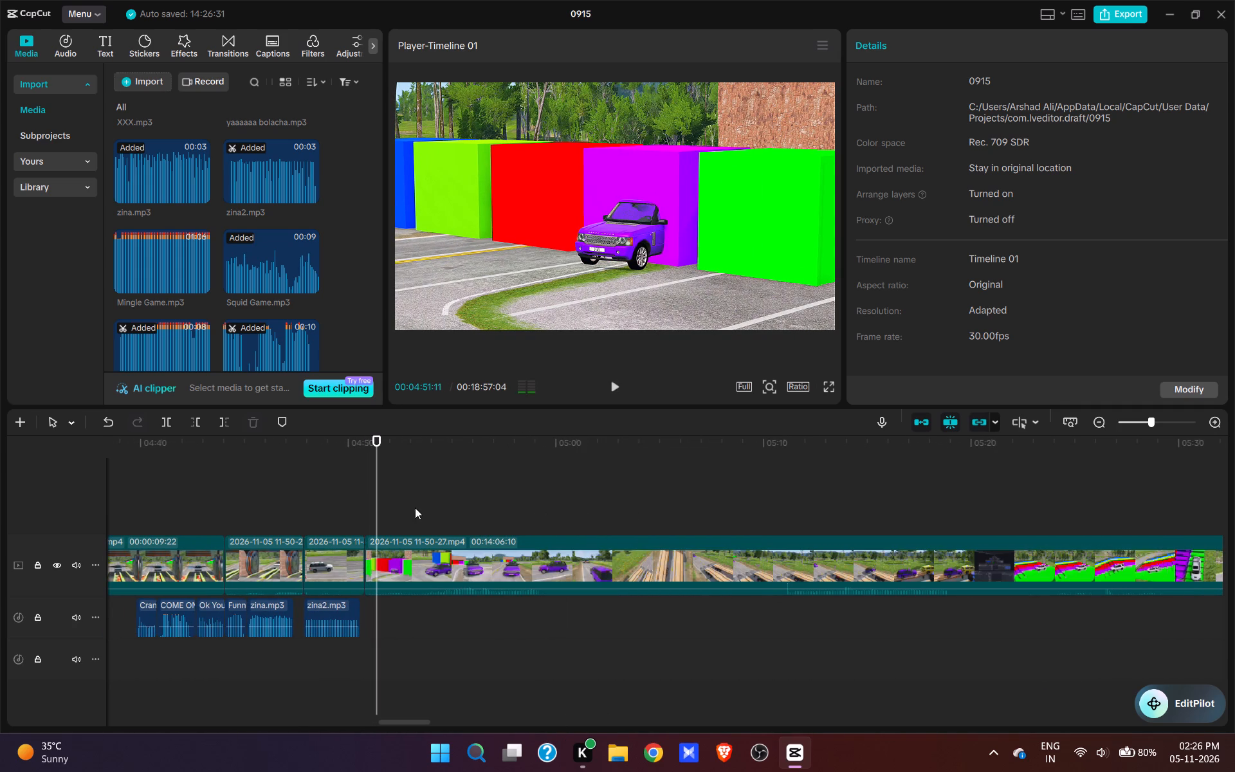
Find Surpiris.mp3, add it at 00:04:50:24 where the purple car scene starts, and play it back.
click(358, 497)
scroll(212, 233, down, 9)
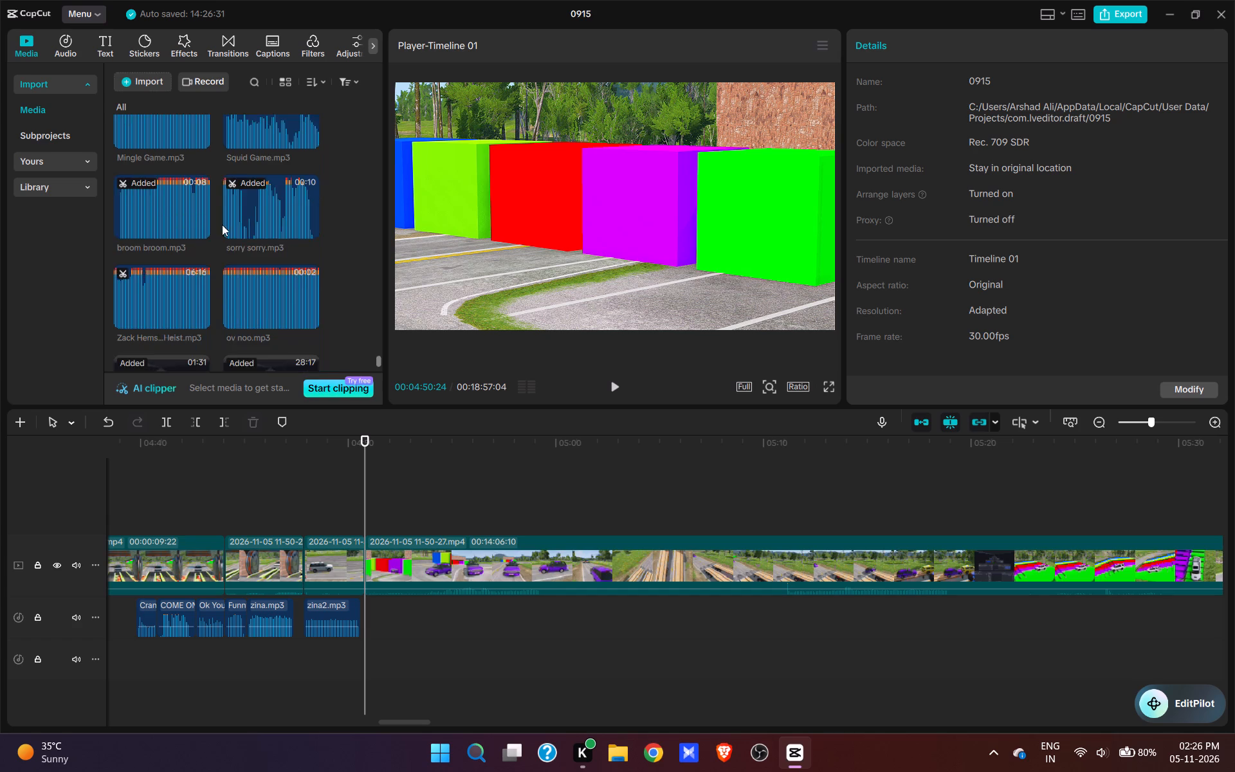
scroll(231, 215, up, 13)
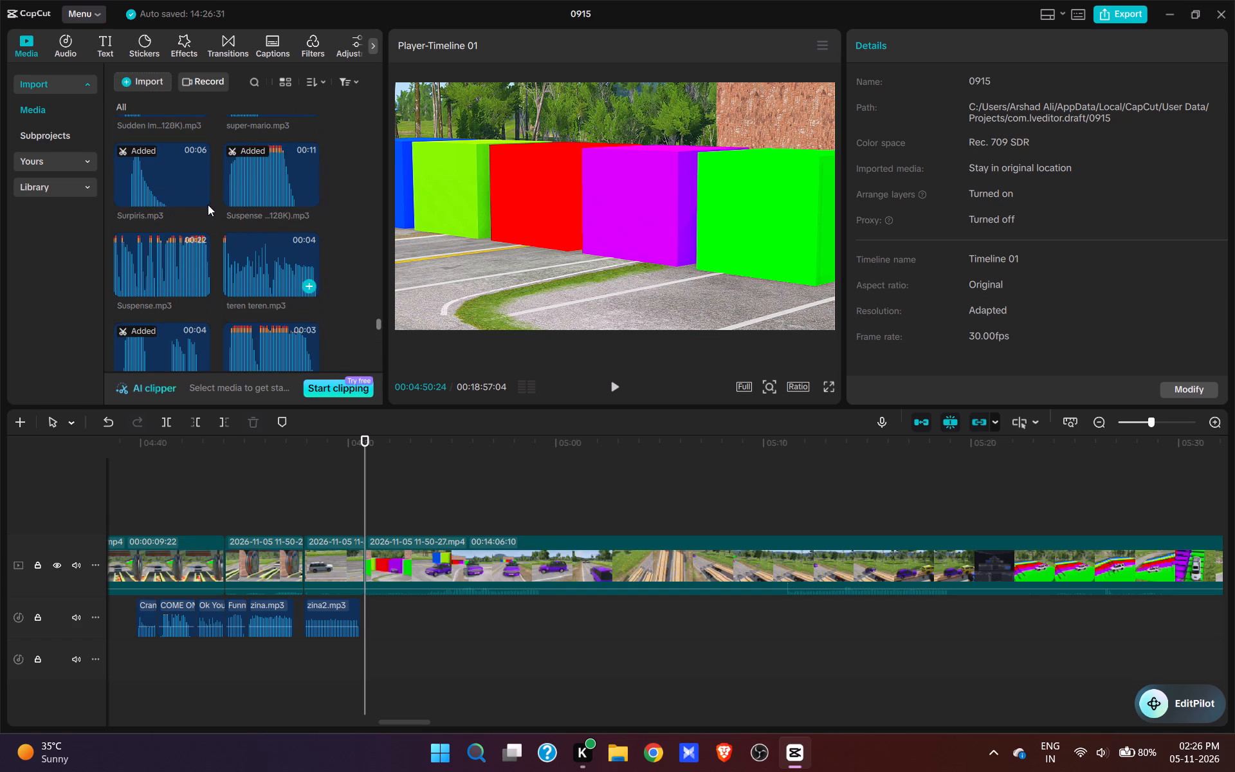
click(201, 196)
key(space)
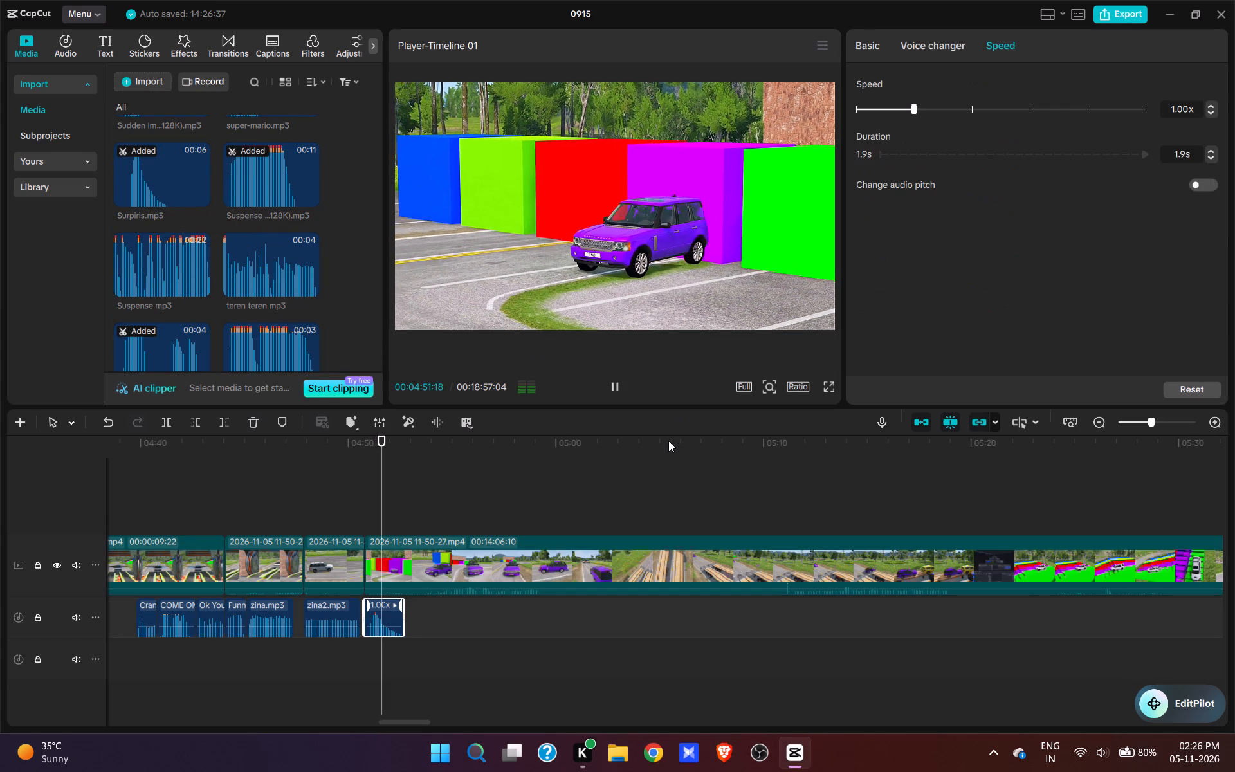
key(space)
key(space)
key(space)
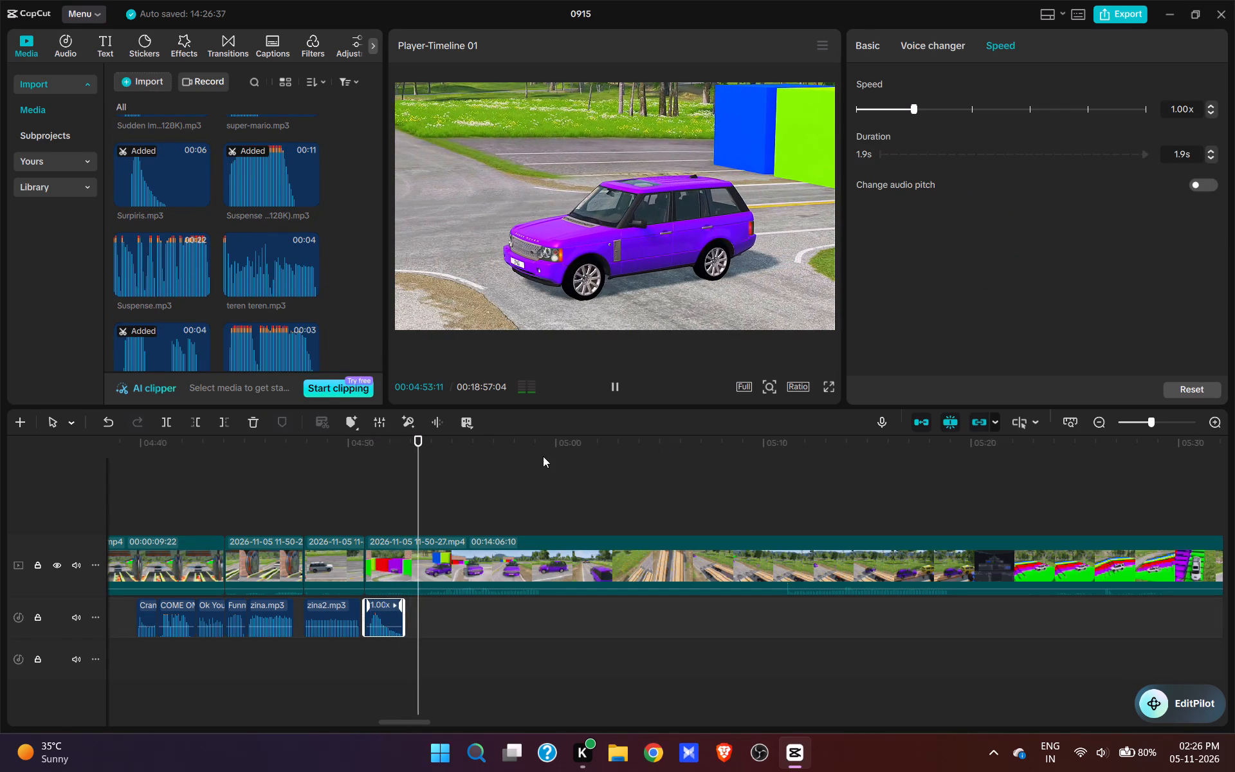
Find Wow Girl 1.mp3, add it at 00:04:52:20, directly after the Surpiris.mp3 clip, and play it back.
click(405, 510)
scroll(203, 233, down, 5)
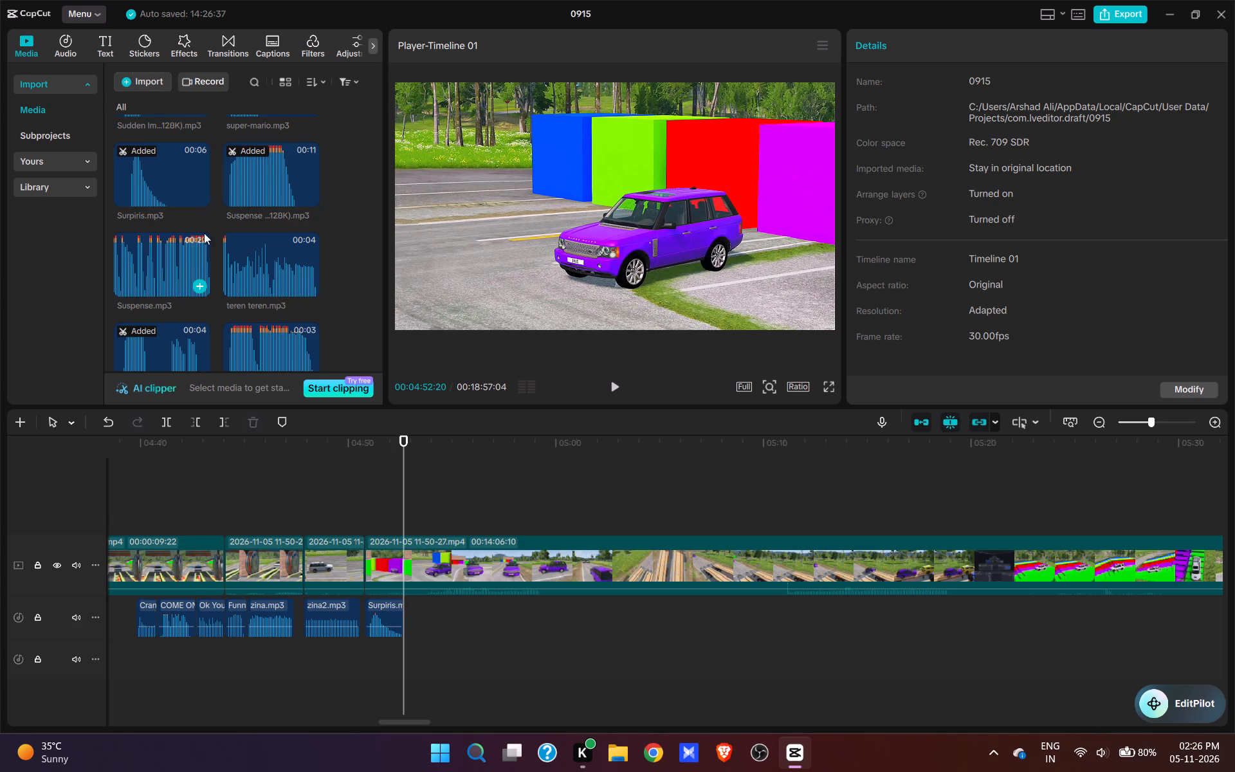
scroll(204, 233, down, 7)
scroll(206, 257, up, 3)
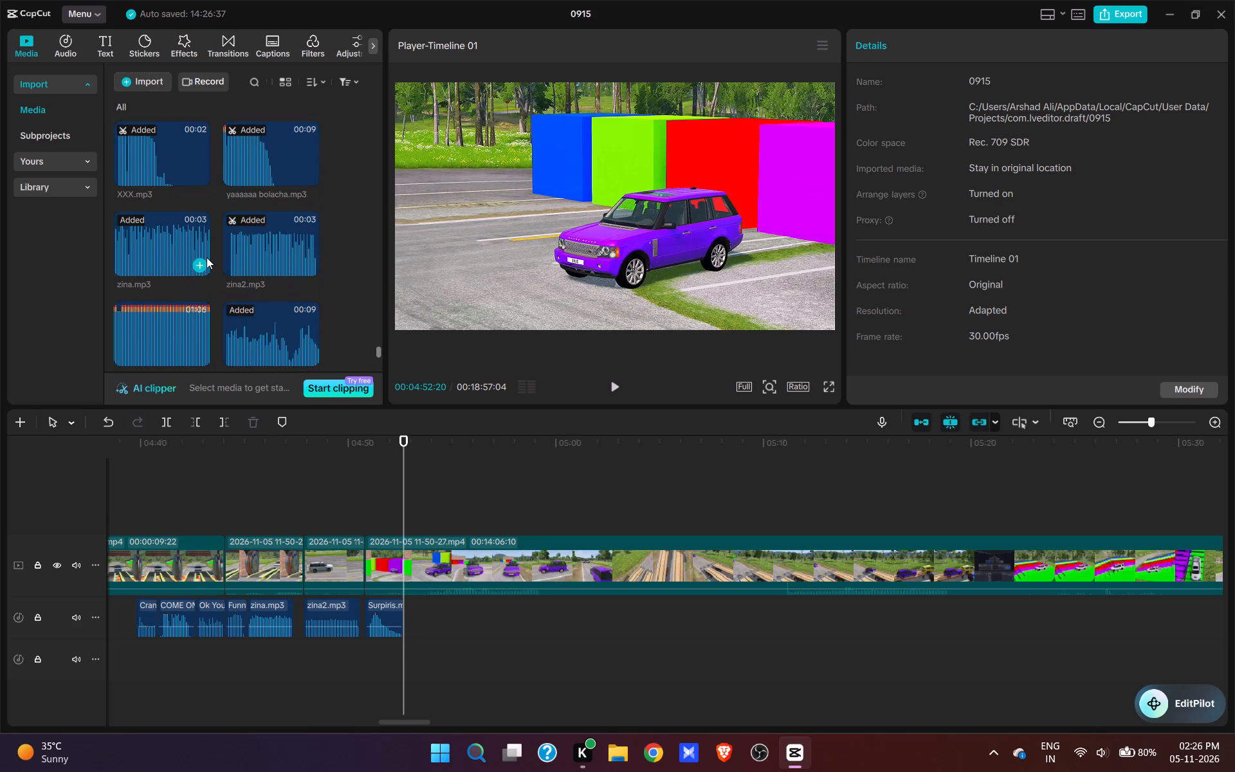
scroll(206, 257, up, 1)
scroll(206, 257, down, 20)
scroll(206, 257, down, 4)
scroll(206, 271, up, 3)
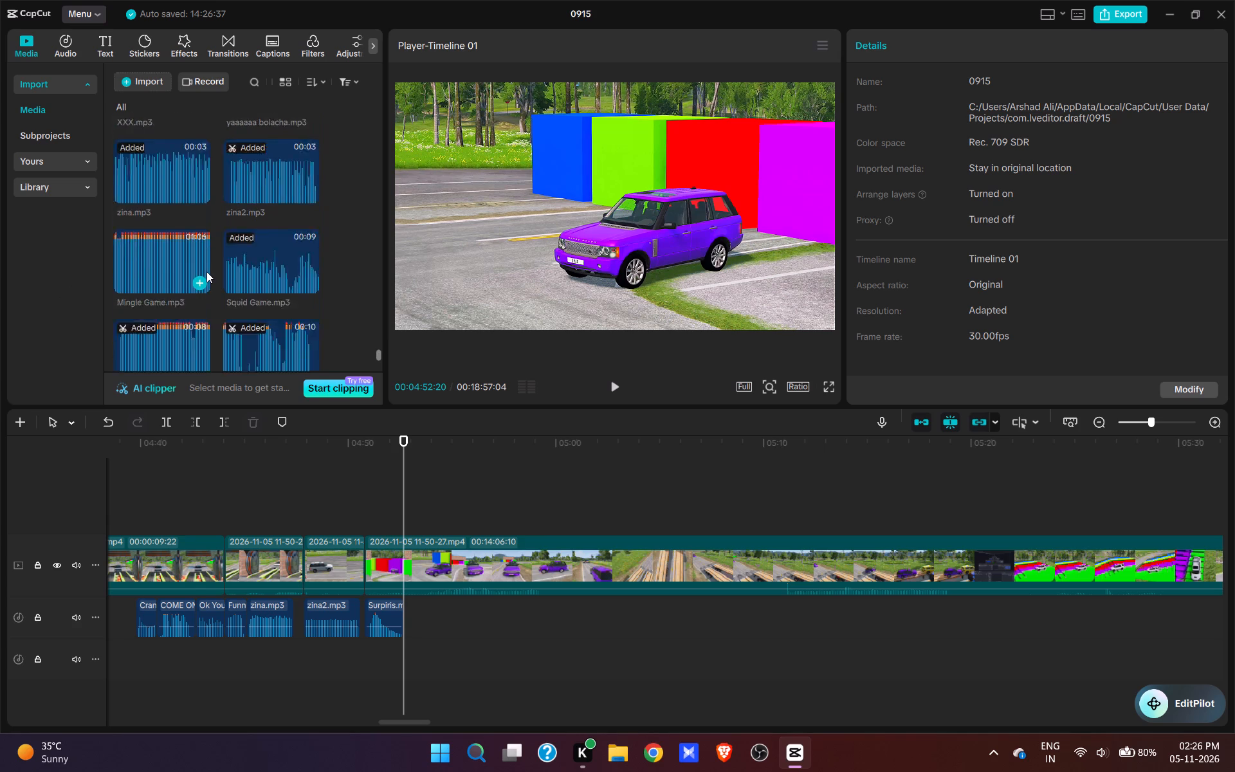
scroll(206, 271, up, 8)
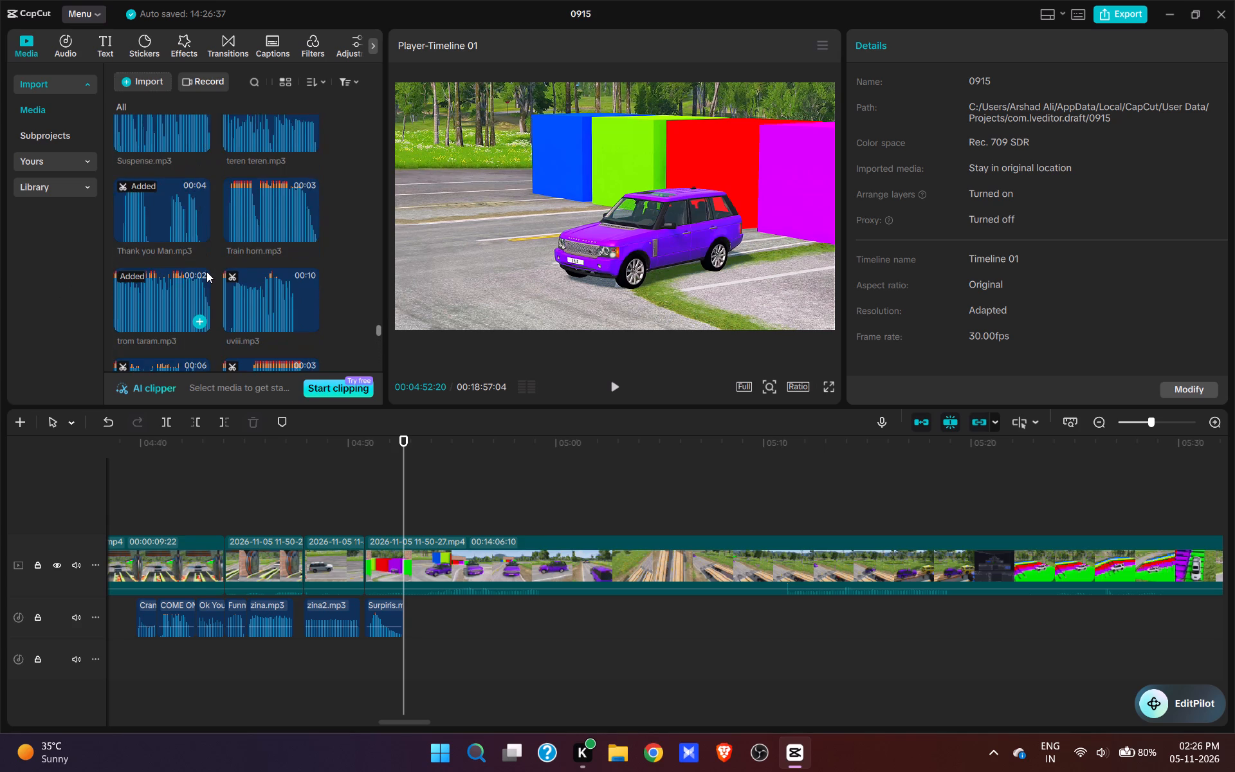
scroll(206, 271, up, 4)
scroll(206, 271, down, 11)
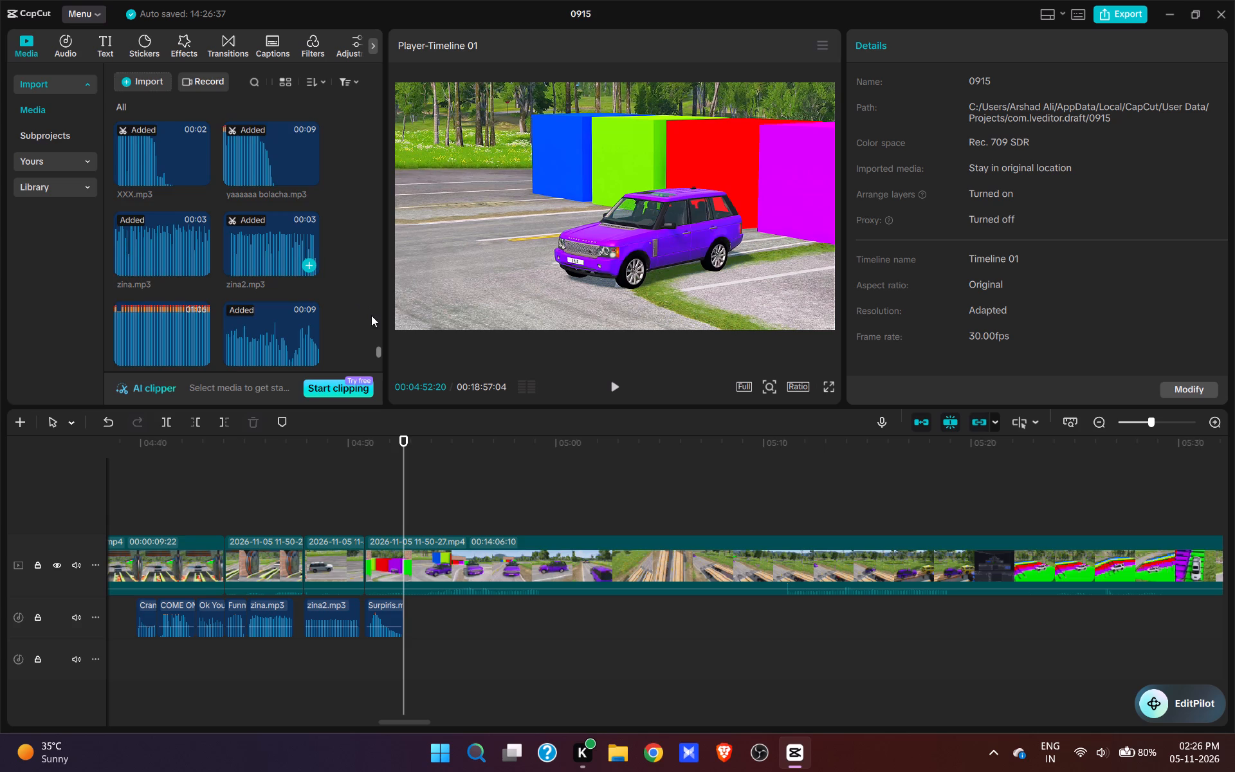
scroll(354, 325, down, 11)
scroll(223, 282, up, 2)
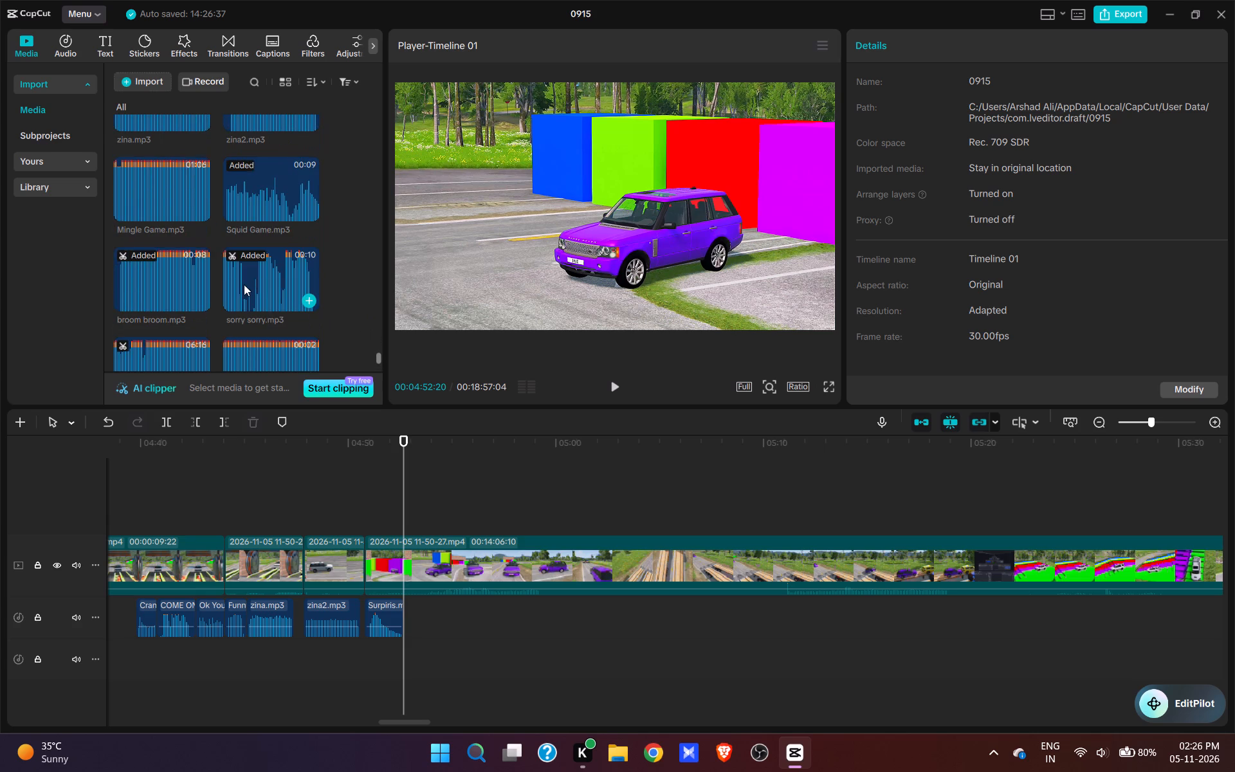
scroll(244, 284, up, 5)
scroll(195, 227, up, 1)
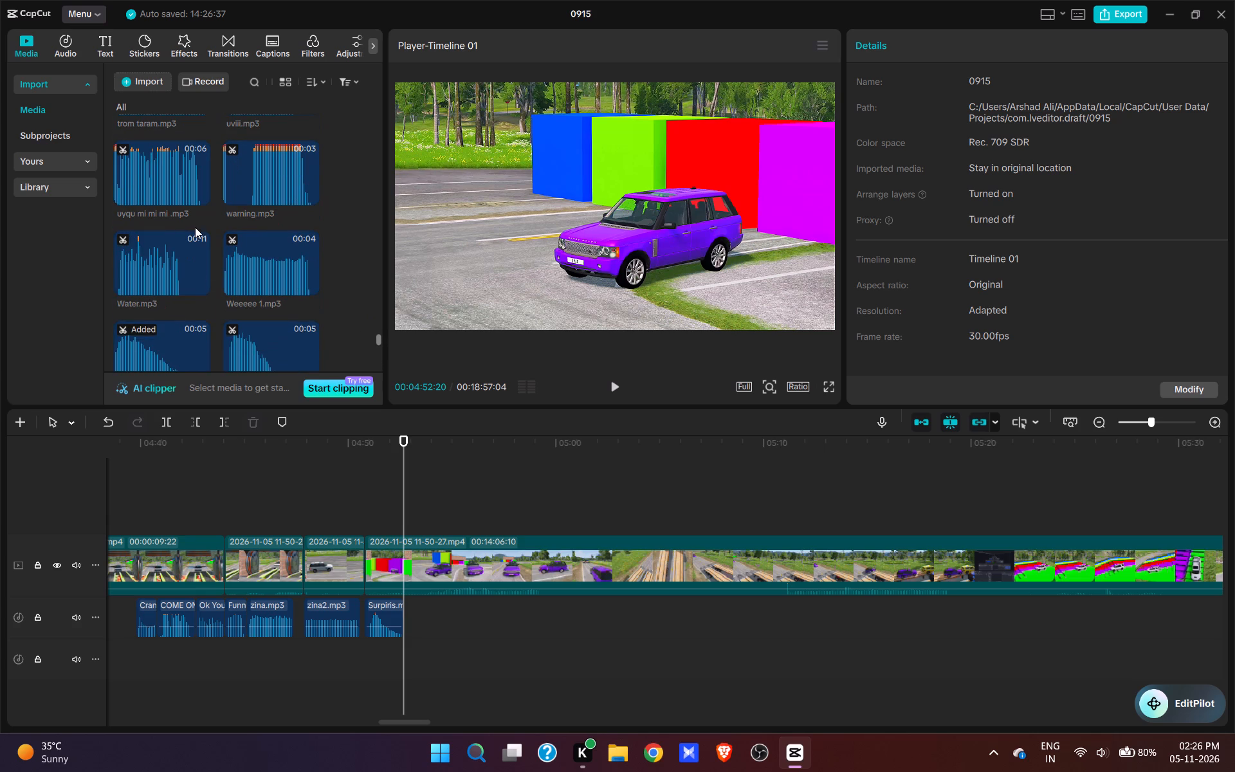
scroll(265, 261, up, 1)
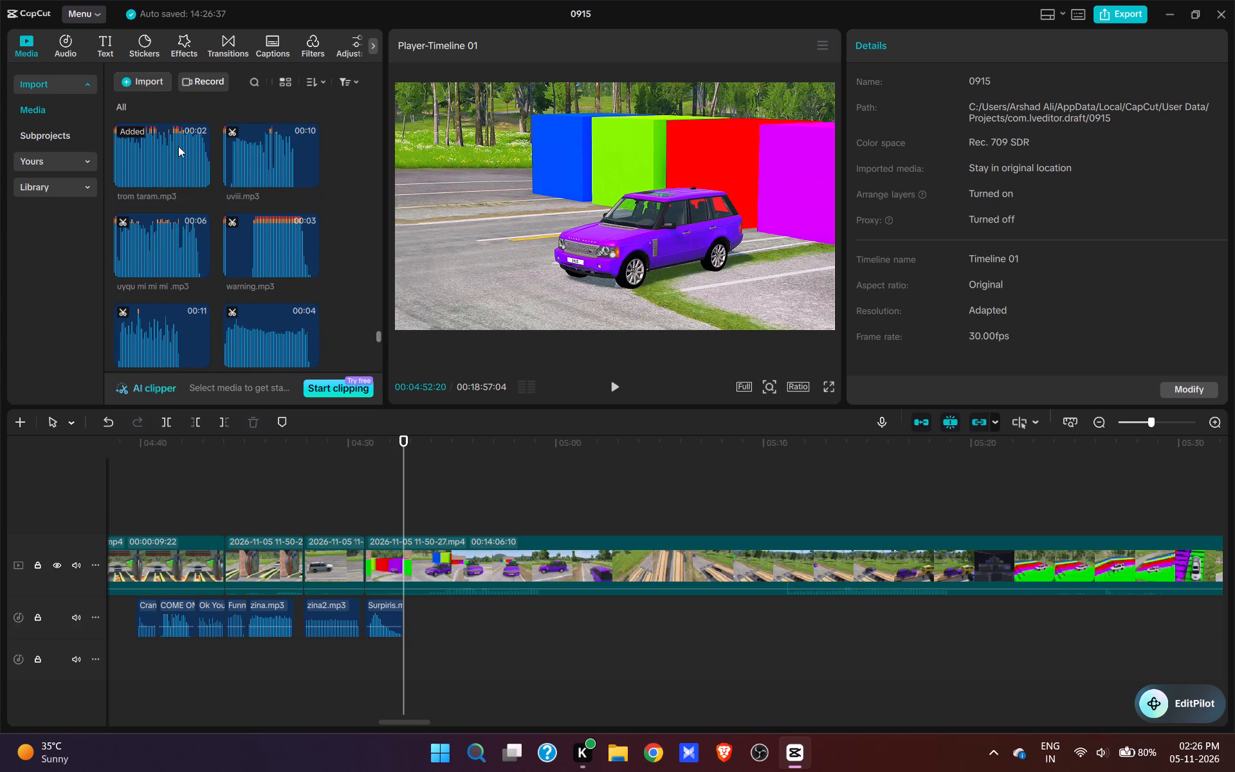
scroll(206, 192, up, 1)
scroll(206, 192, down, 6)
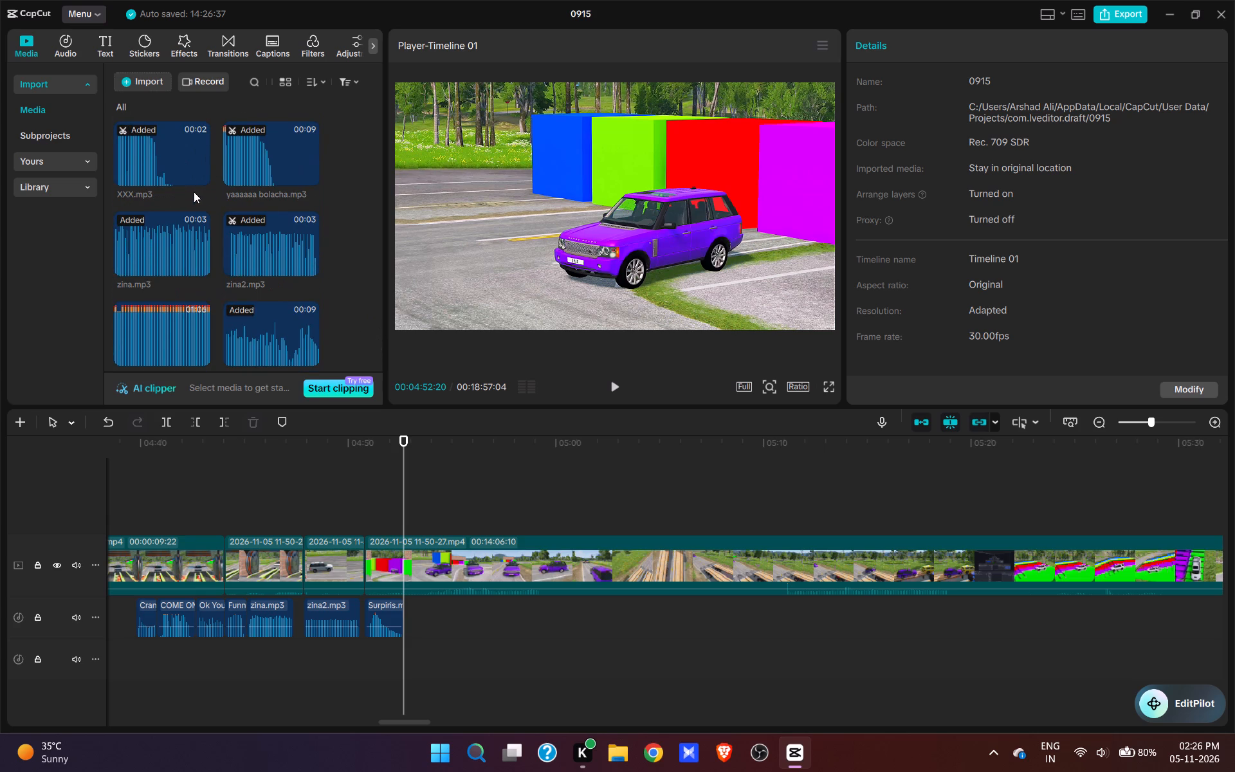
scroll(194, 199, up, 3)
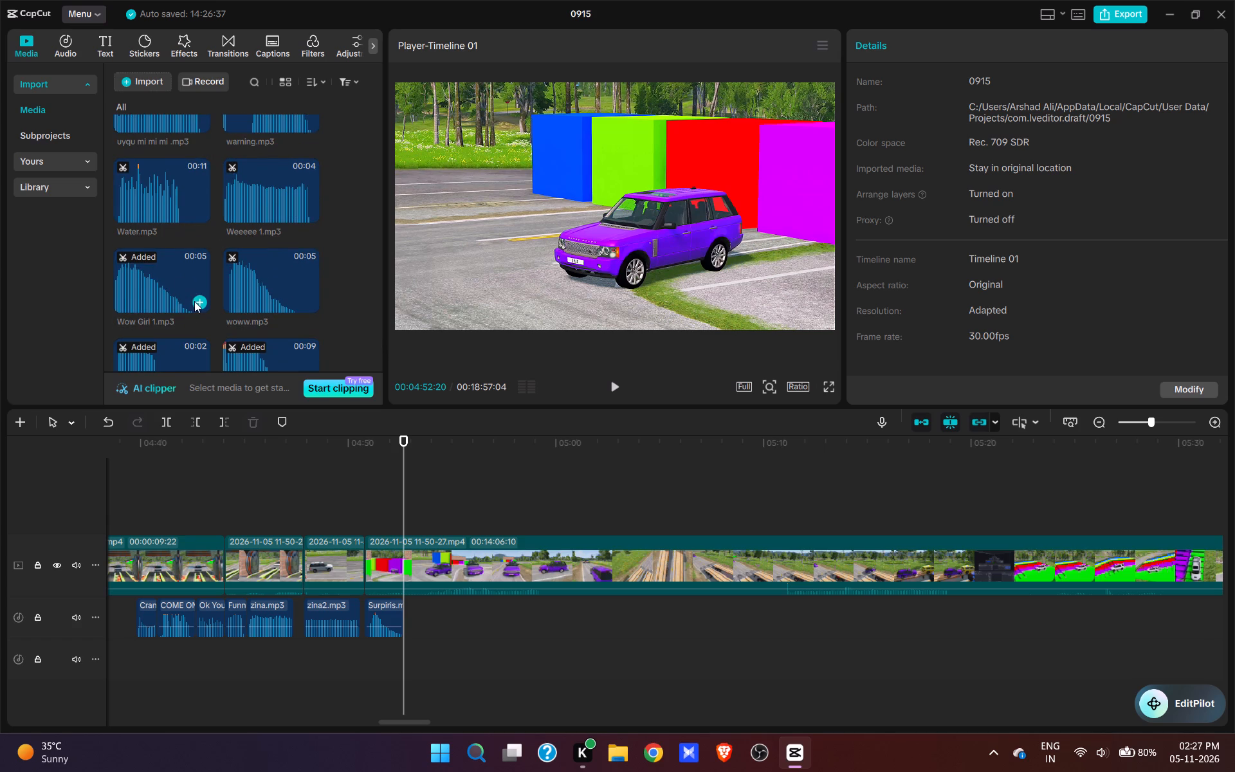
click(197, 301)
key(space)
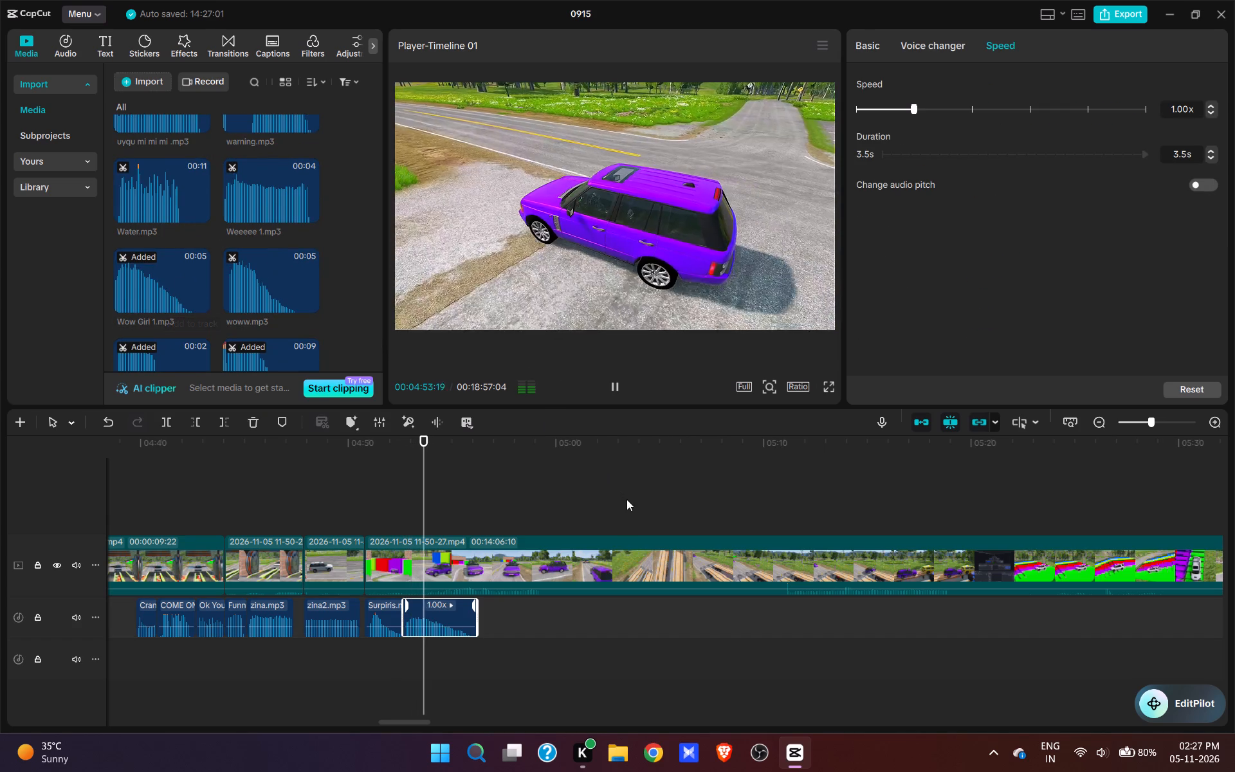
Play on to 00:04:55:01 and trim off the Wow Girl 1.mp3 clip's remainder there.
key(space)
key(space)
key(space)
key(space)
key(space)
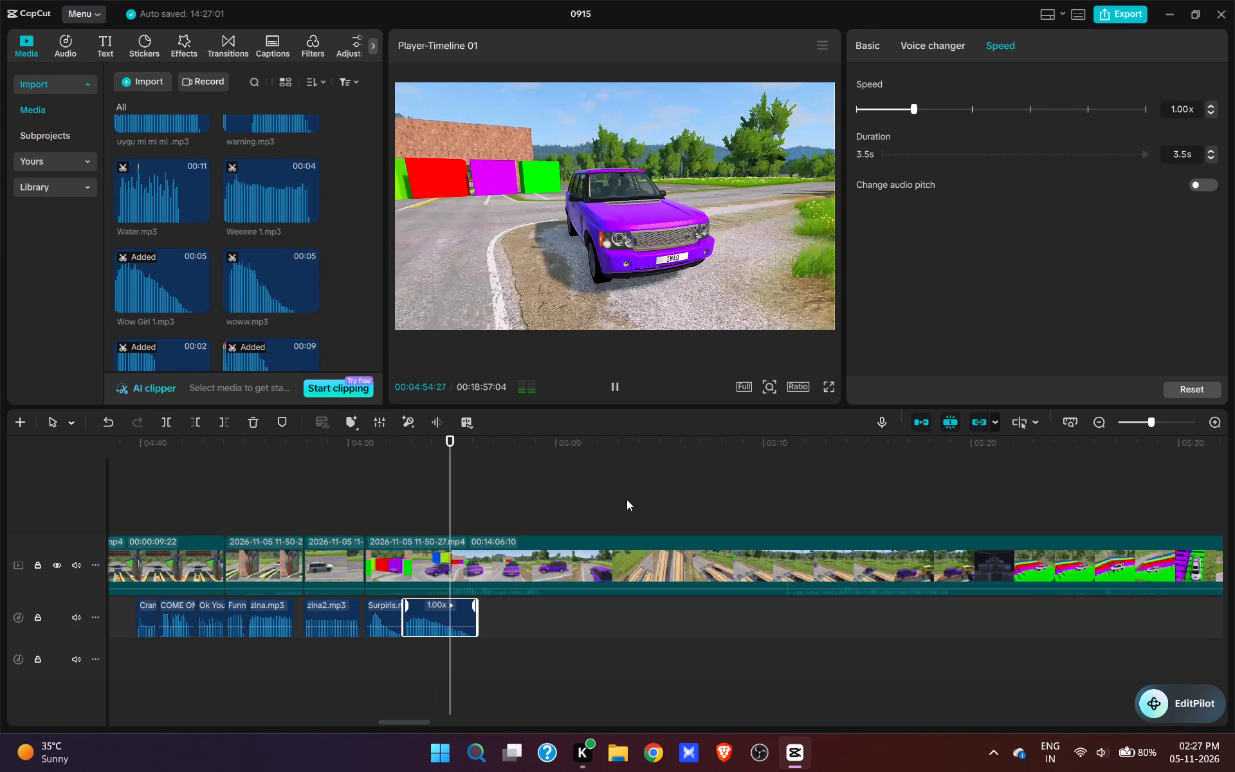
key(e)
Add broom broom.mp3 at 00:04:55:01, directly after the Wow Girl 1.mp3 clip, and play through to 00:04:59:03.
scroll(396, 277, down, 14)
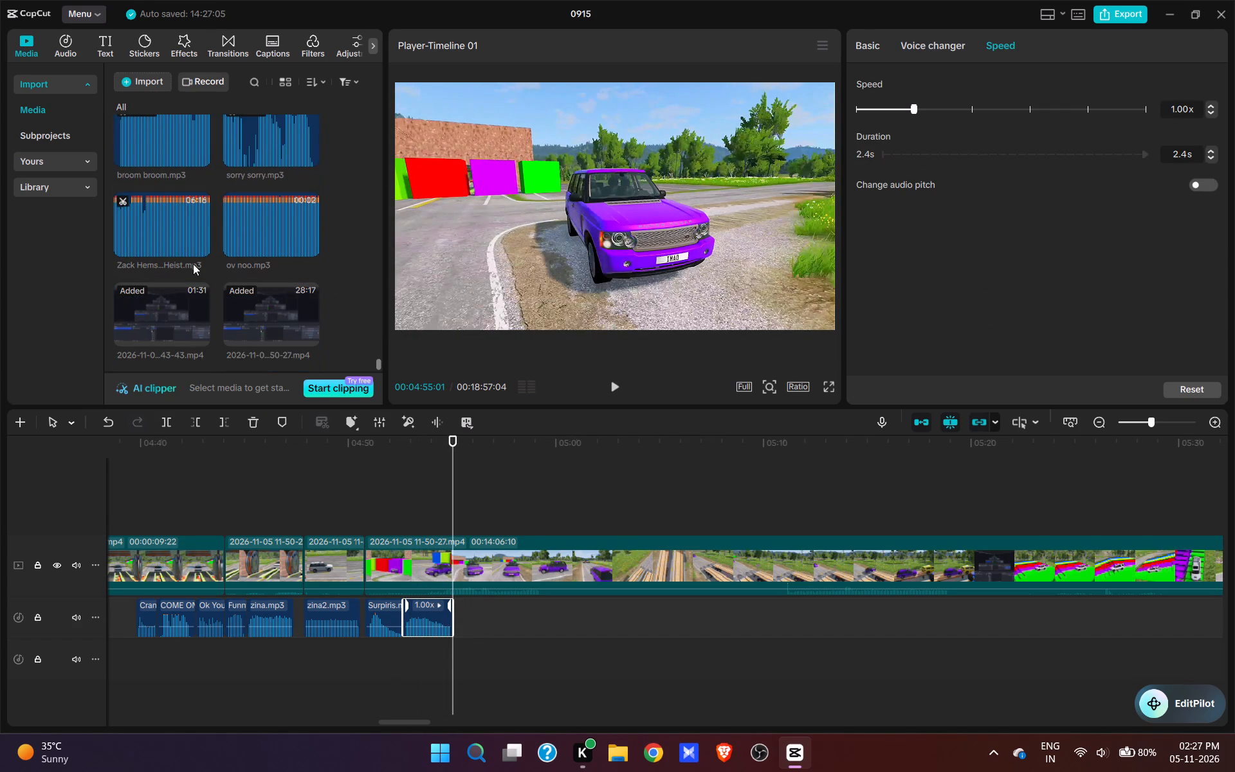
click(203, 153)
key(space)
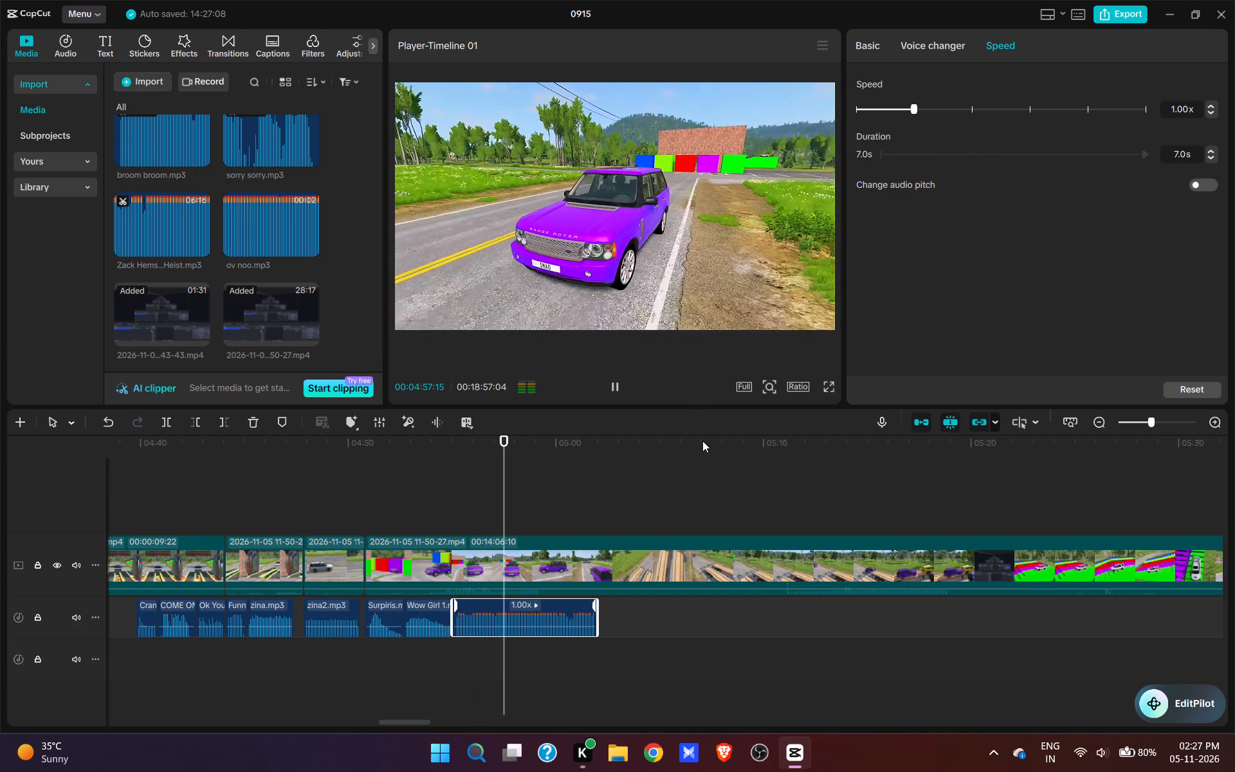
key(space)
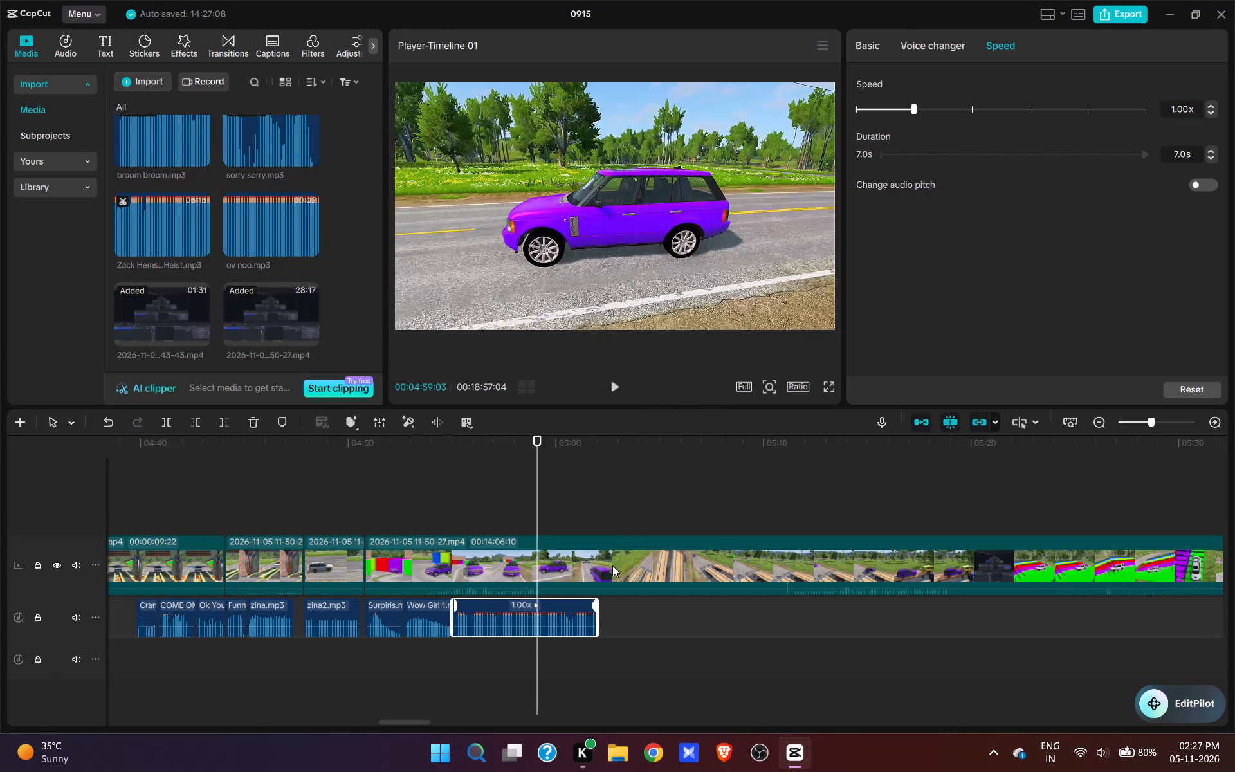
Split the broom broom.mp3 clip and the gameplay at 00:04:59:03, and delete the sound's leftover part.
key(w)
click(612, 565)
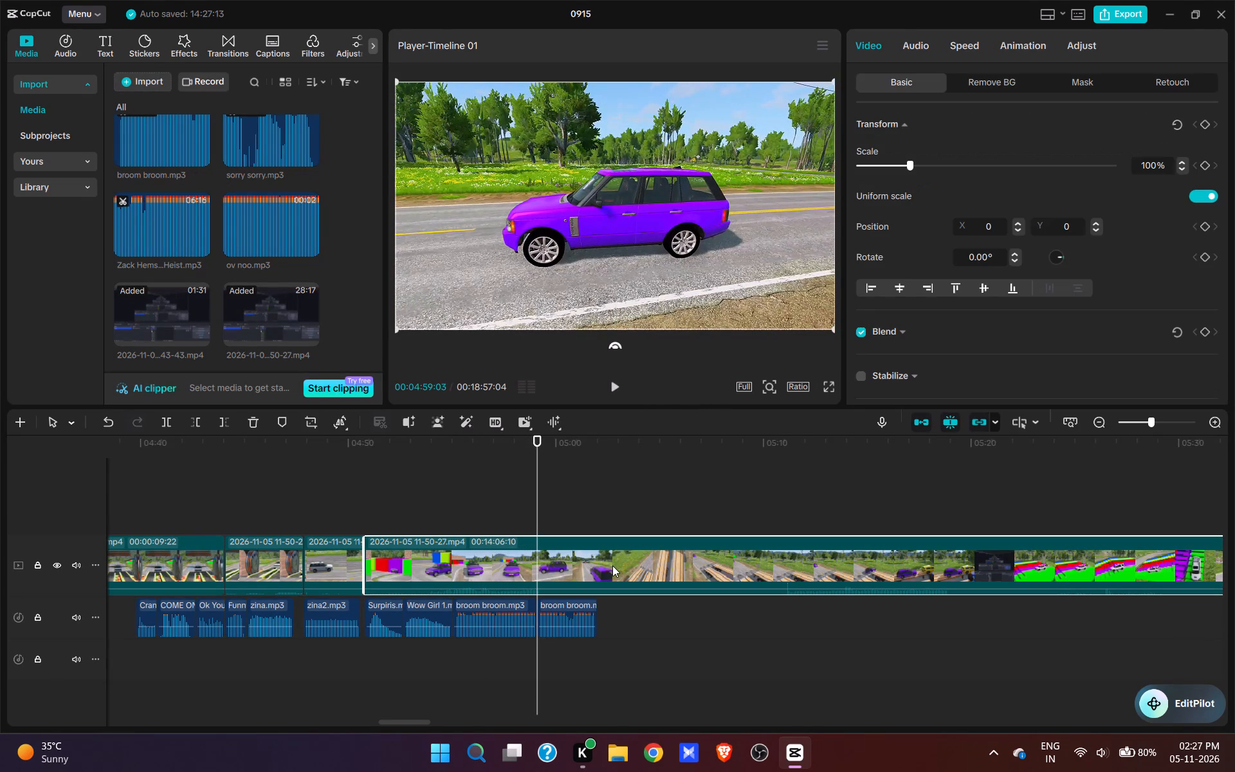
key(w)
click(580, 603)
key(d)
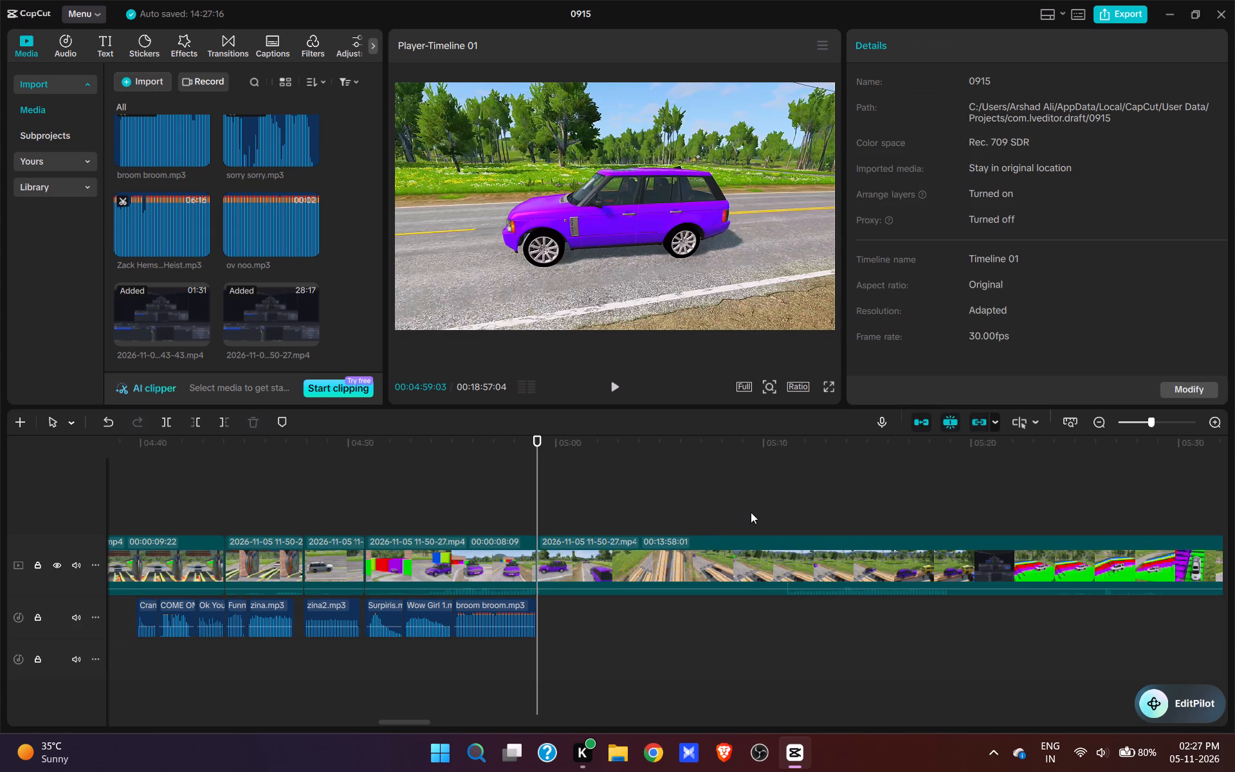
Cut the footage after 00:04:59:03 so the purple car approaching the trailers follows, and play it to 00:05:01:16.
click(751, 512)
click(765, 512)
key(space)
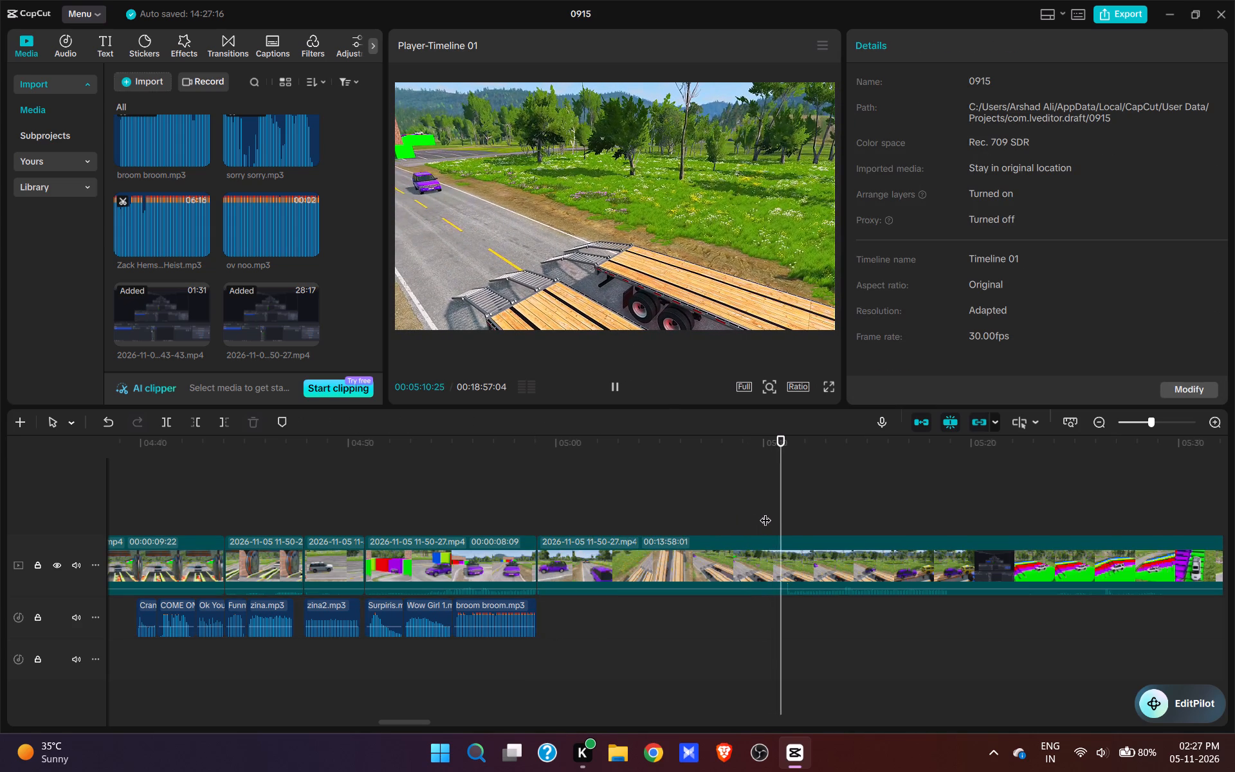
key(space)
text(q)
key(space)
key(space)
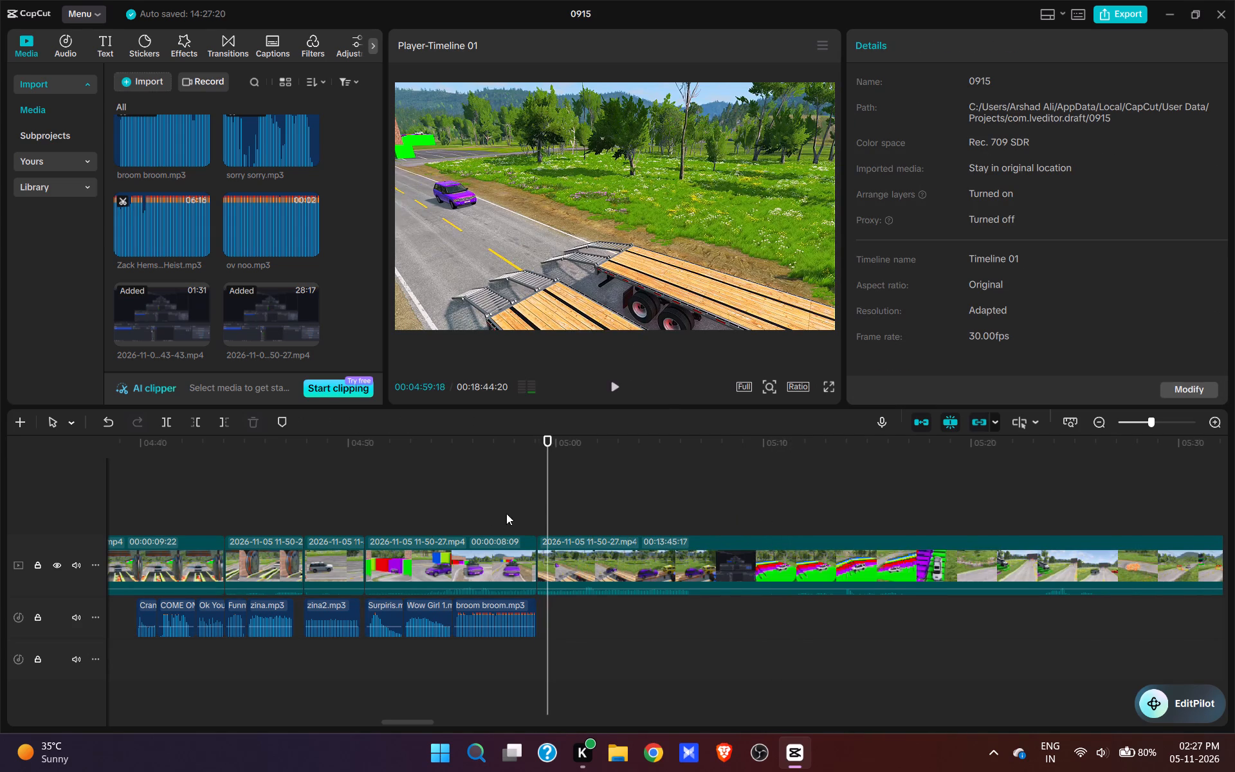
click(509, 507)
key(space)
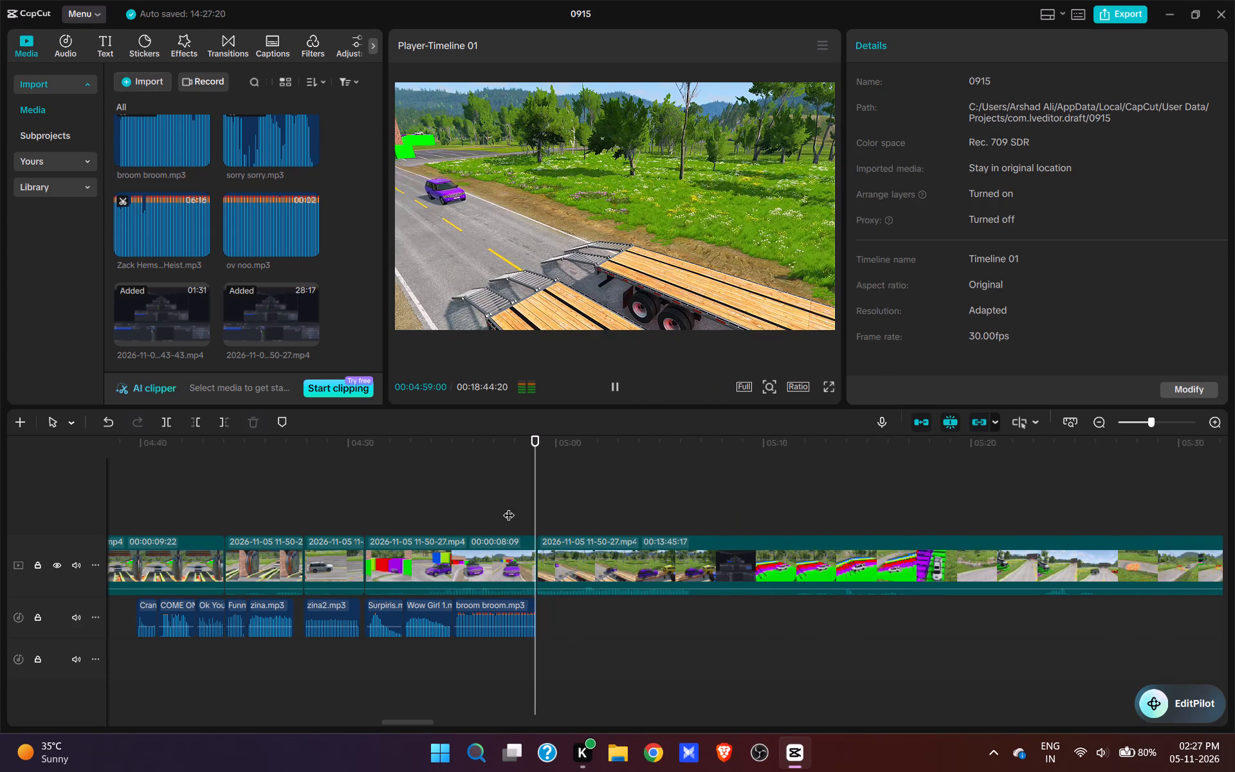
key(space)
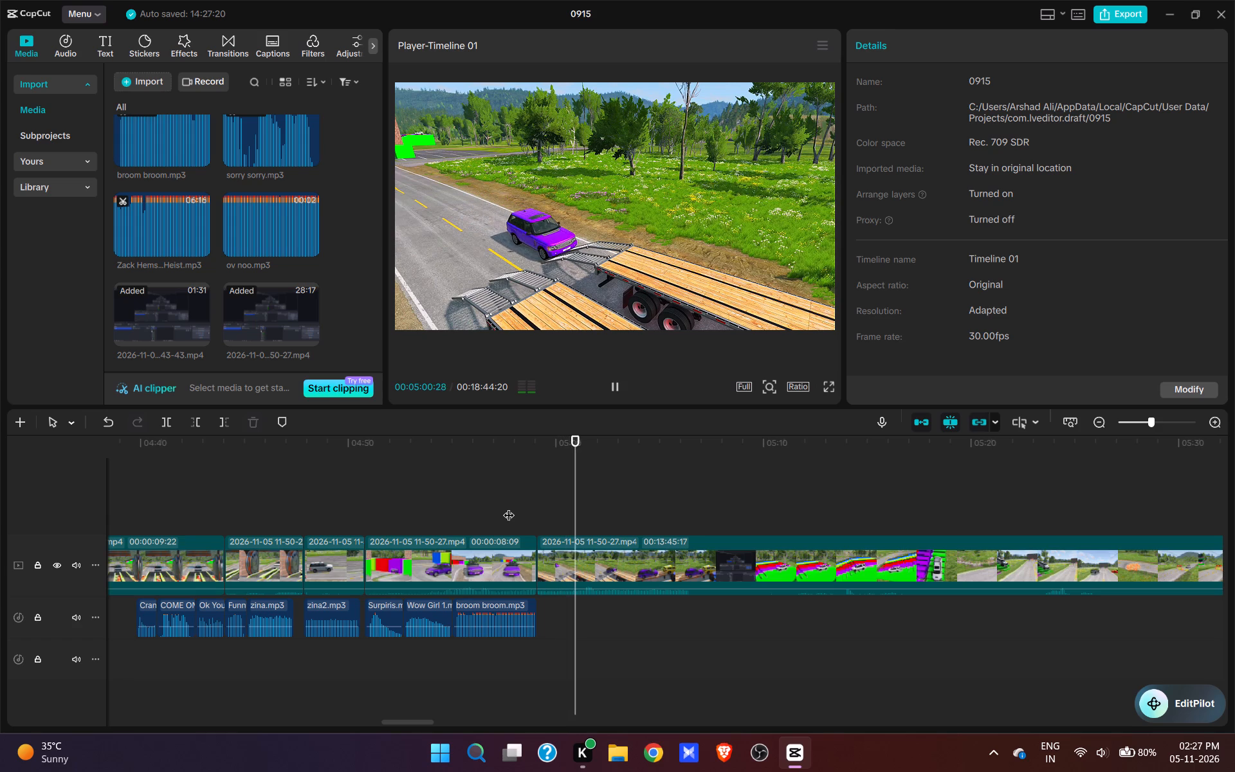
key(space)
key(space)
Find yaaaaaa bolacha.mp3, add it at 00:05:01:16 where the purple car reaches the trailer ramp, and play it back.
scroll(300, 217, up, 2)
scroll(308, 230, down, 6)
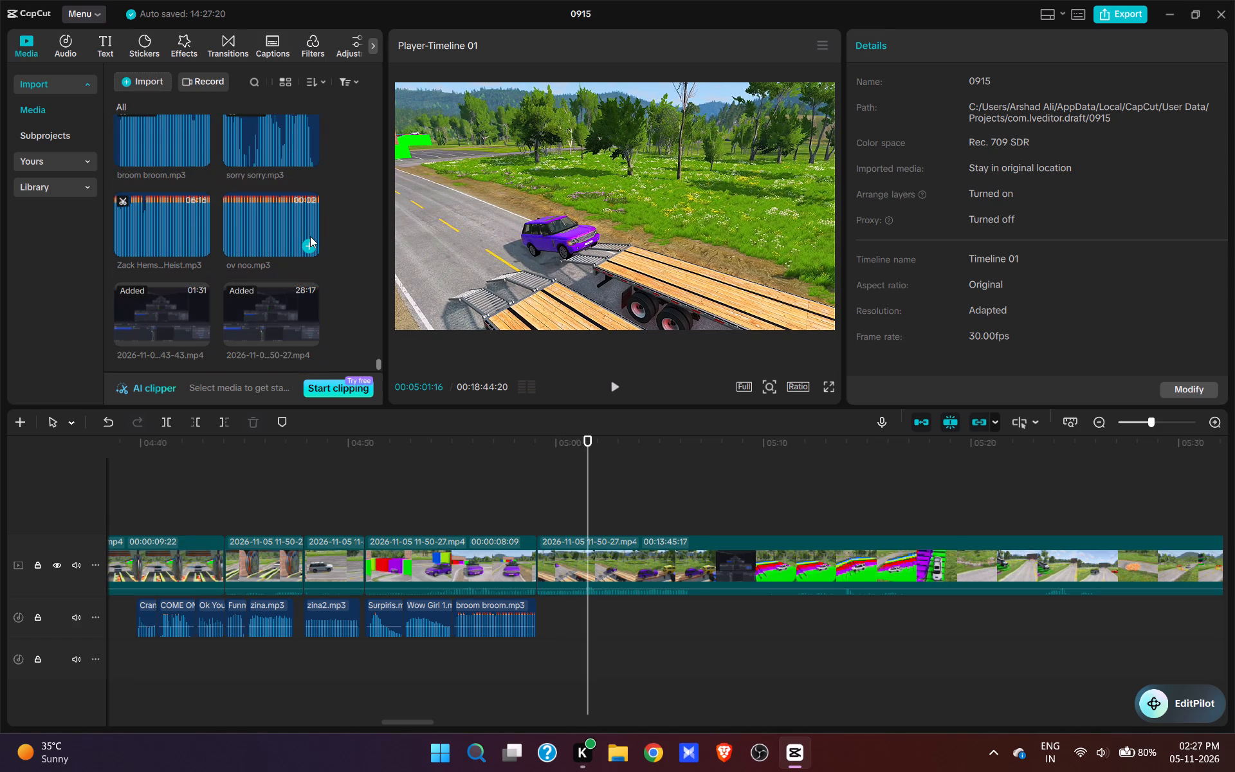
scroll(310, 236, down, 7)
scroll(309, 271, up, 3)
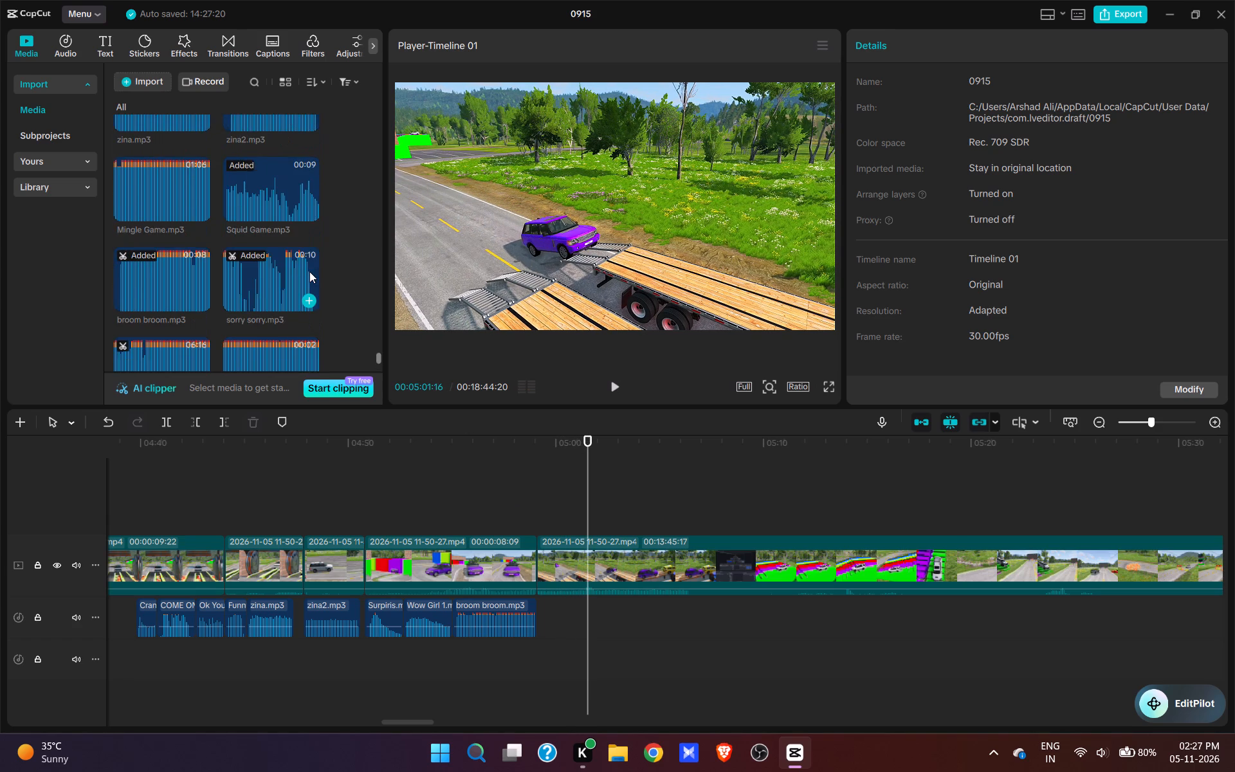
scroll(309, 271, up, 1)
click(308, 178)
key(space)
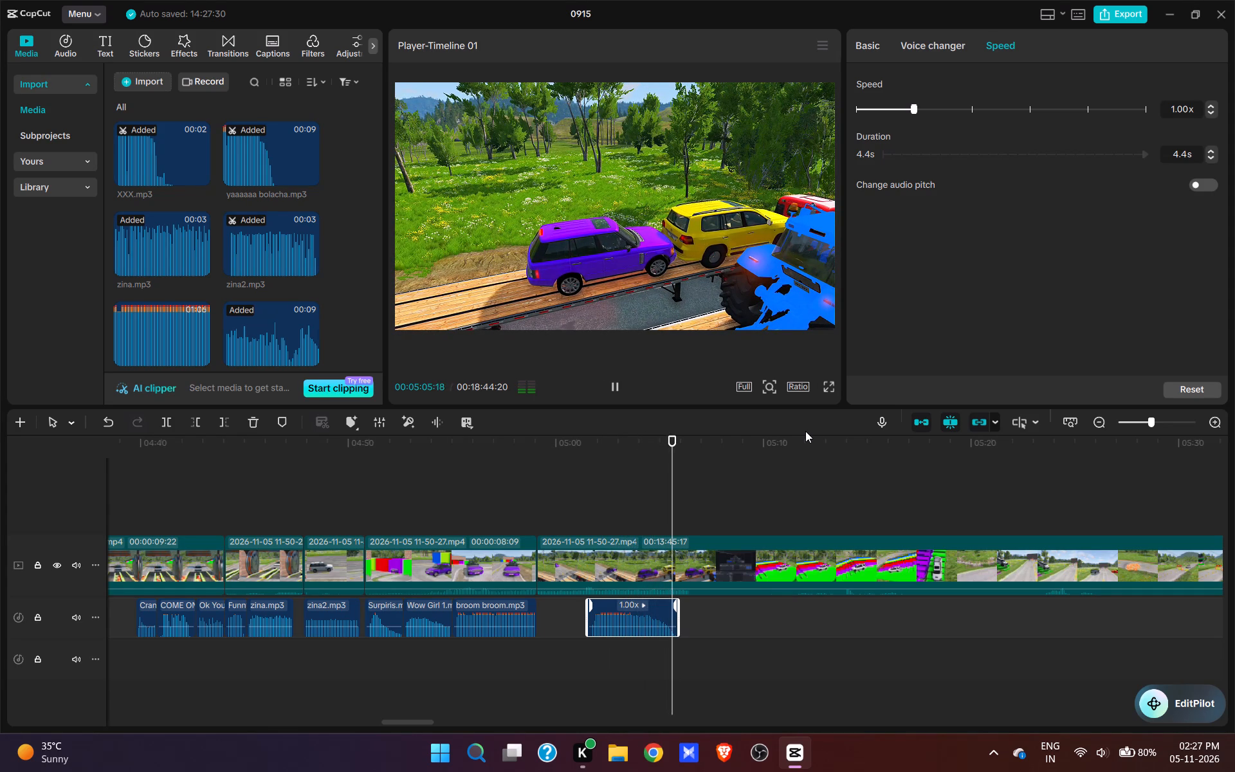
Split the gameplay at 00:05:06:09, where the purple car stands behind the yellow car on the trailer.
key(space)
key(w)
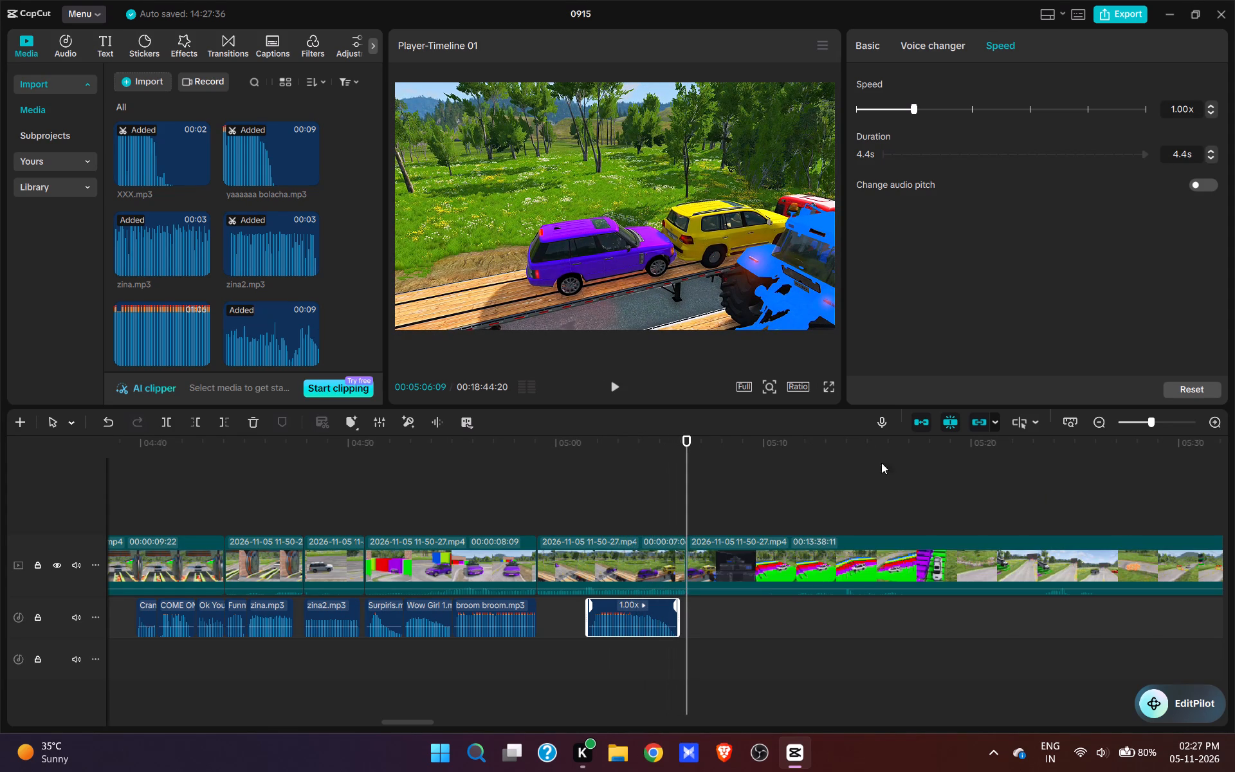